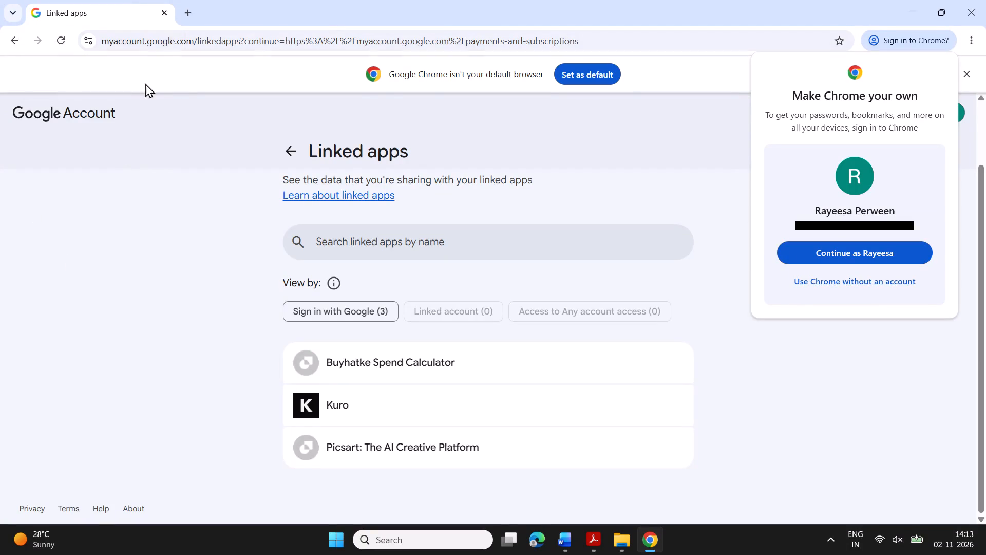
# Close the Google Account Linked apps page, the only tab open in the browser.
pyautogui.click(166, 15)
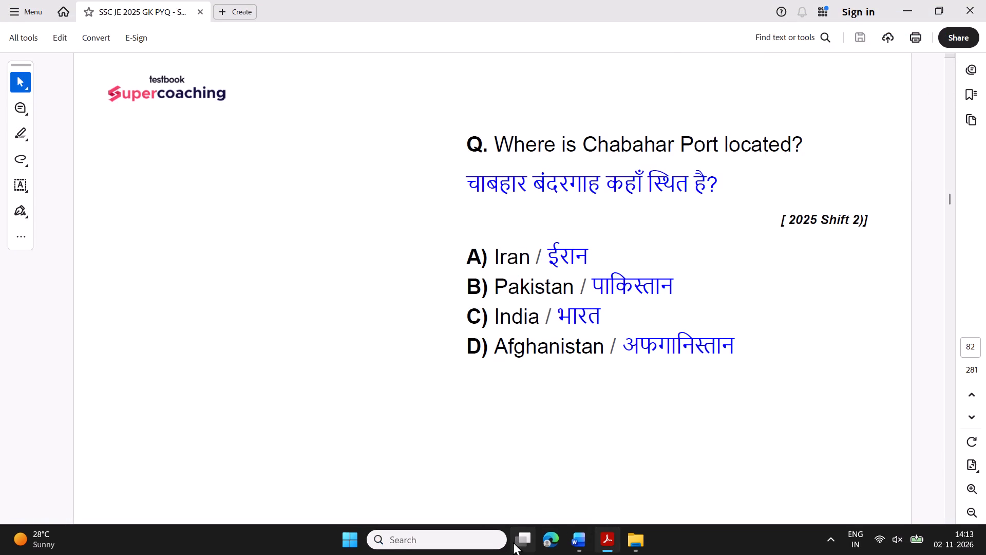
# Show an overview of all open windows for switching away from the SSC JE 2025 GK PYQ PDF.
pyautogui.click(515, 542)
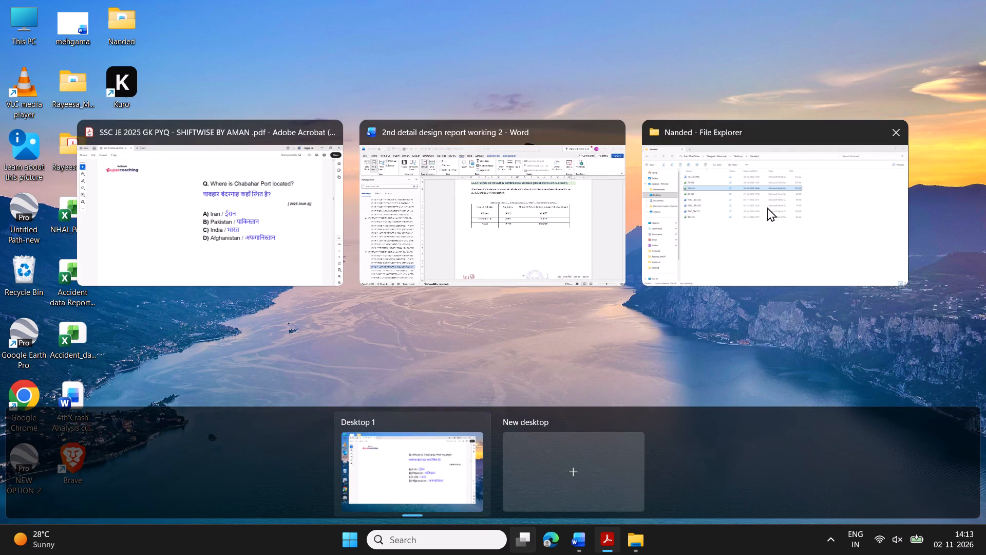
# Close the Nanded folder window from the overview of open windows.
pyautogui.click(895, 129)
# Switch to the Word document "2nd detail design report working 2".
pyautogui.click(564, 214)
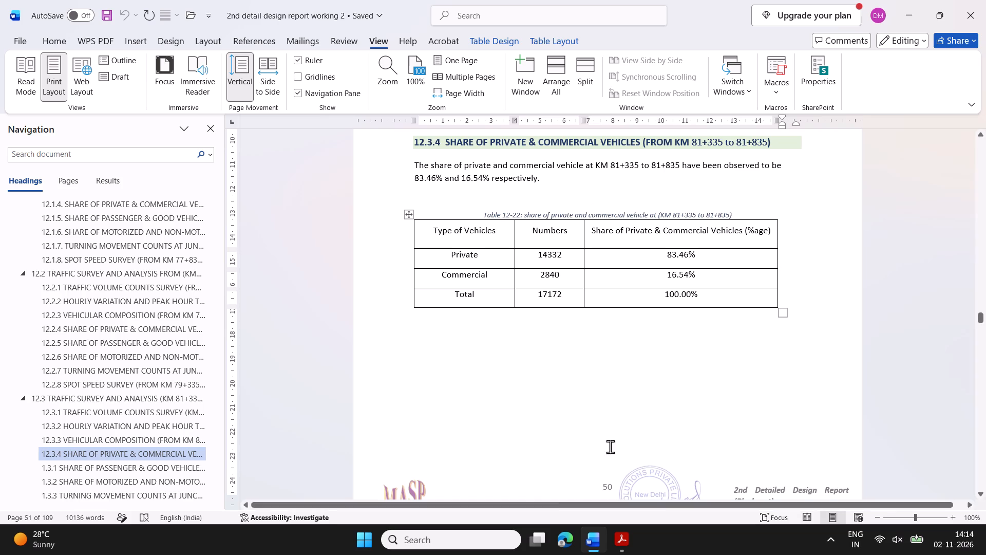
# Open the Windows search with its list of recent searches.
pyautogui.click(494, 540)
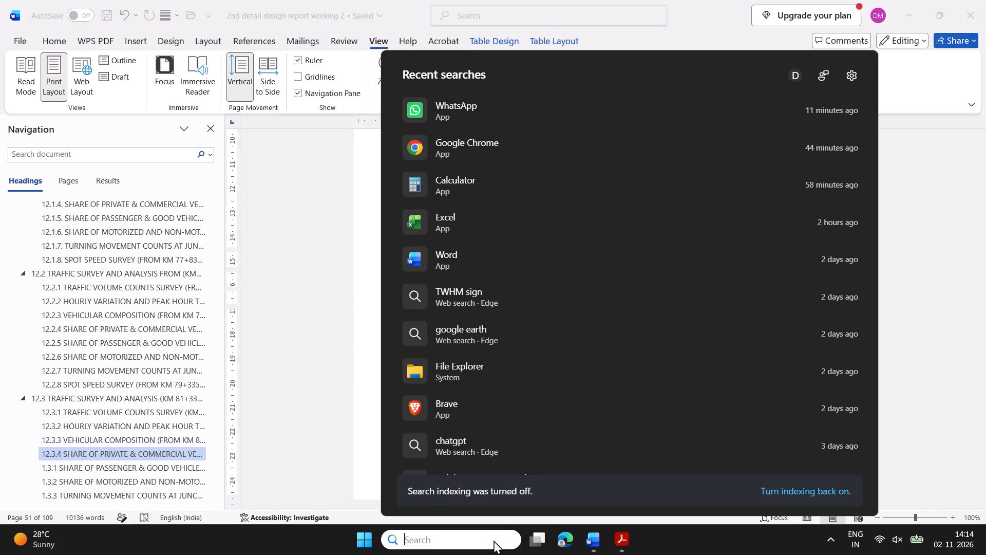
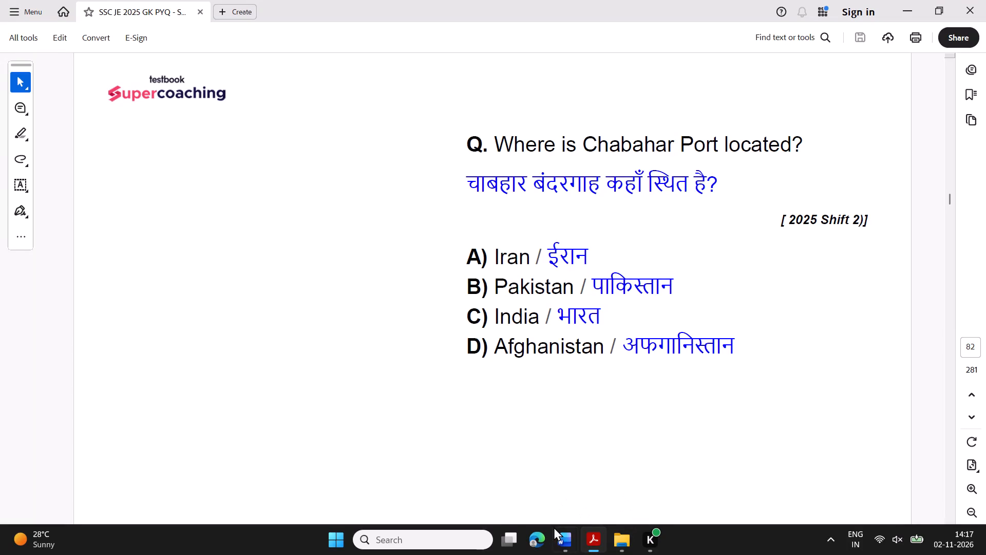
# Switch to the Downloads folder in File Explorer and open the 90^M335 workbook.
pyautogui.click(612, 533)
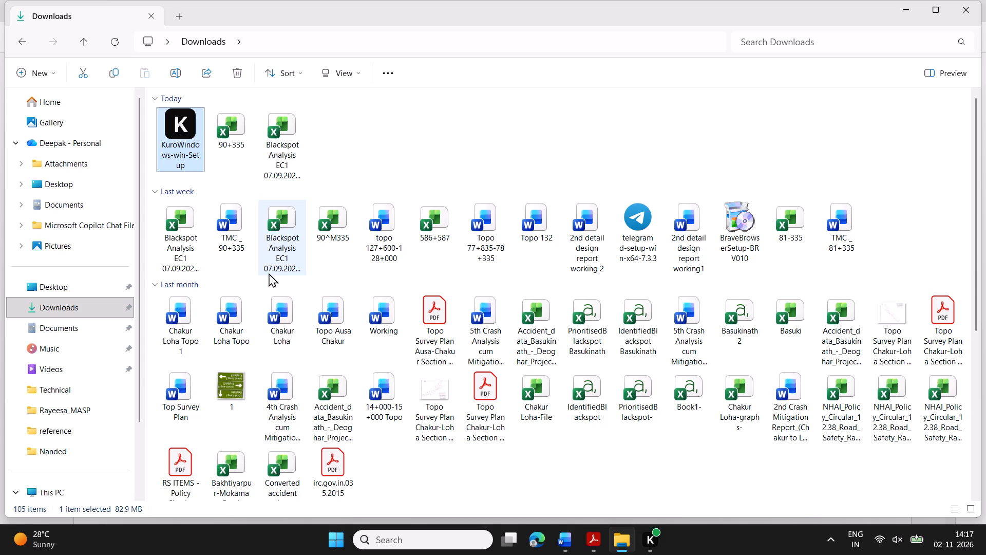
pyautogui.doubleClick(325, 239)
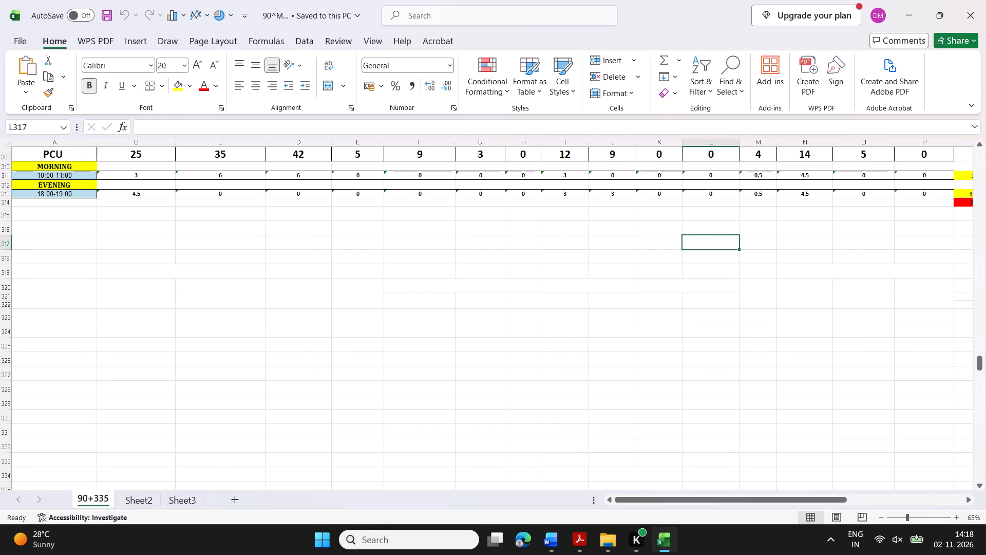
# Examine the 90+335 sheet's directional traffic count tables and the junction diagram between Nanded, Latur and Patrol Pump.
pyautogui.scroll(10, 582, 303)
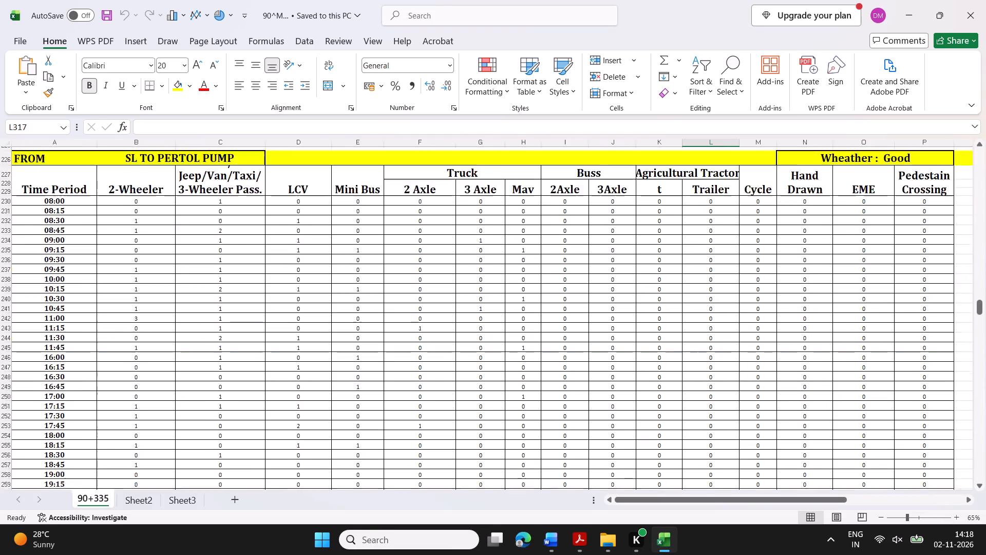
pyautogui.scroll(14, 581, 299)
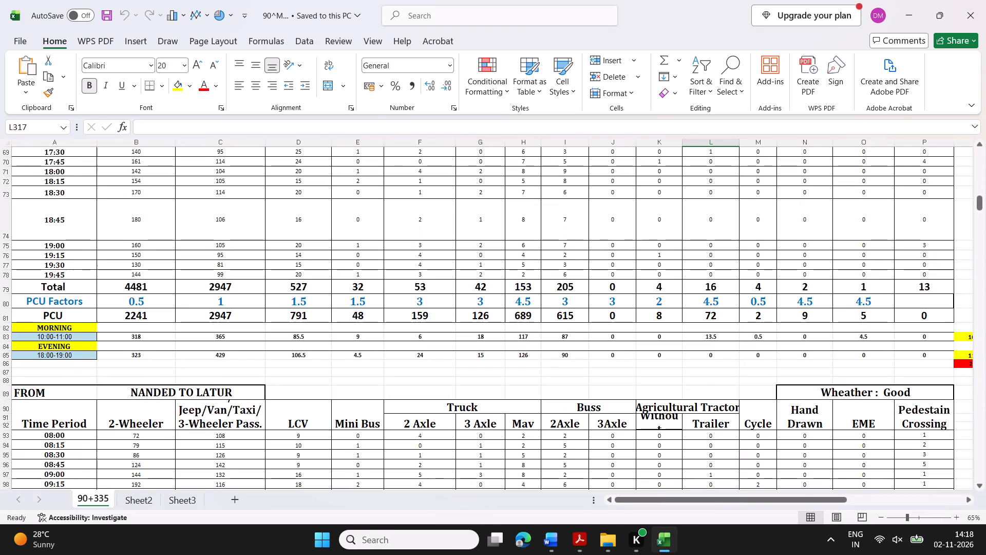
pyautogui.scroll(5, 581, 299)
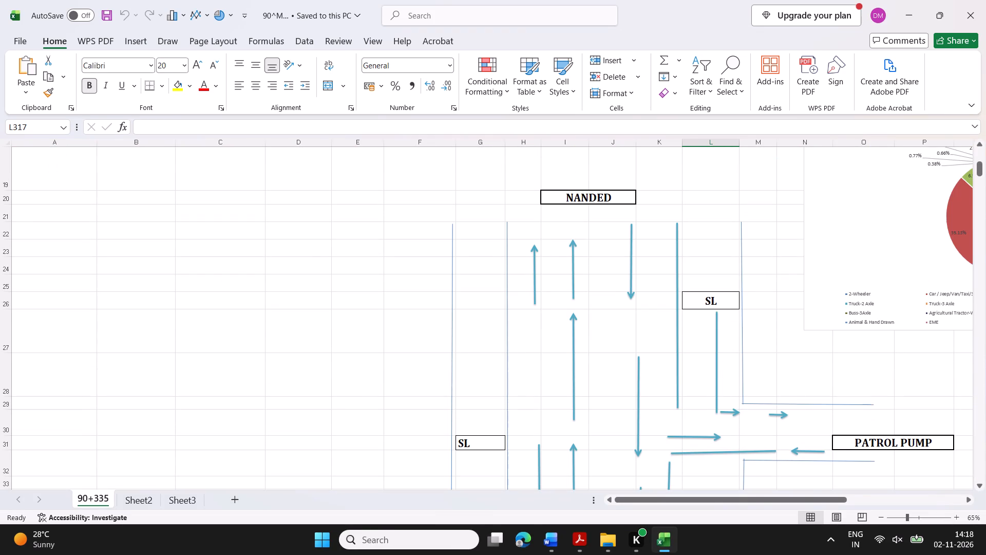
pyautogui.scroll(-1, 581, 299)
pyautogui.scroll(1, 581, 299)
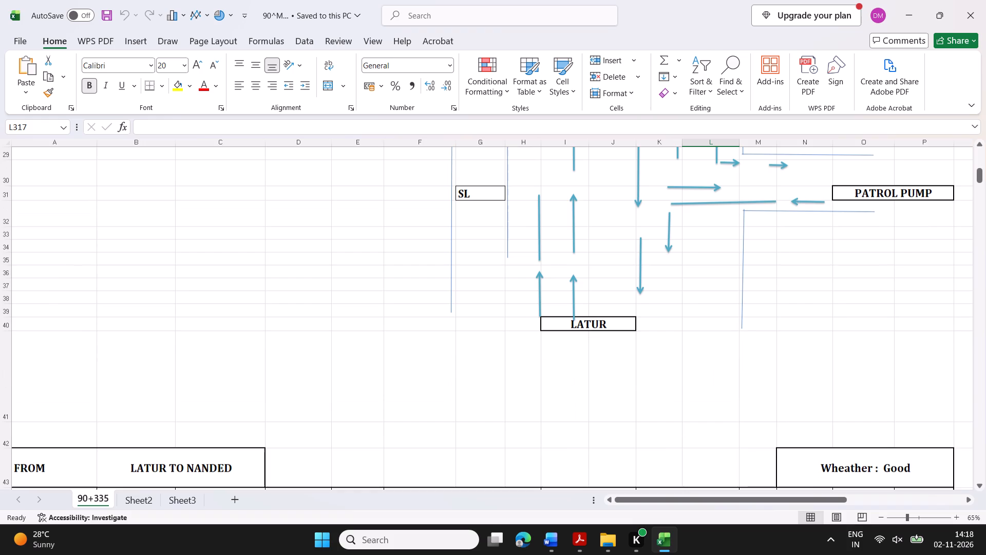
# Return to the Downloads folder, open the 586+587 workbook and inspect its junction traffic summary and arrow diagram.
pyautogui.click(502, 542)
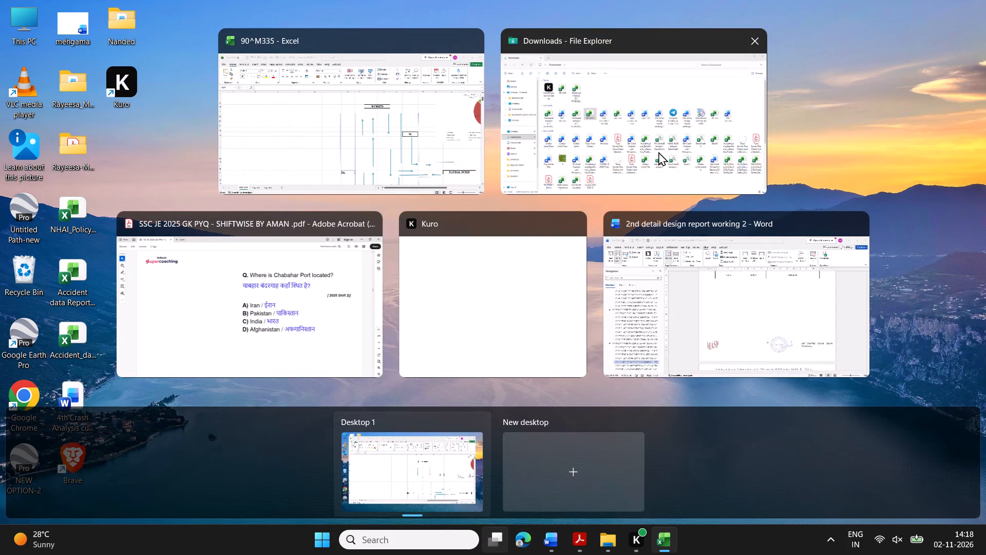
pyautogui.click(658, 152)
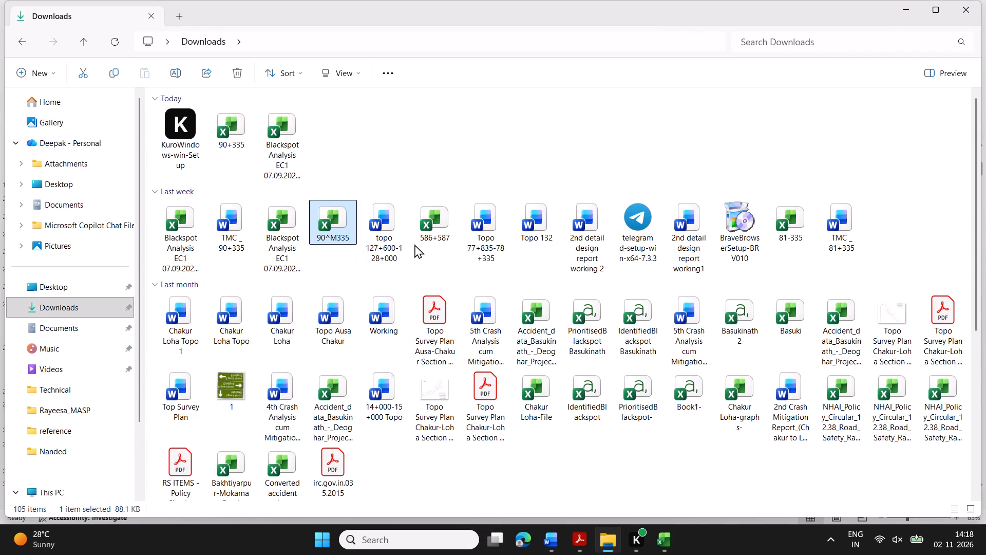
pyautogui.click(423, 243)
pyautogui.doubleClick(432, 228)
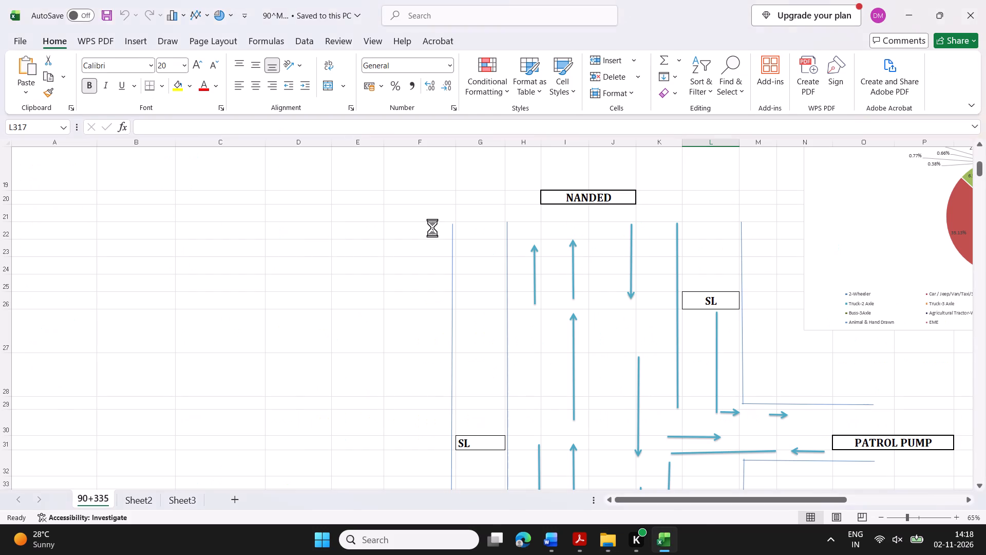
pyautogui.scroll(-1, 730, 317)
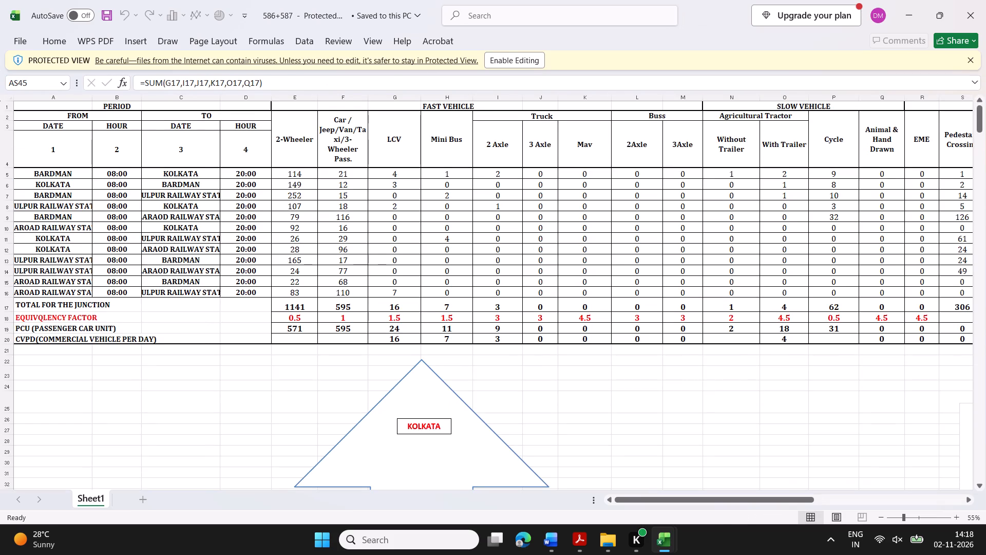
pyautogui.scroll(-2, 623, 366)
# Close the 586+587 workbook.
pyautogui.click(492, 540)
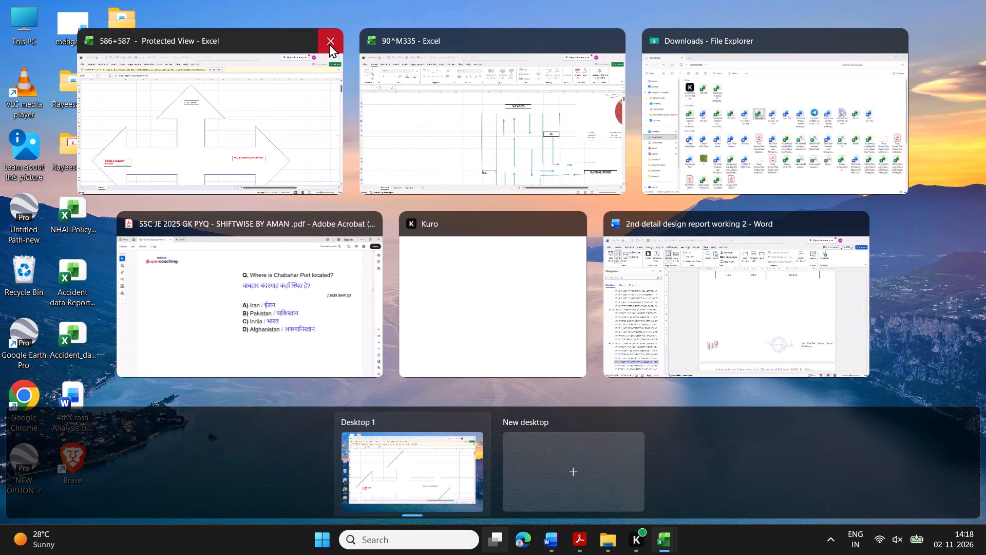
pyautogui.click(329, 44)
# Return to the Downloads folder and open the 81-335 workbook.
pyautogui.click(645, 132)
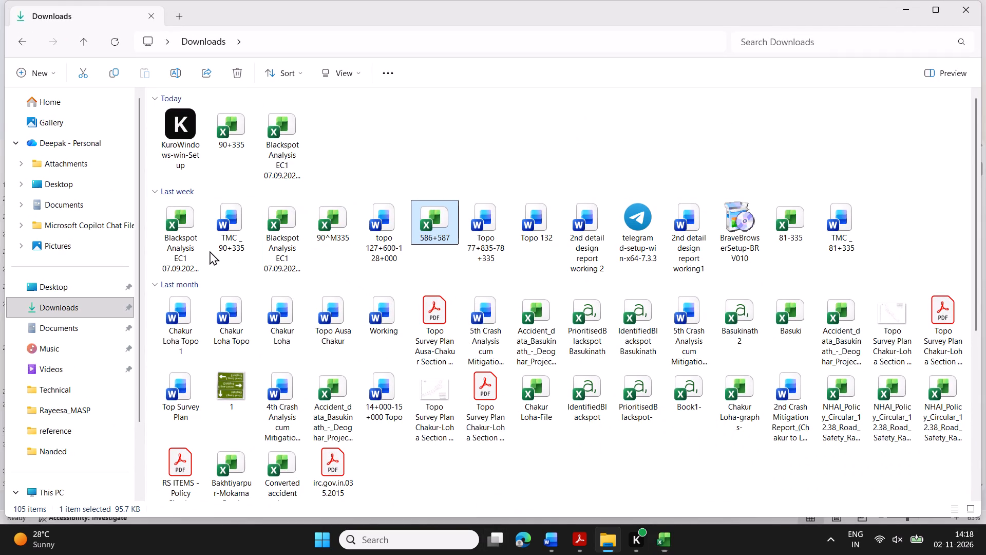
pyautogui.click(332, 236)
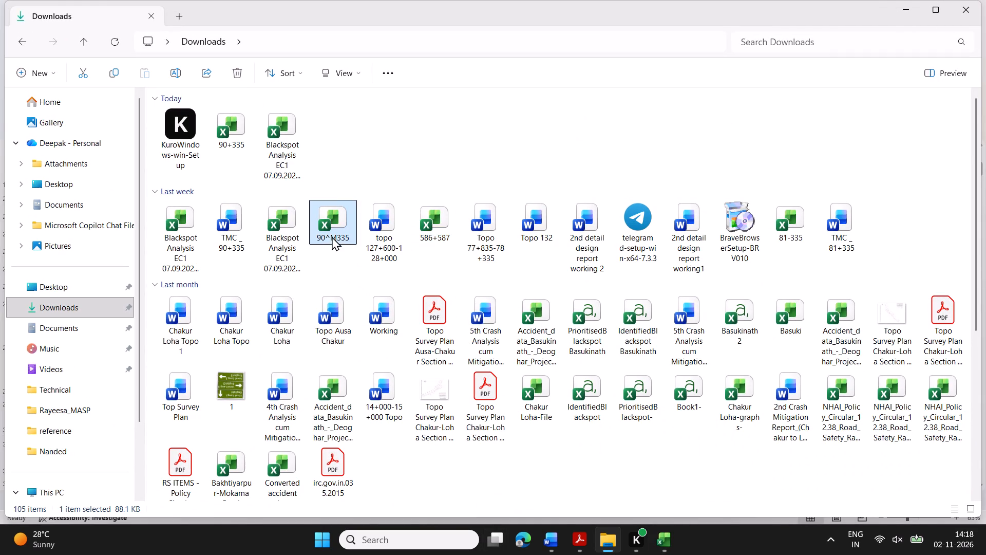
pyautogui.click(452, 241)
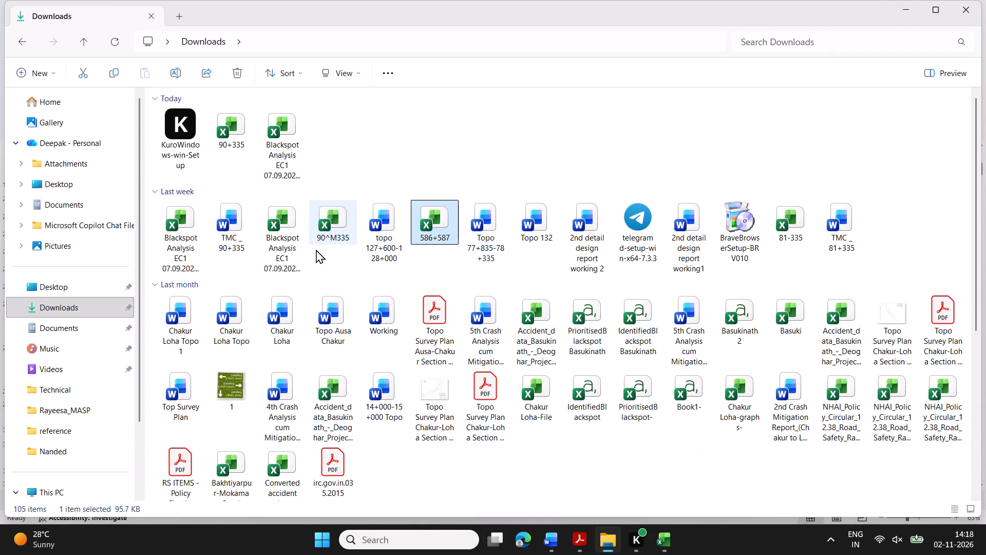
pyautogui.click(794, 232)
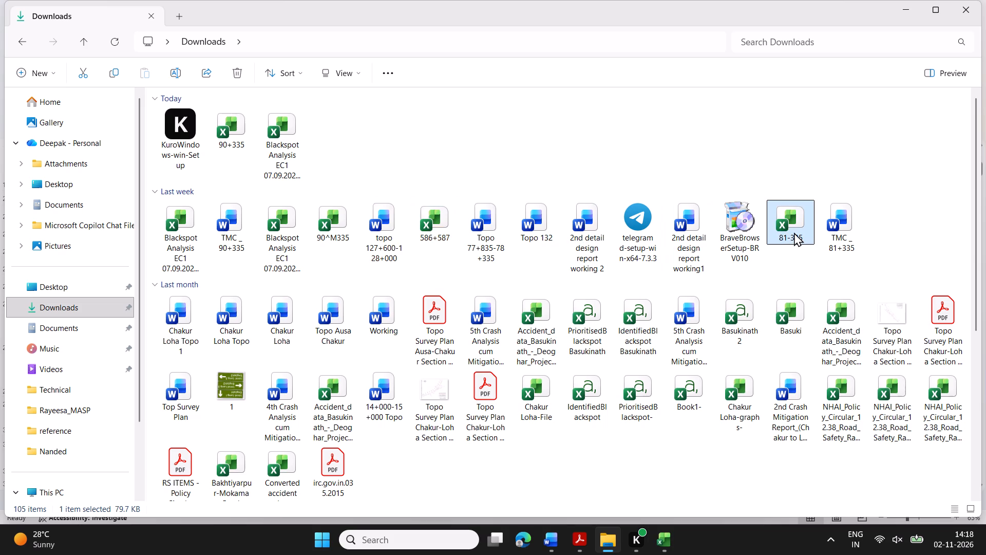
pyautogui.doubleClick(794, 232)
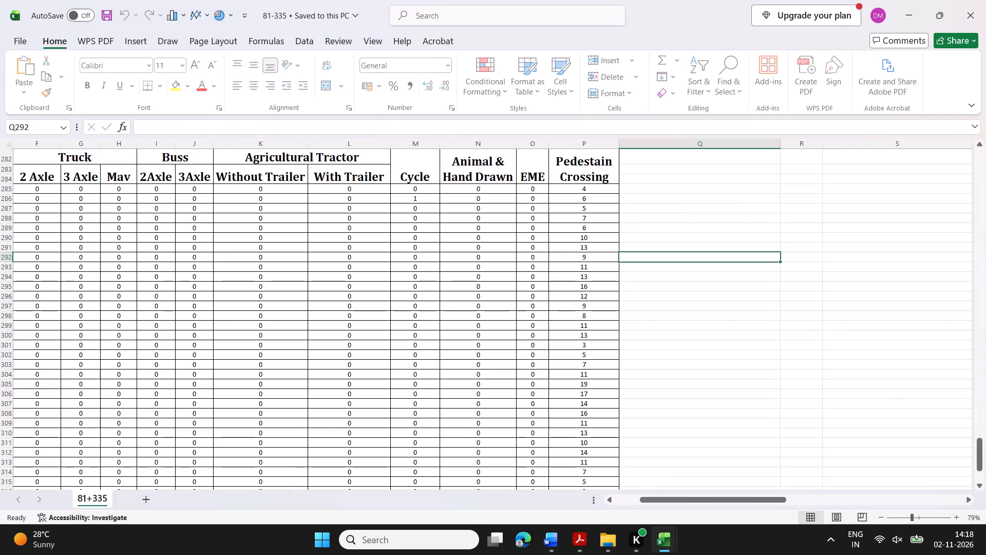
# Examine the 81+335 sheet's vehicle and pedestrian count tables and its 3-arm junction arrow diagram.
pyautogui.scroll(-3, 741, 338)
pyautogui.scroll(10, 741, 329)
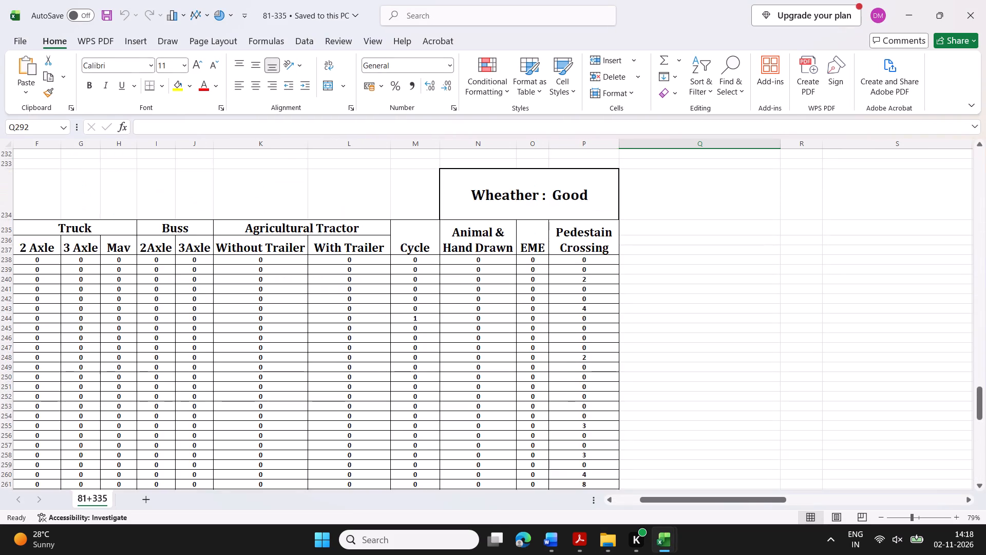
pyautogui.scroll(19, 741, 323)
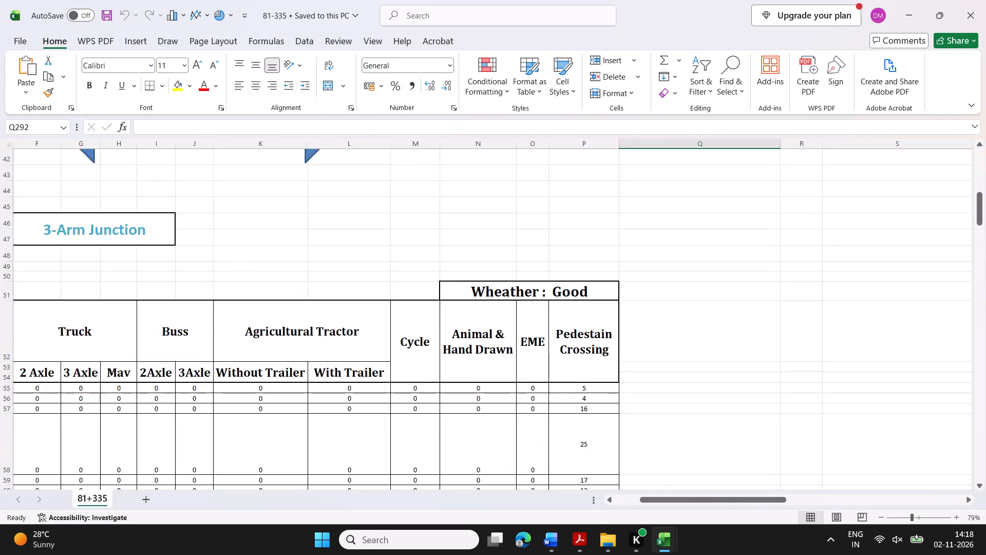
pyautogui.scroll(4, 741, 320)
pyautogui.scroll(-3, 741, 320)
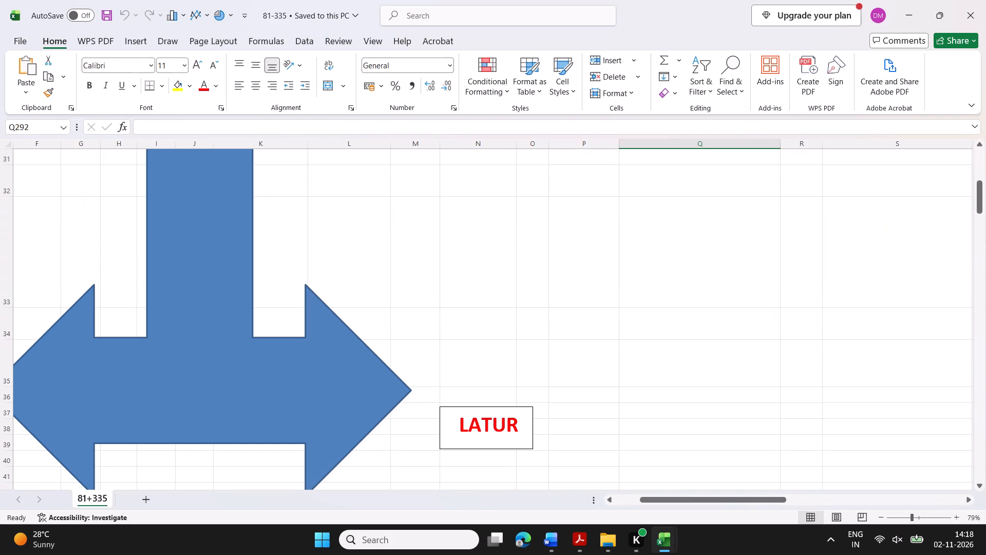
pyautogui.scroll(2, 489, 331)
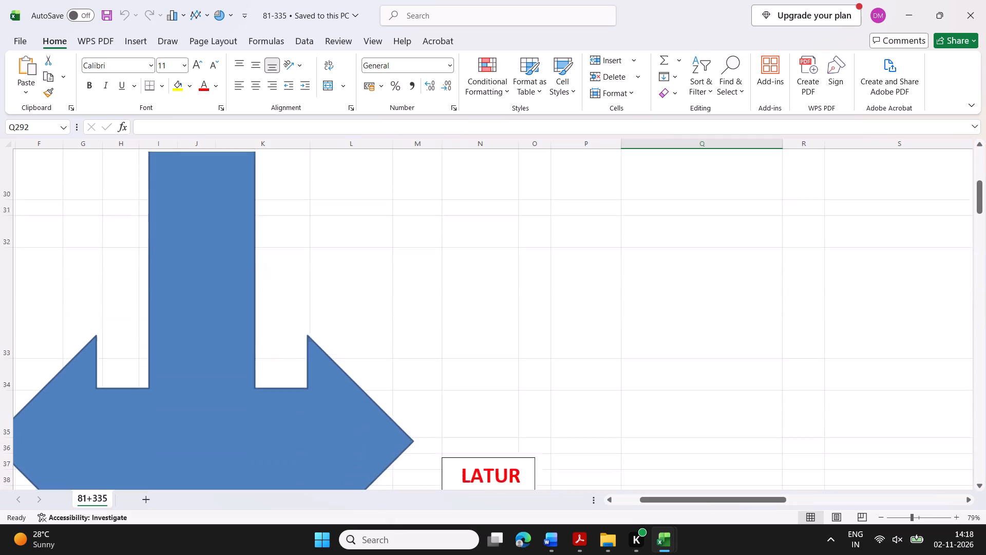
pyautogui.scroll(1, 388, 367)
pyautogui.scroll(-5, 445, 336)
pyautogui.scroll(2, 459, 328)
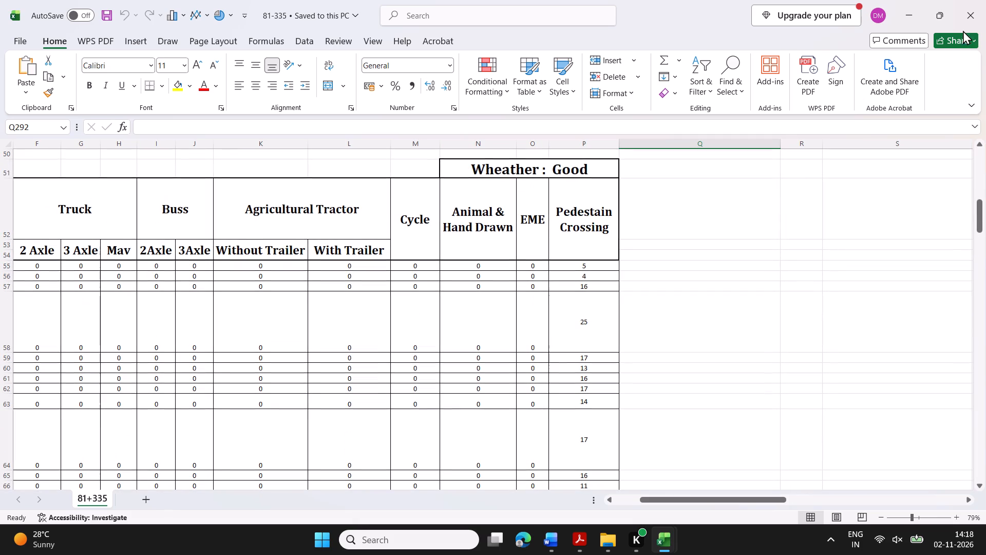
# Close the 81-335 workbook.
pyautogui.click(969, 17)
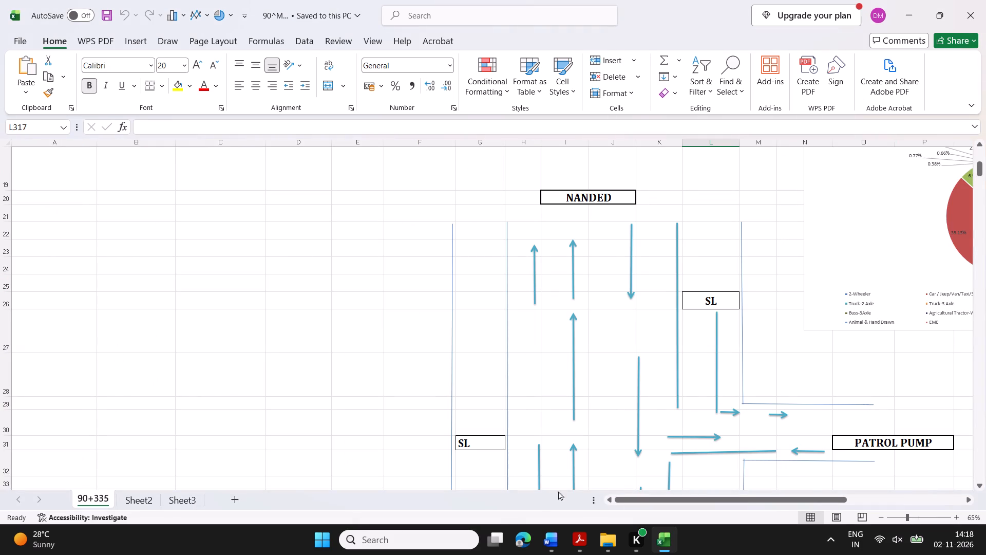
# Return to the Downloads folder and share the 81-335 workbook file through WhatsApp.
pyautogui.click(492, 542)
pyautogui.click(553, 144)
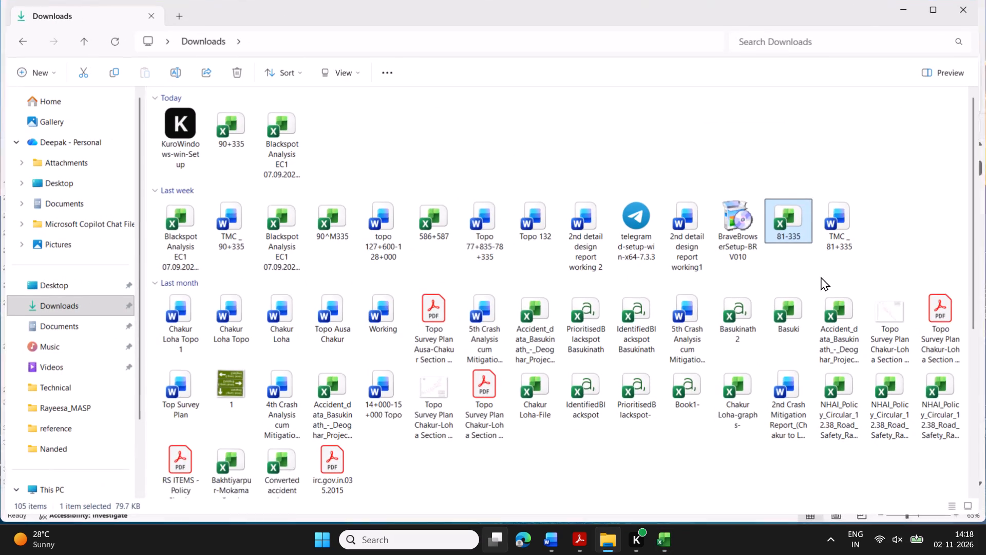
pyautogui.click(202, 72)
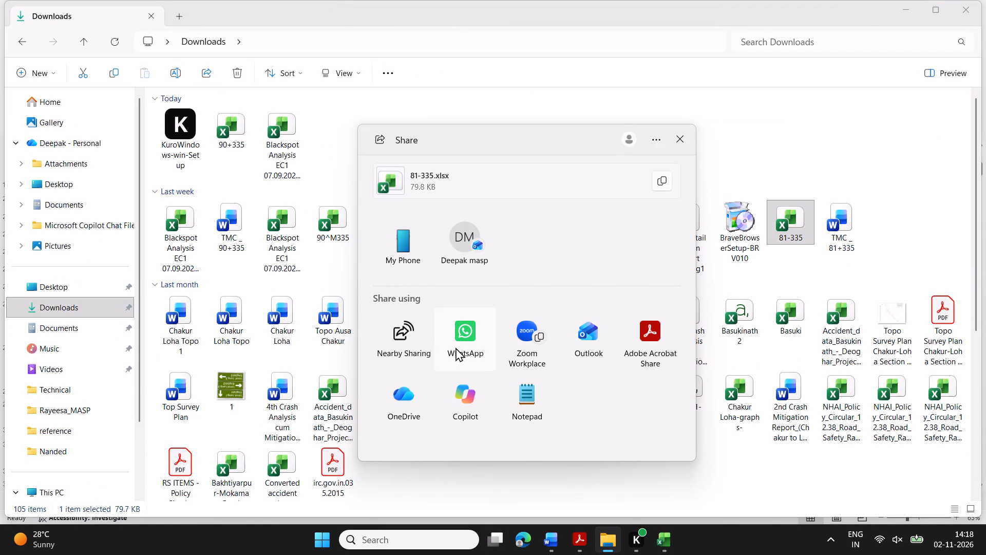
pyautogui.click(459, 343)
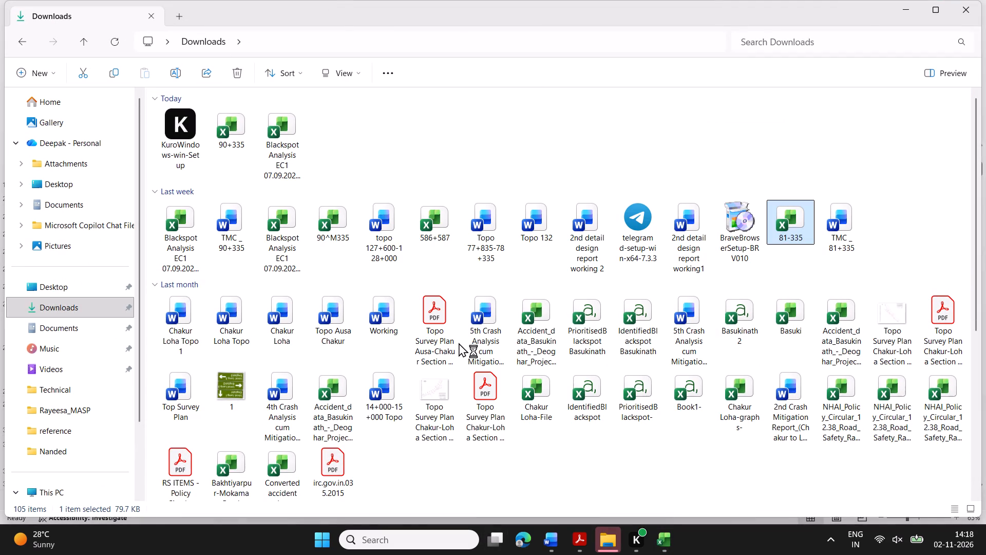
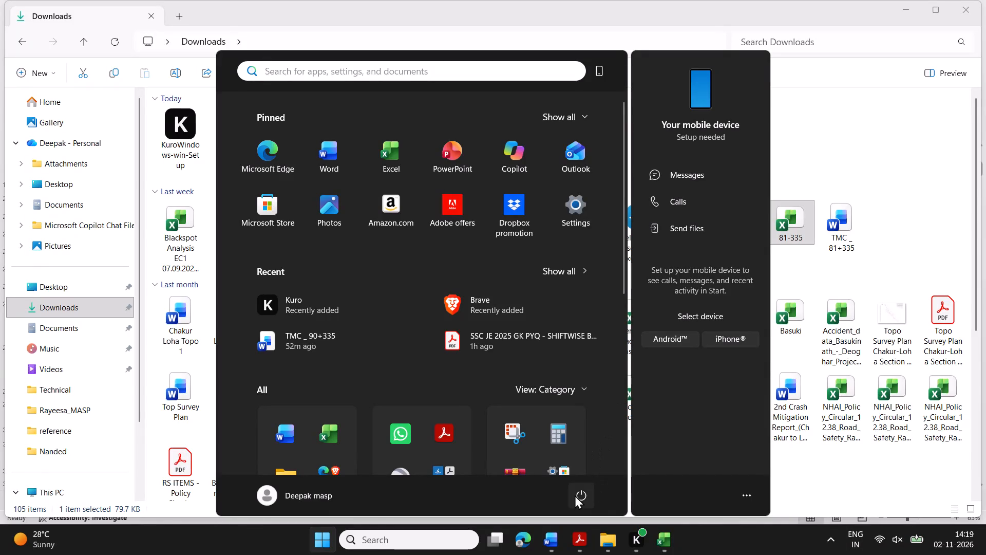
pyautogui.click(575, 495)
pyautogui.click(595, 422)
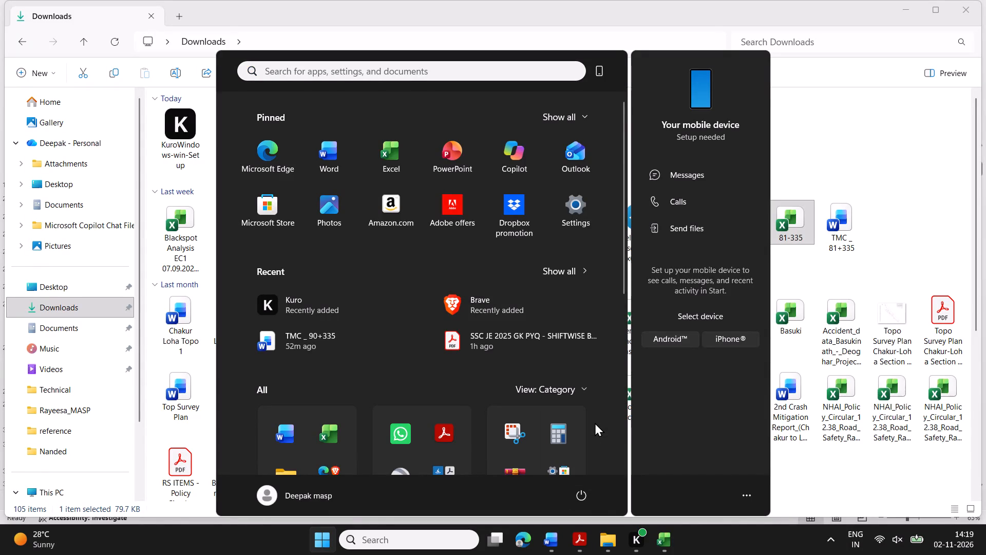
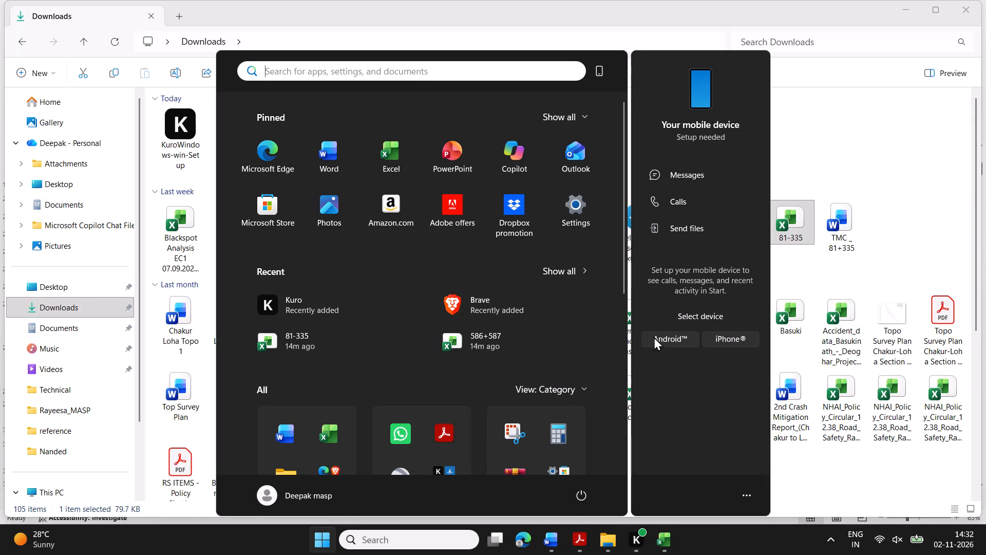
# Switch to the open 90^M335 workbook and examine the 90+335 sheet's junction arrow diagram, vehicle share chart and vehicle-type summary tables.
pyautogui.click(915, 131)
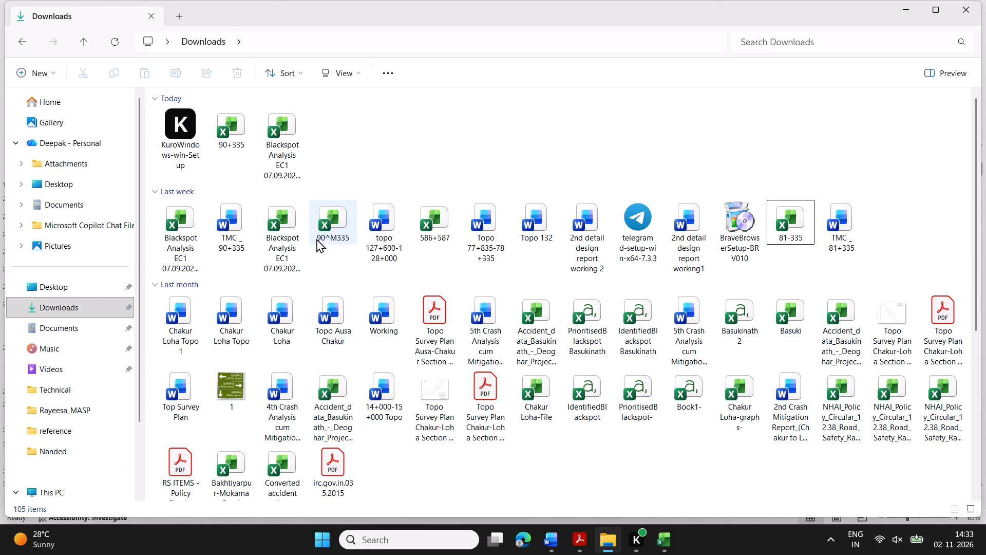
pyautogui.click(497, 552)
pyautogui.click(640, 125)
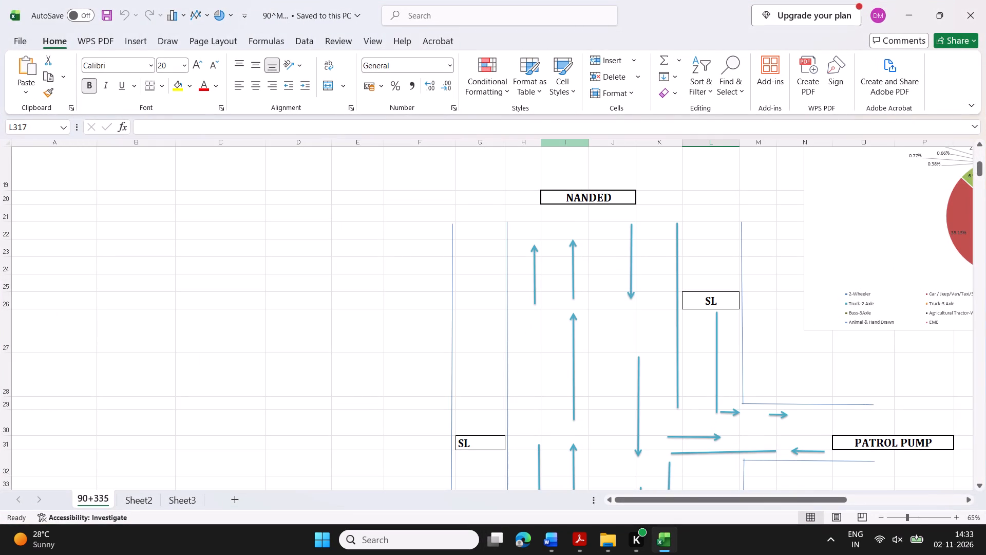
pyautogui.hscroll(-3, 738, 255)
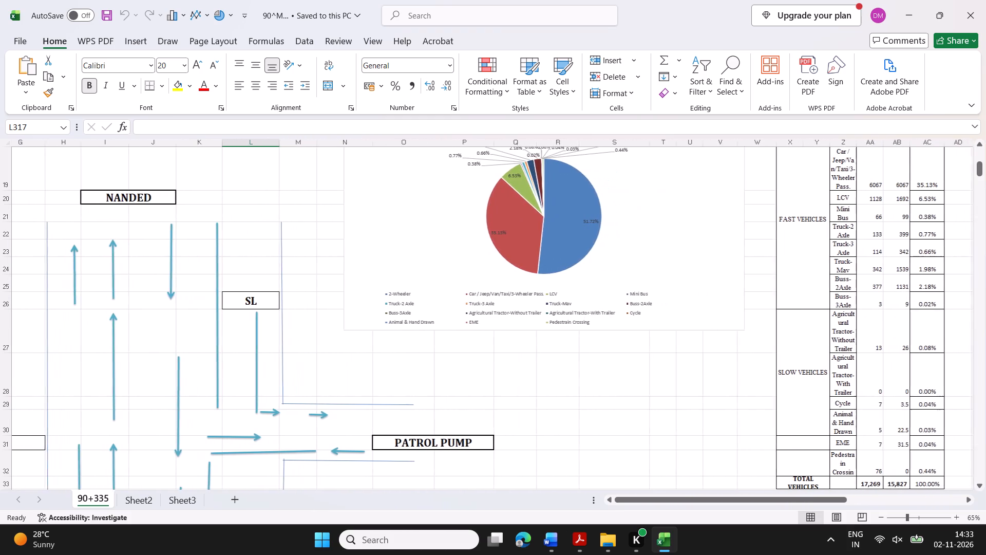
pyautogui.hscroll(-2, 742, 268)
pyautogui.scroll(-2, 746, 266)
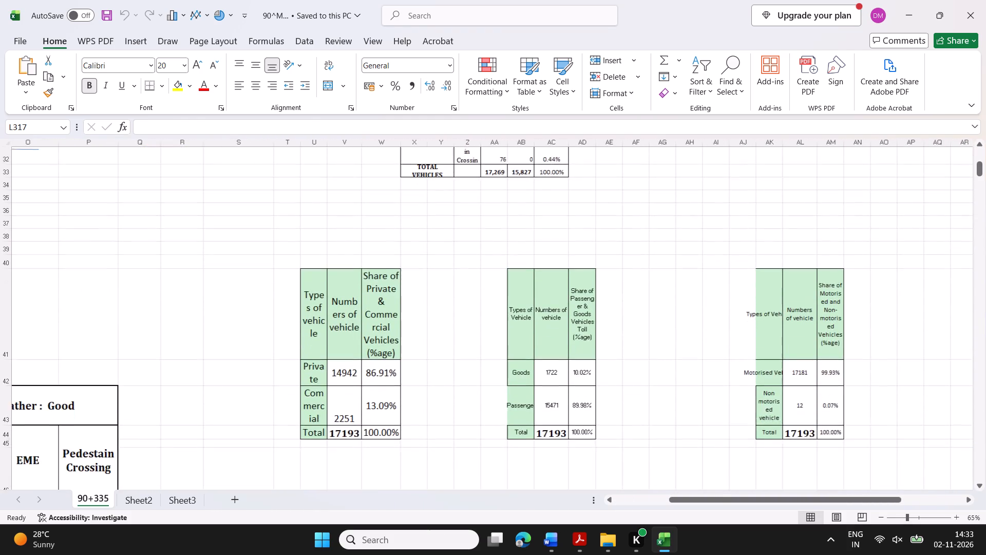
pyautogui.hscroll(1, 233, 153)
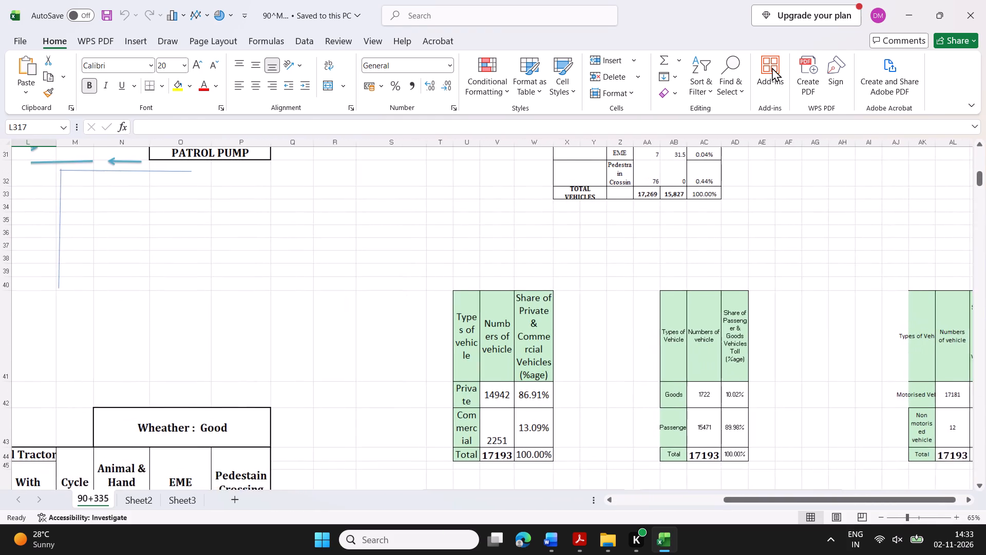
# Close the 90^M335 workbook.
pyautogui.click(973, 14)
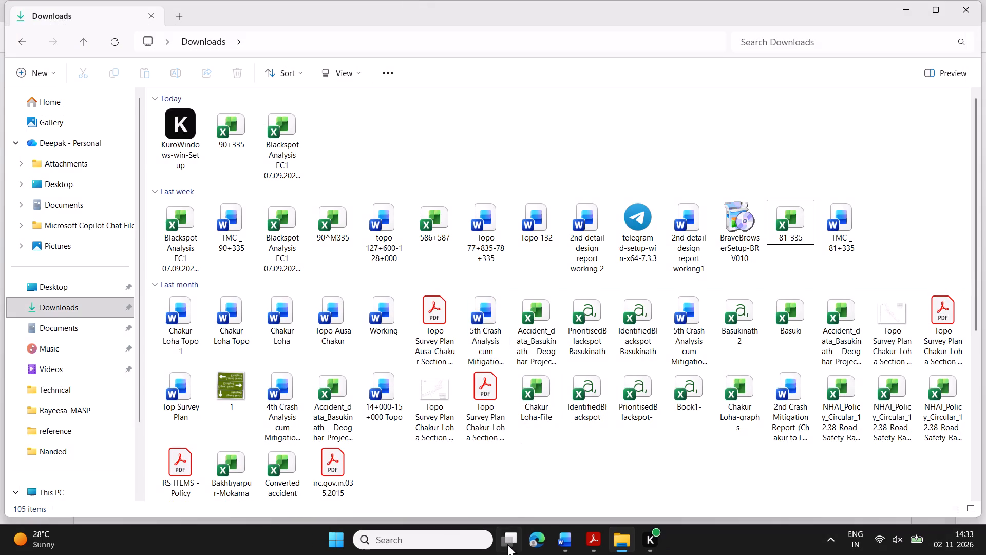
# Show all open windows and close the Kuro window.
pyautogui.doubleClick(507, 544)
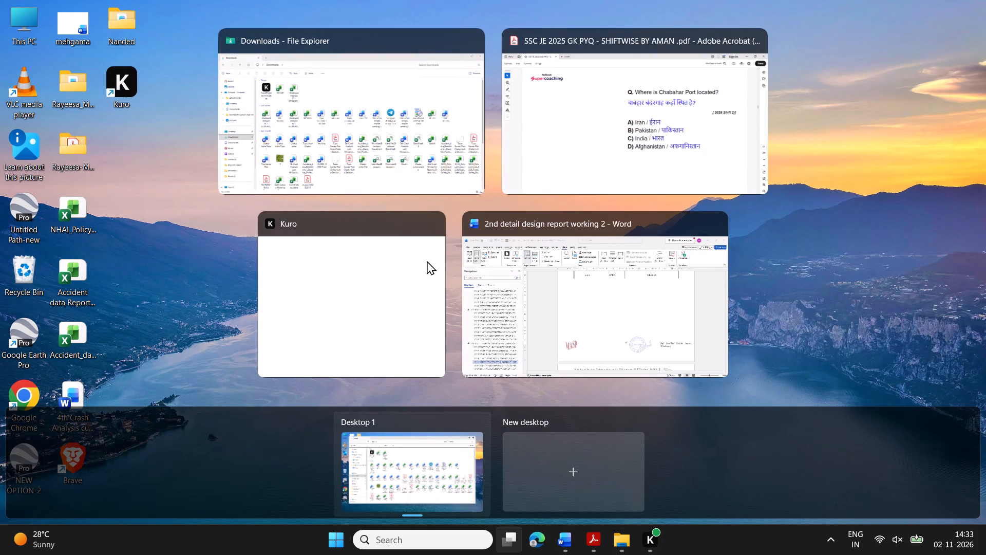
pyautogui.click(435, 221)
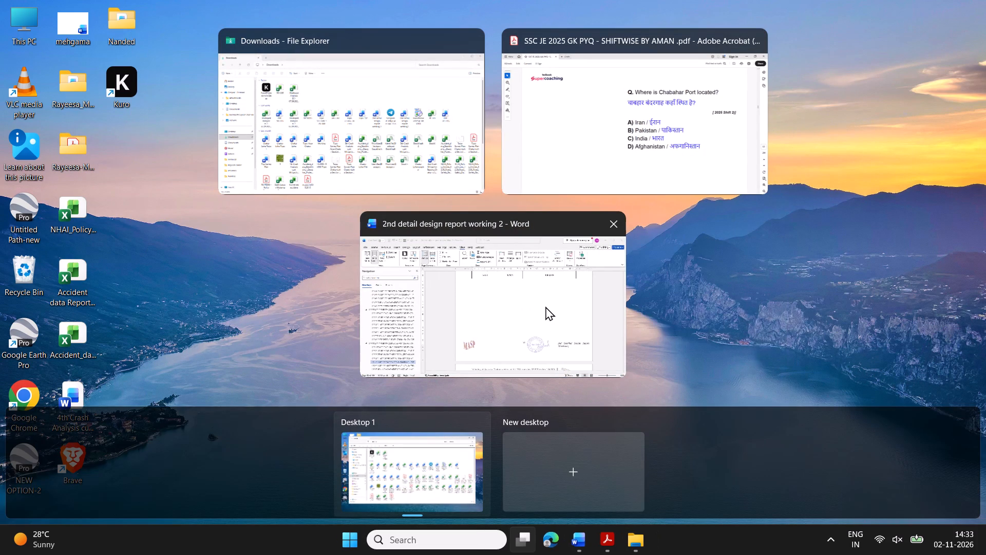
# Open WhatsApp from the recent Windows searches.
pyautogui.click(469, 537)
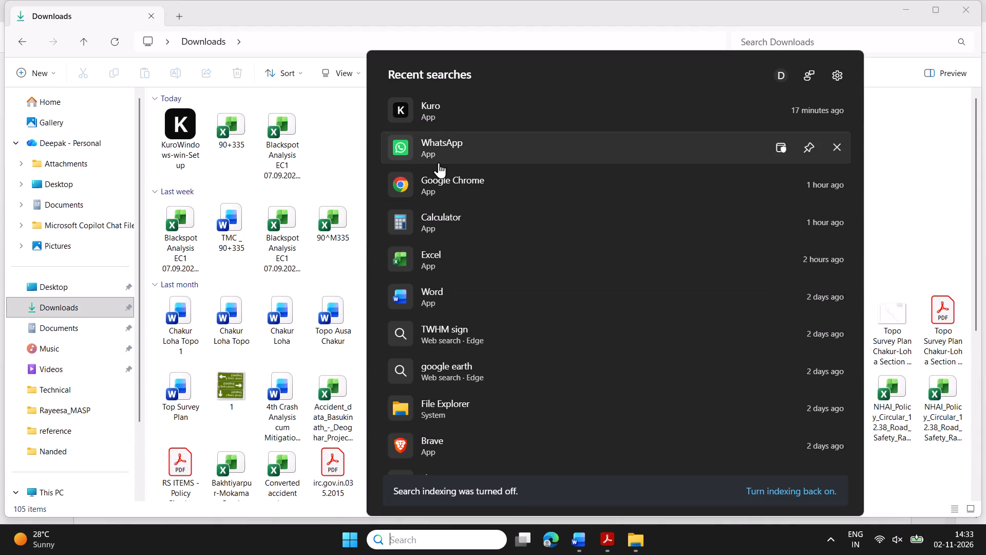
pyautogui.click(441, 154)
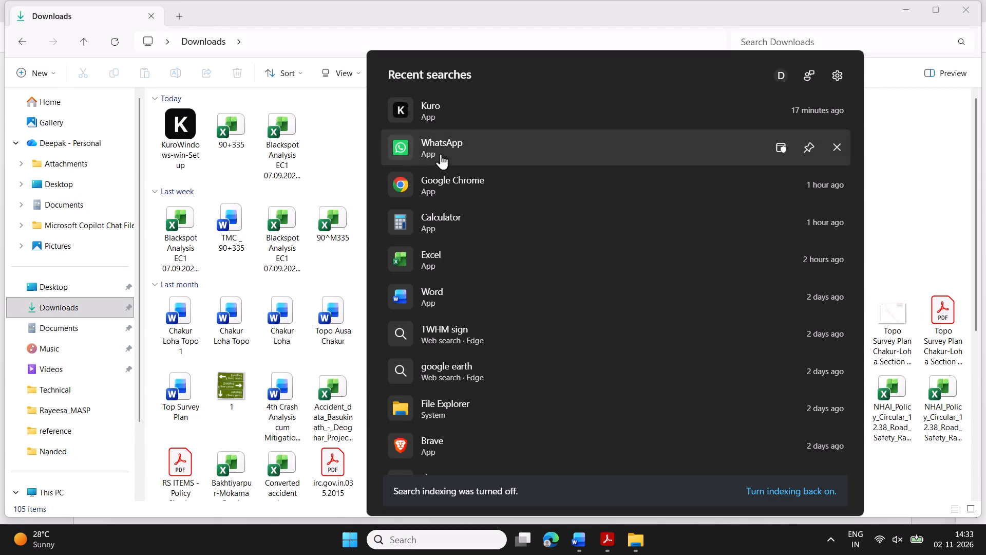
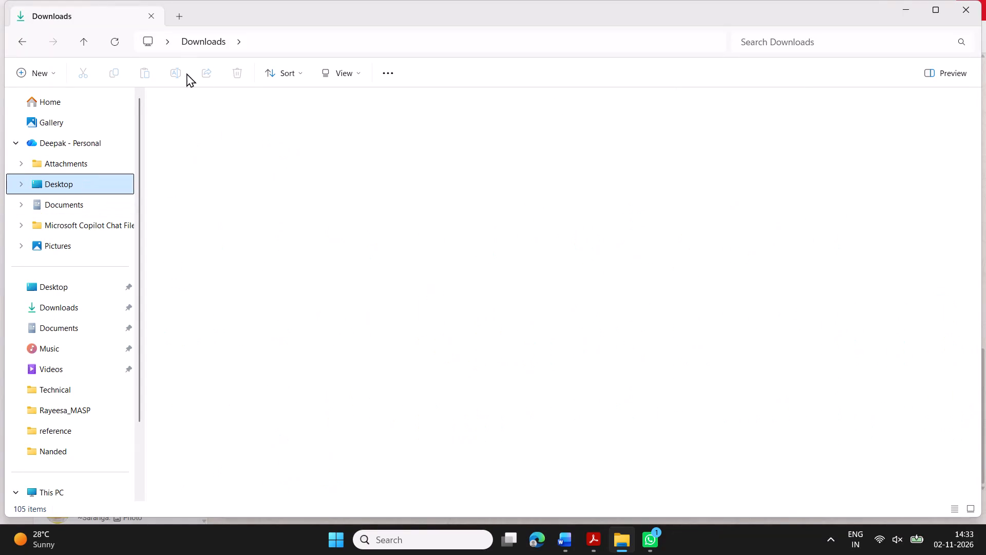
# Open the Nanded folder on the Desktop and share the TMC _ 81+335 Word document through WhatsApp.
pyautogui.doubleClick(222, 122)
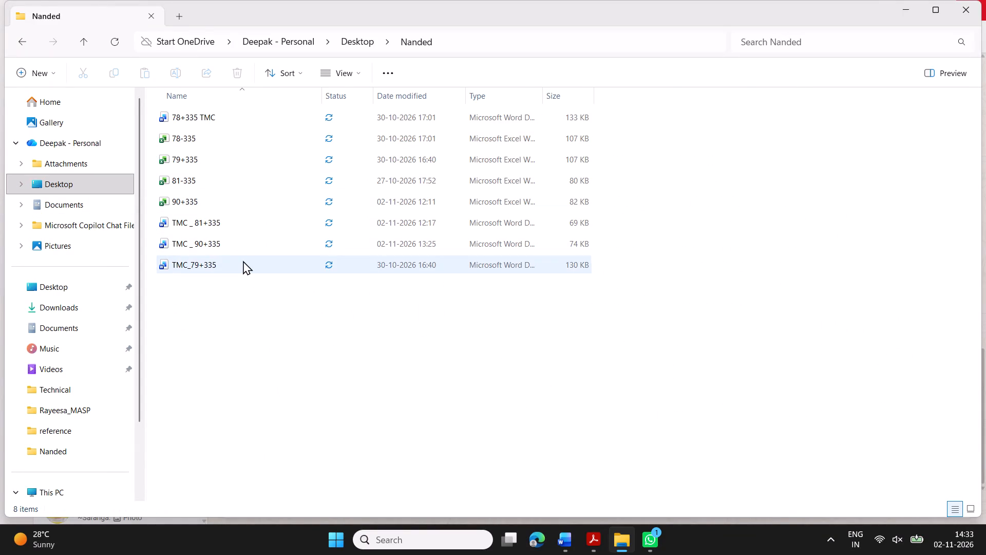
pyautogui.click(246, 215)
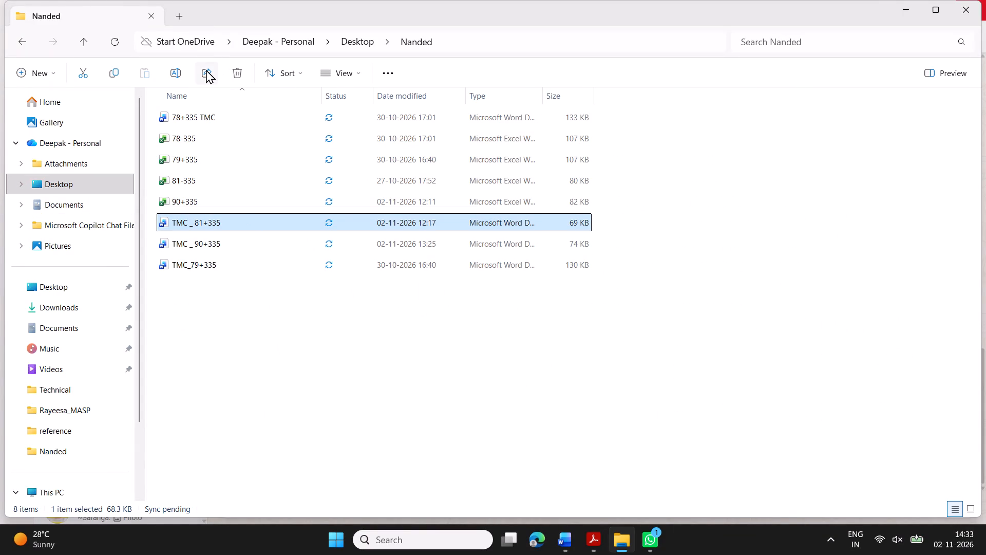
pyautogui.click(206, 69)
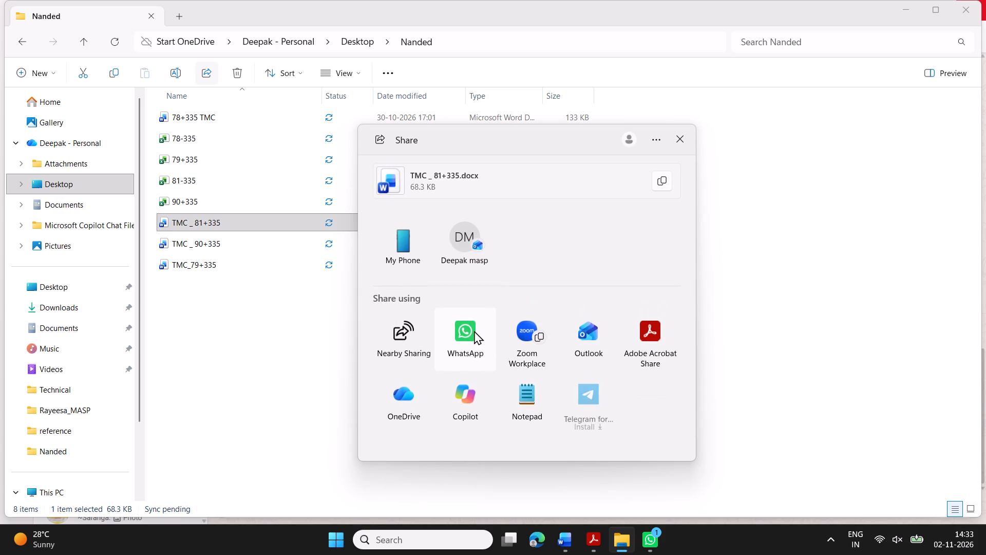
pyautogui.click(474, 330)
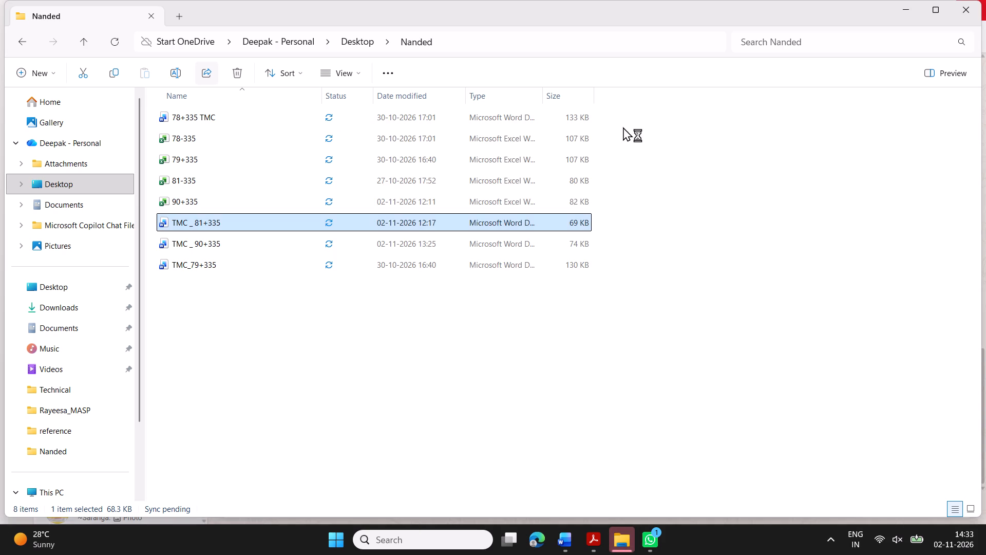
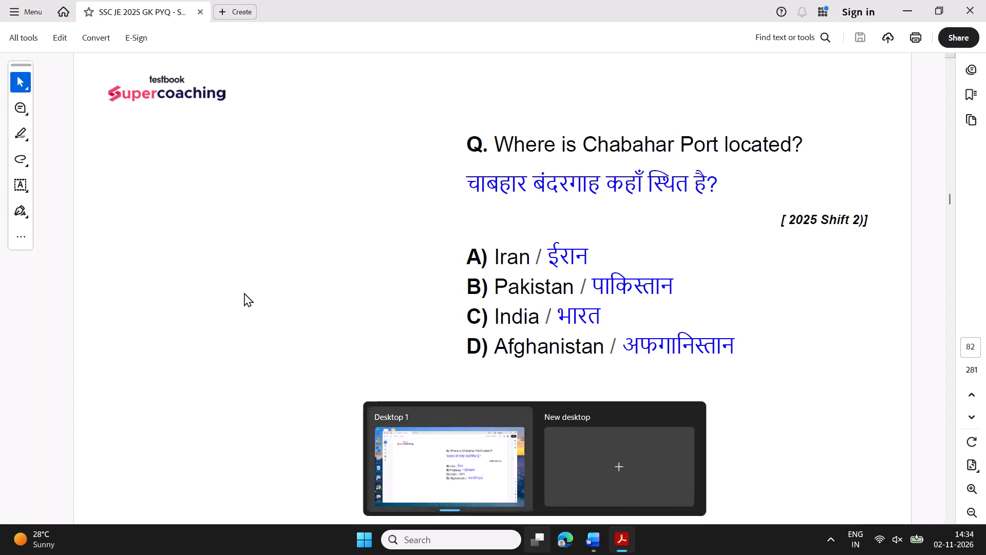
# Switch to the open Word document 2nd detail design report working 2.
pyautogui.click(628, 190)
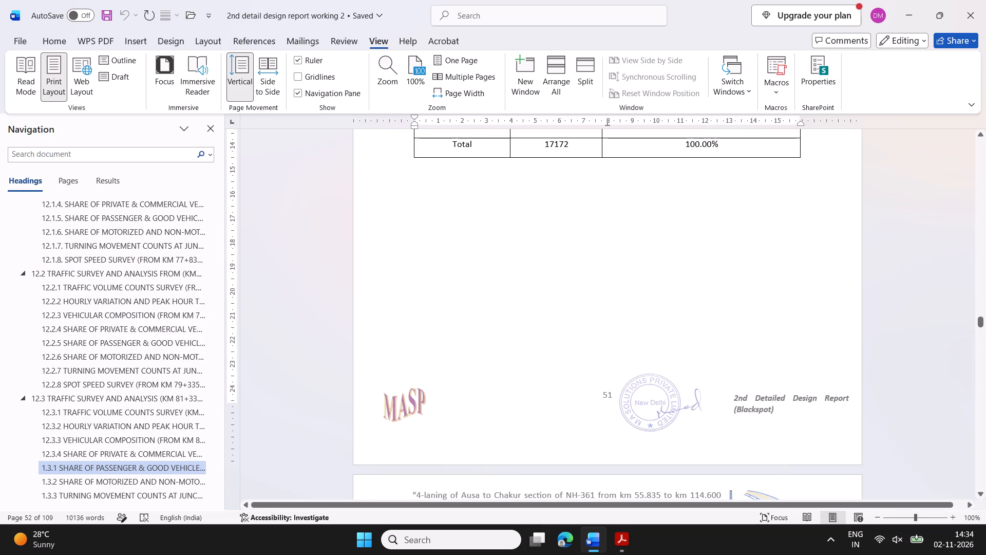
# Show all open windows and switch to the SSC JE 2025 GK PYQ PDF.
pyautogui.click(535, 543)
pyautogui.click(597, 187)
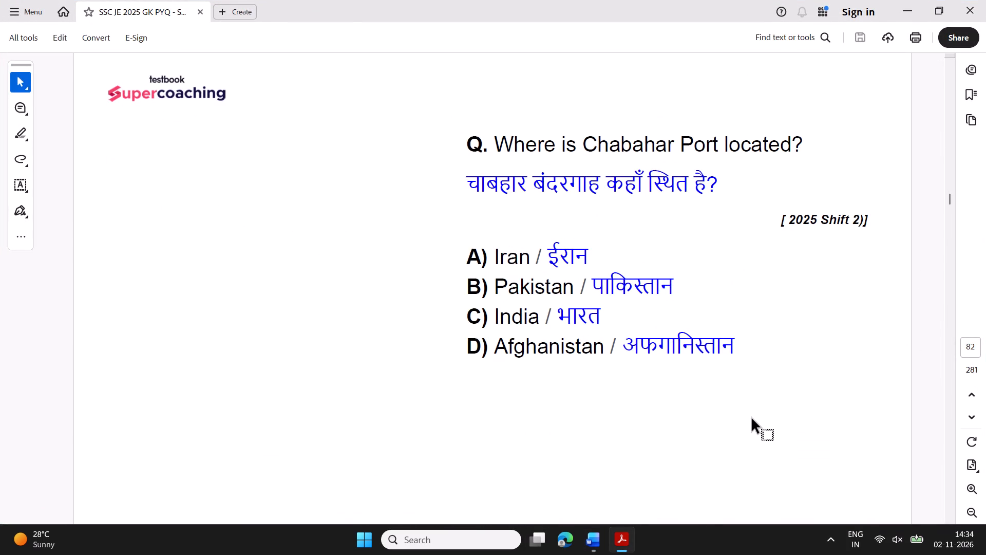
# Show all open windows and switch to the Word document "2nd detail design report working 2".
pyautogui.click(532, 530)
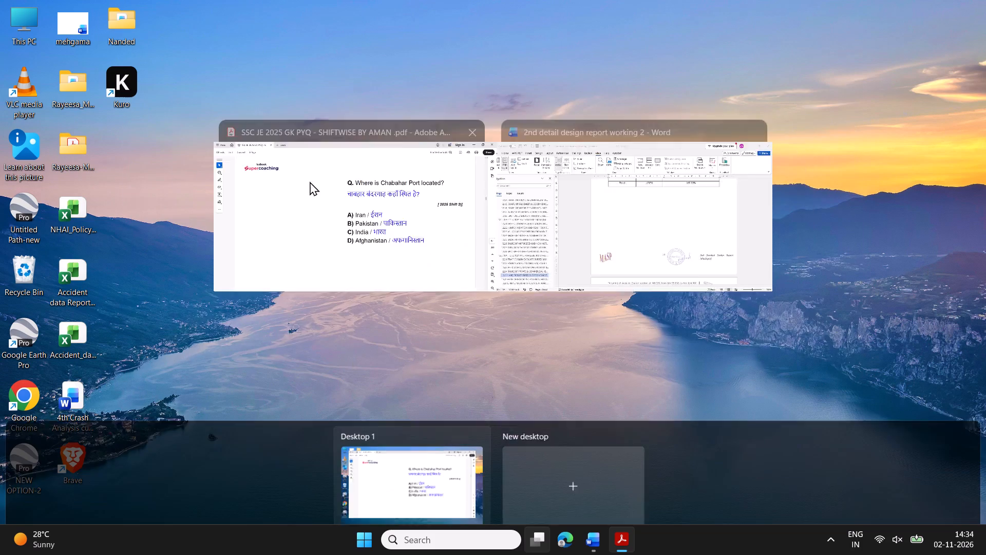
pyautogui.click(670, 221)
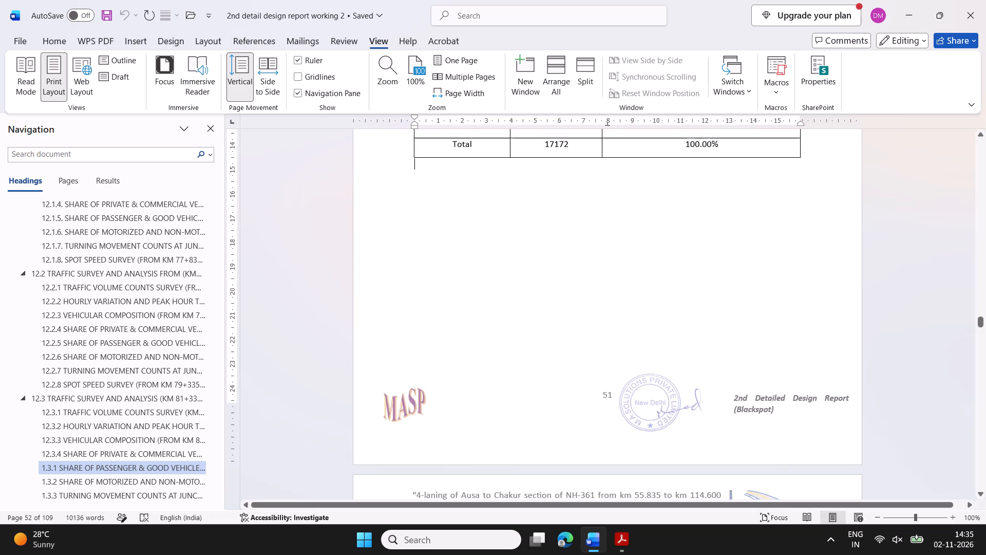
pyautogui.click(678, 246)
pyautogui.click(447, 258)
pyautogui.click(447, 258)
pyautogui.click(424, 183)
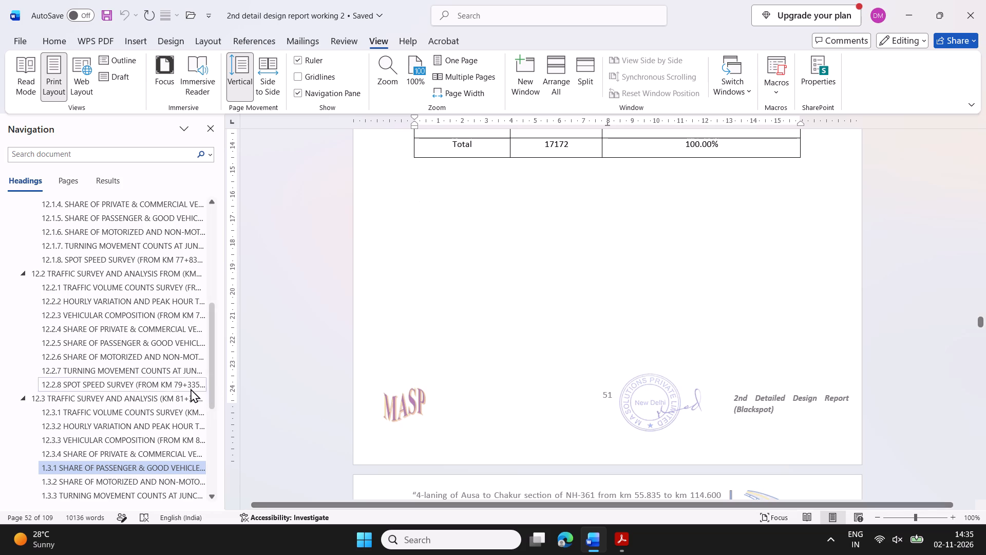
# Examine section 12.3.3 Vehicular Composition, and go to the start of section 12.3 Traffic Survey and Analysis (KM 81+335 to 81+835).
pyautogui.scroll(-2, 147, 411)
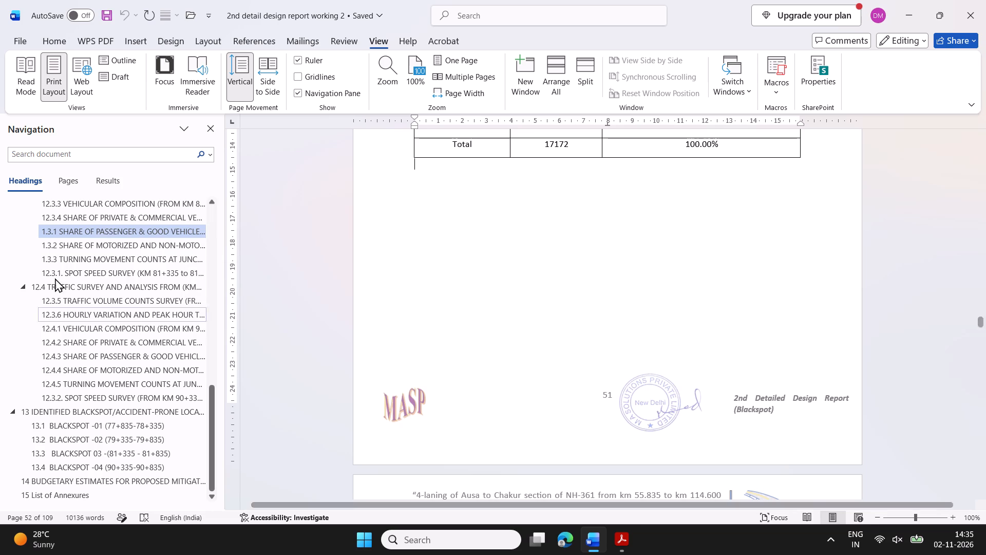
pyautogui.click(131, 233)
pyautogui.click(131, 209)
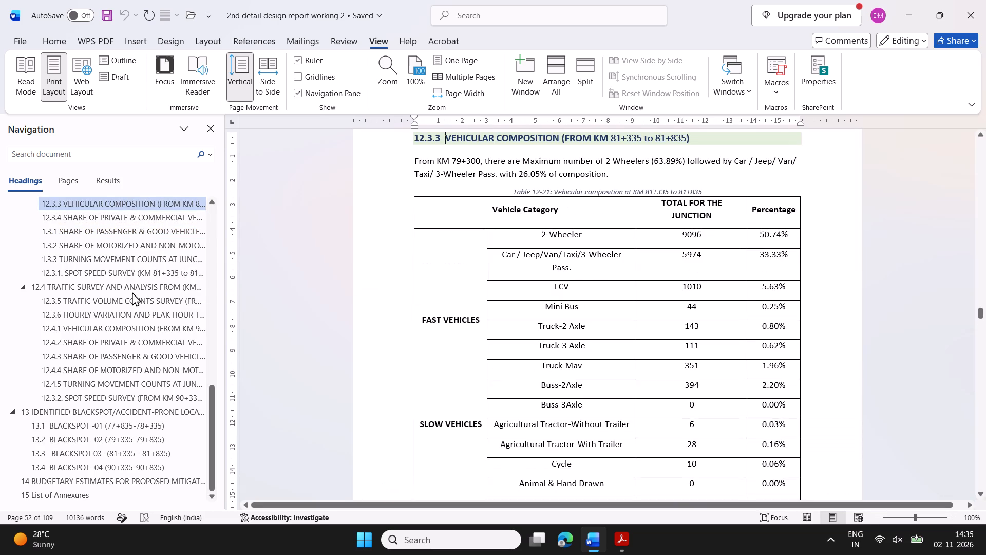
pyautogui.scroll(1, 132, 292)
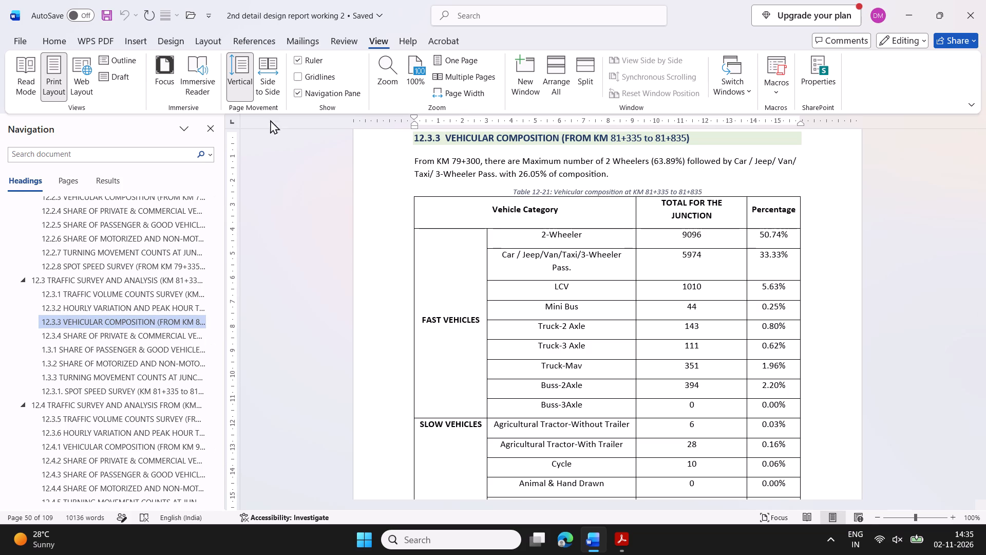
pyautogui.click(135, 284)
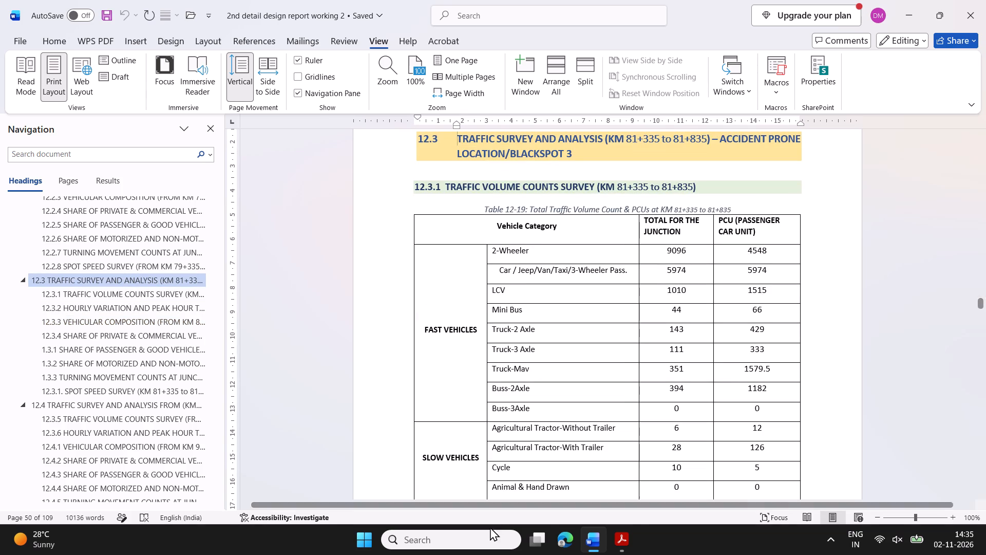
# Open the Windows search to find another app.
pyautogui.click(459, 542)
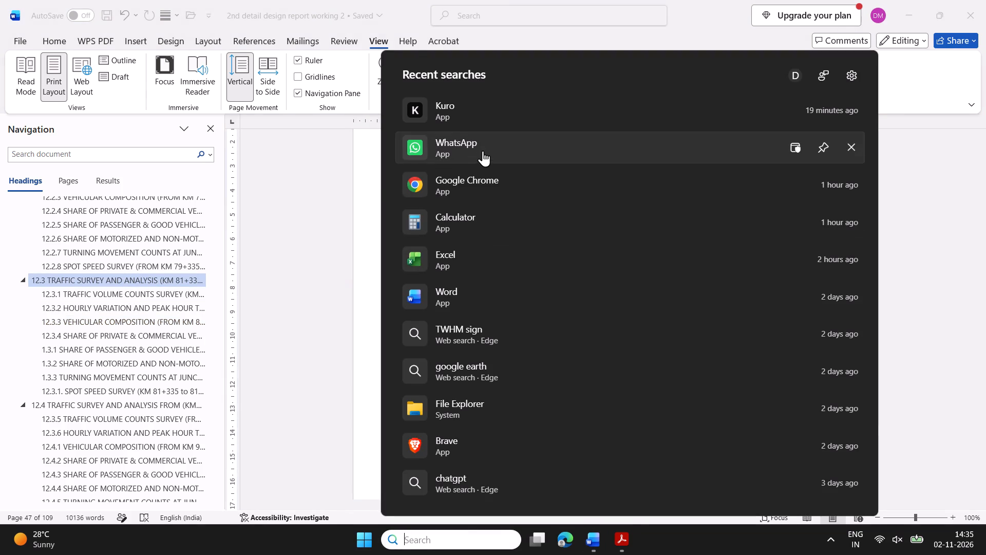
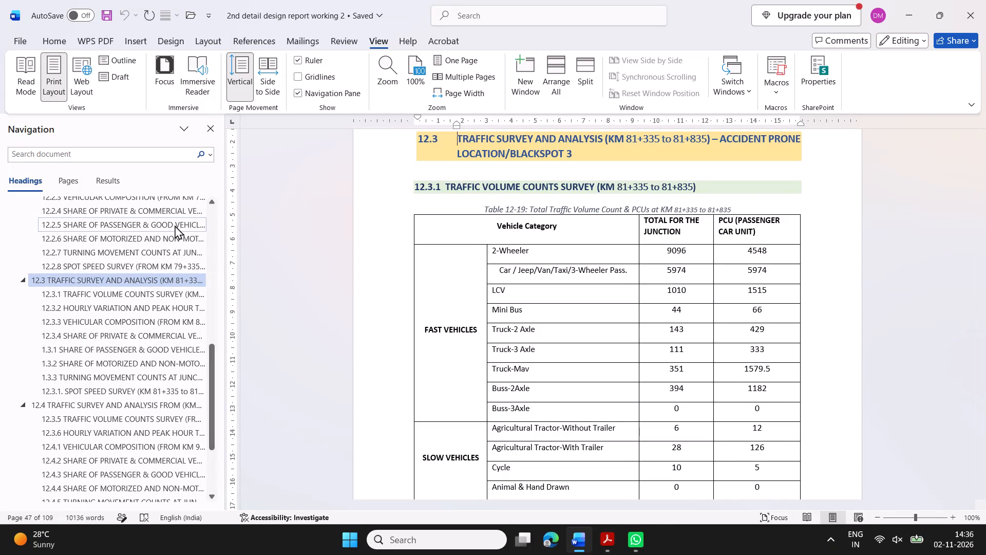
# Look through the traffic survey sections 12.3, 12.4 and 12.2 of the report, checking their traffic volume count tables and the open windows.
pyautogui.scroll(1, 175, 226)
pyautogui.click(161, 399)
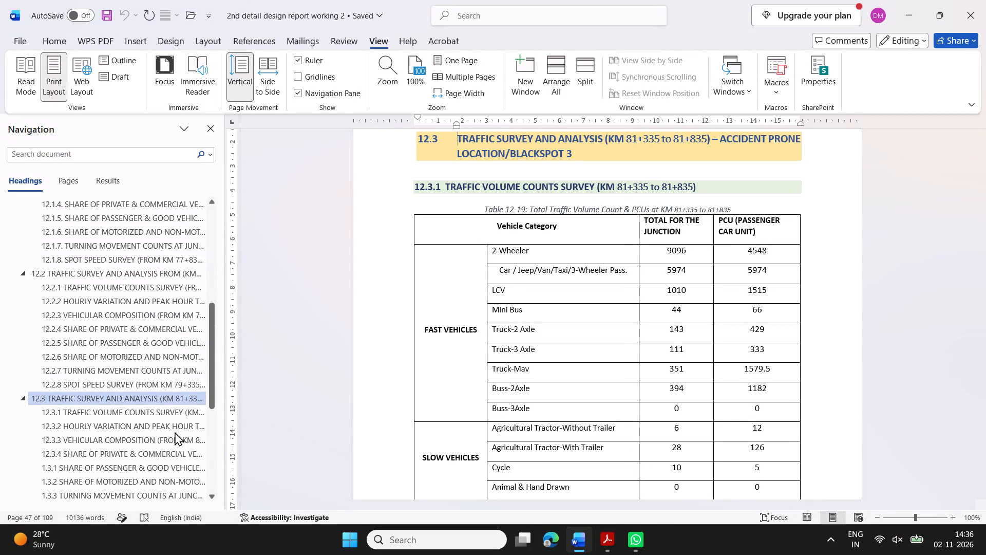
pyautogui.scroll(-2, 181, 432)
pyautogui.click(159, 292)
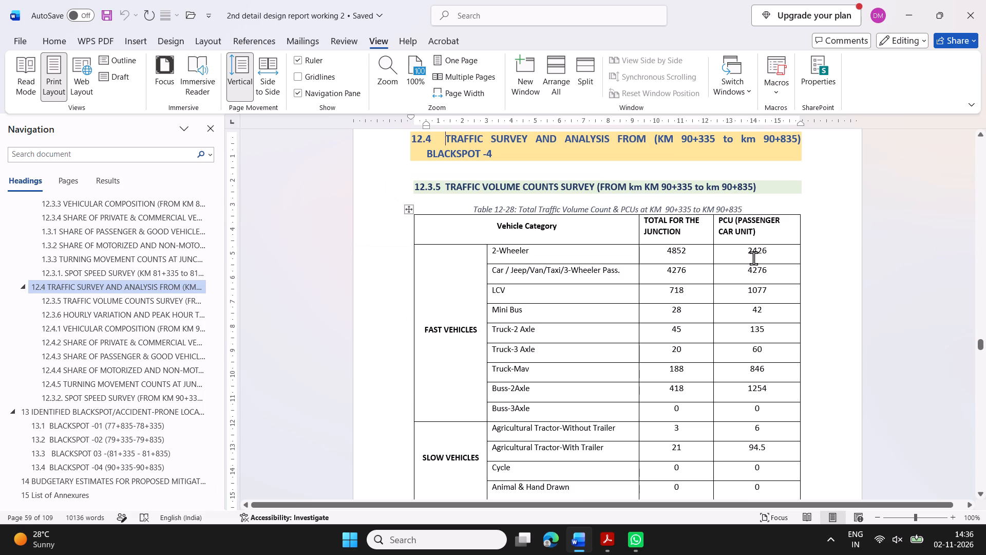
pyautogui.scroll(1, 201, 287)
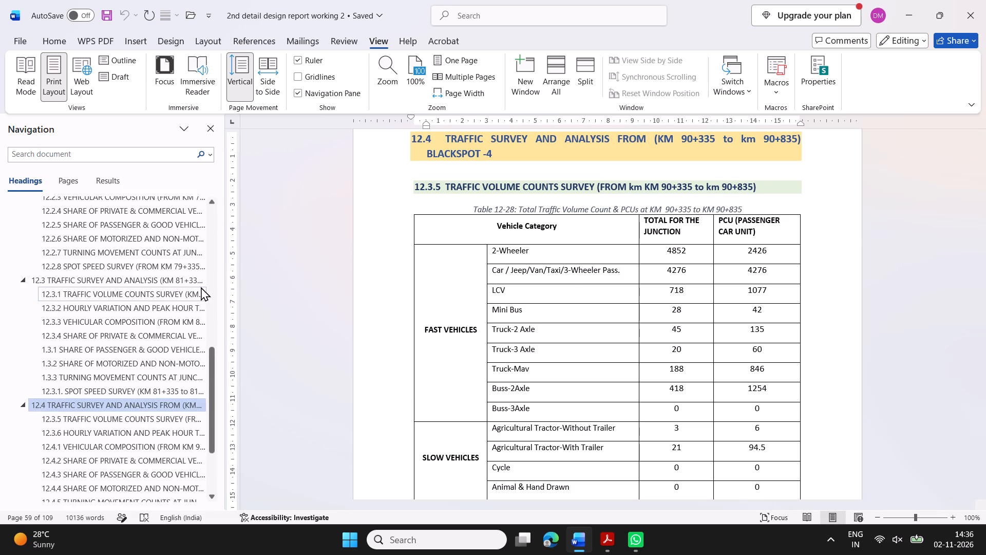
pyautogui.scroll(2, 201, 287)
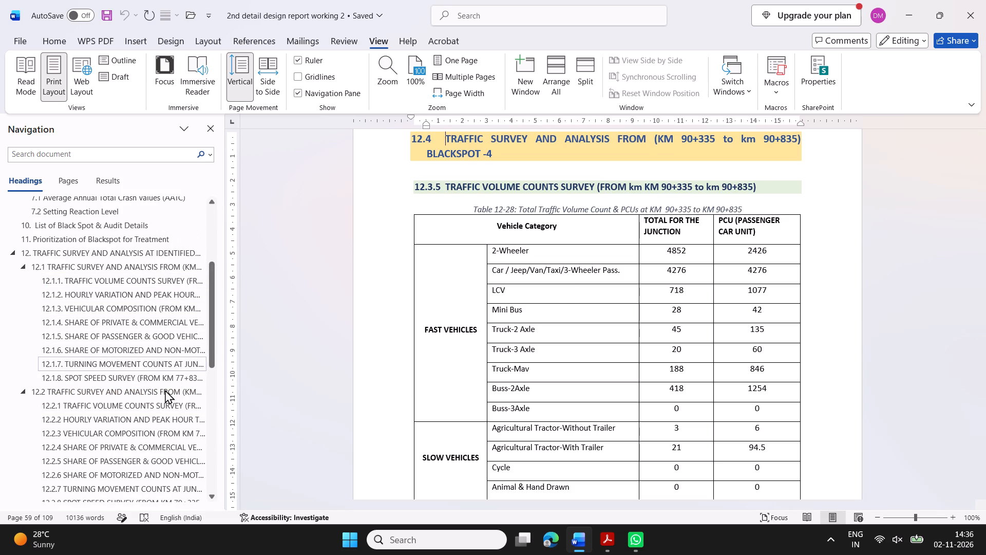
pyautogui.click(145, 395)
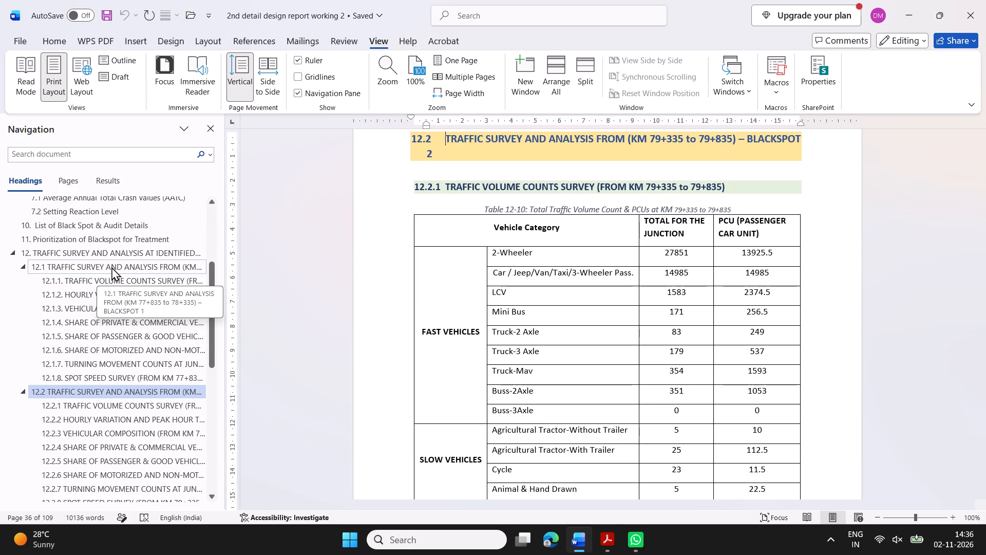
pyautogui.click(521, 543)
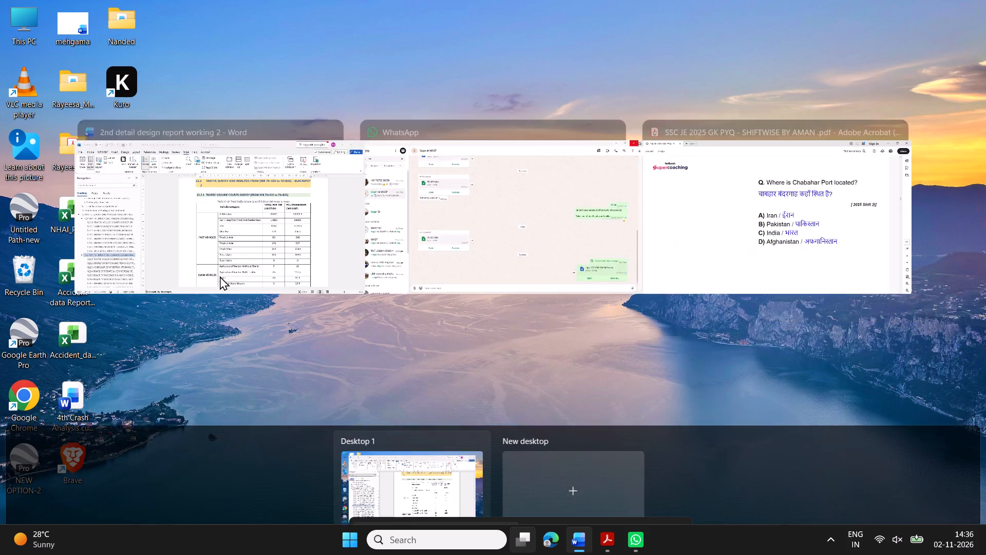
pyautogui.click(251, 218)
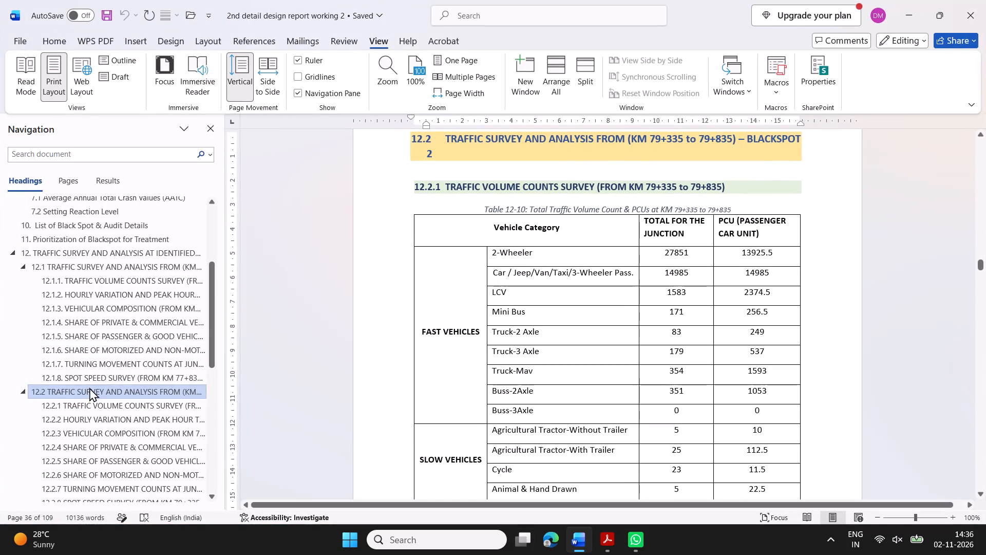
# Compare the location details and Google Earth images of sections 13.3 Blackspot 03 and 13.4 Blackspot -04.
pyautogui.scroll(-5, 90, 389)
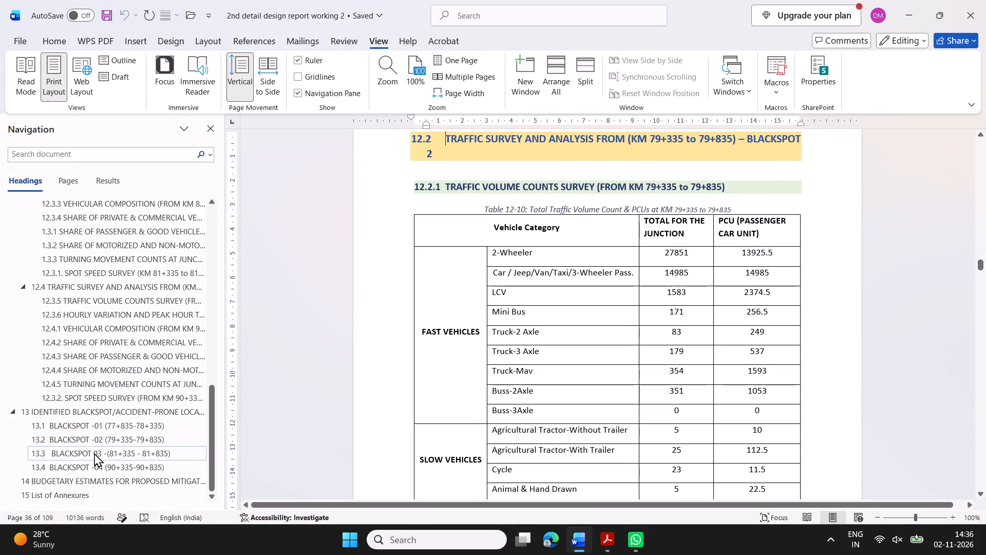
pyautogui.click(94, 453)
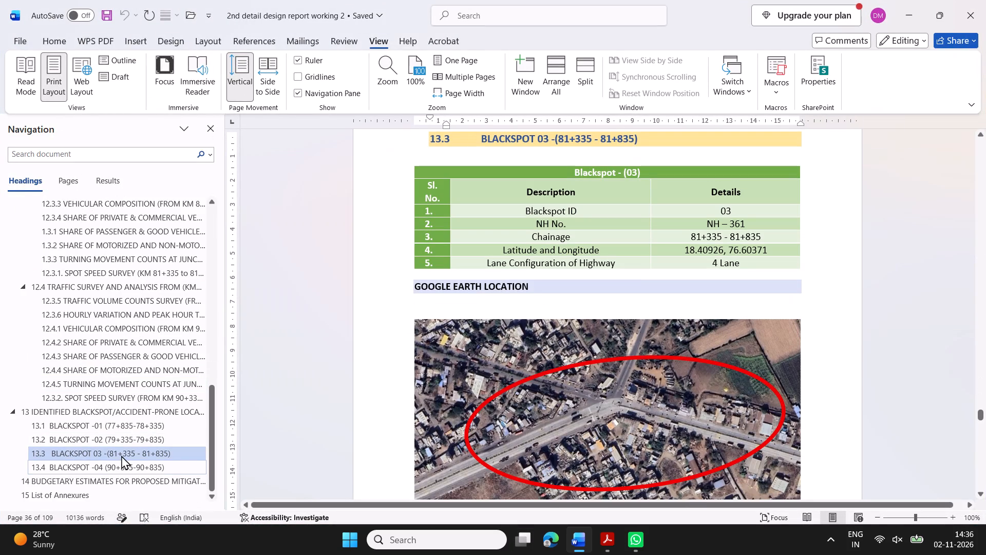
pyautogui.click(118, 470)
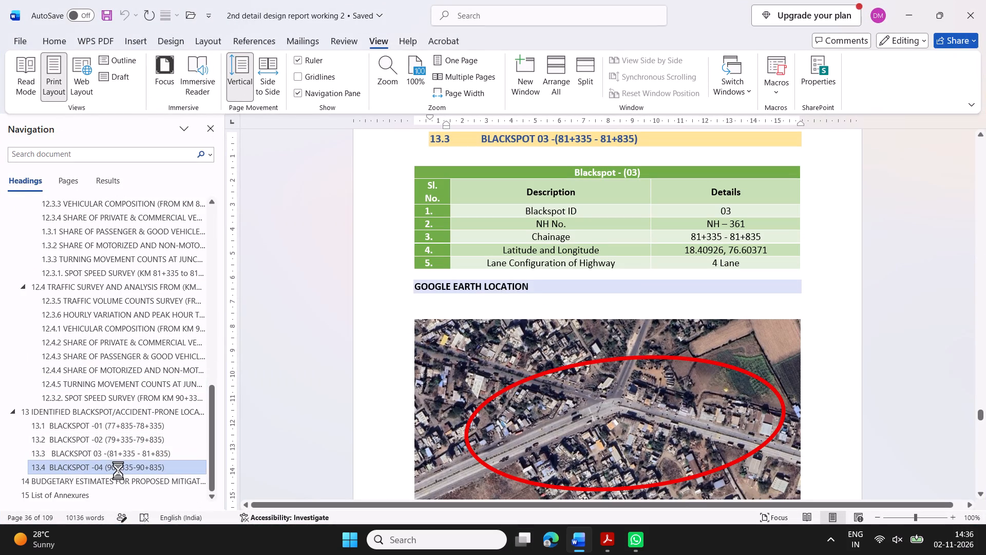
pyautogui.click(121, 455)
pyautogui.click(121, 463)
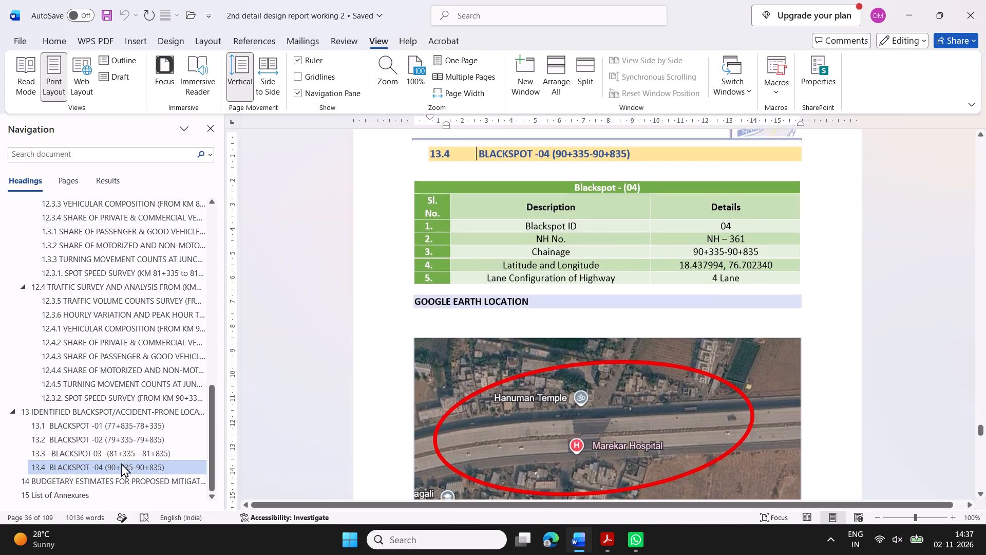
pyautogui.click(121, 452)
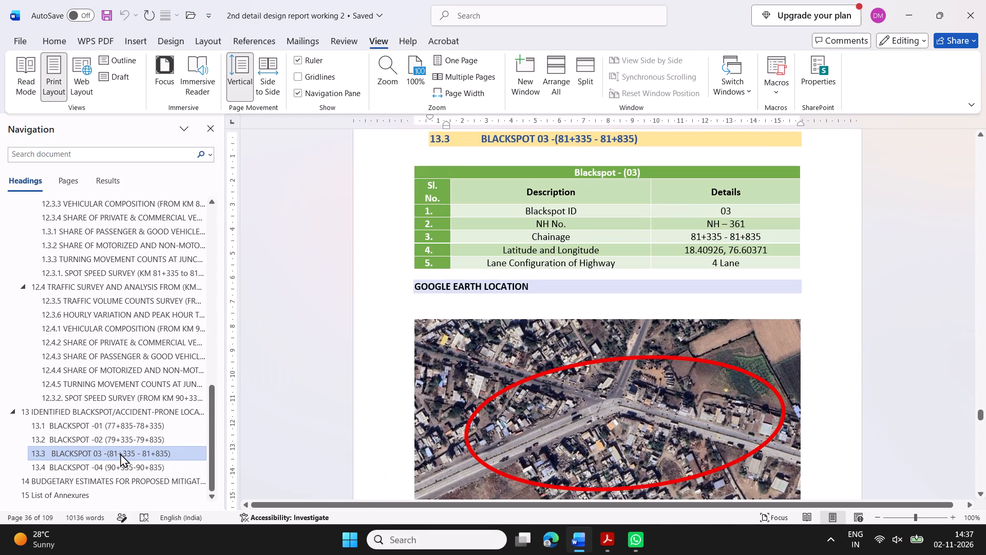
# Examine the Blackspot 03 section, including its recommended mitigation measures for 81+335 - 81+835, and the pages preceding it.
pyautogui.scroll(1, 152, 381)
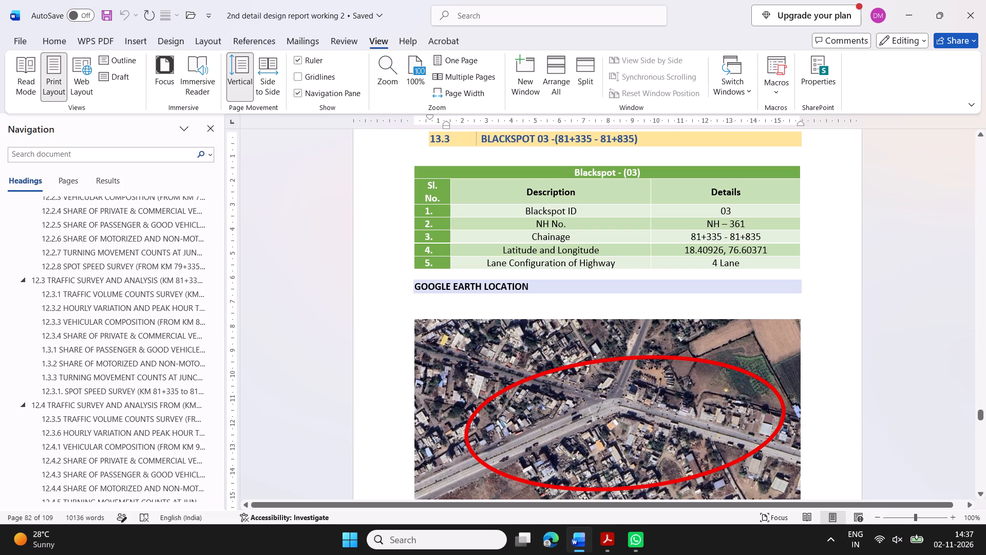
pyautogui.scroll(-6, 714, 414)
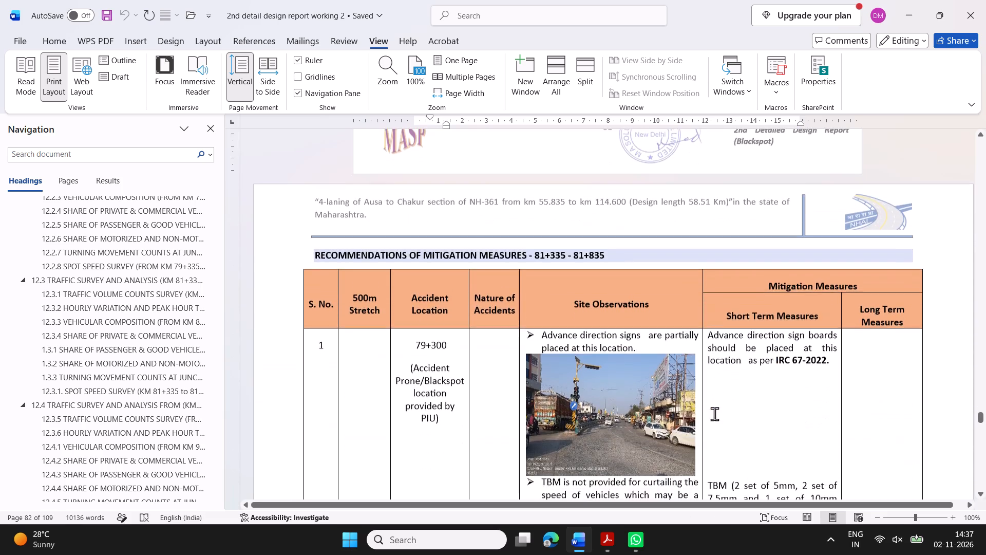
pyautogui.scroll(-4, 714, 414)
pyautogui.scroll(11, 715, 412)
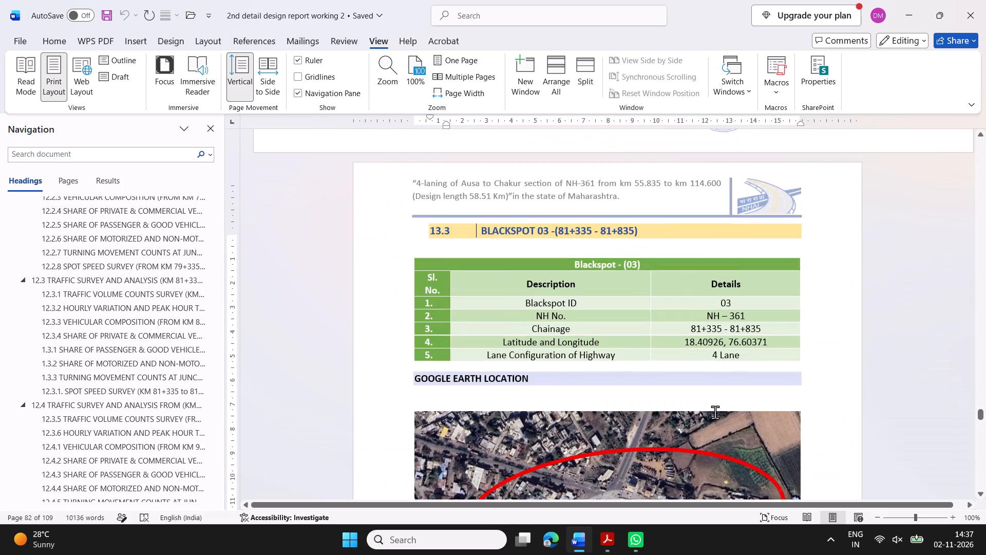
pyautogui.scroll(9, 715, 412)
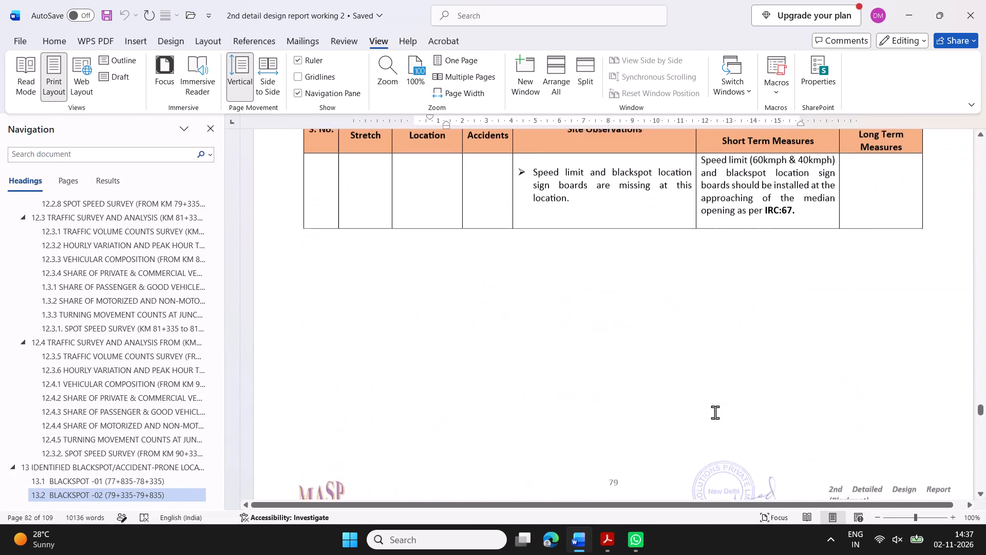
# Review the details tables and Google Earth location images of Blackspots 01 to 04 in sections 13.1 to 13.4.
pyautogui.click(110, 483)
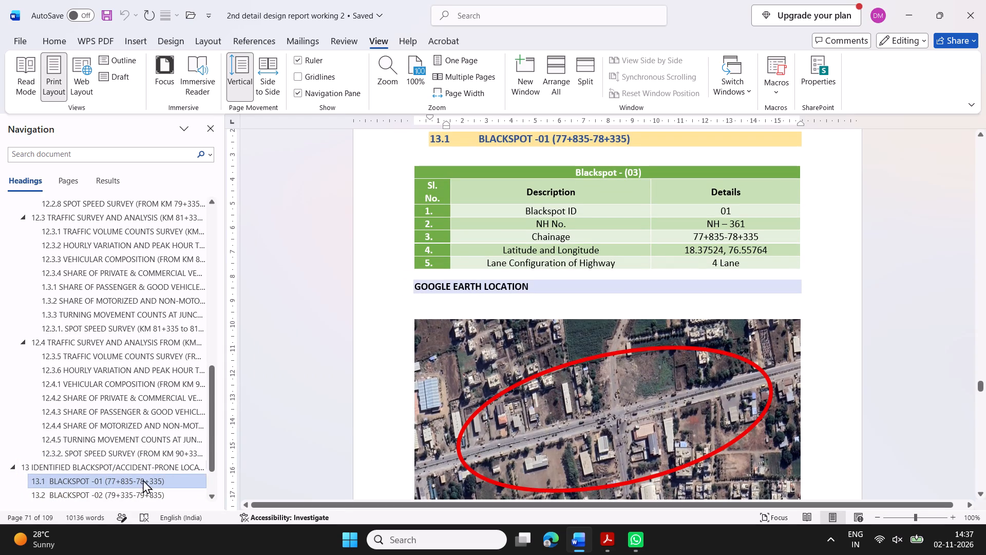
pyautogui.click(139, 497)
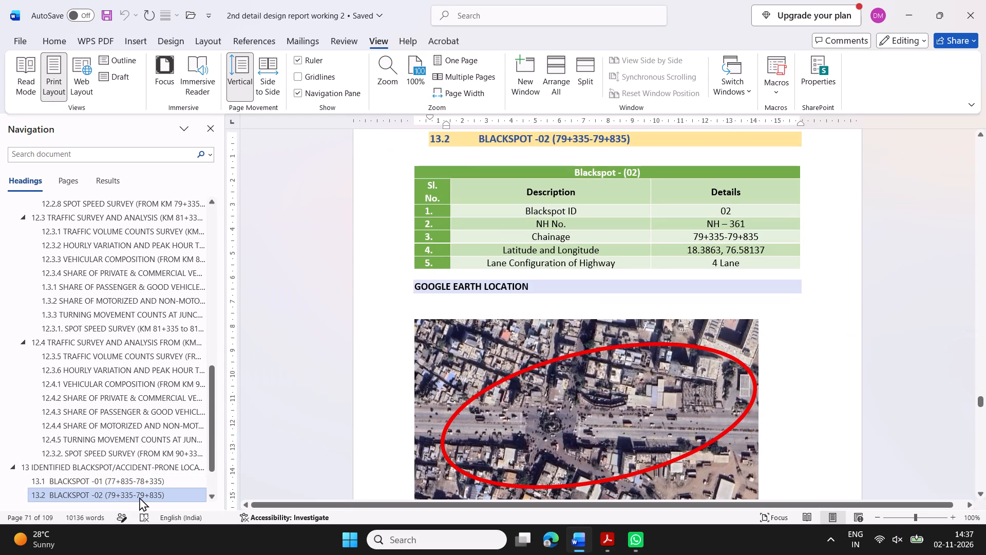
pyautogui.scroll(-1, 156, 456)
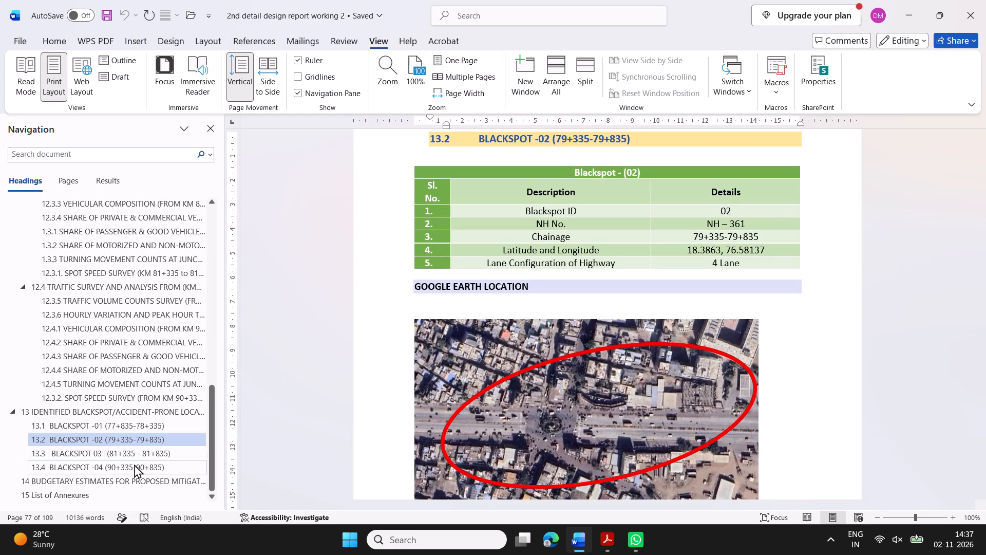
pyautogui.click(132, 454)
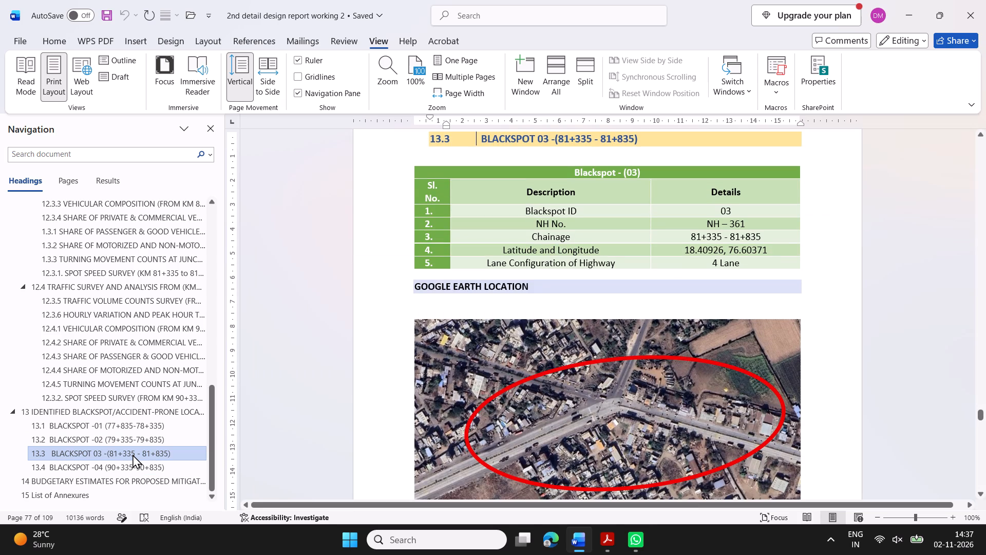
pyautogui.click(136, 470)
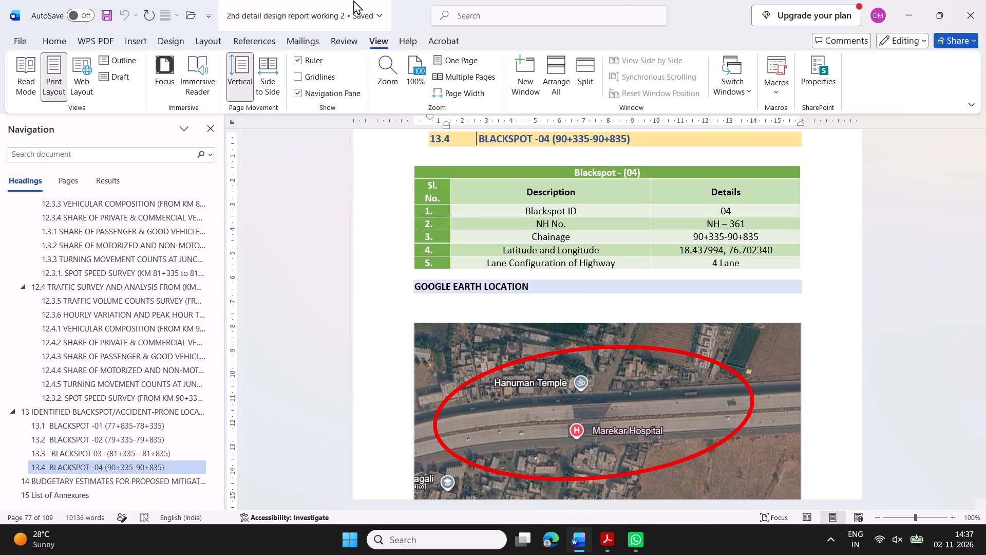
pyautogui.scroll(-1, 393, 21)
pyautogui.scroll(-1, 595, 398)
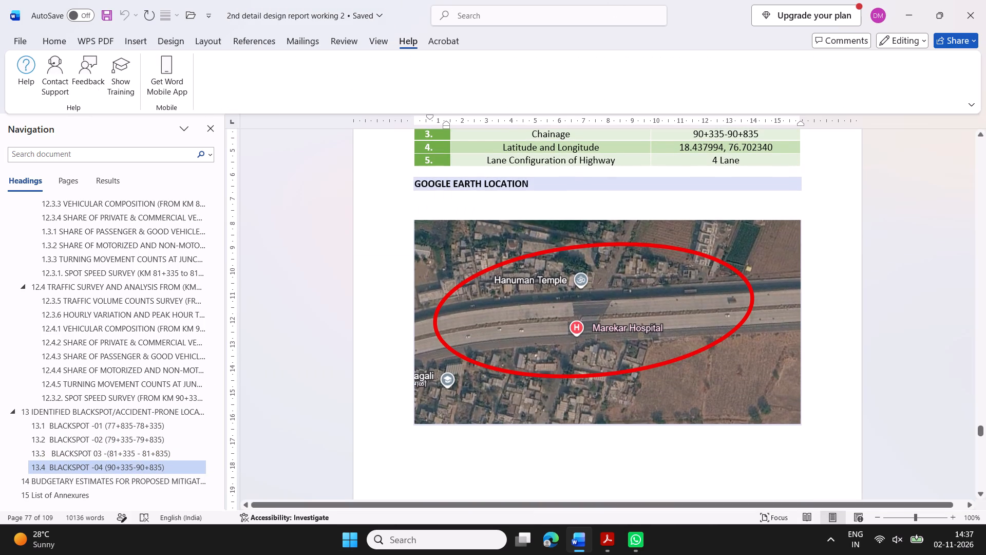
pyautogui.click(743, 369)
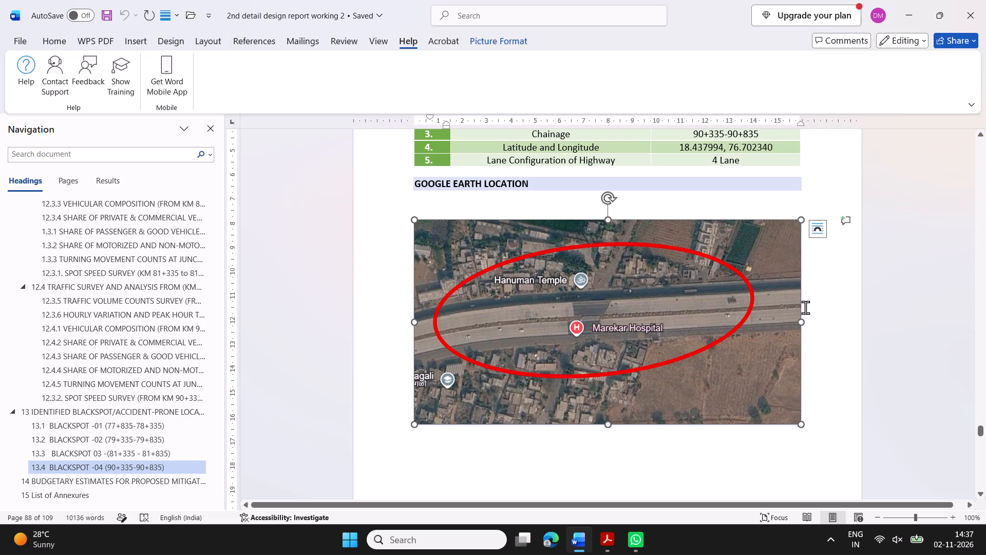
pyautogui.scroll(6, 739, 327)
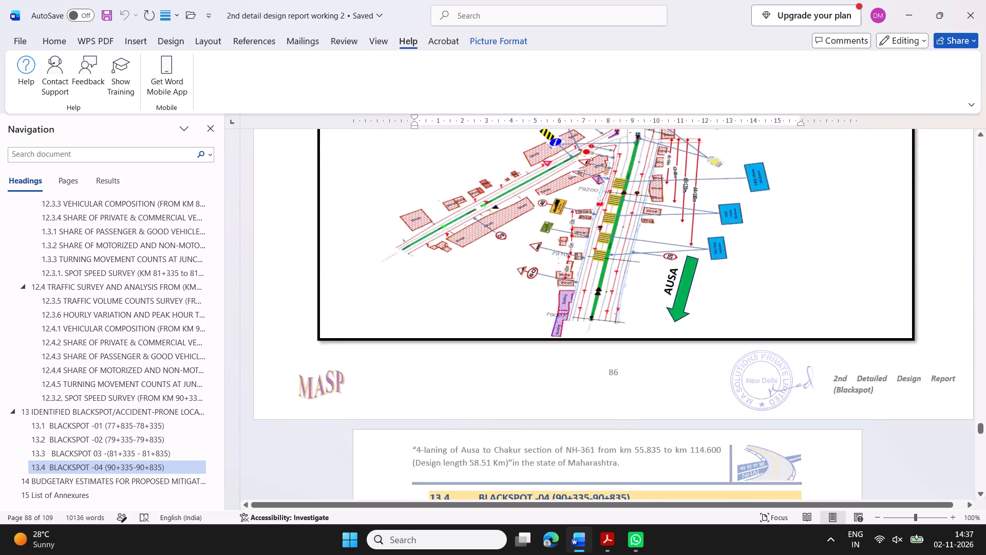
# Compare the Google Earth location image of 13.1 Blackspot -01 with that of 13.4 Blackspot -04.
pyautogui.click(70, 415)
pyautogui.click(74, 423)
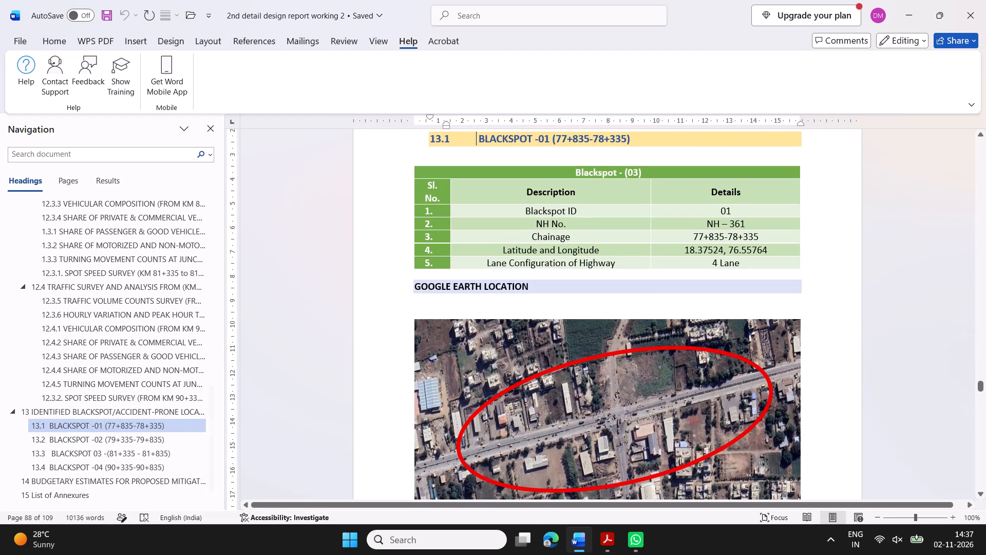
pyautogui.scroll(-1, 577, 349)
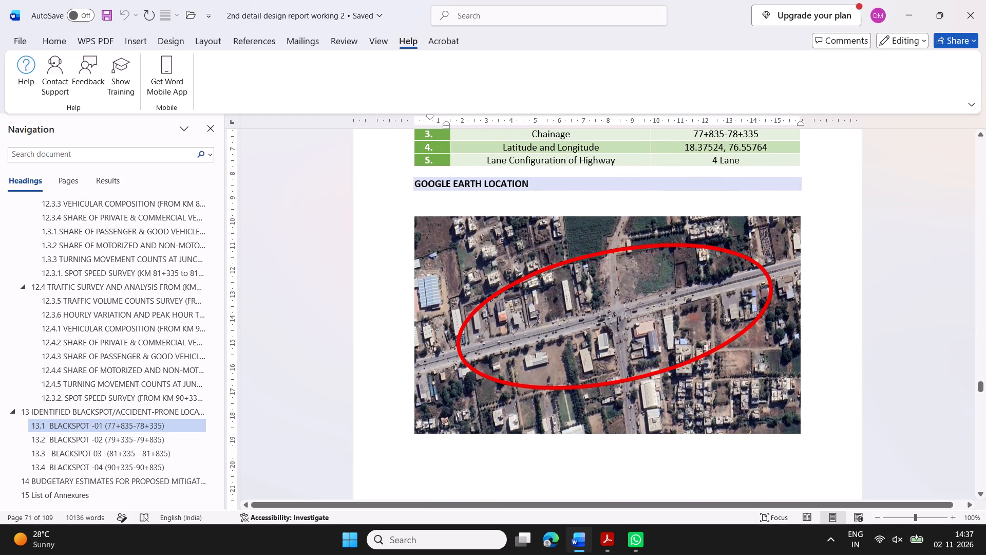
pyautogui.click(134, 461)
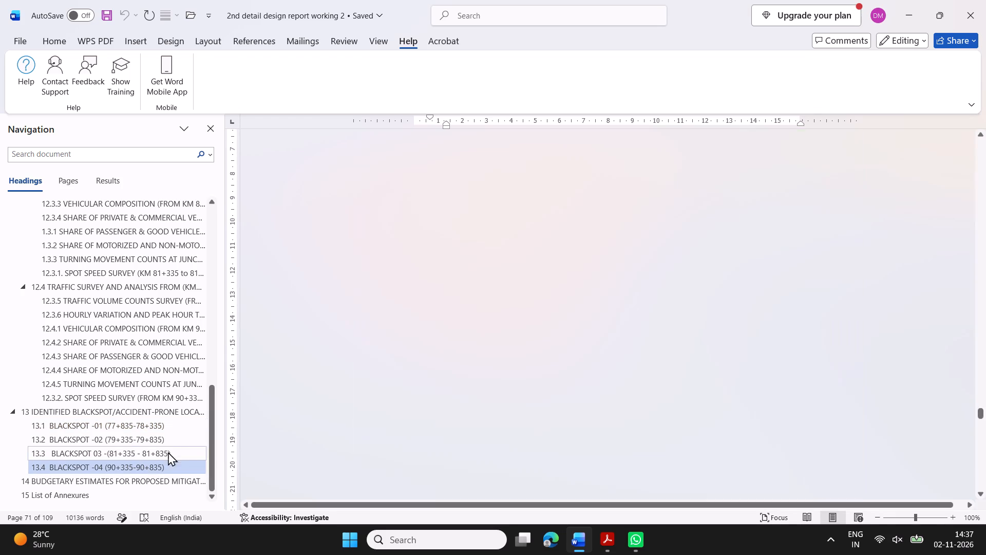
pyautogui.scroll(-1, 438, 325)
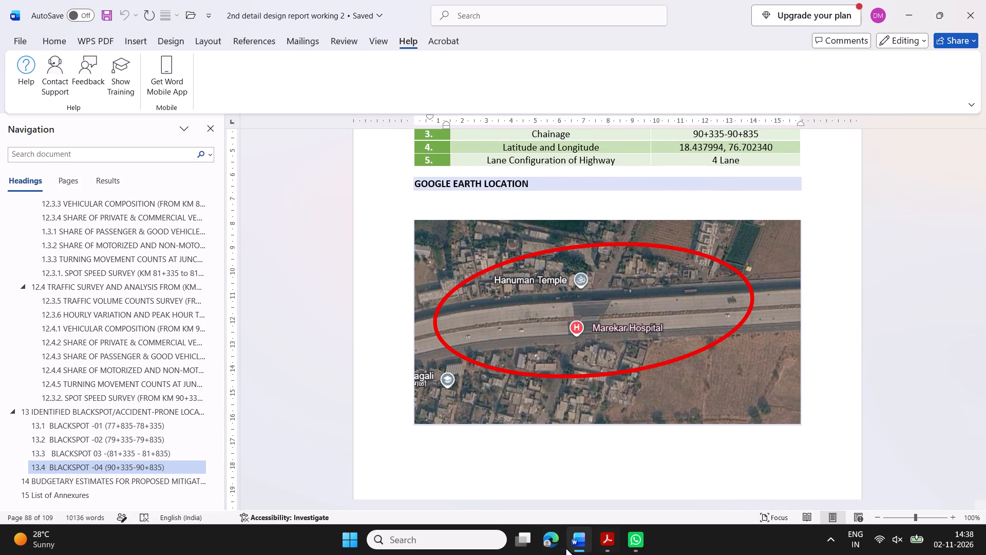
# Open the Screenshots folder inside Pictures in File Explorer and go to the most recent screenshots.
pyautogui.press('super+e')
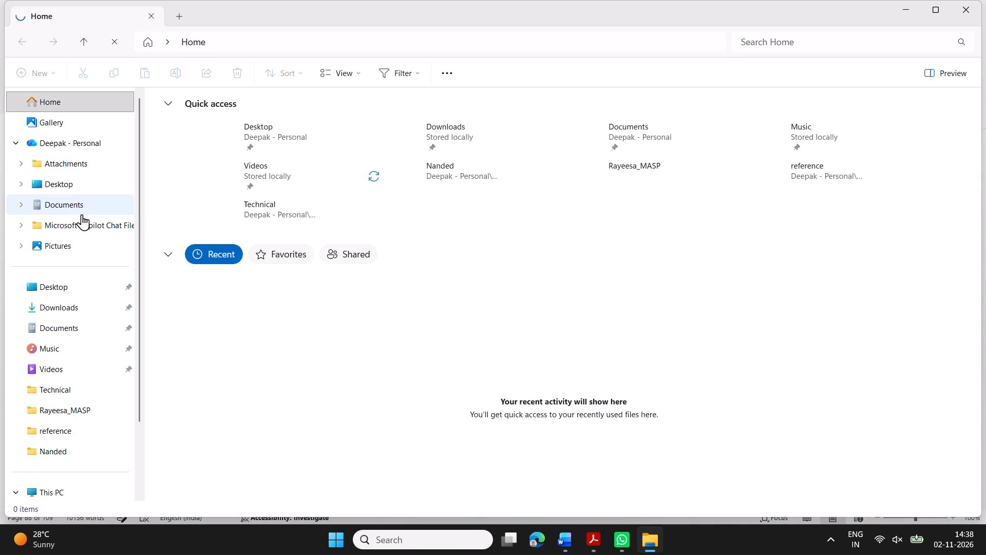
pyautogui.click(73, 243)
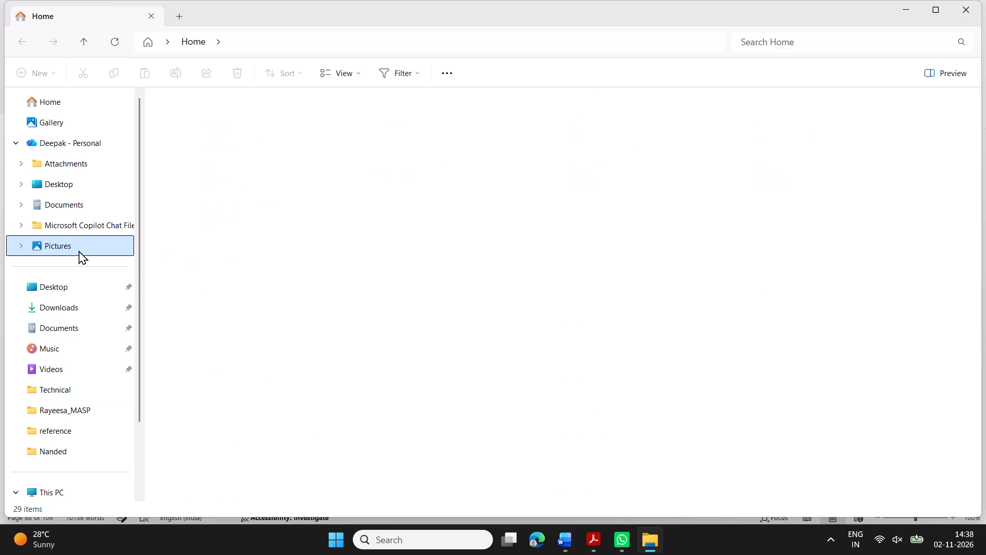
pyautogui.doubleClick(367, 167)
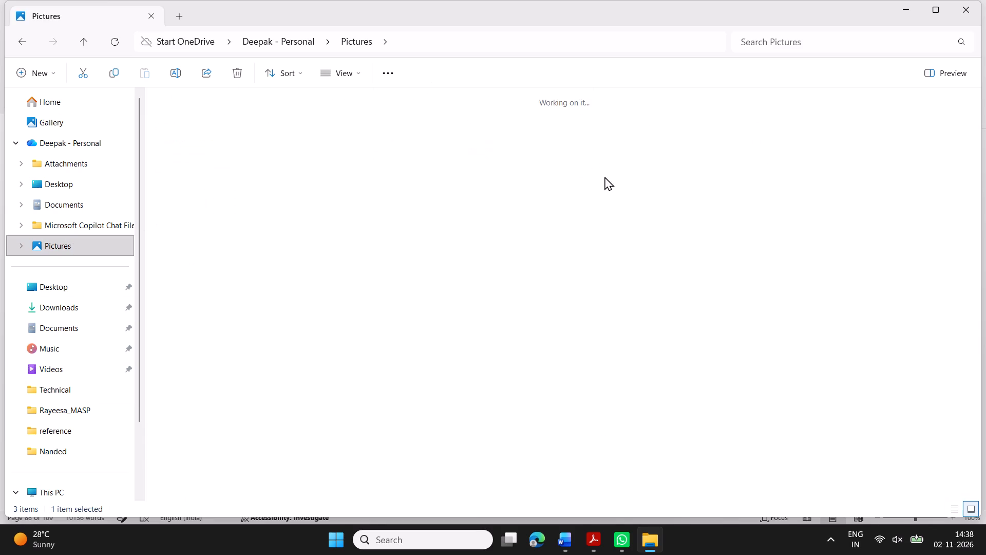
pyautogui.moveTo(974, 124); pyautogui.dragTo(974, 128)
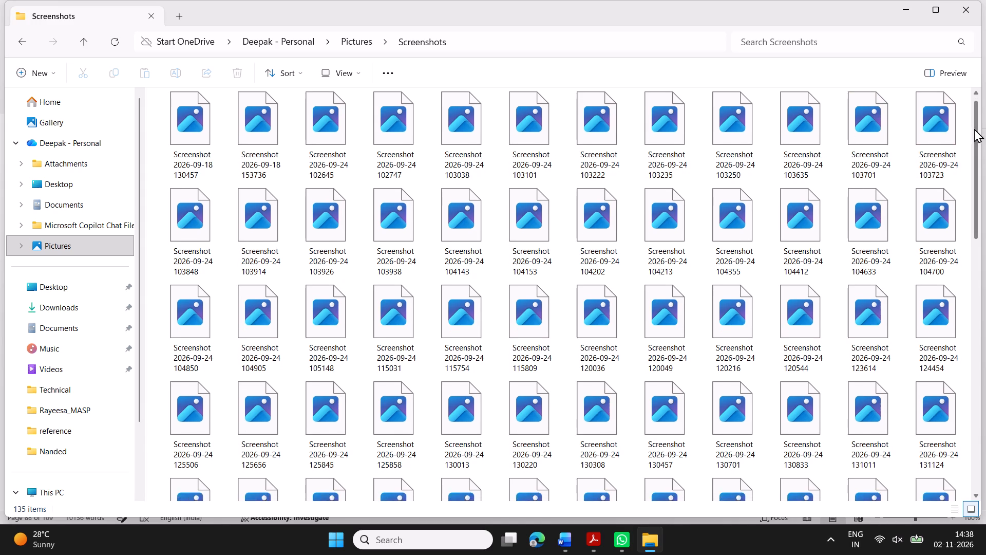
pyautogui.moveTo(974, 128); pyautogui.dragTo(984, 551)
pyautogui.scroll(-5, 823, 406)
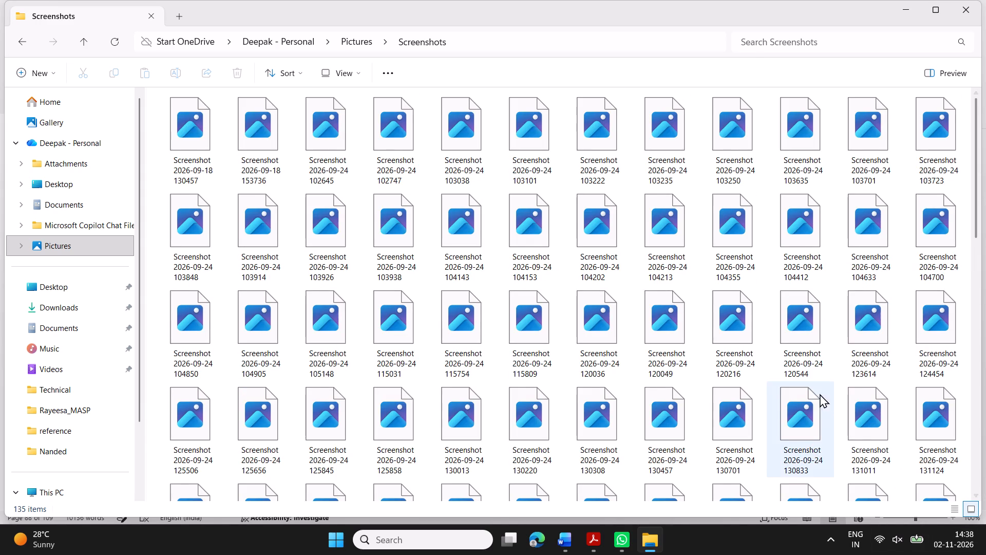
pyautogui.scroll(-8, 820, 394)
pyautogui.scroll(-1, 888, 315)
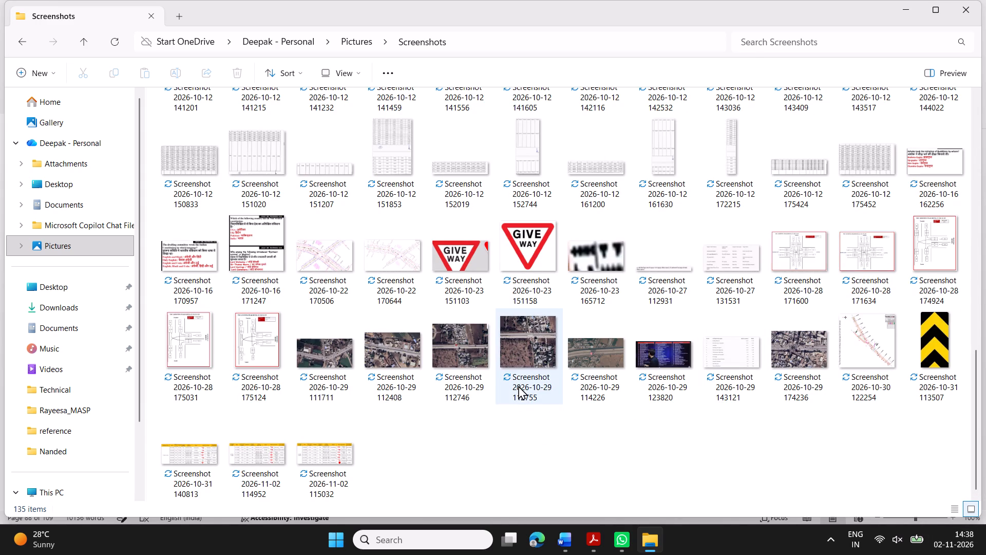
pyautogui.click(600, 380)
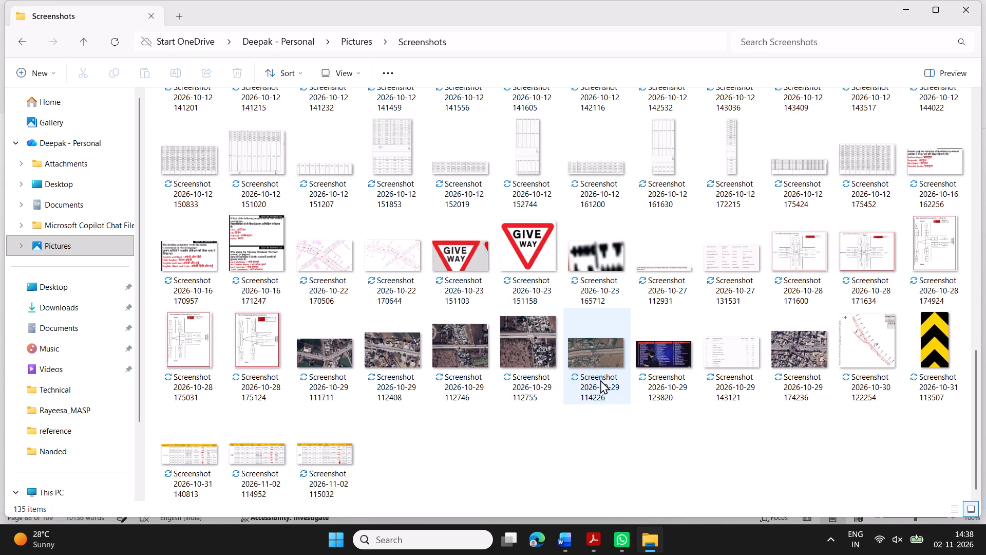
pyautogui.click(600, 380)
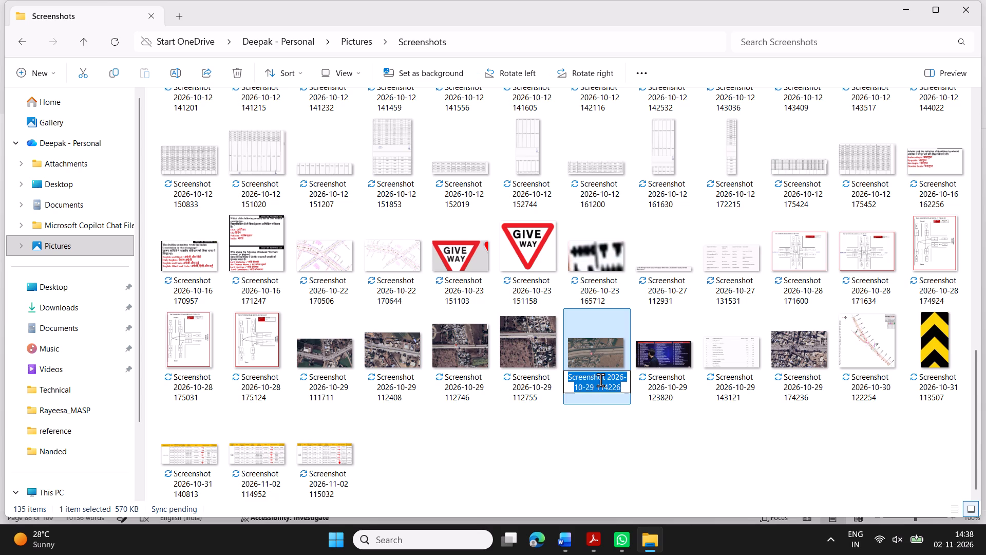
pyautogui.click(614, 422)
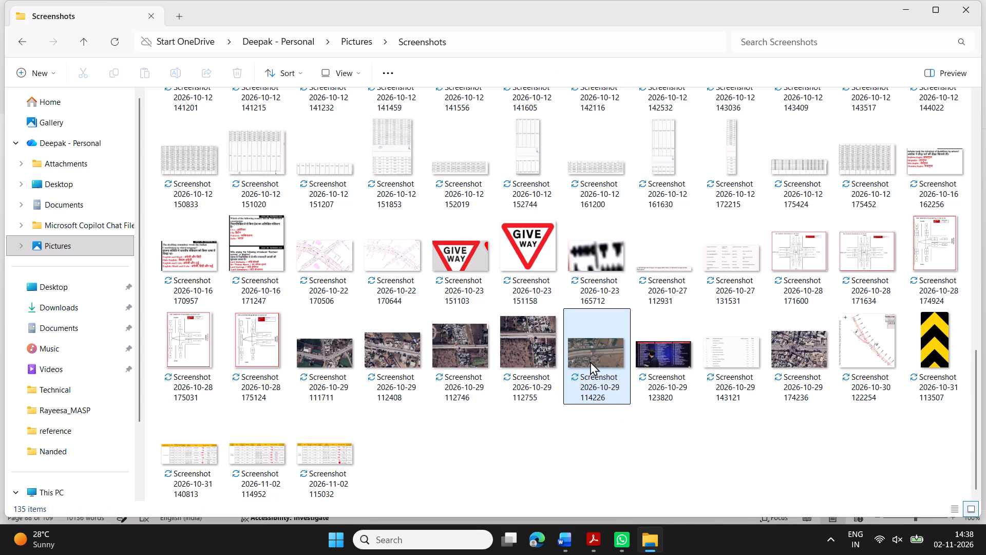
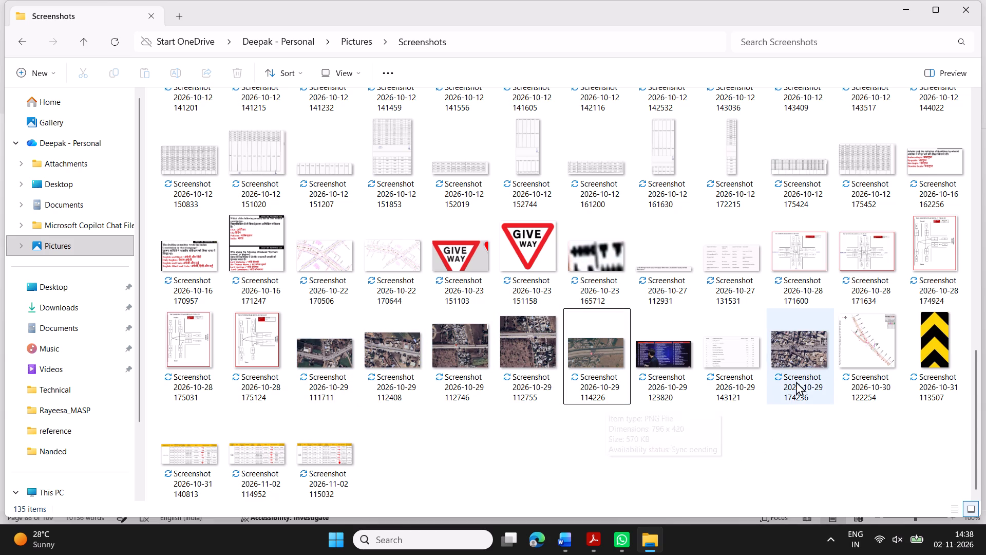
# Return to the design report and check the details table and Google Earth location image of 13.4 Blackspot -04.
pyautogui.click(909, 8)
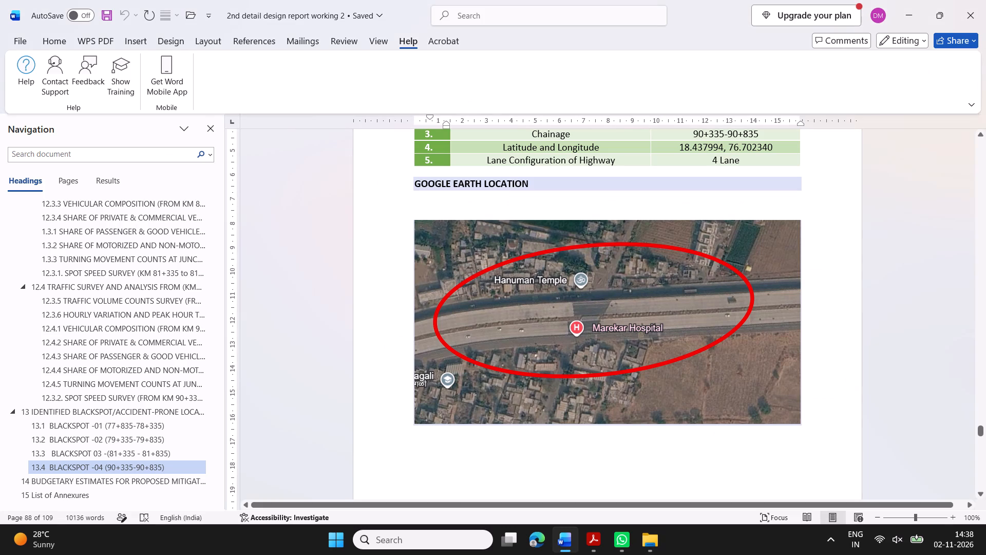
pyautogui.click(676, 363)
pyautogui.scroll(3, 598, 364)
pyautogui.scroll(-2, 600, 363)
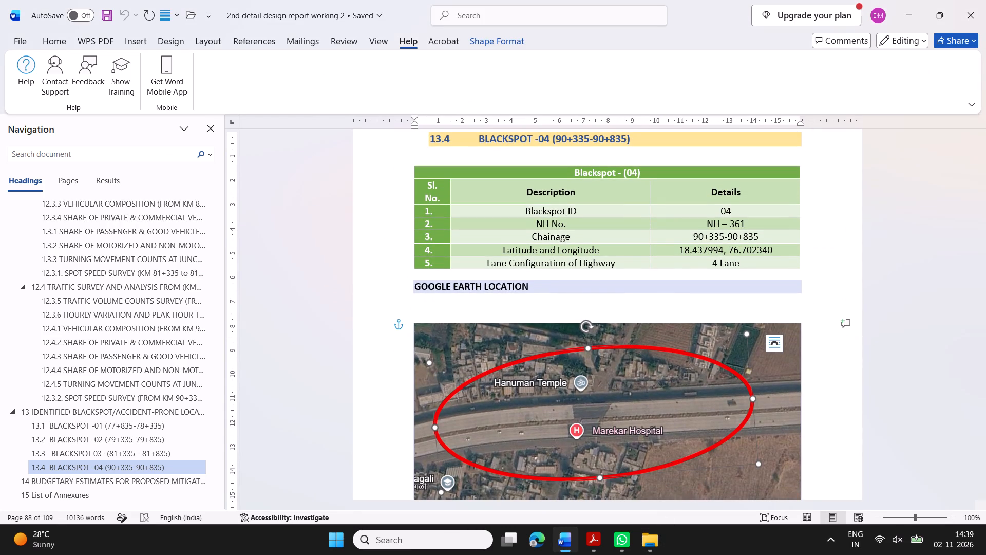
pyautogui.scroll(-1, 788, 401)
pyautogui.click(809, 435)
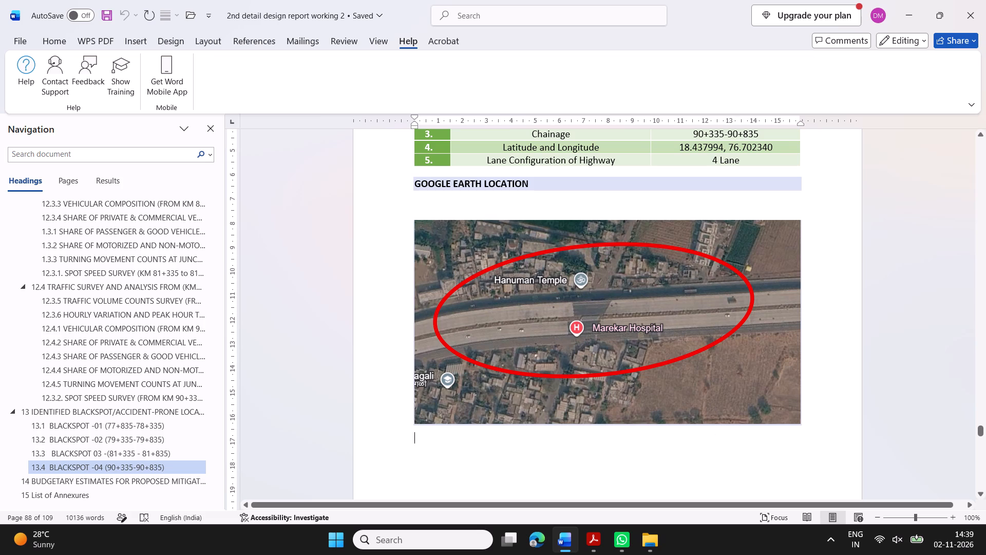
pyautogui.scroll(2, 604, 366)
pyautogui.scroll(-1, 604, 366)
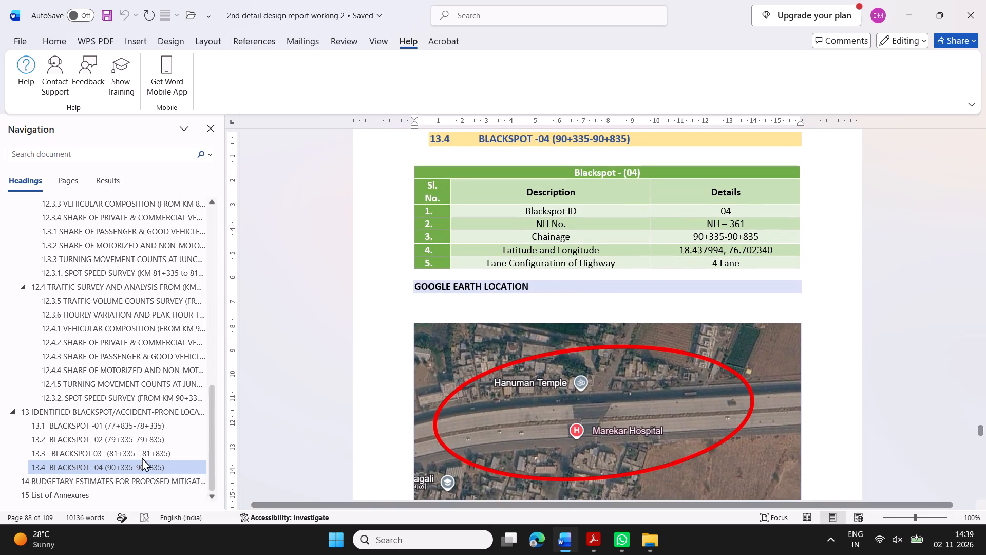
# Review sections 13.1 to 13.4 in turn, ending with the mitigation measures table for 90+335-90+835.
pyautogui.click(134, 428)
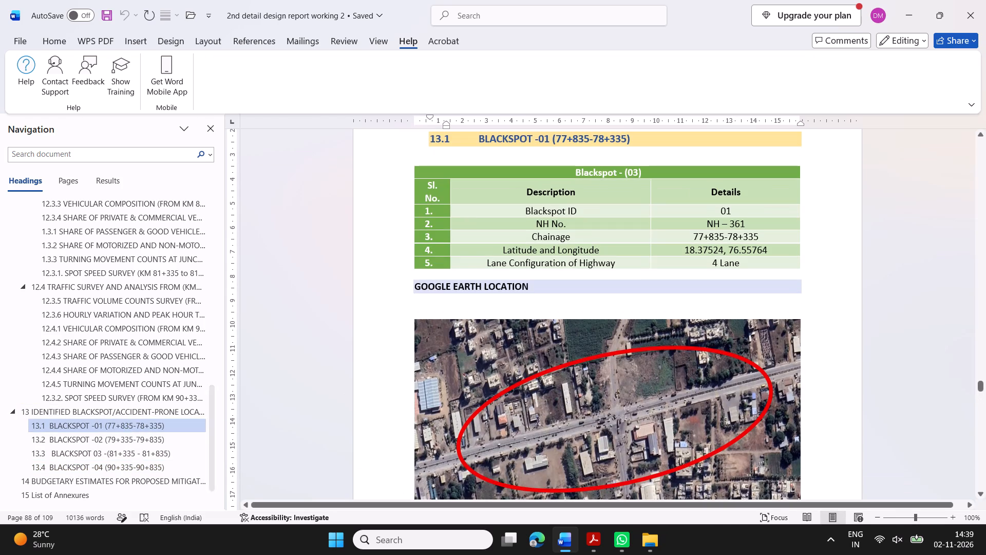
pyautogui.scroll(-3, 691, 349)
pyautogui.scroll(3, 686, 347)
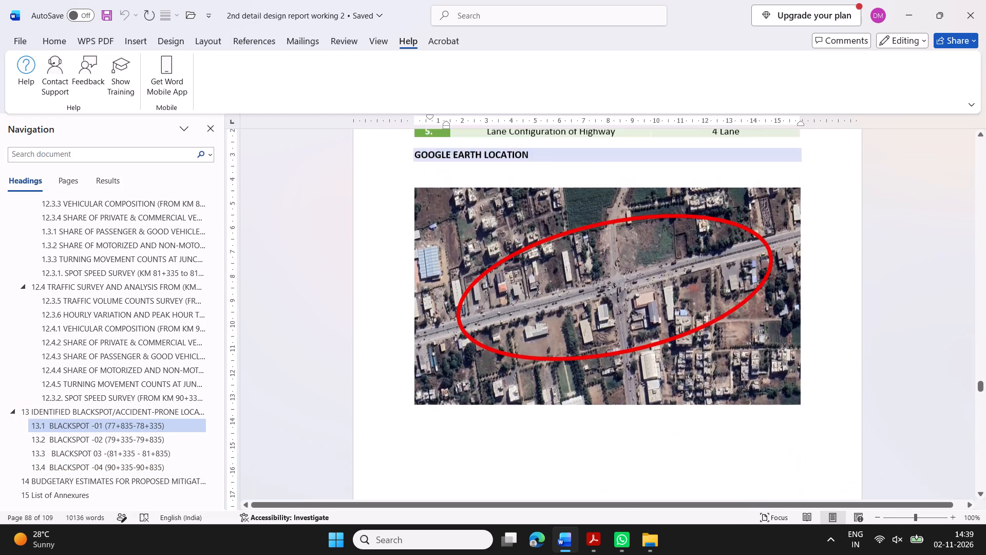
pyautogui.click(112, 437)
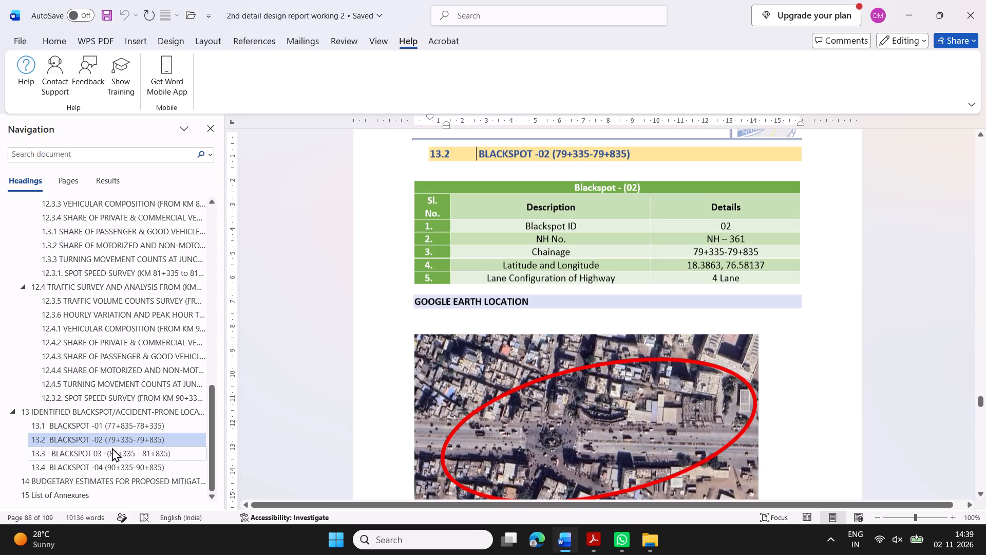
pyautogui.click(112, 448)
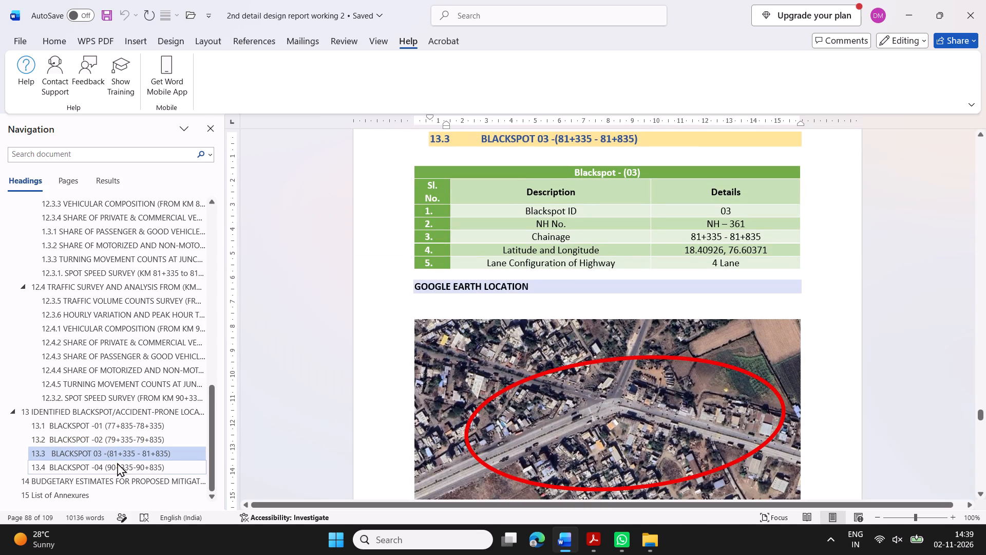
pyautogui.click(118, 465)
pyautogui.scroll(-7, 430, 372)
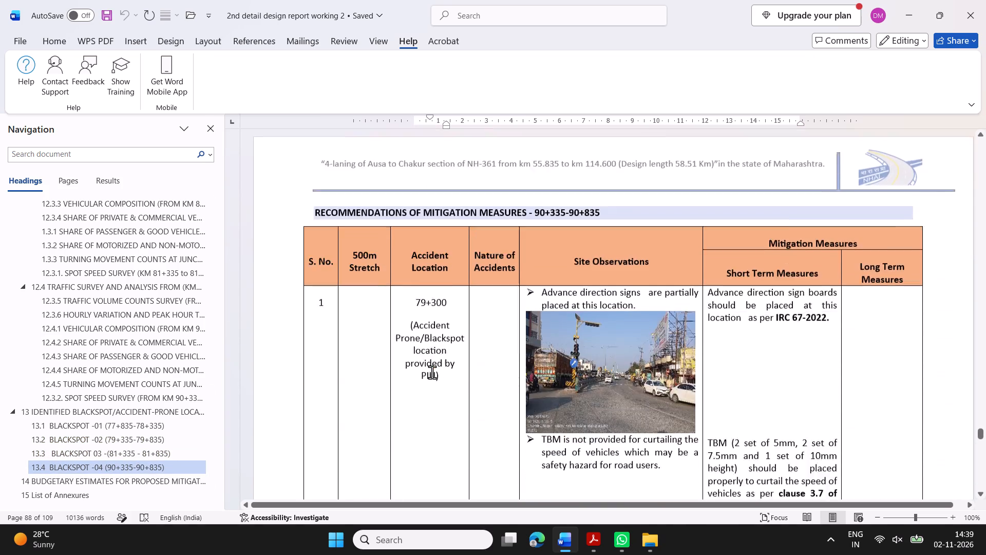
pyautogui.scroll(-1, 432, 372)
pyautogui.scroll(5, 432, 372)
pyautogui.scroll(3, 50, 323)
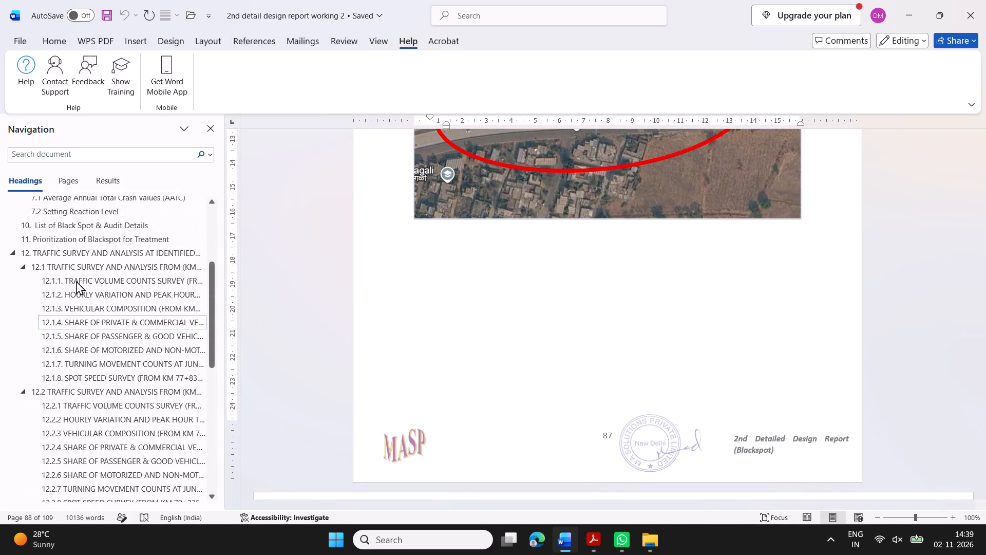
# Find section 10, List of Black Spot & Audit Details, and examine its table of 500 meter stretches.
pyautogui.click(22, 267)
pyautogui.click(23, 267)
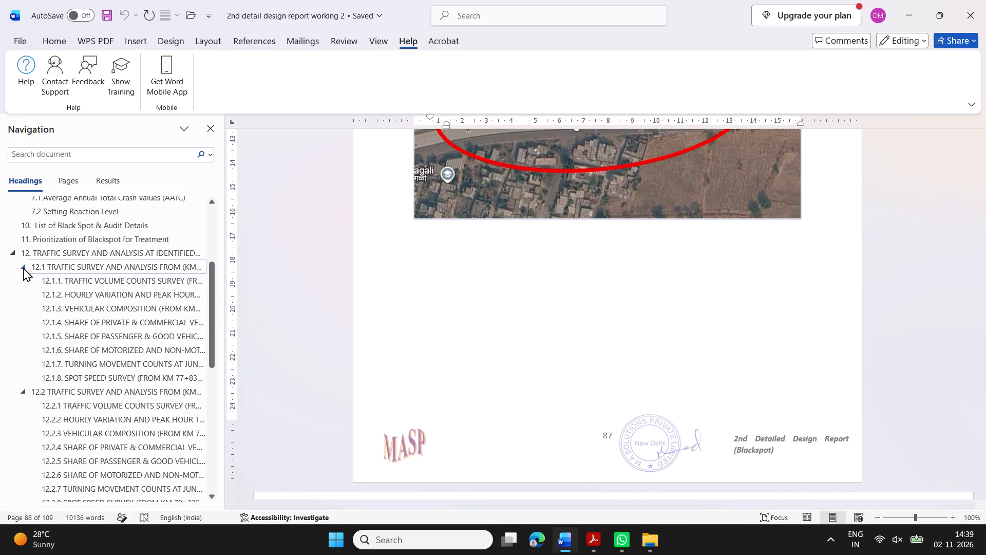
pyautogui.scroll(-2, 121, 427)
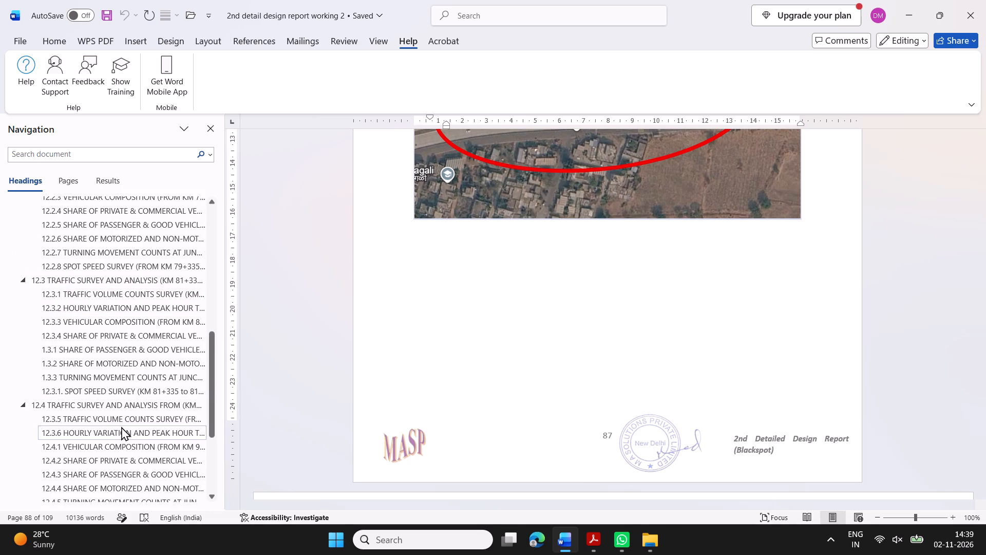
pyautogui.scroll(3, 93, 444)
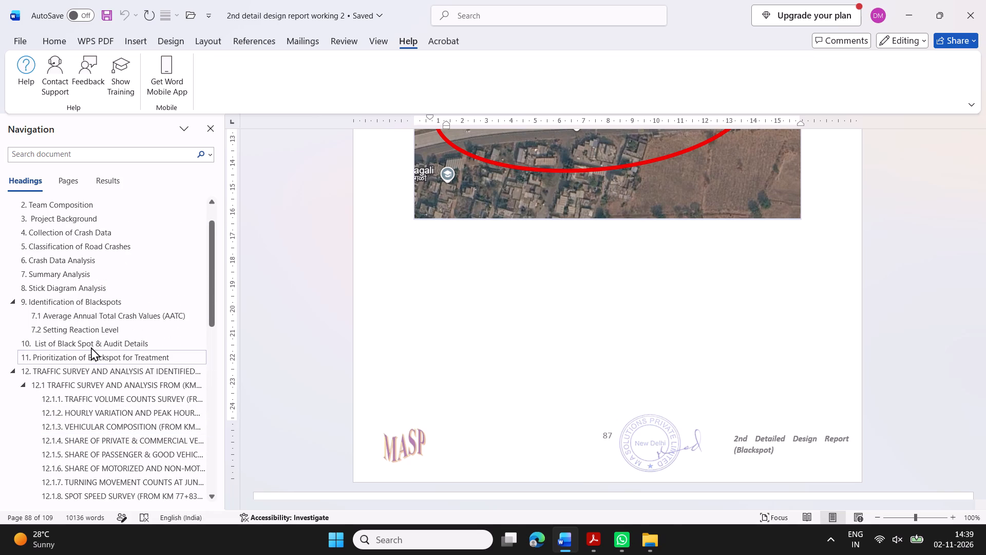
pyautogui.click(96, 325)
pyautogui.click(97, 344)
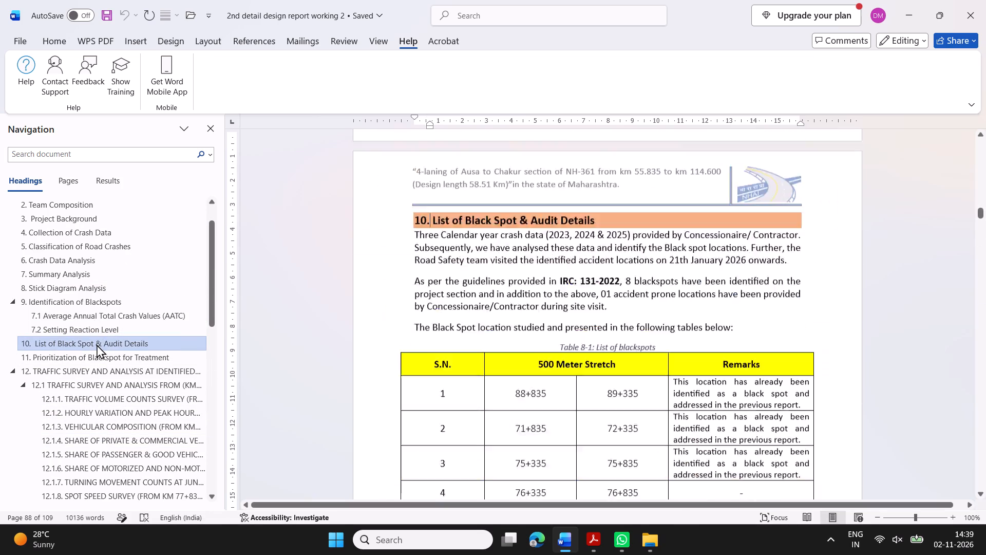
pyautogui.scroll(-3, 487, 340)
pyautogui.scroll(3, 494, 350)
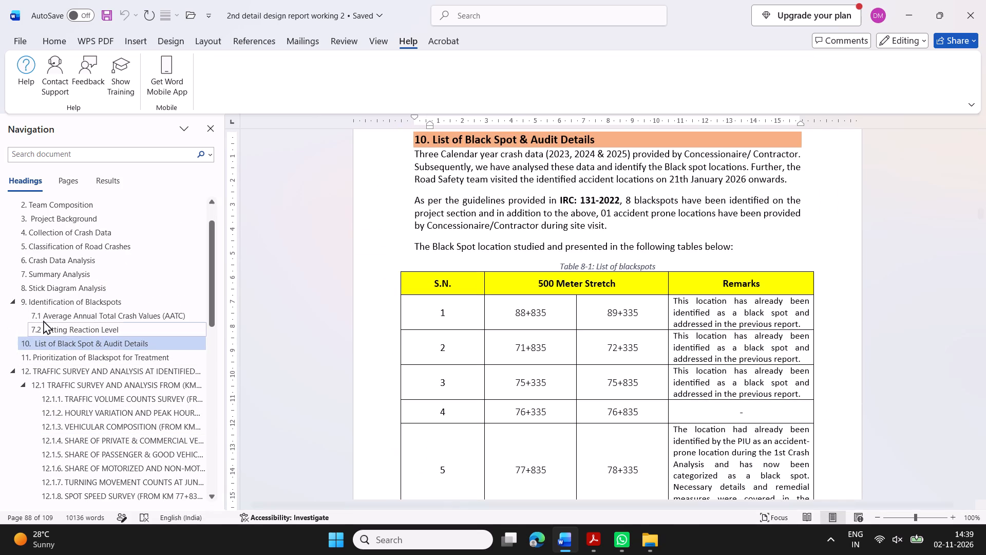
# Look through section 7 Summary Analysis and the pages under section 15 List of Annexures.
pyautogui.click(54, 302)
pyautogui.click(65, 293)
pyautogui.click(66, 278)
pyautogui.scroll(-7, 122, 373)
pyautogui.click(104, 476)
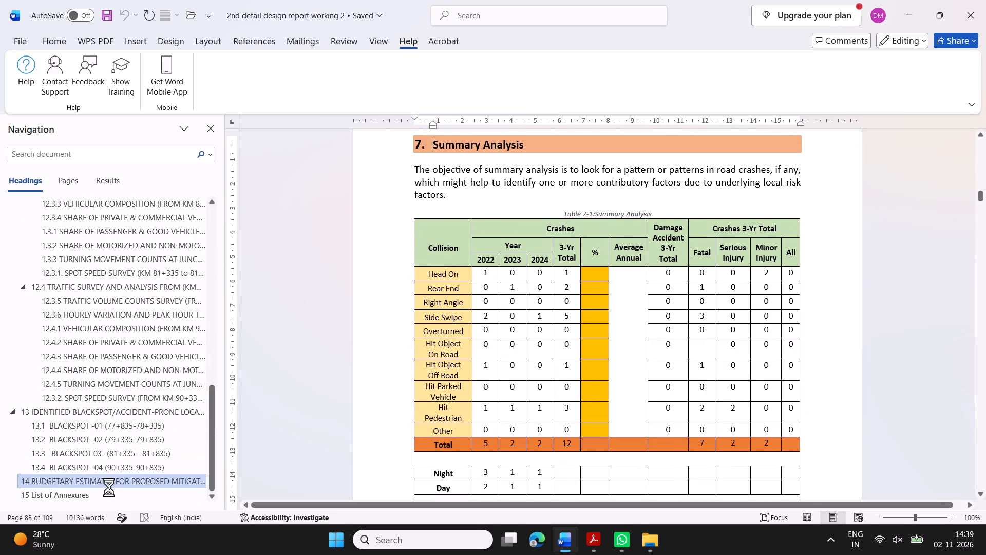
pyautogui.click(109, 495)
pyautogui.scroll(-14, 407, 322)
pyautogui.scroll(4, 405, 320)
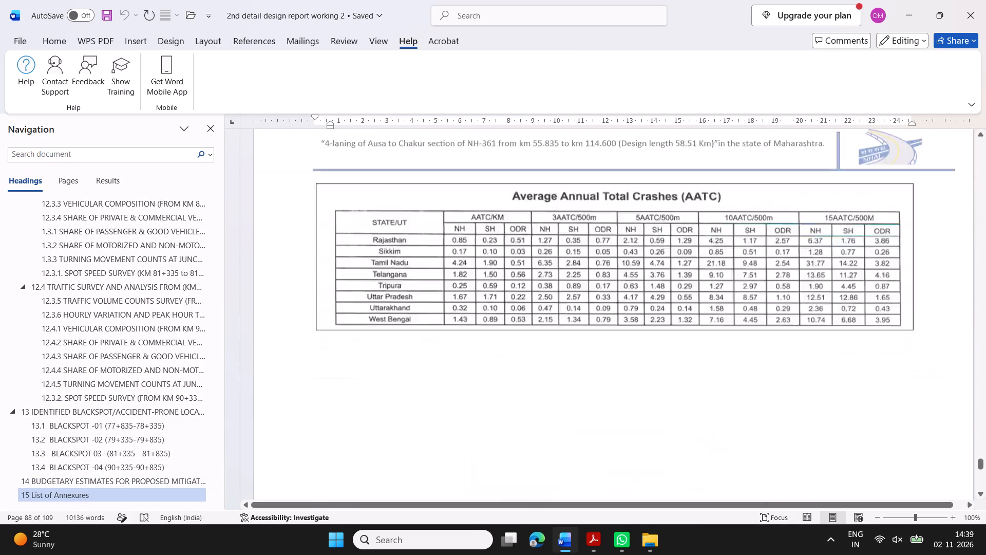
# Go to section 12, Traffic Survey and Analysis at Identified Blackspot Locations.
pyautogui.scroll(8, 405, 320)
pyautogui.scroll(3, 181, 343)
pyautogui.click(131, 259)
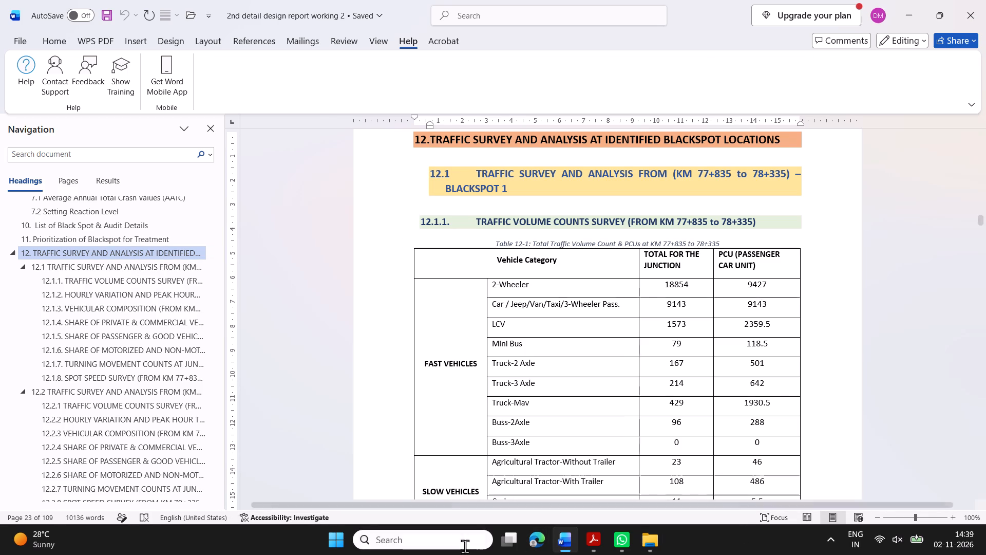
# Switch to File Explorer and open the Nanded folder on the Desktop.
pyautogui.click(509, 539)
pyautogui.moveTo(648, 546); pyautogui.dragTo(642, 546)
pyautogui.click(644, 544)
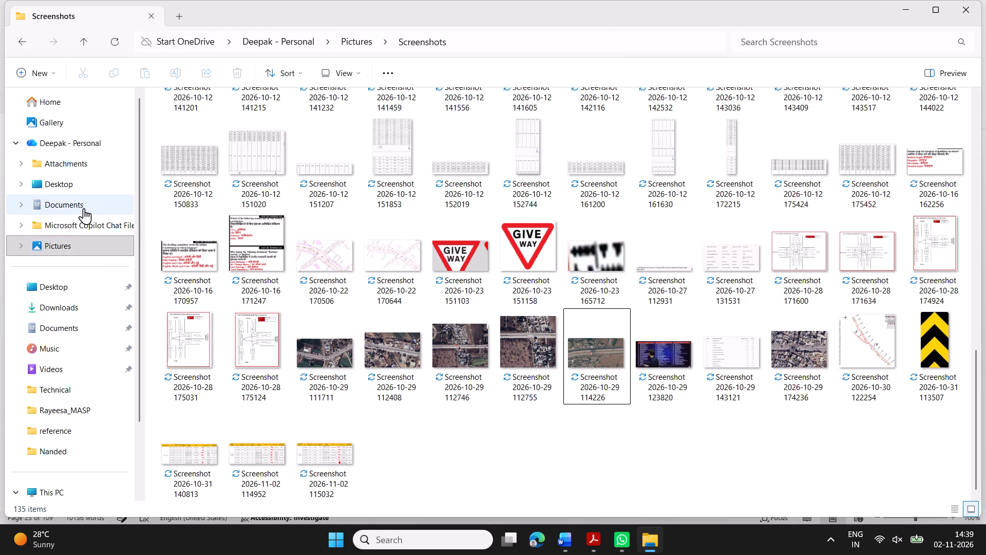
pyautogui.click(91, 186)
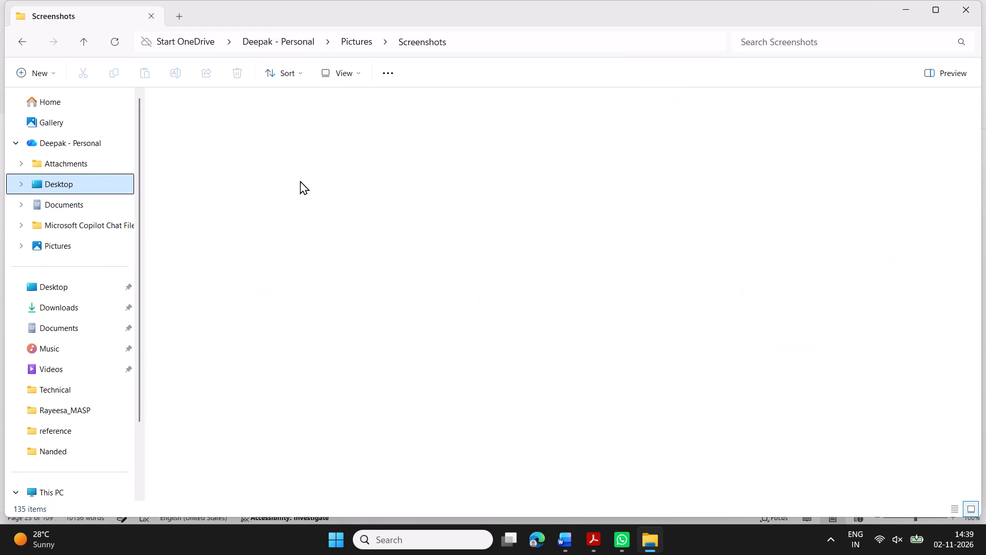
pyautogui.doubleClick(205, 119)
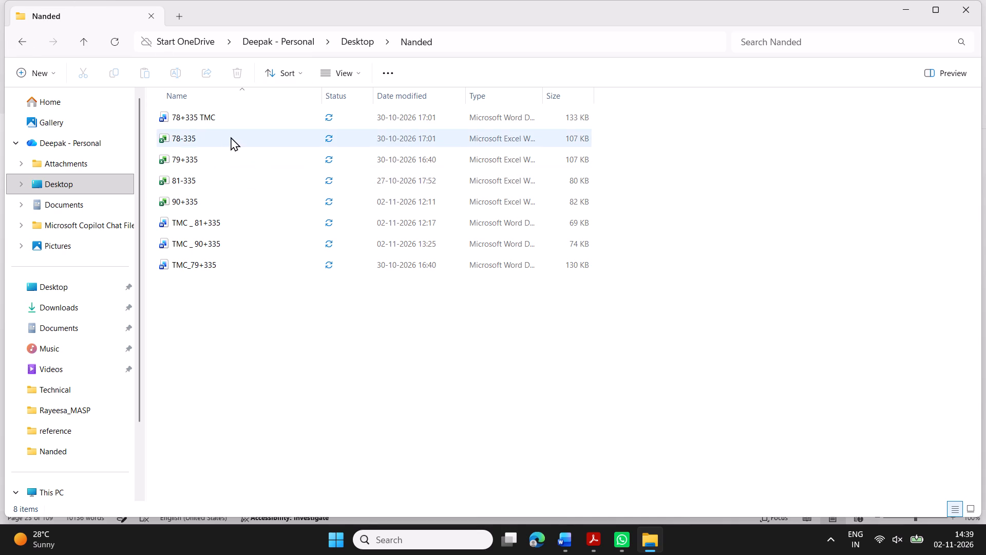
# Check the chainage in report section 12.1 for Blackspot 1 against the files in the Nanded folder.
pyautogui.click(508, 547)
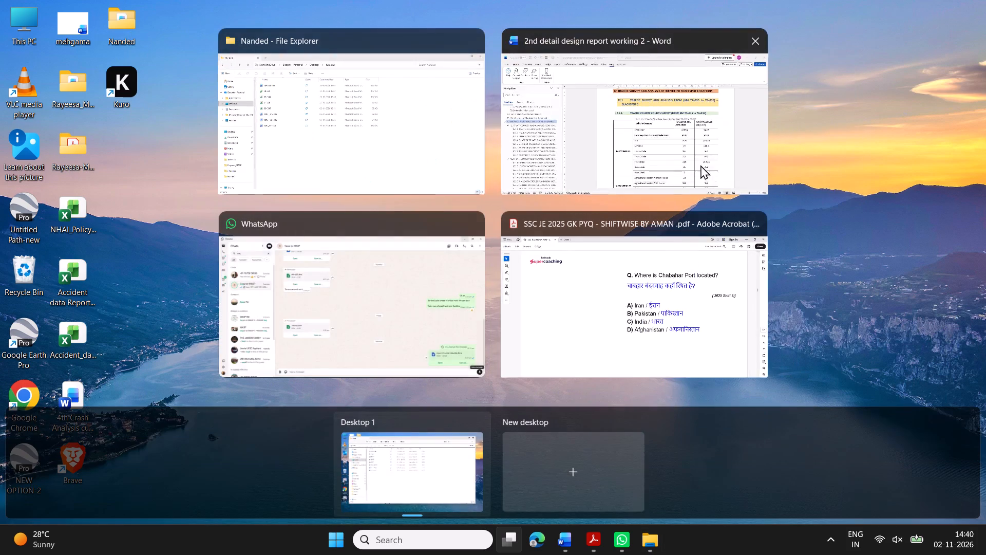
pyautogui.click(675, 155)
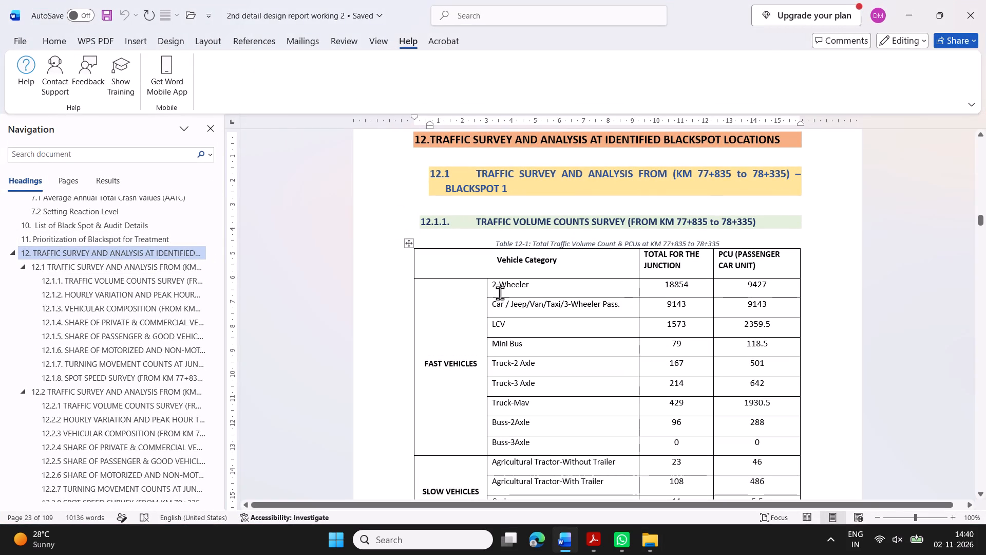
pyautogui.click(91, 267)
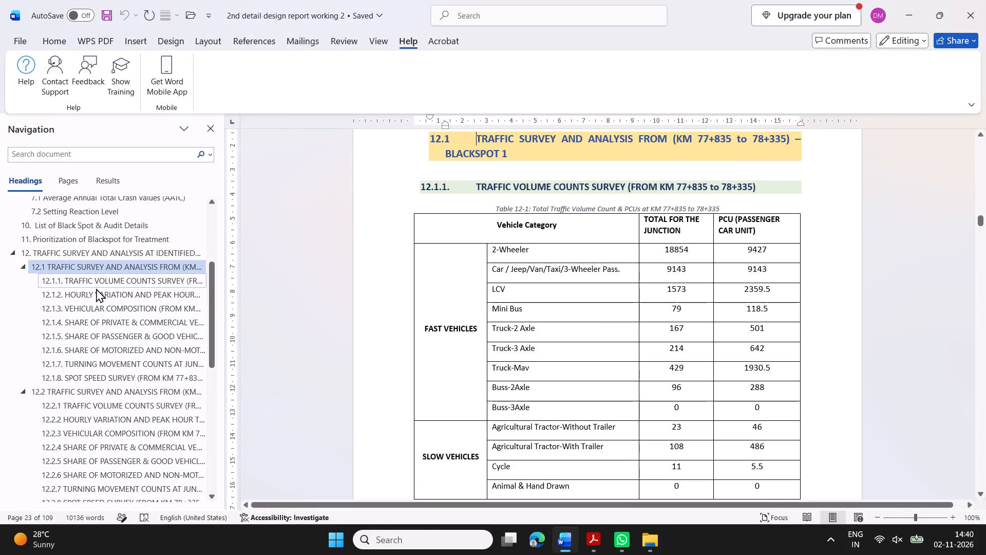
pyautogui.click(514, 543)
pyautogui.click(593, 142)
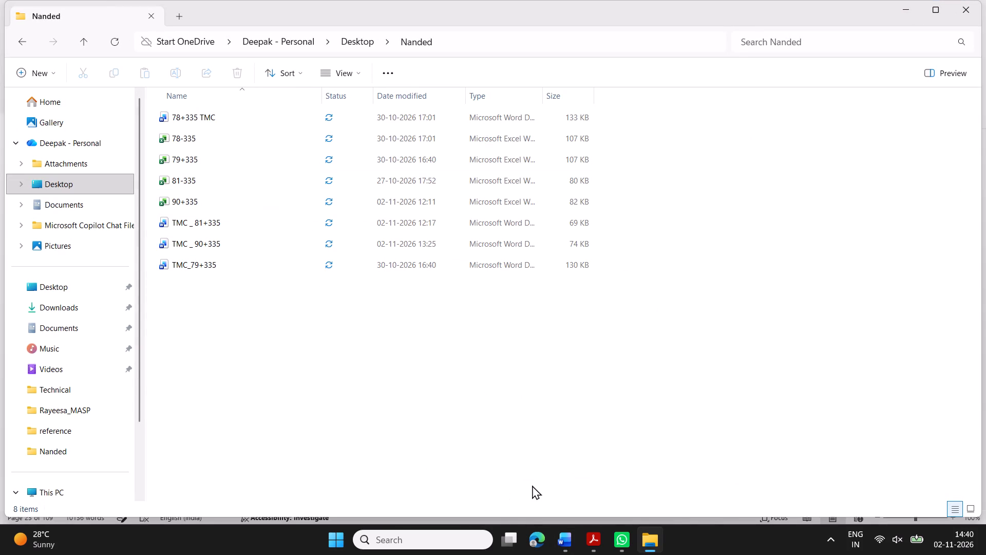
pyautogui.click(514, 538)
pyautogui.click(682, 169)
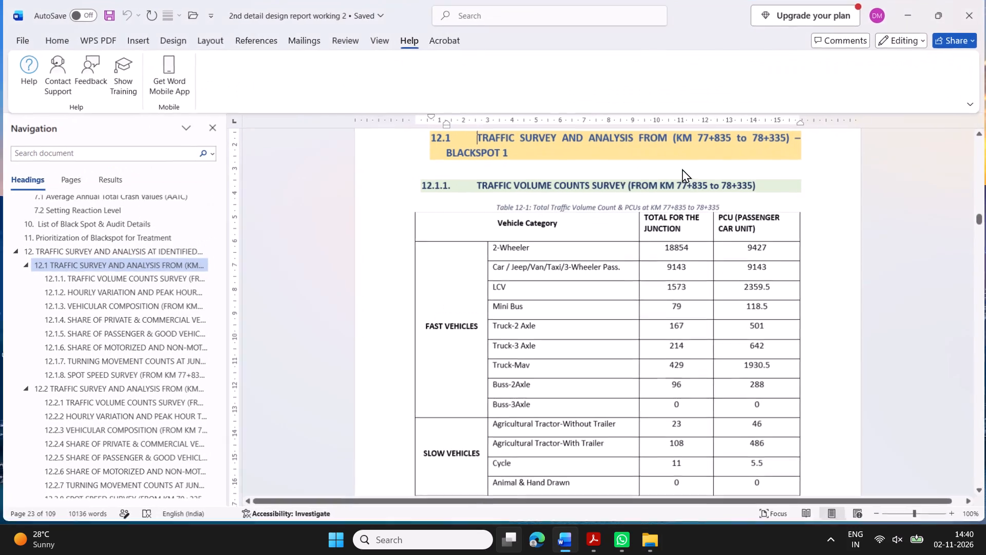
# Return to the Nanded folder and open the Excel workbook 78-335, leaving its file name as it is.
pyautogui.click(507, 547)
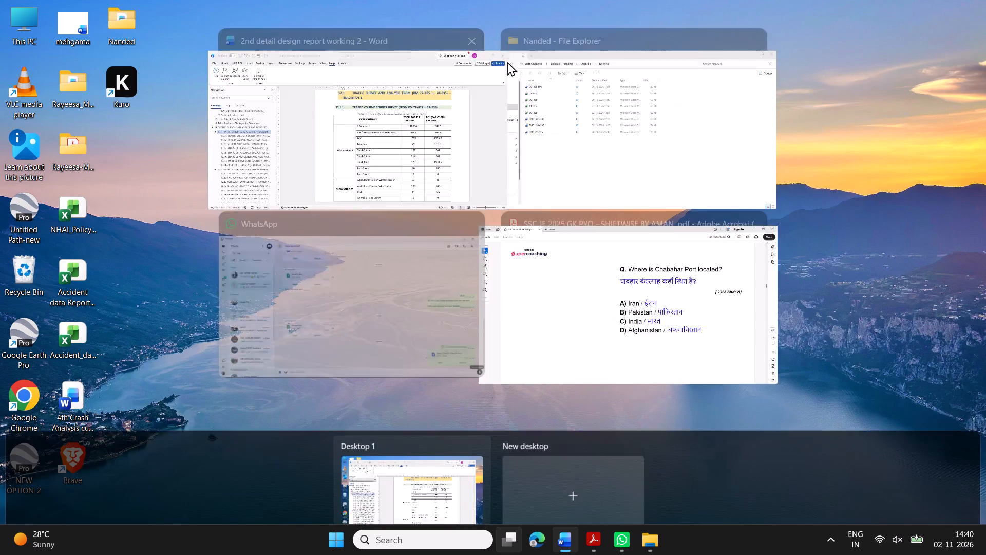
pyautogui.click(565, 118)
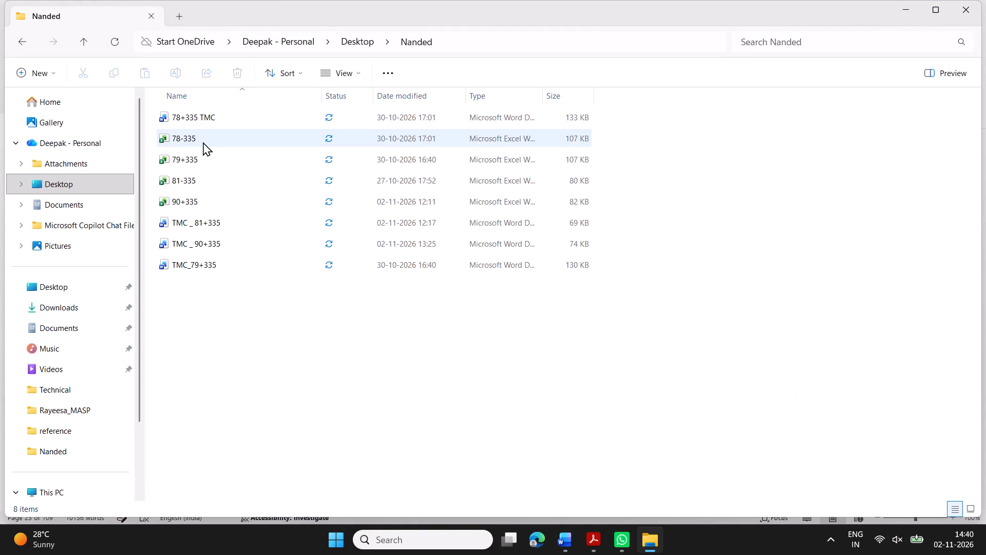
pyautogui.click(224, 140)
pyautogui.click(224, 140)
pyautogui.click(224, 140)
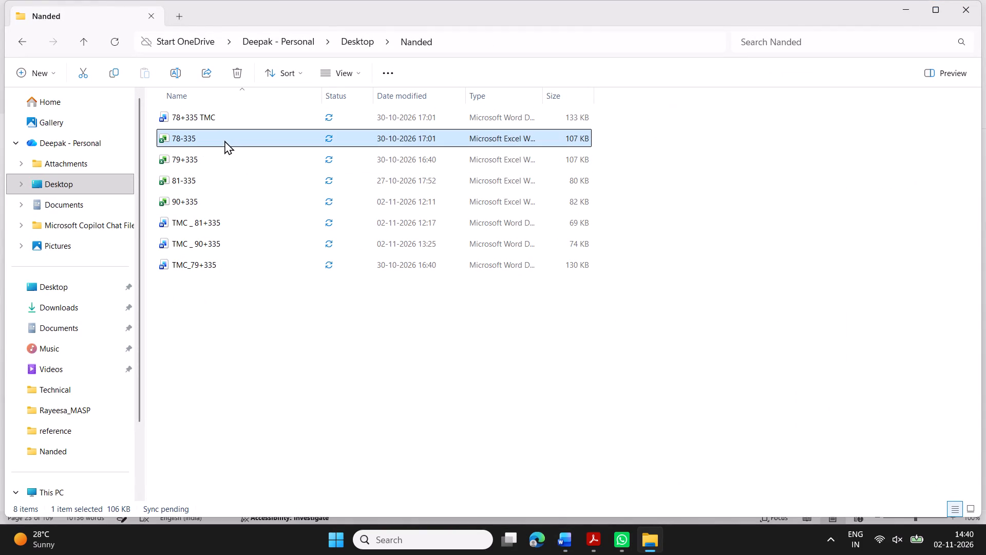
pyautogui.click(256, 147)
pyautogui.doubleClick(255, 146)
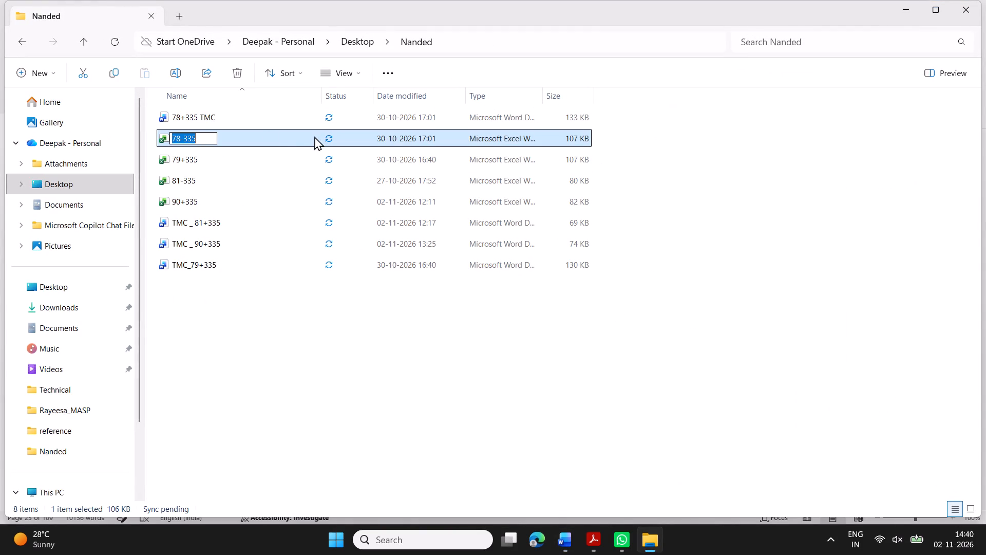
pyautogui.doubleClick(409, 140)
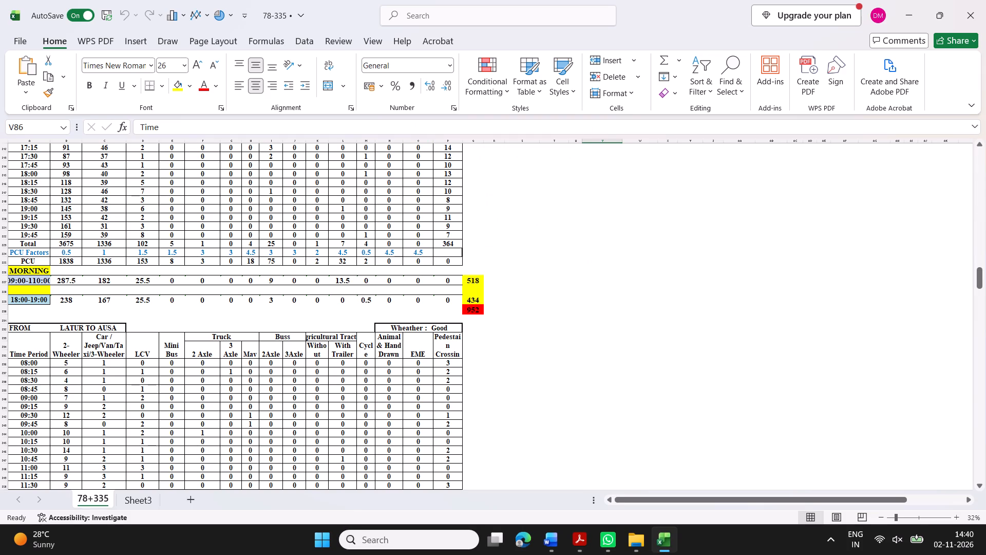
# Examine the junction counts and vehicle category table on sheet 78+335, then switch to Table 12-1 in the Word report.
pyautogui.hscroll(4, 396, 228)
pyautogui.hscroll(-2, 398, 225)
pyautogui.scroll(1, 398, 225)
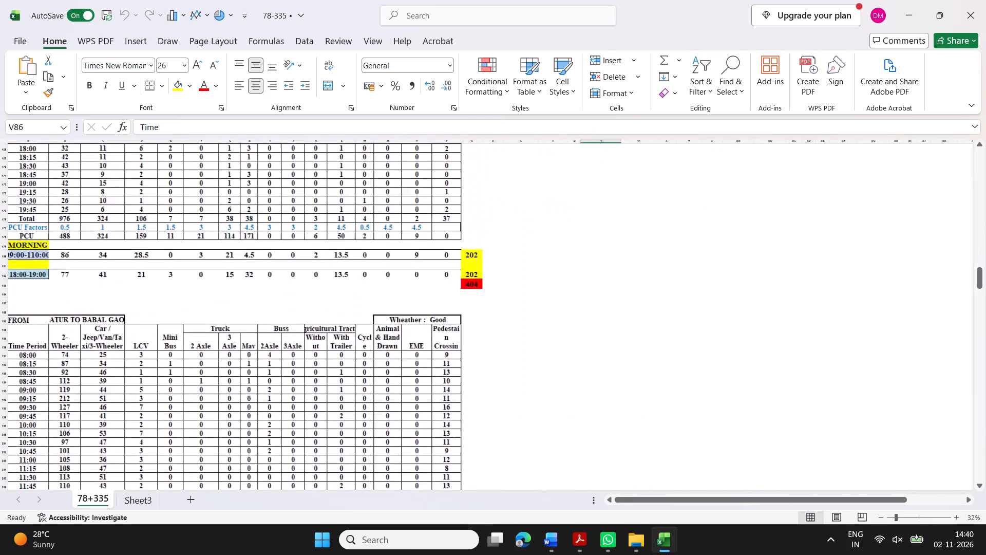
pyautogui.scroll(2, 398, 225)
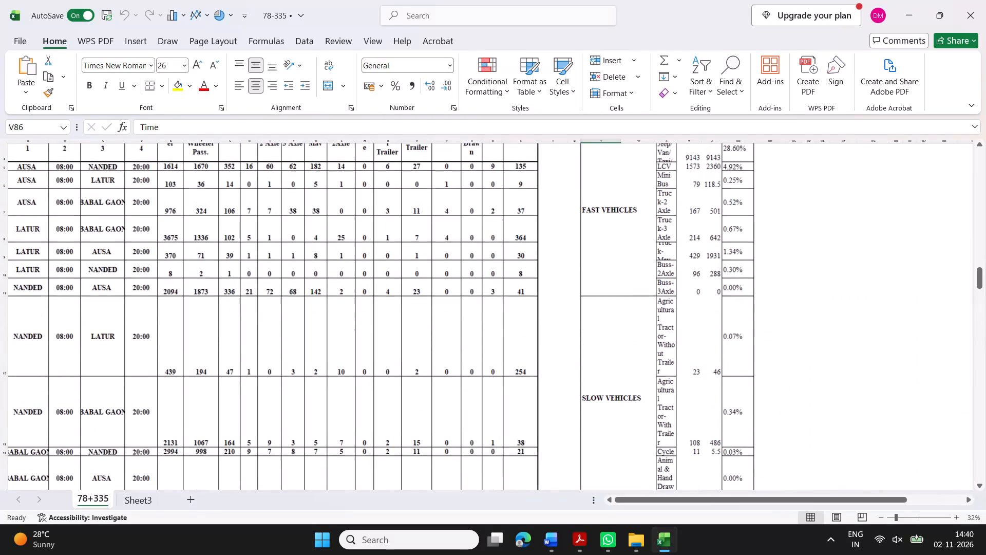
pyautogui.scroll(1, 398, 226)
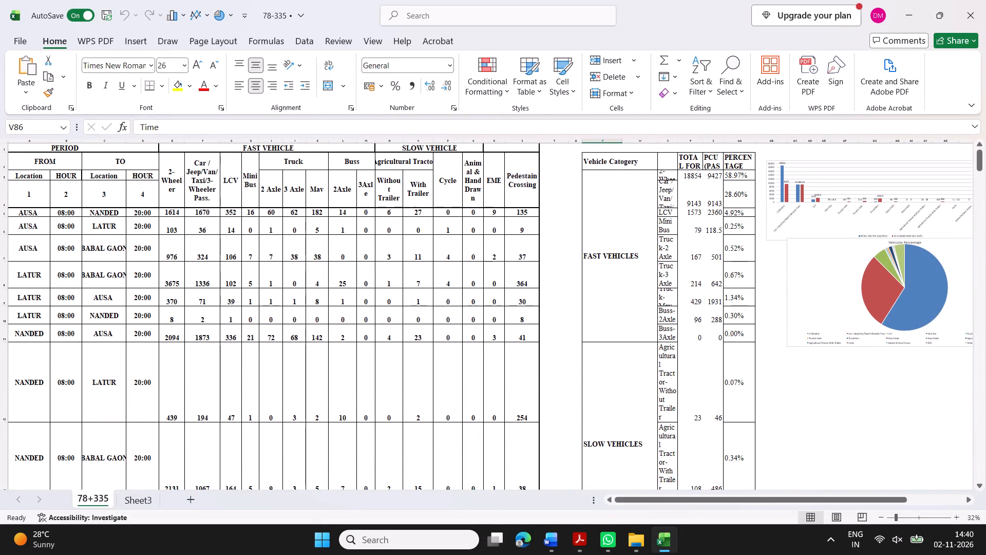
pyautogui.scroll(-2, 205, 179)
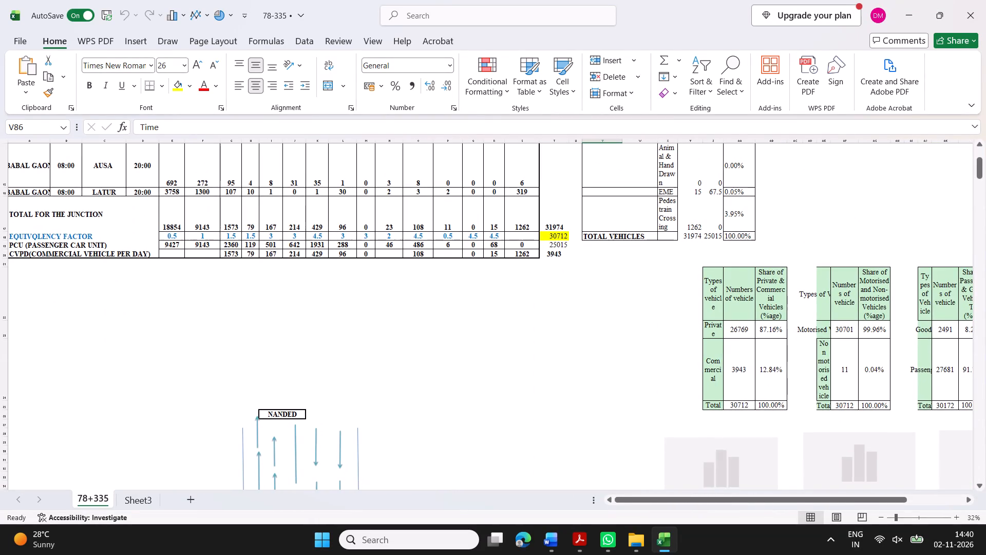
pyautogui.scroll(1, 841, 295)
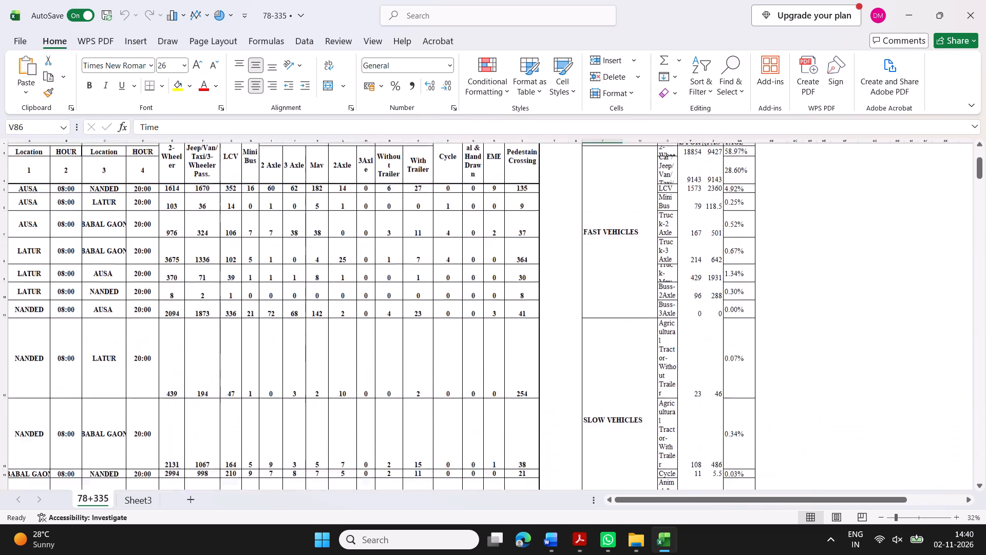
pyautogui.click(488, 544)
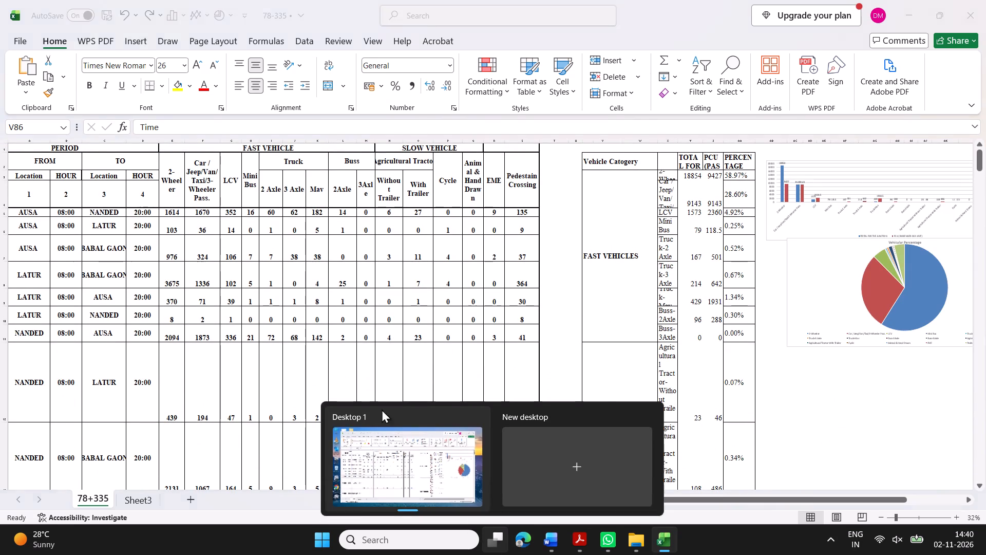
pyautogui.click(225, 305)
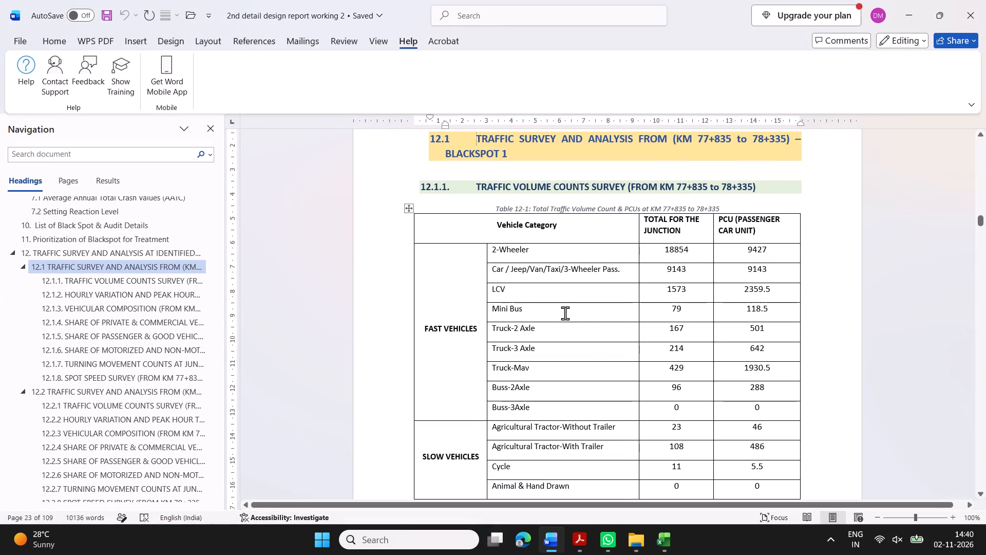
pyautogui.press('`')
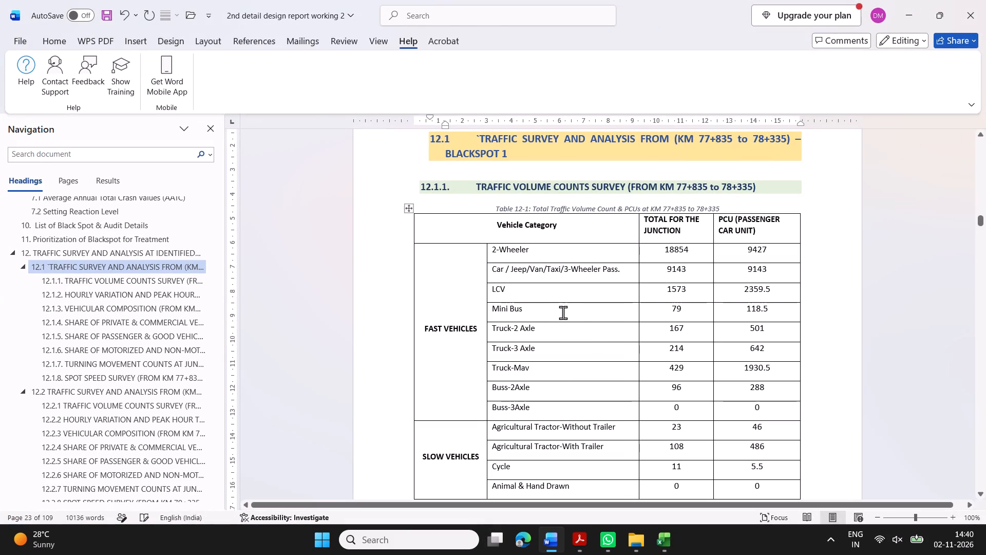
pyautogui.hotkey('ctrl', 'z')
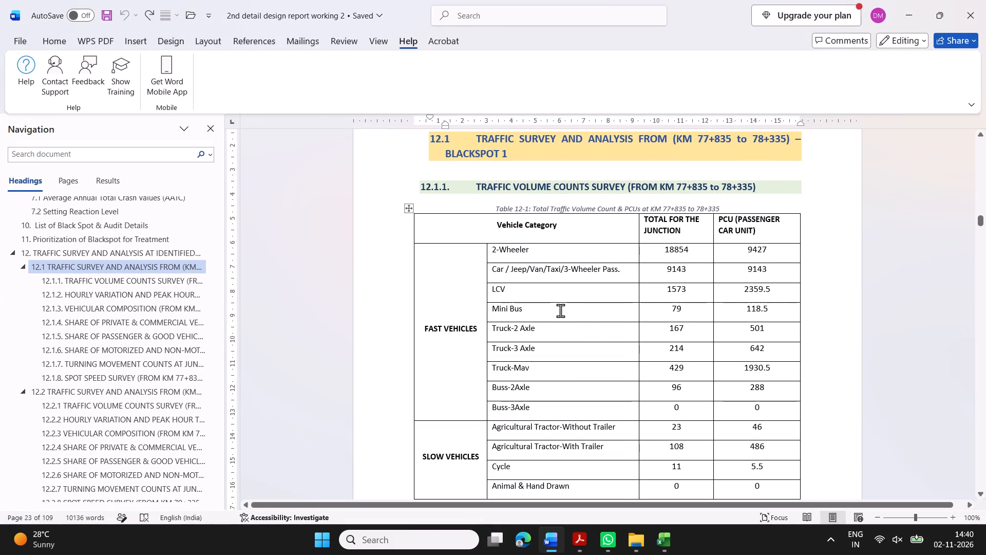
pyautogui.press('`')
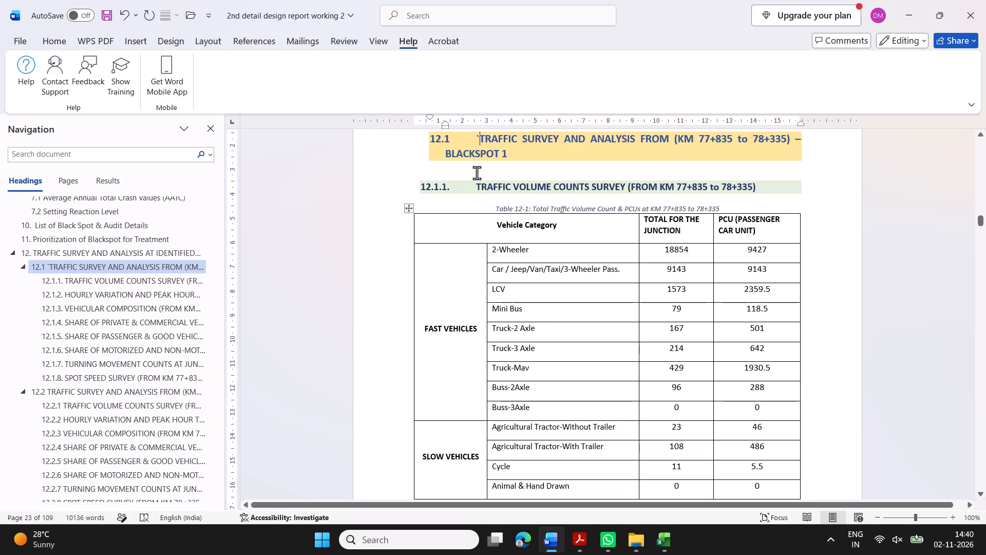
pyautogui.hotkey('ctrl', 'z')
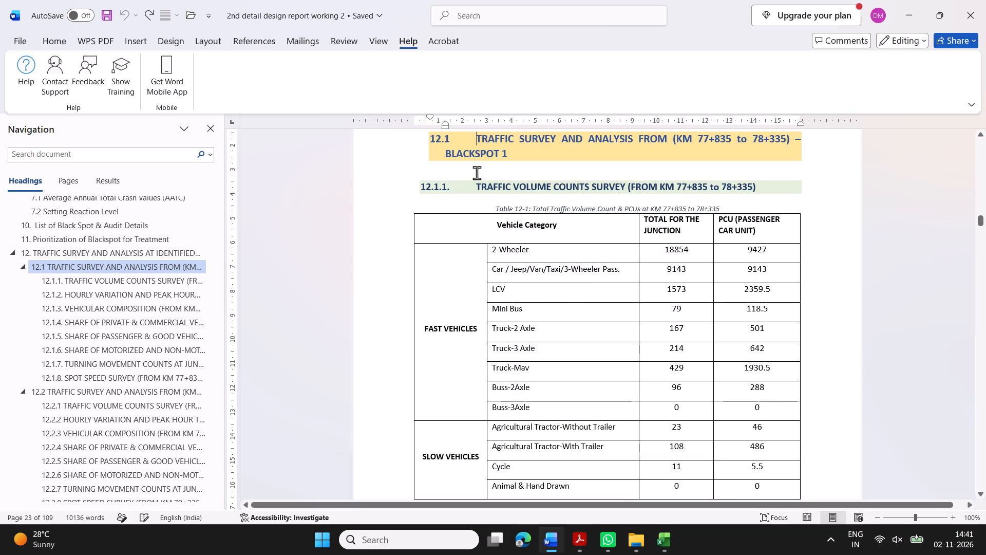
# Switch to the 78-335 workbook and back to the Word report to compare the vehicle category figures with Table 12-1.
pyautogui.click(478, 545)
pyautogui.click(483, 540)
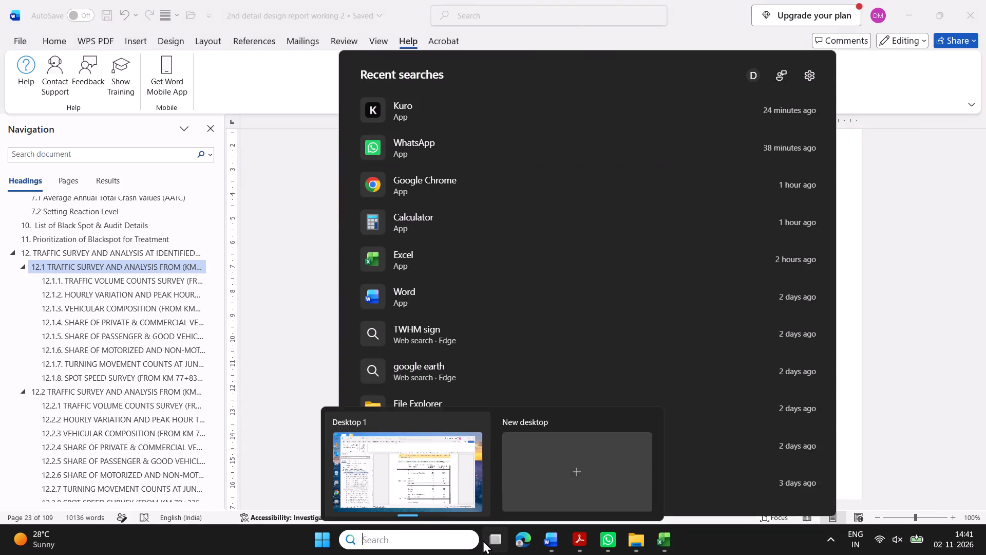
pyautogui.click(509, 124)
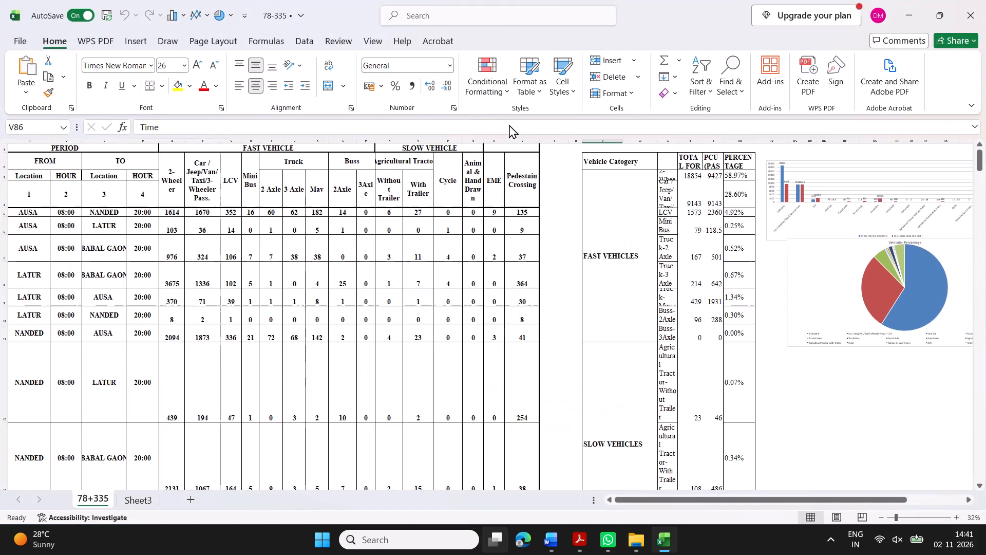
pyautogui.click(494, 540)
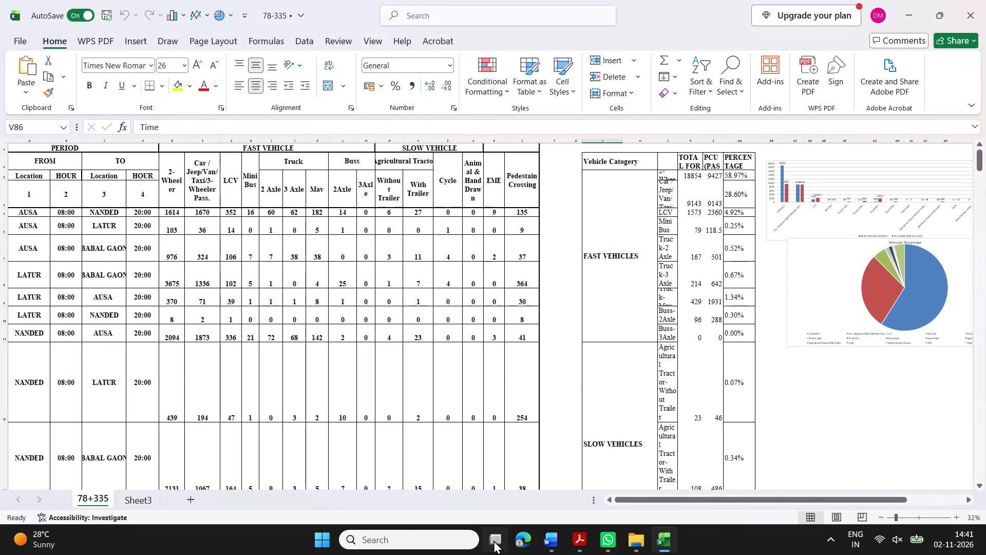
pyautogui.click(579, 141)
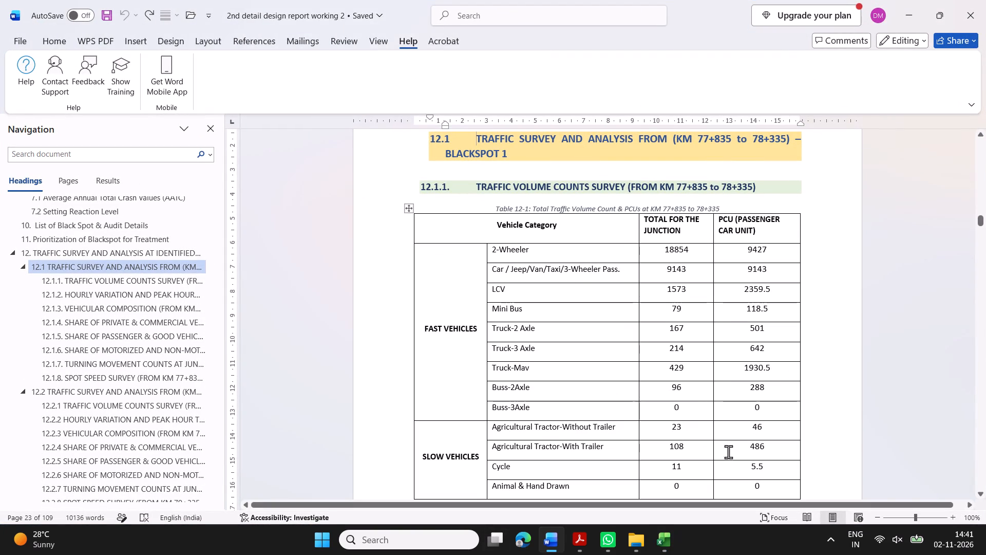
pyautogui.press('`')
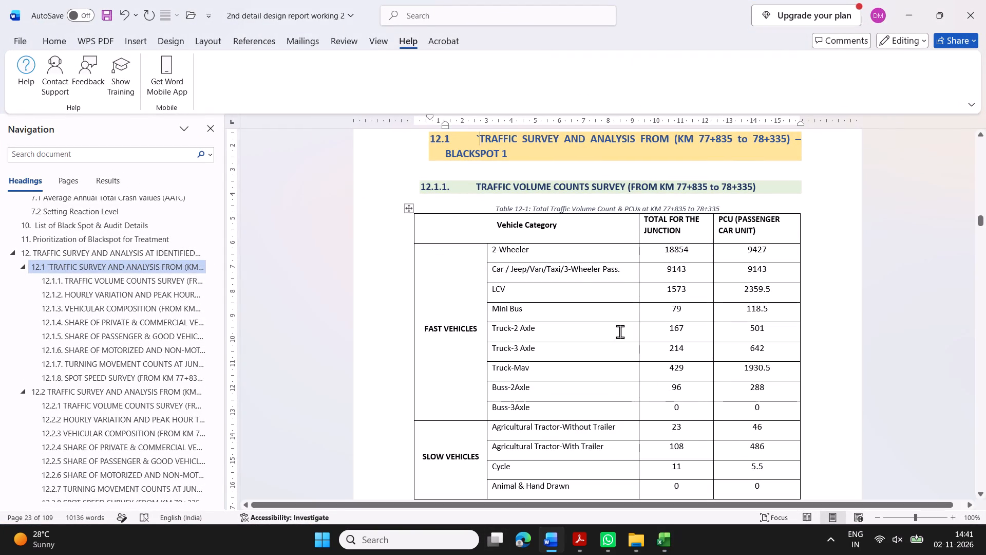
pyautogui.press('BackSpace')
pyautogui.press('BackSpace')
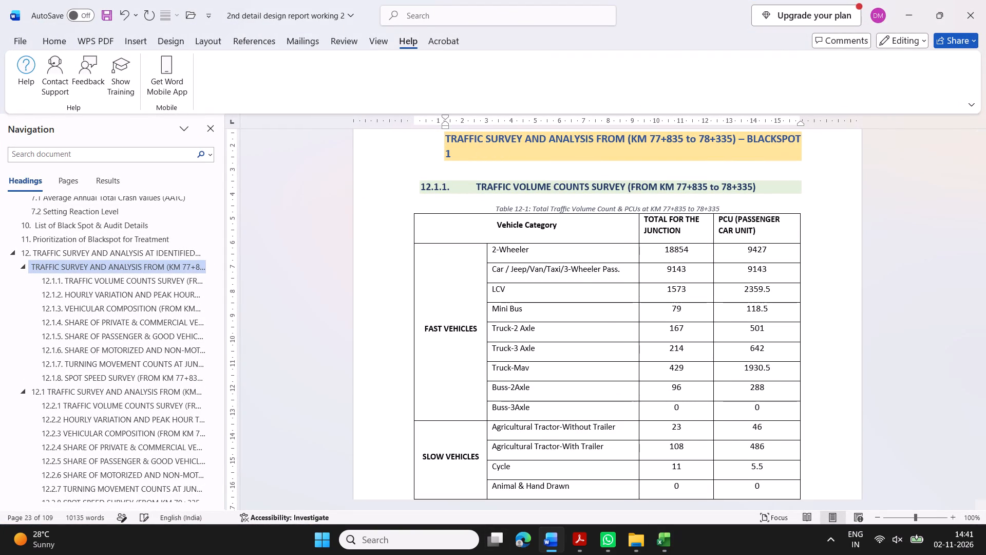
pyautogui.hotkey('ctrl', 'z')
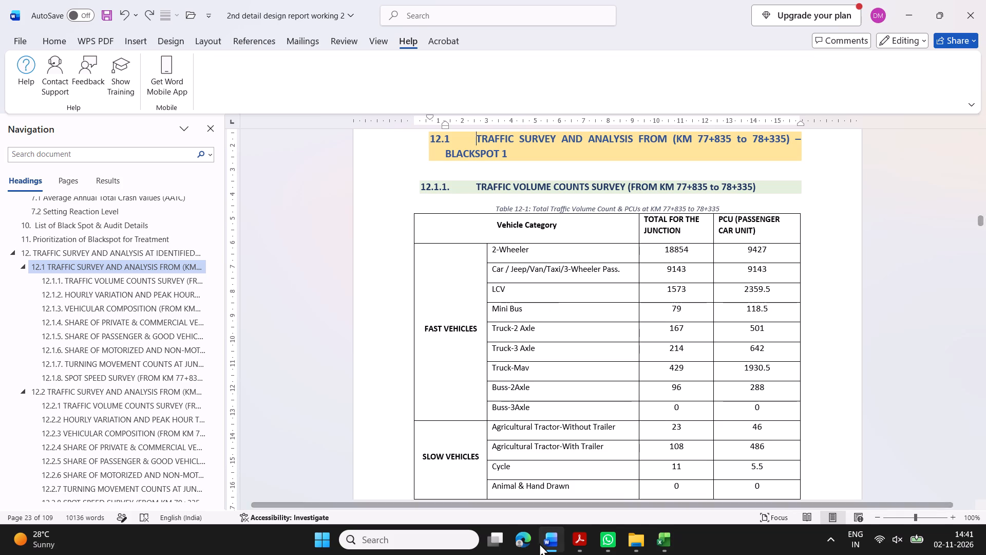
# Check the junction total and PCU rows in the 78-335 workbook against Table 12-1 in the Word report, down to pedestrian crossing.
pyautogui.click(494, 540)
pyautogui.click(496, 160)
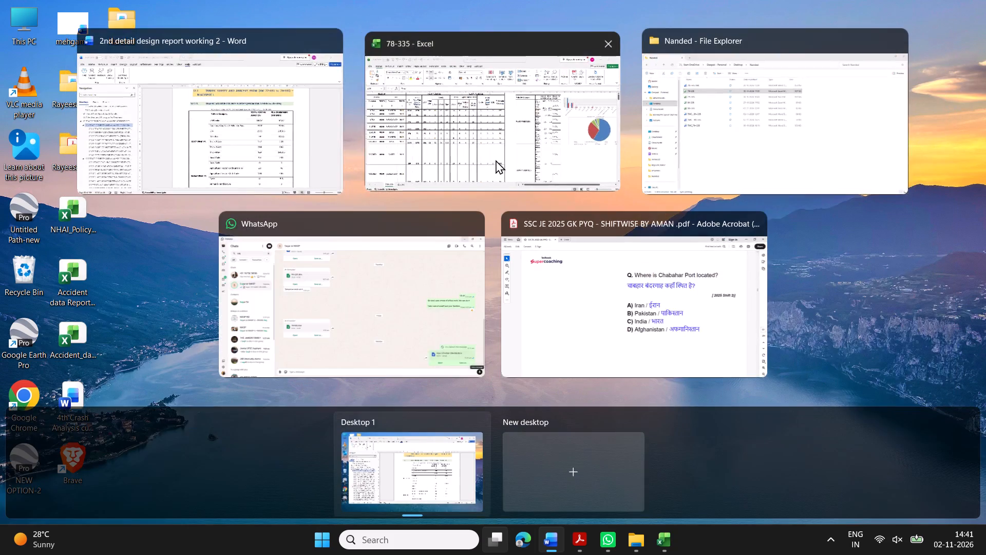
pyautogui.scroll(2, 606, 255)
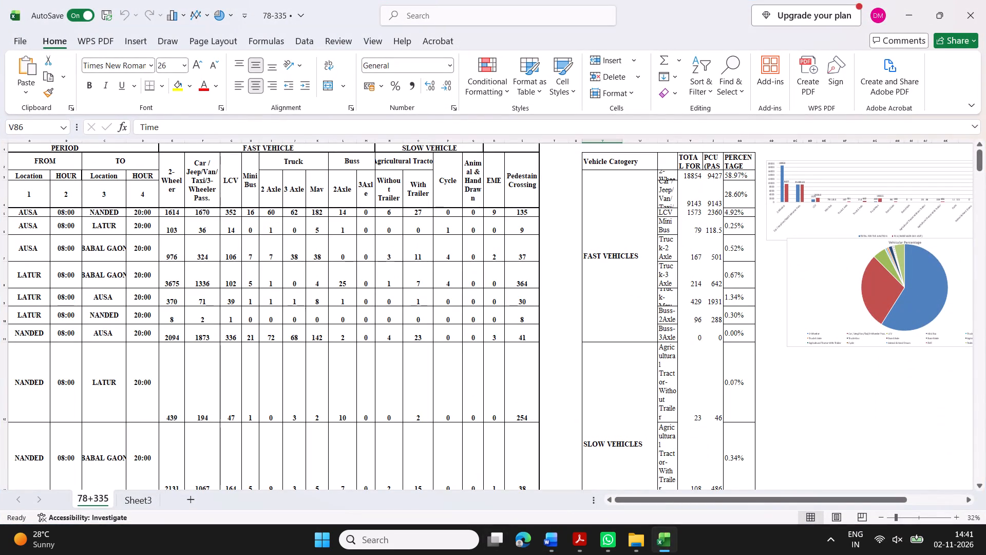
pyautogui.scroll(-1, 475, 235)
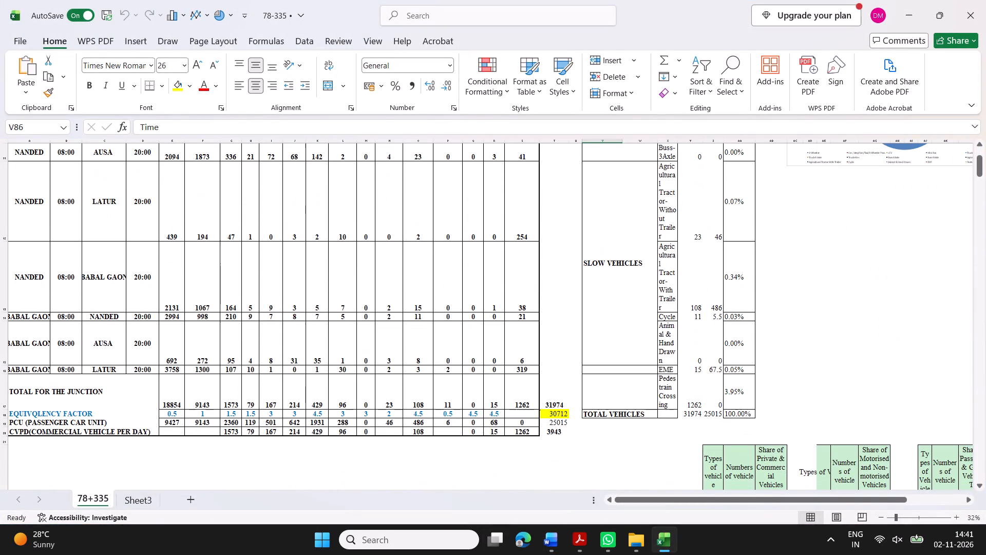
pyautogui.scroll(-1, 475, 235)
pyautogui.scroll(1, 475, 235)
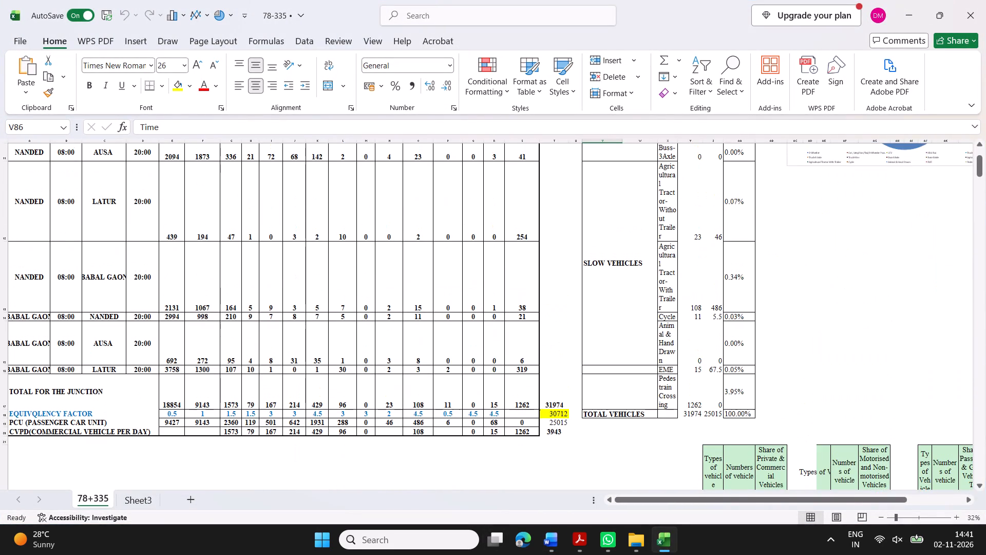
pyautogui.click(493, 541)
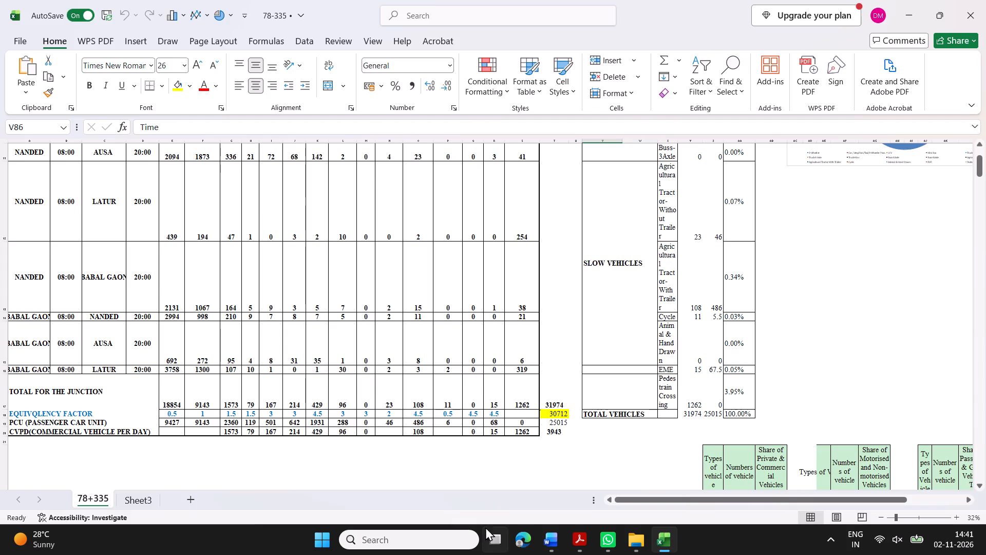
pyautogui.click(563, 147)
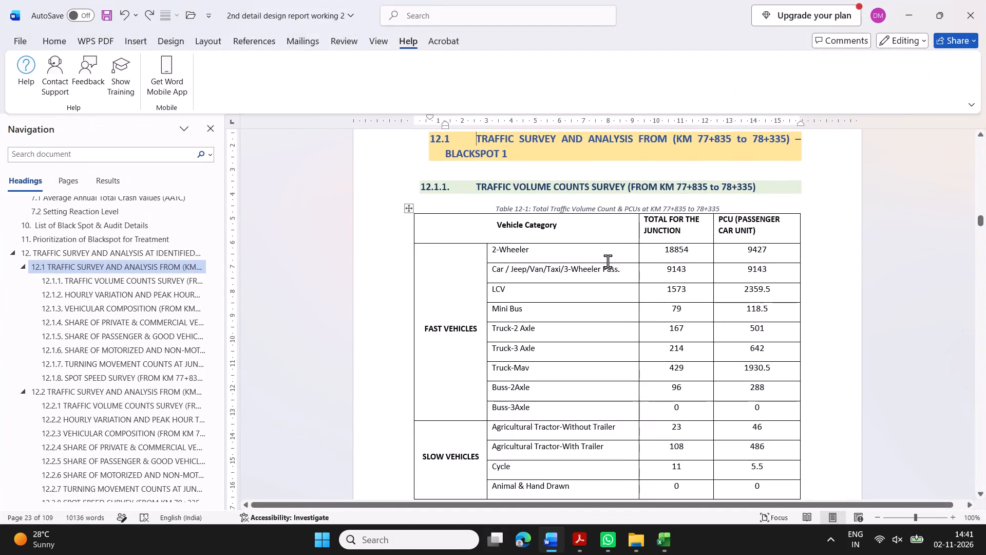
pyautogui.scroll(-2, 608, 261)
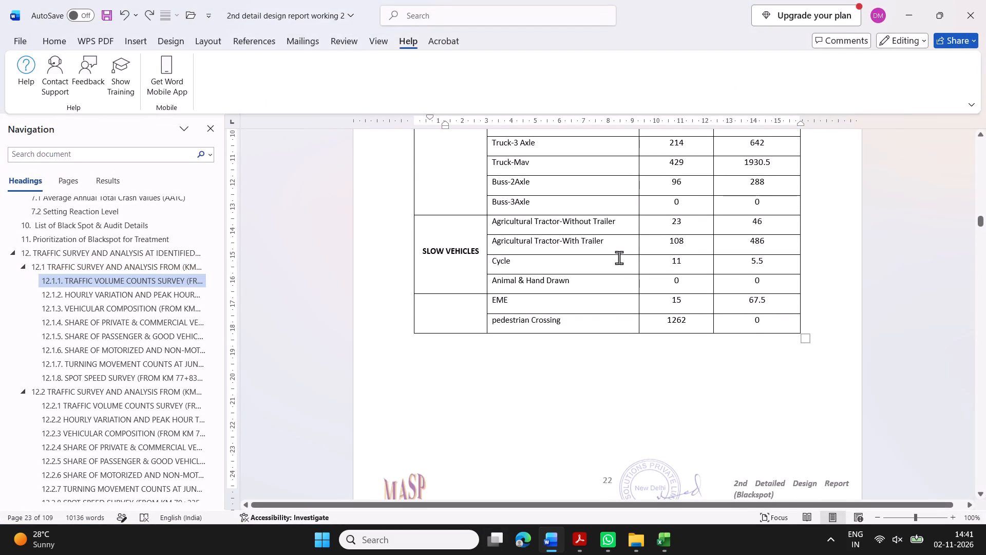
pyautogui.scroll(1, 619, 257)
pyautogui.scroll(-2, 619, 257)
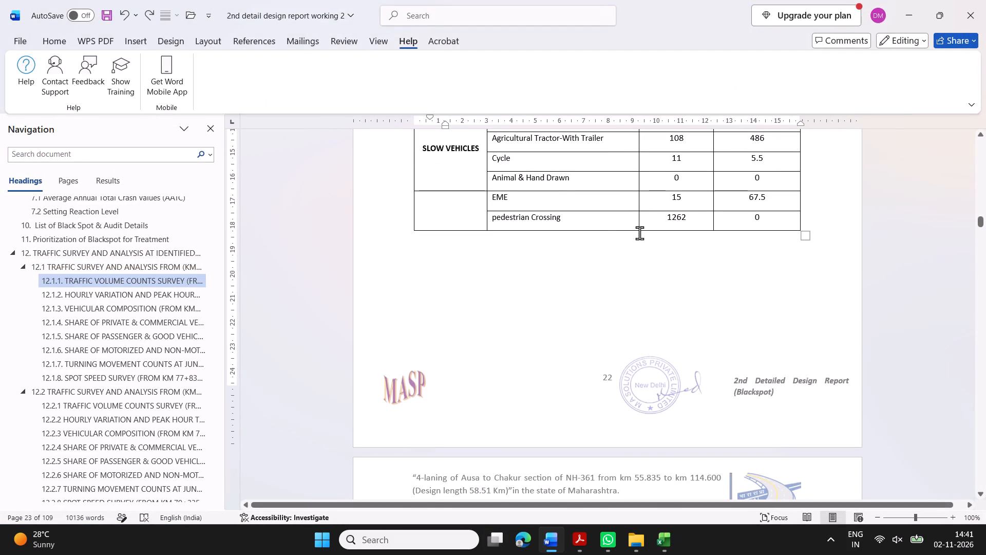
# Examine Figure 12-1 and the morning and evening hourly variation graphs in section 12.1.2 of the report.
pyautogui.scroll(-4, 646, 228)
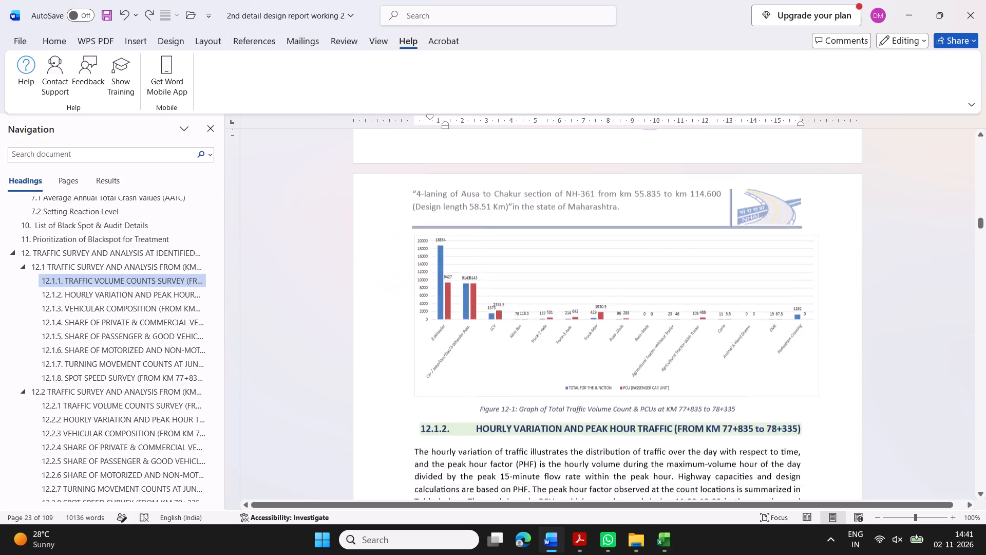
pyautogui.scroll(-5, 646, 228)
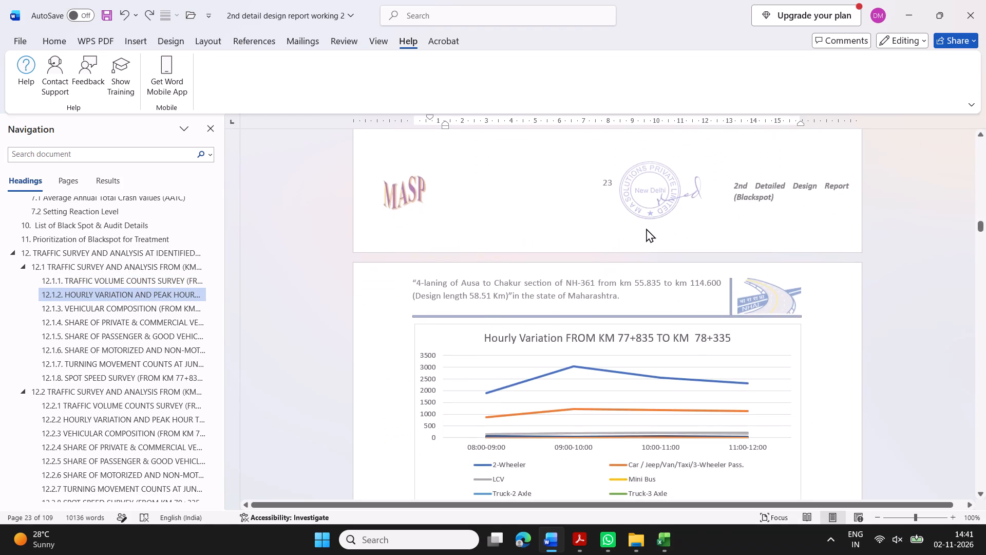
pyautogui.scroll(-3, 646, 228)
pyautogui.click(491, 542)
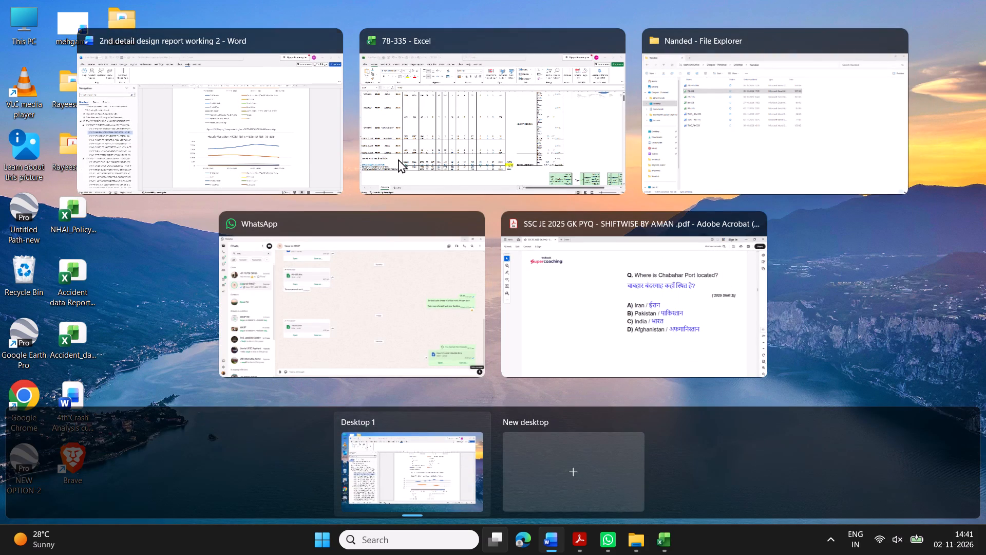
pyautogui.click(268, 155)
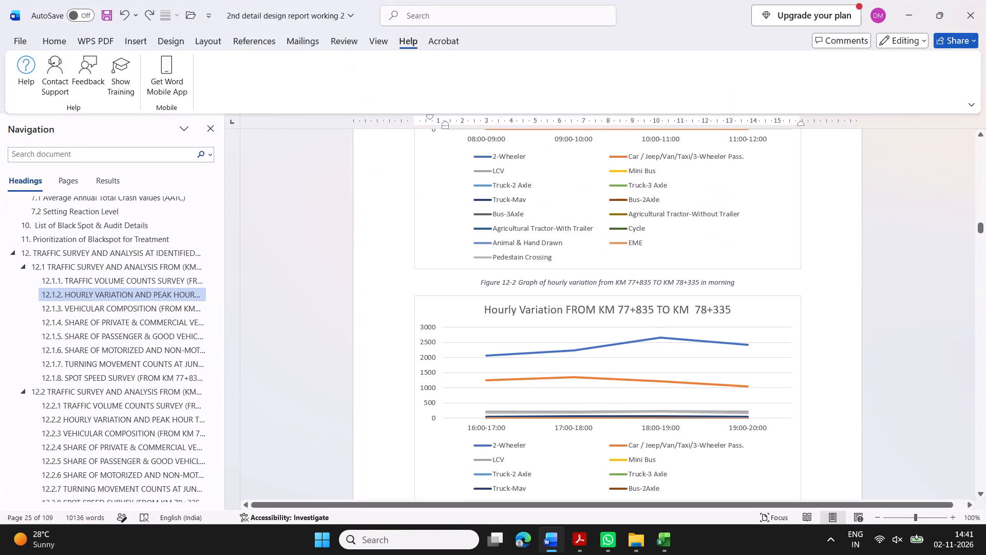
# Switch to the 78-335 workbook to view the junction totals, then show all open windows.
pyautogui.click(488, 534)
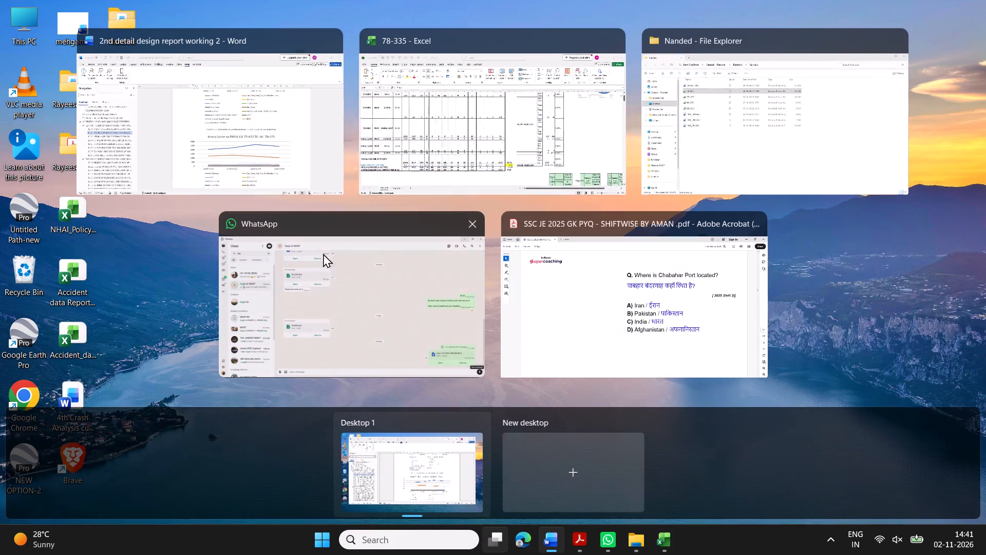
pyautogui.click(541, 133)
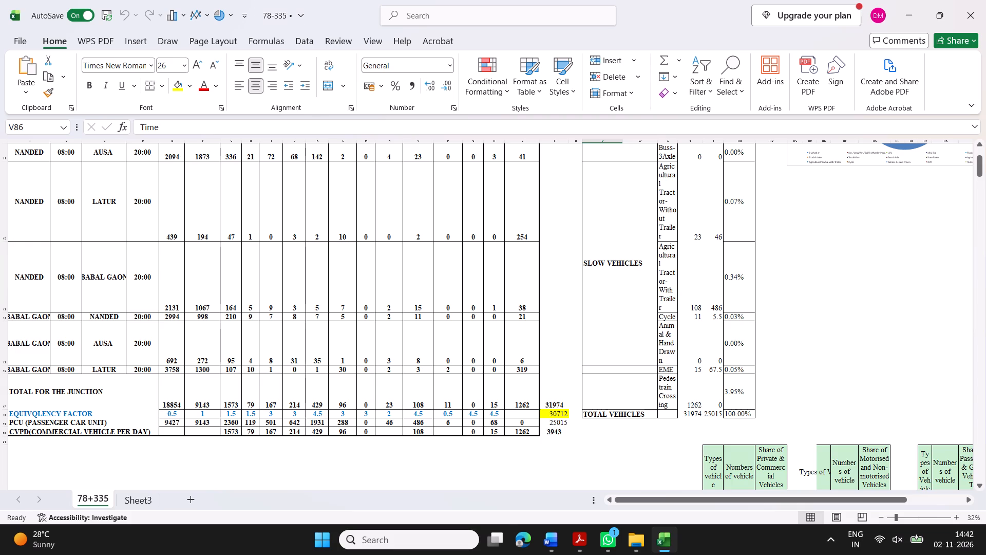
pyautogui.click(494, 545)
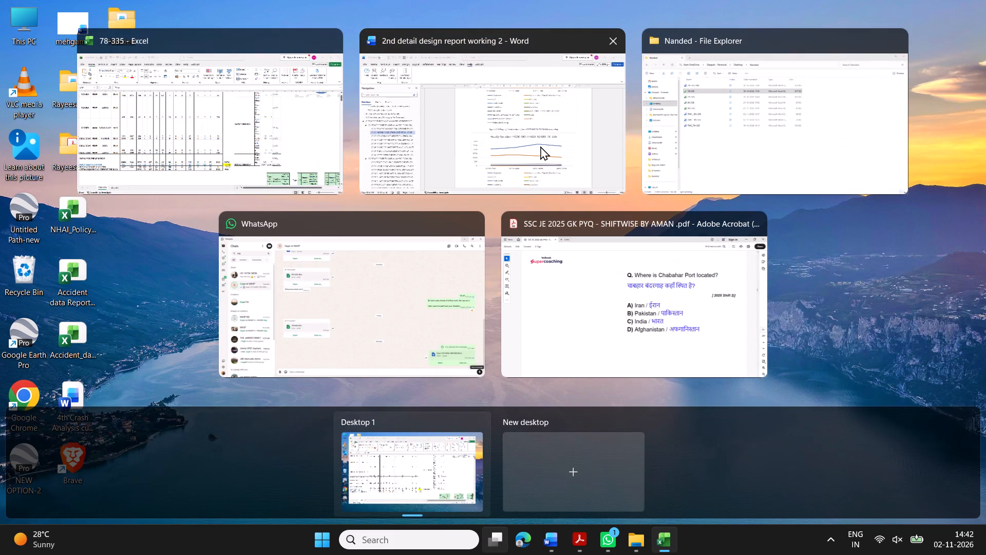
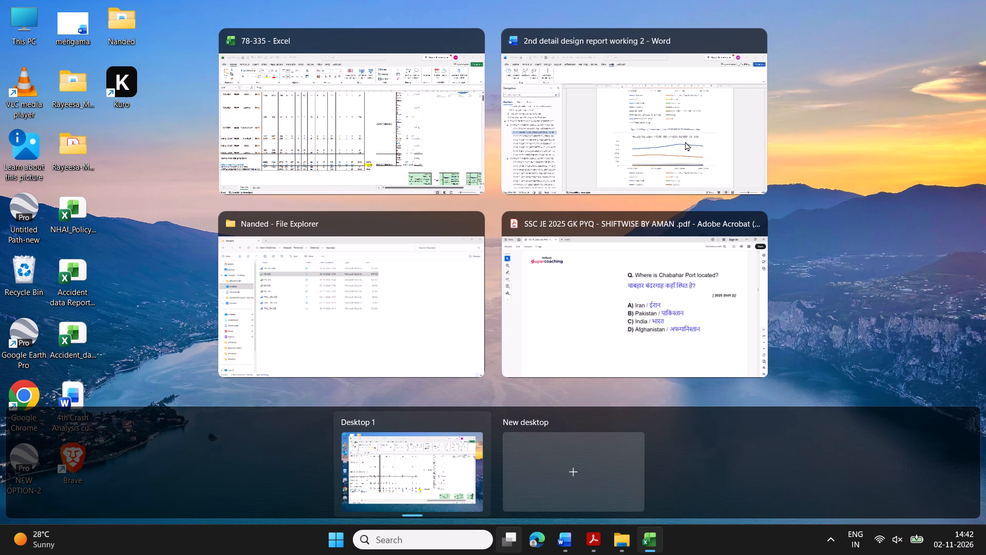
# Return to the Word report, revisit Table 12-1 in section 12.1.1, and go to section 12.2 for Blackspot 2.
pyautogui.click(685, 139)
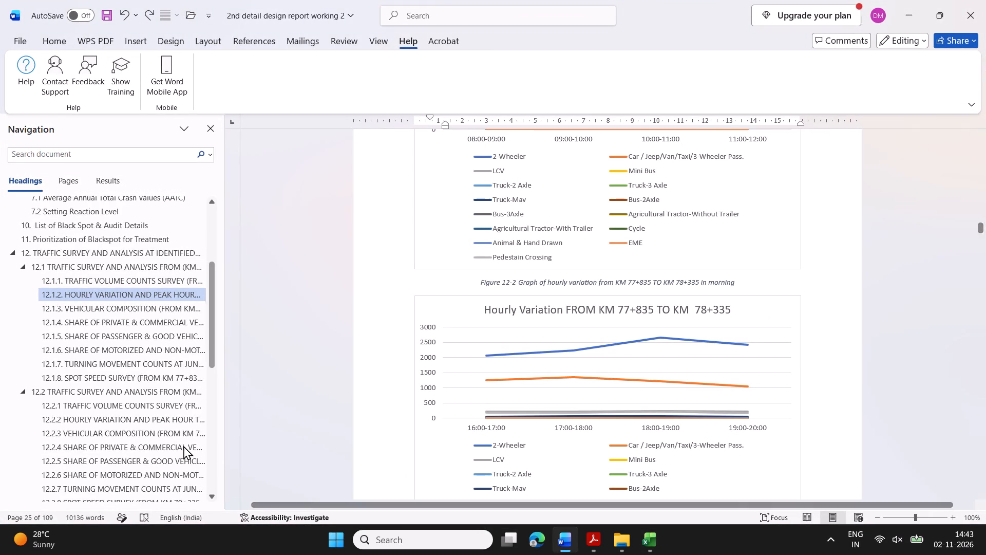
pyautogui.click(149, 283)
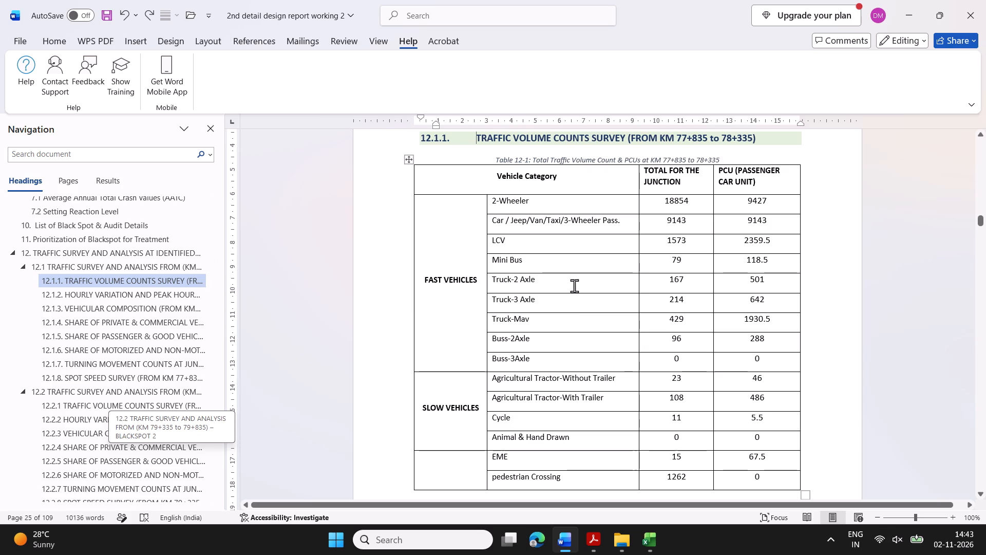
pyautogui.click(122, 395)
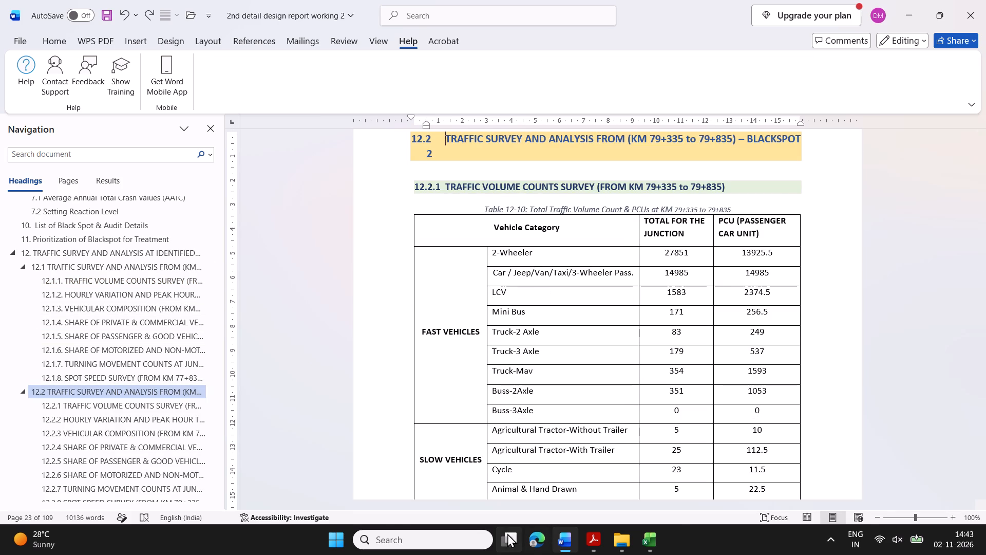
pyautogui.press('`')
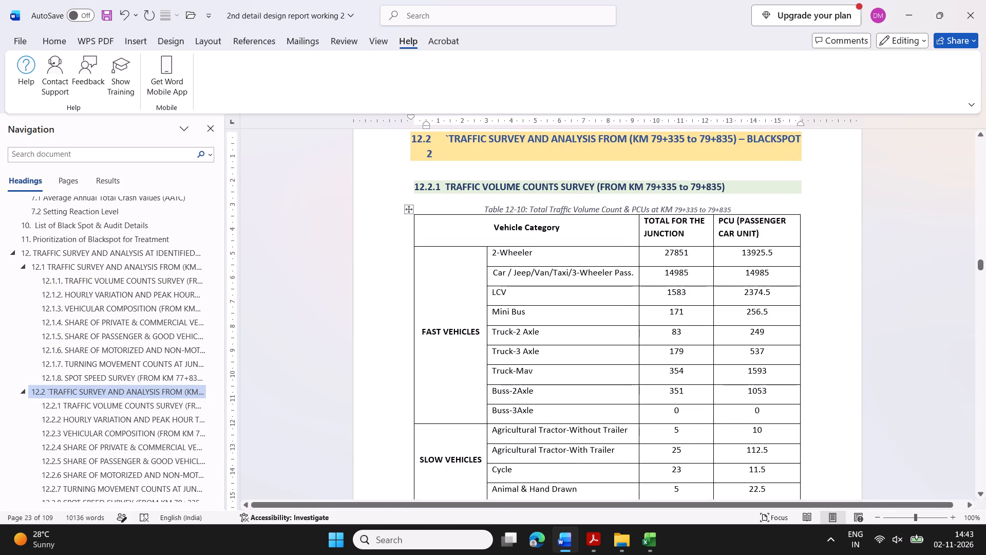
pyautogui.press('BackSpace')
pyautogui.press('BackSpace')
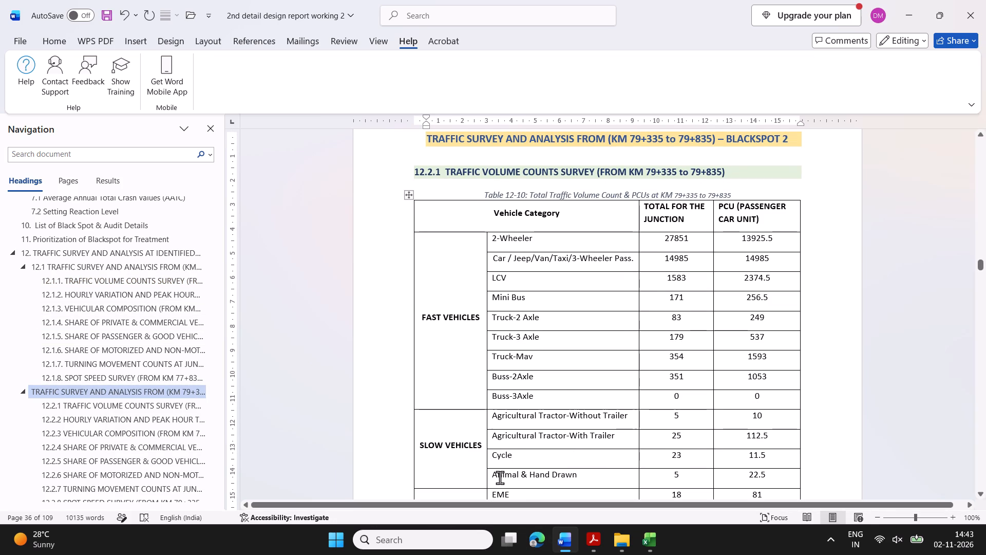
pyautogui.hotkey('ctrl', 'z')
# Switch to the 78-335 workbook and close it.
pyautogui.click(514, 540)
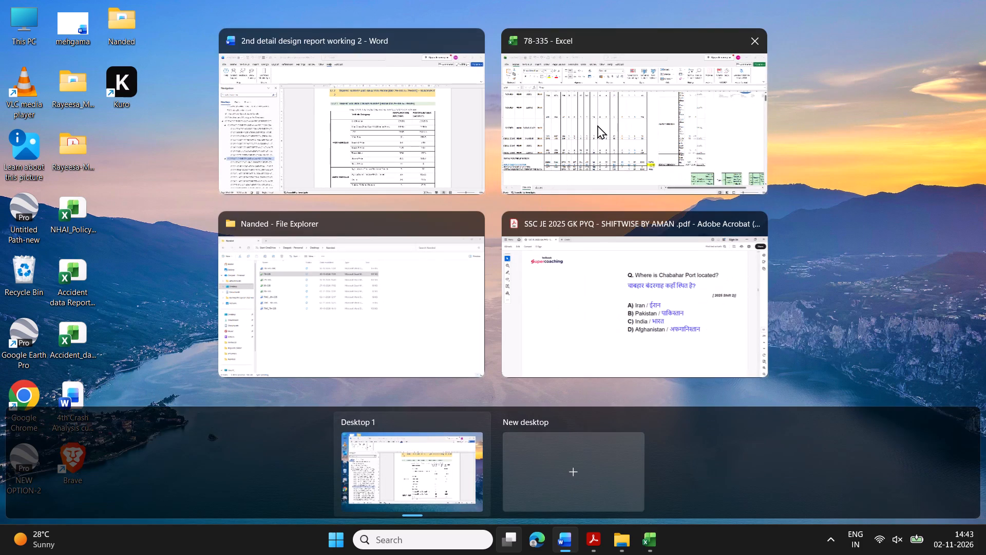
pyautogui.click(681, 126)
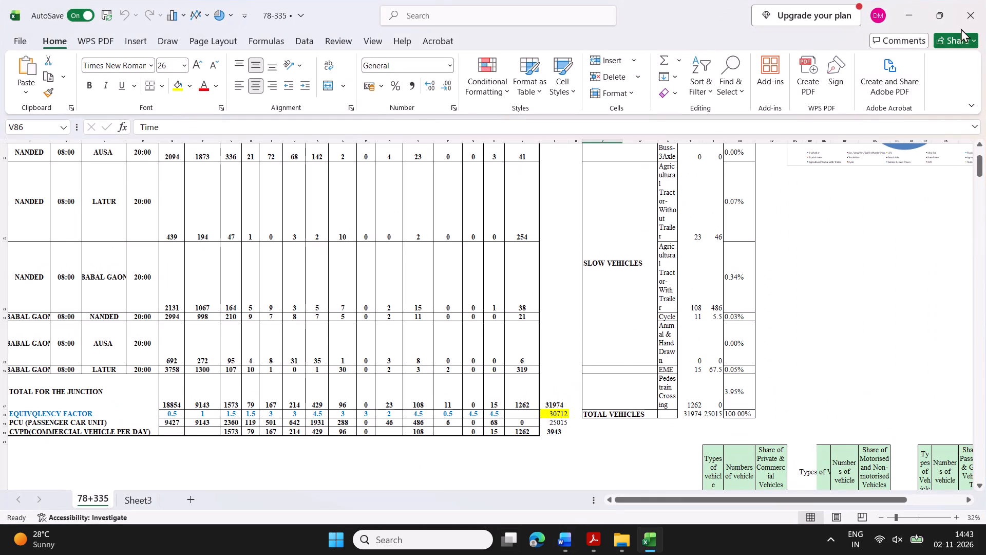
pyautogui.click(964, 23)
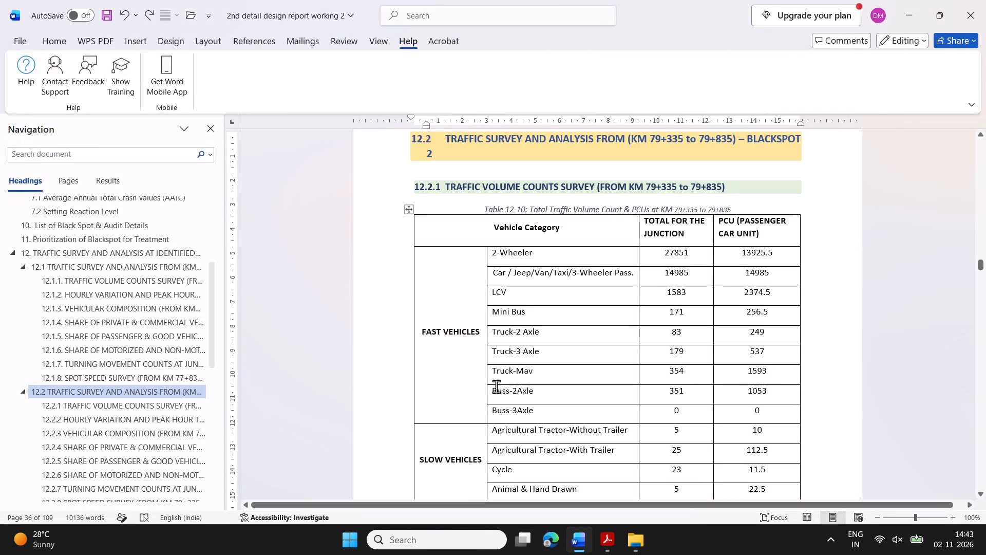
# Open the 79+335 workbook from the Nanded folder.
pyautogui.click(517, 543)
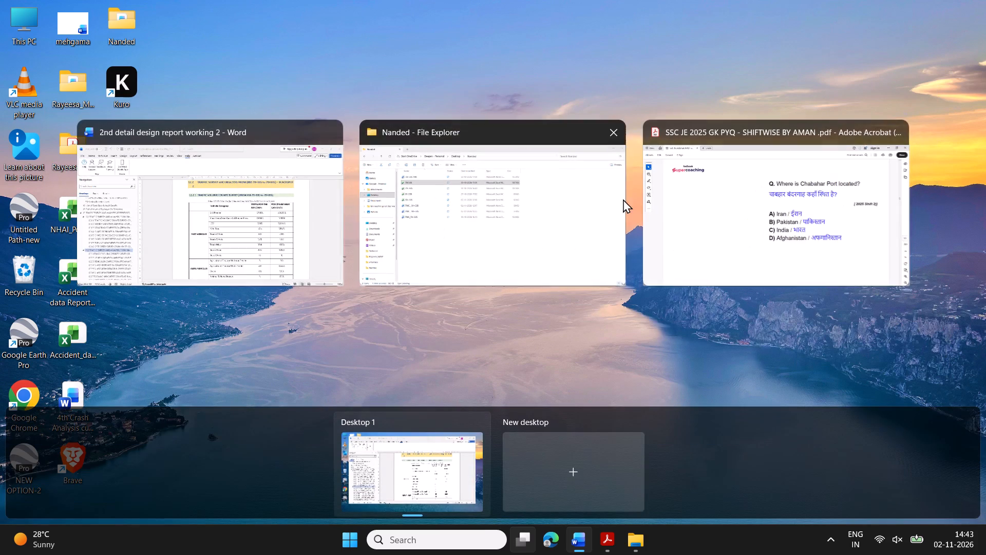
pyautogui.click(519, 223)
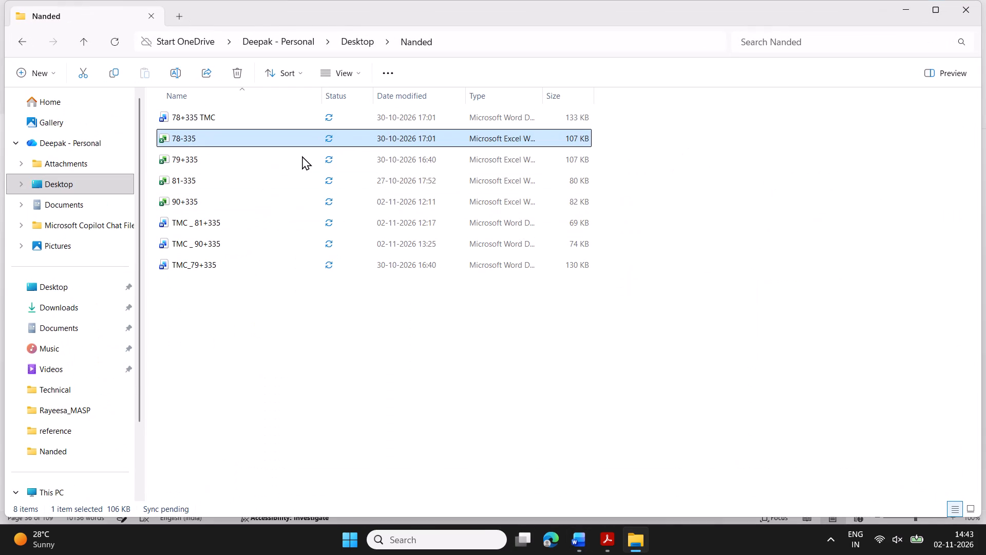
pyautogui.doubleClick(302, 156)
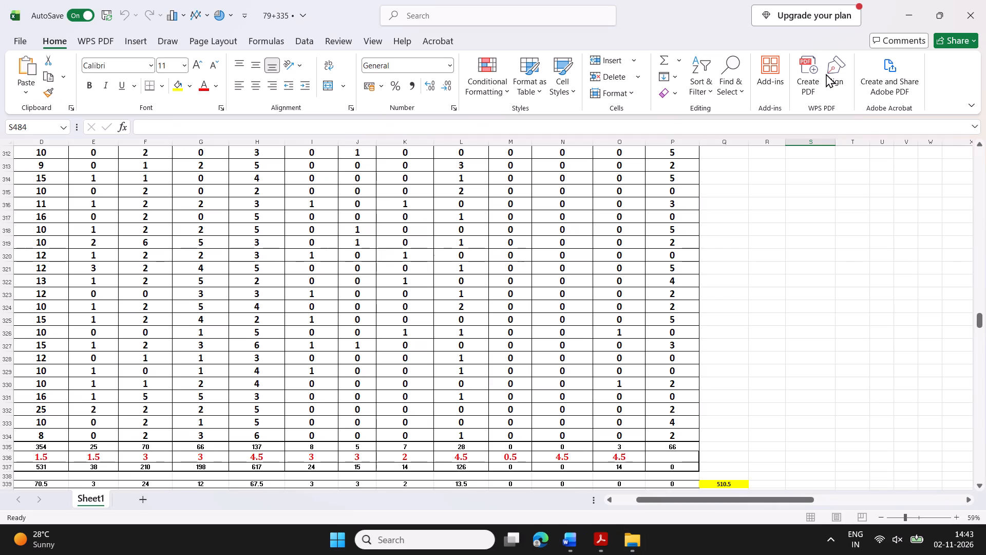
# Find the vehicle category table and the composition pie chart in the 79+335 workbook.
pyautogui.scroll(4, 568, 255)
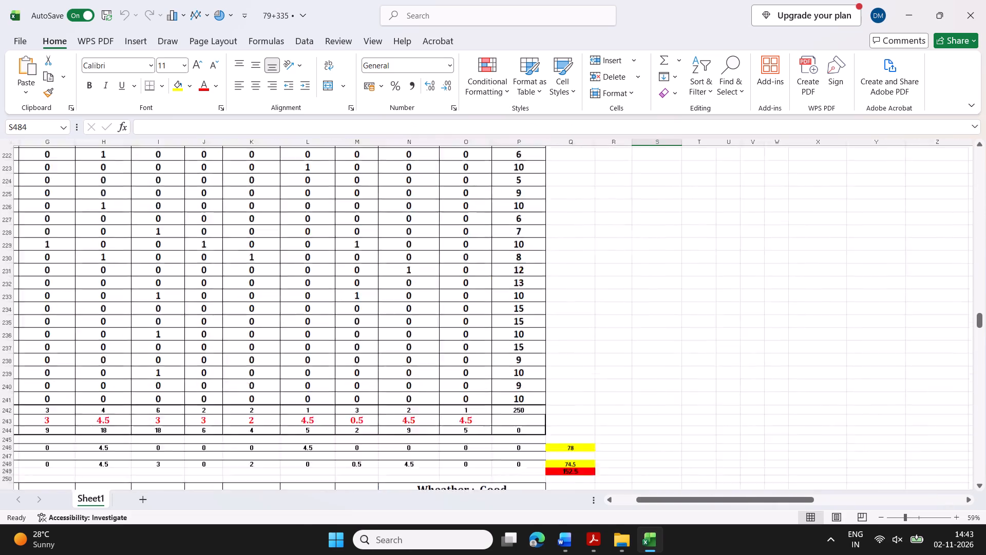
pyautogui.scroll(2, 568, 250)
pyautogui.hscroll(3, 568, 248)
pyautogui.scroll(-1, 568, 246)
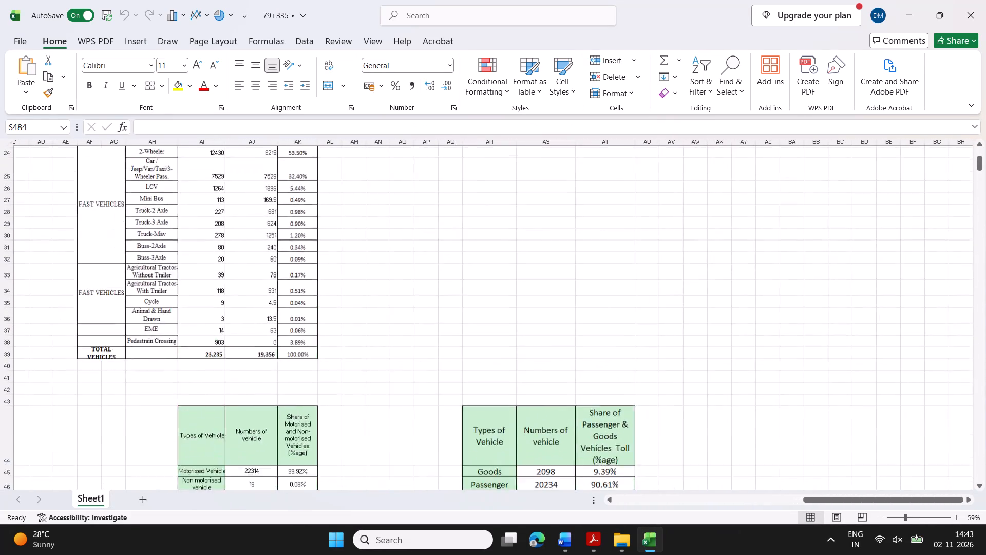
pyautogui.scroll(-2, 568, 246)
pyautogui.hscroll(5, 569, 241)
pyautogui.scroll(3, 571, 236)
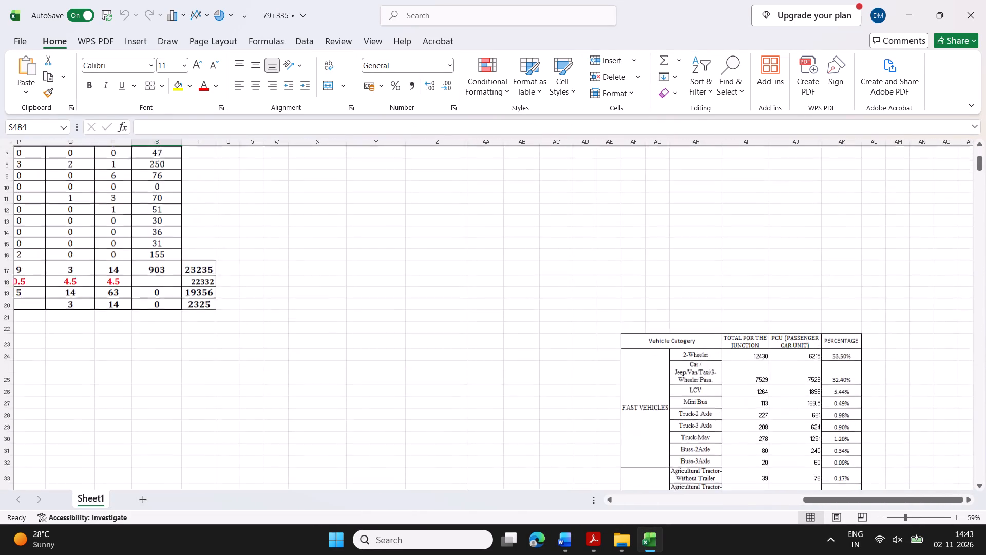
pyautogui.scroll(-2, 571, 236)
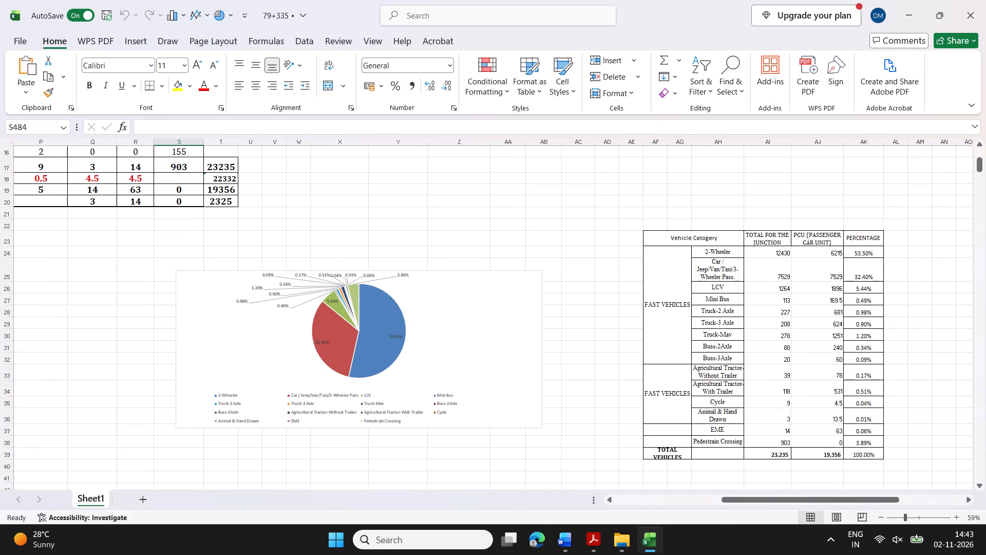
# Review the junction total rows and come back to the vehicle category table in the 79+335 workbook.
pyautogui.press('`')
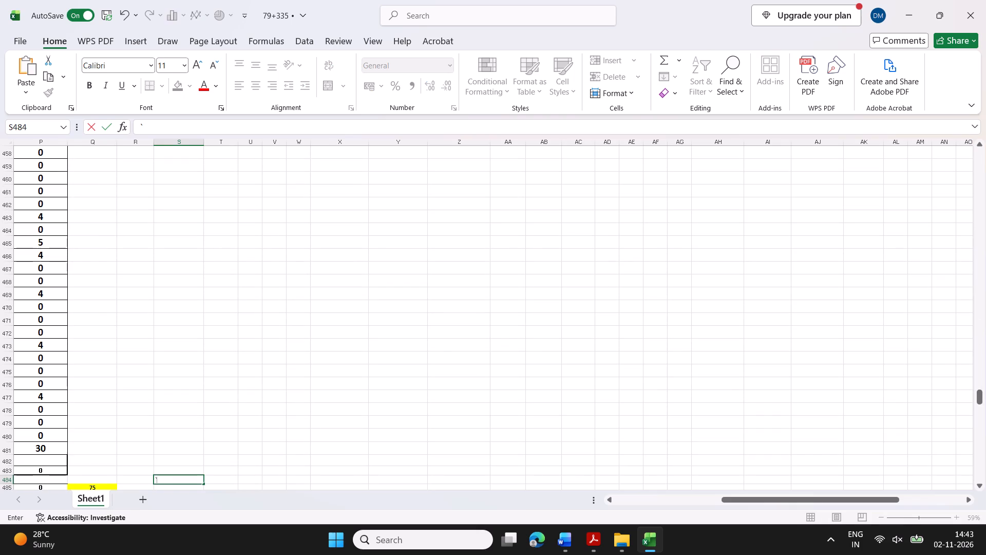
pyautogui.scroll(6, 665, 279)
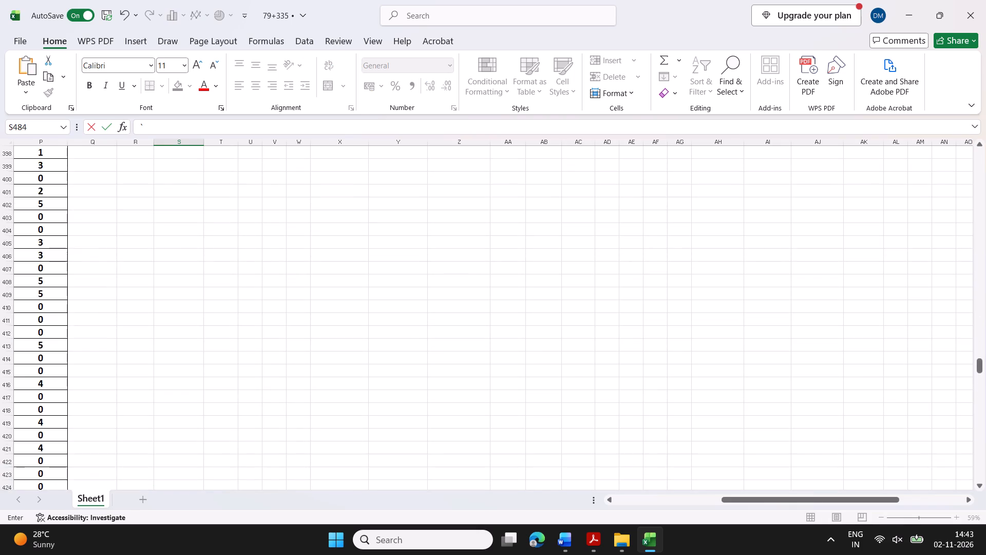
pyautogui.scroll(15, 665, 277)
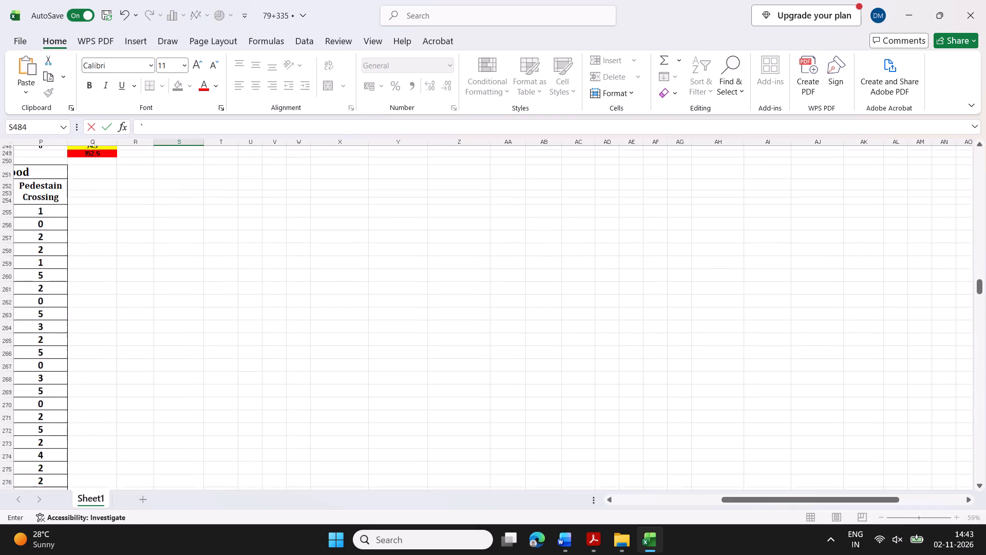
pyautogui.hscroll(7, 667, 264)
pyautogui.hscroll(-5, 667, 264)
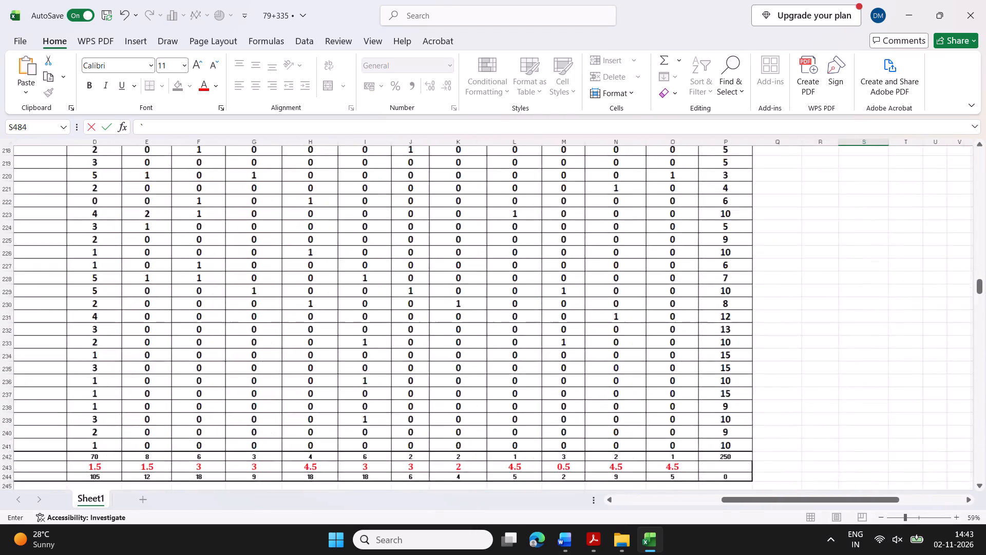
pyautogui.hscroll(-2, 667, 263)
pyautogui.scroll(4, 667, 263)
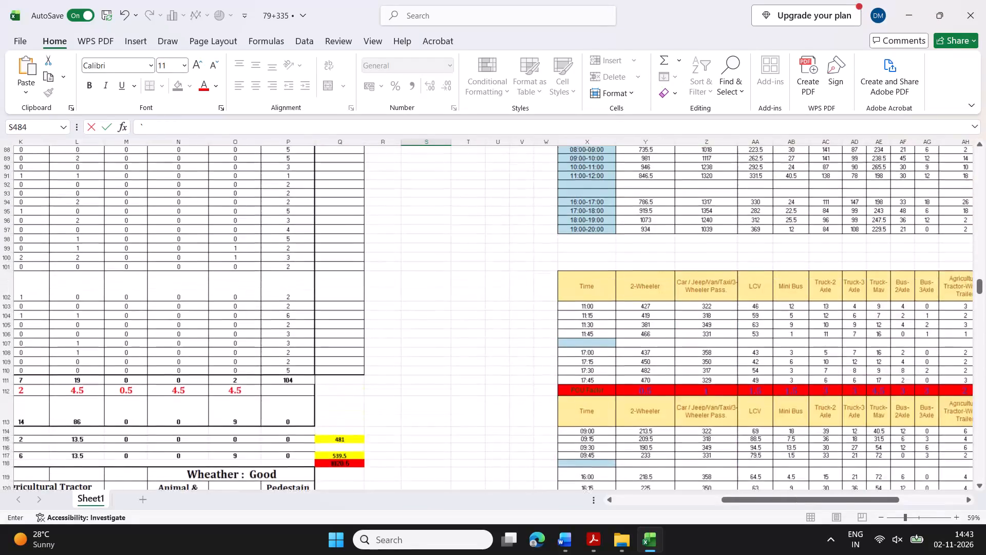
pyautogui.scroll(5, 667, 263)
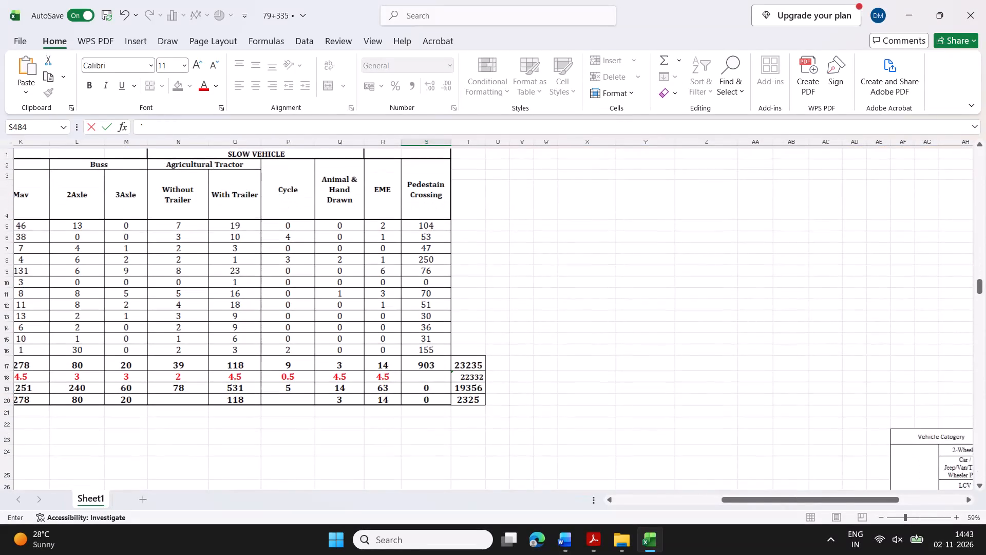
pyautogui.scroll(-1, 667, 258)
pyautogui.scroll(-1, 753, 348)
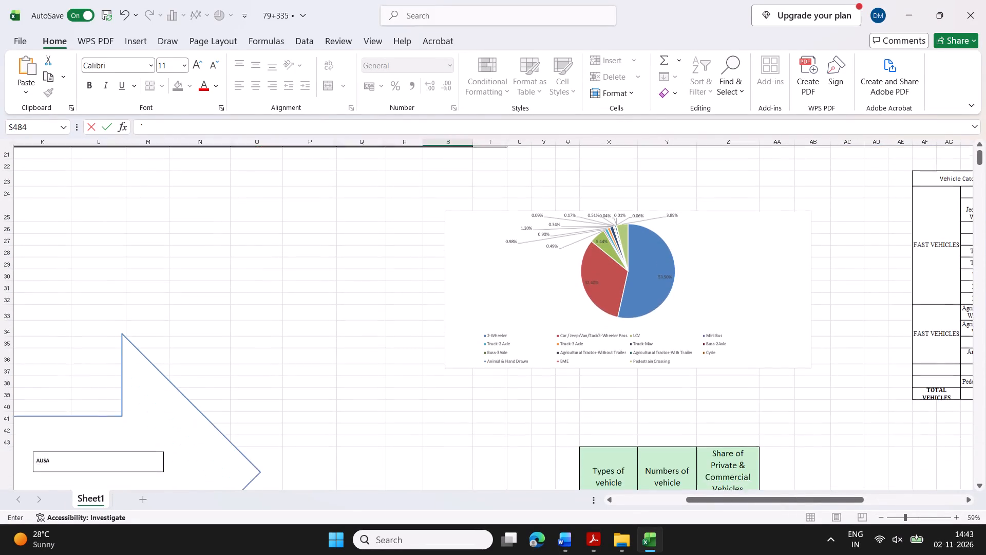
pyautogui.hscroll(-4, 739, 340)
pyautogui.hscroll(-4, 860, 328)
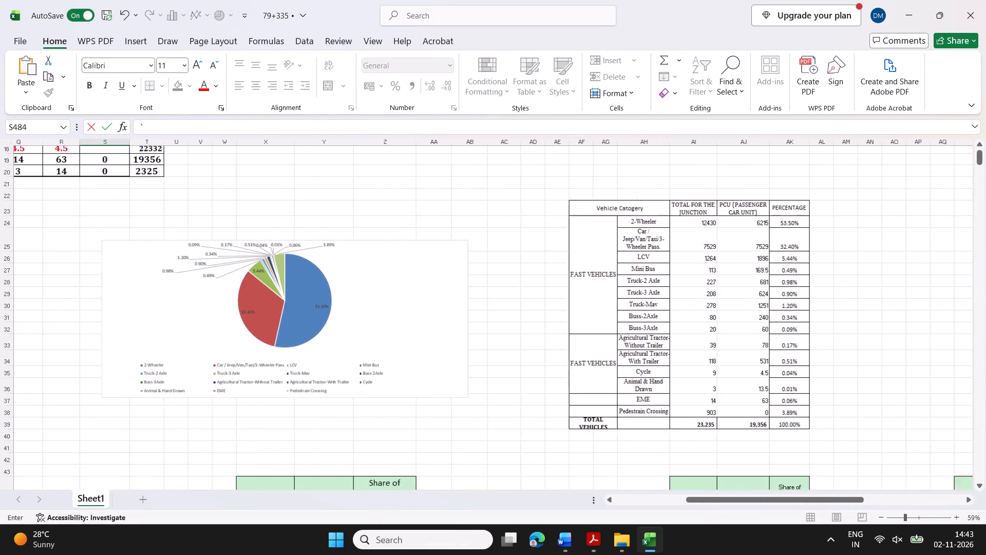
pyautogui.hscroll(-1, 739, 343)
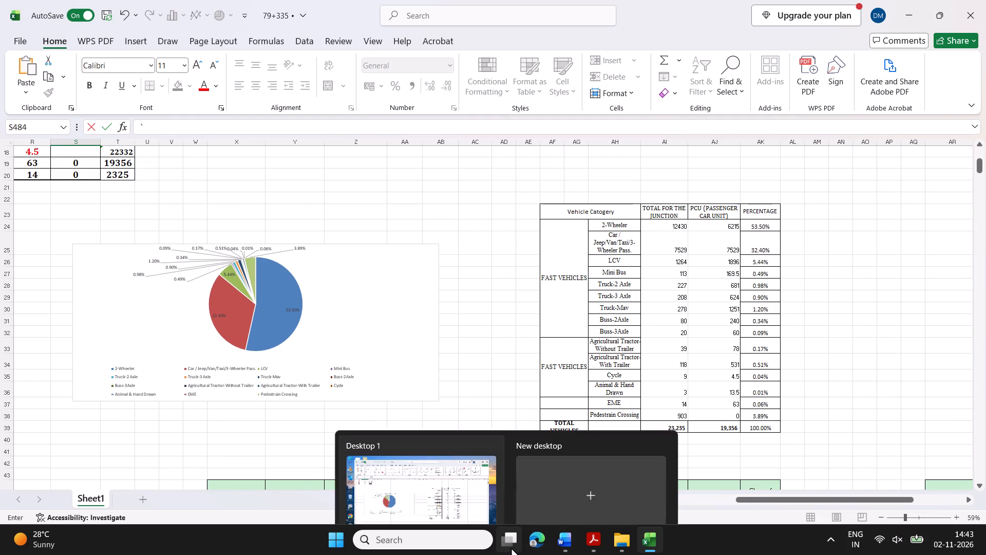
# Compare Table 12-10 in the Word report with the vehicle category table in the 79+335 workbook.
pyautogui.click(511, 547)
pyautogui.click(425, 320)
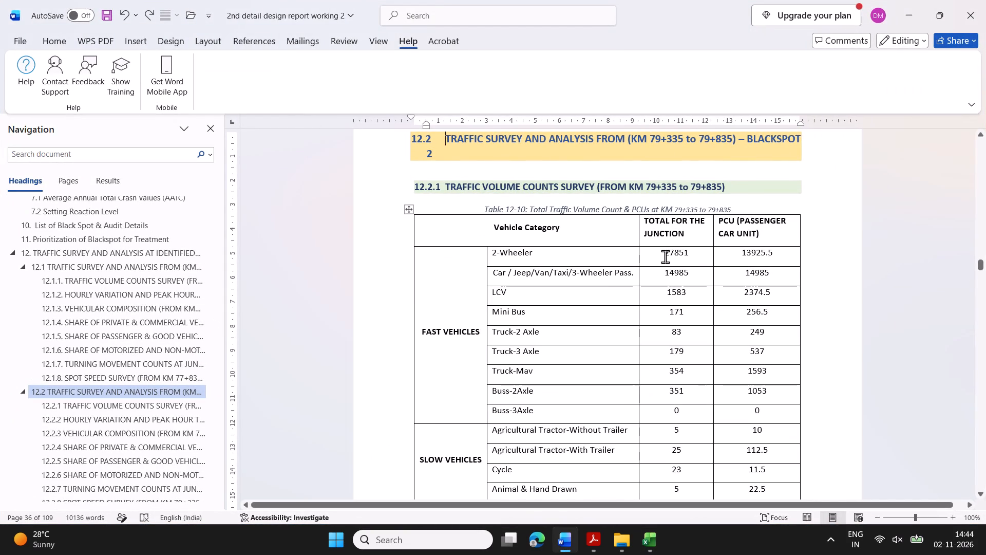
pyautogui.click(507, 536)
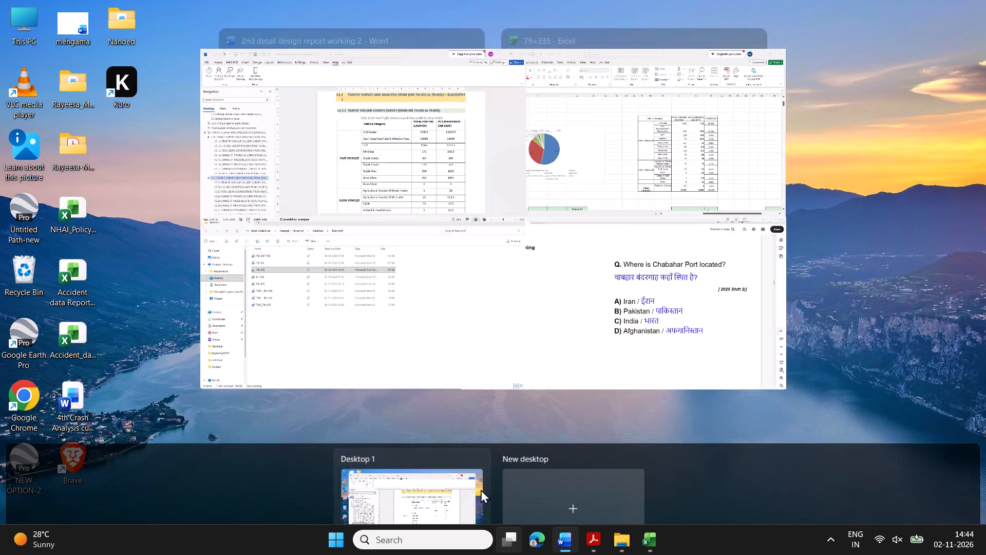
pyautogui.click(669, 129)
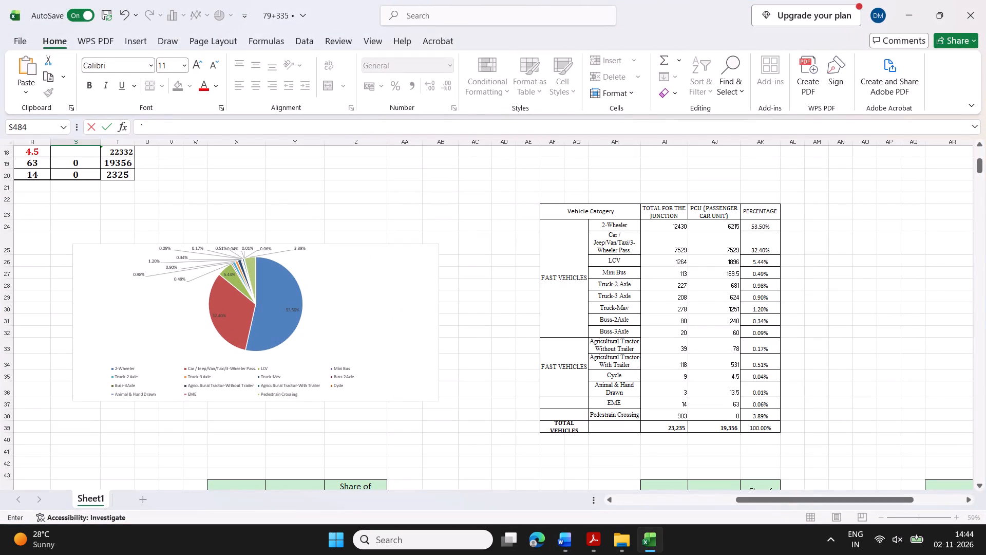
# Copy the junction totals from 2-Wheeler to Pedestrian Crossing in the 79+335 workbook over the junction total column of Table 12-10 in the report.
pyautogui.moveTo(675, 222); pyautogui.dragTo(684, 411)
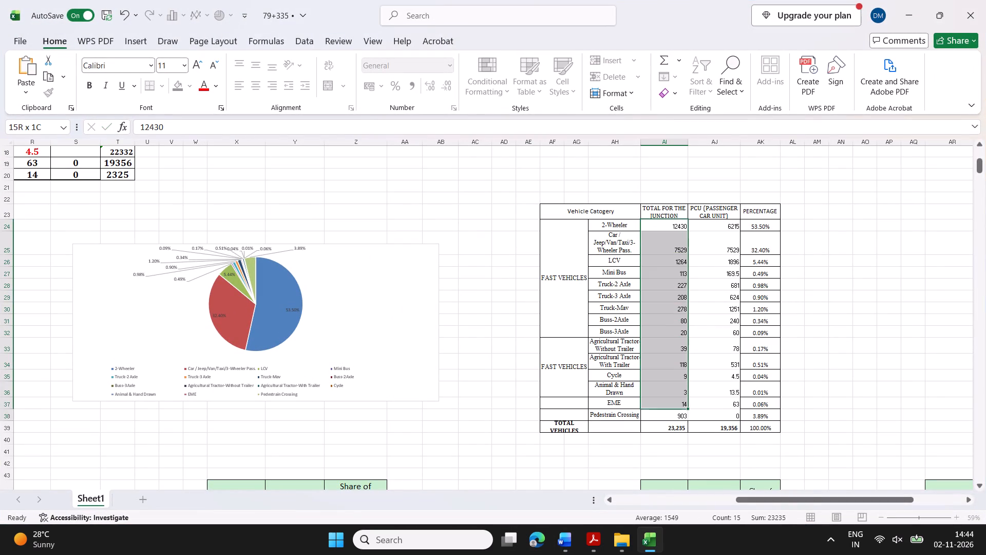
pyautogui.moveTo(684, 411); pyautogui.dragTo(683, 418)
pyautogui.hotkey('ctrl', 'c')
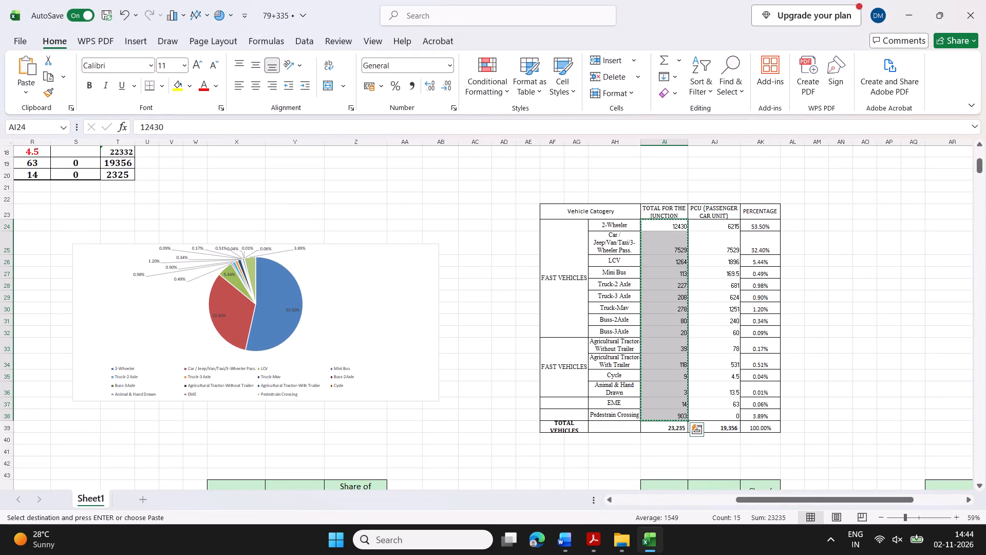
pyautogui.click(511, 538)
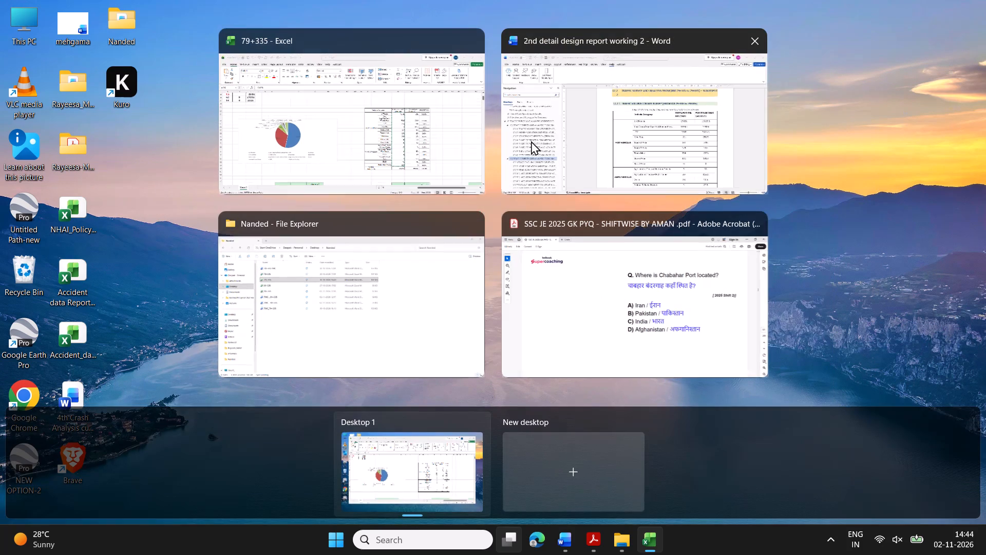
pyautogui.click(653, 164)
pyautogui.moveTo(668, 253); pyautogui.dragTo(690, 361)
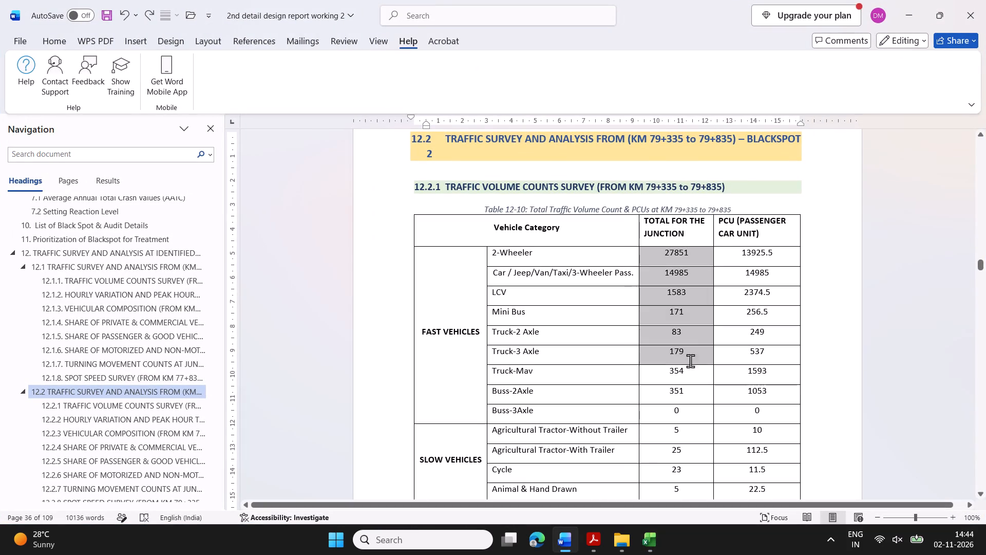
pyautogui.moveTo(690, 361); pyautogui.dragTo(690, 504)
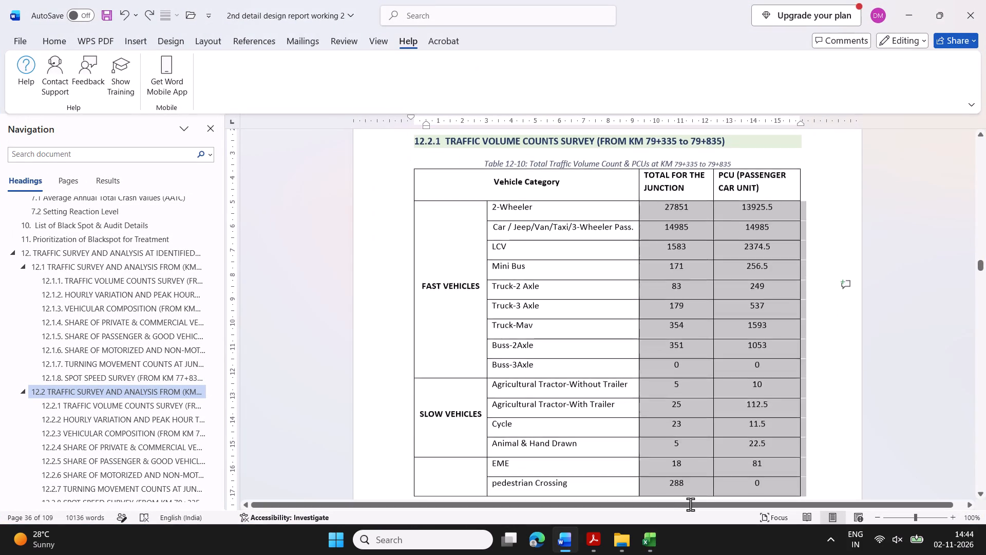
pyautogui.moveTo(690, 504); pyautogui.dragTo(688, 432)
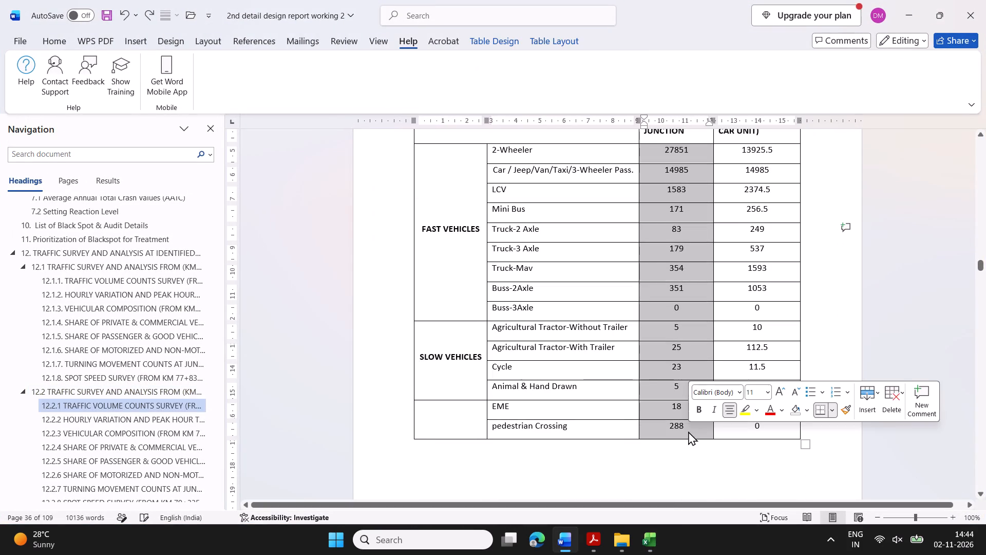
pyautogui.hotkey('ctrl', 'v')
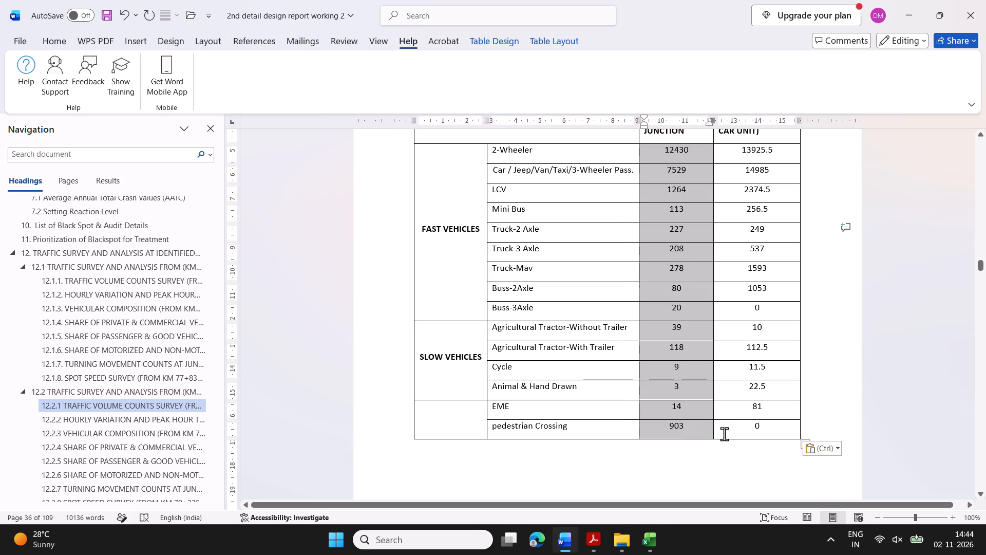
pyautogui.press('`')
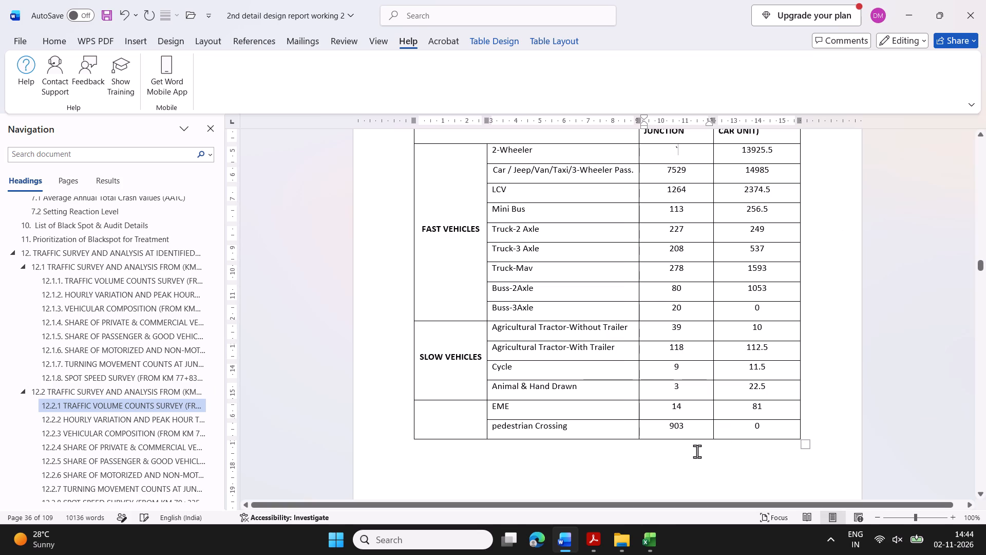
# Undo the stray entry that replaced the junction total column of Table 12-10 in the report.
pyautogui.hotkey('ctrl', 'z')
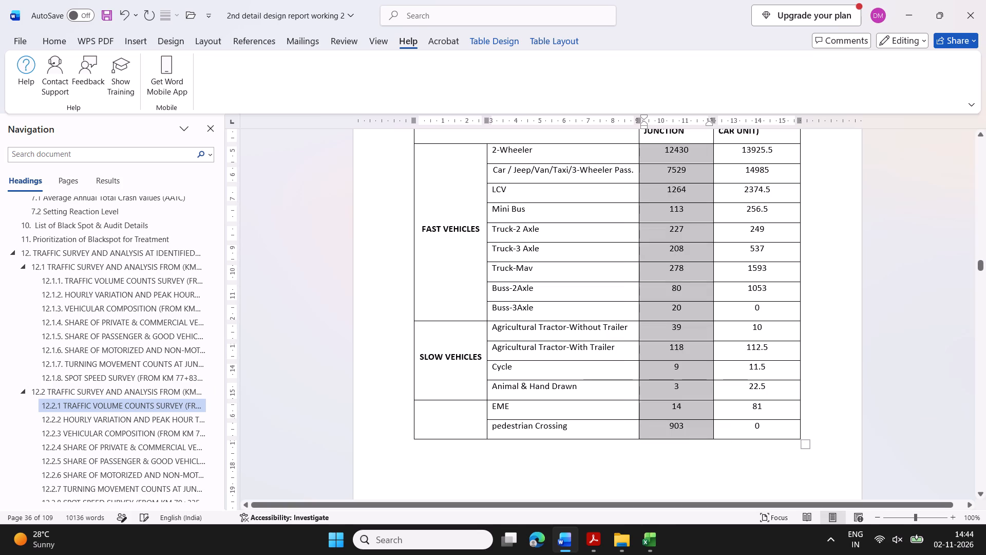
pyautogui.click(650, 475)
# Copy the PCU values from 2-Wheeler to Pedestrian Crossing in the 79+335 workbook over the PCU column of Table 12-10 in the Word report.
pyautogui.click(518, 540)
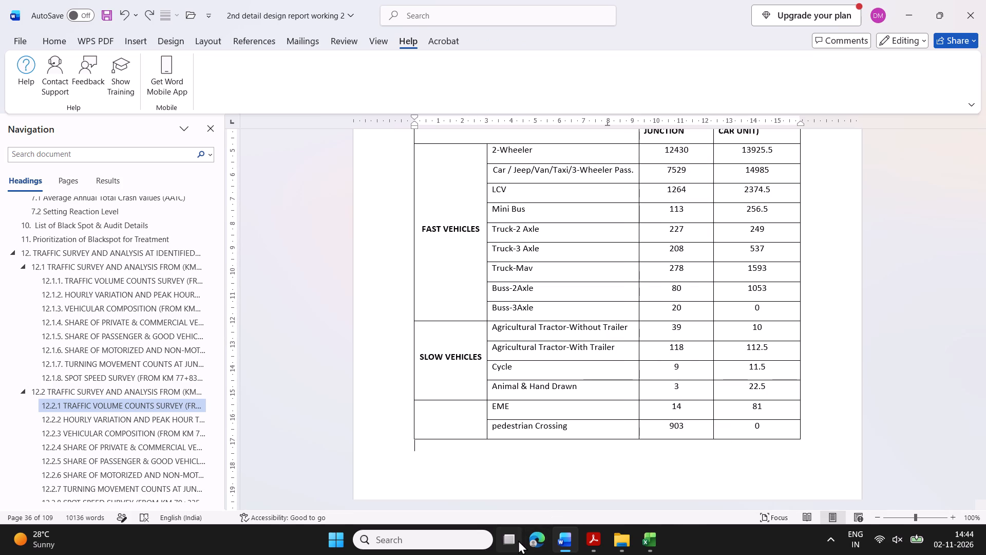
pyautogui.click(579, 133)
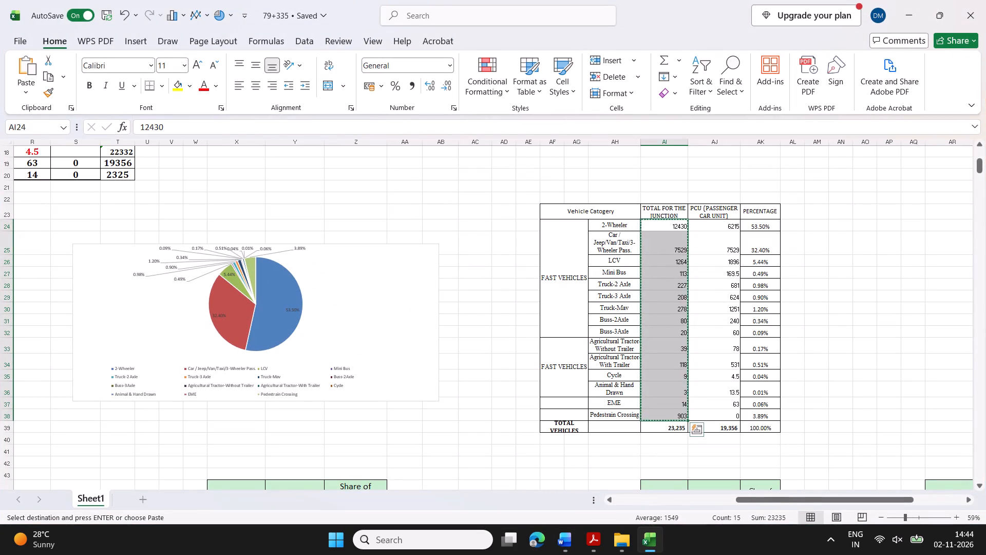
pyautogui.click(879, 408)
pyautogui.moveTo(726, 222); pyautogui.dragTo(730, 420)
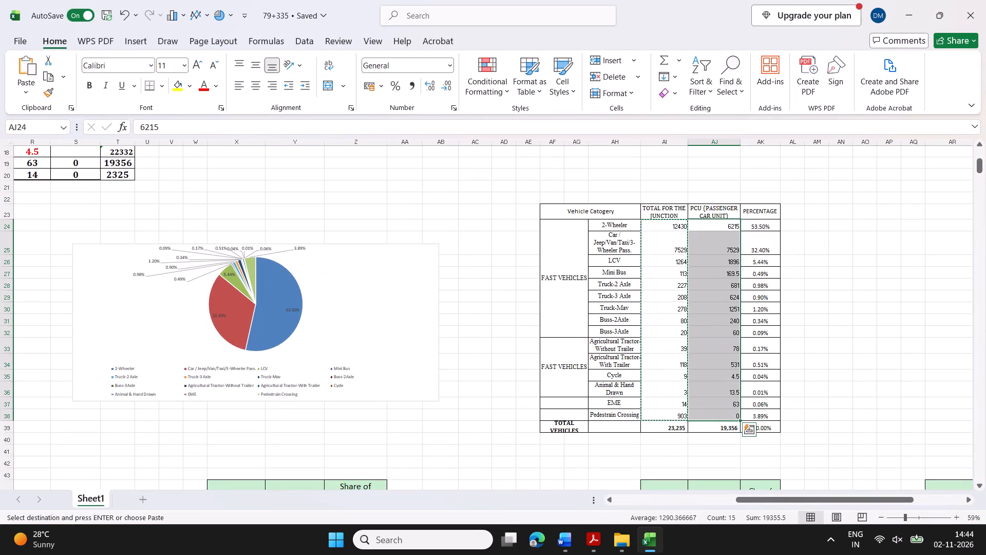
pyautogui.hotkey('ctrl', 'c')
pyautogui.click(513, 539)
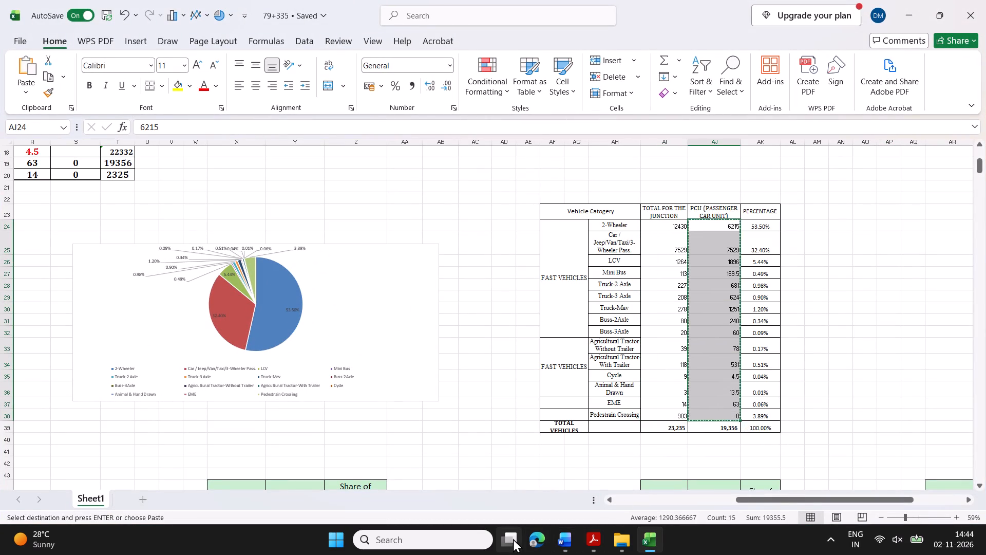
pyautogui.click(617, 131)
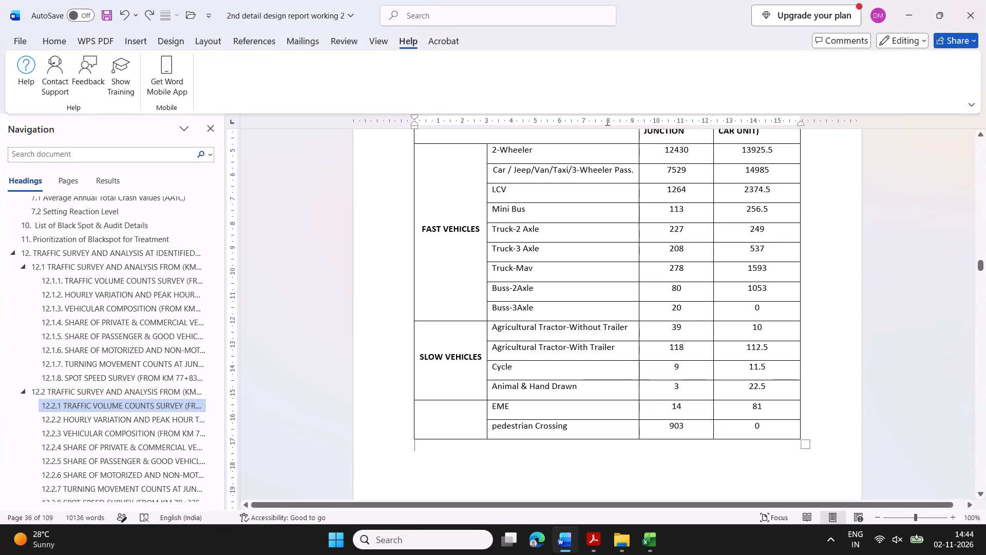
pyautogui.moveTo(739, 151); pyautogui.dragTo(767, 413)
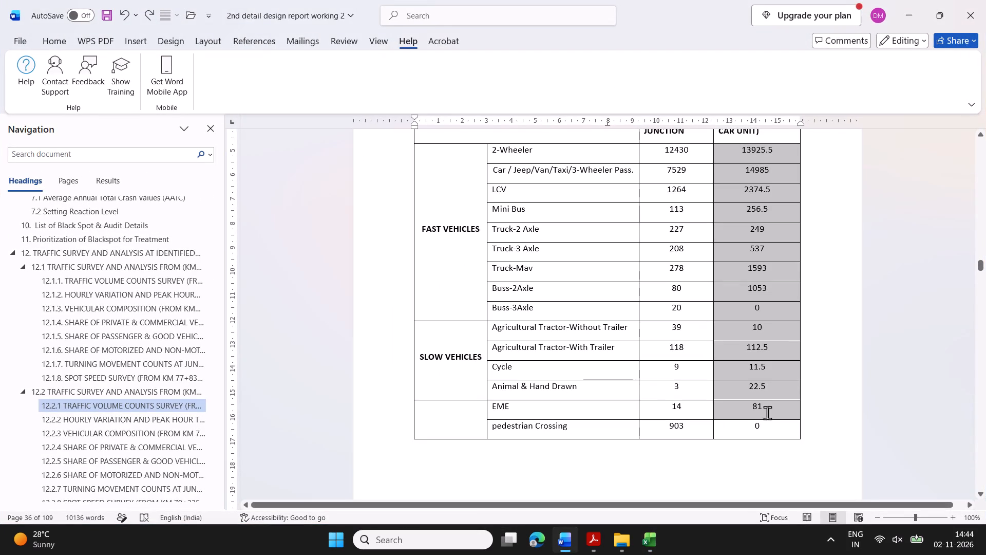
pyautogui.moveTo(767, 413); pyautogui.dragTo(765, 427)
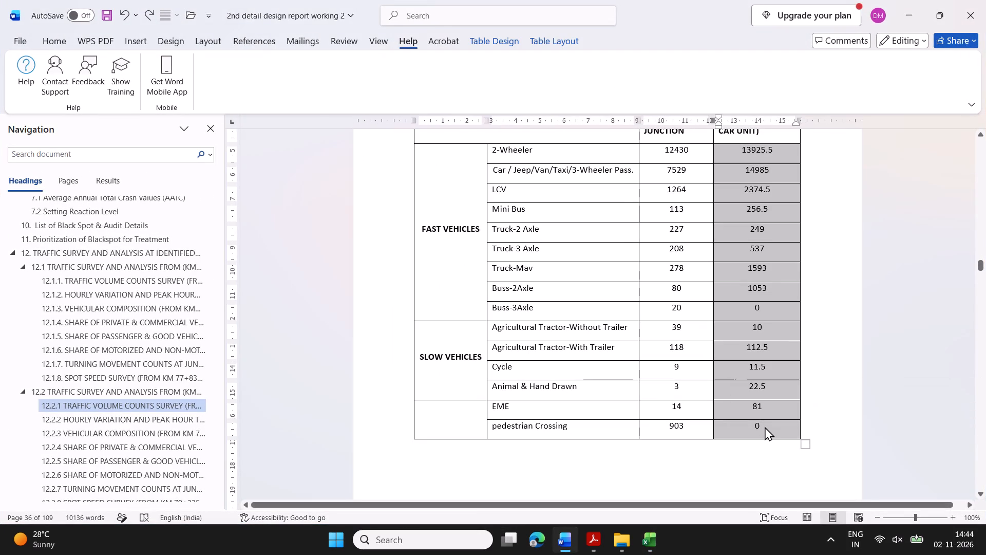
pyautogui.hotkey('ctrl', 'v')
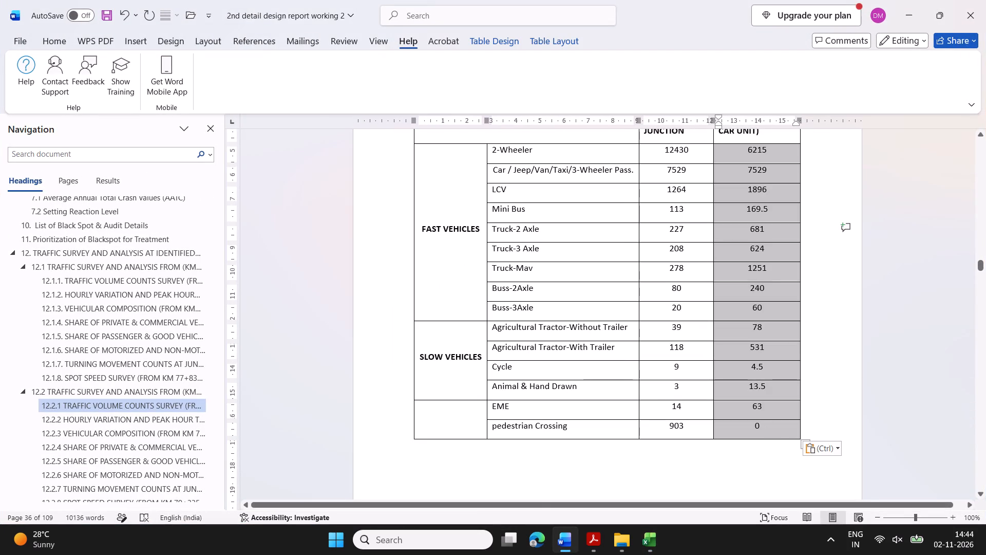
# Check the updated Table 12-10 in section 12.2.1 against the vehicle category table in the 79+335 workbook.
pyautogui.click(510, 534)
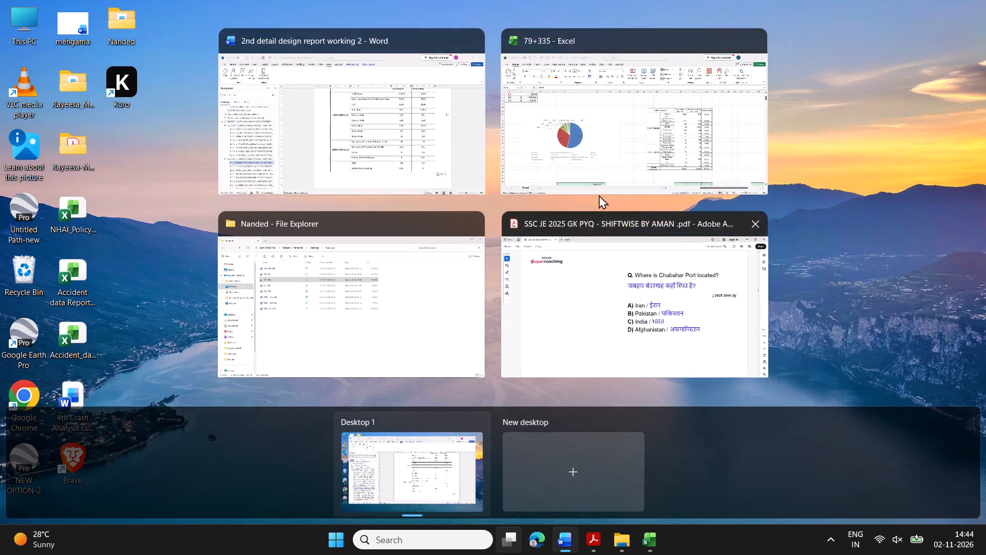
pyautogui.click(645, 148)
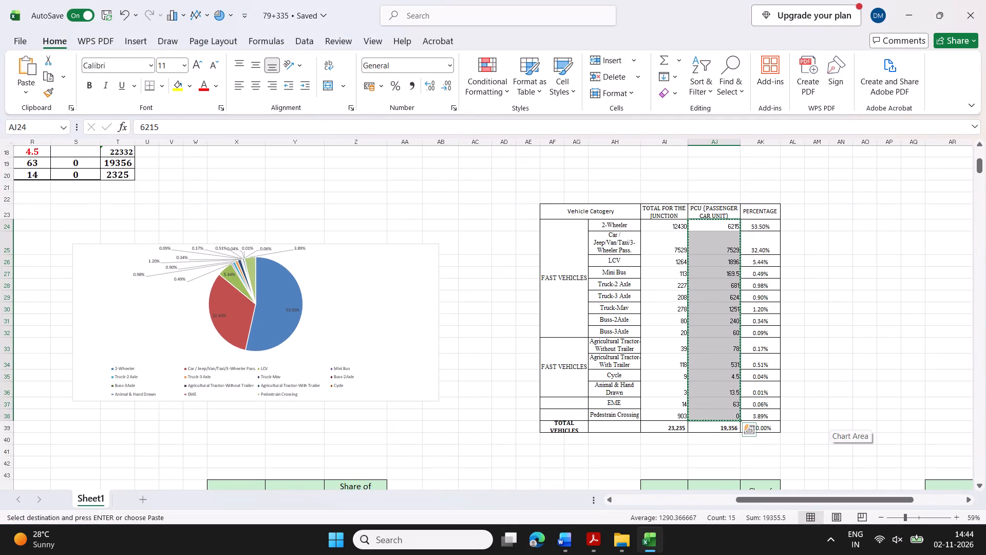
pyautogui.click(513, 536)
pyautogui.click(628, 154)
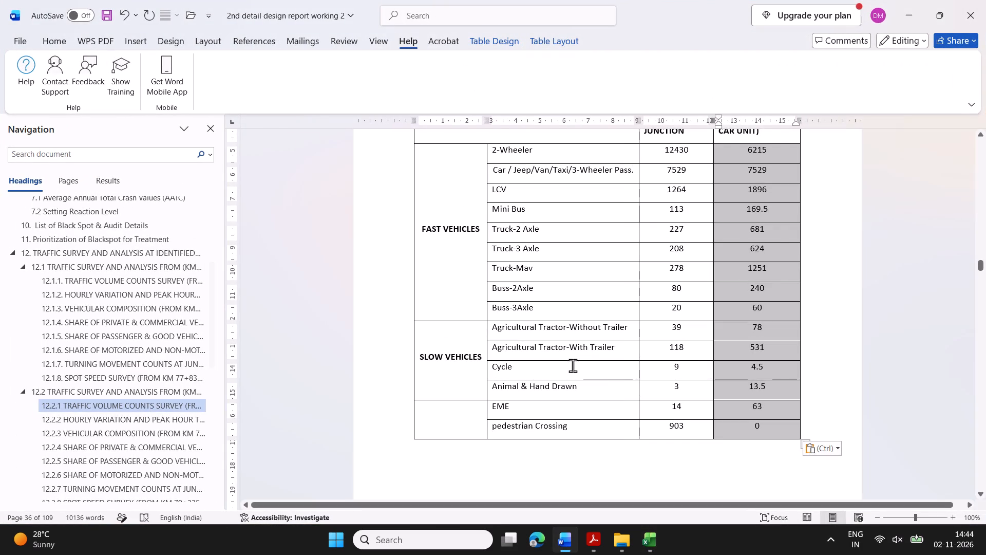
pyautogui.click(852, 294)
pyautogui.scroll(1, 661, 288)
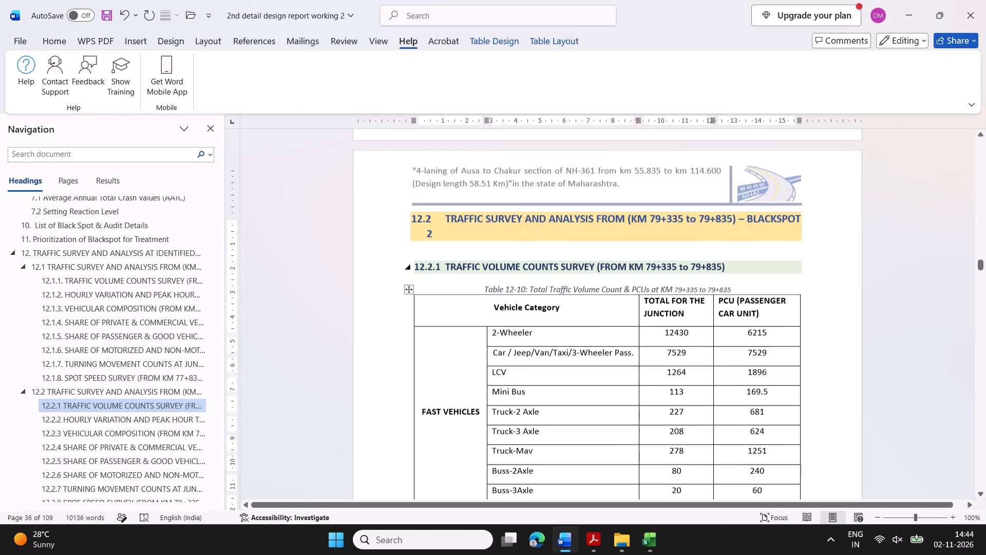
pyautogui.click(153, 391)
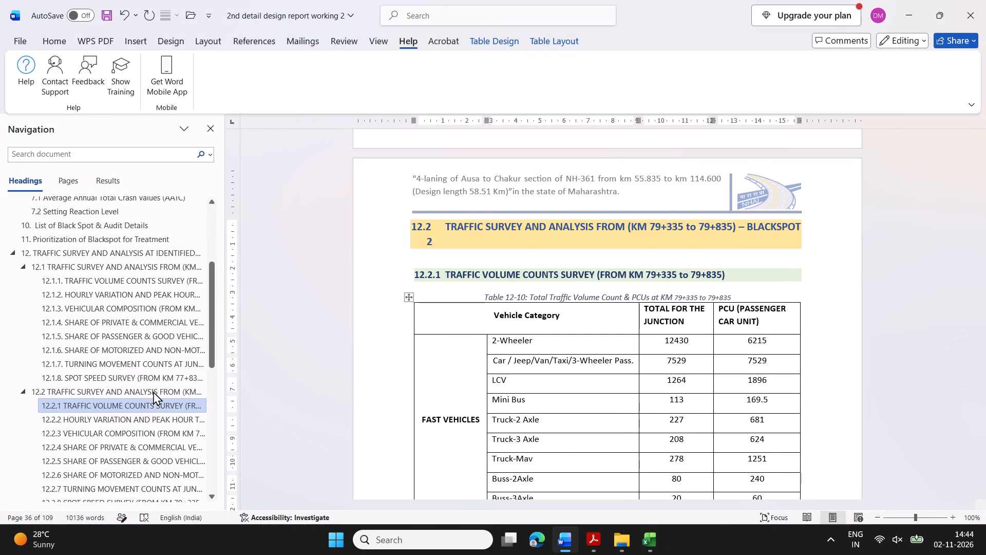
pyautogui.click(156, 403)
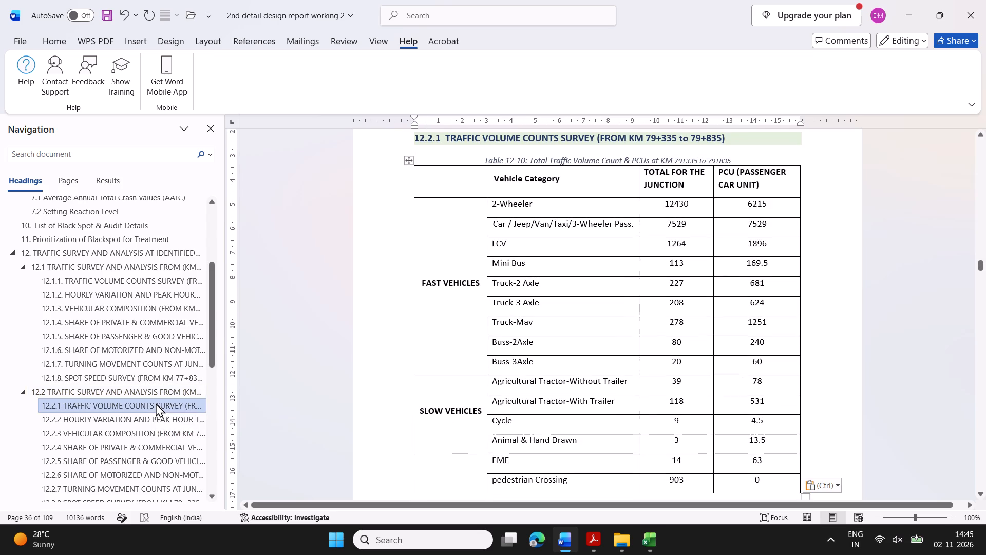
# Delete the old traffic volume and PCU bar chart above the Figure 12-12 caption in the report.
pyautogui.scroll(-3, 672, 288)
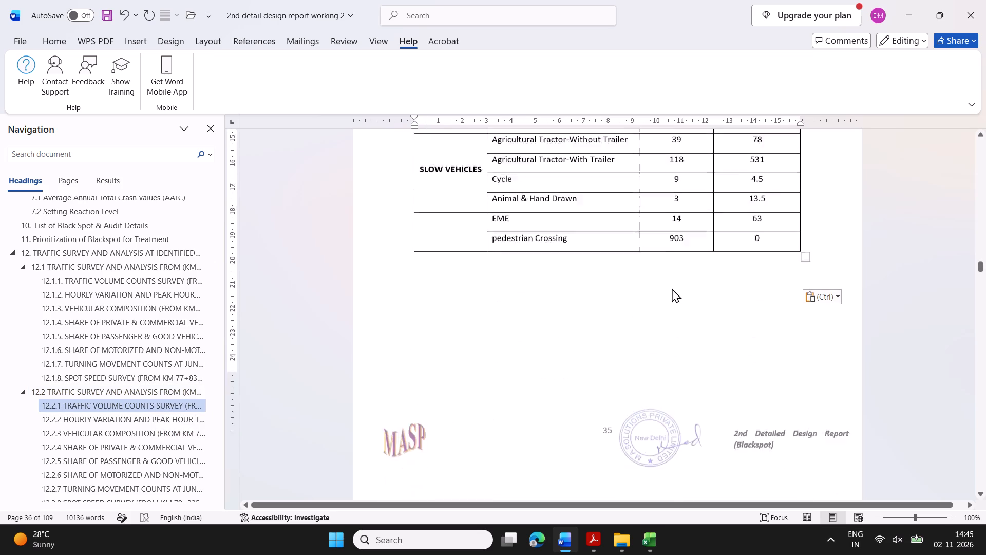
pyautogui.scroll(-3, 672, 288)
pyautogui.click(477, 350)
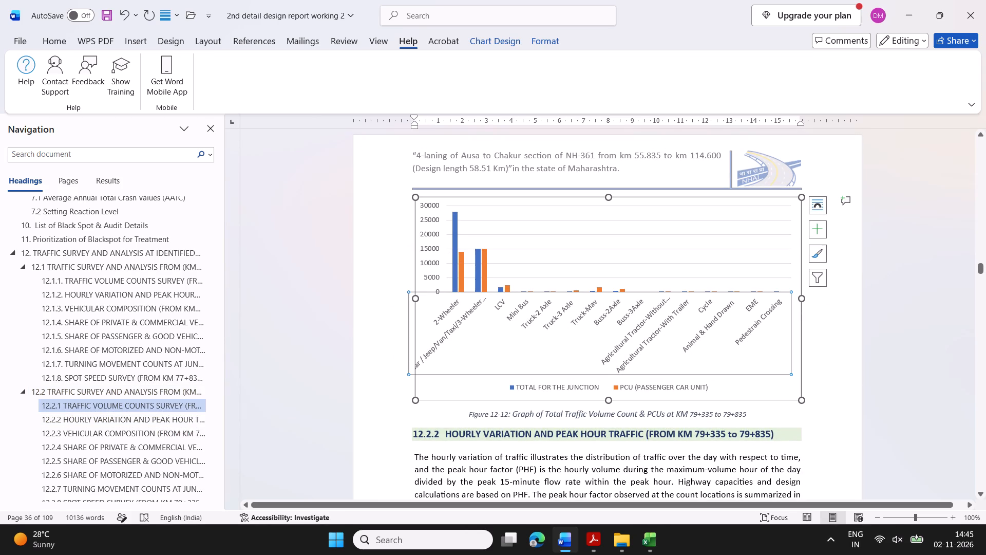
pyautogui.click(788, 394)
pyautogui.click(788, 394)
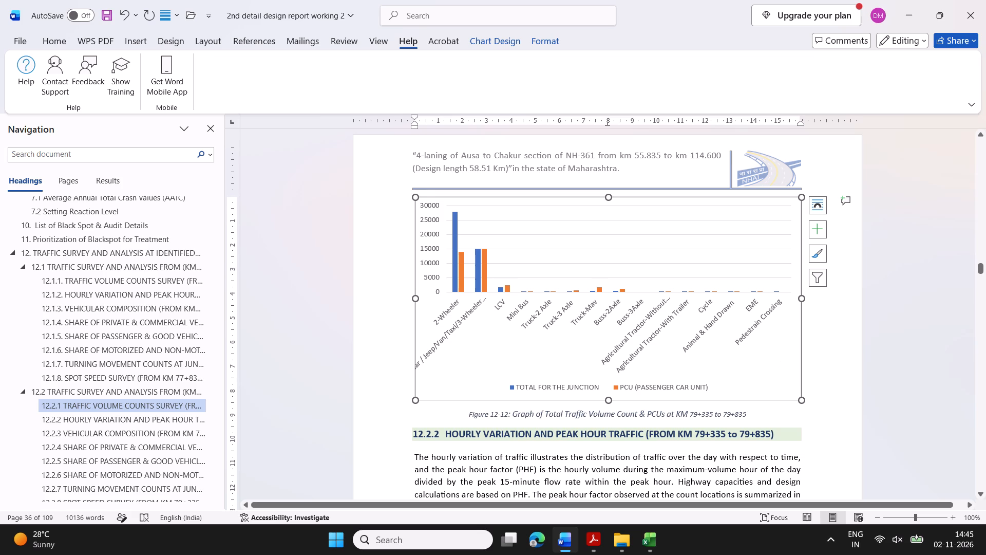
pyautogui.press('Delete')
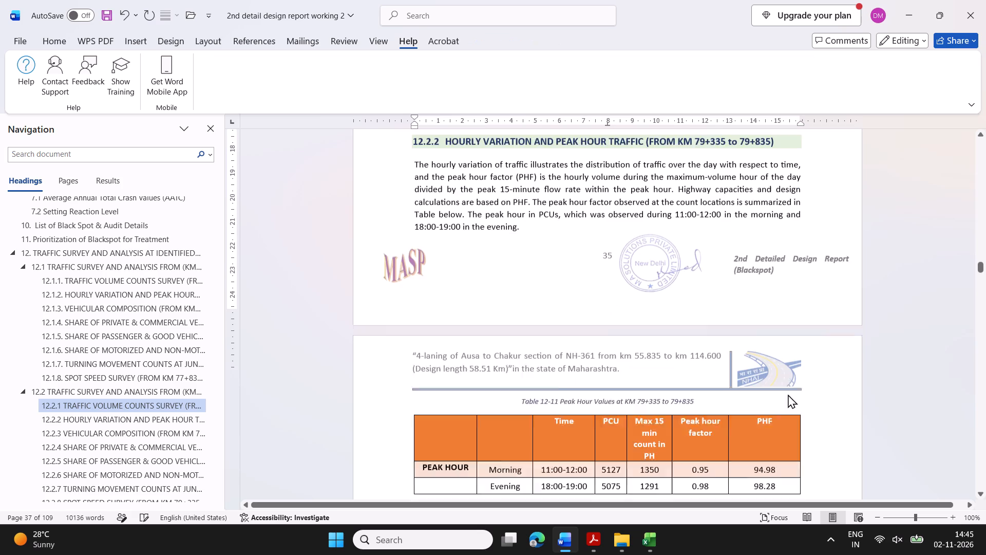
# Copy the junction total and PCU bar chart from the 79+335 workbook into the report above the Figure 12-12 caption.
pyautogui.click(505, 546)
pyautogui.click(620, 150)
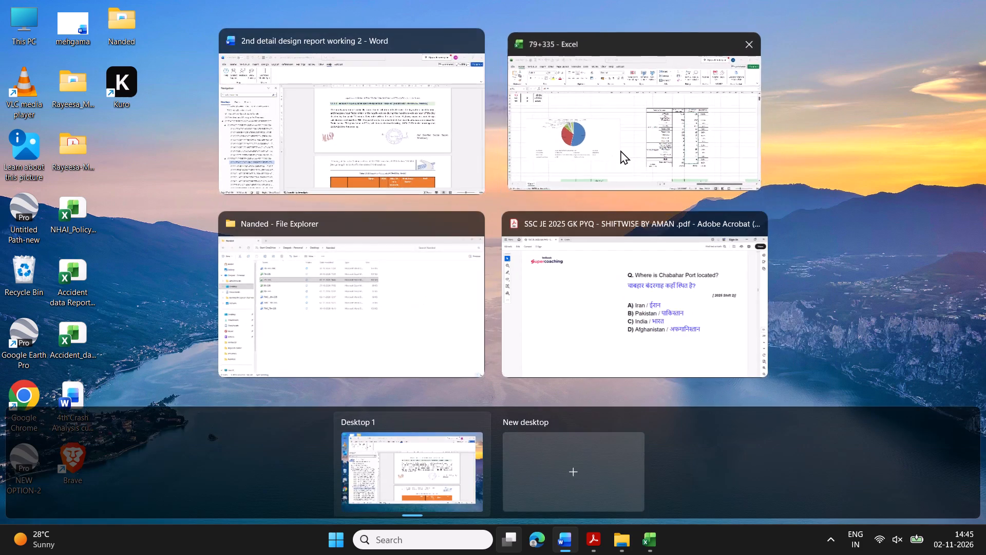
pyautogui.scroll(2, 437, 234)
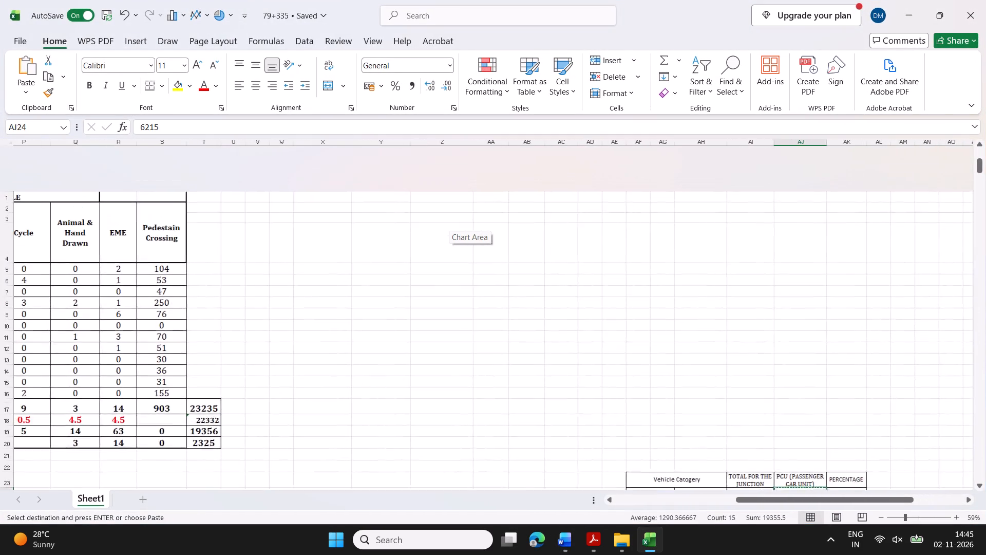
pyautogui.scroll(-1, 449, 227)
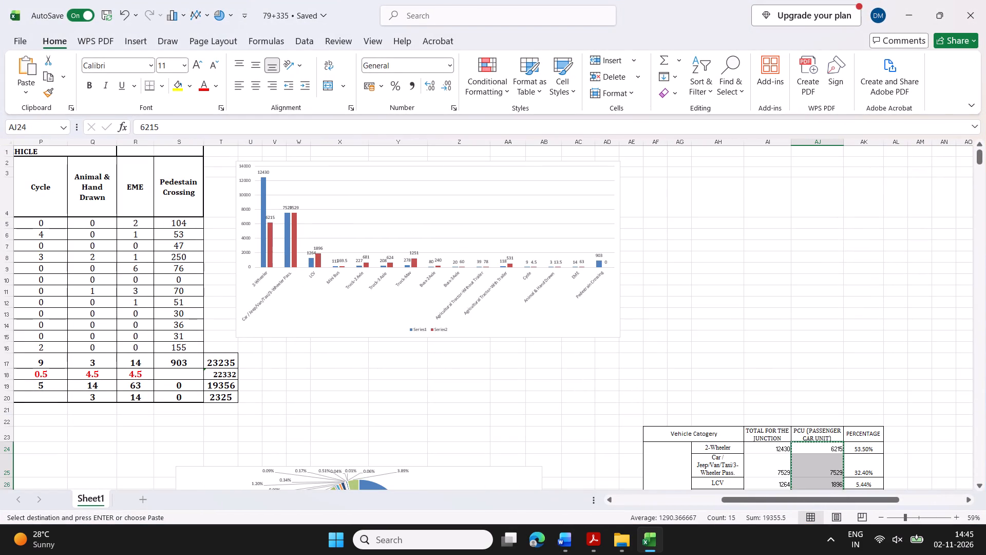
pyautogui.click(501, 174)
pyautogui.click(358, 308)
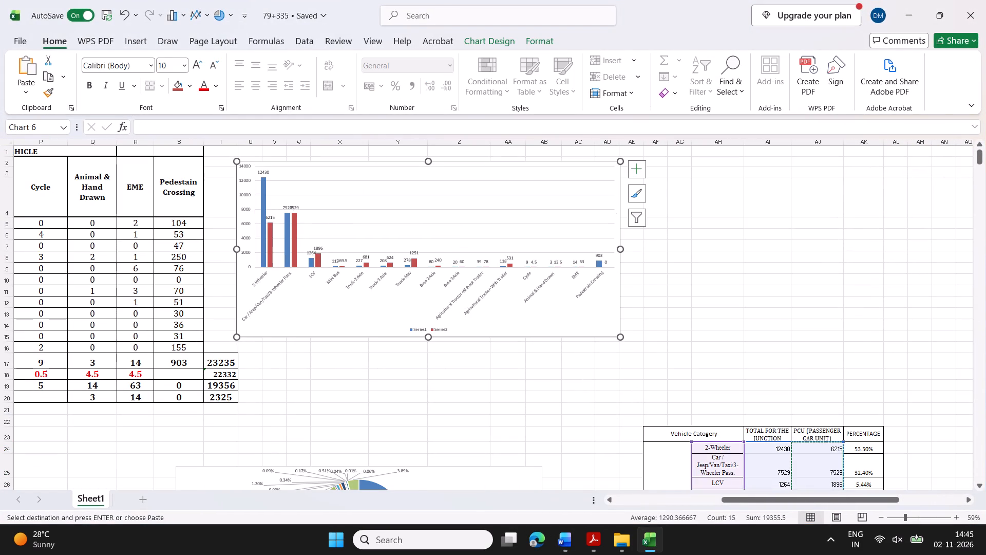
pyautogui.click(358, 308)
pyautogui.hotkey('ctrl', 'c')
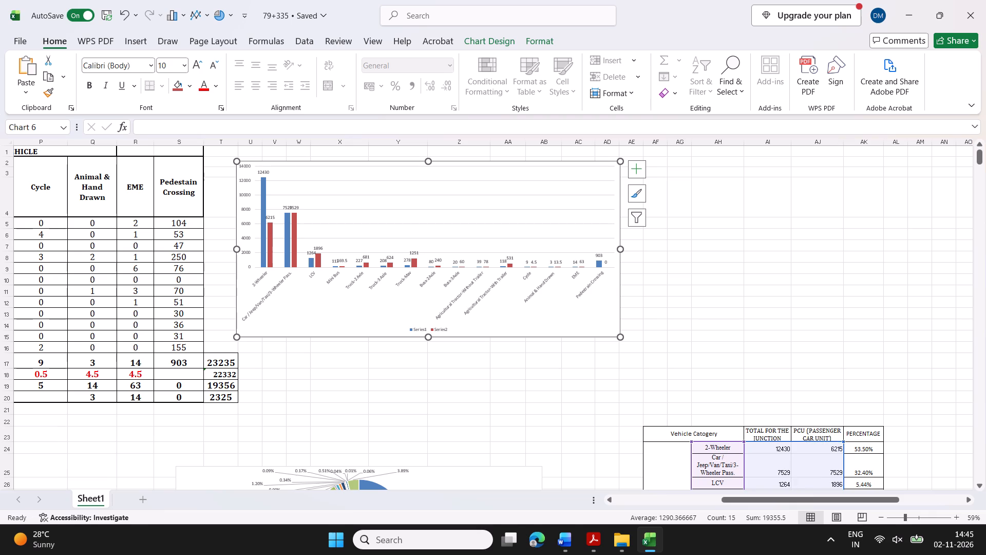
pyautogui.click(501, 533)
pyautogui.click(637, 152)
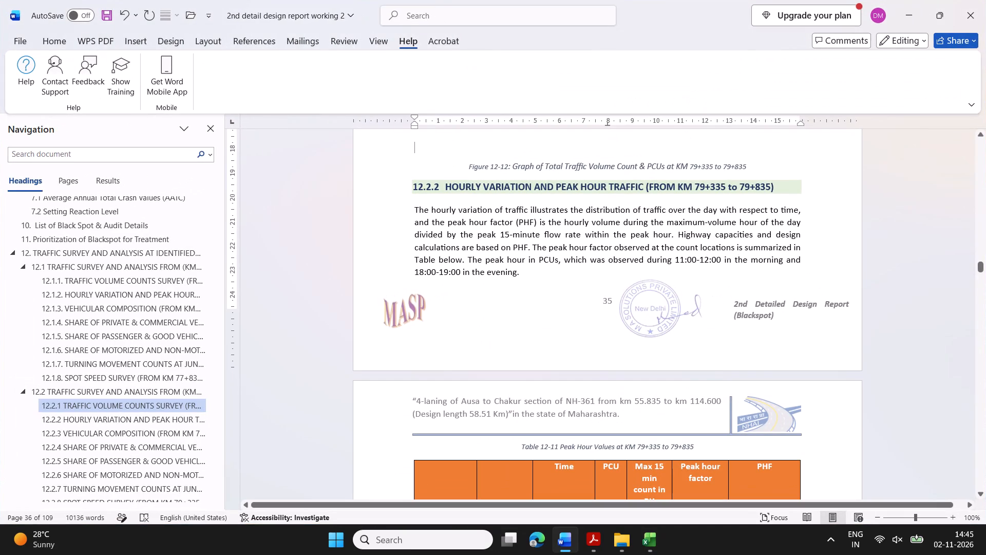
pyautogui.hotkey('ctrl', 'v')
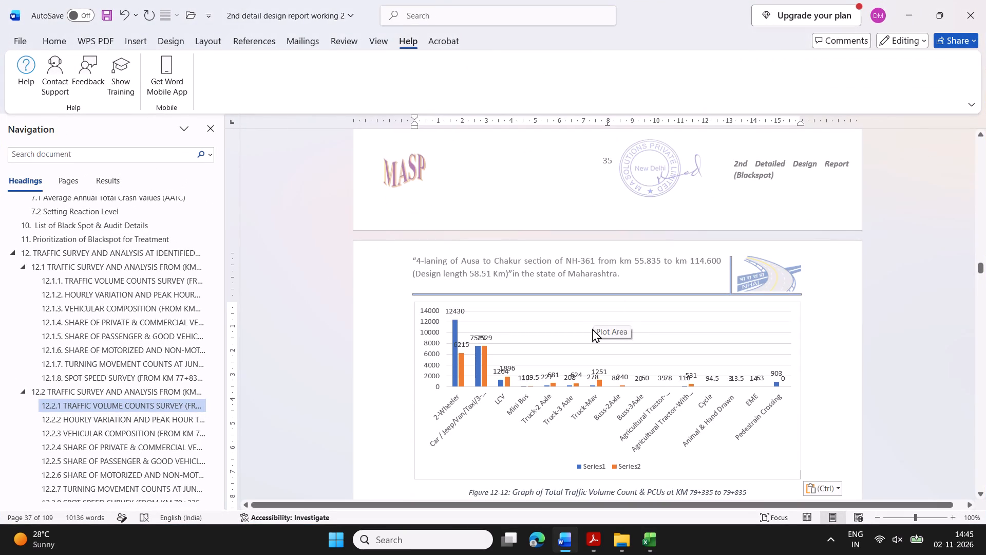
pyautogui.scroll(-1, 684, 306)
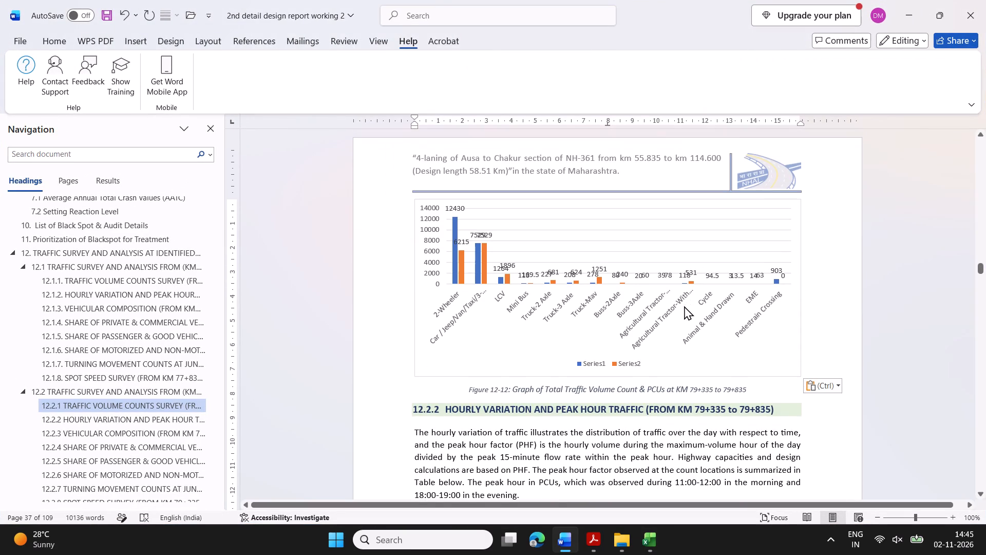
# Compare the new Figure 12-12 chart with the workbook's chart and Blackspot 1's Figure 12-1, and come back to section 12.2.
pyautogui.click(515, 541)
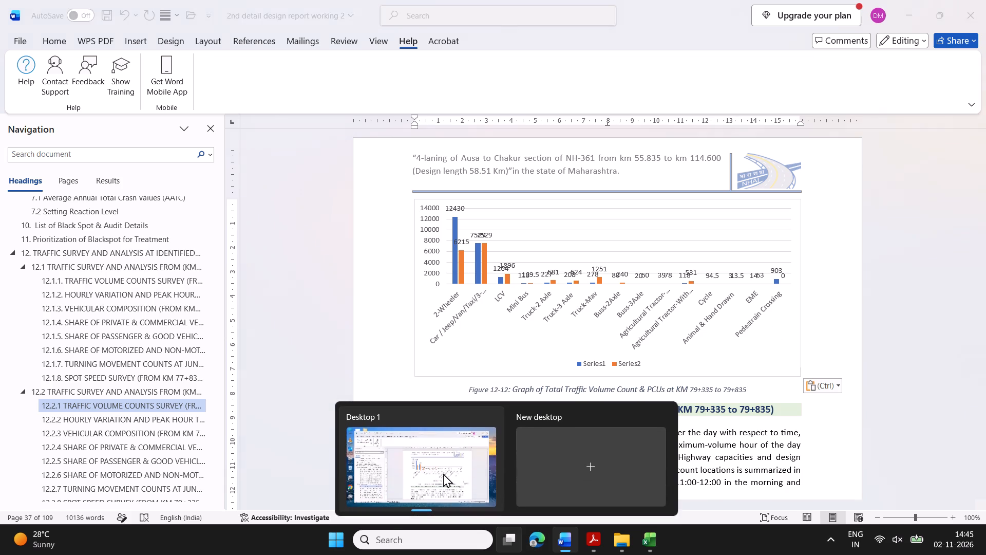
pyautogui.click(592, 161)
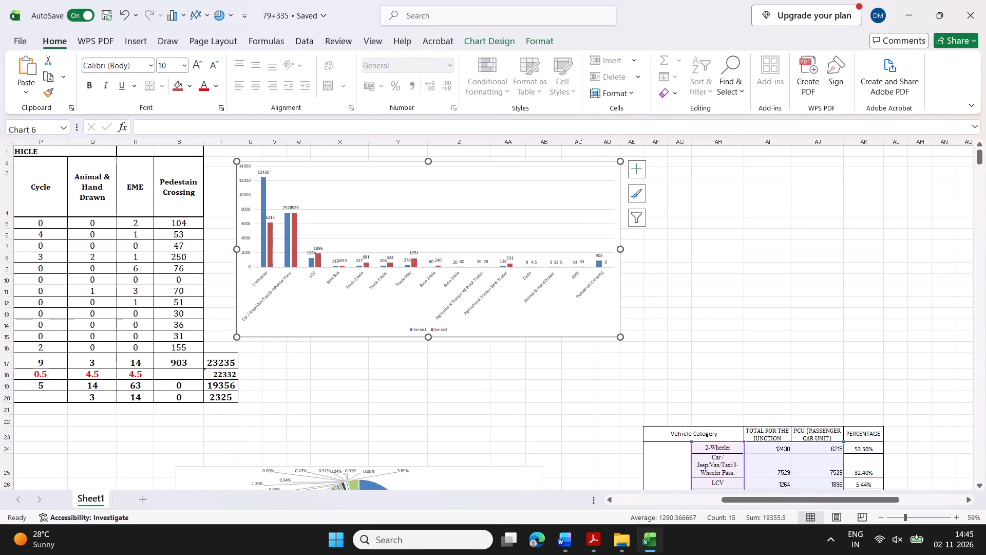
pyautogui.click(505, 547)
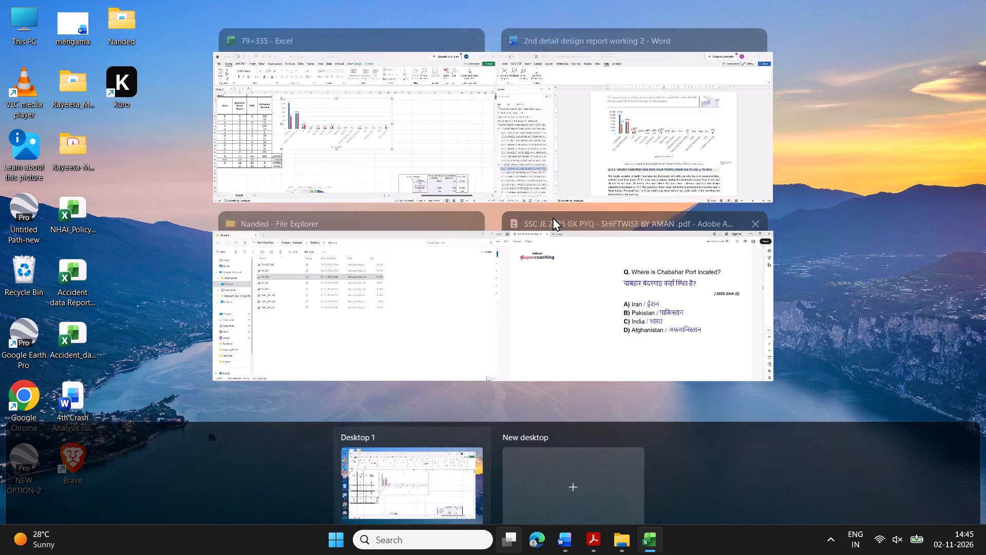
pyautogui.click(674, 173)
pyautogui.scroll(-2, 655, 264)
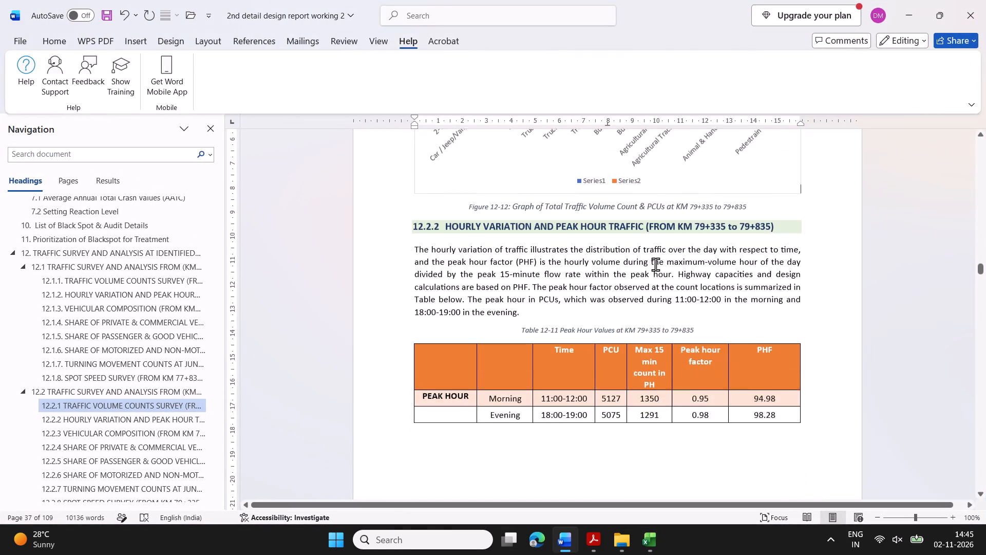
pyautogui.scroll(16, 655, 264)
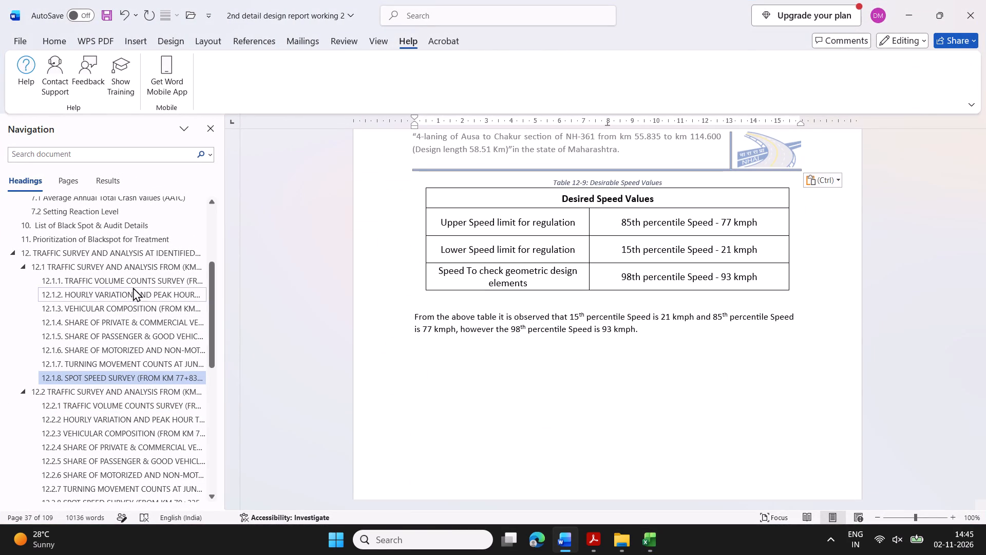
pyautogui.click(159, 263)
pyautogui.scroll(-4, 637, 291)
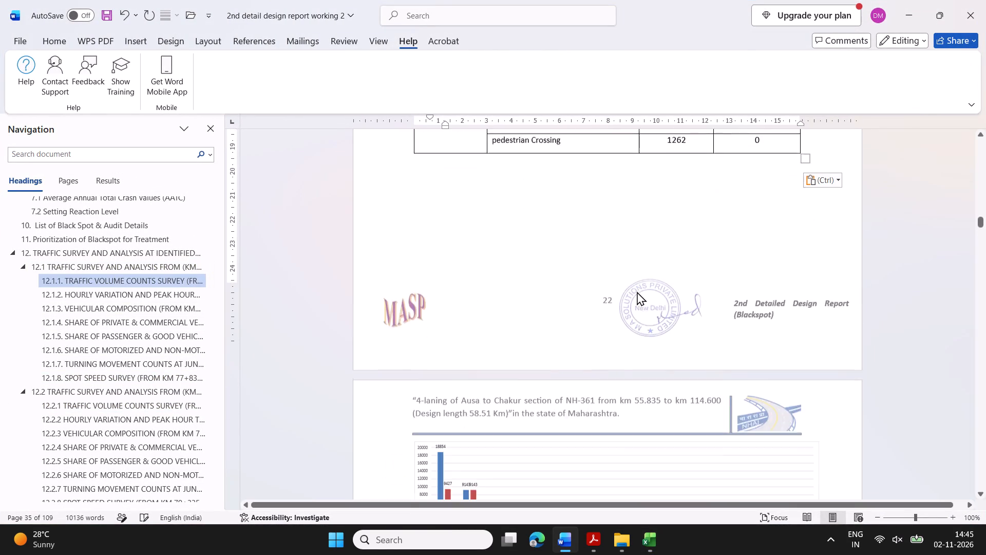
pyautogui.scroll(-3, 637, 291)
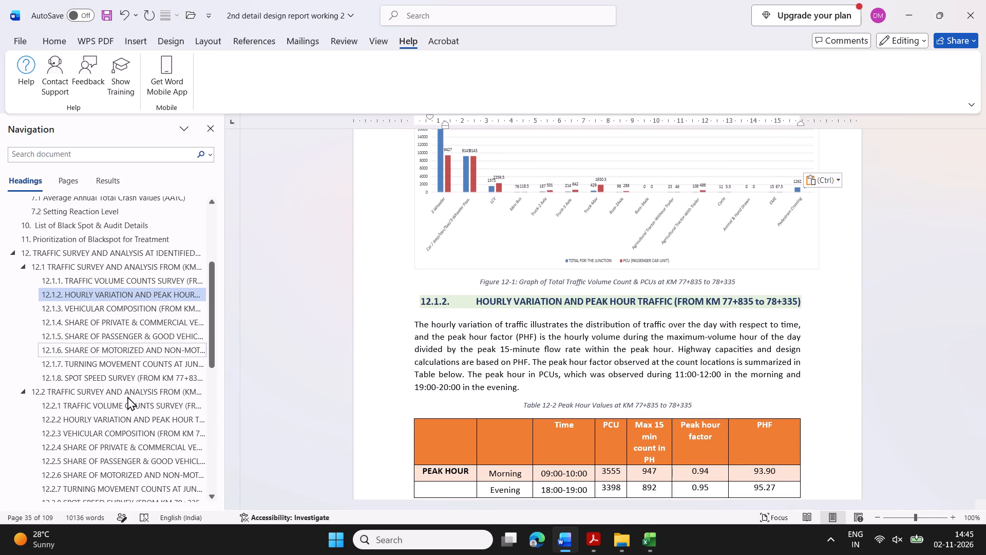
pyautogui.click(124, 404)
pyautogui.click(148, 417)
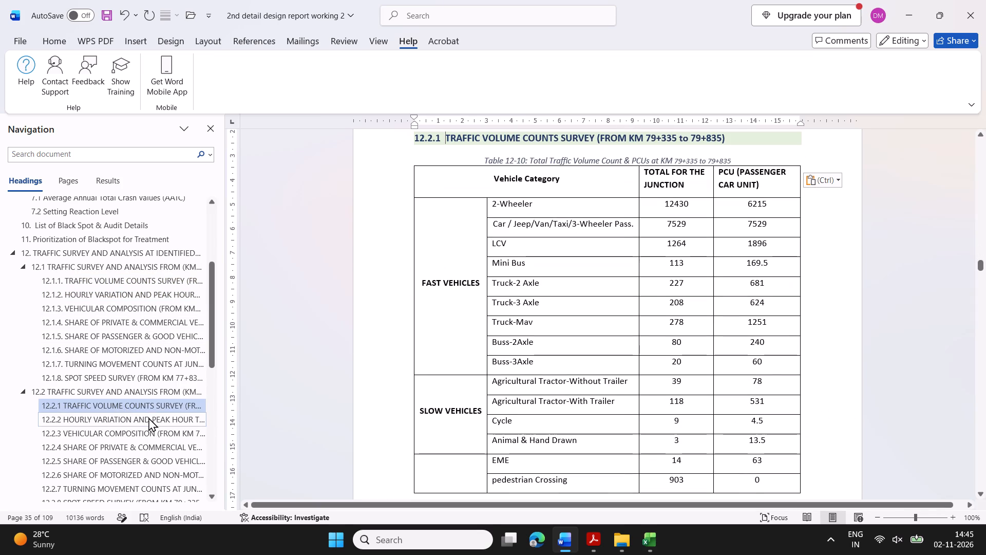
# Review sections 12.2.1 and 12.2.2 in the report, and locate the matching peak hour table in the 79+335 workbook.
pyautogui.click(103, 410)
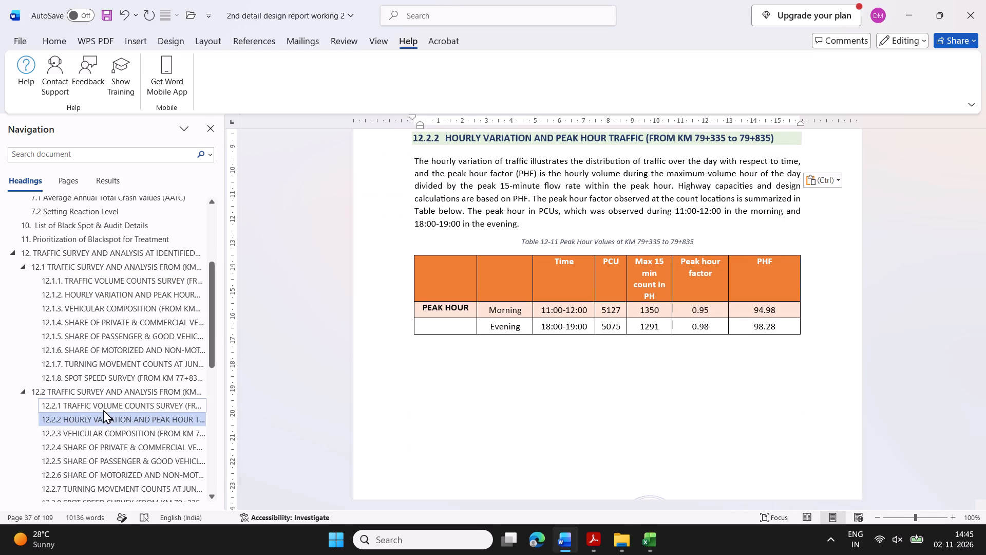
pyautogui.scroll(-2, 652, 364)
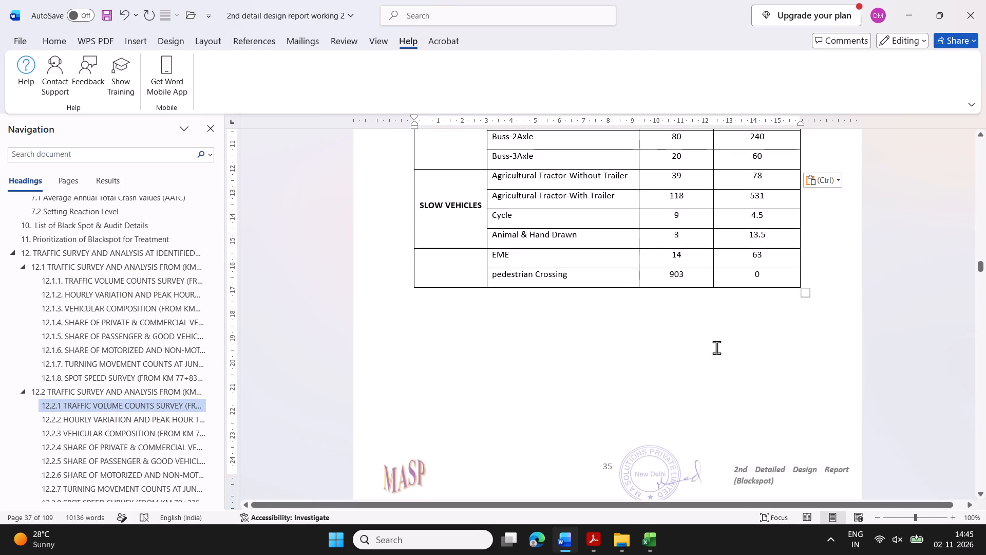
pyautogui.scroll(-3, 737, 340)
pyautogui.scroll(-1, 753, 302)
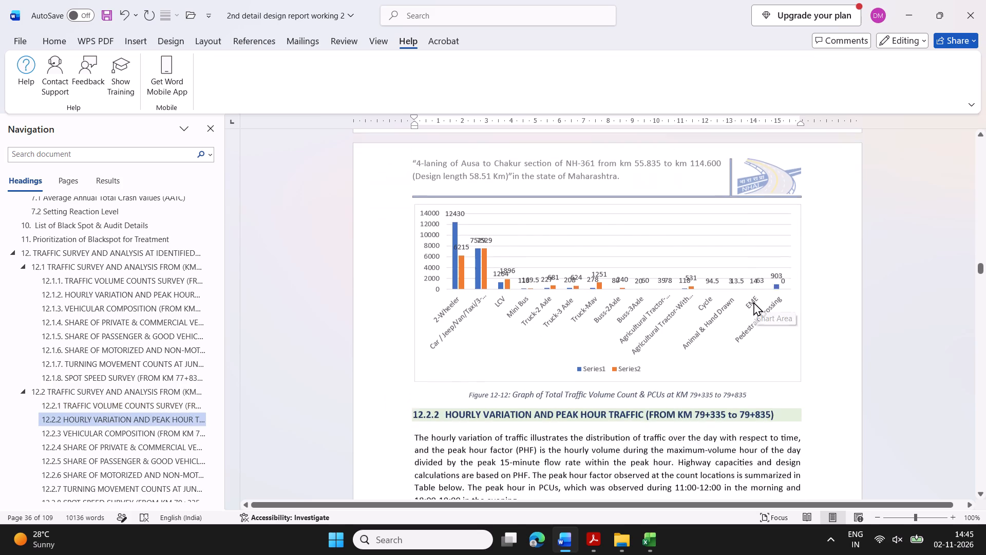
pyautogui.scroll(-2, 753, 302)
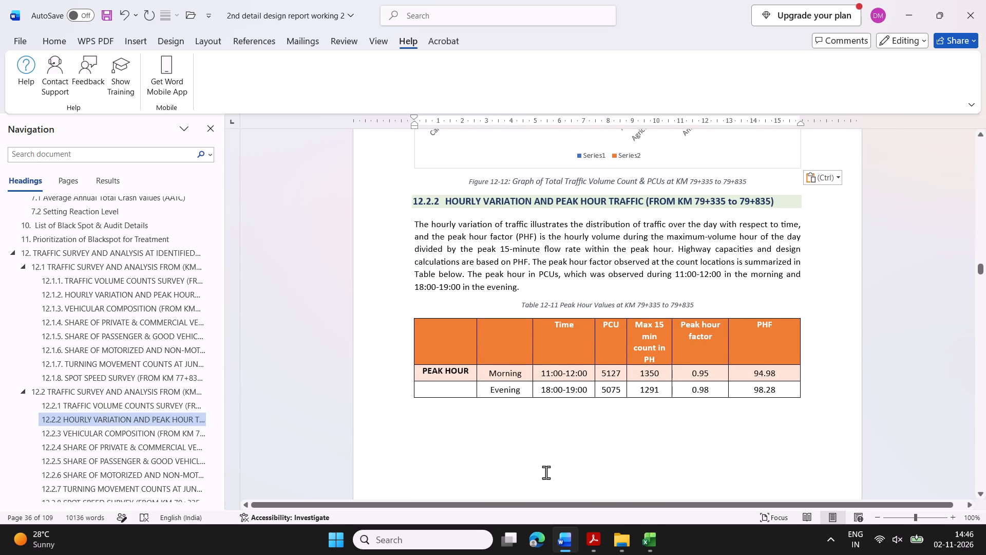
pyautogui.click(502, 539)
pyautogui.click(631, 168)
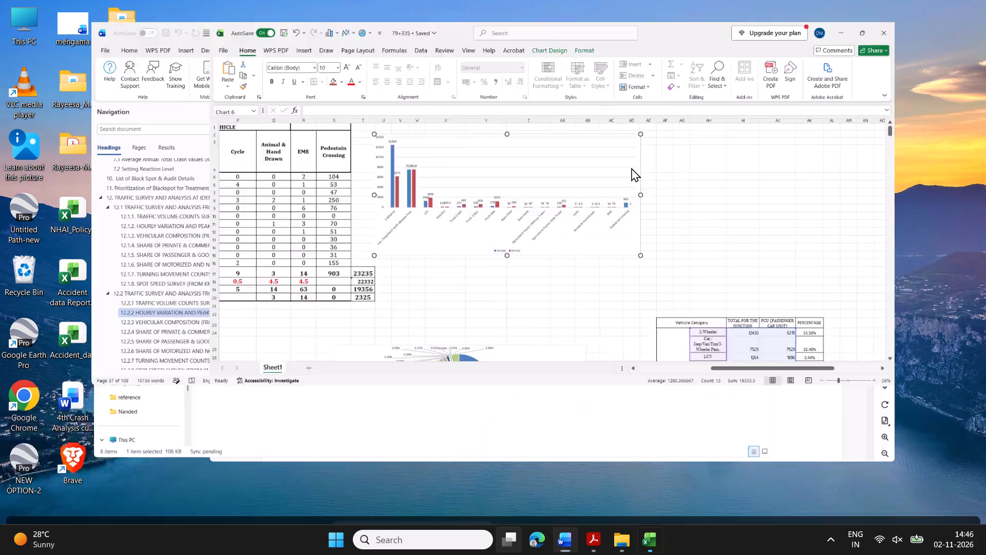
pyautogui.scroll(-2, 753, 276)
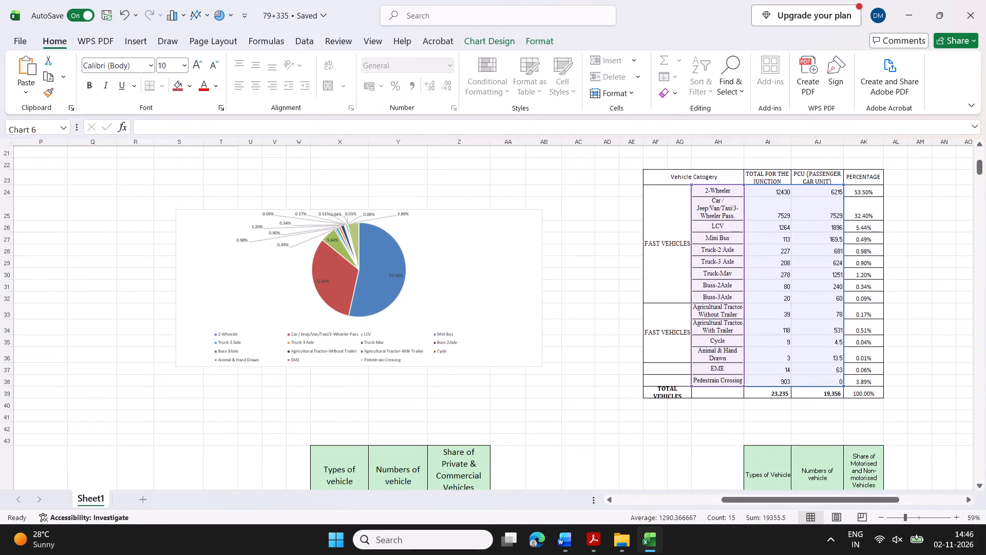
pyautogui.hscroll(-3, 755, 262)
pyautogui.scroll(1, 753, 356)
pyautogui.hscroll(-1, 725, 303)
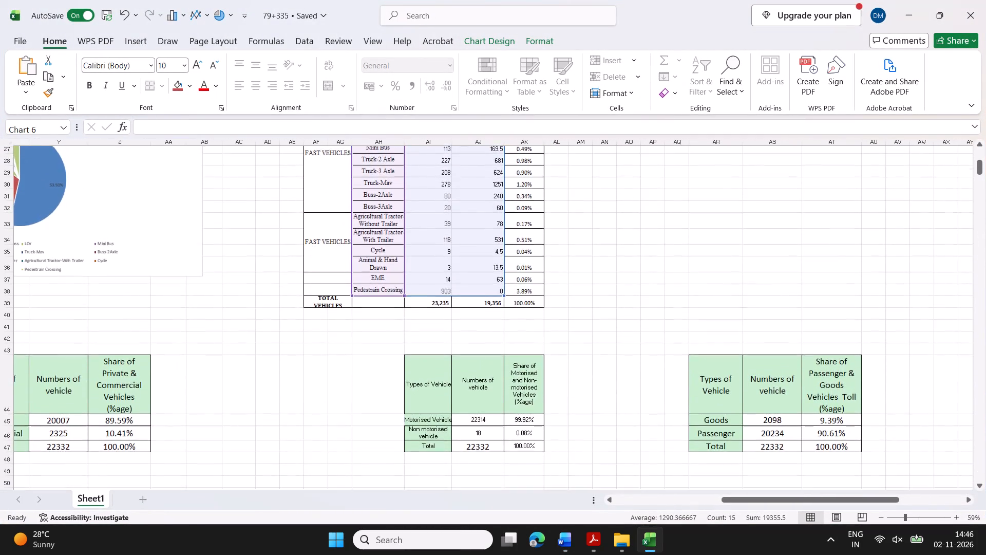
pyautogui.hscroll(-2, 833, 246)
pyautogui.click(786, 253)
pyautogui.click(786, 253)
pyautogui.hscroll(-1, 786, 253)
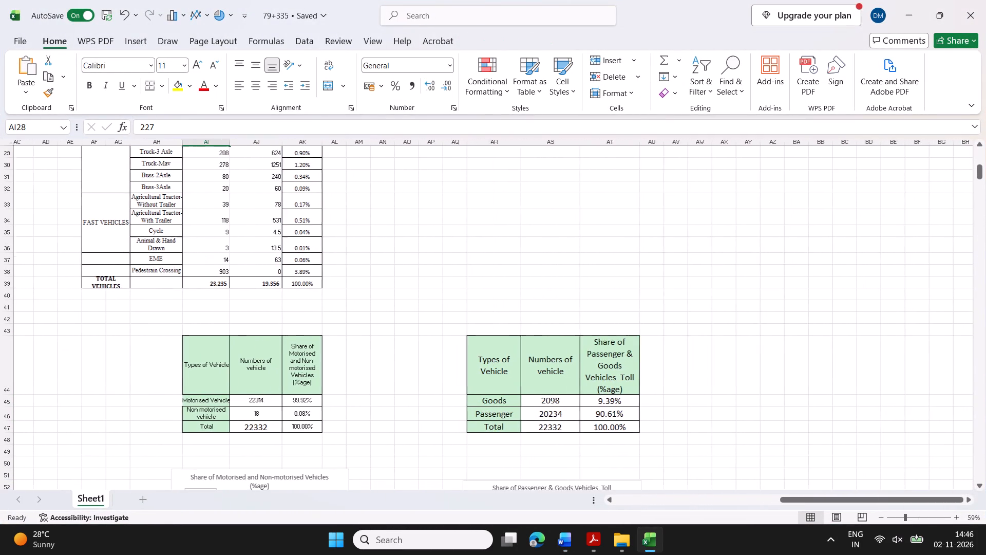
pyautogui.hscroll(-1, 786, 253)
pyautogui.scroll(-2, 786, 253)
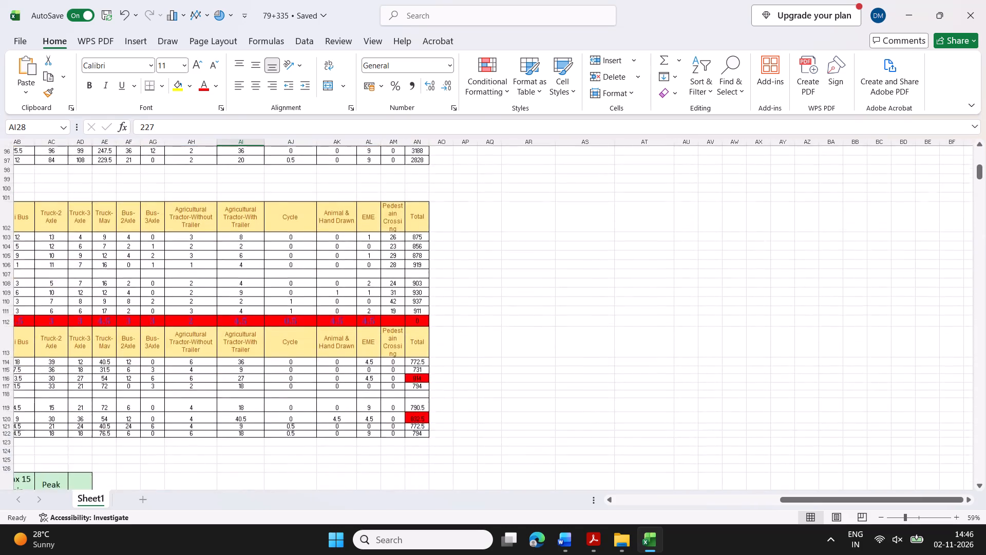
pyautogui.hscroll(3, 757, 253)
pyautogui.scroll(-4, 757, 253)
pyautogui.hscroll(-1, 729, 305)
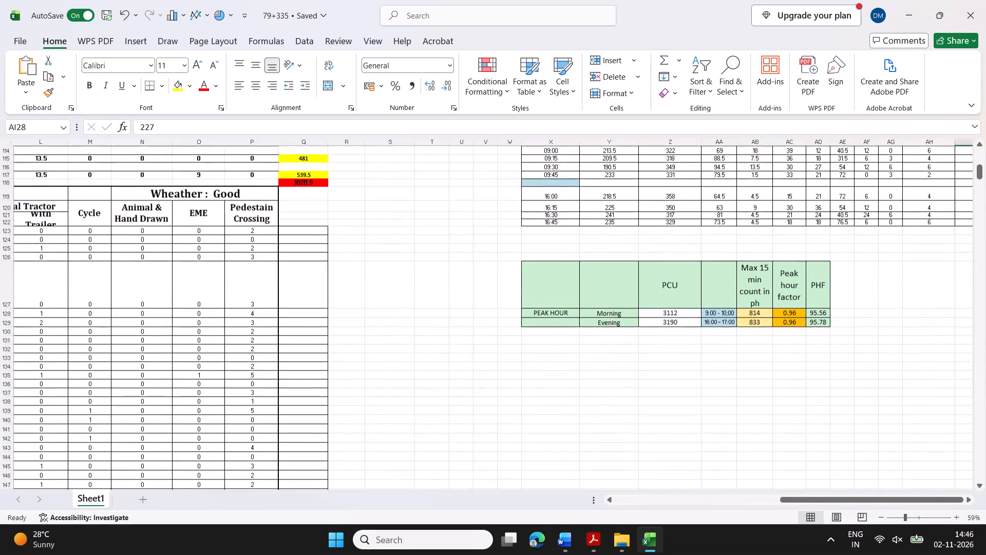
pyautogui.hscroll(-1, 769, 308)
# Copy the morning and evening peak hour times from the 79+335 workbook over the Time values in the report's Table 12-11.
pyautogui.click(706, 315)
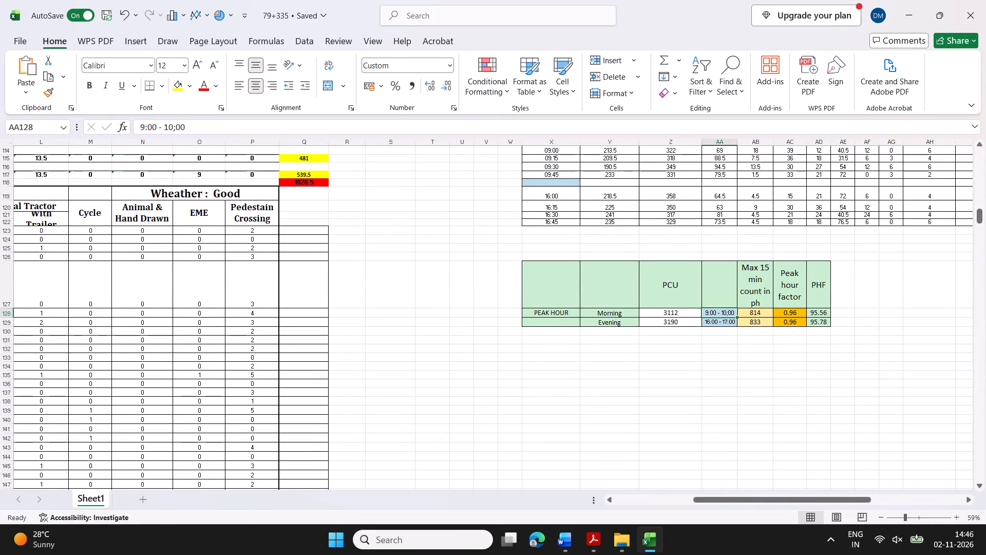
pyautogui.hotkey('ctrl', 'c')
pyautogui.click(721, 315)
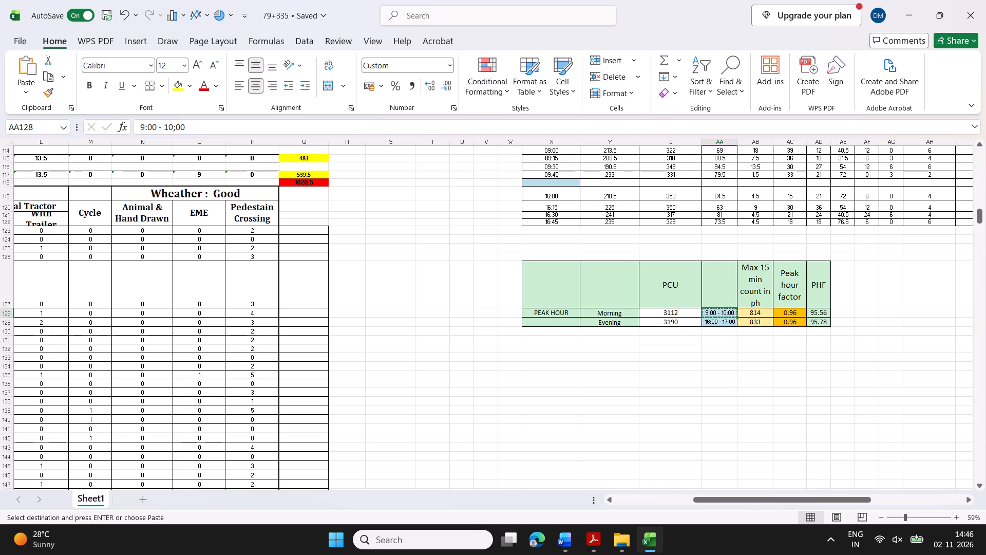
pyautogui.moveTo(719, 313); pyautogui.dragTo(724, 323)
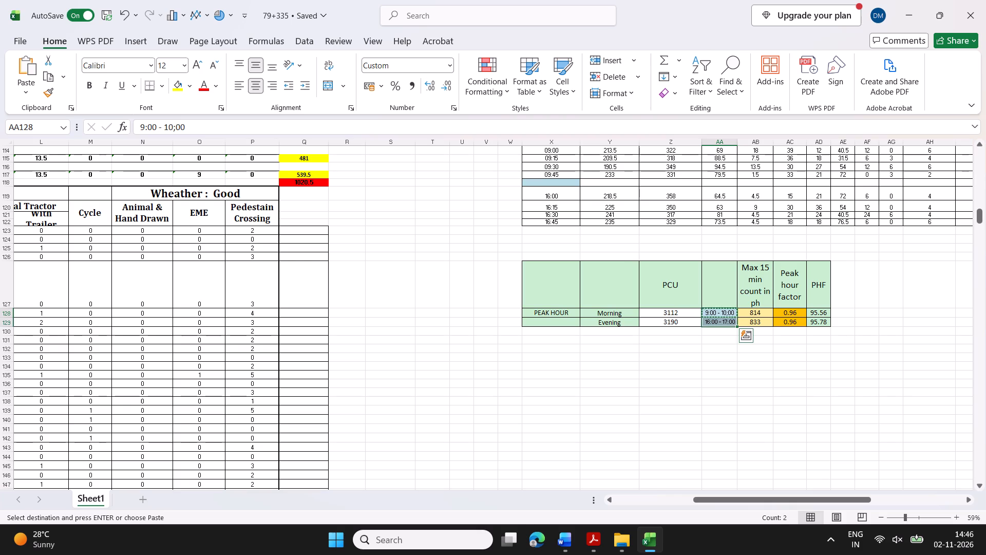
pyautogui.hotkey('ctrl', 'c')
pyautogui.click(513, 538)
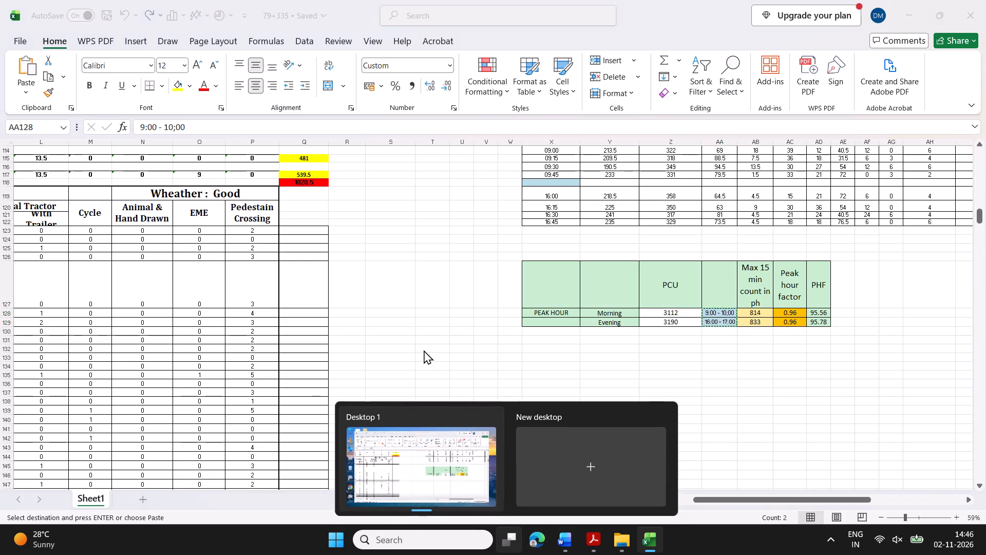
pyautogui.click(611, 175)
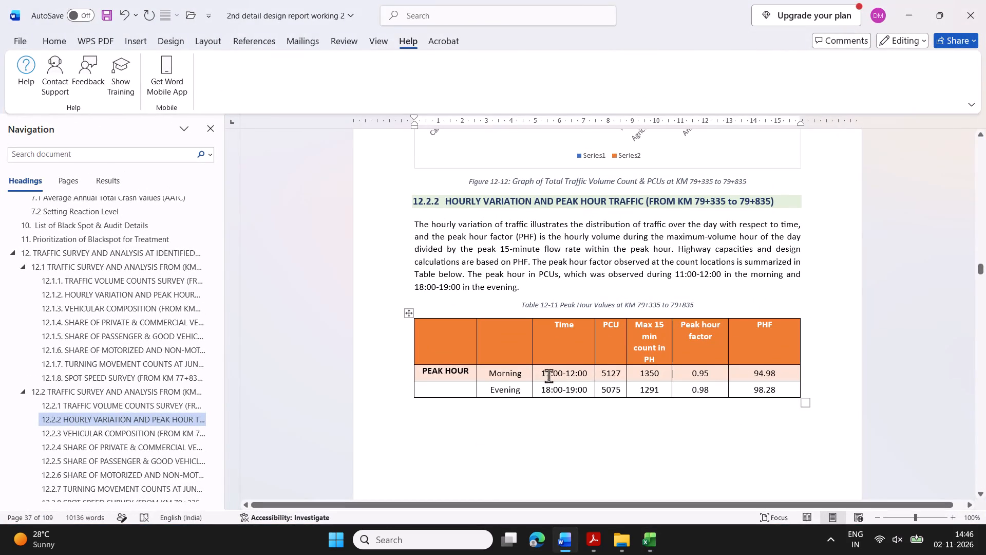
pyautogui.moveTo(541, 371); pyautogui.dragTo(585, 390)
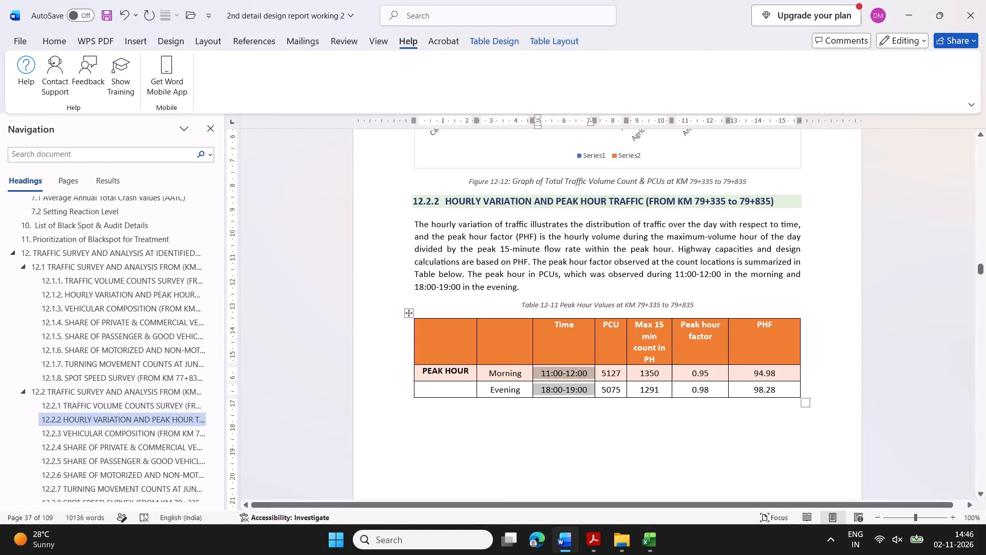
pyautogui.hotkey('ctrl', 'v')
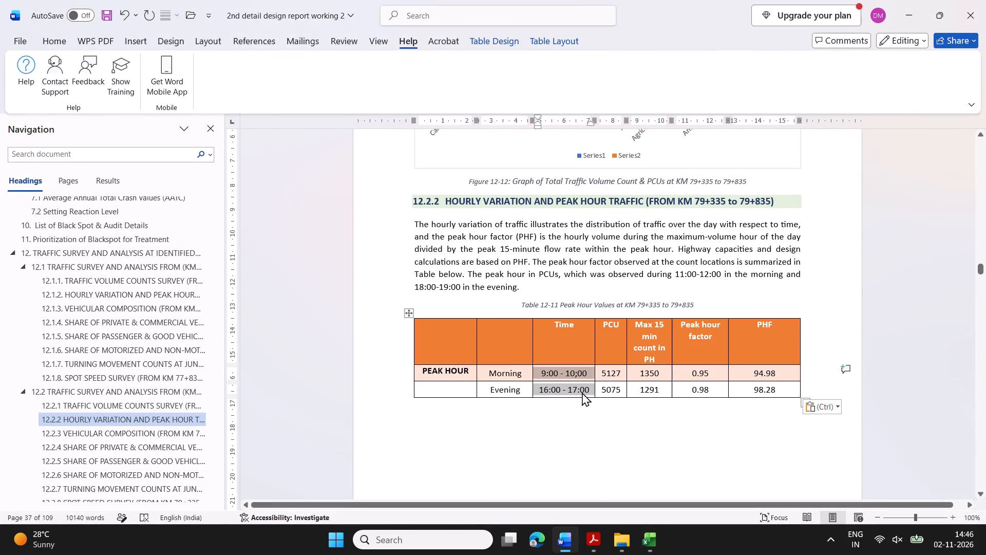
# Correct the morning peak hour time in Table 12-11 to read 9:00 – 10:00, replacing the semicolon with a colon.
pyautogui.click(577, 376)
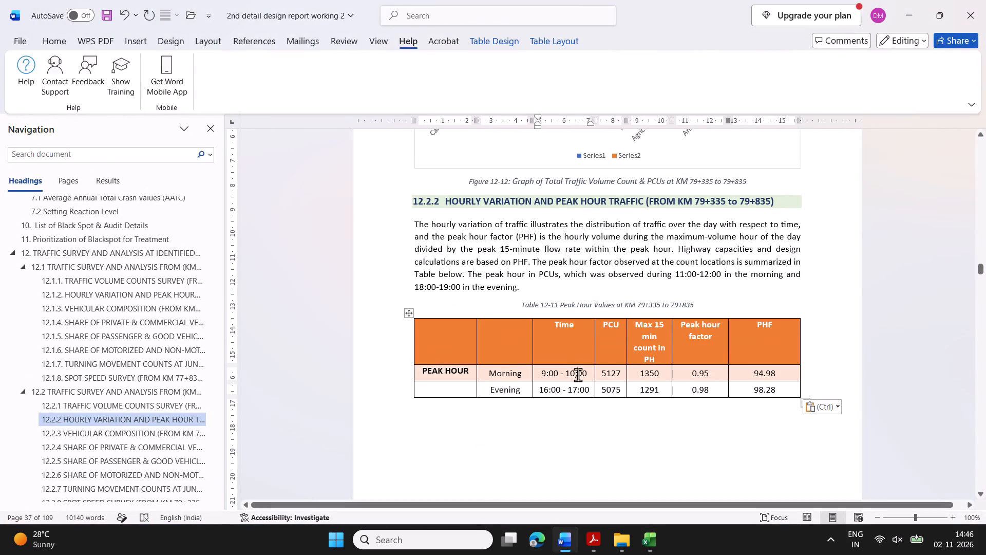
pyautogui.press('BackSpace')
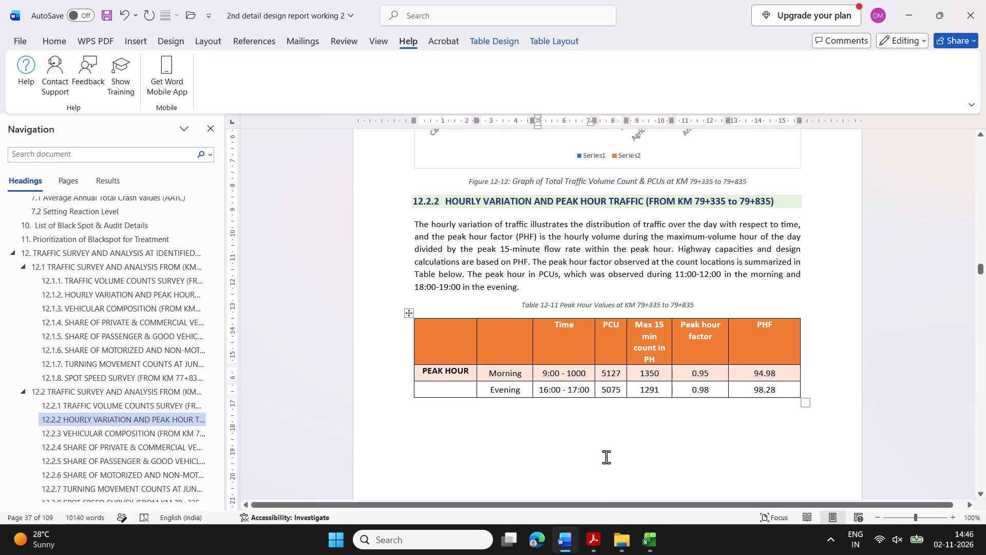
pyautogui.hotkey('ctrl', ';')
pyautogui.hotkey('shift', ':')
# Copy the peak hour PCU values 3112 and 3190 from the 79+335 workbook over the PCU values in Table 12-11.
pyautogui.click(511, 539)
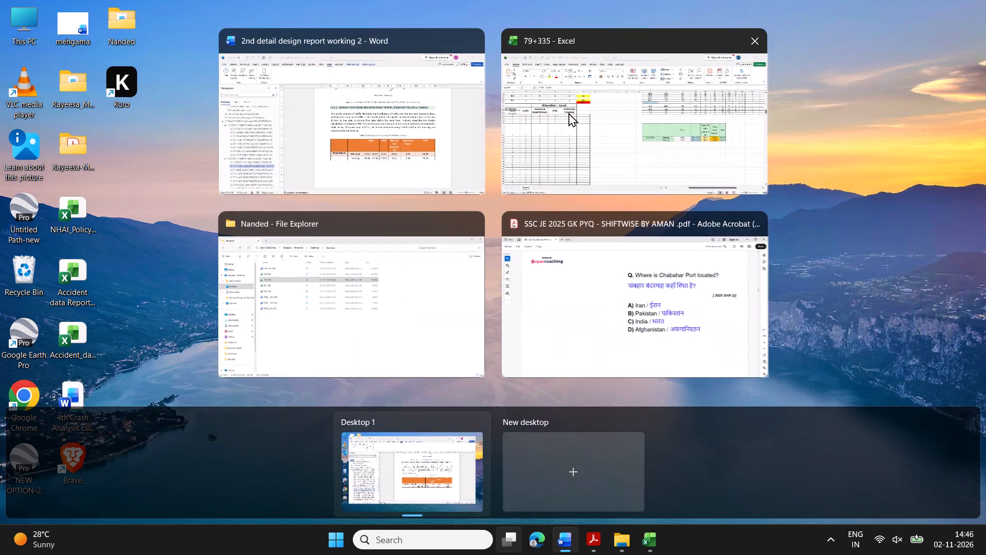
pyautogui.click(568, 113)
pyautogui.moveTo(666, 311); pyautogui.dragTo(669, 320)
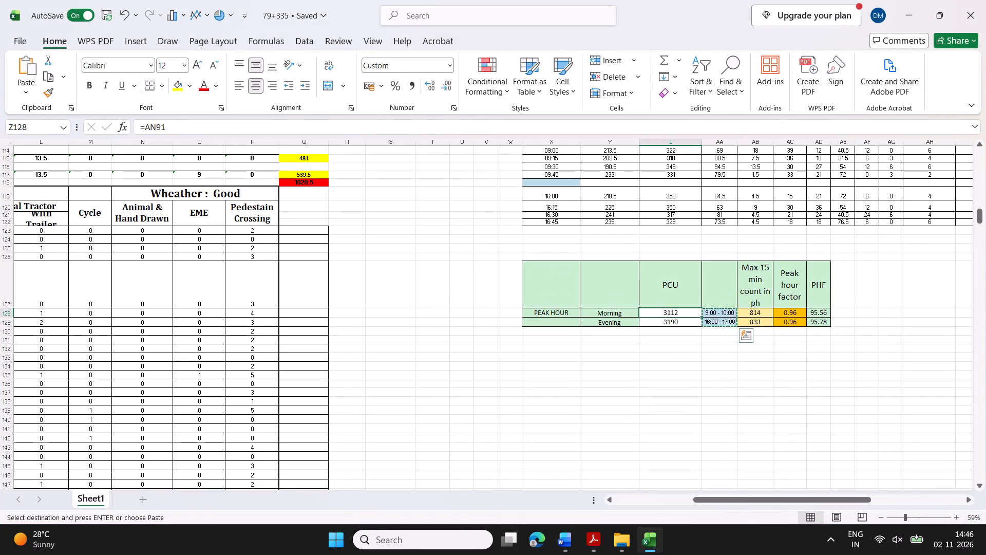
pyautogui.moveTo(669, 320); pyautogui.dragTo(669, 320)
pyautogui.hotkey('ctrl', 'c')
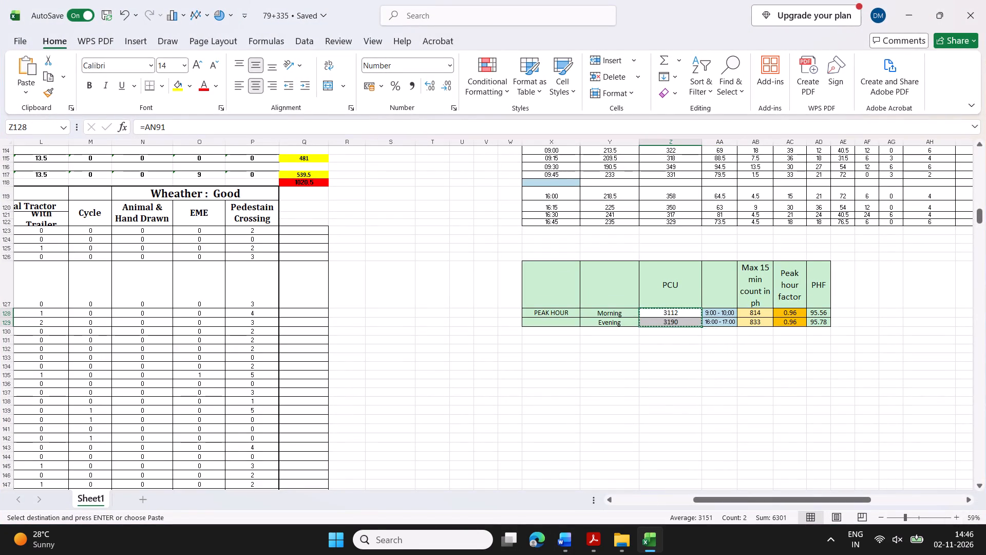
pyautogui.click(516, 538)
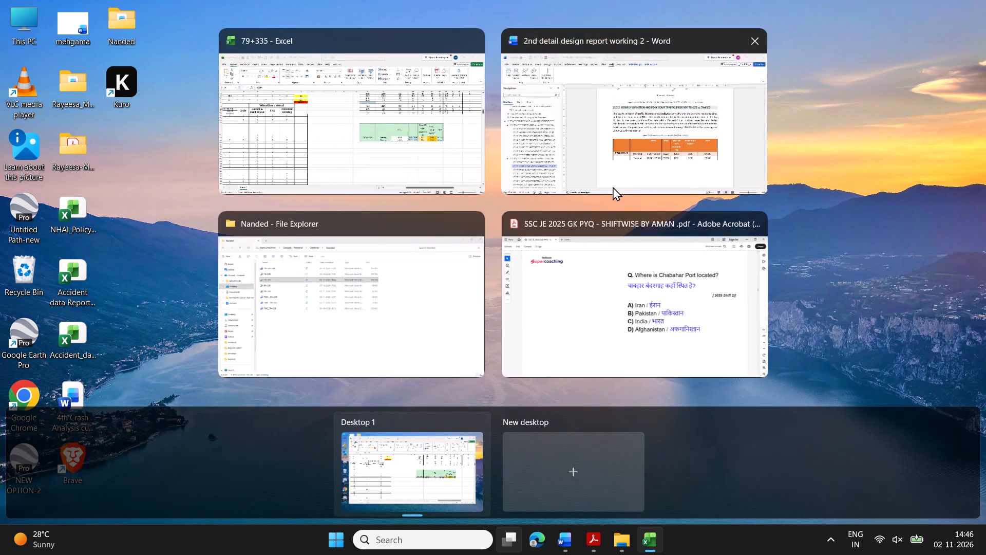
pyautogui.click(613, 187)
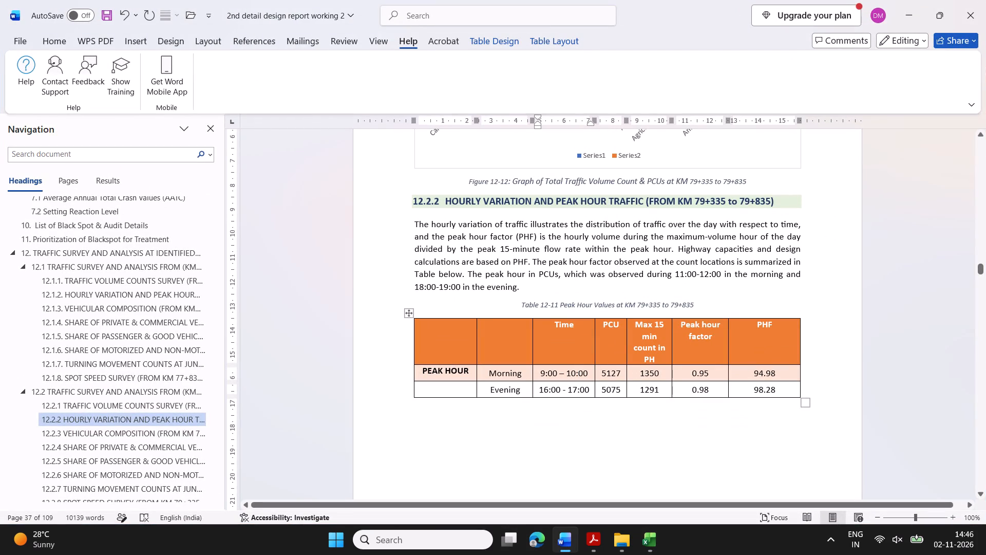
pyautogui.moveTo(602, 372); pyautogui.dragTo(613, 391)
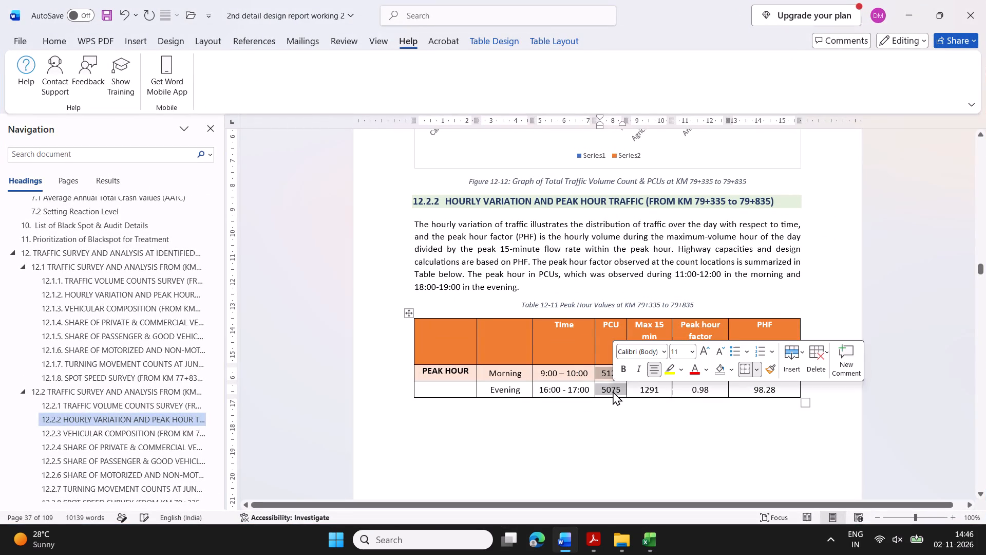
pyautogui.hotkey('ctrl', 'v')
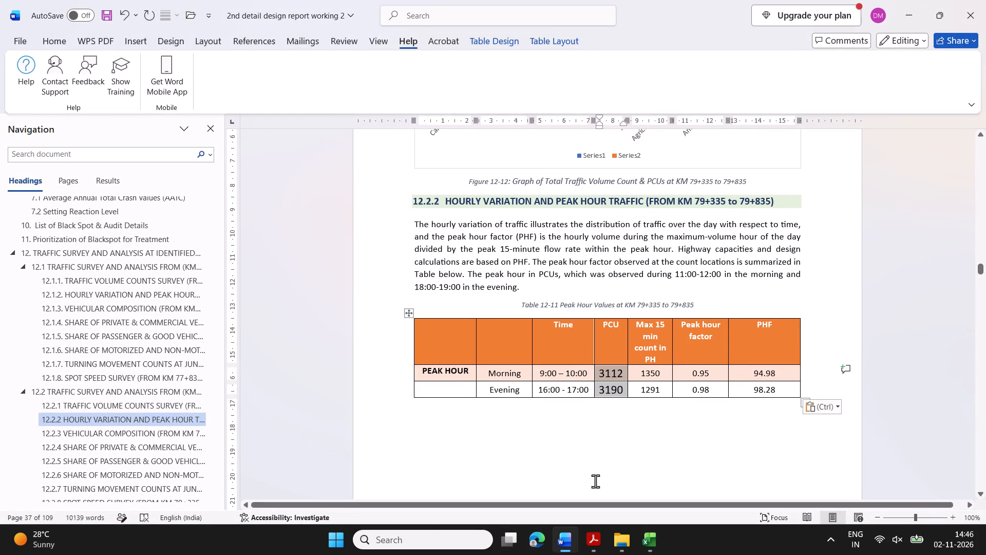
# Set the font size of the two PCU values in Table 12-11 to 11, matching the Time column.
pyautogui.rightClick(609, 387)
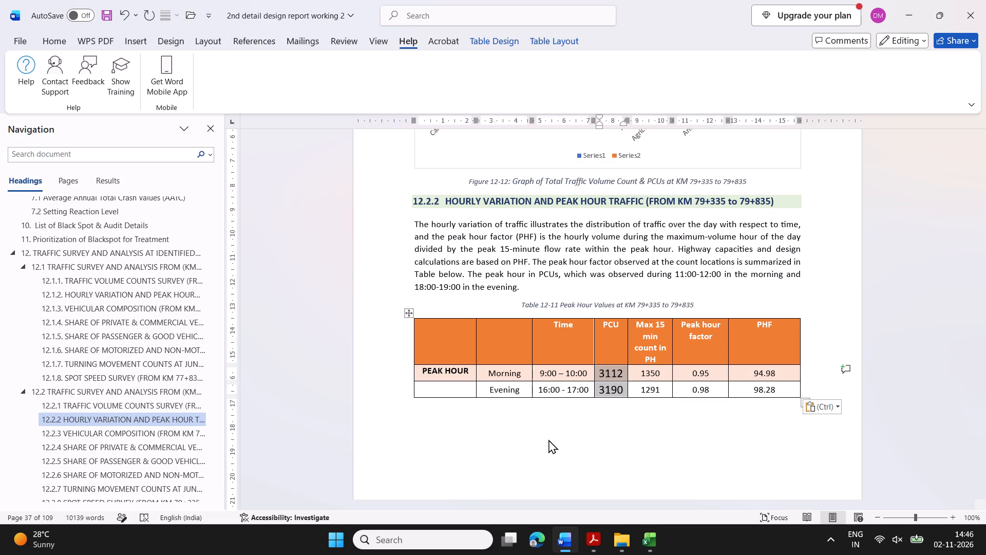
pyautogui.click(548, 439)
pyautogui.moveTo(549, 371); pyautogui.dragTo(570, 375)
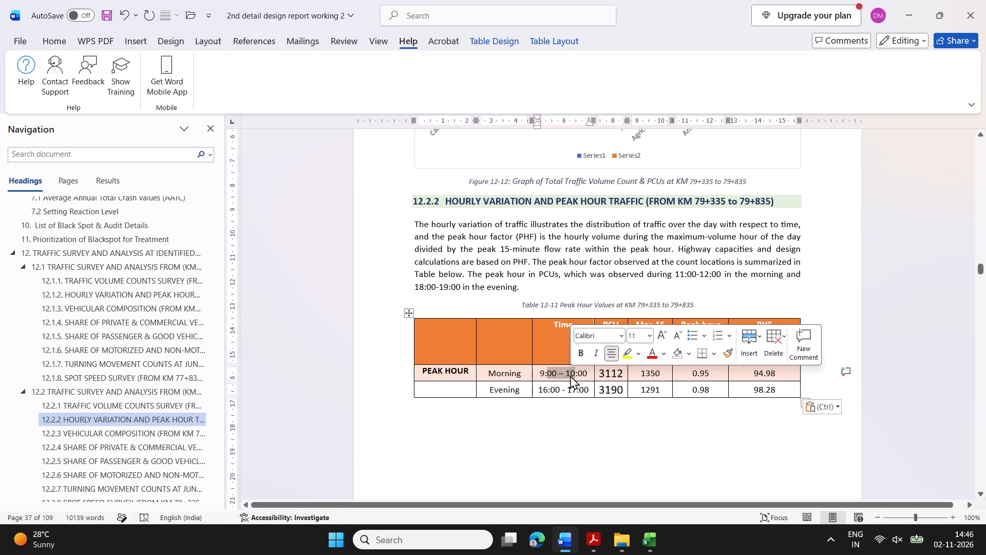
pyautogui.click(584, 445)
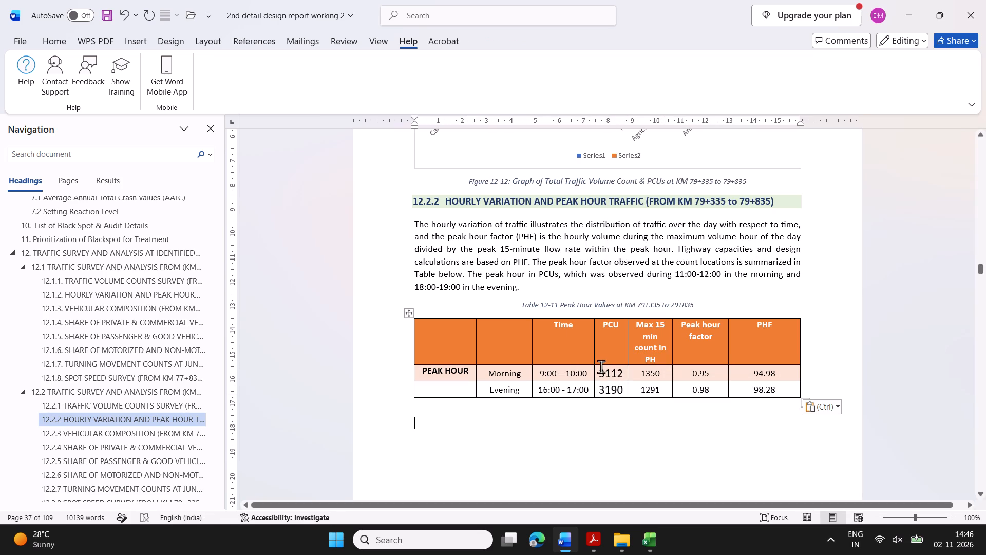
pyautogui.moveTo(601, 366); pyautogui.dragTo(617, 390)
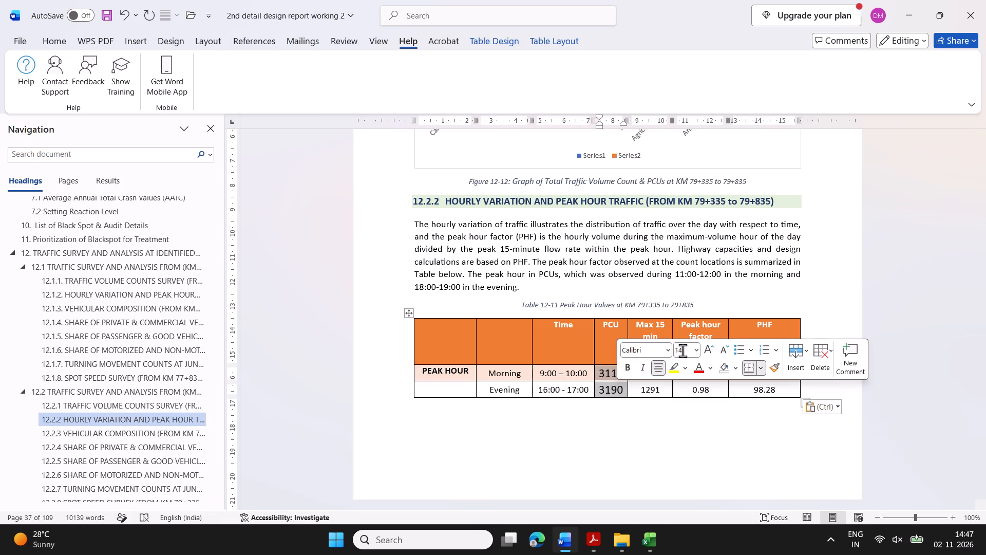
pyautogui.click(682, 350)
pyautogui.press('1')
pyautogui.press('1')
pyautogui.press('Return')
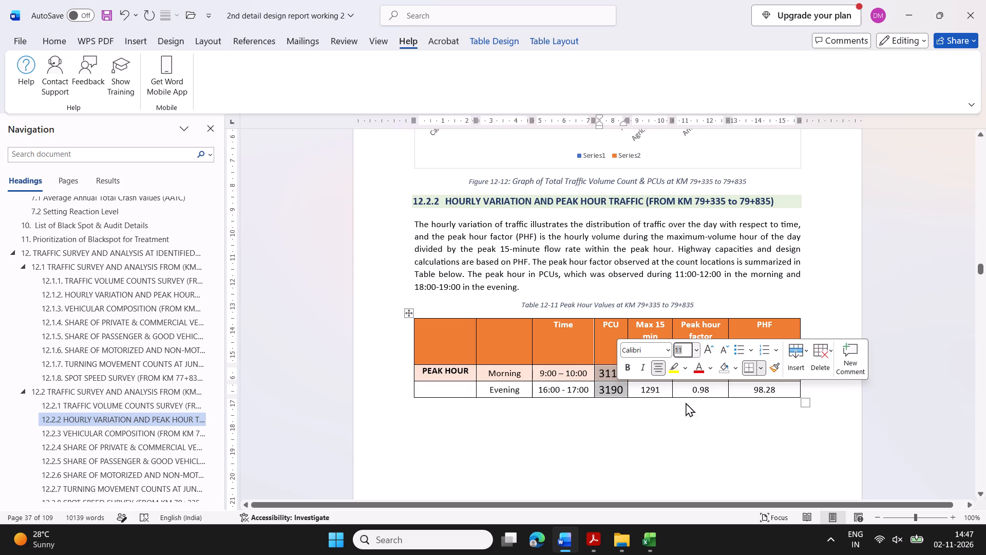
pyautogui.click(693, 409)
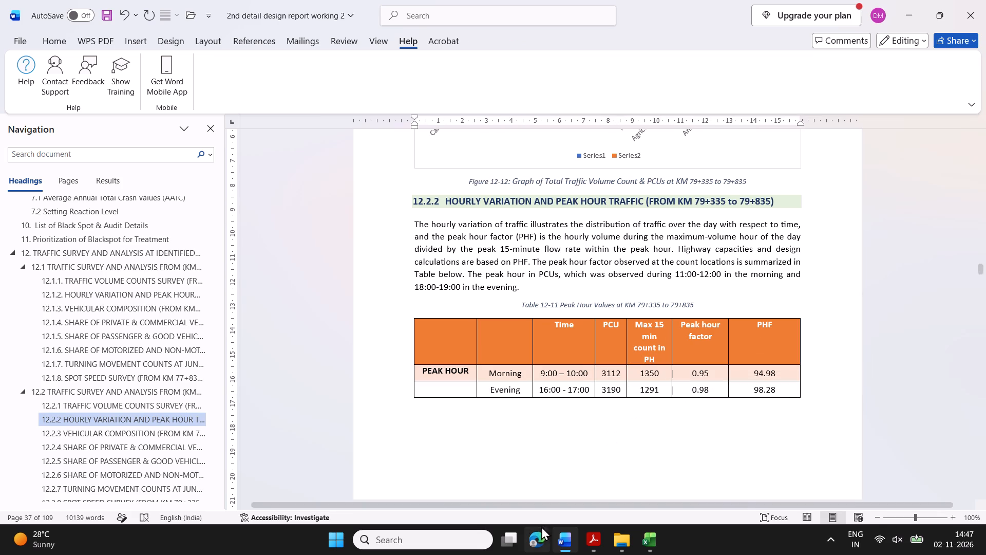
# Copy the max 15 min counts 814 and 833, peak hour factors 0.96, and PHFs 95.56 and 95.78 from workbook 79+335 into Table 12-11.
pyautogui.click(503, 543)
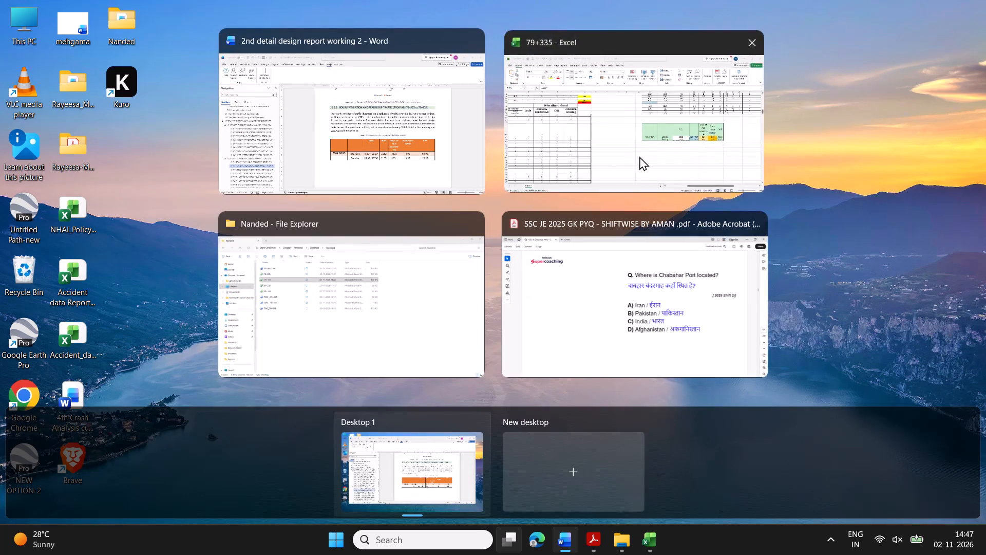
pyautogui.click(639, 156)
pyautogui.click(788, 390)
pyautogui.moveTo(750, 309); pyautogui.dragTo(819, 325)
pyautogui.hotkey('ctrl', 'c')
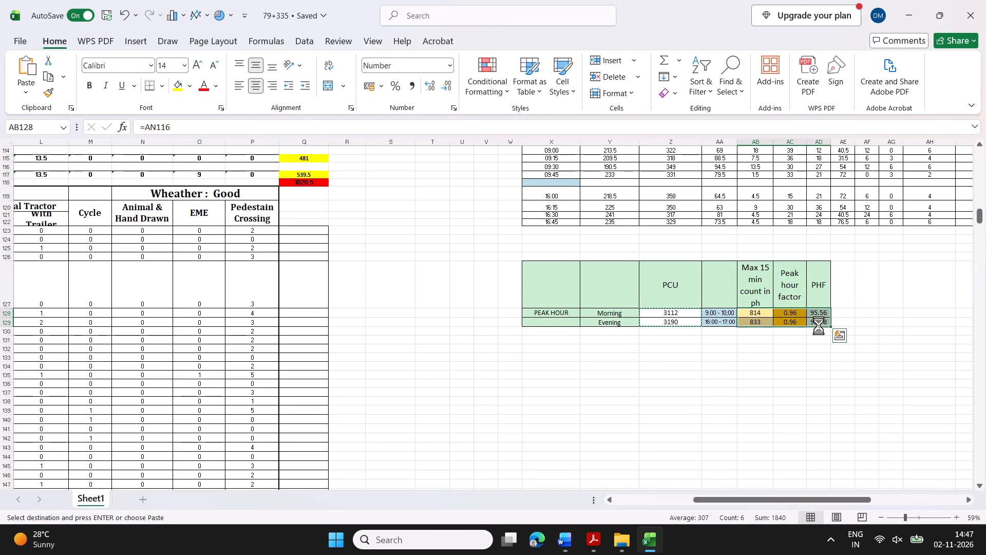
pyautogui.click(509, 547)
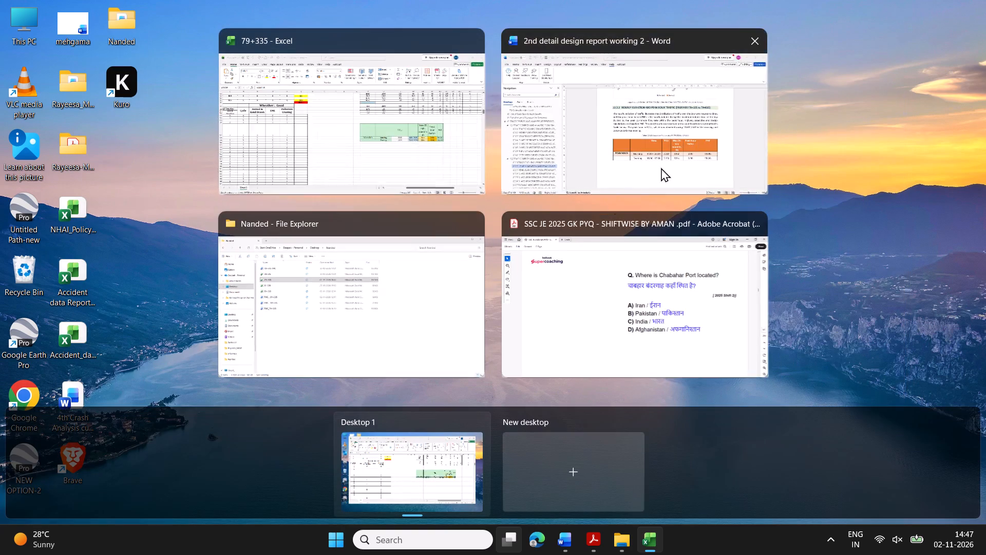
pyautogui.click(672, 161)
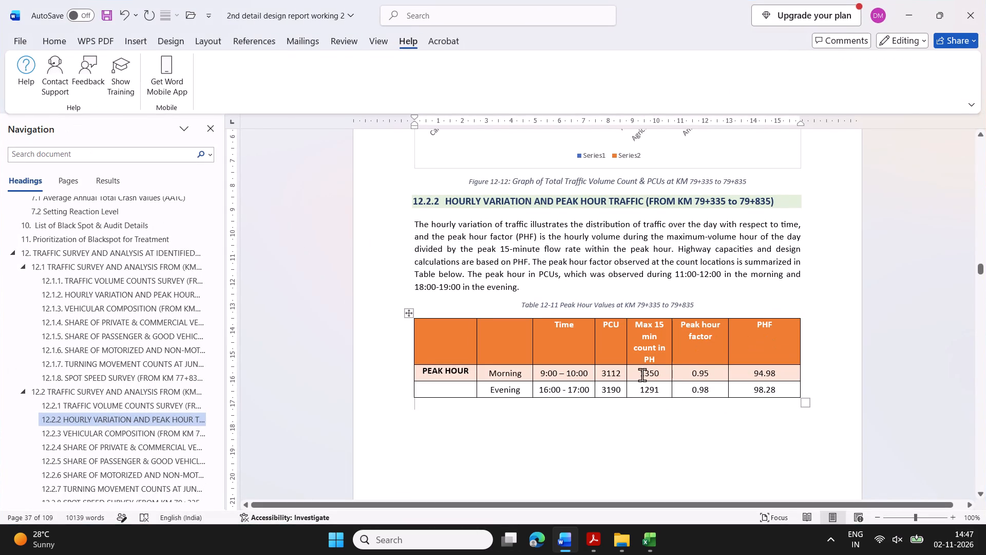
pyautogui.moveTo(638, 373); pyautogui.dragTo(765, 395)
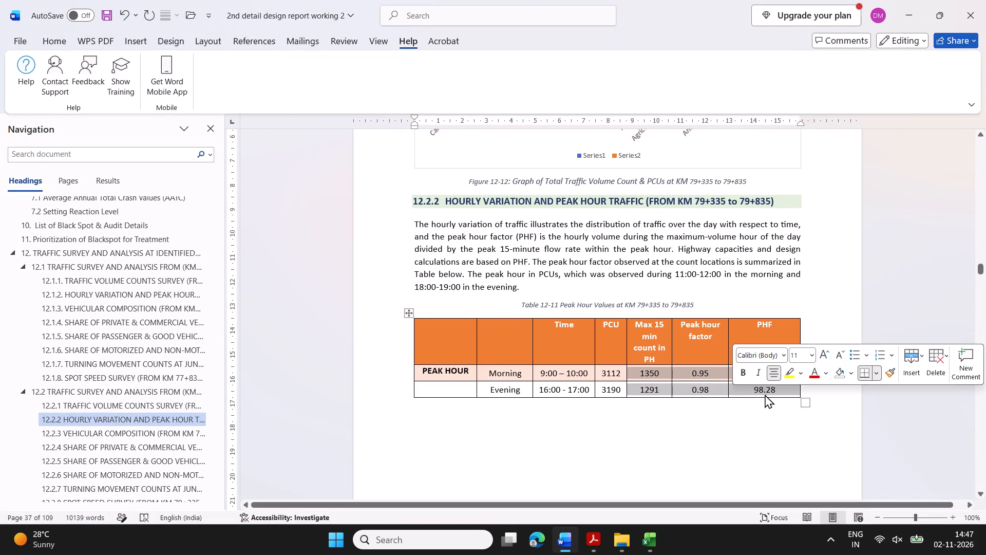
pyautogui.hotkey('ctrl', 'v')
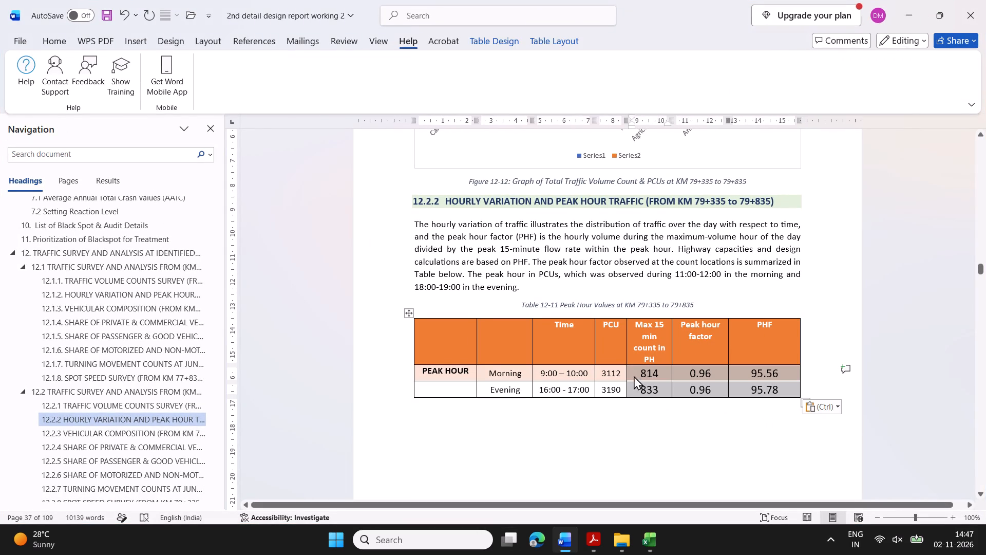
# Set the font size of the newly pasted count, peak hour factor and PHF values in Table 12-11 to 11.
pyautogui.rightClick(829, 409)
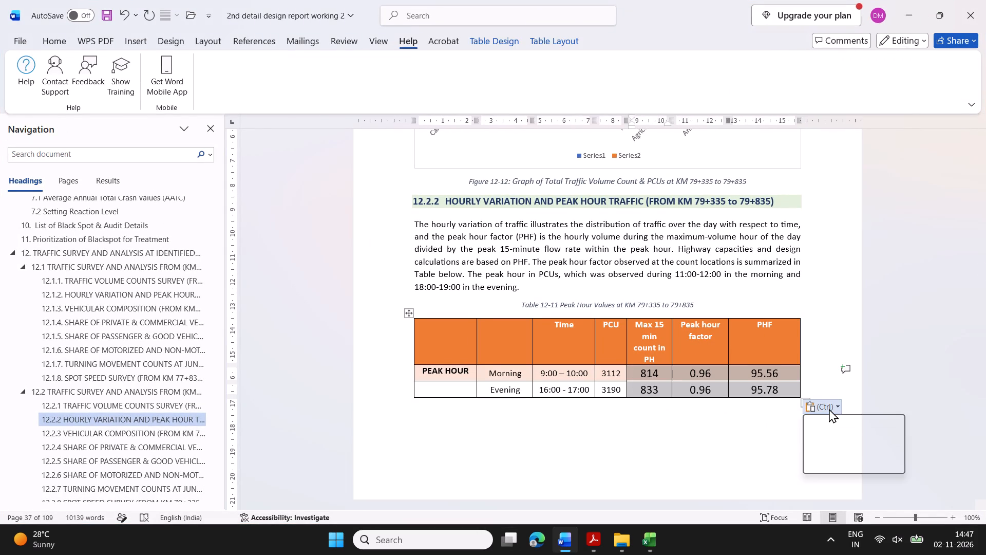
pyautogui.rightClick(757, 383)
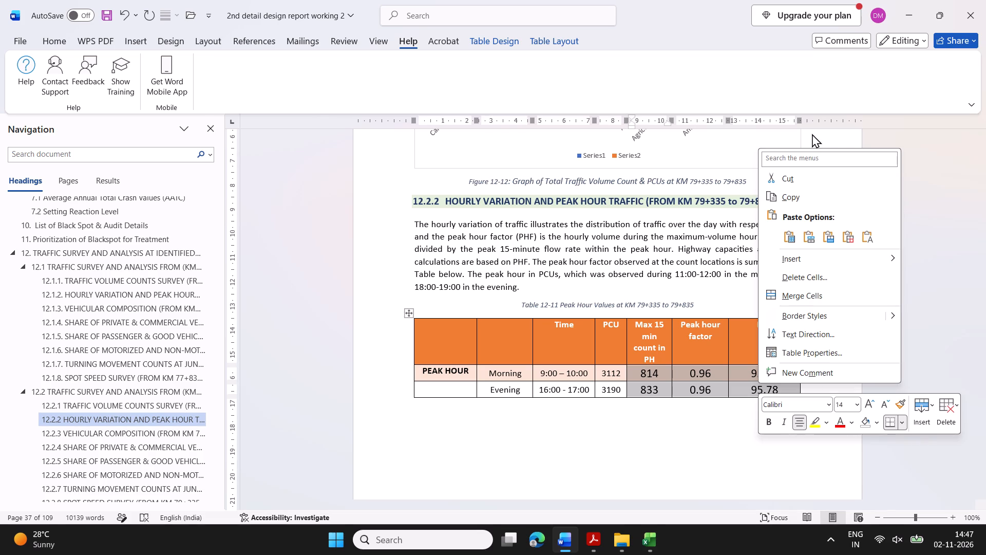
pyautogui.click(843, 399)
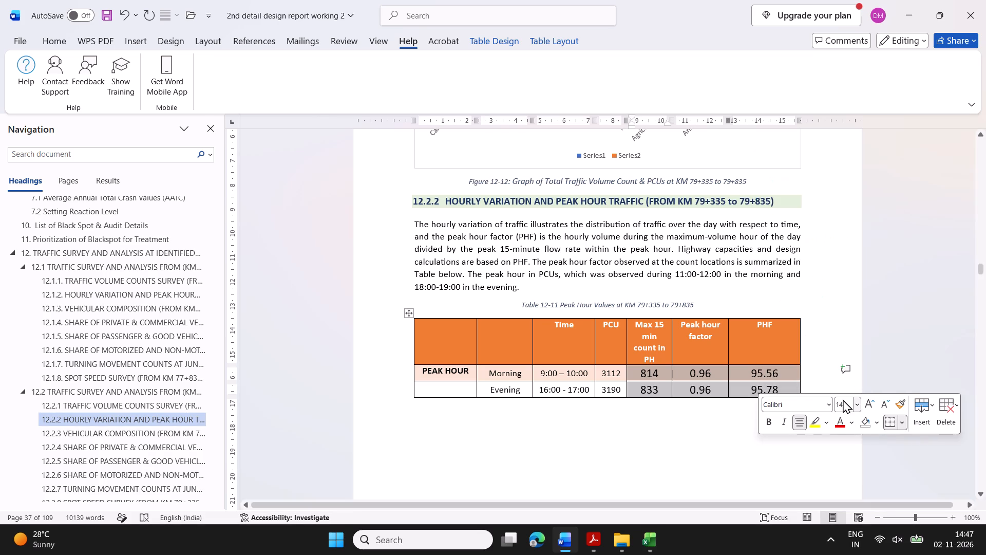
pyautogui.click(843, 401)
pyautogui.write('11')
pyautogui.press('Return')
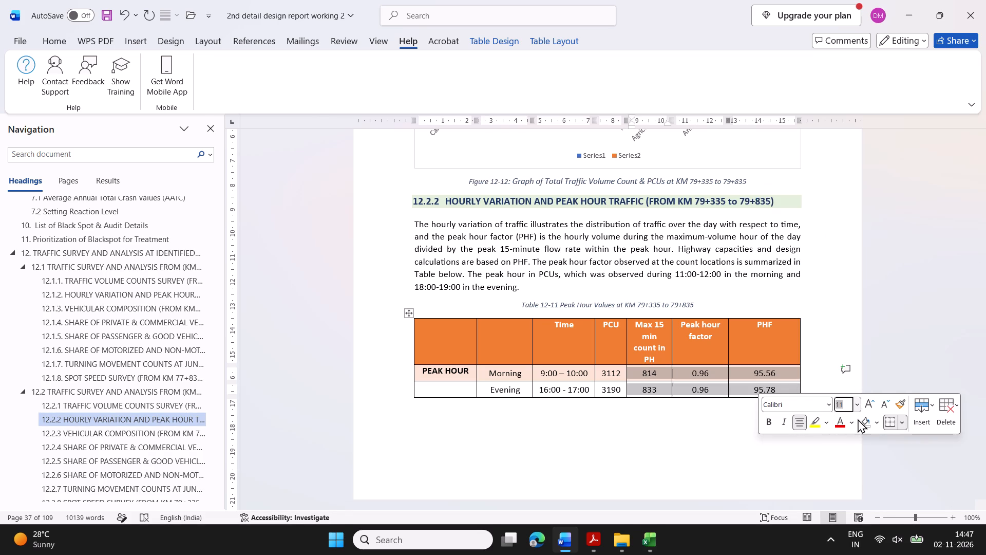
pyautogui.click(636, 424)
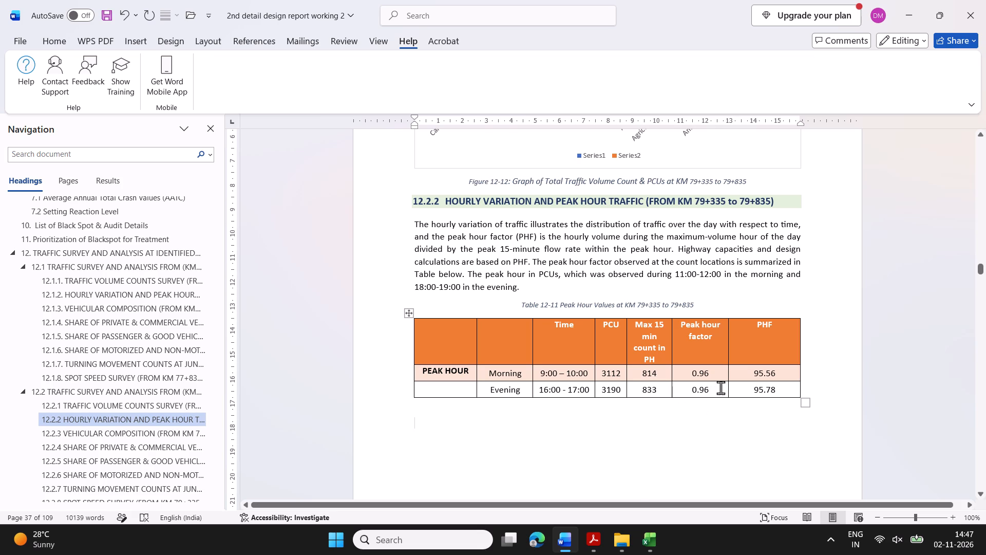
# Delete the old morning hourly variation chart above the Figure 12-13 caption in the report.
pyautogui.scroll(-5, 661, 350)
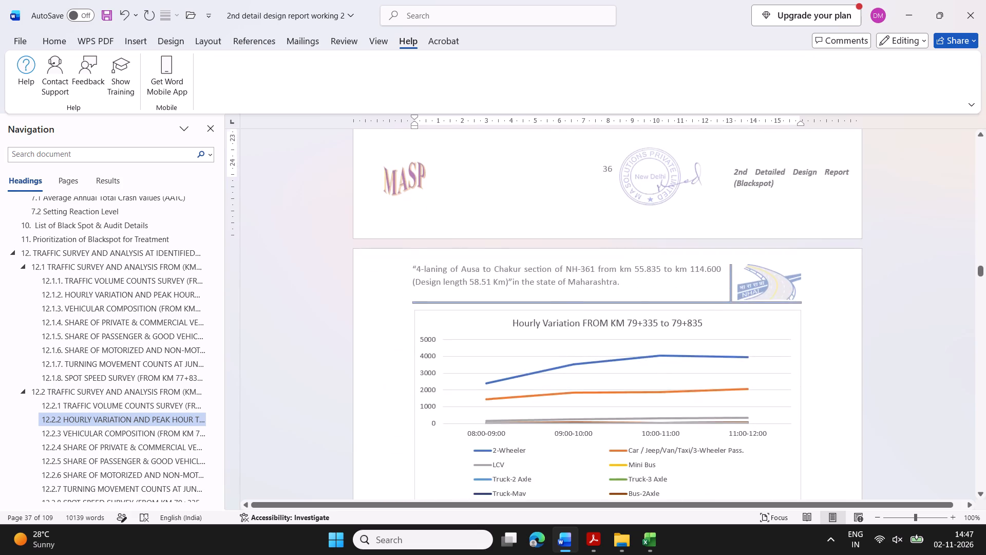
pyautogui.scroll(-1, 661, 350)
pyautogui.scroll(1, 737, 306)
pyautogui.click(766, 213)
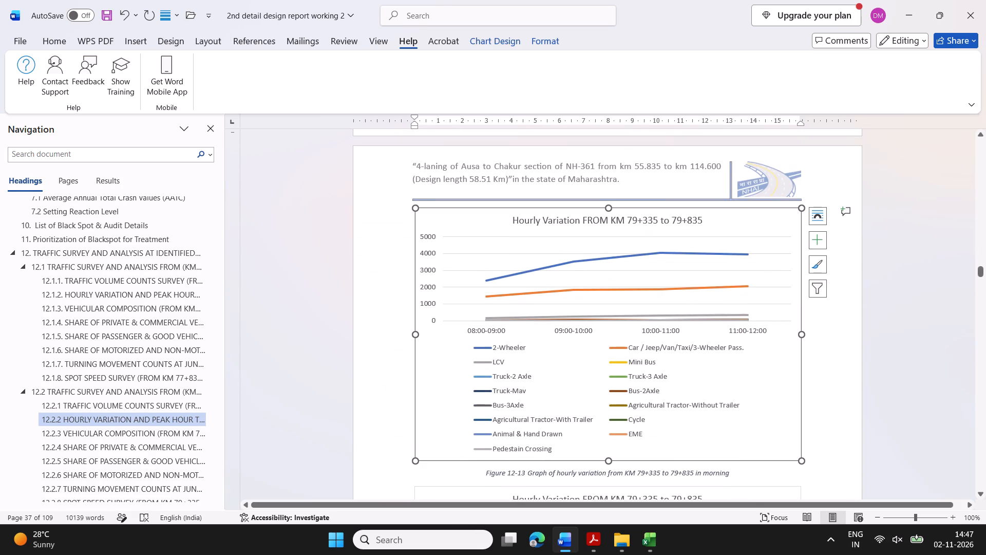
pyautogui.press('Delete')
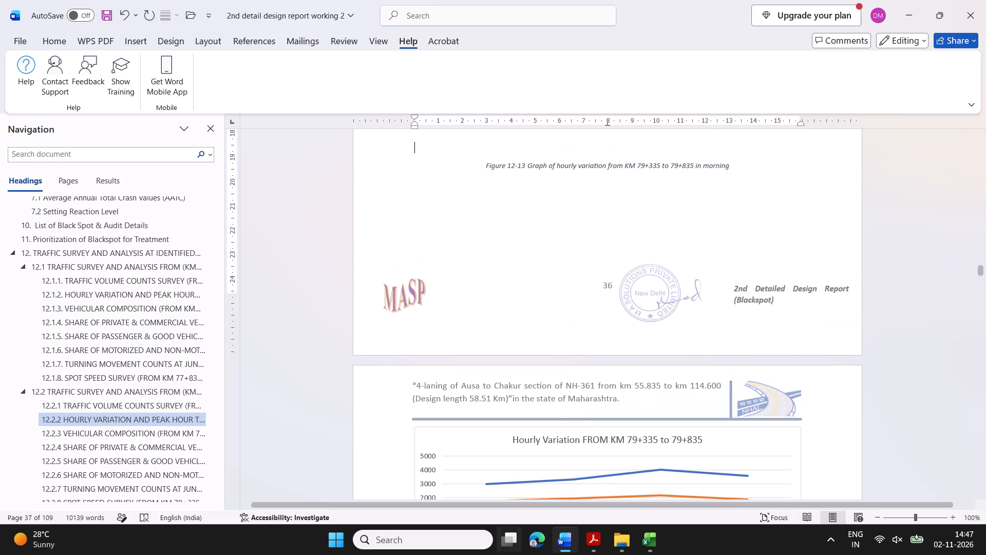
# Switch to the 79+335 workbook and examine the morning 08:00-12:00 hourly variation line chart beside the hourly count table.
pyautogui.click(503, 544)
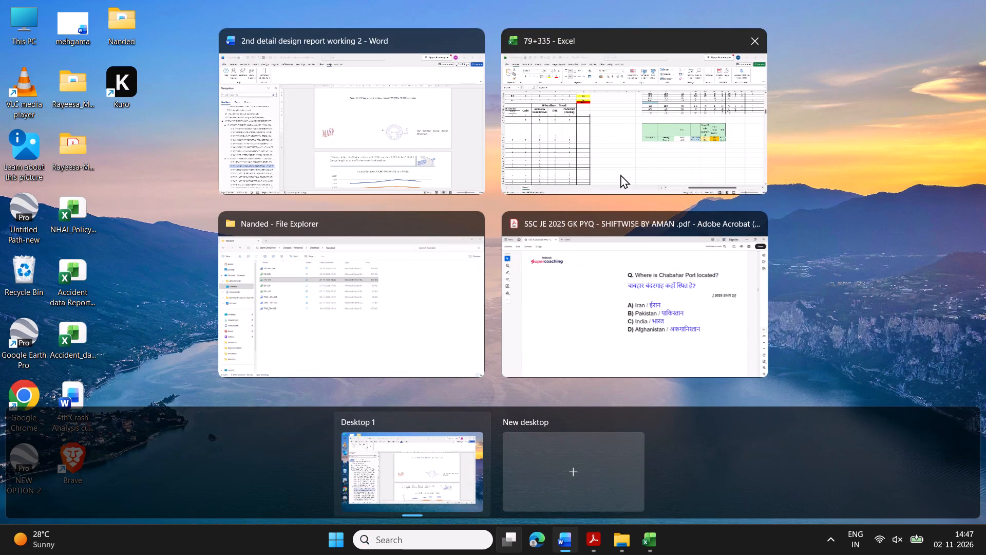
pyautogui.click(620, 174)
pyautogui.scroll(-2, 706, 408)
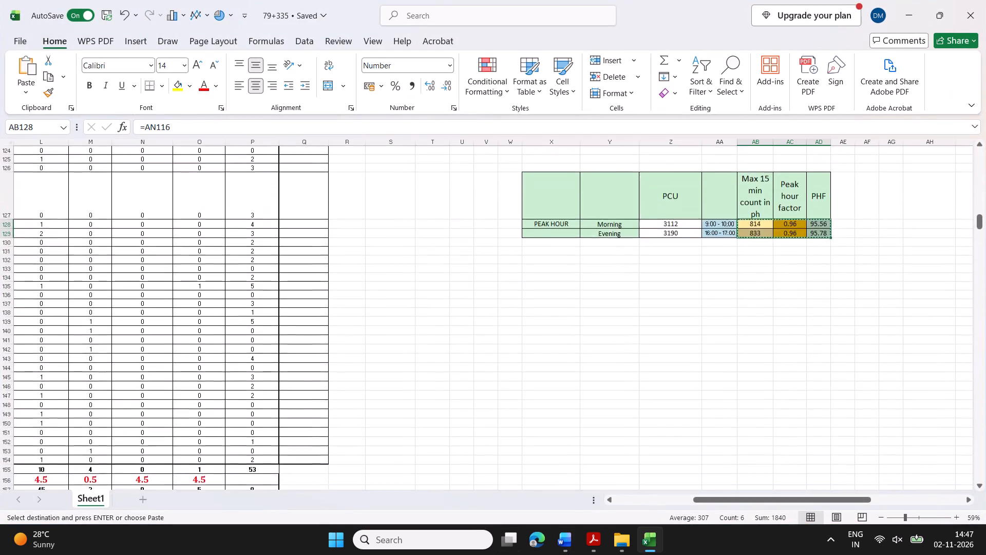
pyautogui.scroll(-5, 706, 408)
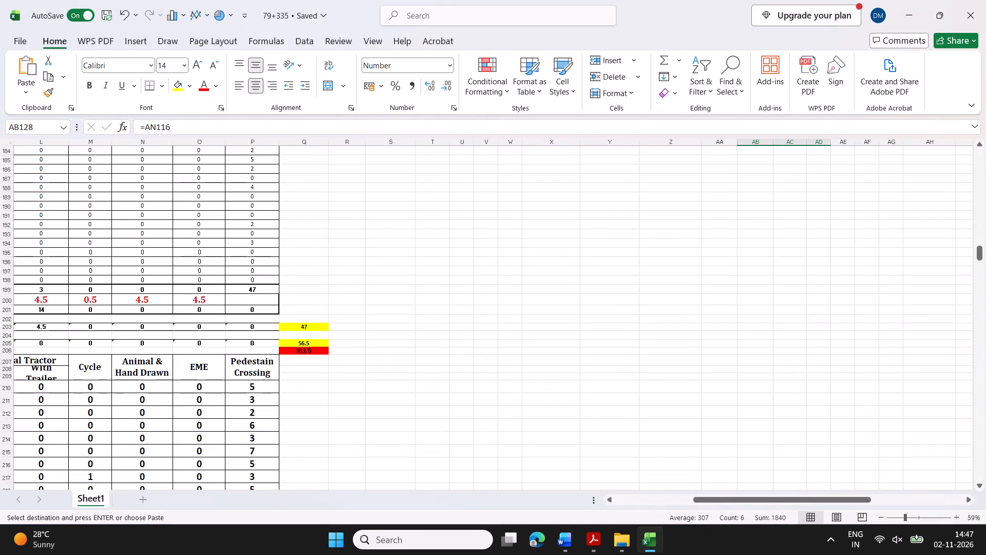
pyautogui.scroll(-2, 709, 400)
pyautogui.scroll(5, 794, 367)
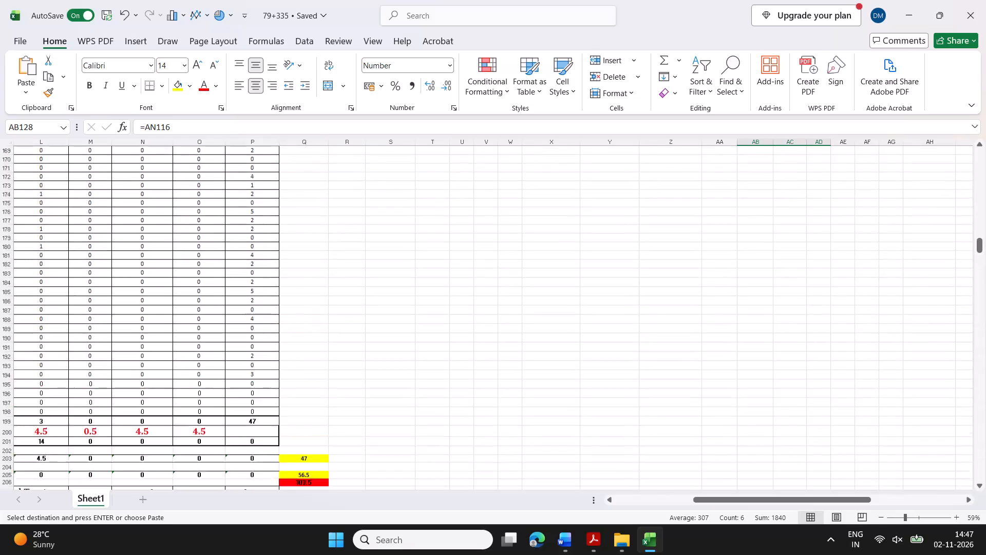
pyautogui.scroll(11, 794, 367)
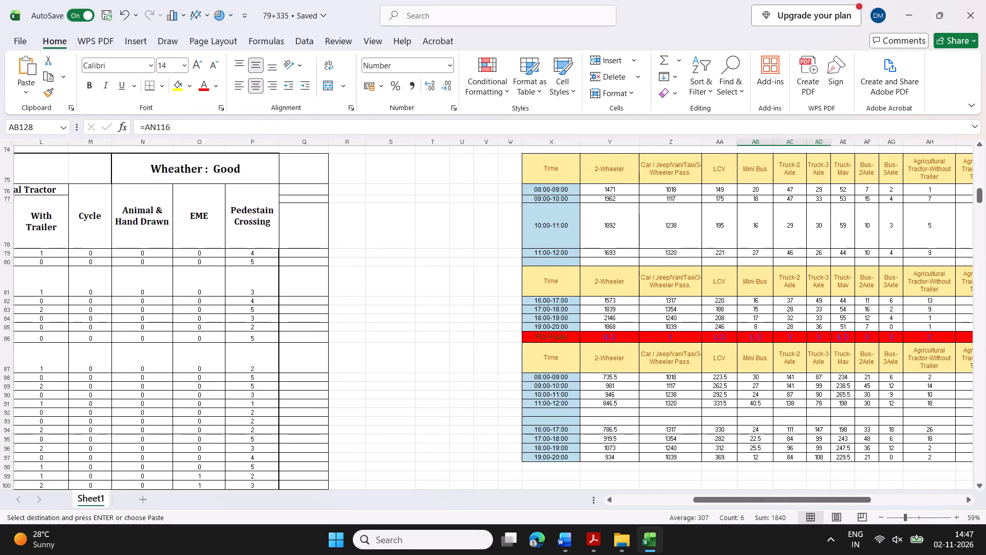
pyautogui.hscroll(-4, 798, 361)
pyautogui.scroll(-3, 798, 361)
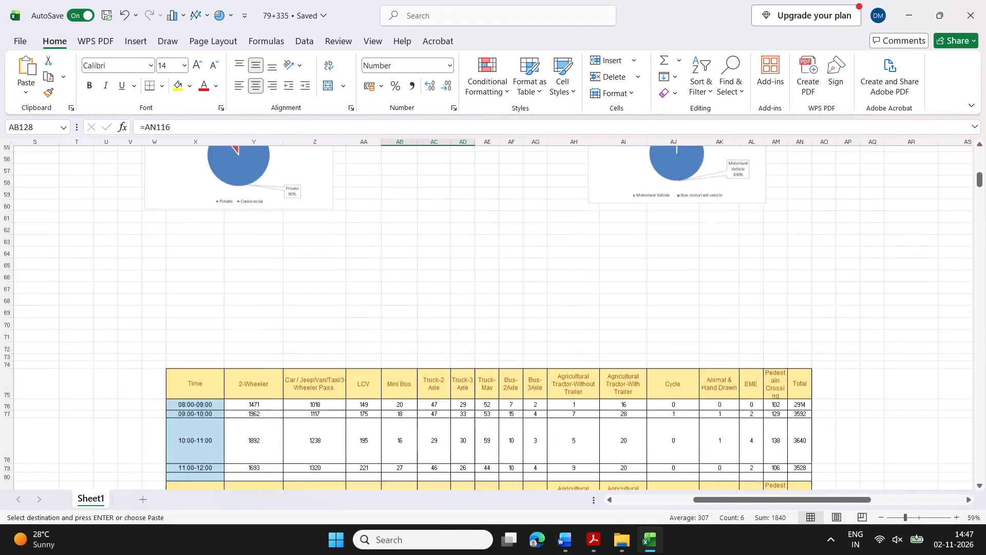
pyautogui.scroll(1, 798, 361)
pyautogui.hscroll(-1, 957, 330)
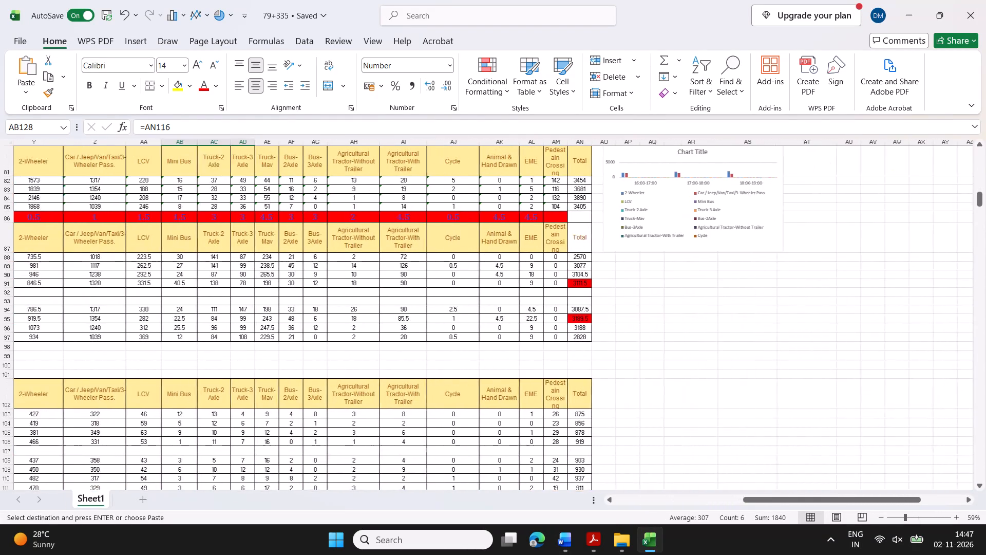
pyautogui.scroll(1, 957, 330)
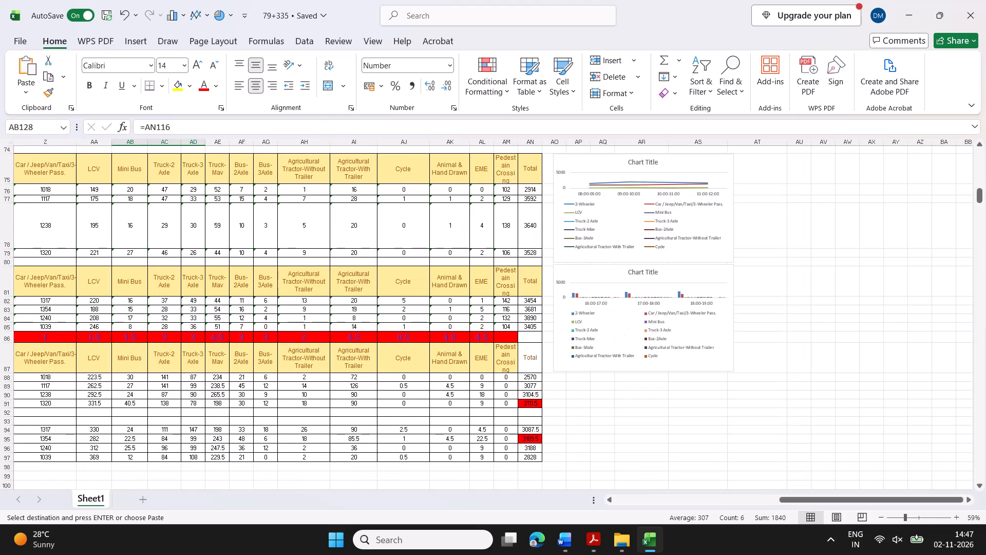
pyautogui.scroll(1, 957, 330)
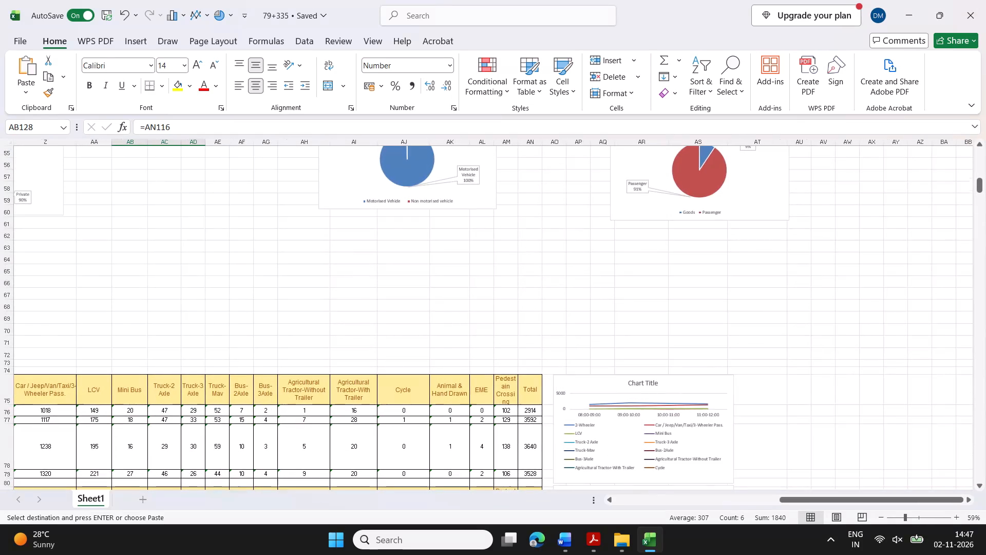
pyautogui.scroll(-1, 957, 329)
pyautogui.scroll(1, 957, 329)
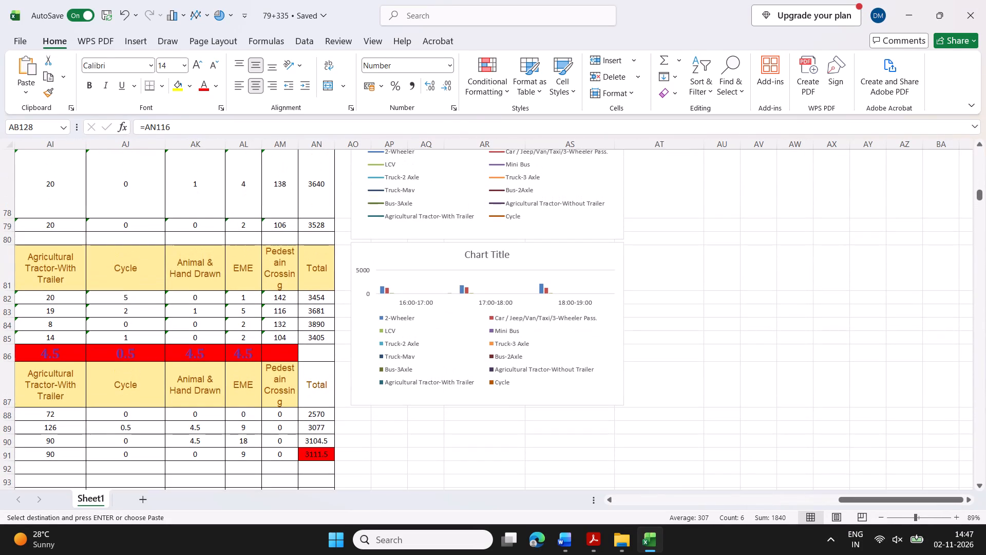
pyautogui.scroll(1, 444, 290)
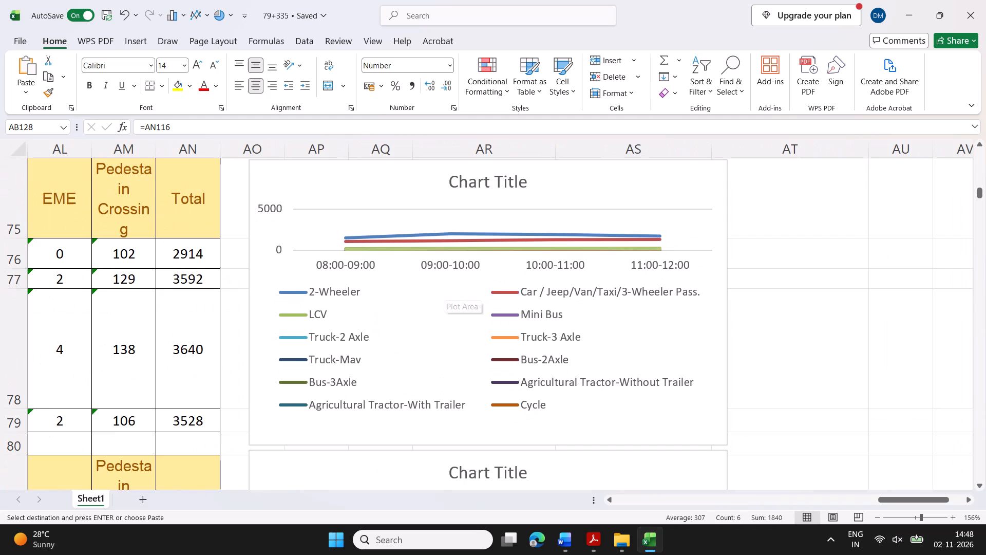
pyautogui.hscroll(1, 444, 290)
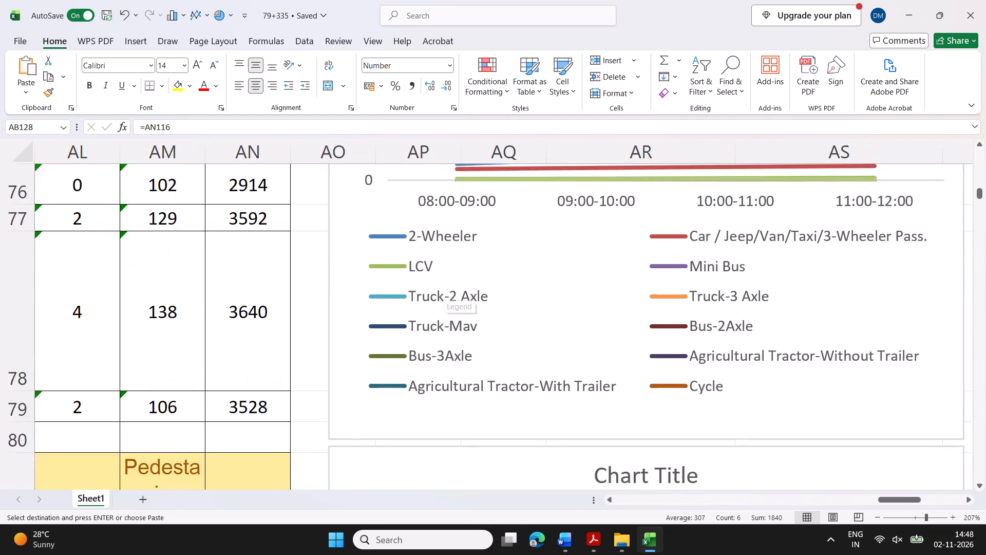
pyautogui.scroll(1, 578, 290)
pyautogui.scroll(-1, 578, 290)
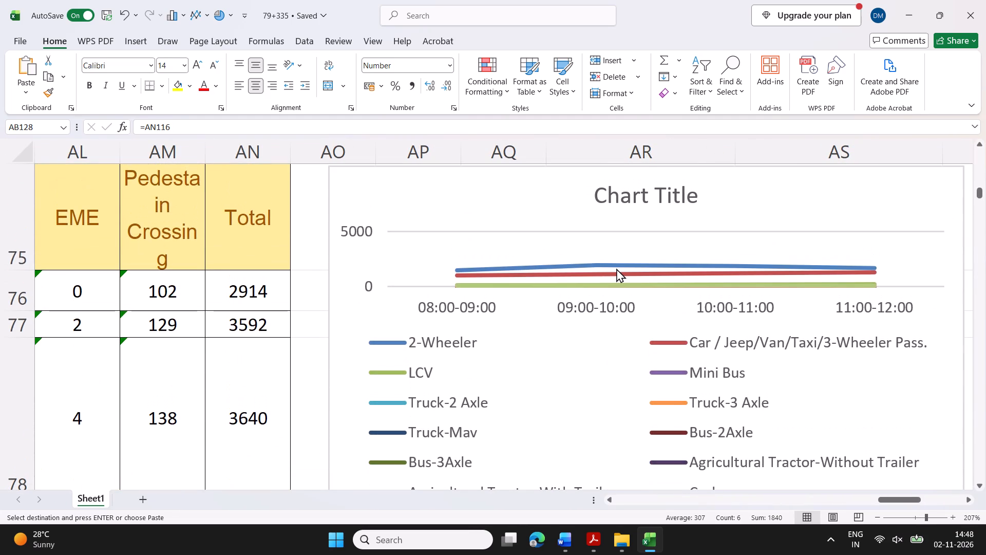
pyautogui.click(616, 268)
pyautogui.click(613, 276)
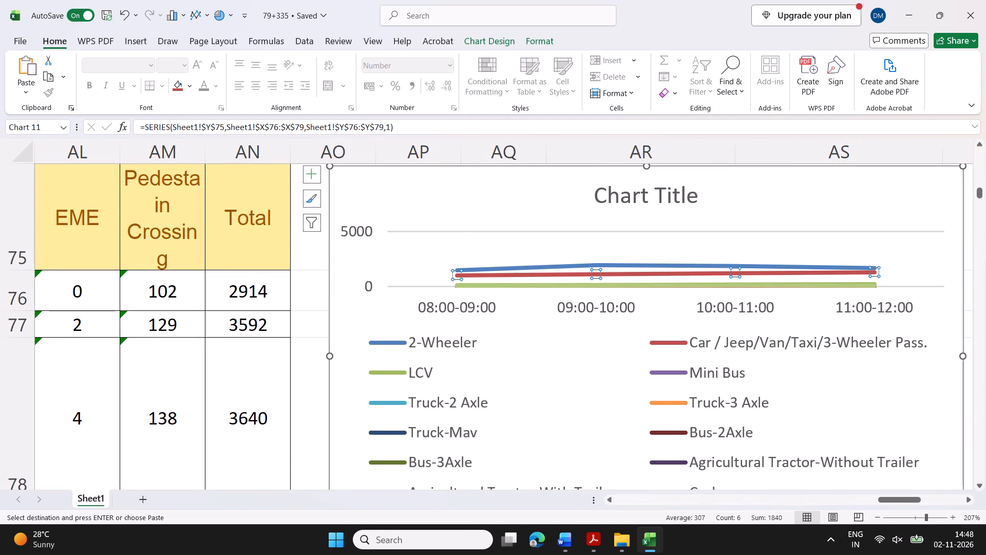
pyautogui.click(616, 287)
pyautogui.scroll(2, 753, 260)
pyautogui.scroll(-3, 753, 260)
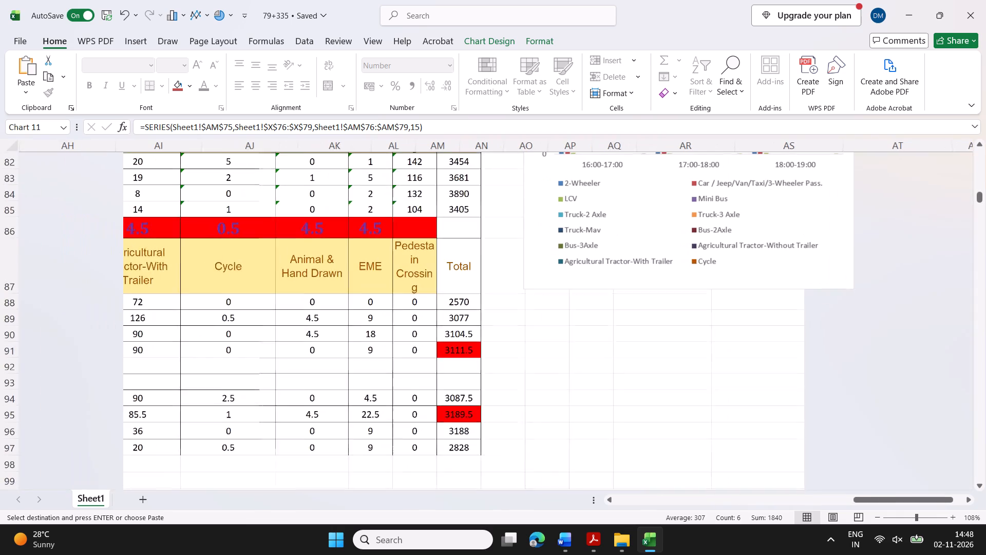
pyautogui.scroll(2, 754, 260)
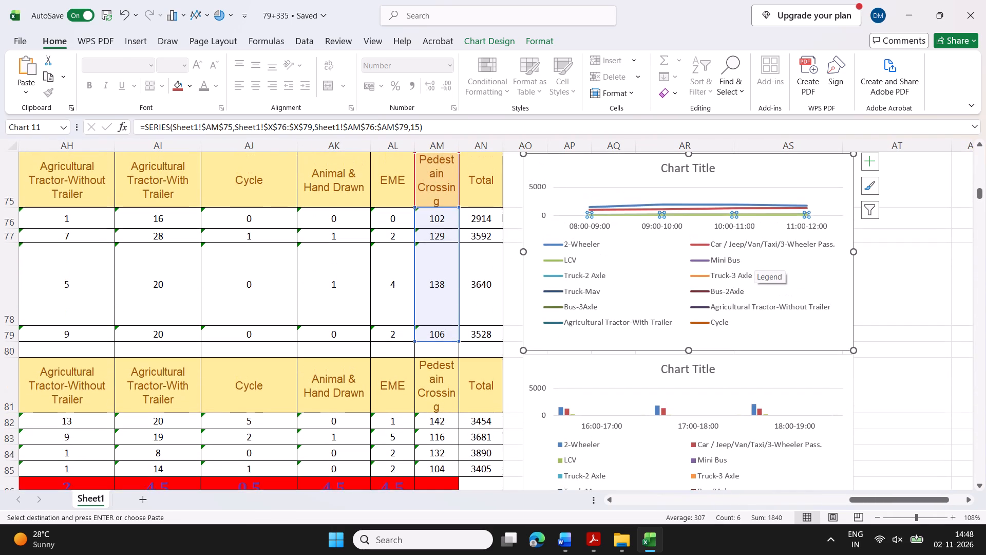
# Enlarge the morning hourly variation line chart in the workbook by making it wider and slightly taller.
pyautogui.click(797, 337)
pyautogui.moveTo(855, 251); pyautogui.dragTo(870, 252)
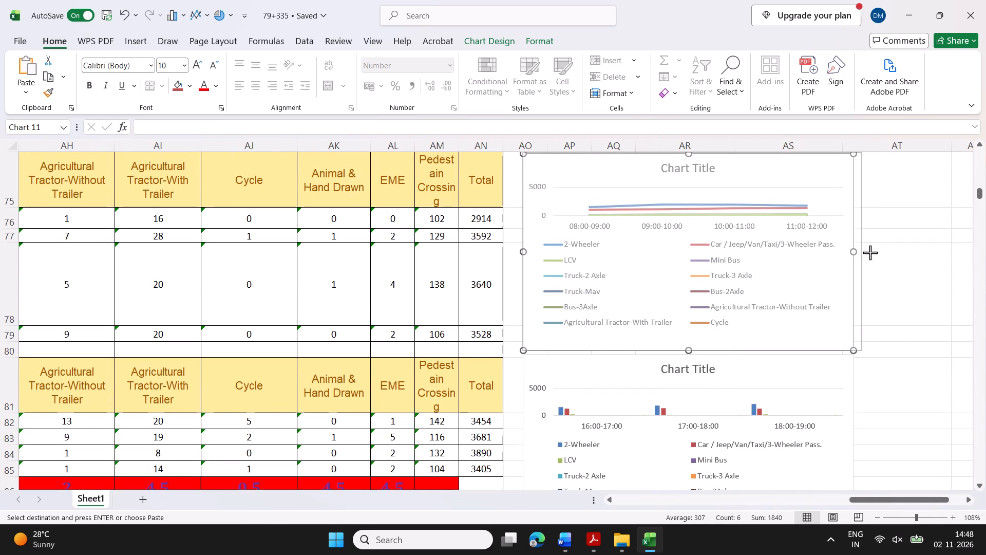
pyautogui.moveTo(870, 252); pyautogui.dragTo(904, 250)
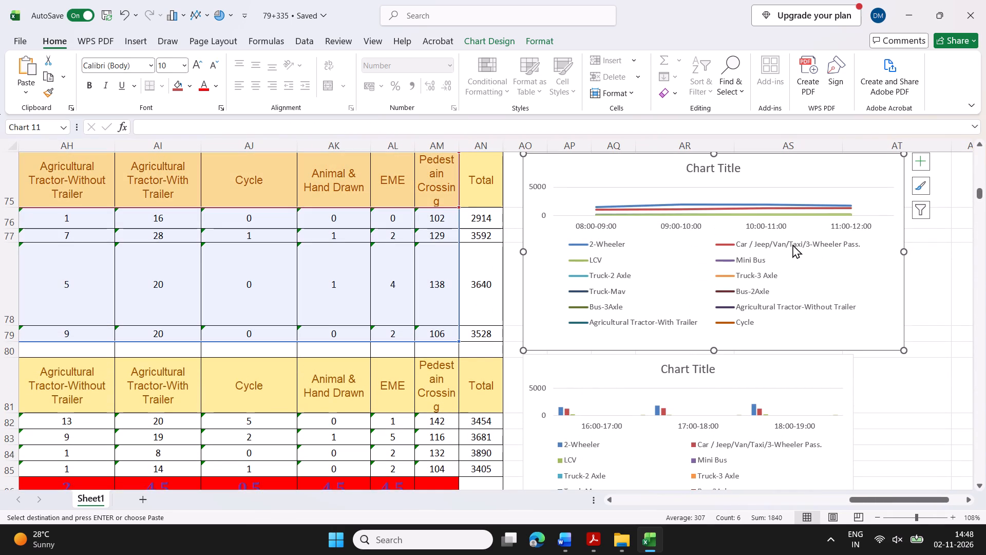
pyautogui.scroll(1, 792, 244)
pyautogui.moveTo(714, 354); pyautogui.dragTo(714, 349)
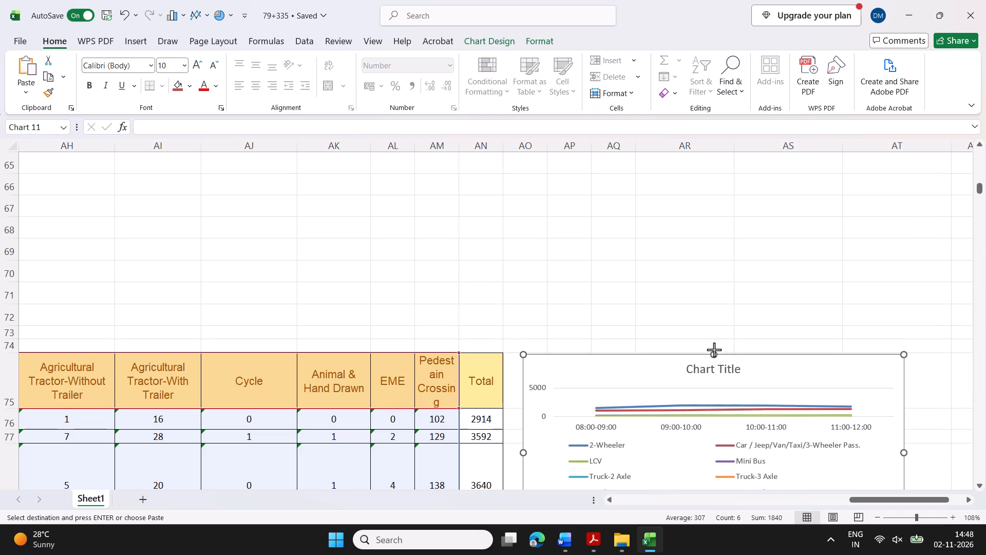
pyautogui.moveTo(714, 349); pyautogui.dragTo(713, 339)
pyautogui.scroll(-2, 959, 341)
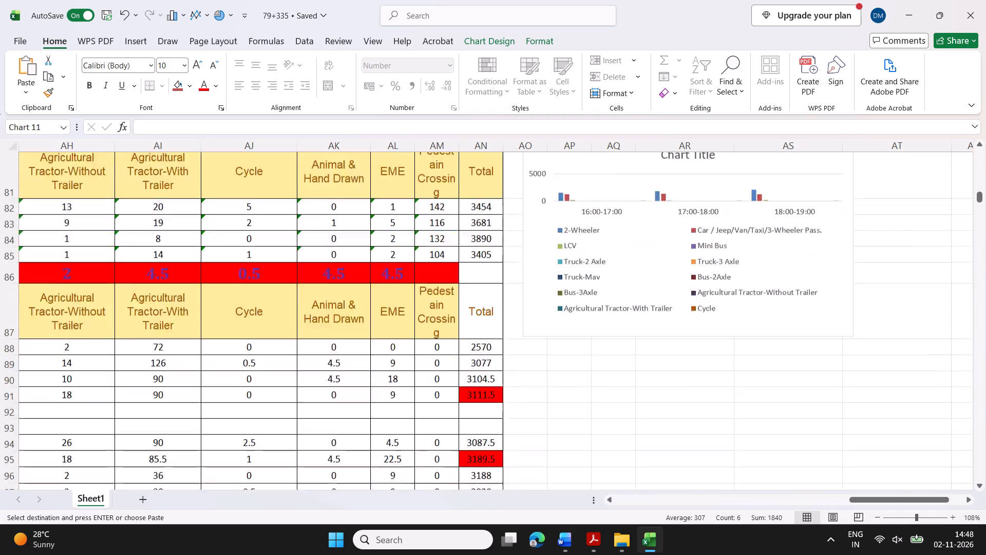
pyautogui.scroll(2, 913, 253)
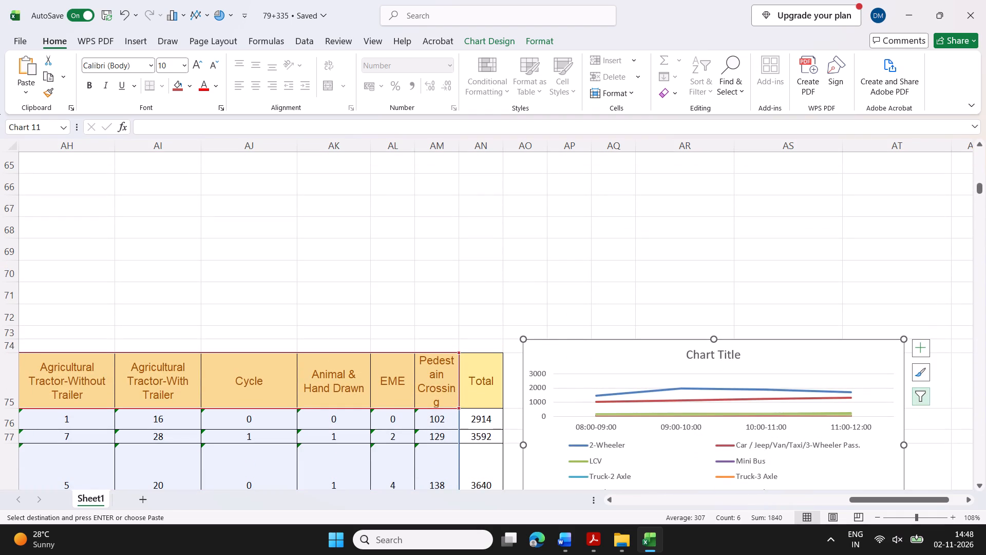
# Widen the morning hourly variation line chart in the 79+335 workbook a little further.
pyautogui.moveTo(903, 445); pyautogui.dragTo(938, 442)
pyautogui.click(867, 298)
# Open the morning chart's title for editing and check the hourly variation chart title wording in report sections 12.1.2 and 12.2.2.
pyautogui.click(719, 351)
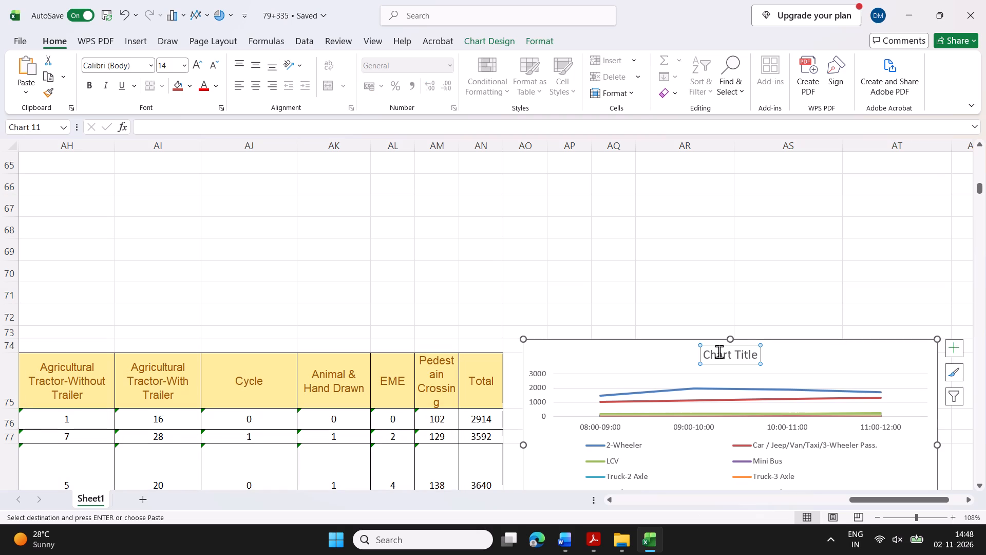
pyautogui.click(719, 351)
pyautogui.click(515, 545)
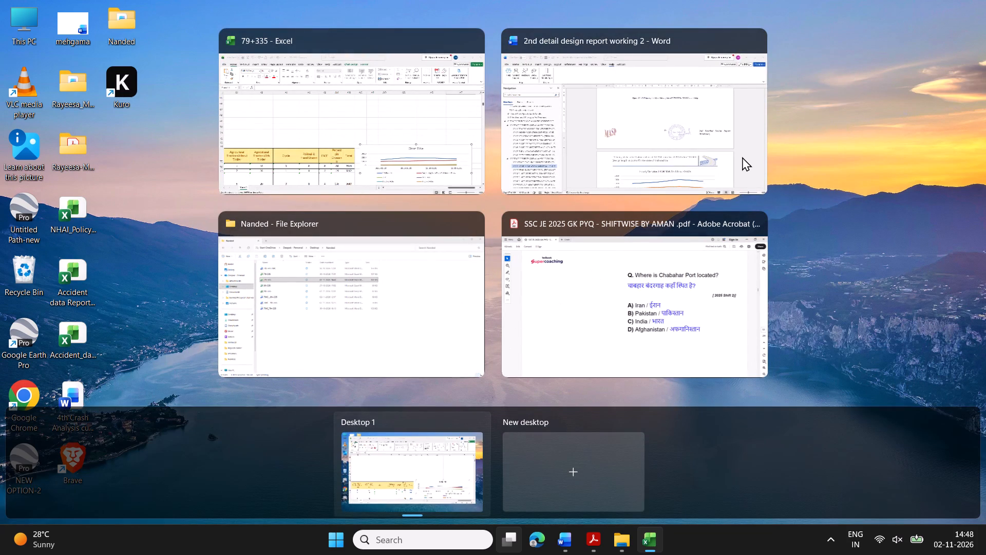
pyautogui.click(723, 163)
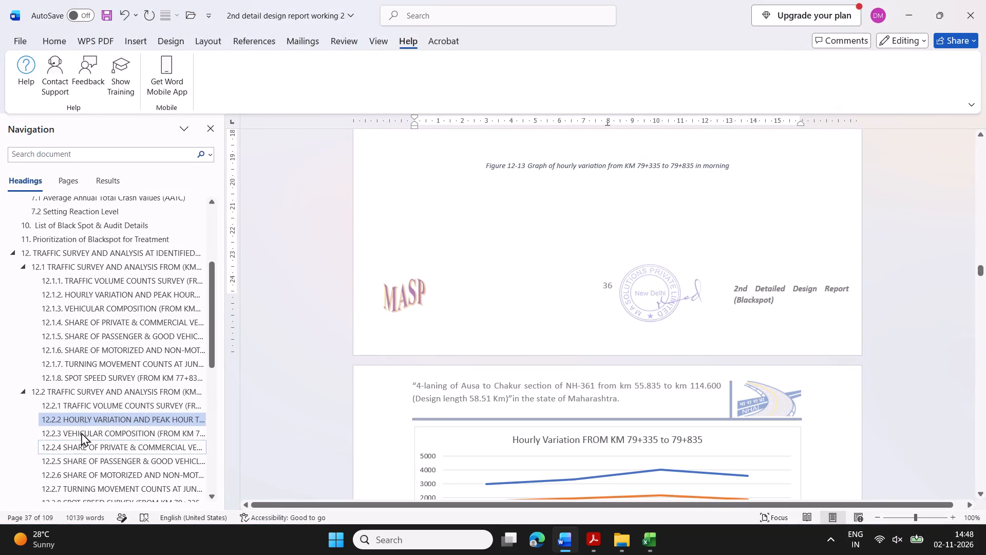
pyautogui.click(124, 295)
pyautogui.scroll(-2, 657, 350)
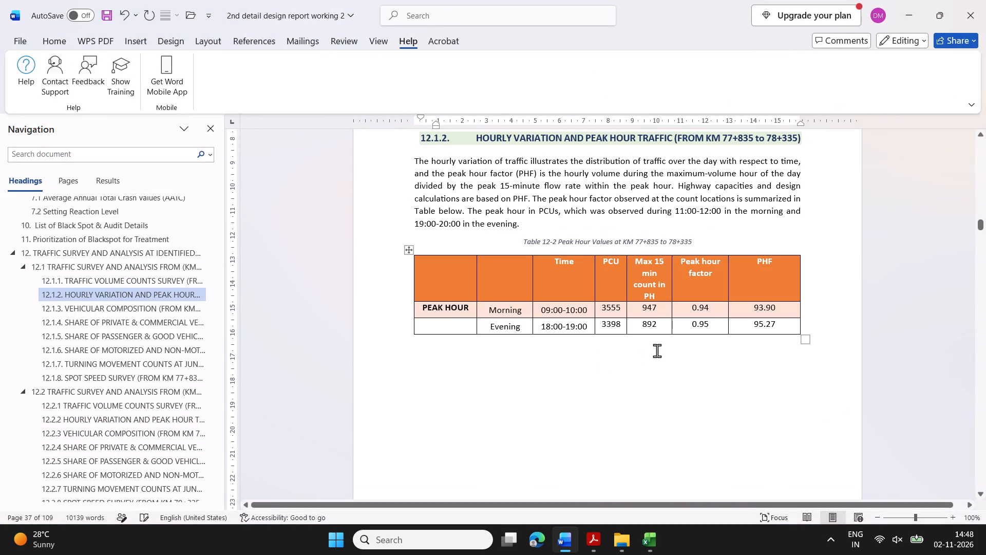
pyautogui.scroll(-2, 657, 350)
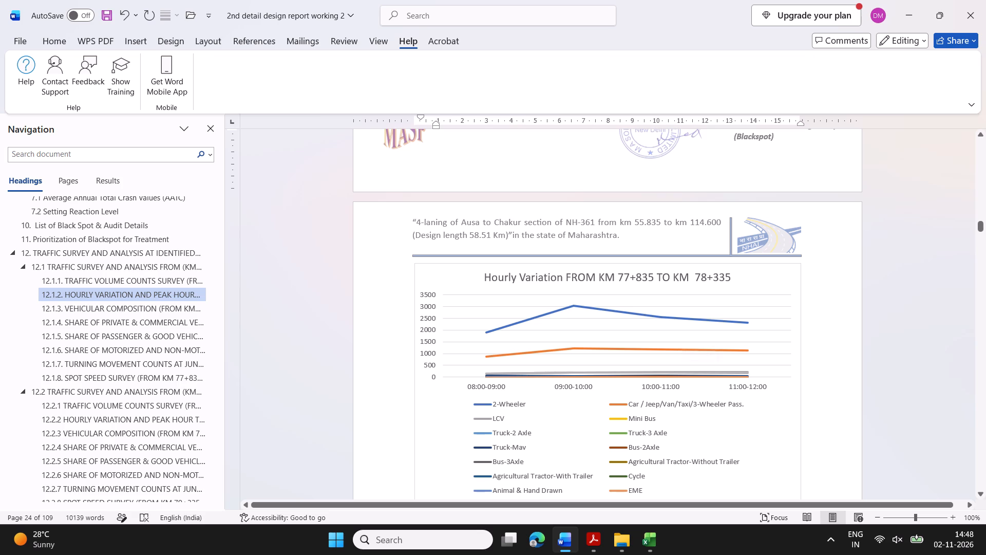
pyautogui.click(107, 417)
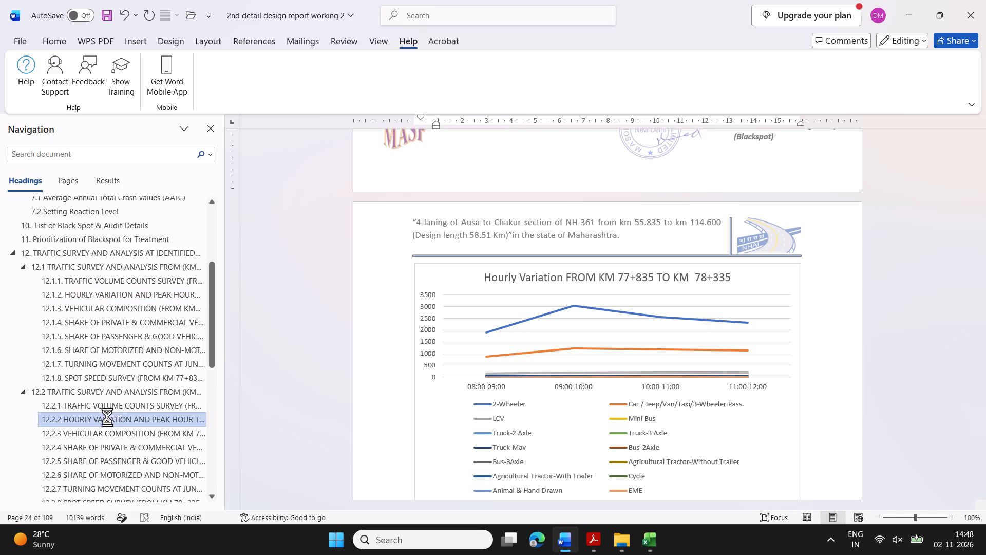
pyautogui.scroll(-4, 682, 321)
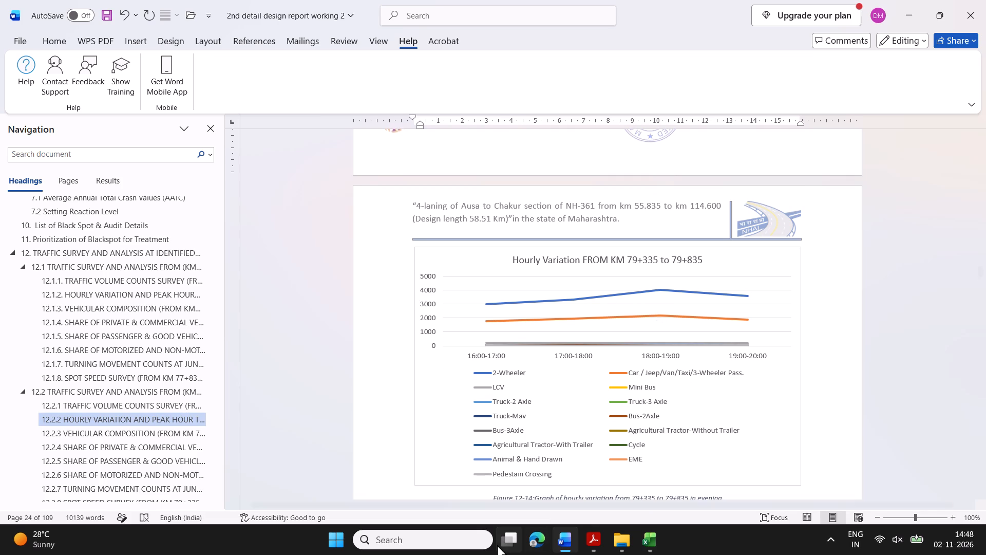
pyautogui.click(513, 546)
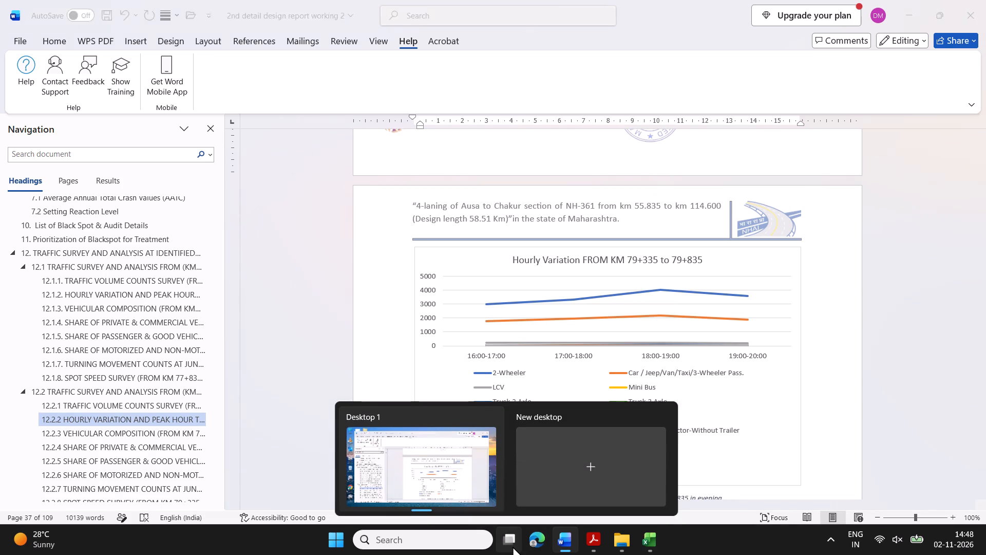
pyautogui.click(665, 180)
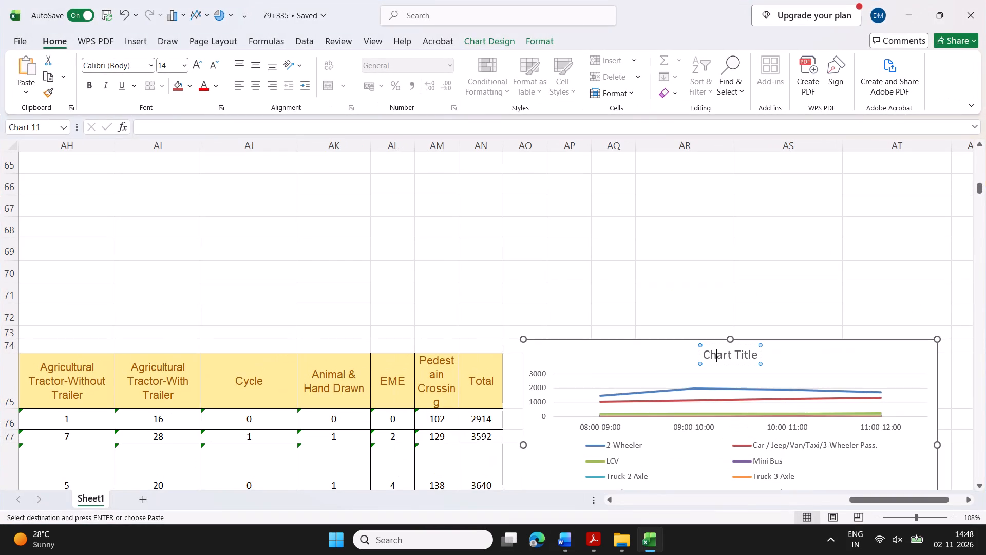
# Replace the morning line chart's placeholder title with "HOURLY VARIATION FROM KM".
pyautogui.moveTo(705, 356); pyautogui.dragTo(714, 355)
pyautogui.moveTo(714, 355); pyautogui.dragTo(759, 350)
pyautogui.write('HOURLY VARIATION FR')
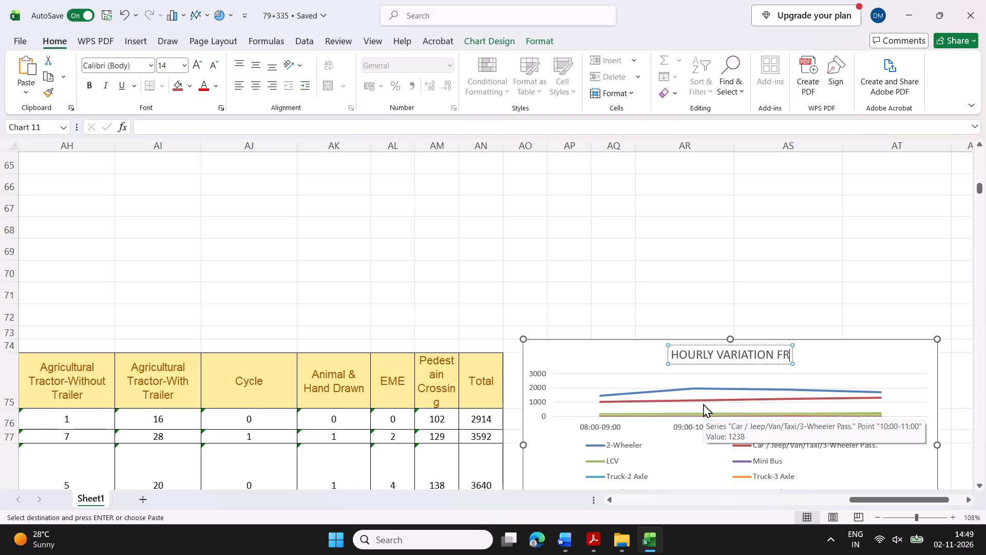
pyautogui.write('OM KM')
pyautogui.press('space')
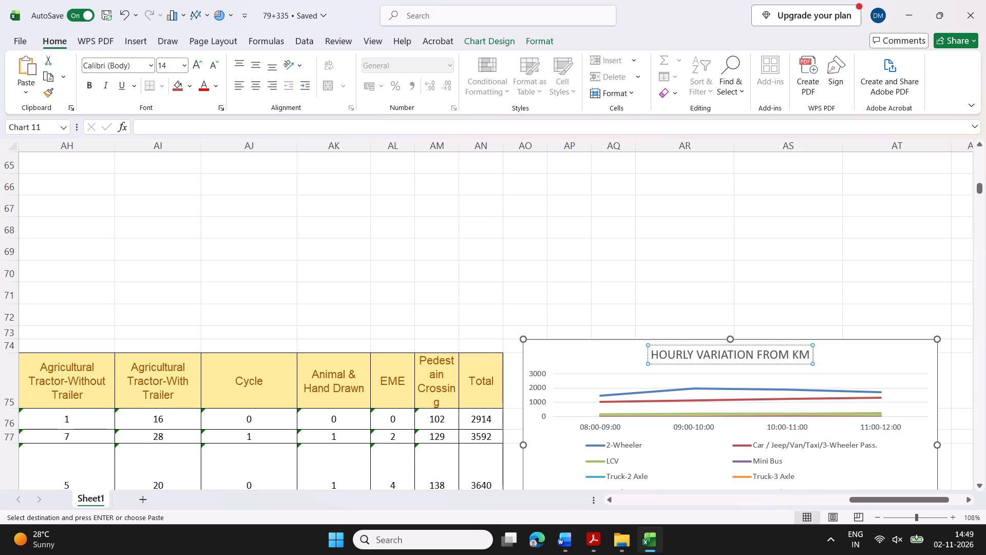
# Recheck the chainage in the report's chart title and complete the workbook chart title with "79+335 TO KM 79+835".
pyautogui.click(520, 538)
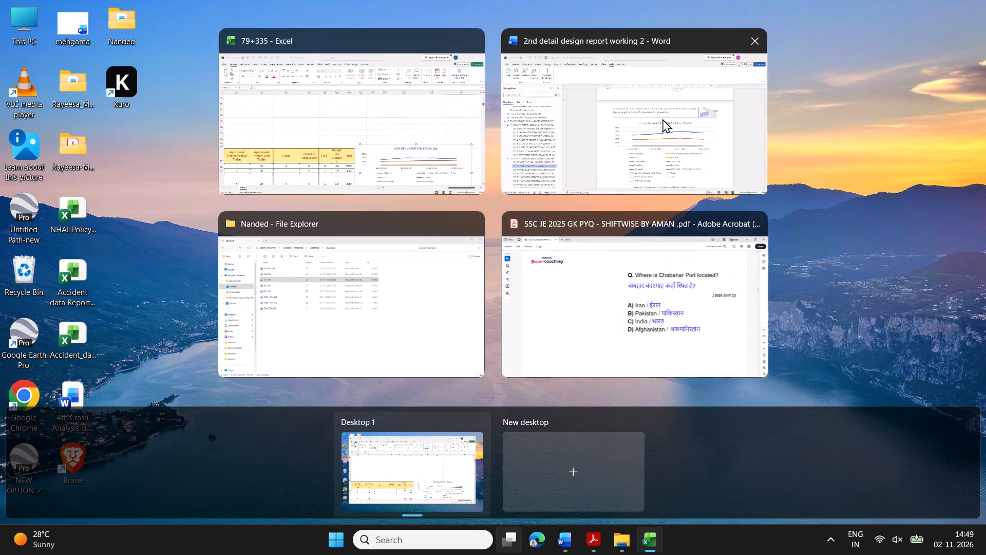
pyautogui.click(680, 144)
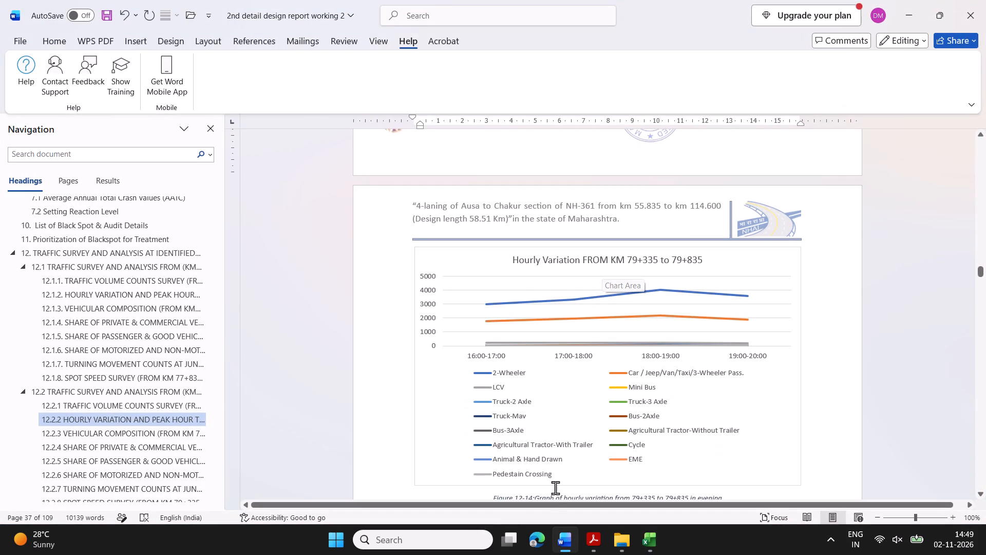
pyautogui.click(510, 540)
pyautogui.click(606, 155)
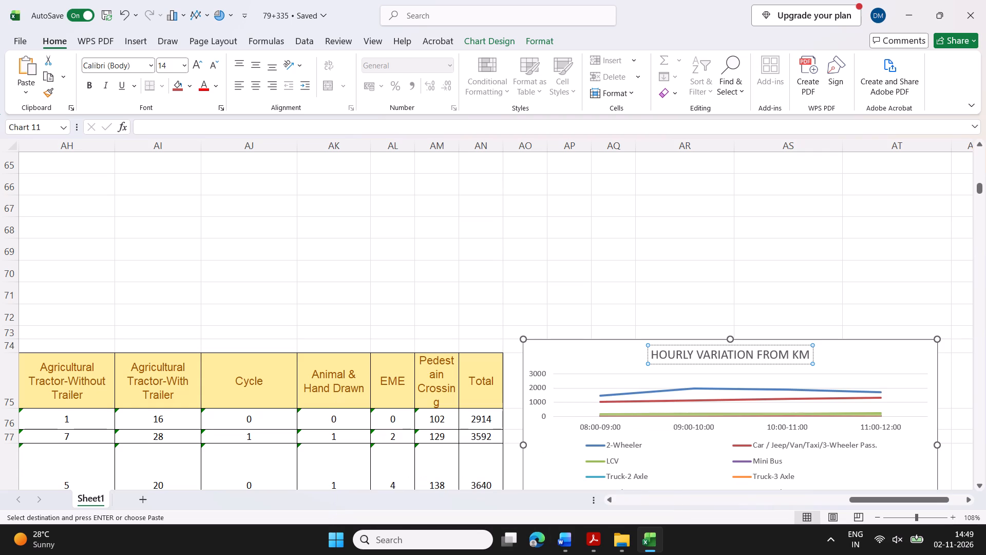
pyautogui.write('79')
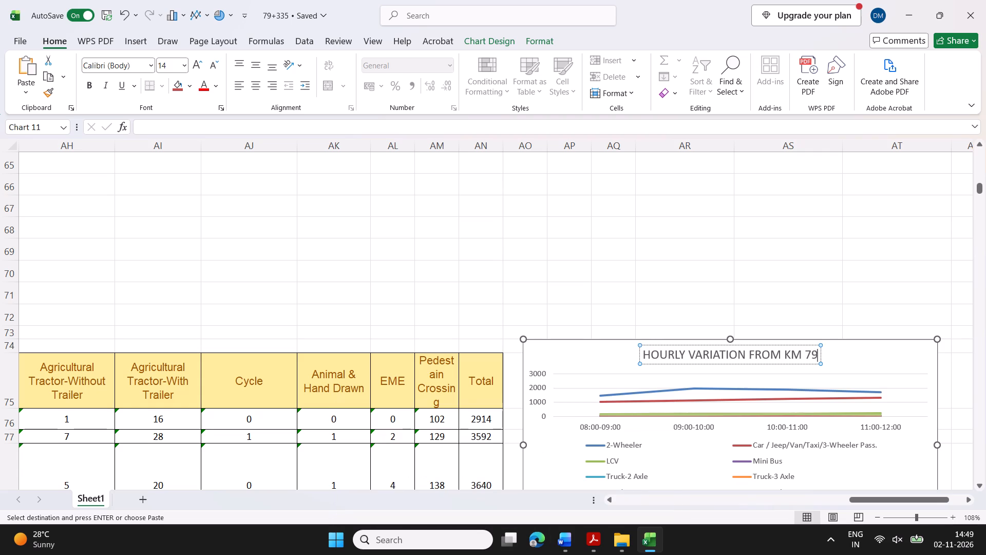
pyautogui.press('+')
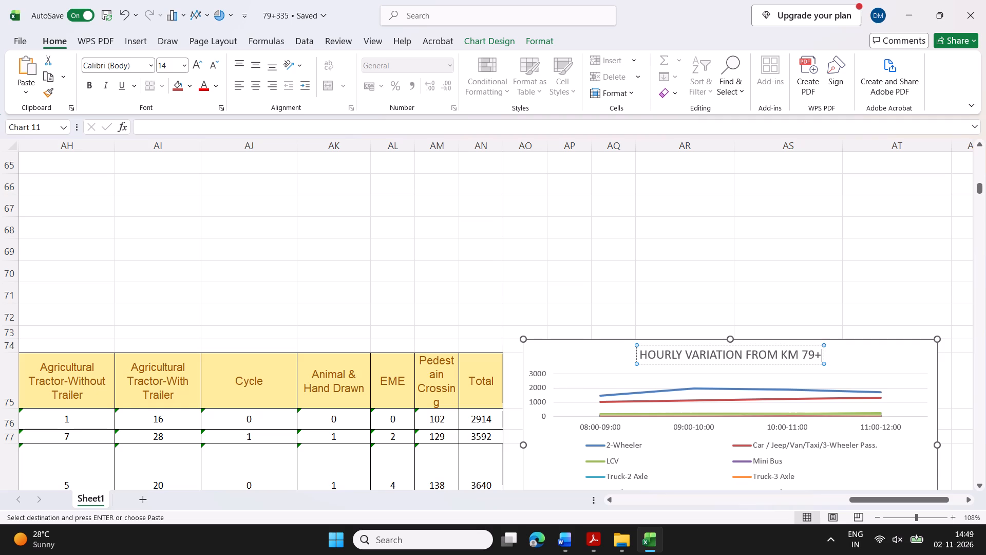
pyautogui.write('335')
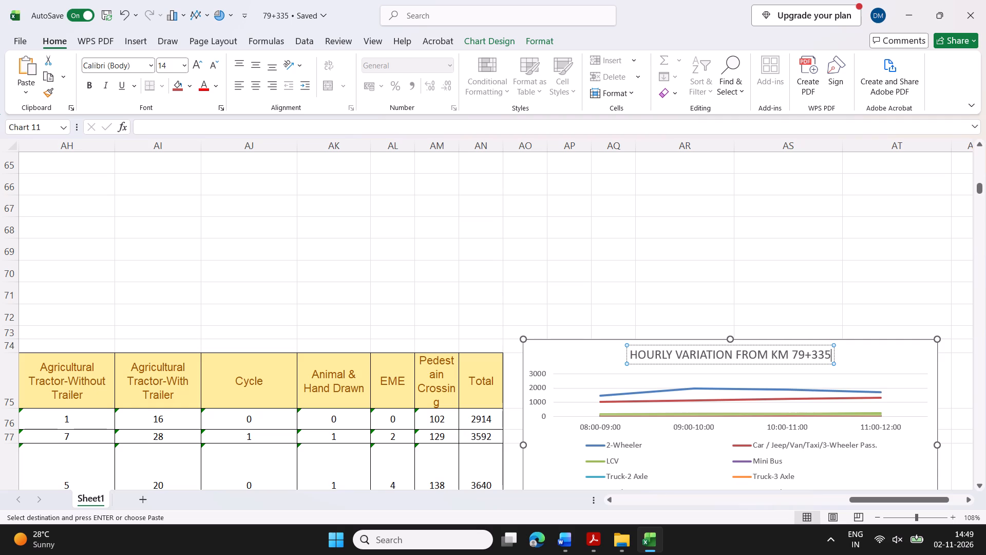
pyautogui.press('space')
pyautogui.write('TO')
pyautogui.press('space')
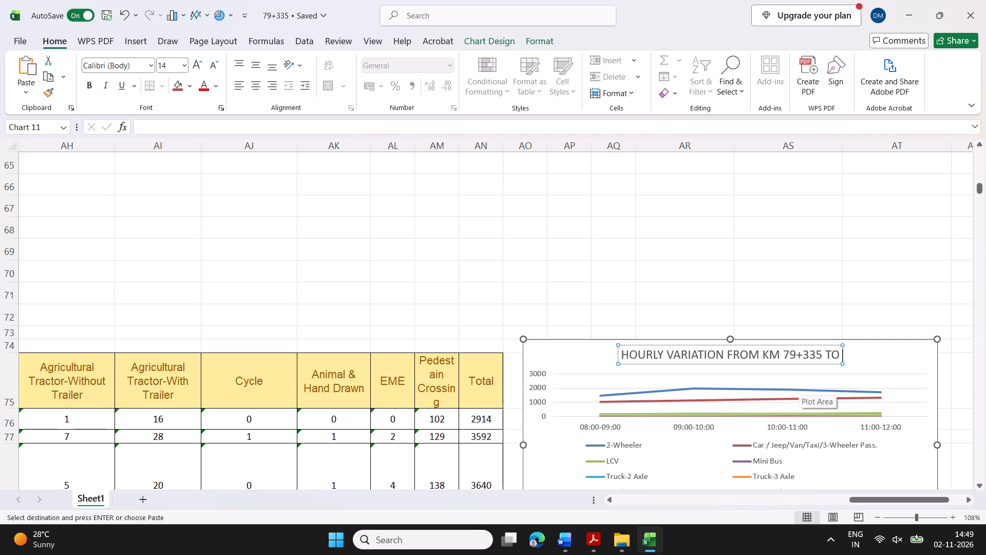
pyautogui.write('KM')
pyautogui.press('space')
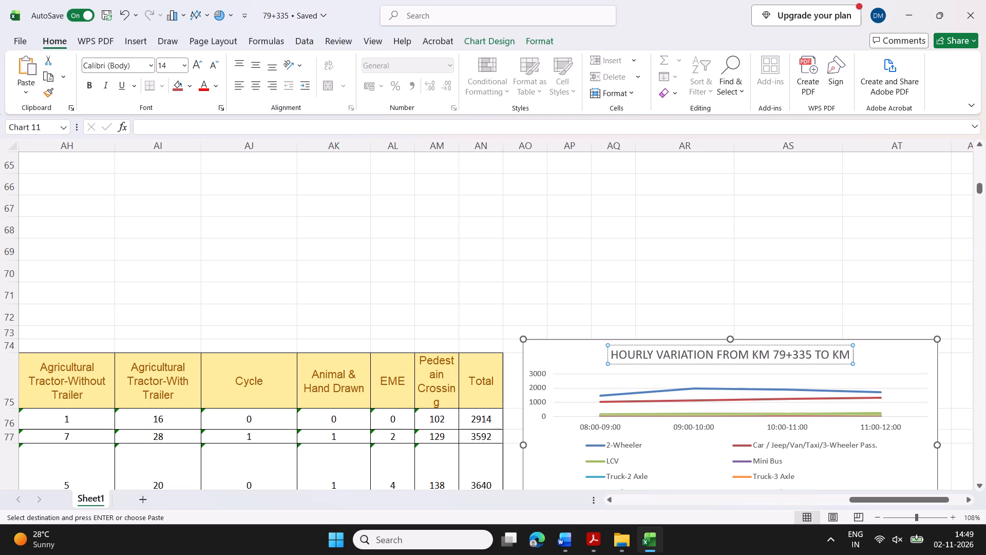
pyautogui.click(516, 548)
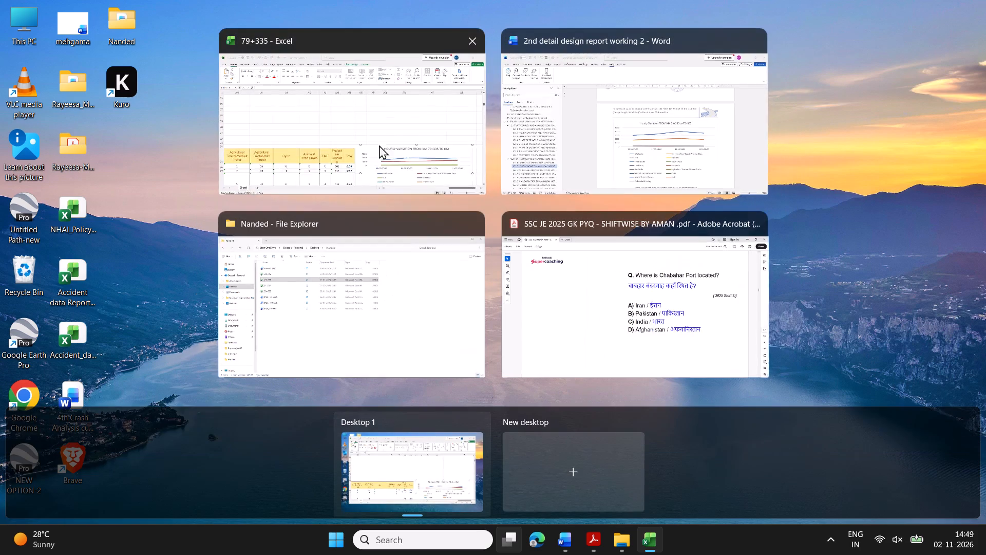
pyautogui.click(396, 131)
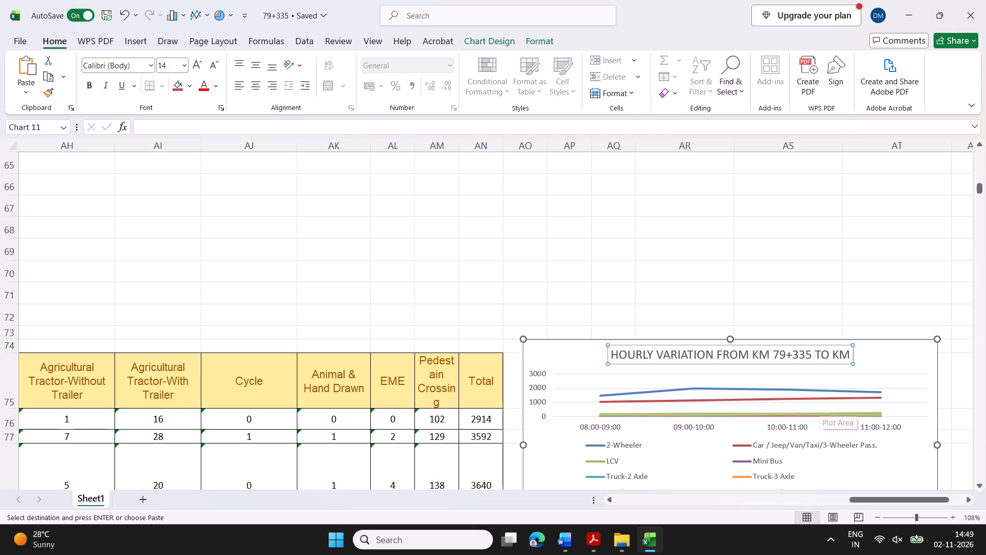
pyautogui.click(843, 359)
pyautogui.press('Right')
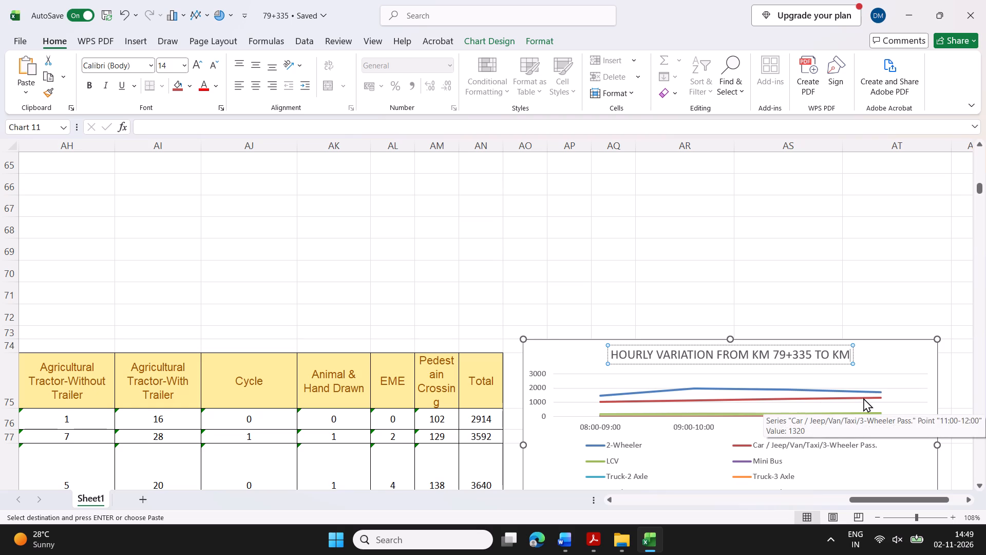
pyautogui.press('space')
pyautogui.write('79+')
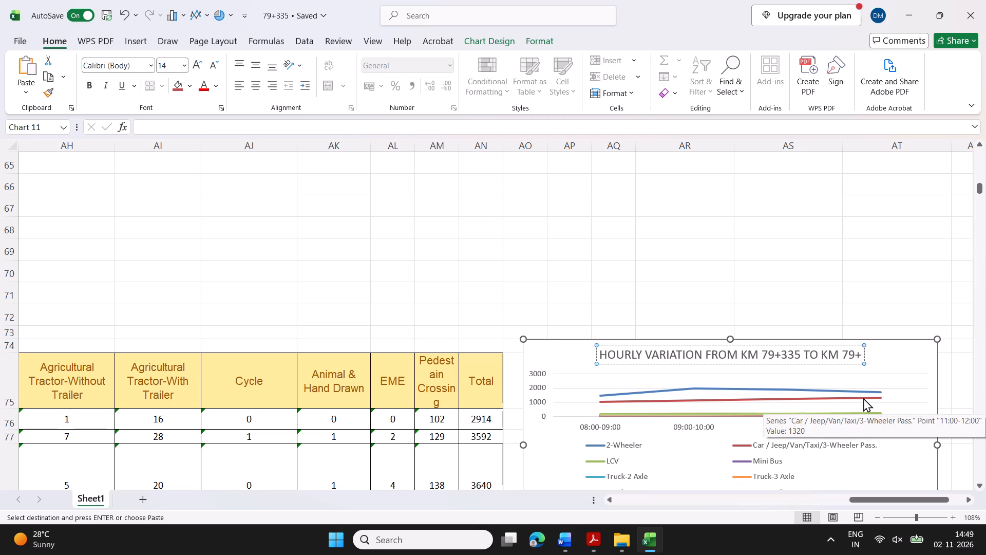
pyautogui.write('835')
pyautogui.click(915, 242)
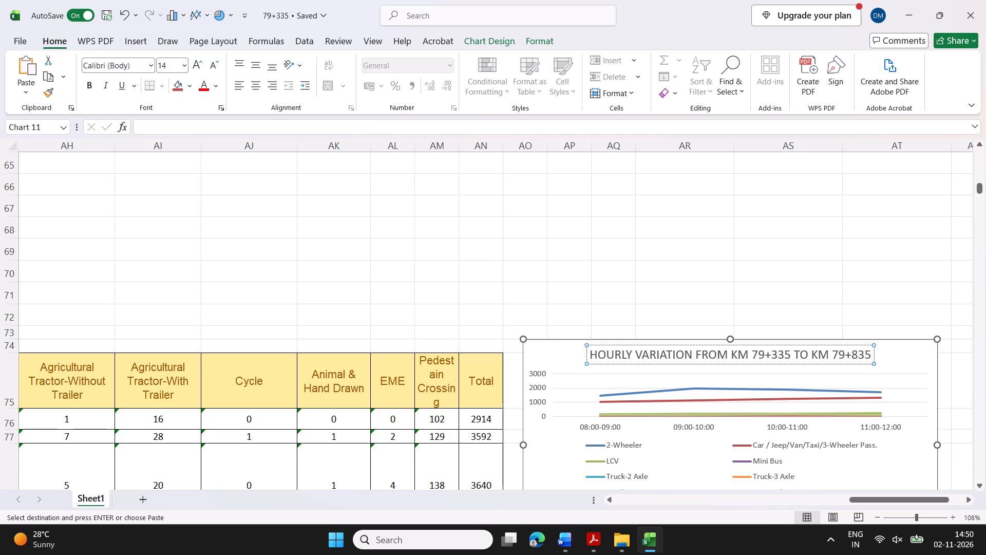
# Copy the full title text of the morning hourly variation line chart.
pyautogui.scroll(-1, 762, 321)
pyautogui.scroll(1, 812, 270)
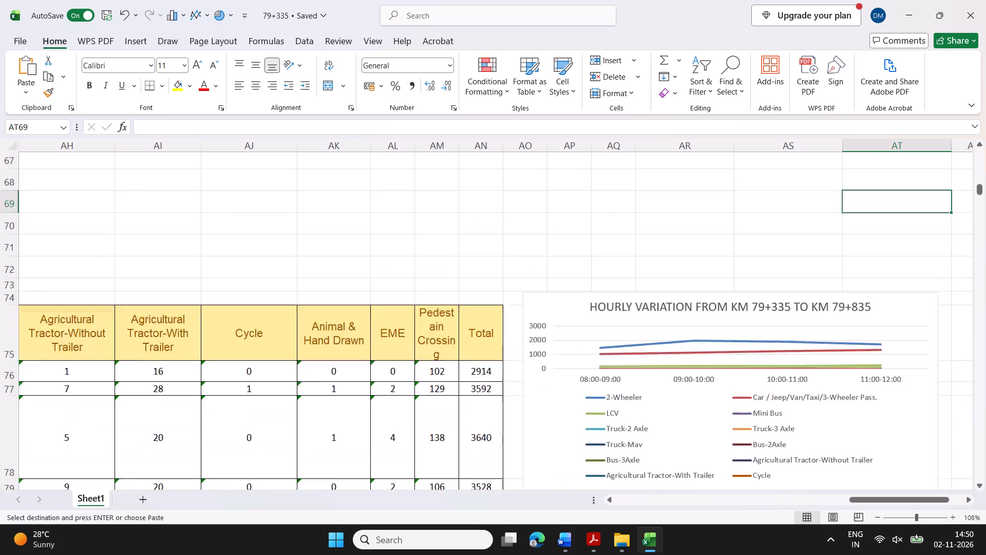
pyautogui.click(642, 353)
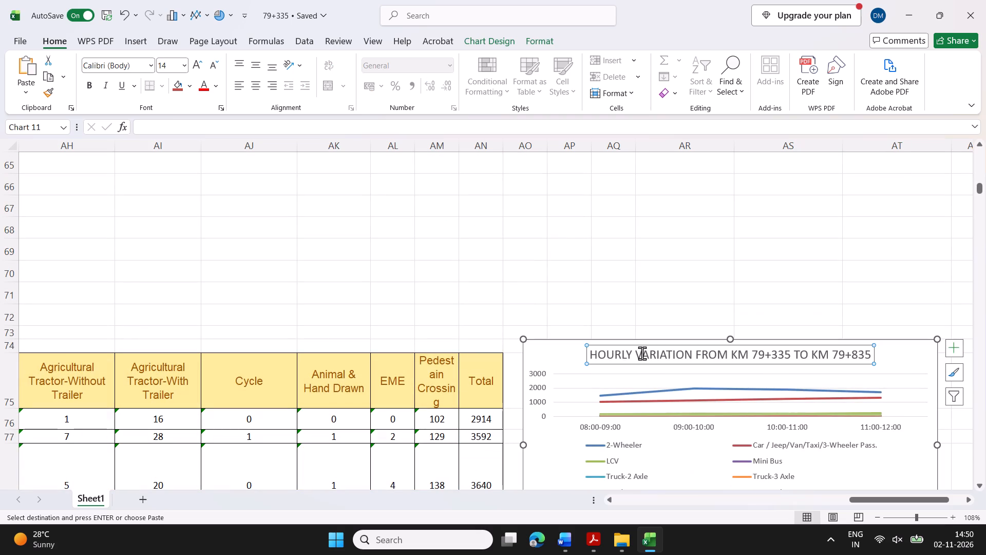
pyautogui.hotkey('ctrl', 'c')
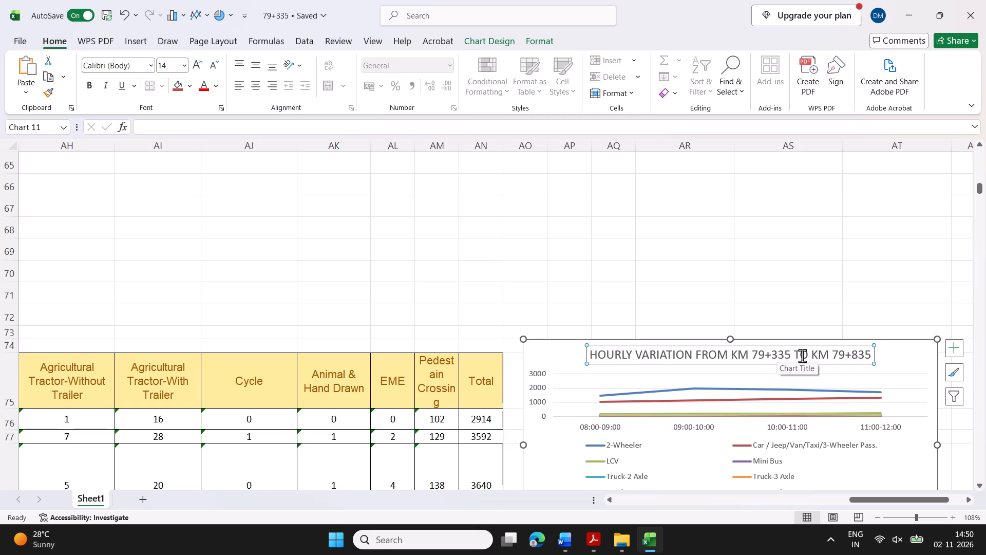
pyautogui.moveTo(592, 355); pyautogui.dragTo(854, 364)
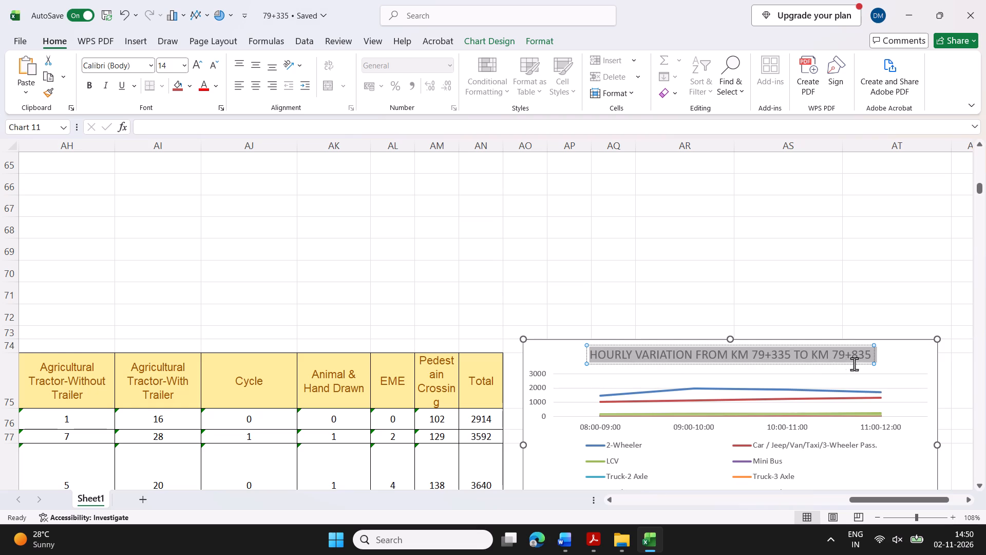
pyautogui.moveTo(854, 364); pyautogui.dragTo(860, 366)
pyautogui.hotkey('ctrl', 'c')
# Find and select the evening hourly column chart with the placeholder title, below the morning line chart.
pyautogui.scroll(-4, 968, 243)
pyautogui.scroll(2, 968, 243)
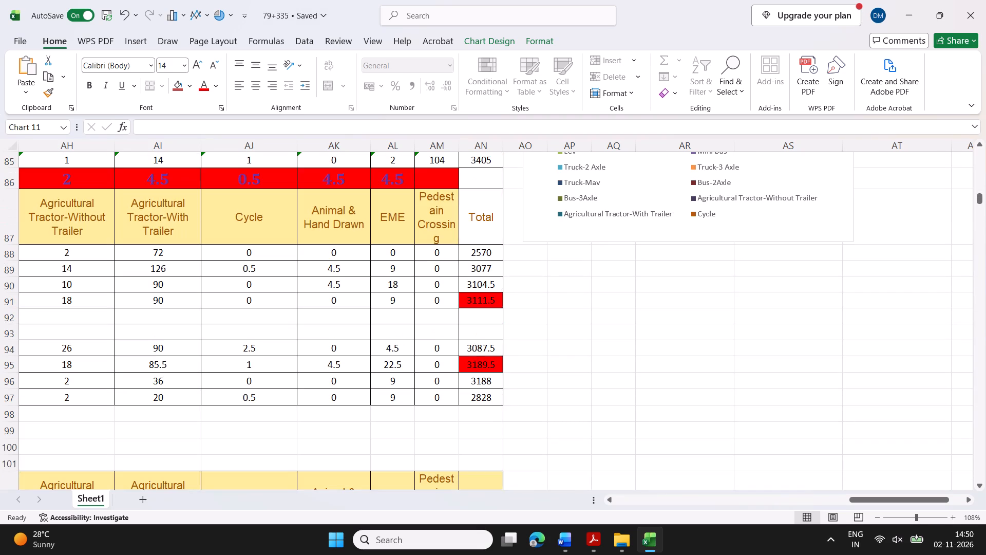
pyautogui.scroll(3, 807, 326)
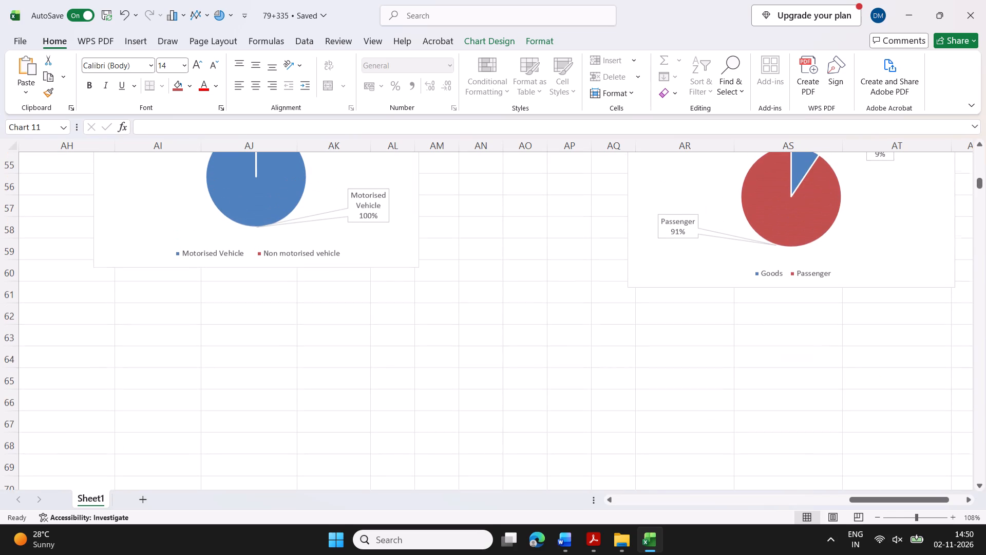
pyautogui.click(625, 355)
pyautogui.scroll(-3, 854, 360)
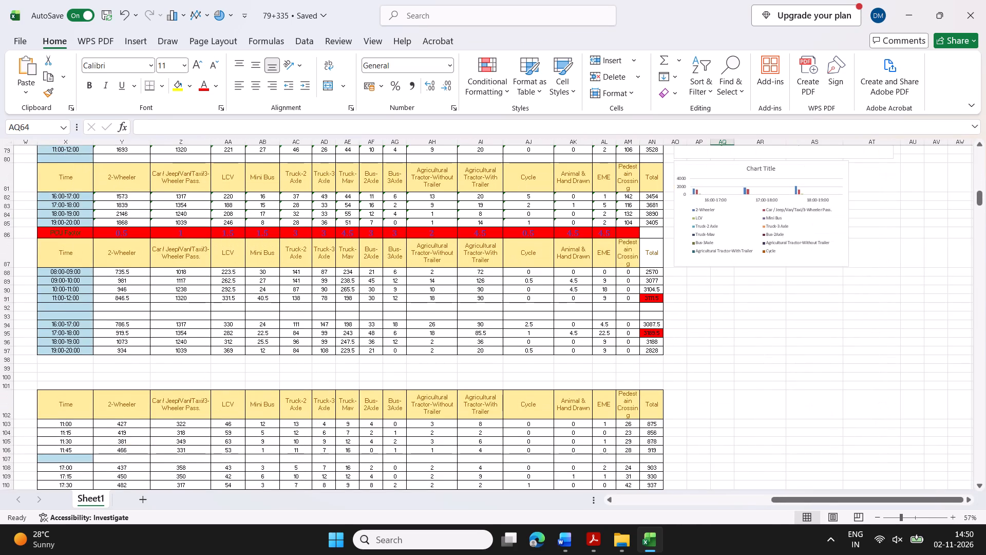
pyautogui.scroll(1, 833, 380)
pyautogui.scroll(1, 869, 318)
pyautogui.scroll(1, 804, 299)
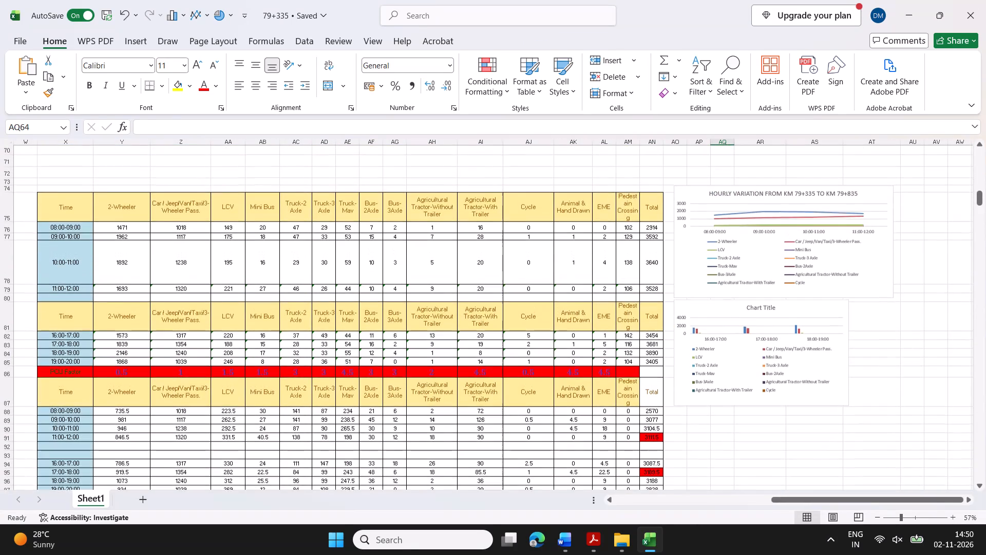
pyautogui.click(691, 276)
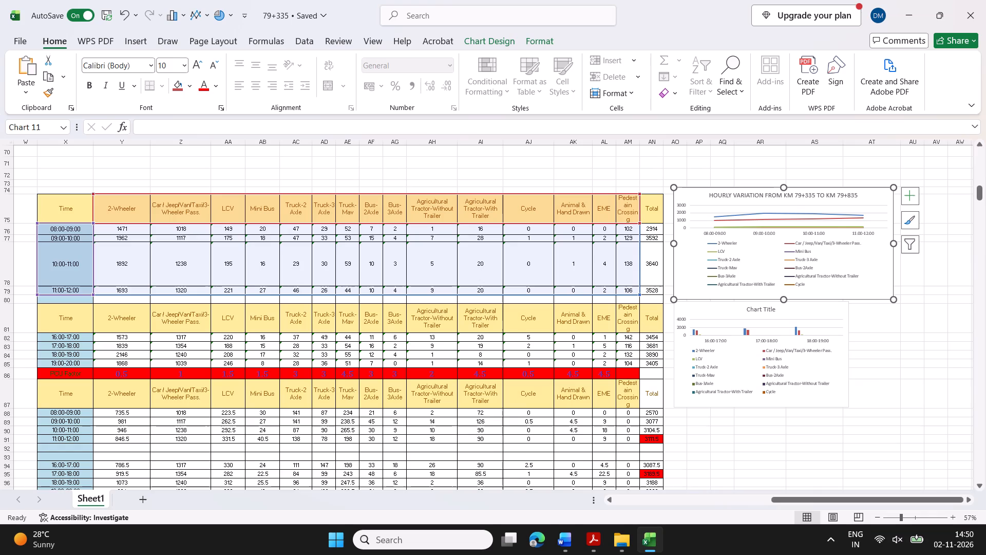
pyautogui.click(717, 356)
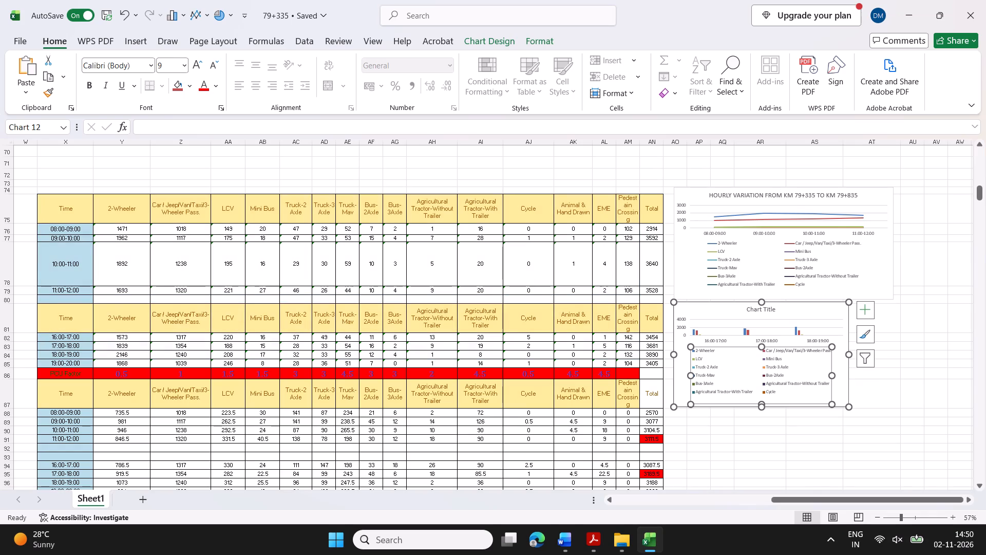
pyautogui.click(723, 324)
pyautogui.click(725, 312)
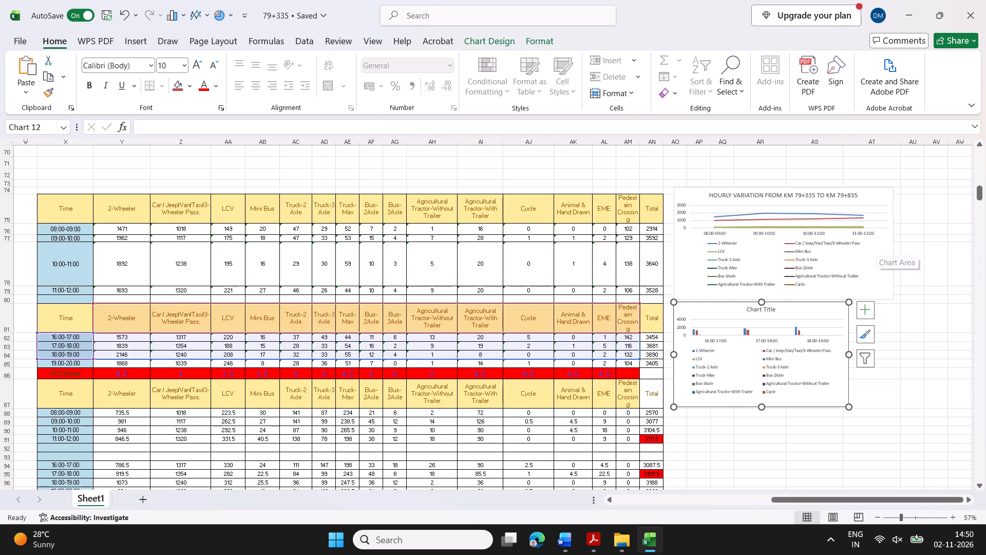
# Check the open windows for WhatsApp and launch the WhatsApp app from the recently searched apps.
pyautogui.click(507, 541)
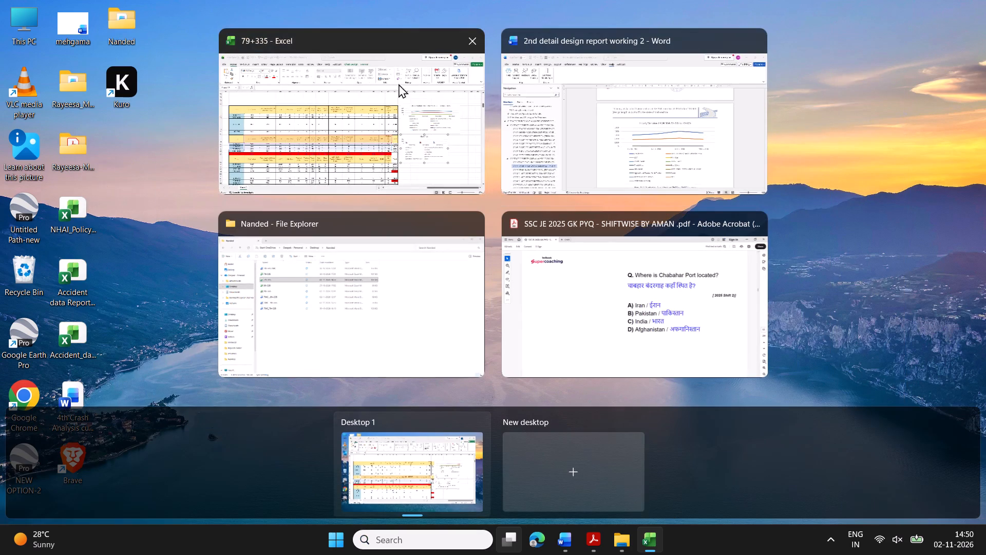
pyautogui.click(395, 154)
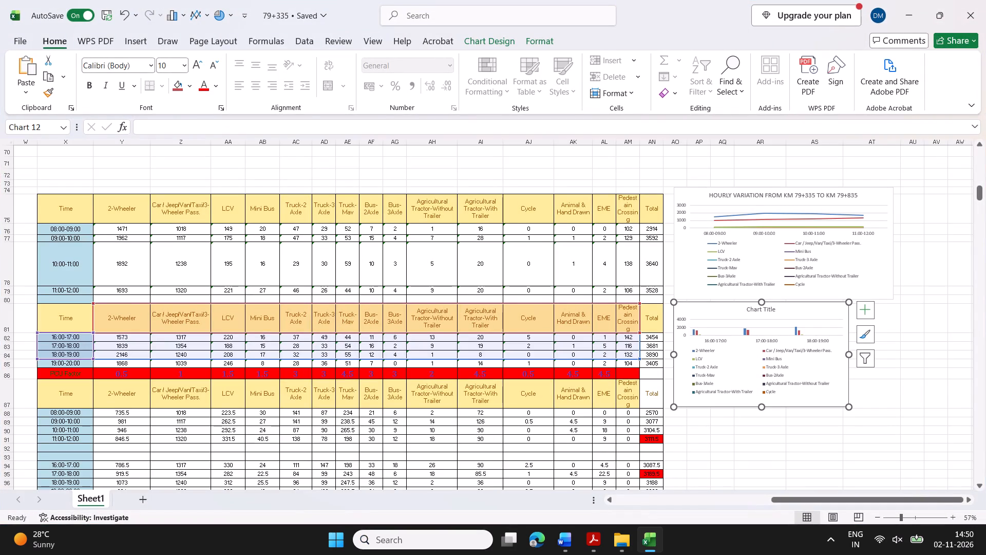
pyautogui.click(500, 538)
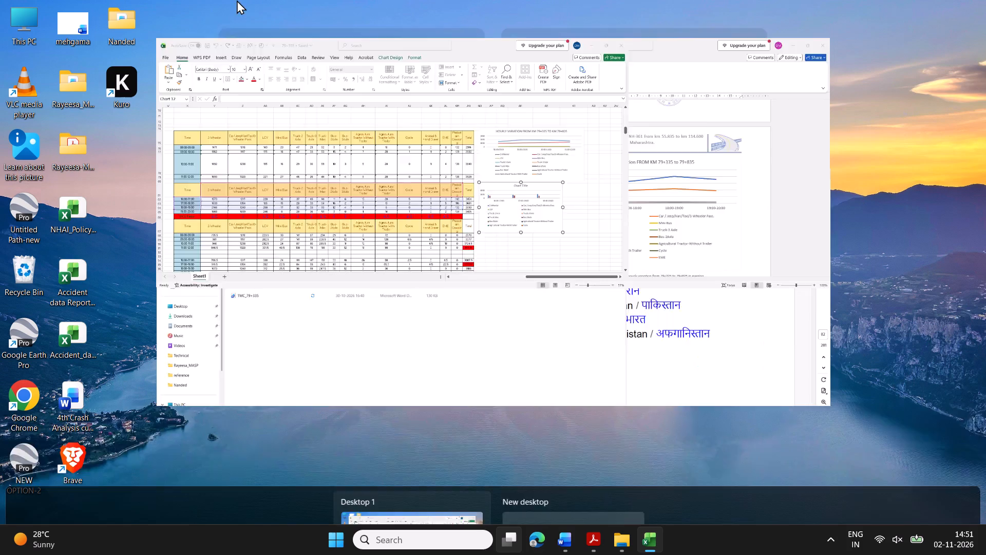
pyautogui.click(437, 542)
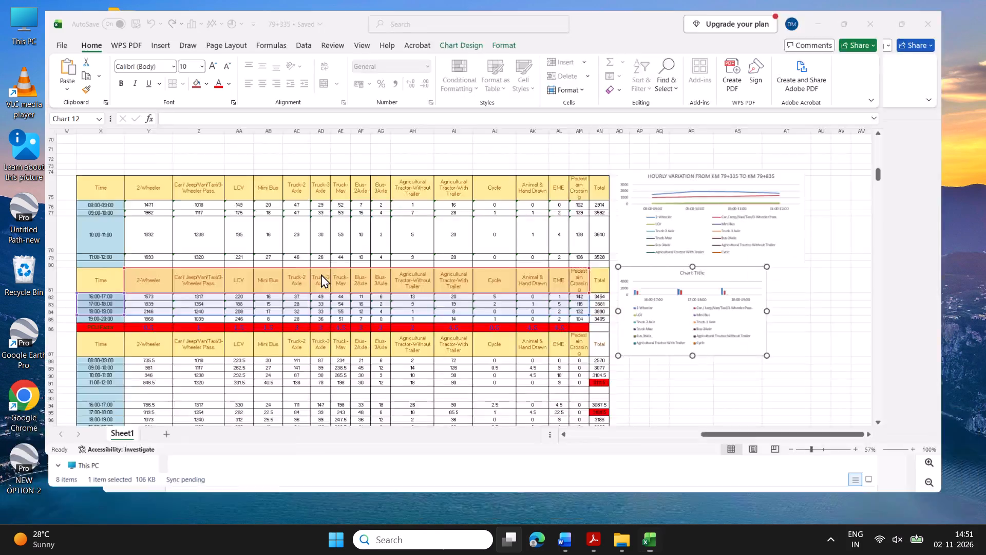
pyautogui.click(438, 146)
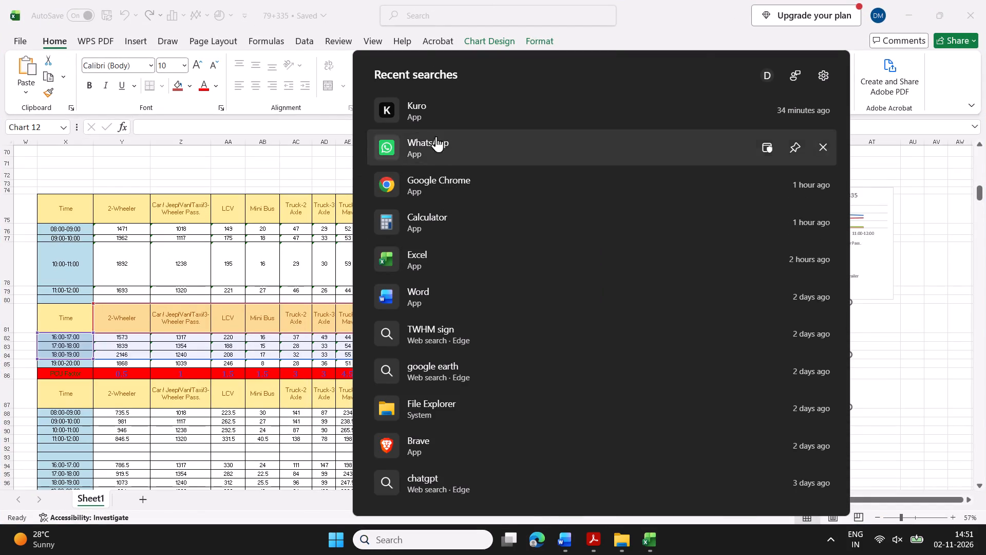
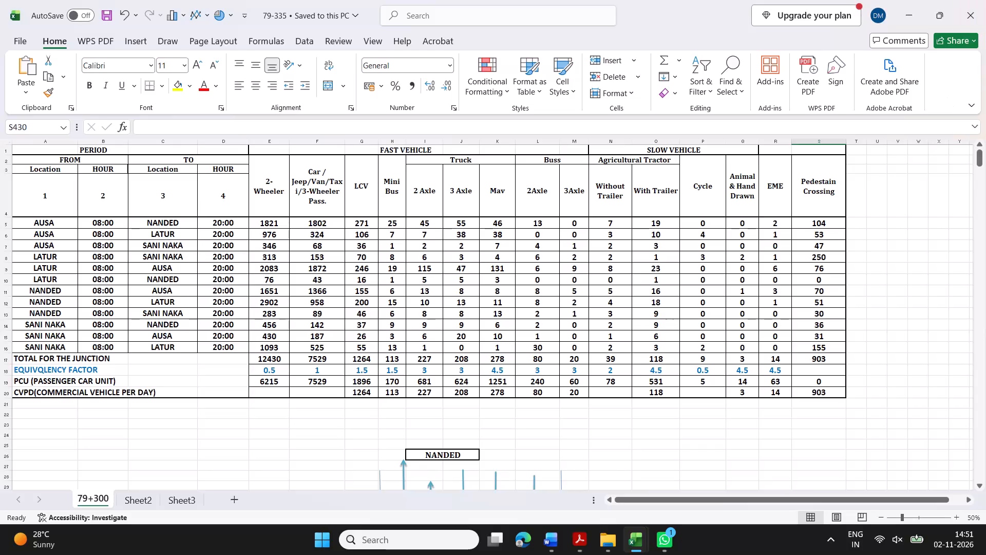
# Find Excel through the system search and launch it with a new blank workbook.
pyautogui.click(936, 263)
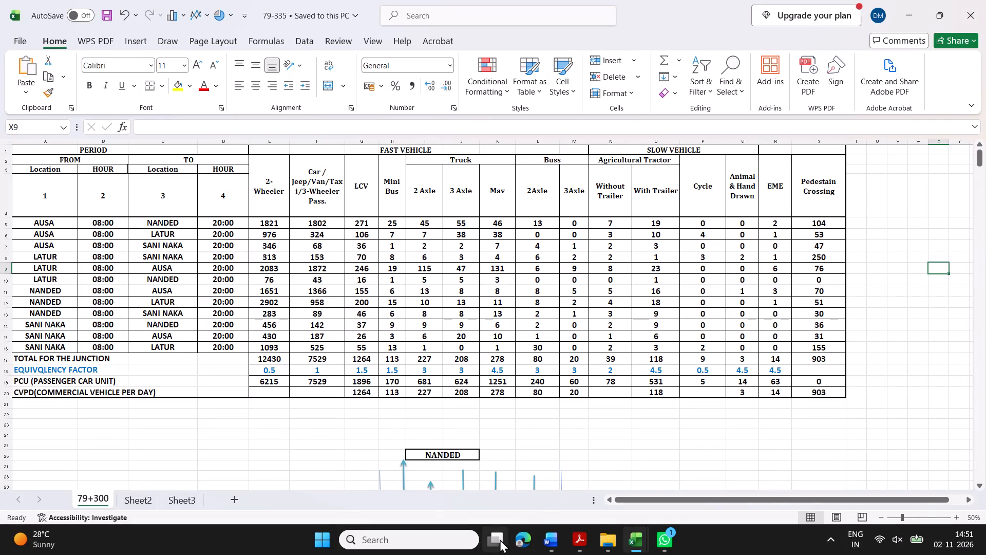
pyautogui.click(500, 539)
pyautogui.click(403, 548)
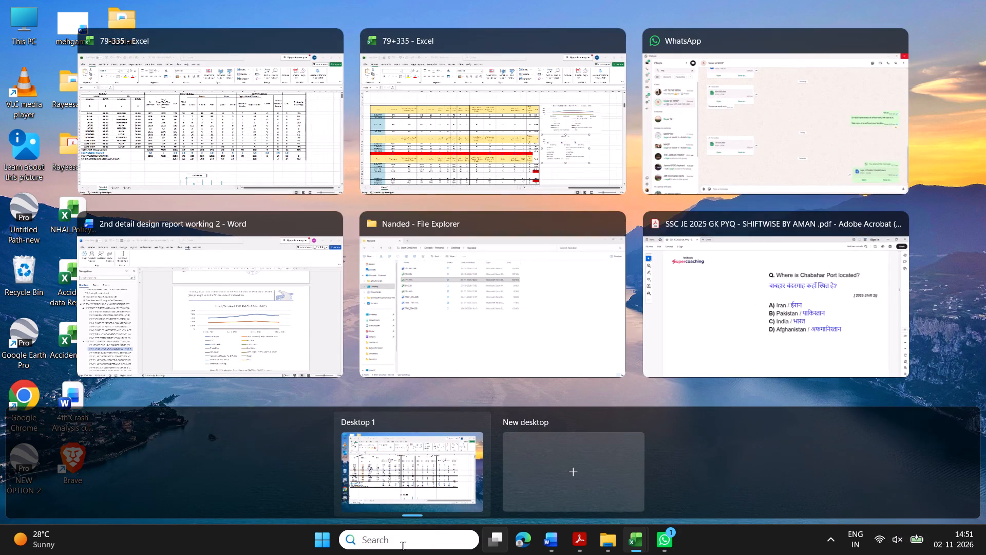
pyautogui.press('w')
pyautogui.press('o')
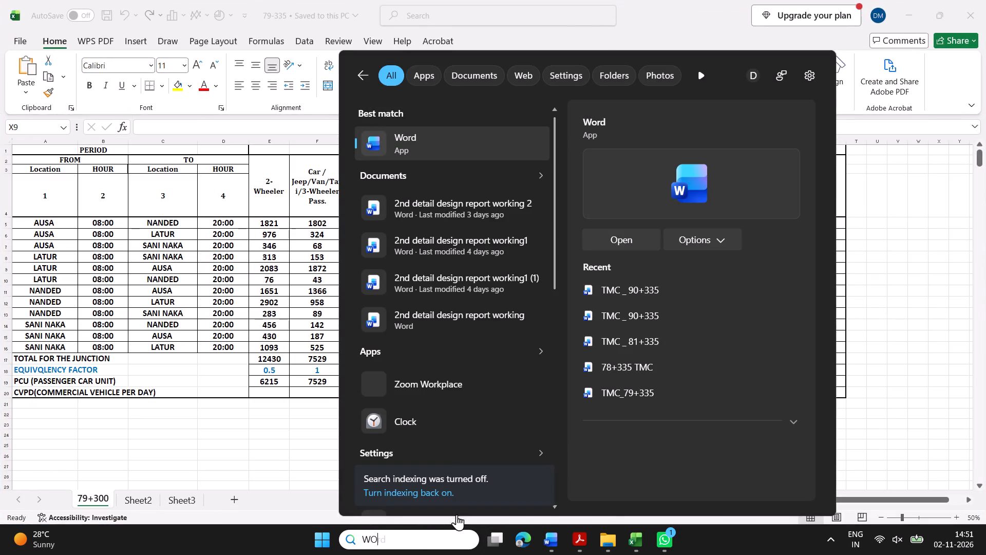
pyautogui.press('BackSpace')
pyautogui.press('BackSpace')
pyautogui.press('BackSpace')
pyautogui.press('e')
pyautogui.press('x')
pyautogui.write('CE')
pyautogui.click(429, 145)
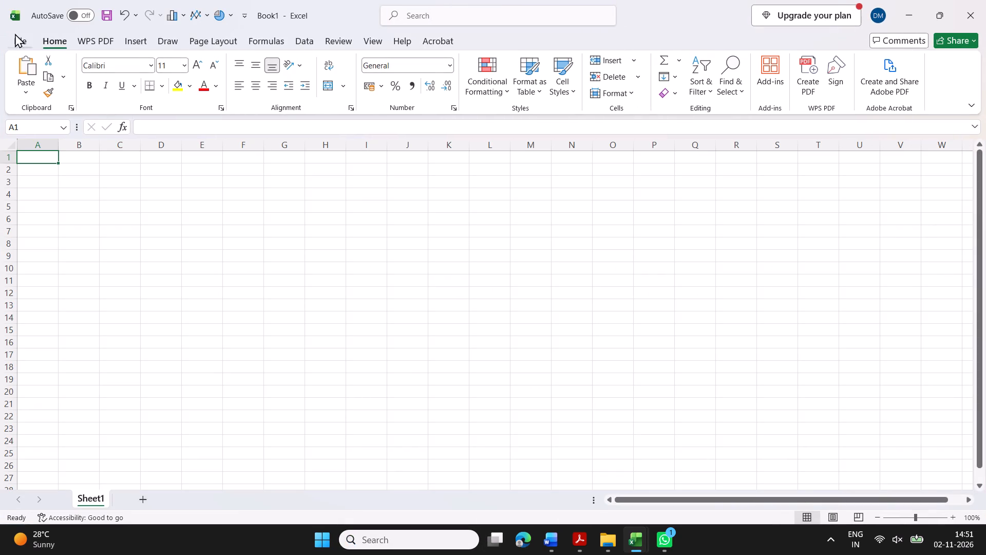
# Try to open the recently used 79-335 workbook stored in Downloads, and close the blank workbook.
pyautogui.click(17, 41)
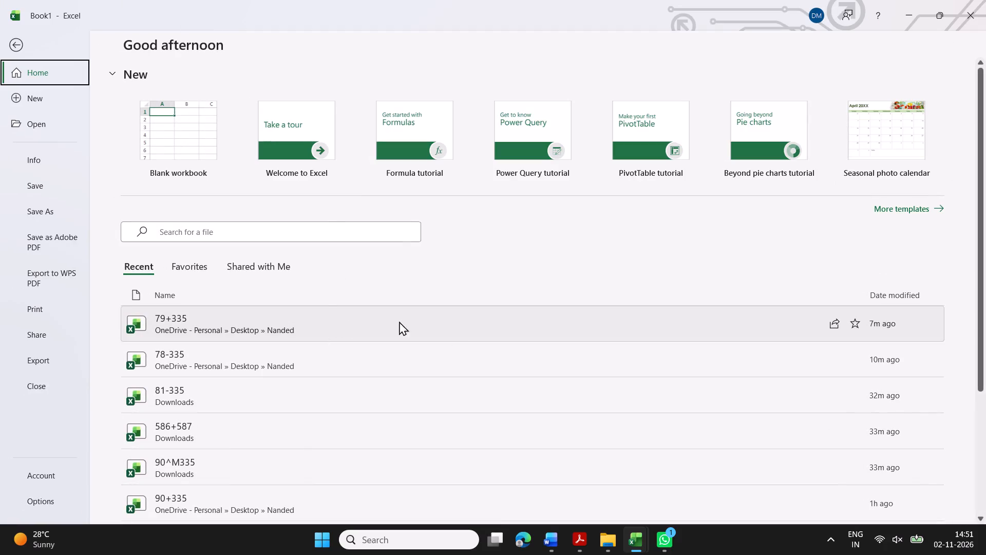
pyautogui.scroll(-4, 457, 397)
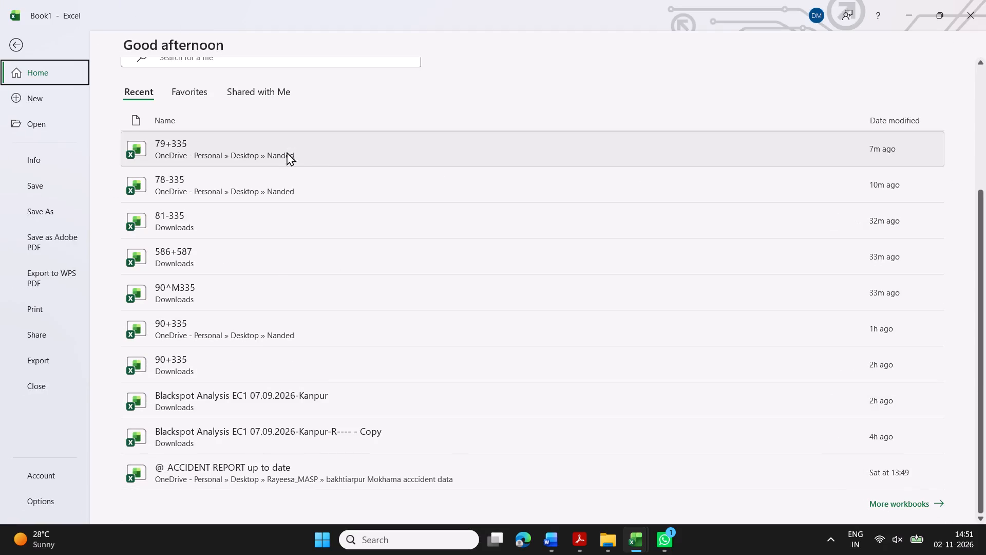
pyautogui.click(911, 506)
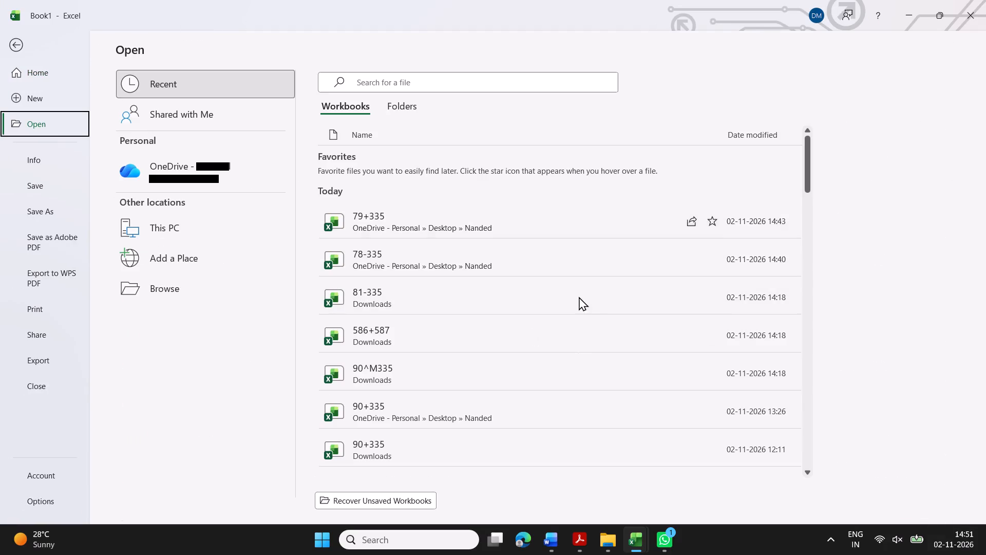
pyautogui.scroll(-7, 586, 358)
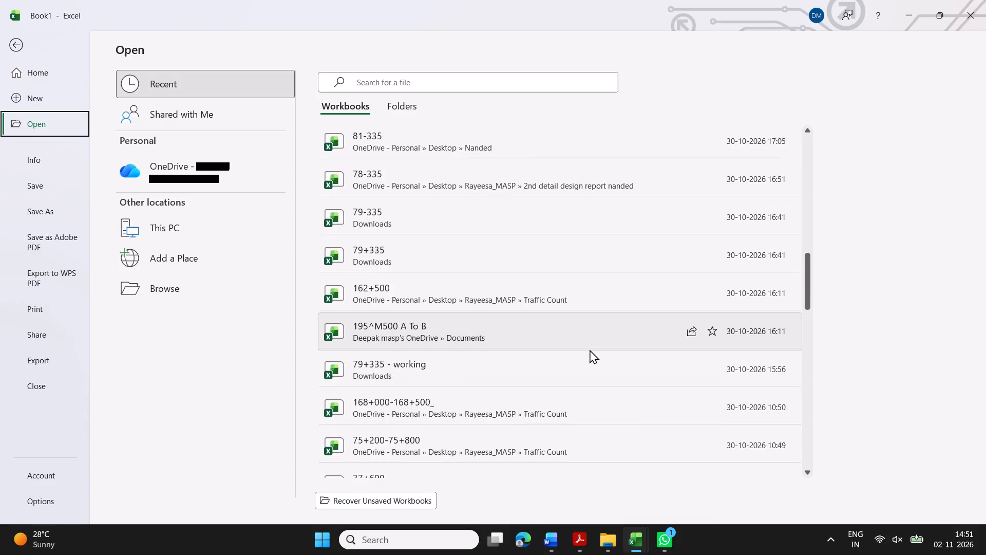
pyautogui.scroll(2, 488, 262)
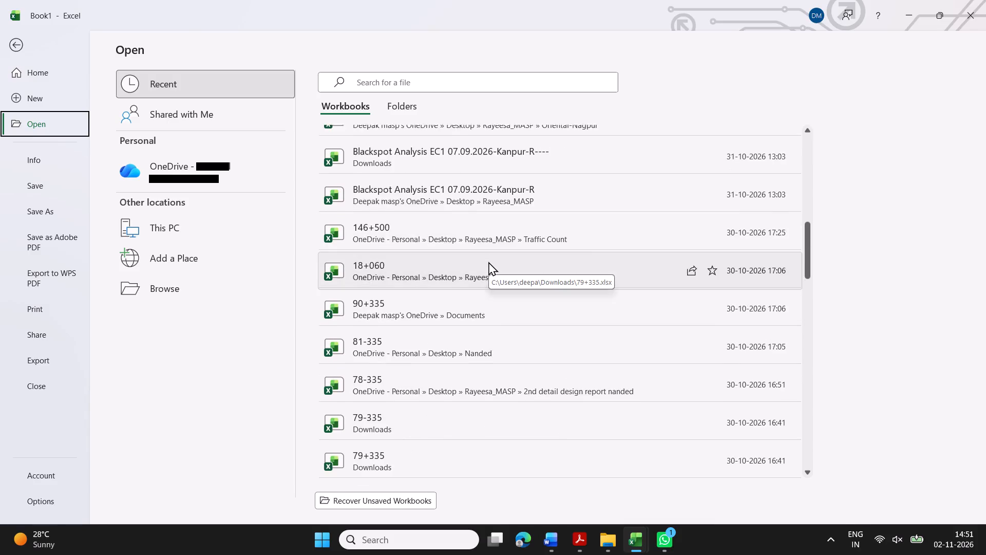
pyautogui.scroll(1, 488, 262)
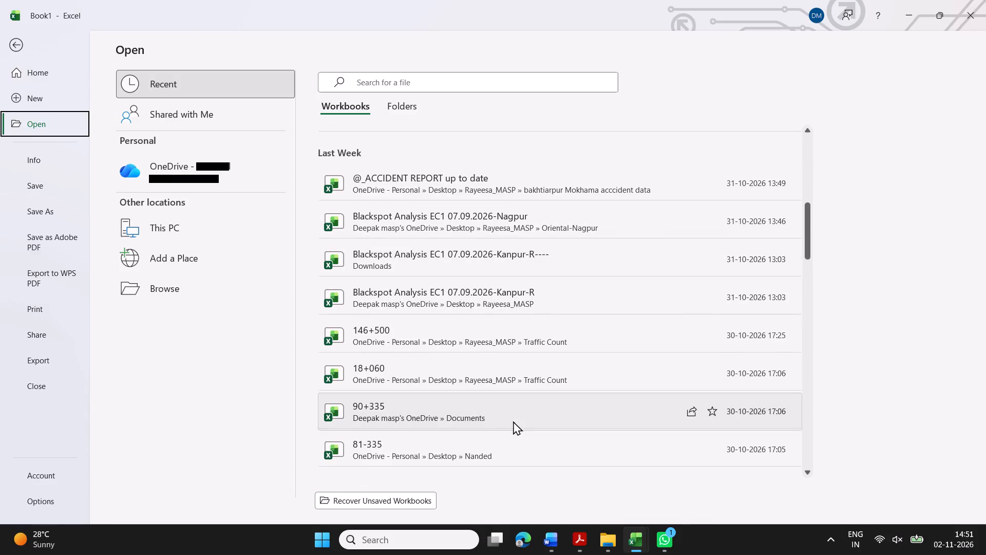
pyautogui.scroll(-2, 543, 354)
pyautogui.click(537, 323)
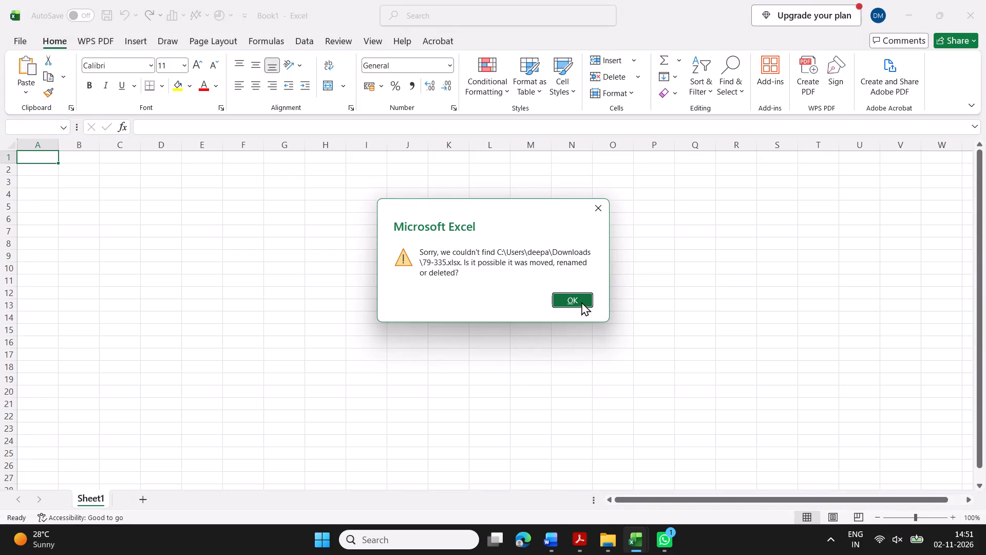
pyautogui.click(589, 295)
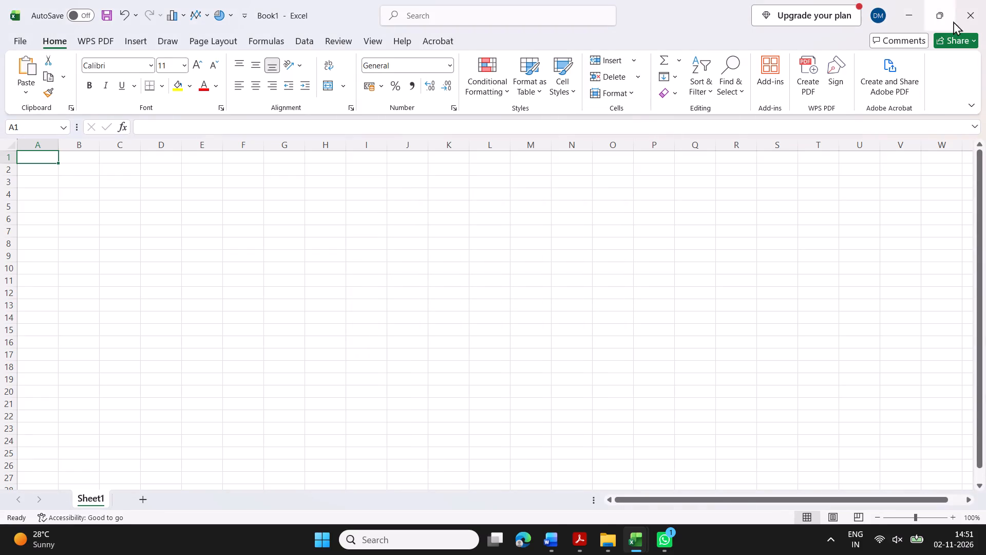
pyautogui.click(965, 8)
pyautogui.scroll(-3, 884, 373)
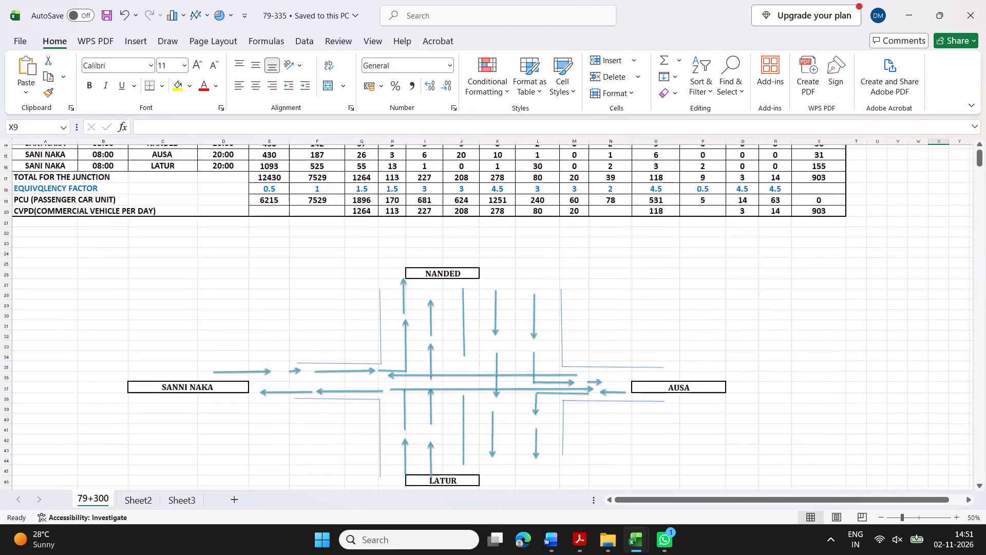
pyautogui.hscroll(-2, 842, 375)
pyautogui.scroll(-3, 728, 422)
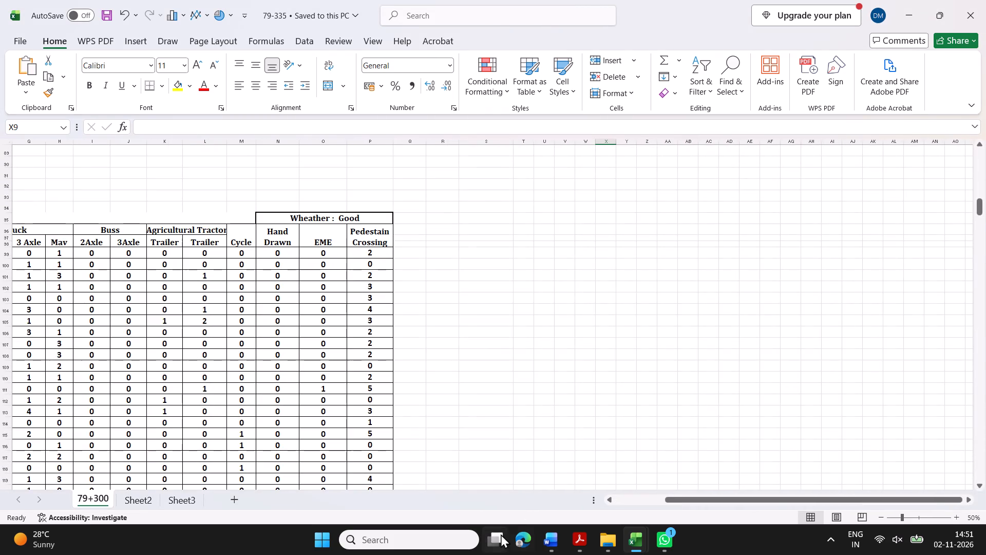
# Switch to the 79+335 workbook and change the evening hourly column chart with the placeholder title to a line chart.
pyautogui.click(500, 534)
pyautogui.click(532, 161)
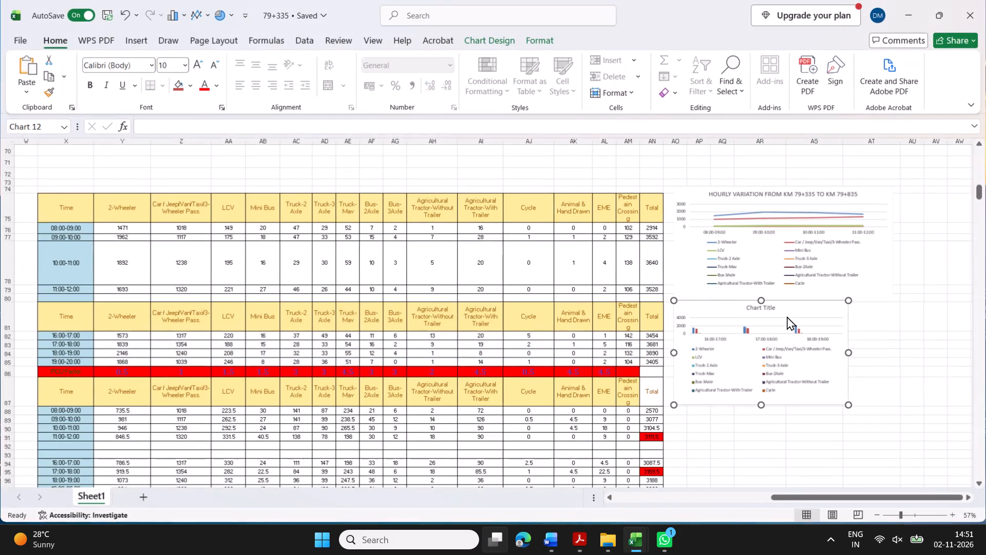
pyautogui.click(826, 308)
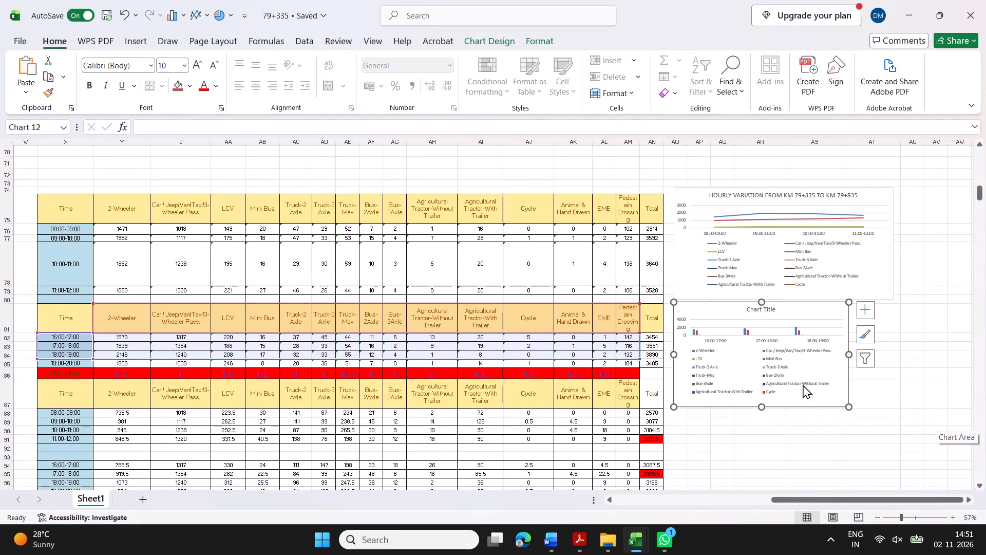
pyautogui.click(829, 316)
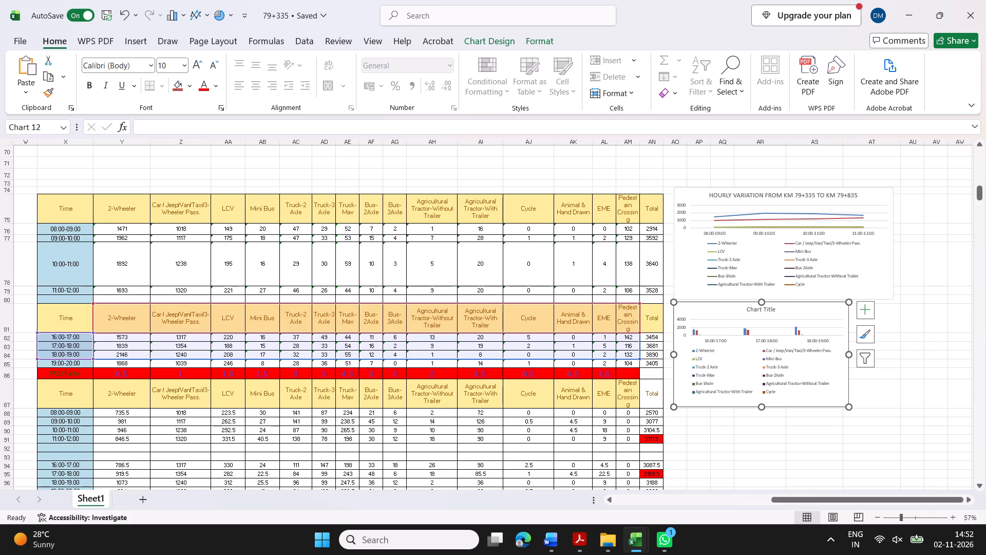
pyautogui.click(795, 456)
pyautogui.click(820, 314)
pyautogui.click(139, 44)
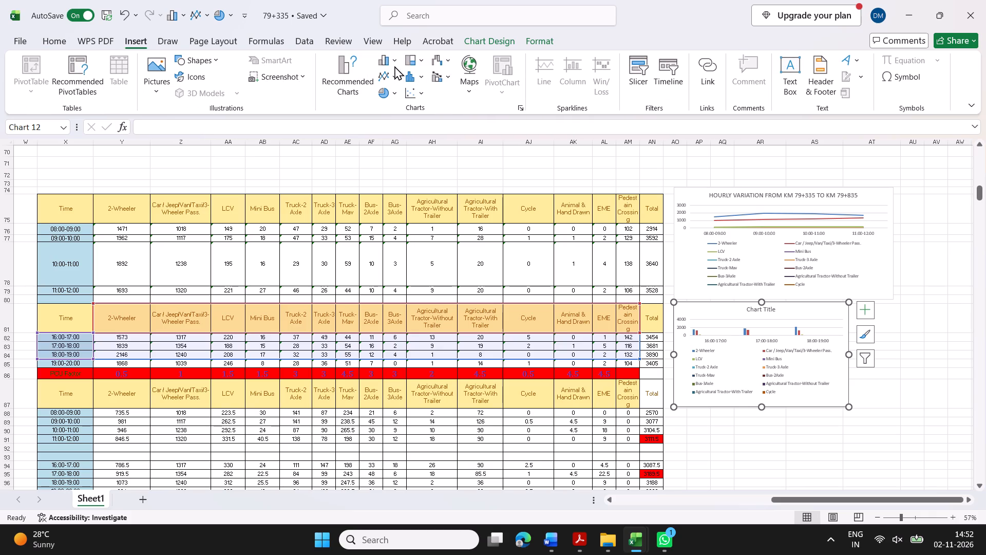
pyautogui.click(397, 75)
pyautogui.click(385, 116)
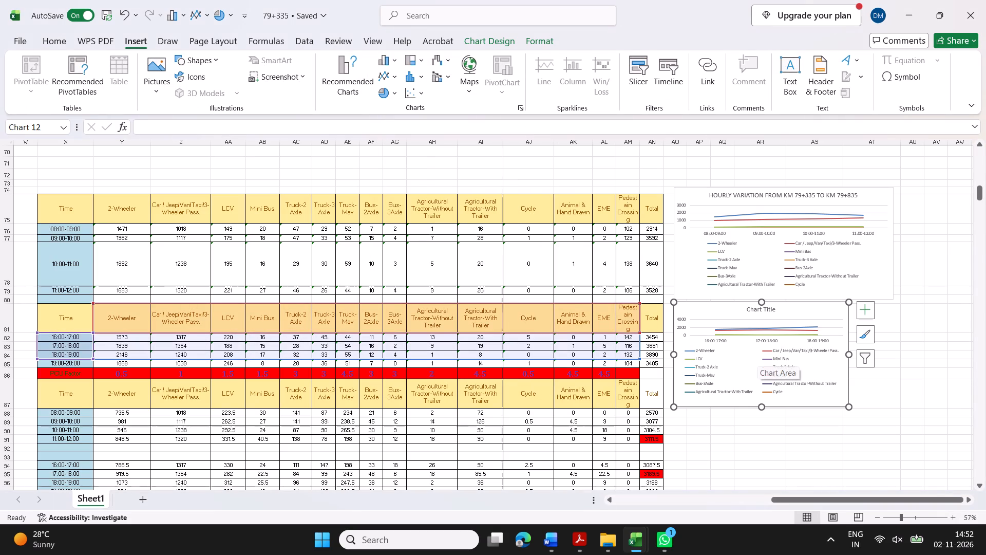
# Select the evening hourly line chart and extend its upper-left corner slightly outward to line up with the morning chart's left edge.
pyautogui.click(792, 441)
pyautogui.click(819, 312)
pyautogui.moveTo(819, 312); pyautogui.dragTo(912, 338)
pyautogui.click(974, 155)
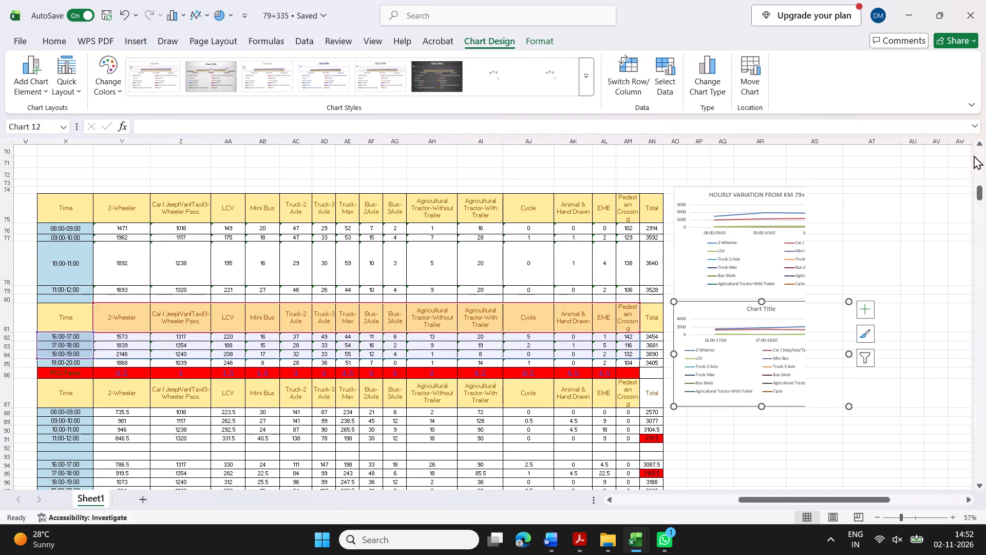
pyautogui.click(892, 390)
pyautogui.click(794, 311)
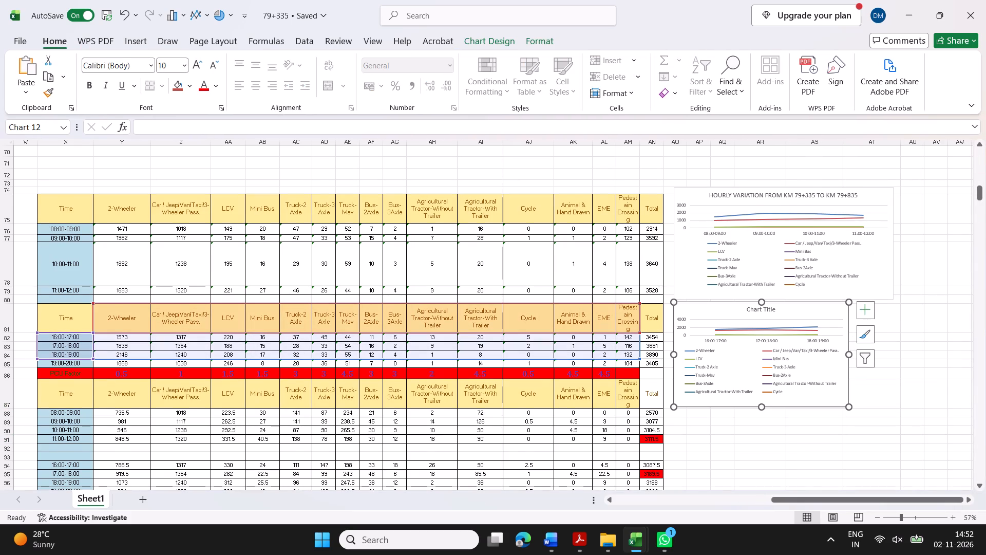
pyautogui.moveTo(794, 311); pyautogui.dragTo(797, 324)
pyautogui.scroll(-1, 918, 375)
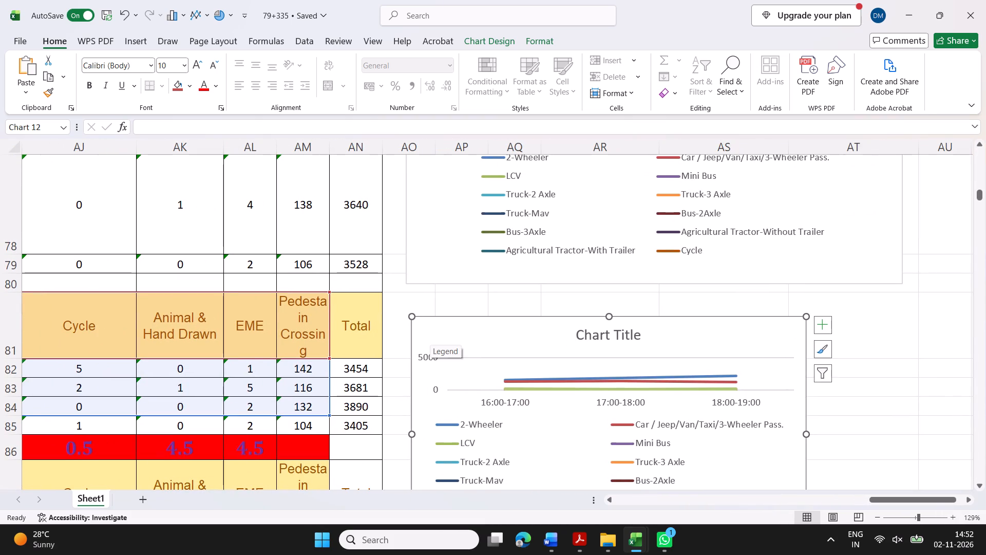
pyautogui.moveTo(409, 318); pyautogui.dragTo(406, 310)
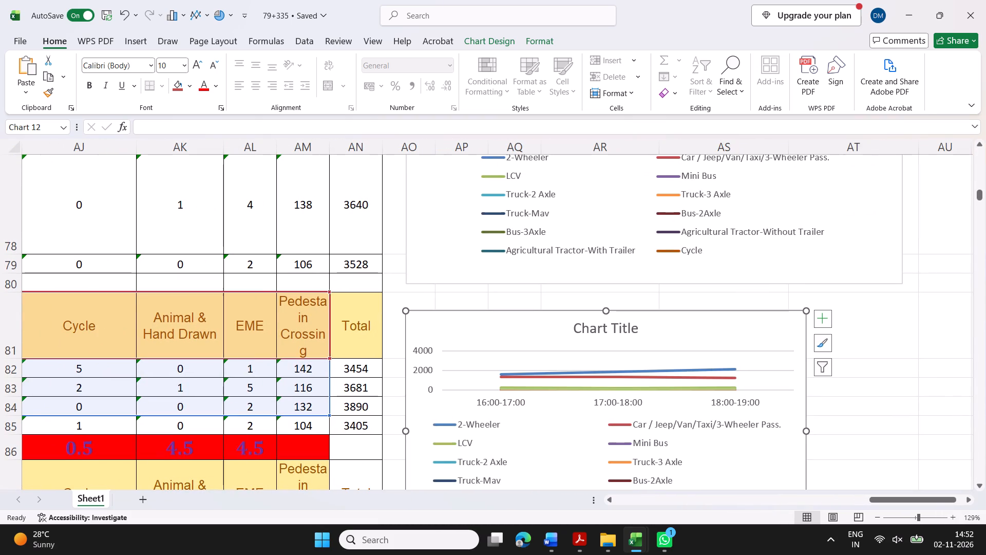
# Widen the evening line chart until its right edge lines up with the morning chart above it.
pyautogui.hscroll(3, 310, 315)
pyautogui.scroll(1, 310, 315)
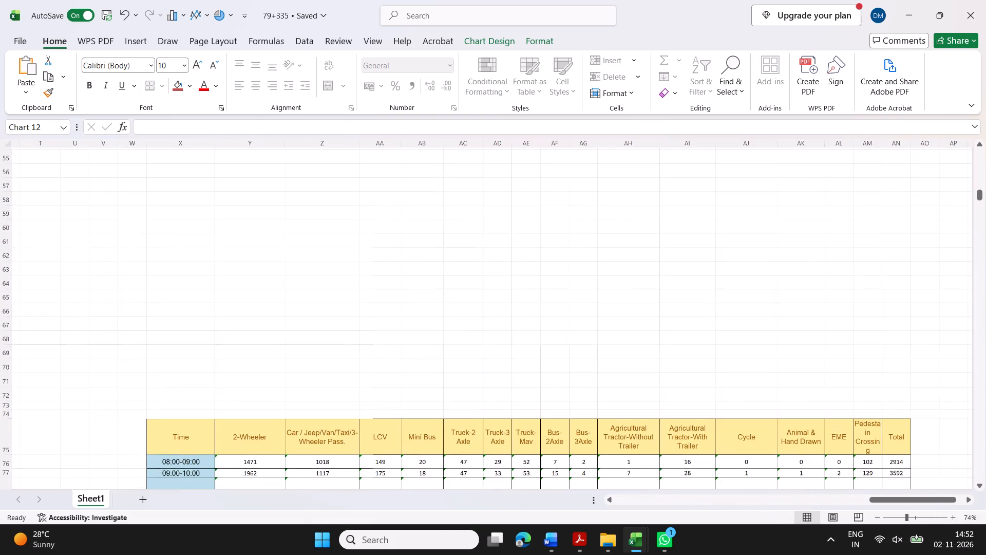
pyautogui.scroll(1, 310, 315)
pyautogui.scroll(1, 648, 376)
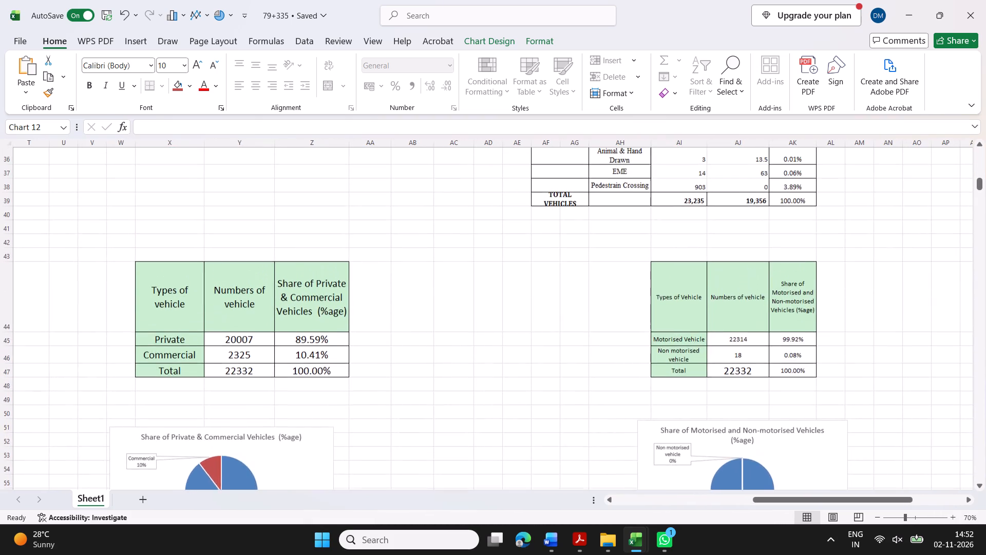
pyautogui.hscroll(-3, 860, 328)
pyautogui.scroll(-2, 817, 330)
pyautogui.hscroll(1, 753, 337)
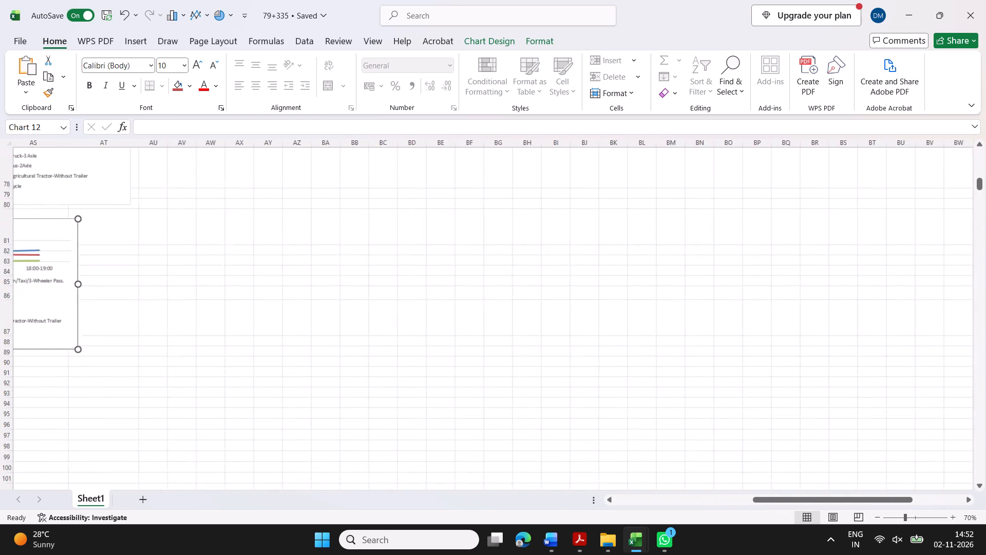
pyautogui.hscroll(1, 731, 338)
pyautogui.hscroll(3, 289, 310)
pyautogui.scroll(1, 315, 304)
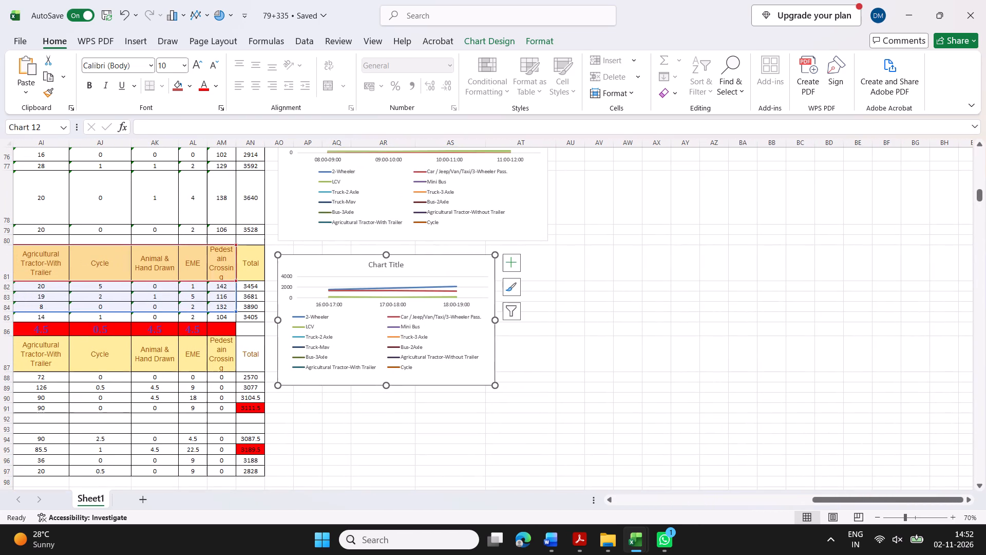
pyautogui.moveTo(494, 256); pyautogui.dragTo(546, 259)
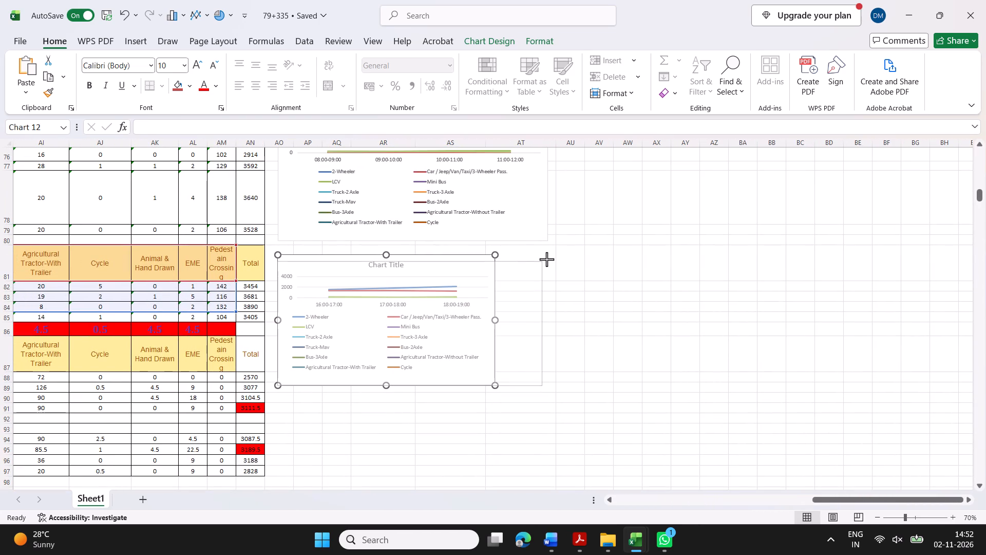
pyautogui.moveTo(546, 259); pyautogui.dragTo(548, 255)
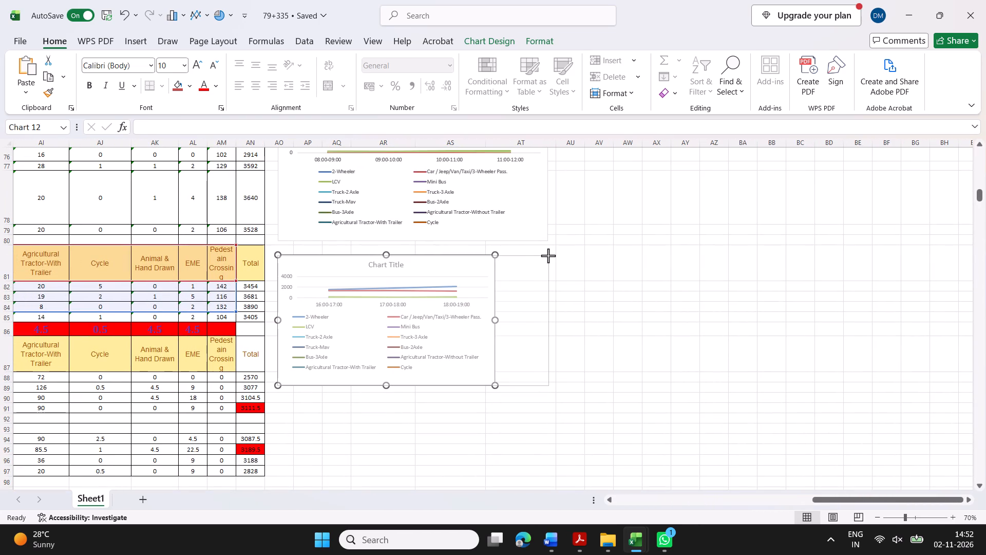
pyautogui.moveTo(548, 255); pyautogui.dragTo(547, 255)
pyautogui.click(692, 247)
# Increase the evening line chart's height at its bottom and top edges so more legend entries fit.
pyautogui.click(415, 379)
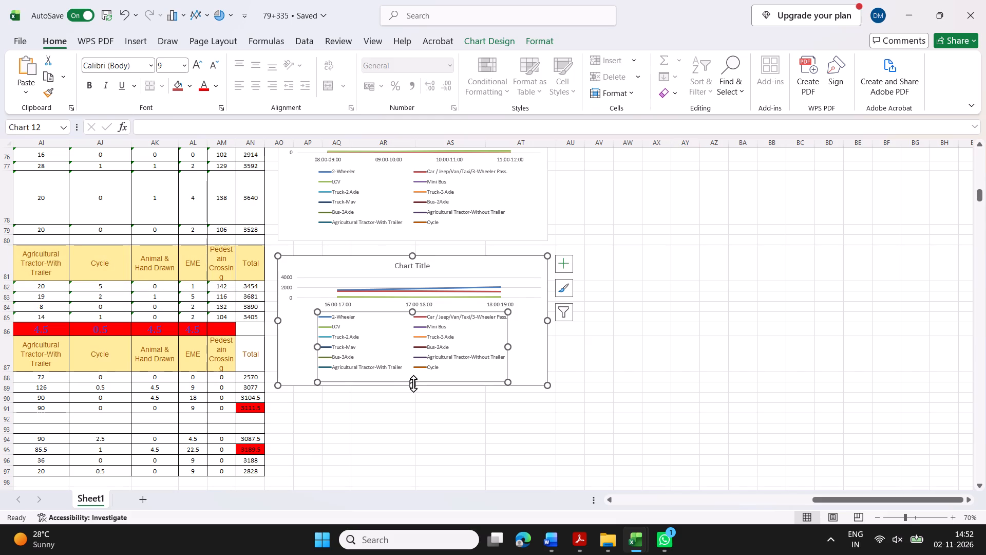
pyautogui.click(413, 388)
pyautogui.click(618, 383)
pyautogui.click(528, 371)
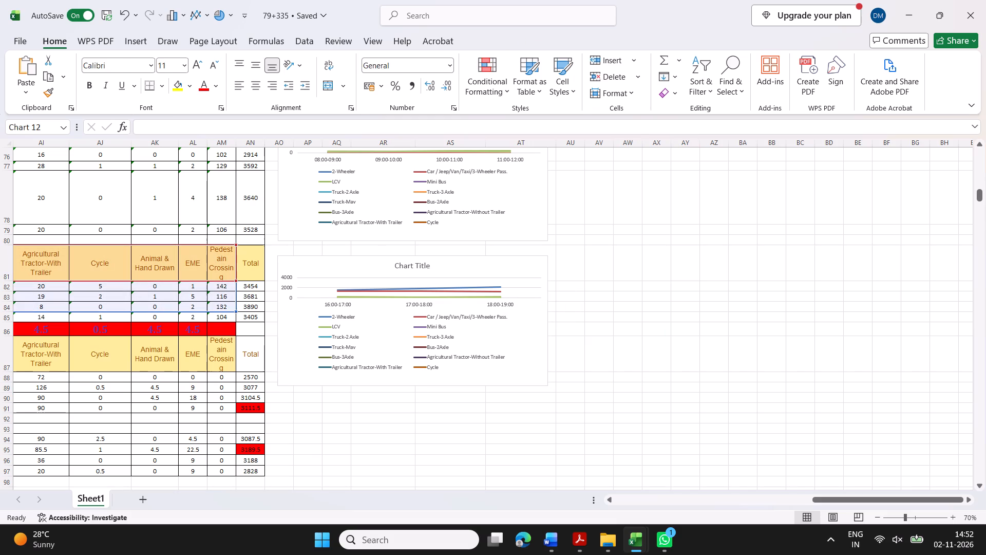
pyautogui.moveTo(414, 387); pyautogui.dragTo(412, 404)
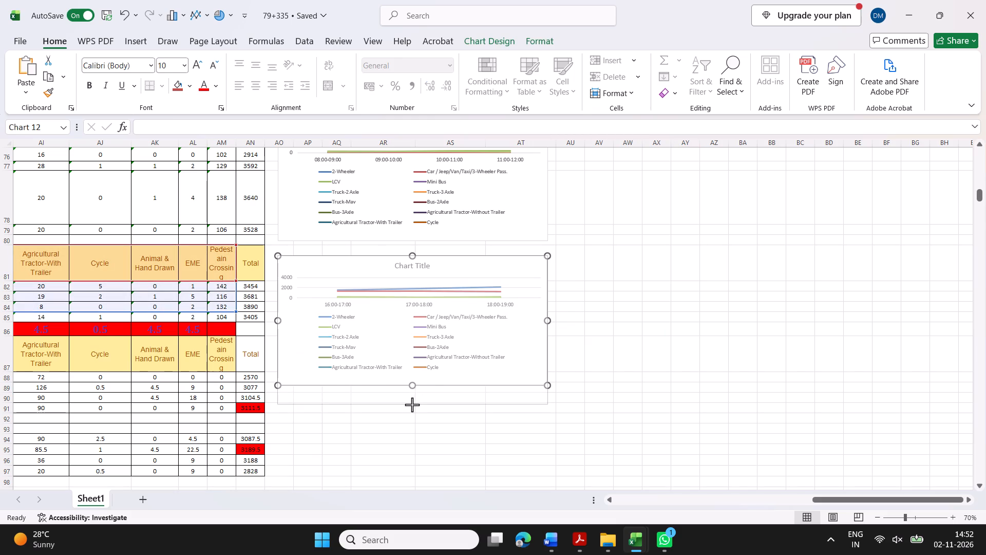
pyautogui.moveTo(413, 258); pyautogui.dragTo(411, 252)
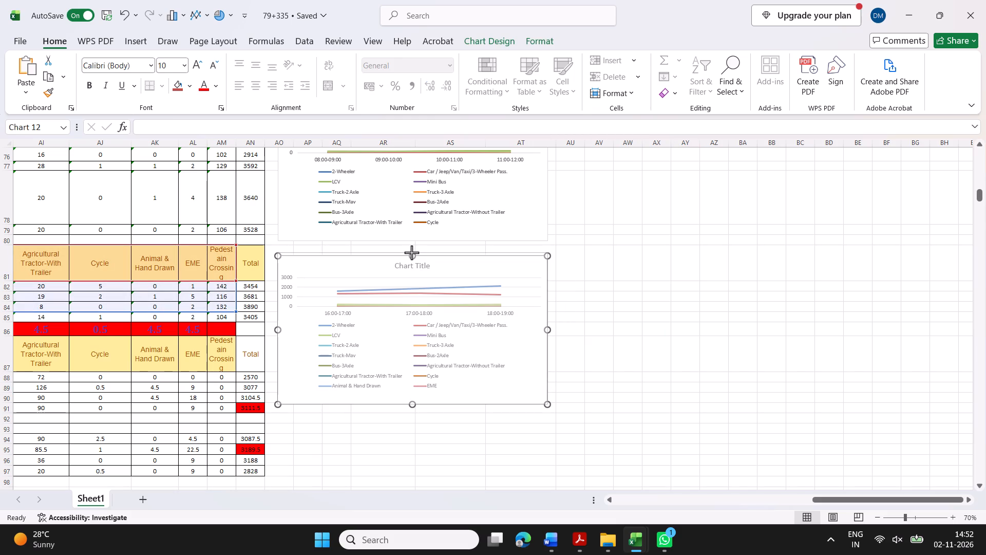
pyautogui.moveTo(411, 252); pyautogui.dragTo(411, 250)
pyautogui.click(662, 333)
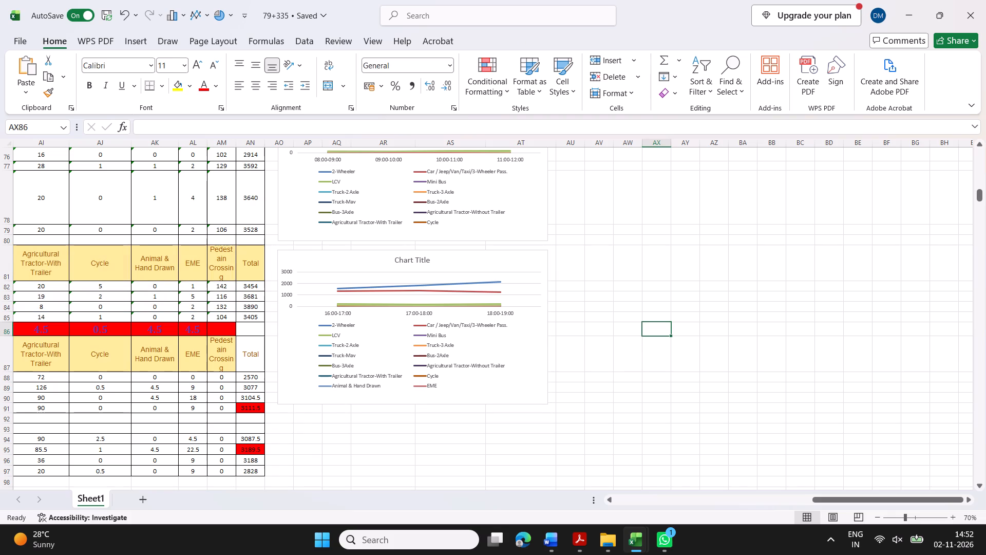
# Move the evening chart lower, then enlarge it upward and sideways into column AU so the full legend fits.
pyautogui.moveTo(352, 264); pyautogui.dragTo(354, 346)
pyautogui.moveTo(415, 335); pyautogui.dragTo(419, 292)
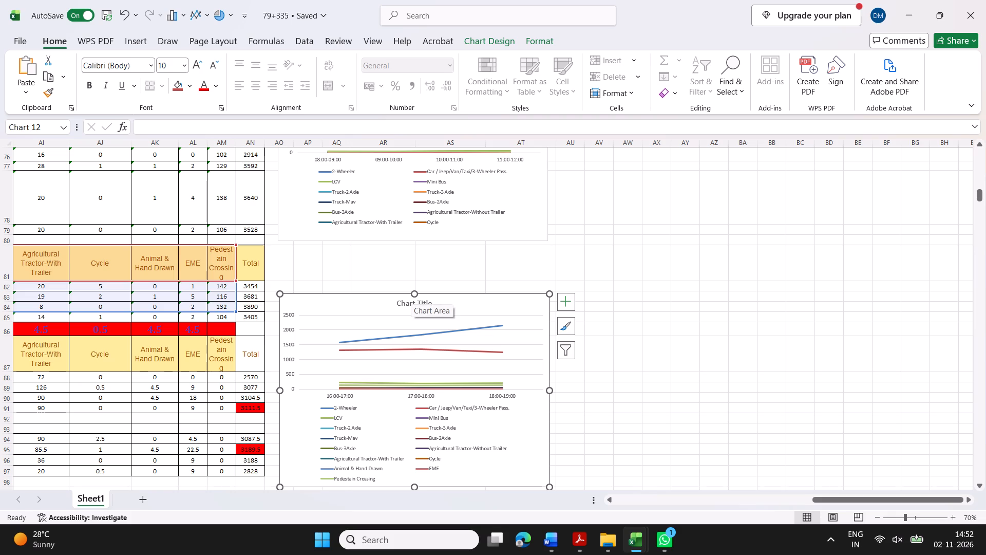
pyautogui.click(548, 395)
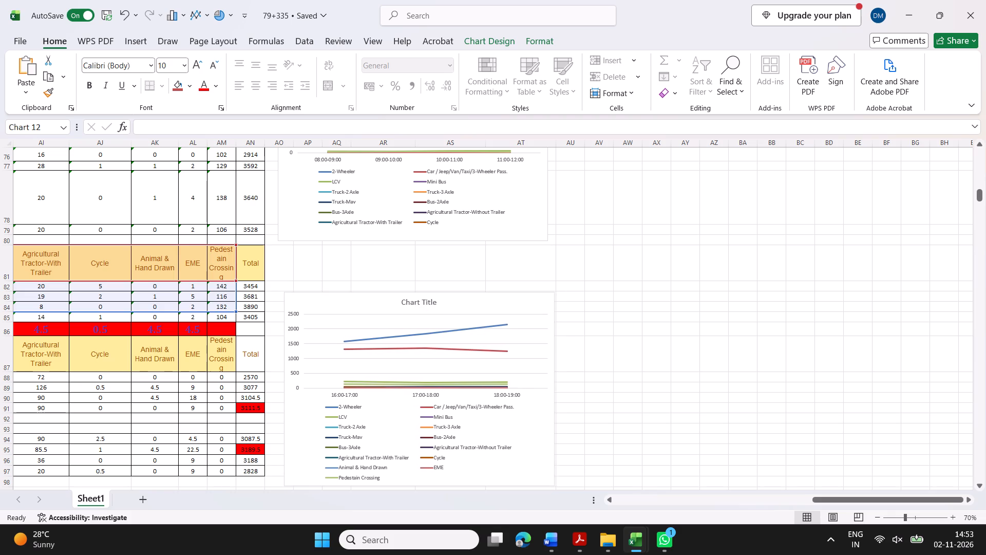
pyautogui.click(586, 397)
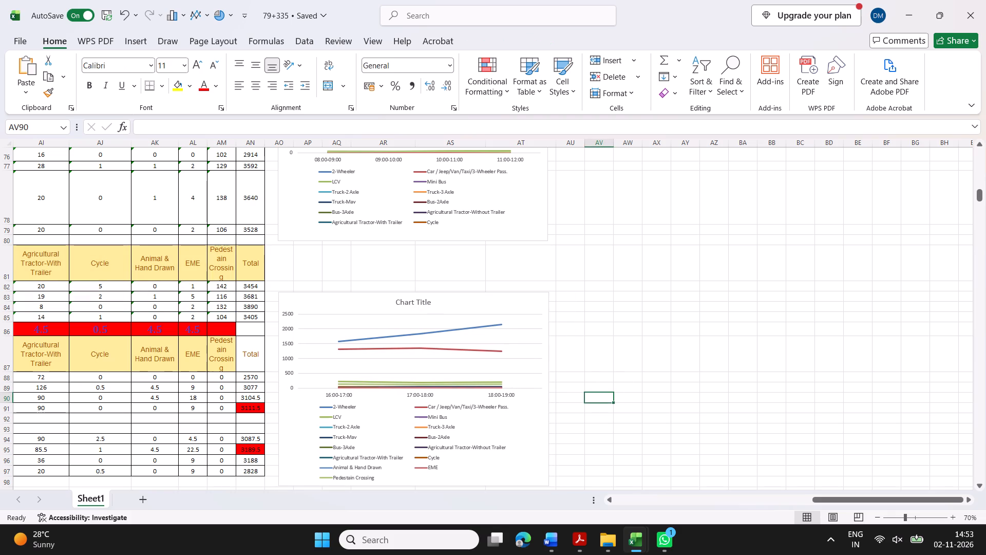
pyautogui.click(549, 391)
pyautogui.moveTo(547, 391); pyautogui.dragTo(580, 387)
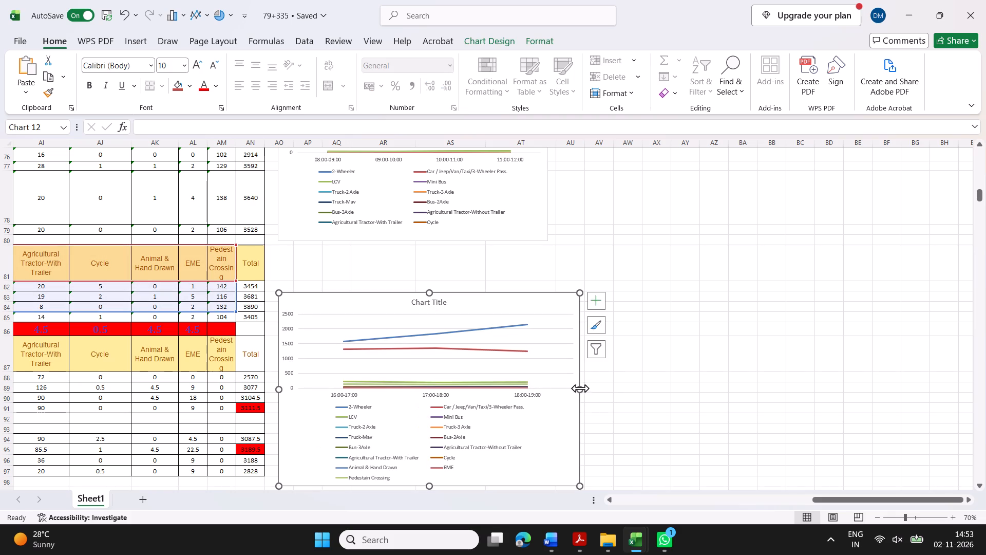
pyautogui.click(643, 422)
pyautogui.click(617, 280)
# Copy the morning chart's full title text, "HOURLY VARIATION FROM KM 79+335 TO KM 79+835".
pyautogui.scroll(2, 578, 292)
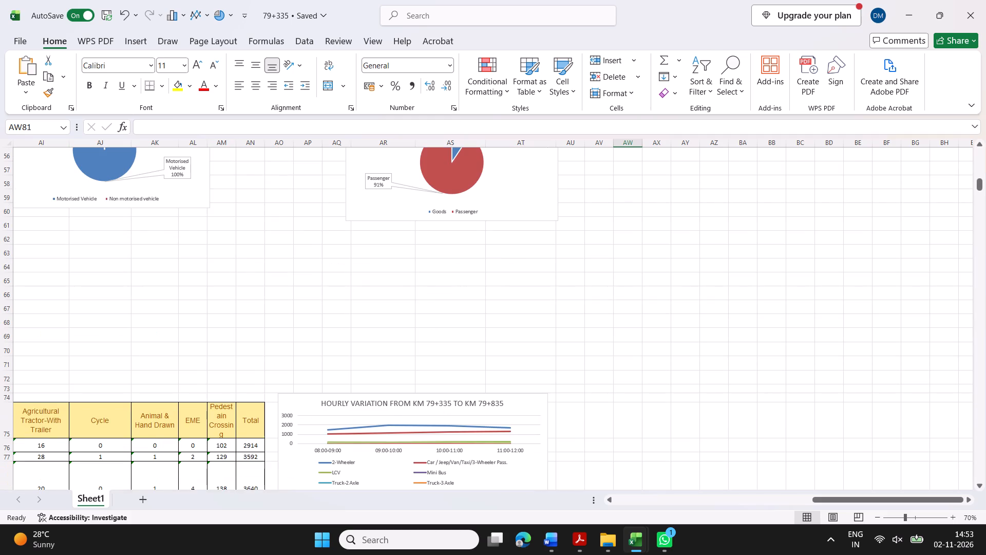
pyautogui.click(402, 403)
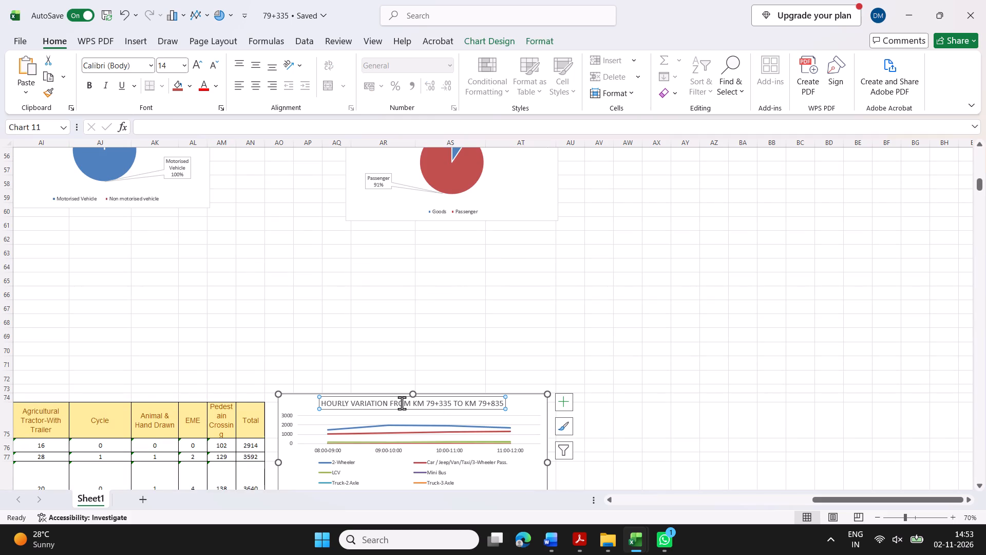
pyautogui.hotkey('ctrl', 'c')
pyautogui.click(319, 403)
pyautogui.moveTo(323, 404); pyautogui.dragTo(489, 403)
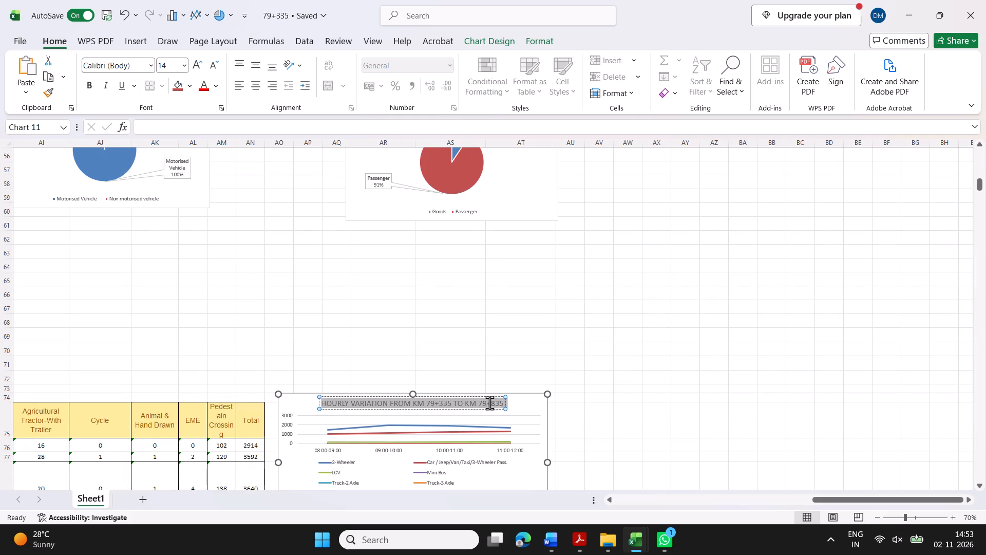
pyautogui.moveTo(489, 403); pyautogui.dragTo(494, 403)
pyautogui.hotkey('ctrl', 'c')
# Replace the evening line chart's placeholder title with "HOURLY VARIATION FROM KM 79+335 TO KM 79+835".
pyautogui.scroll(-1, 671, 386)
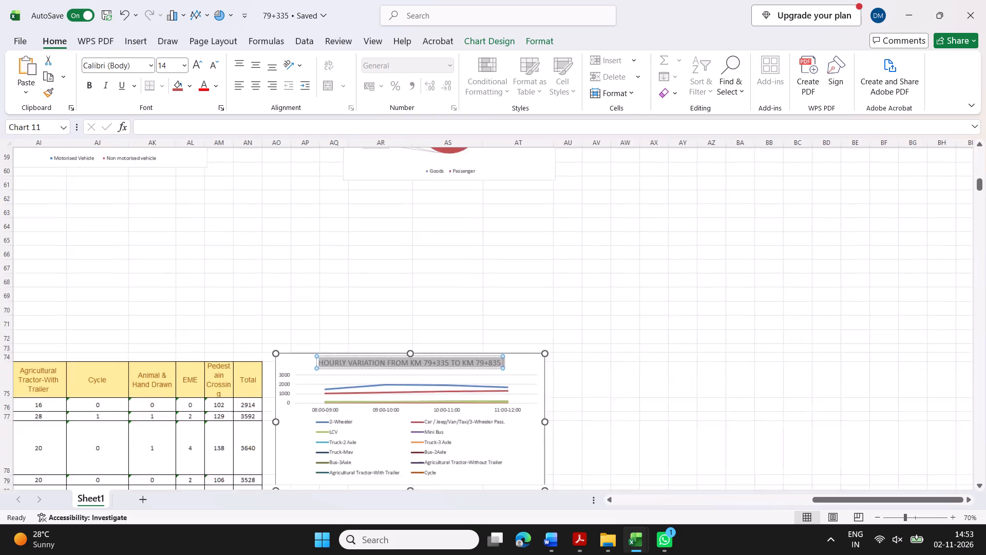
pyautogui.scroll(-1, 671, 386)
pyautogui.scroll(-1, 482, 412)
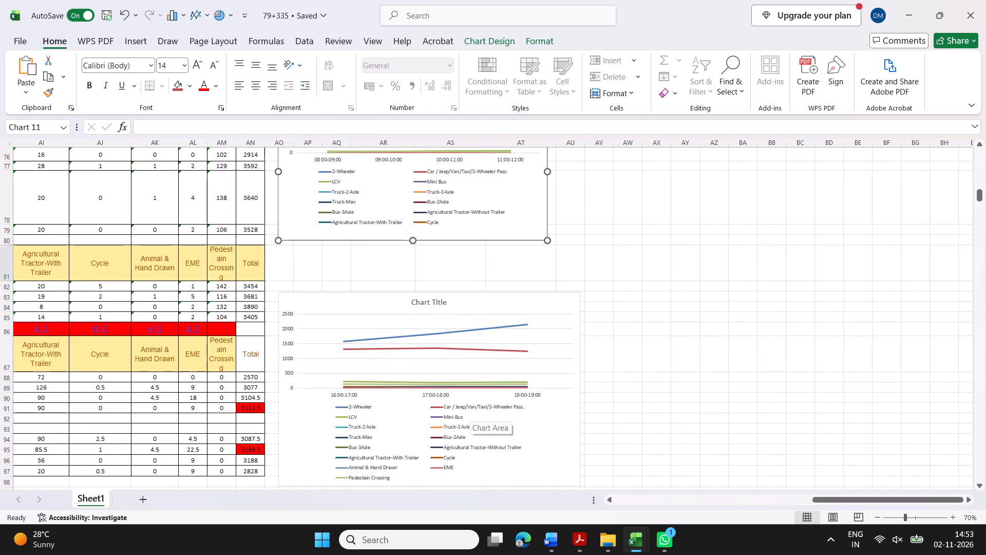
pyautogui.click(418, 305)
pyautogui.moveTo(411, 303); pyautogui.dragTo(445, 301)
pyautogui.hotkey('ctrl', 'v')
pyautogui.moveTo(753, 381); pyautogui.dragTo(754, 376)
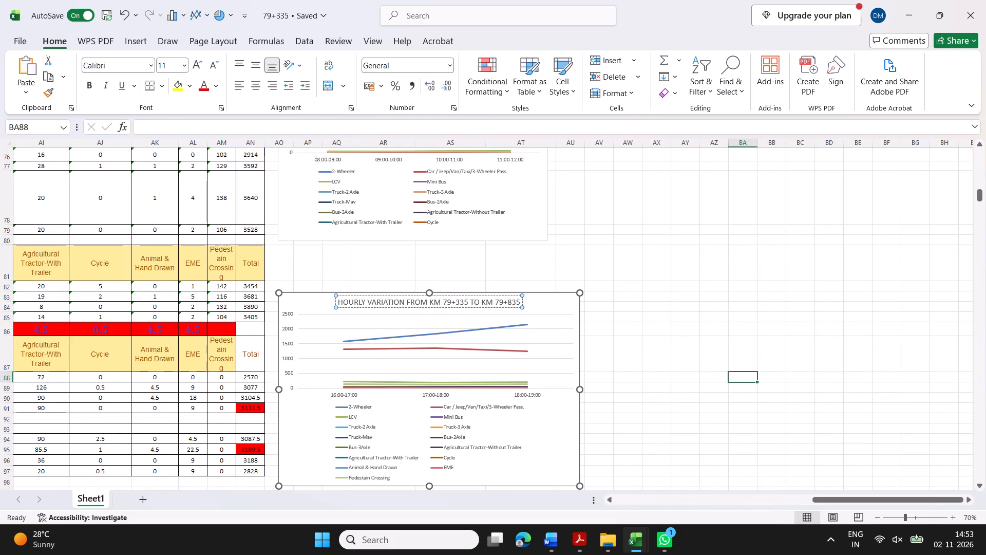
# Copy the whole evening hourly variation line chart.
pyautogui.scroll(-1, 719, 377)
pyautogui.scroll(1, 719, 377)
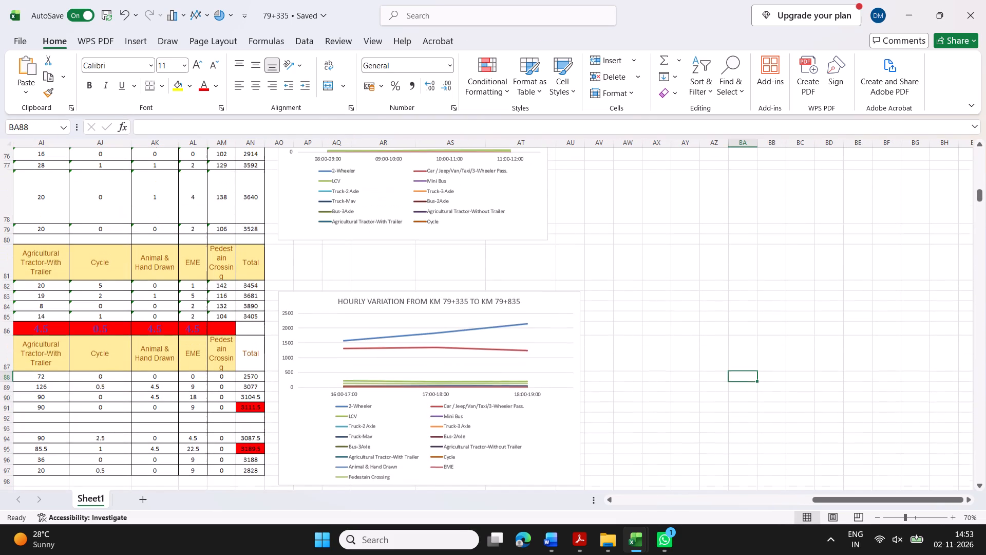
pyautogui.click(548, 304)
pyautogui.hotkey('ctrl', 'c')
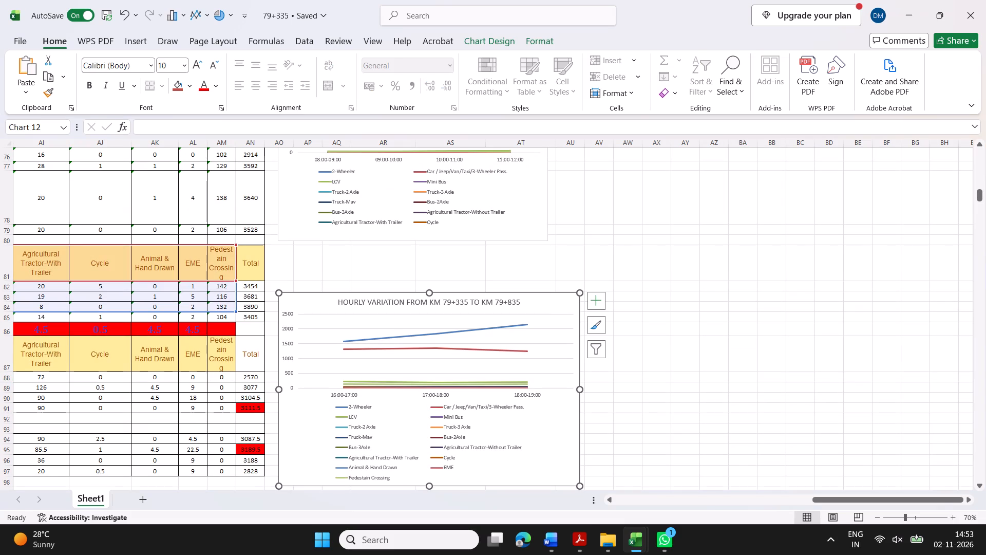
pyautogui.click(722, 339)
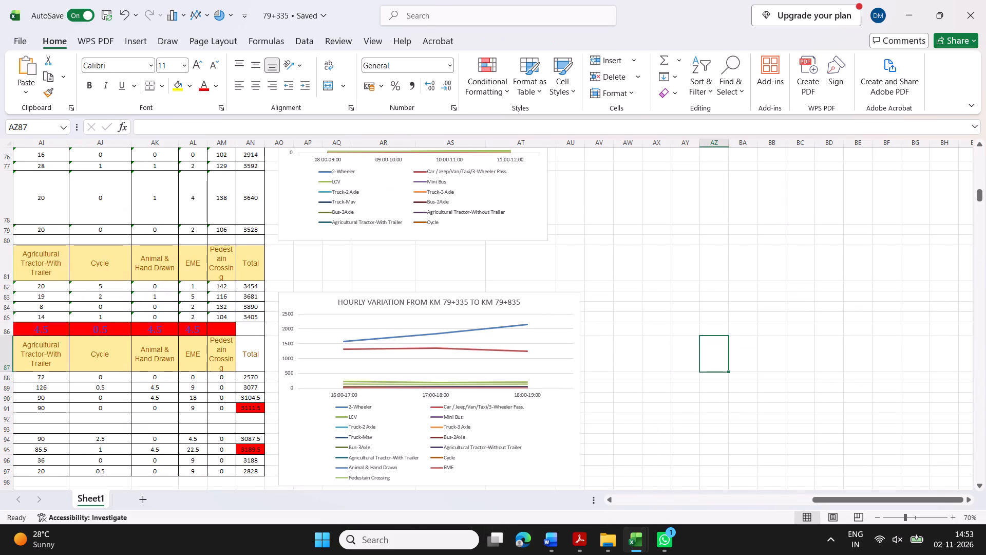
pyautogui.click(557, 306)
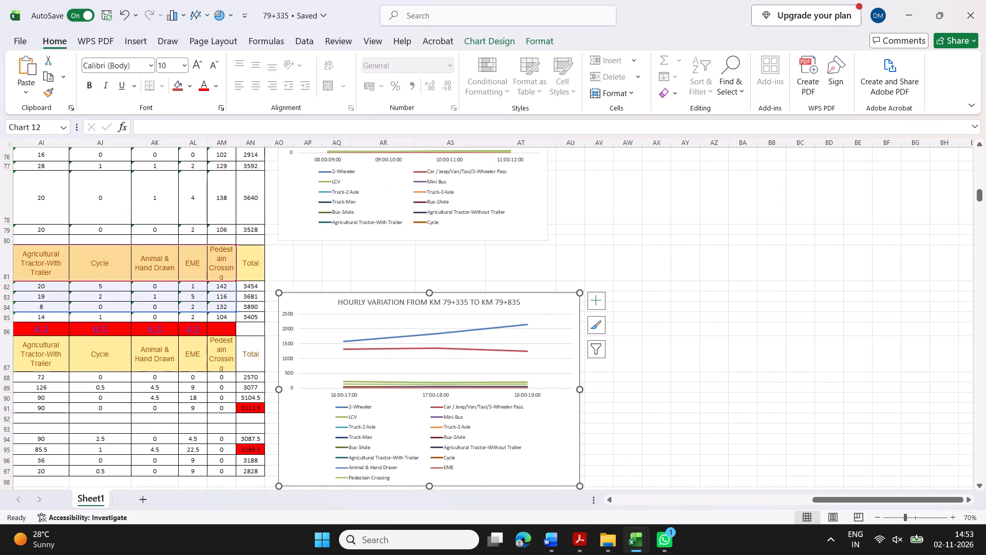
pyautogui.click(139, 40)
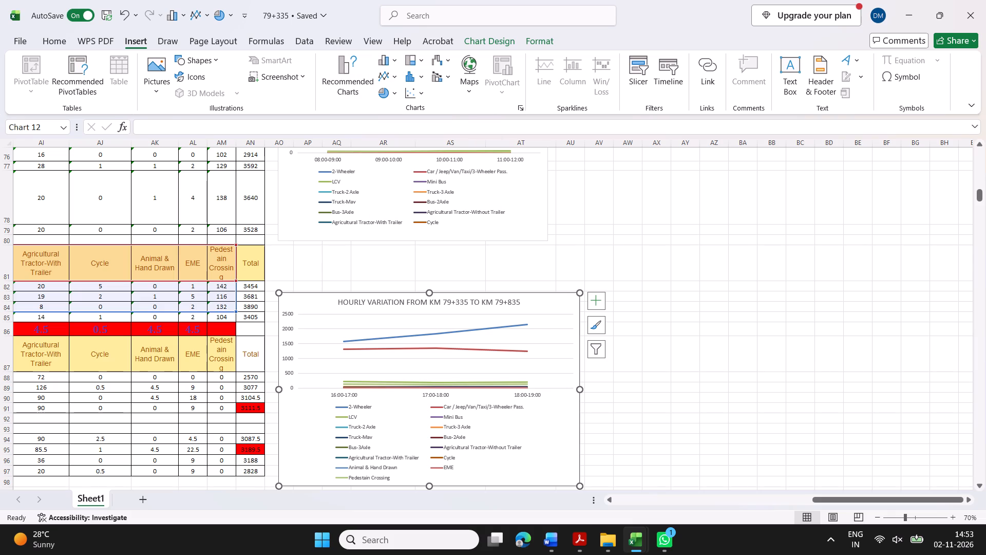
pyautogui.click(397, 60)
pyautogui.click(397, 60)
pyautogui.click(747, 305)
# Shift the evening line chart slightly up and to the left, beside the 16:00-20:00 count table.
pyautogui.moveTo(557, 305); pyautogui.dragTo(555, 302)
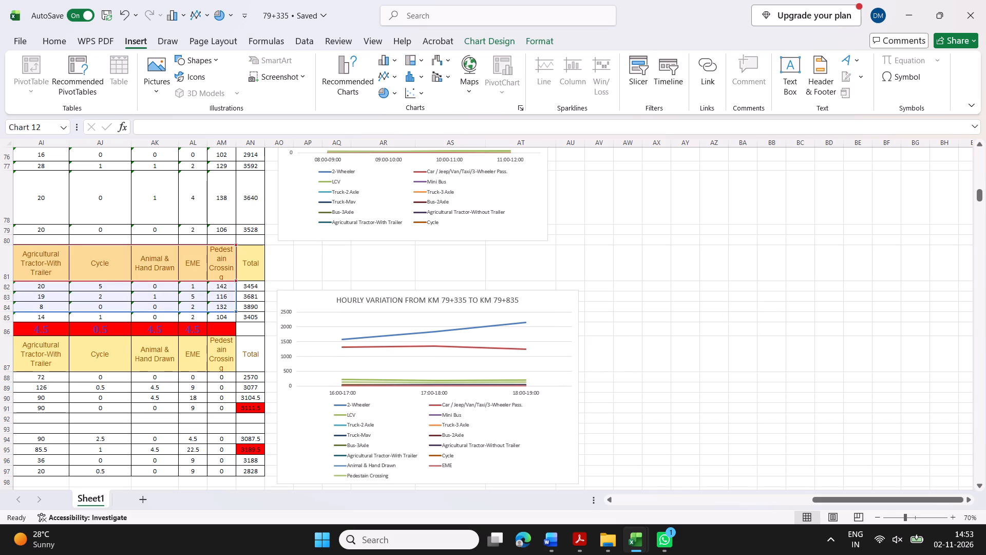
pyautogui.moveTo(555, 302); pyautogui.dragTo(553, 301)
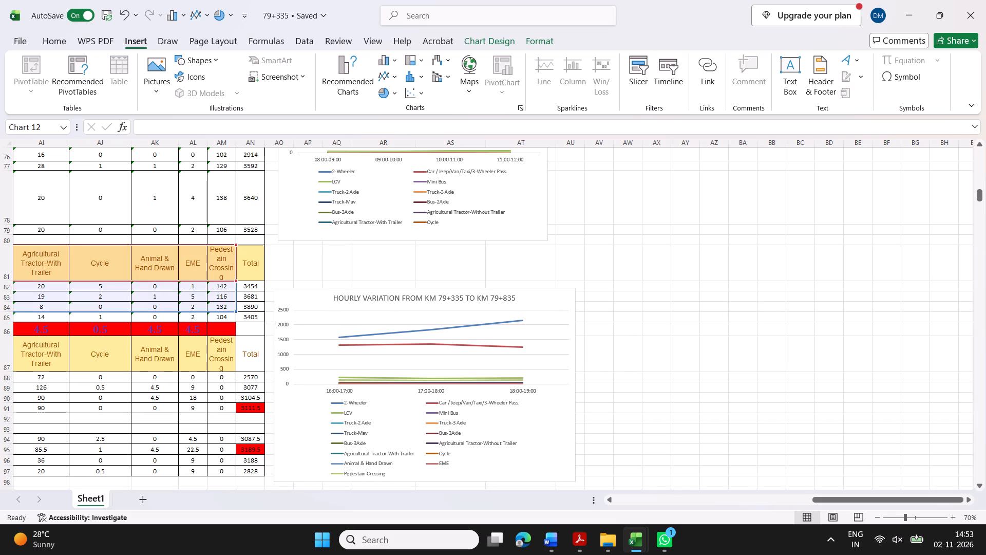
pyautogui.moveTo(553, 301); pyautogui.dragTo(552, 301)
pyautogui.click(662, 263)
# Widen the morning hourly variation line chart slightly so its width is close to the evening chart's.
pyautogui.click(542, 209)
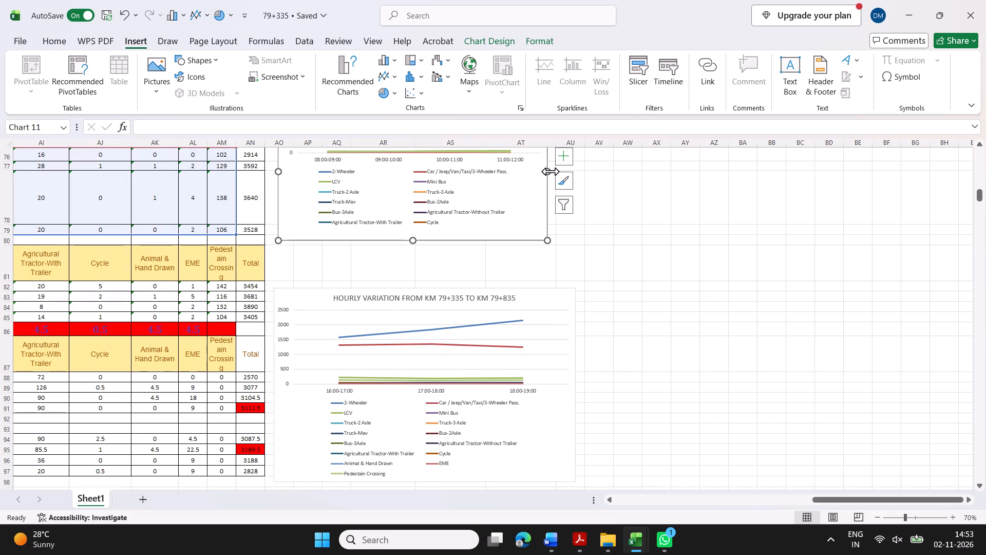
pyautogui.moveTo(550, 171); pyautogui.dragTo(562, 177)
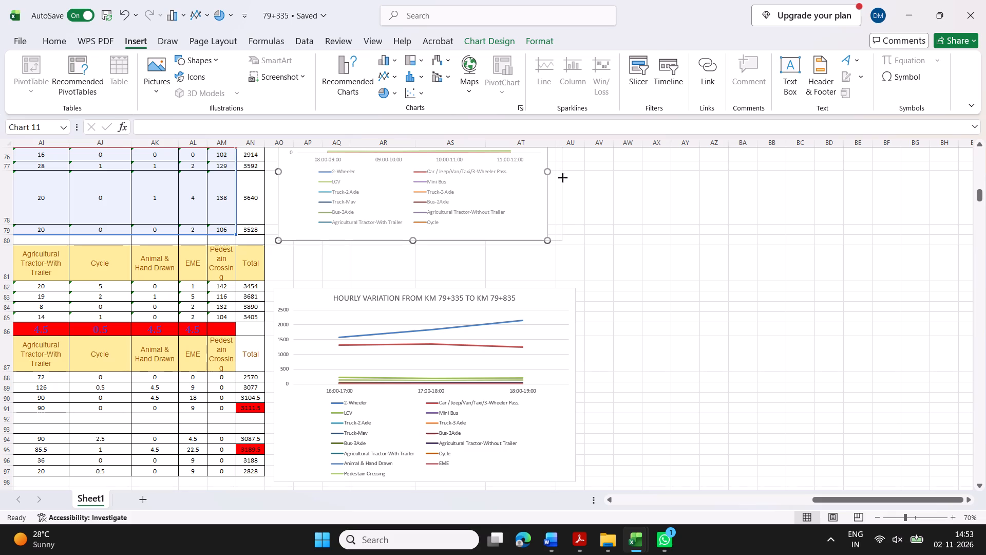
pyautogui.moveTo(562, 177); pyautogui.dragTo(567, 179)
pyautogui.click(652, 237)
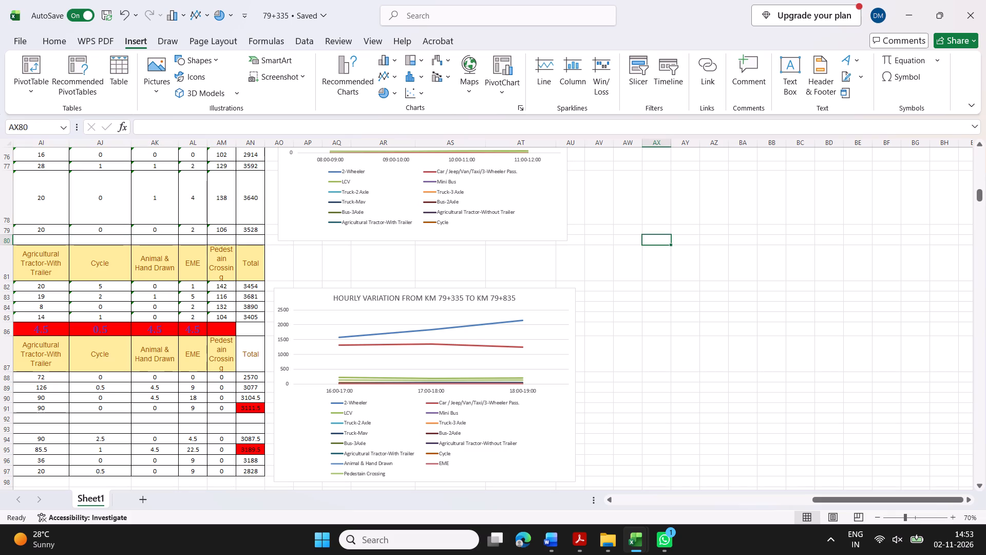
# Copy the evening hourly variation line chart and switch to the 2nd detail design report in Word.
pyautogui.click(540, 301)
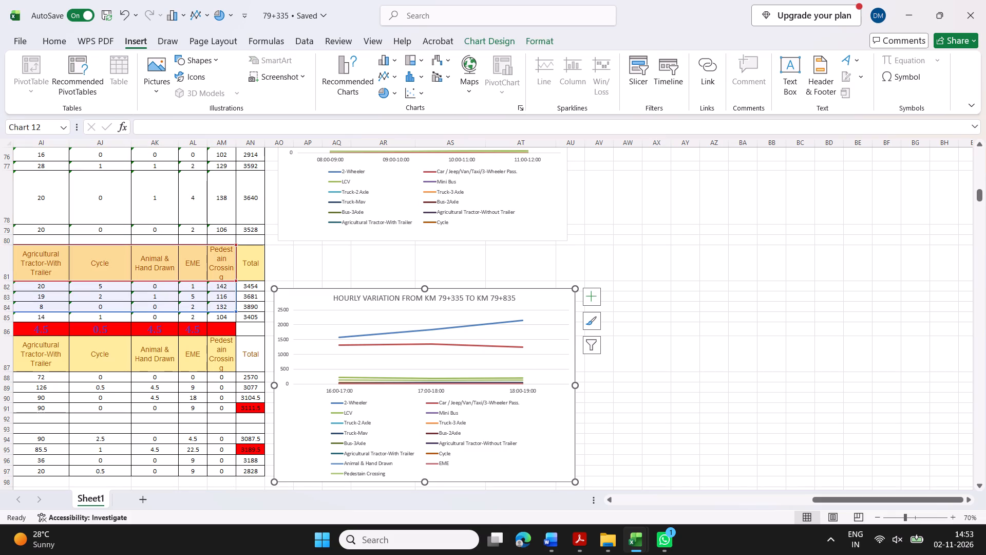
pyautogui.hotkey('ctrl', 'c')
pyautogui.click(499, 544)
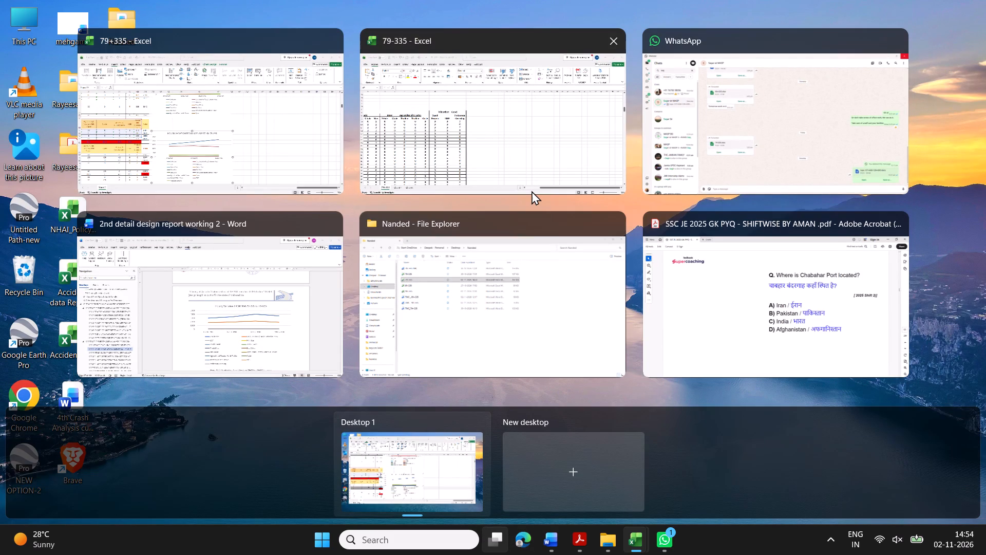
pyautogui.click(278, 287)
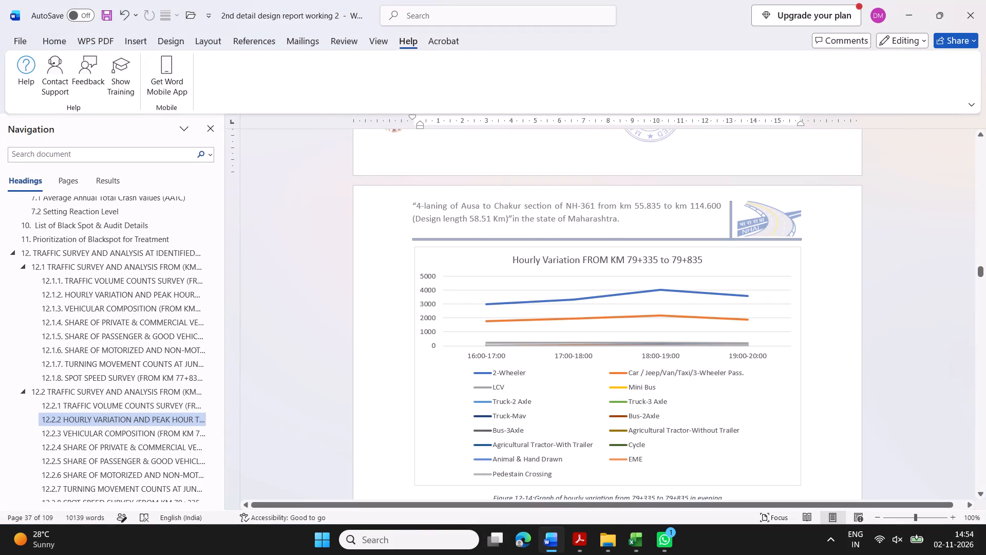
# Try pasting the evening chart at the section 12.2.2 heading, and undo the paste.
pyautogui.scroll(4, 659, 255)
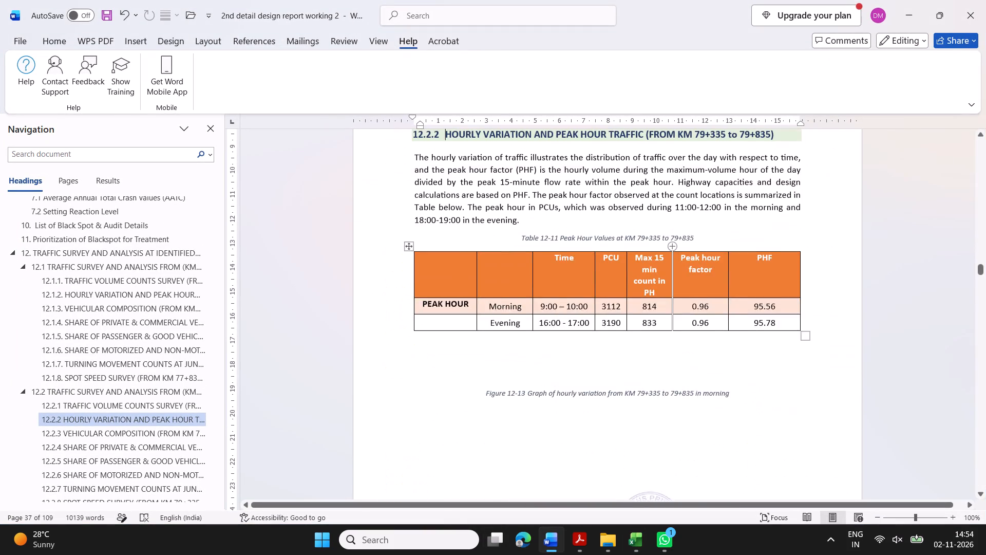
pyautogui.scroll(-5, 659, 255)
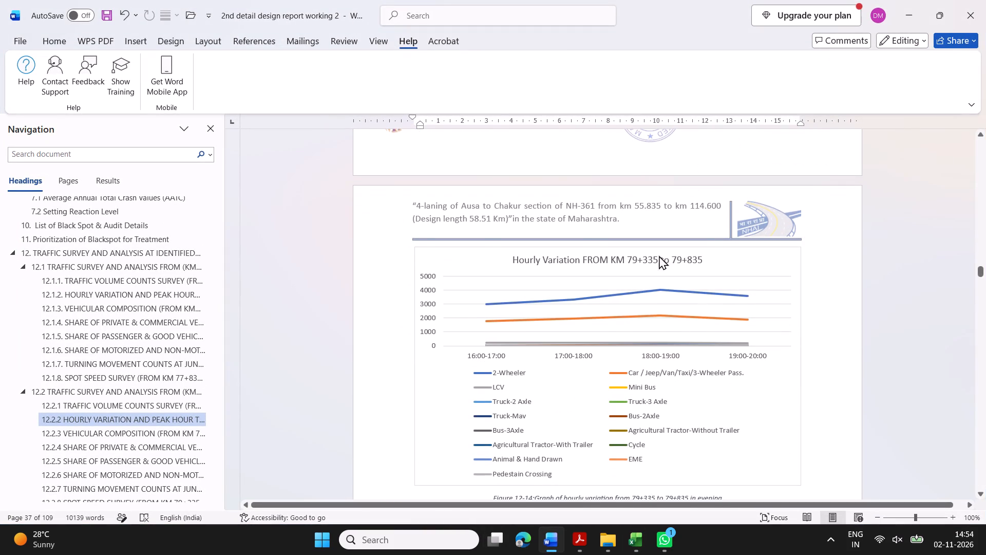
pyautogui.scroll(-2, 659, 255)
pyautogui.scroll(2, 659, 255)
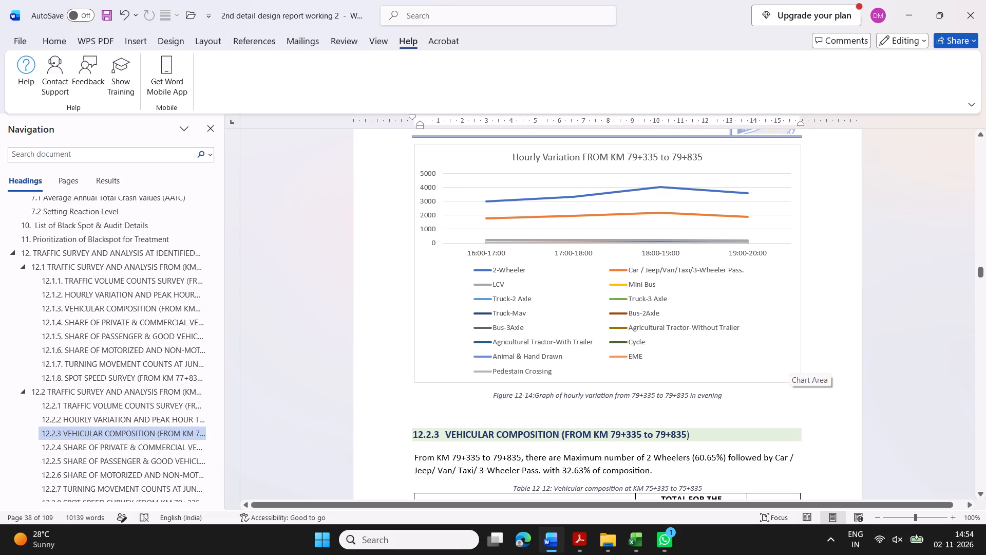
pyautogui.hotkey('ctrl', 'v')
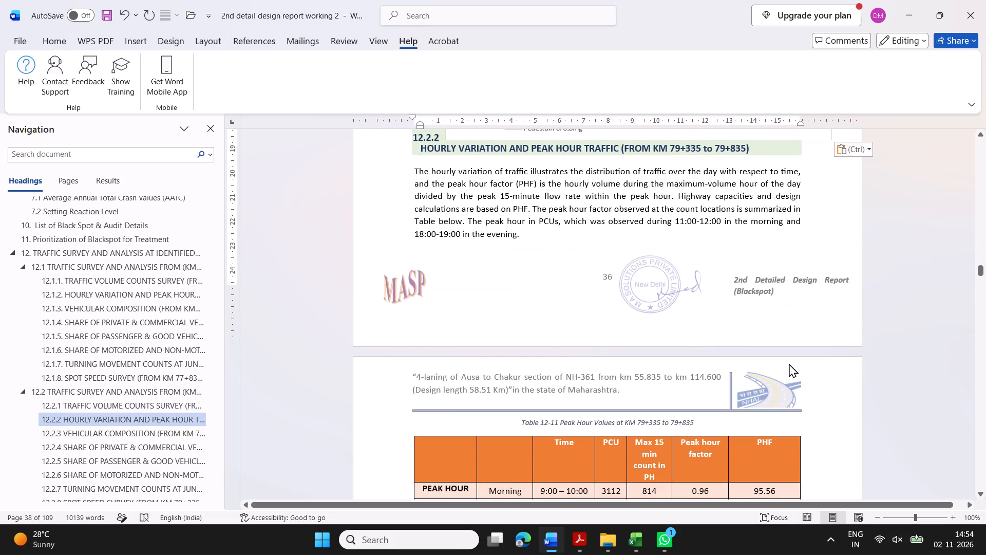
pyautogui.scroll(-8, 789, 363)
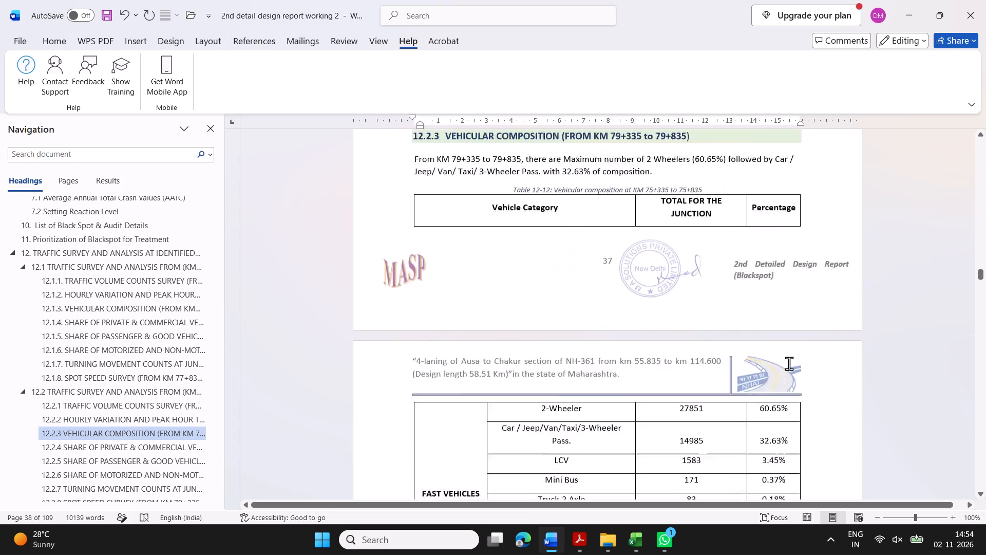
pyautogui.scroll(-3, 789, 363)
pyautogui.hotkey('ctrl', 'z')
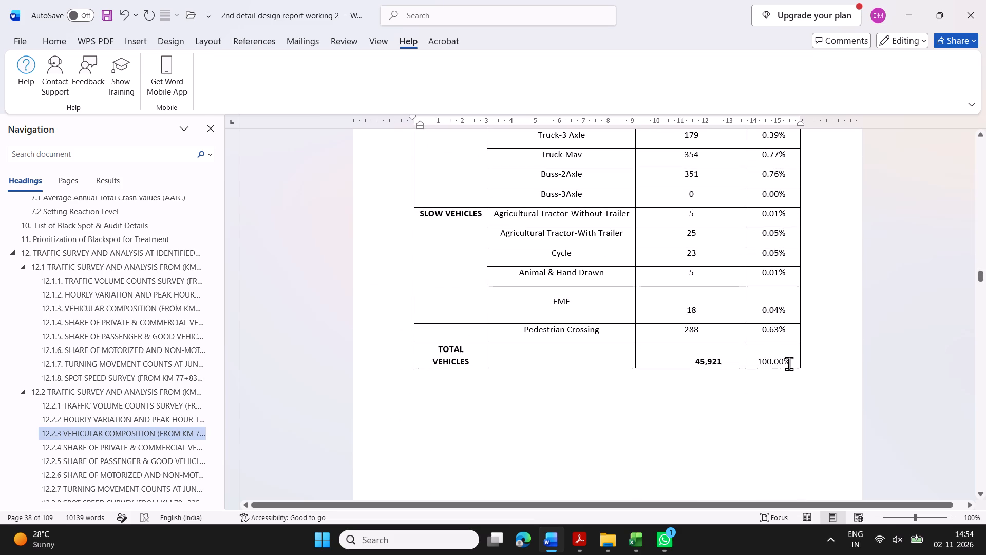
# Examine how section 12.1.2 of the report arranges its morning and evening hourly variation charts and captions.
pyautogui.scroll(1, 789, 363)
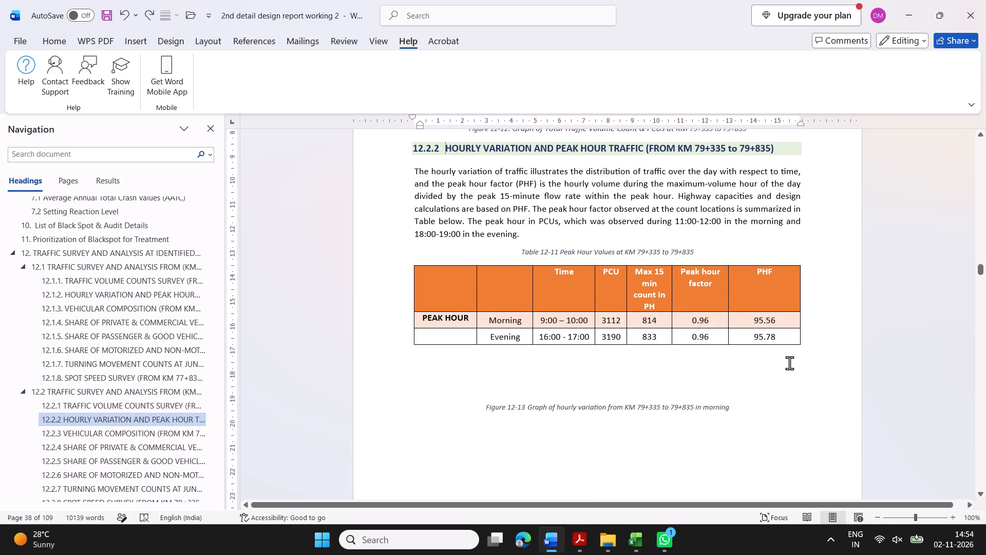
pyautogui.scroll(1, 789, 363)
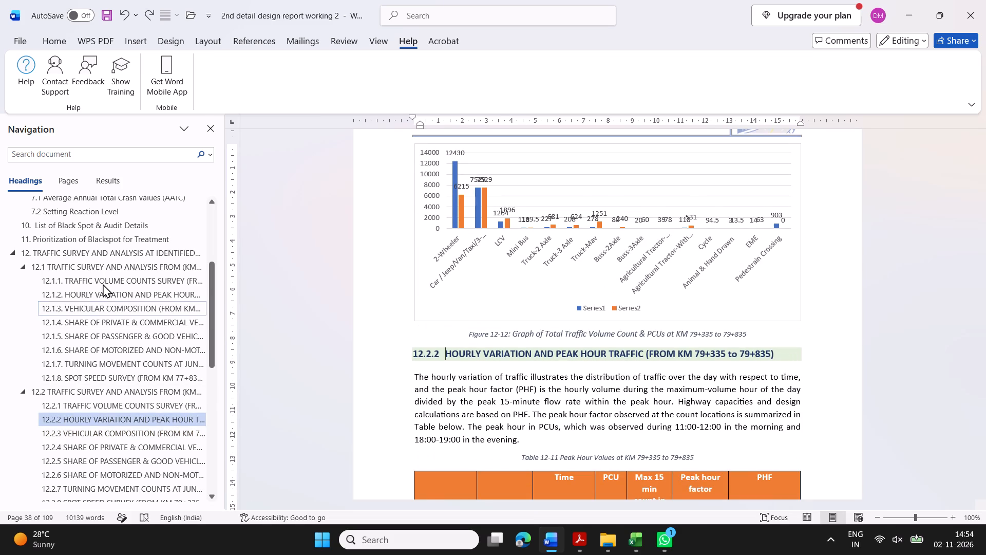
pyautogui.click(103, 283)
pyautogui.click(106, 293)
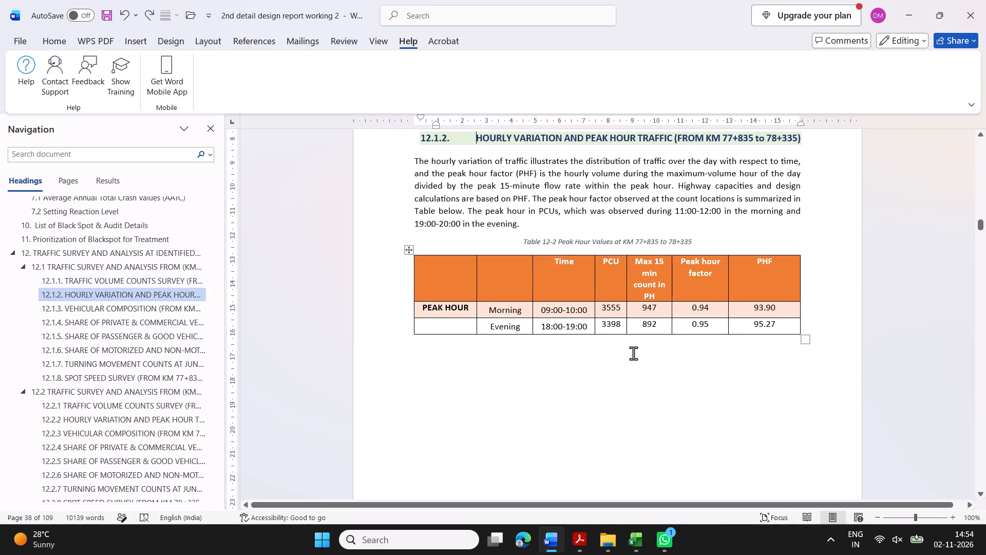
pyautogui.scroll(-8, 638, 354)
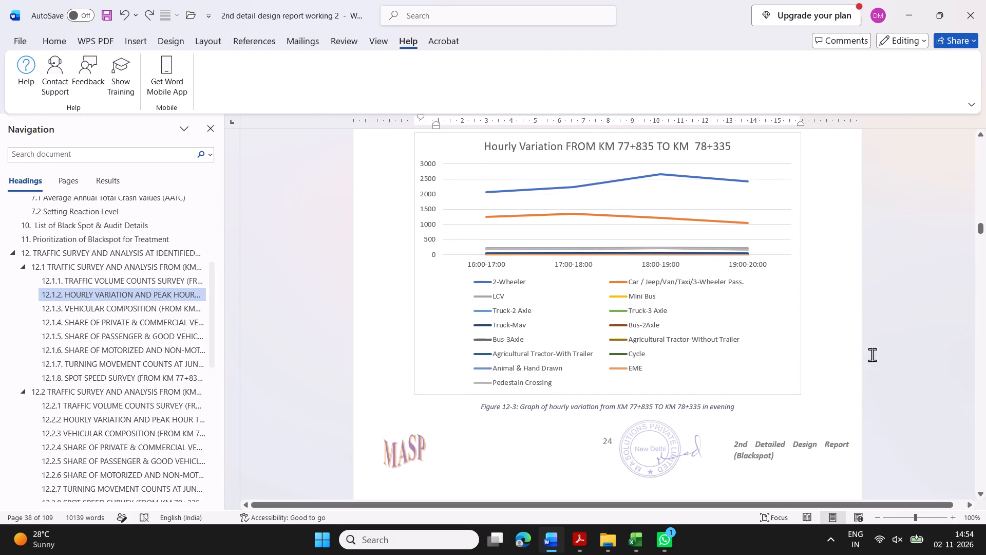
pyautogui.scroll(4, 826, 334)
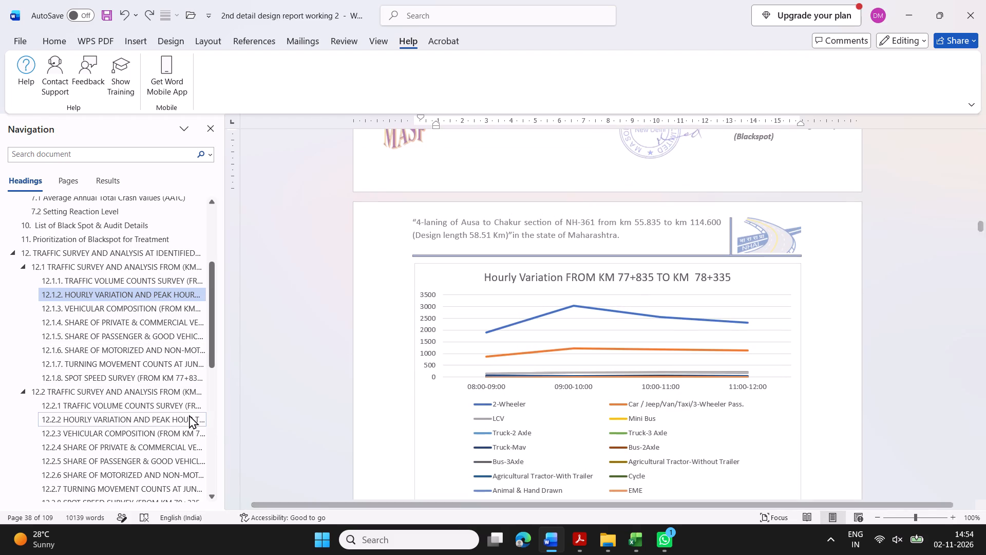
# Copy the evening hourly variation chart from the 79+335 workbook and paste it after section 12.2.2's existing evening chart, above the Figure 12-14 caption.
pyautogui.click(138, 423)
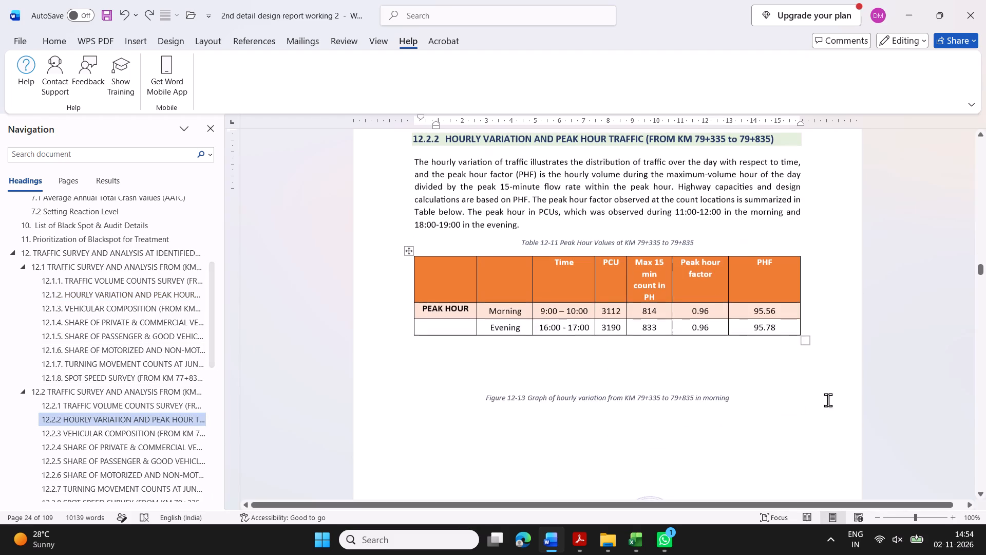
pyautogui.scroll(-4, 725, 376)
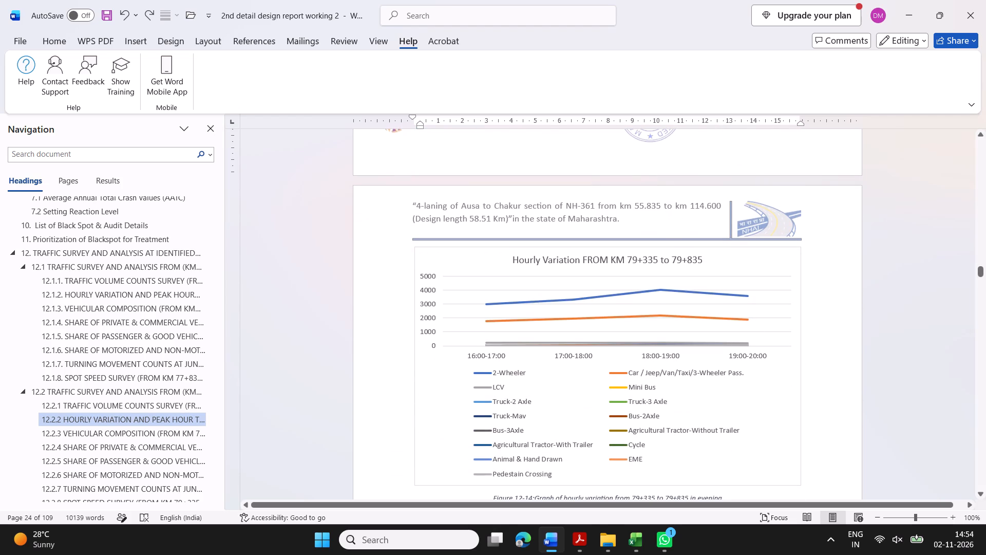
pyautogui.scroll(-1, 690, 438)
pyautogui.click(811, 372)
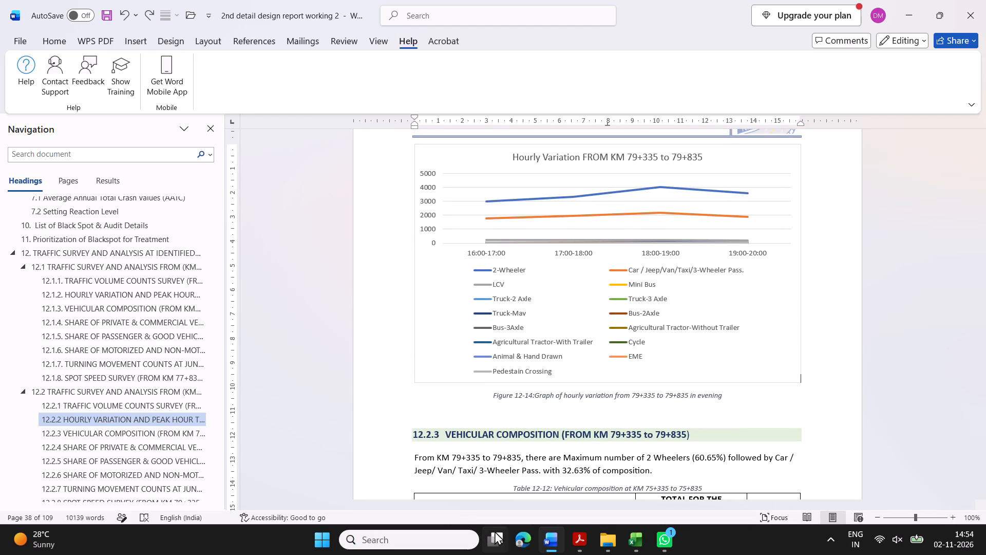
pyautogui.moveTo(494, 538); pyautogui.dragTo(489, 536)
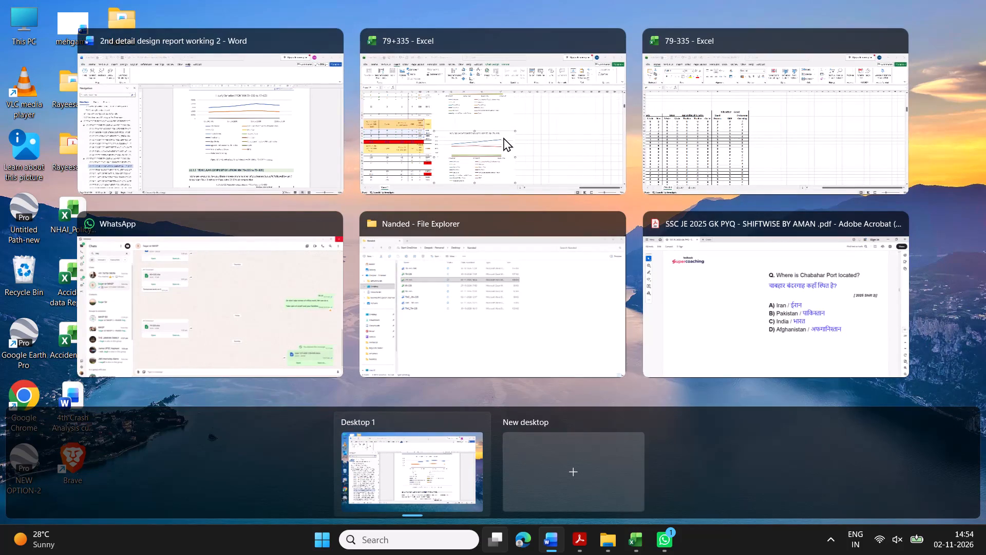
pyautogui.click(555, 152)
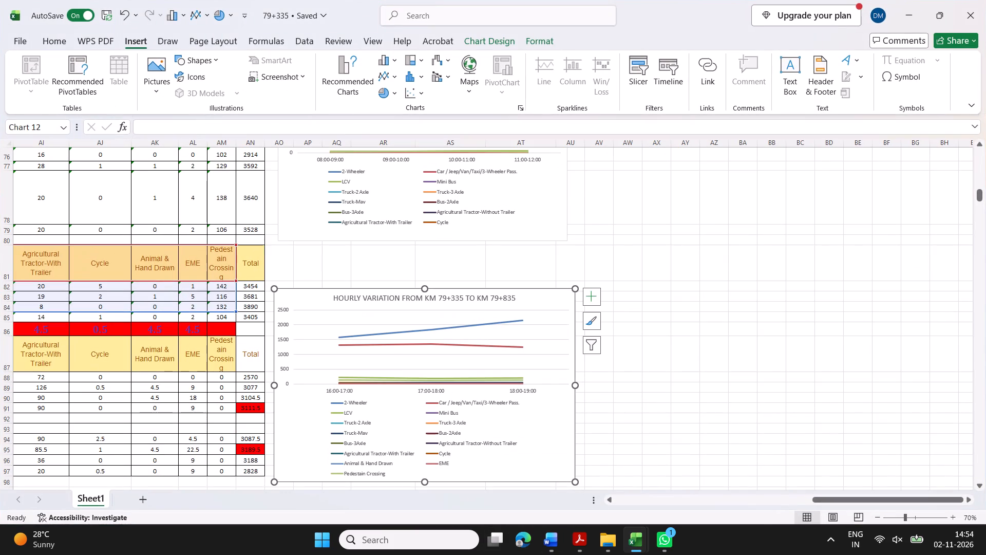
pyautogui.click(548, 297)
pyautogui.hotkey('ctrl', 'c')
pyautogui.click(495, 534)
pyautogui.click(606, 140)
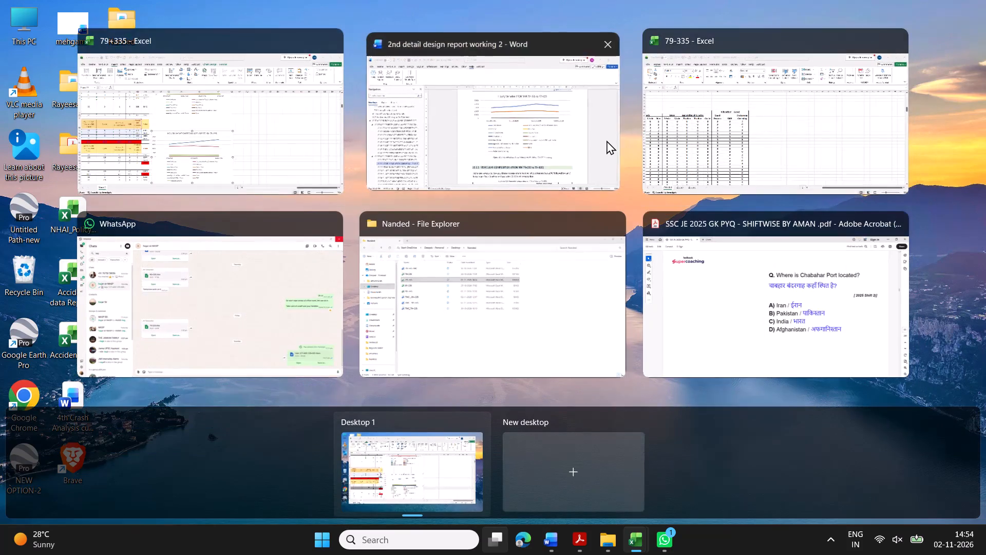
pyautogui.hotkey('ctrl', 'v')
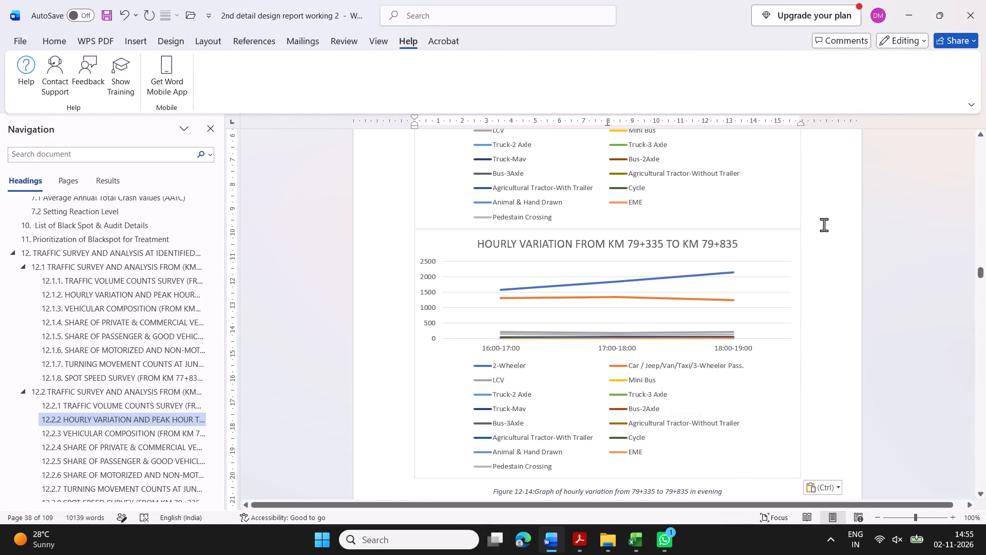
# Put the pasted evening chart in its own paragraph, with a blank line between it and the old chart above.
pyautogui.click(809, 225)
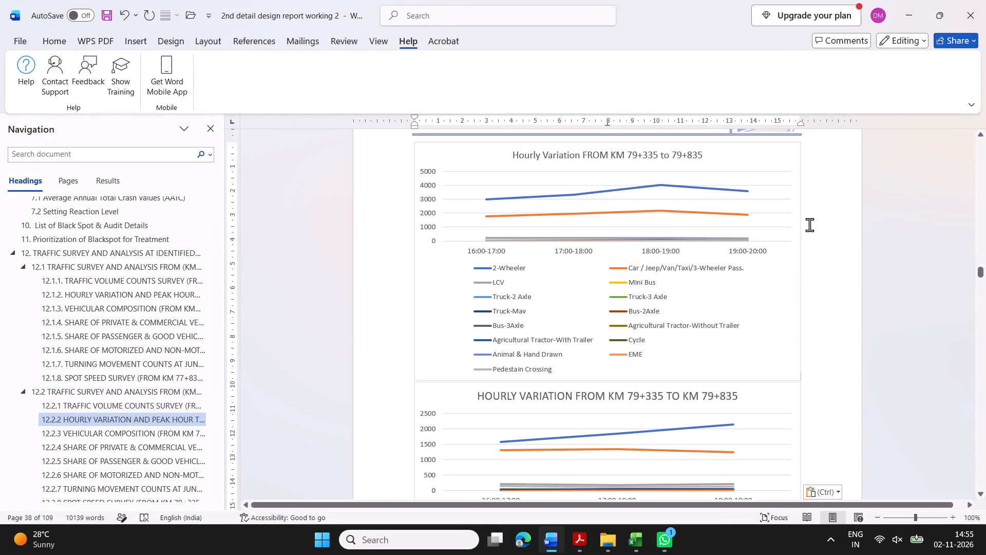
pyautogui.press('Return')
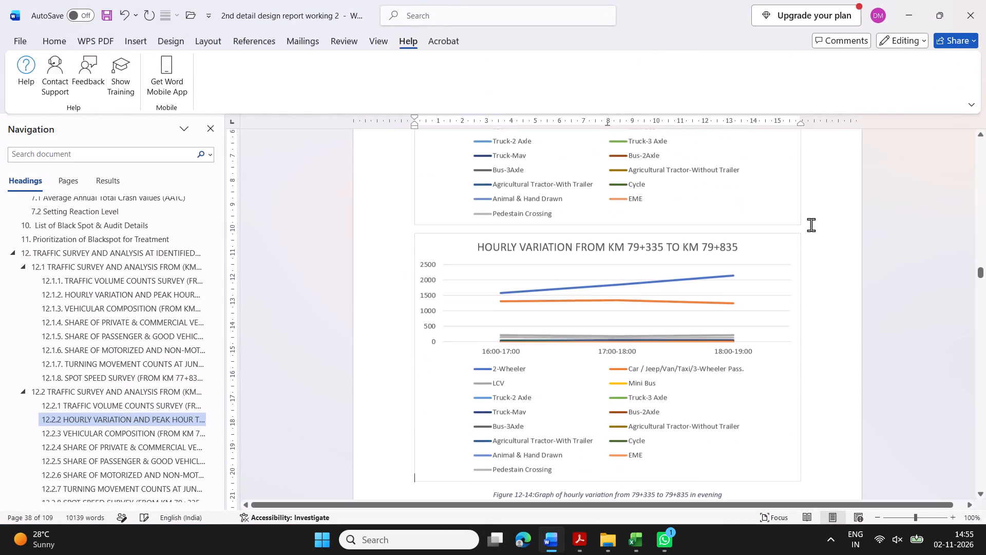
pyautogui.scroll(2, 817, 261)
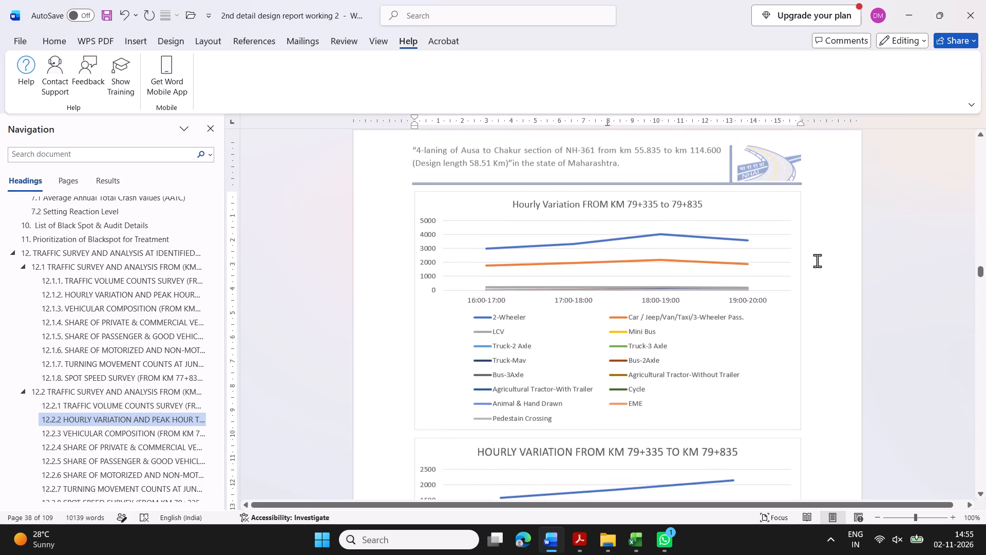
pyautogui.scroll(3, 817, 261)
pyautogui.scroll(-6, 817, 261)
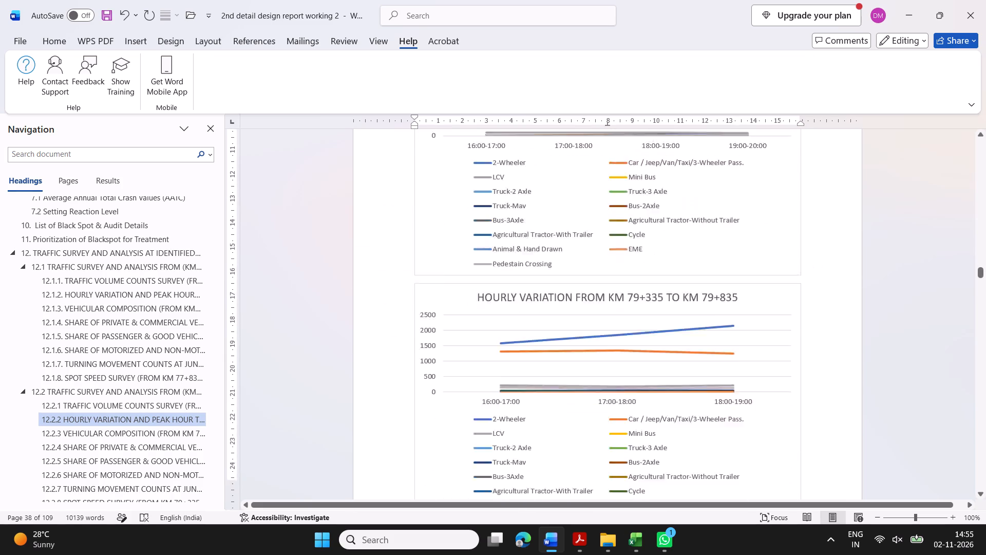
pyautogui.scroll(-3, 817, 261)
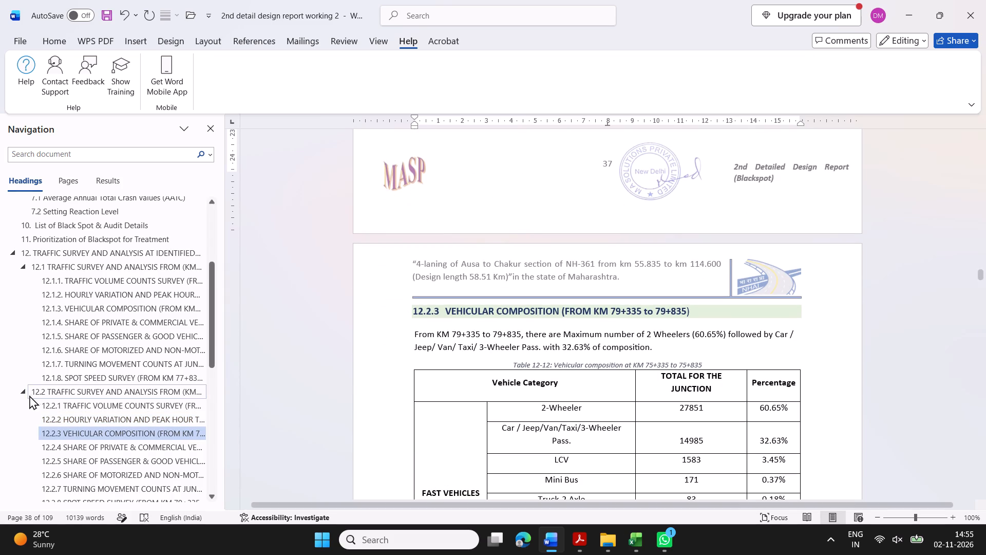
pyautogui.scroll(4, 541, 264)
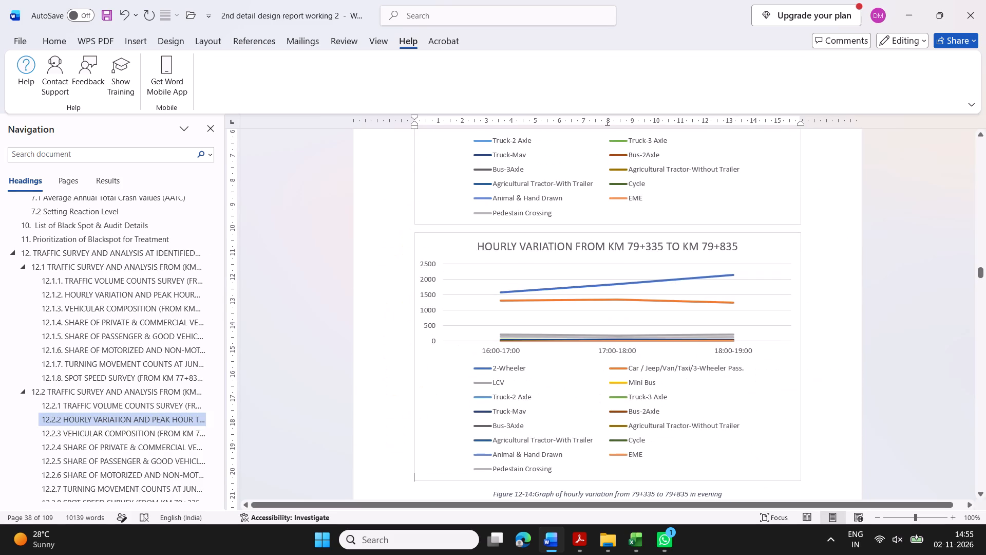
pyautogui.click(811, 222)
pyautogui.press('Return')
# Compare the order of hourly variation charts and figure captions in section 12.1.2 with section 12.2.2.
pyautogui.scroll(-3, 750, 309)
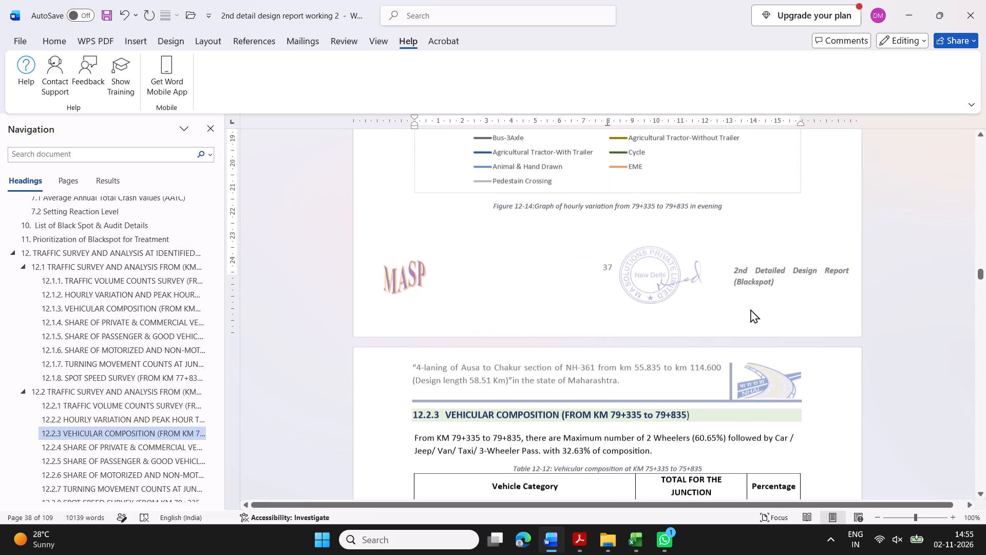
pyautogui.click(145, 295)
pyautogui.scroll(-4, 666, 333)
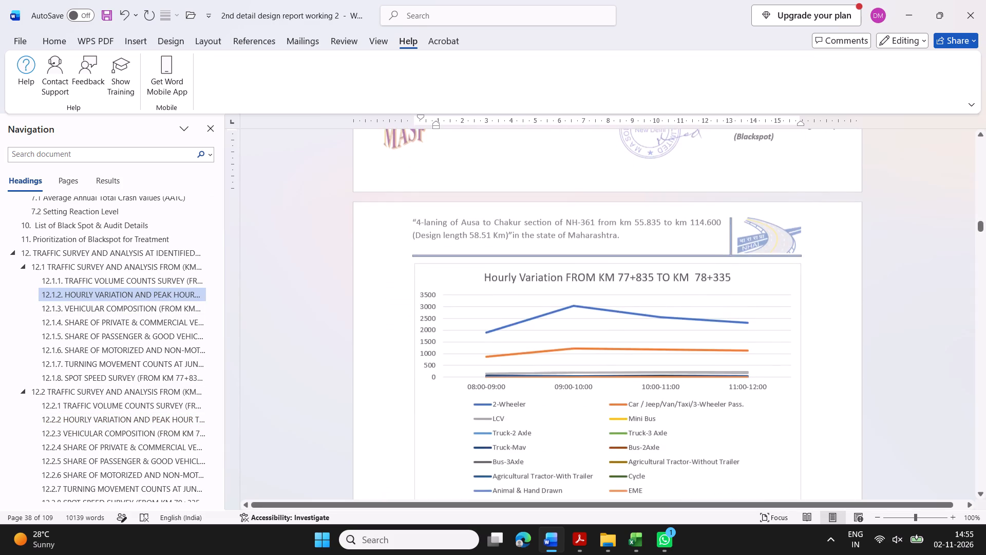
pyautogui.scroll(-2, 666, 333)
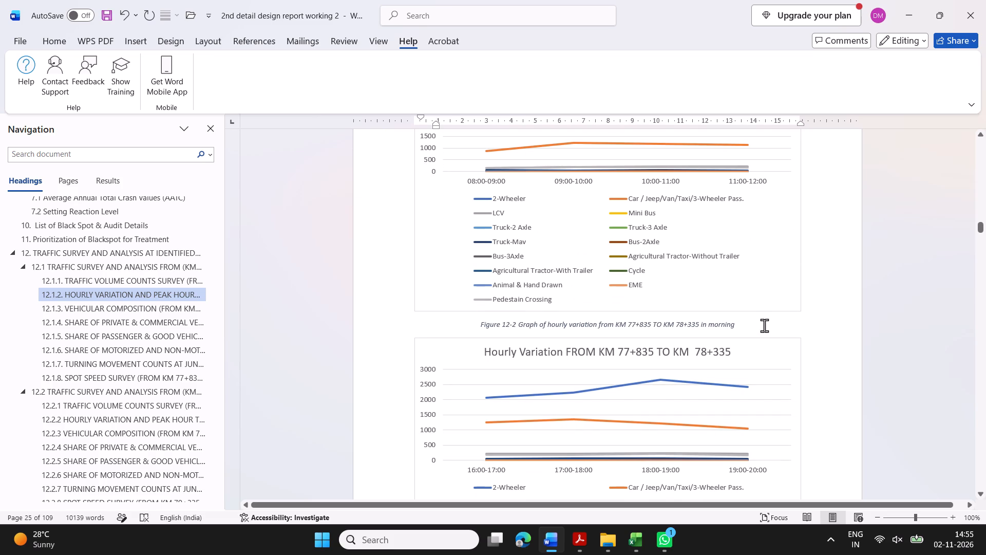
pyautogui.scroll(-5, 765, 325)
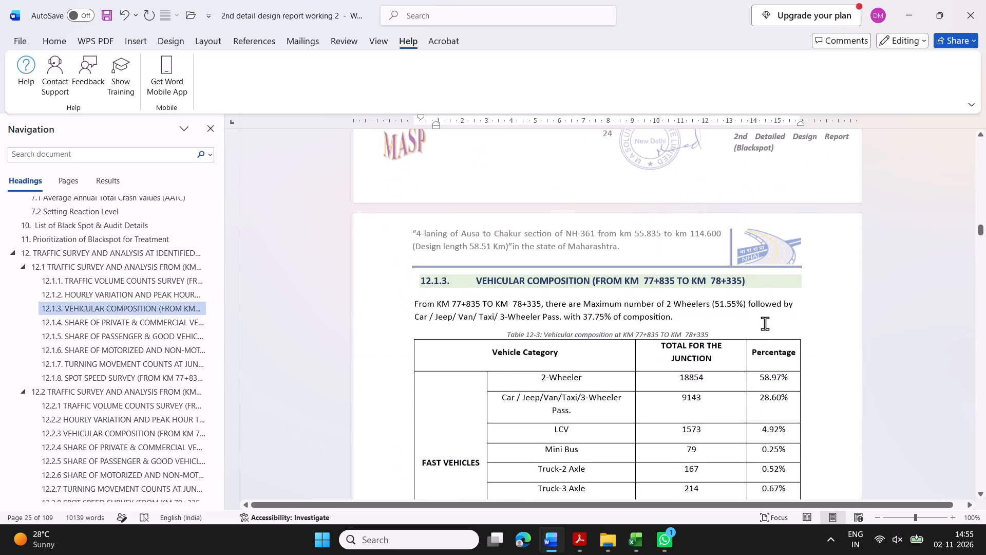
pyautogui.scroll(3, 765, 323)
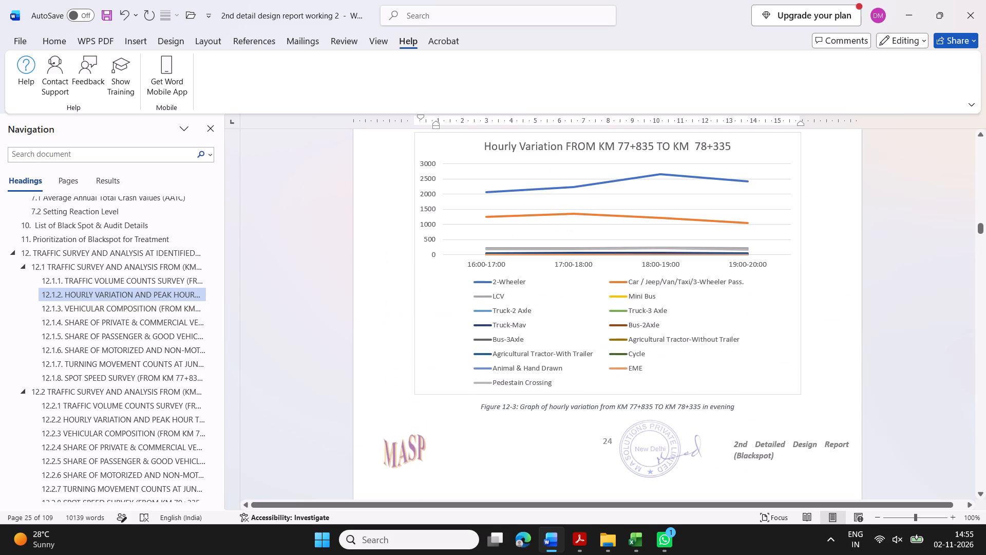
pyautogui.scroll(1, 765, 323)
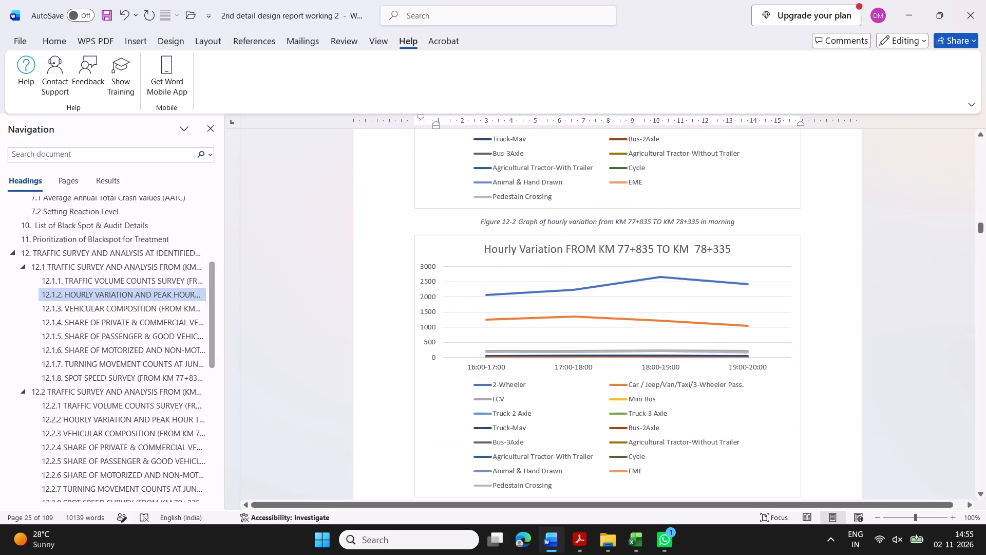
pyautogui.click(120, 418)
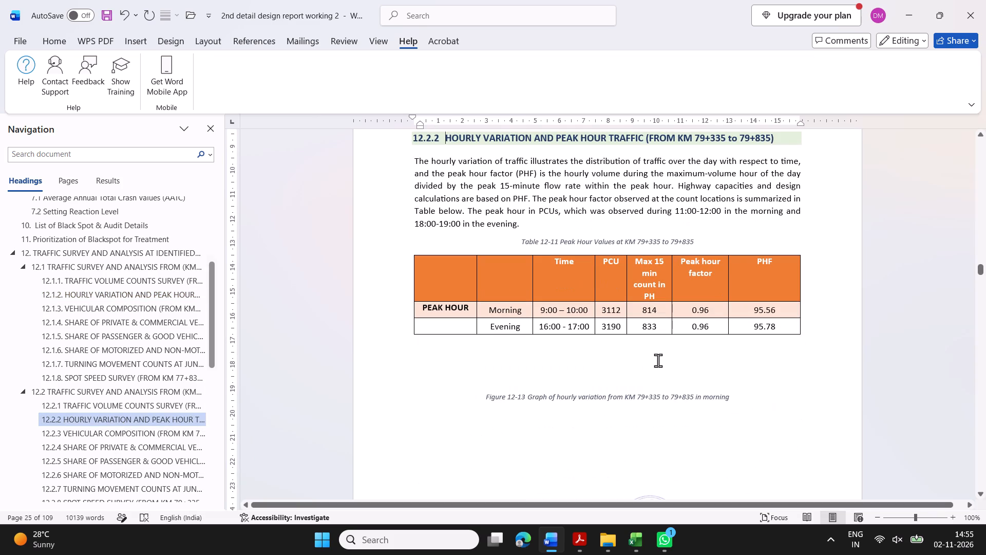
pyautogui.scroll(-8, 661, 361)
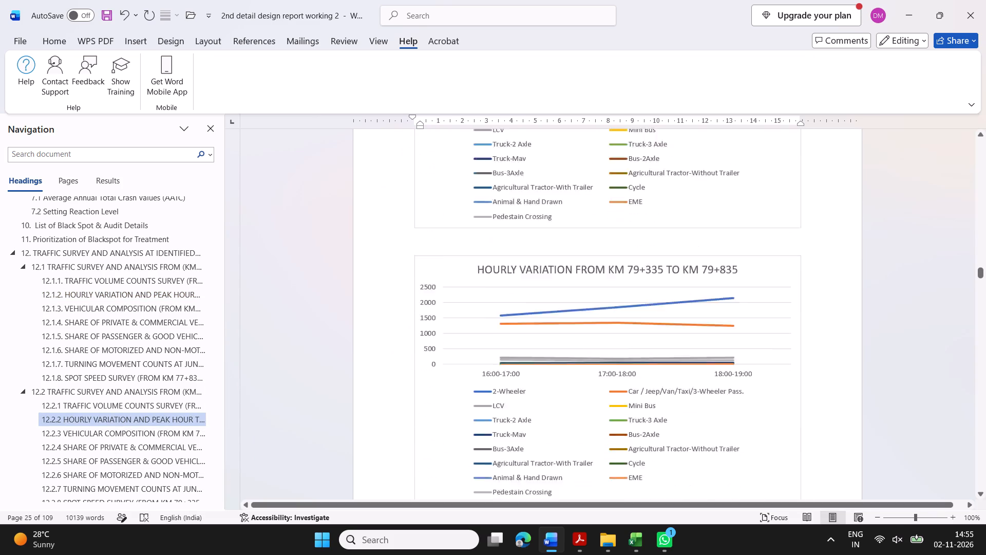
pyautogui.scroll(-1, 661, 361)
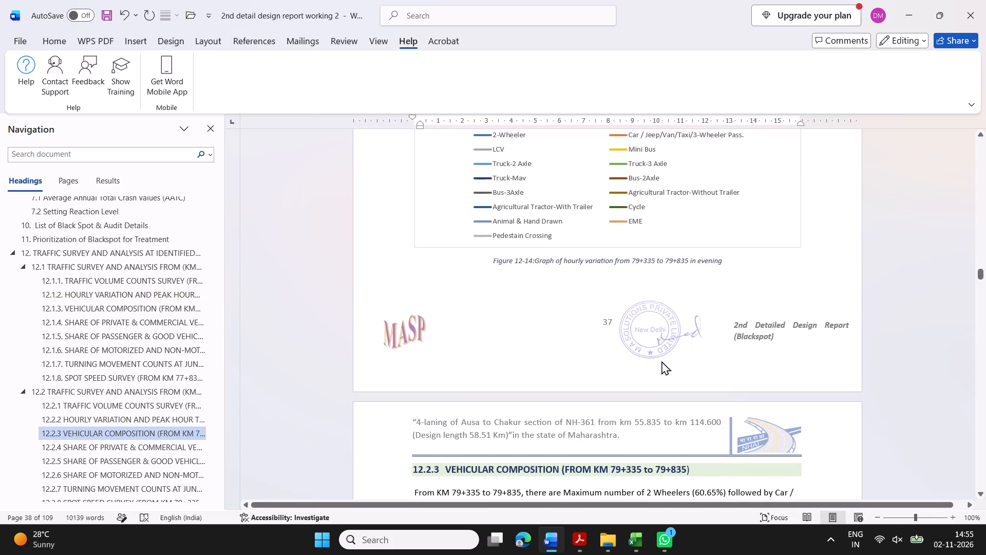
pyautogui.scroll(1, 661, 361)
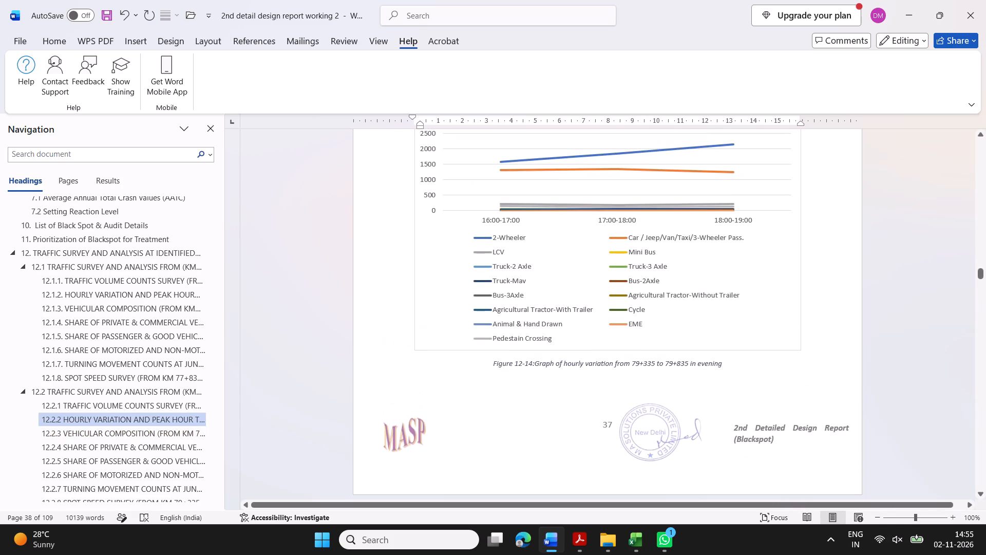
pyautogui.scroll(1, 661, 361)
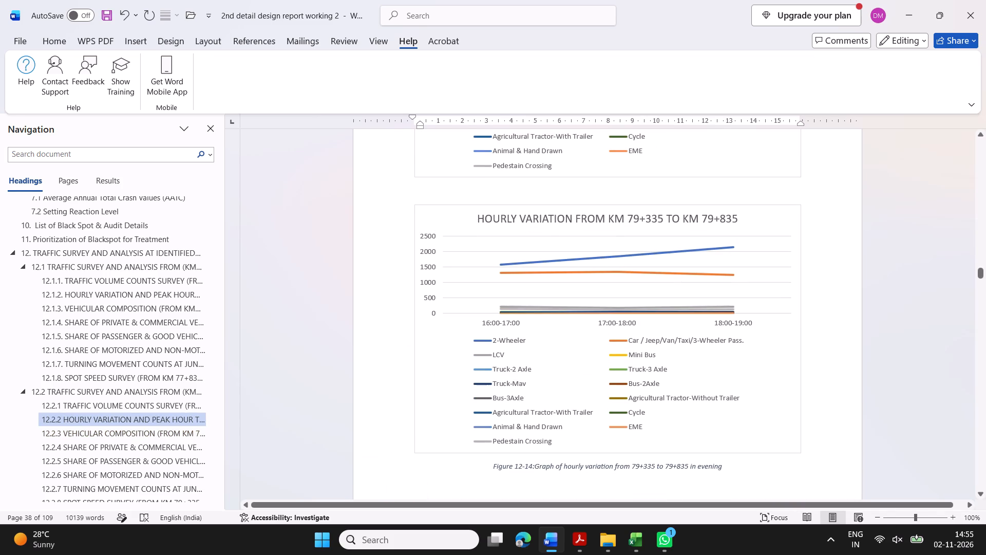
# Copy the Figure 12-2 morning hourly variation caption from below the 08:00-12:00 chart in section 12.1.2.
pyautogui.scroll(-2, 661, 361)
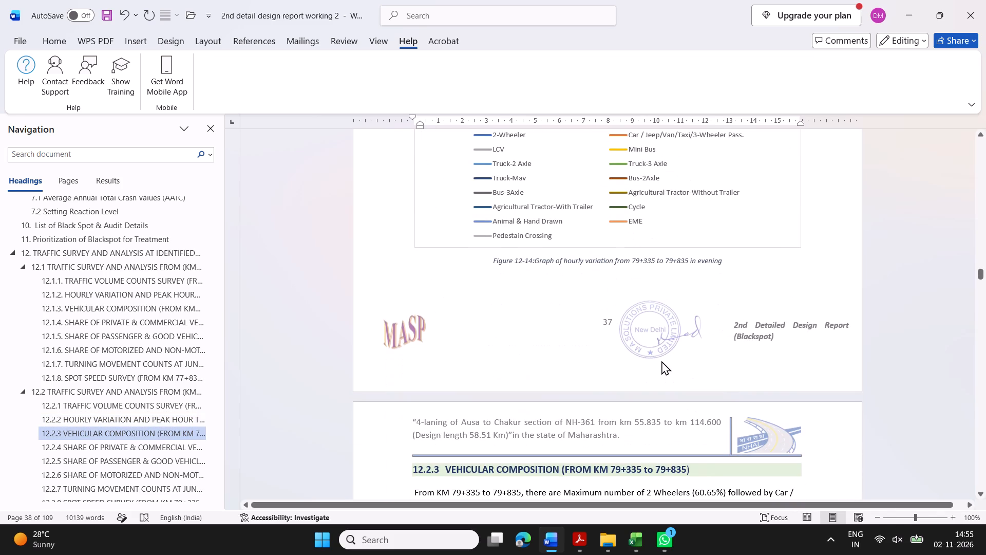
pyautogui.scroll(4, 661, 361)
pyautogui.click(471, 398)
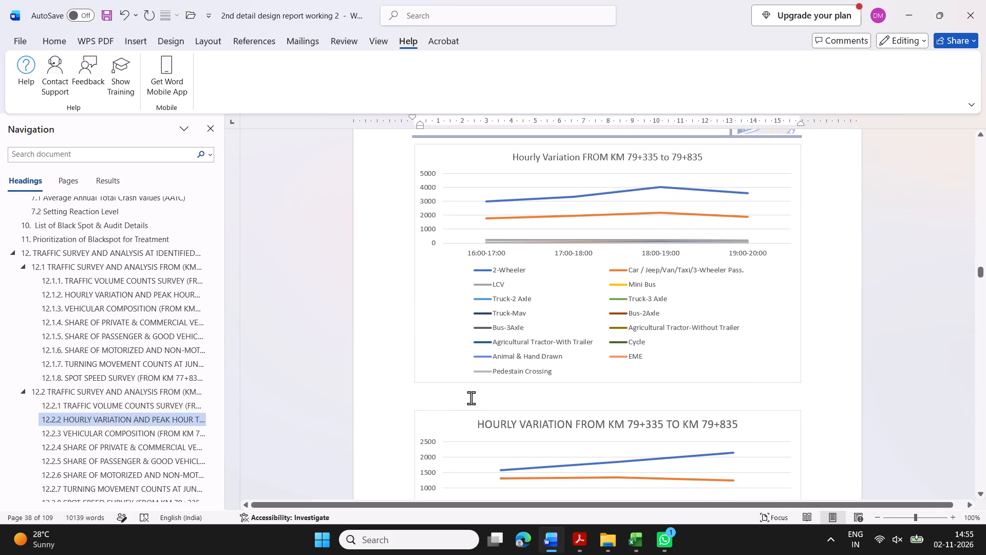
pyautogui.scroll(-2, 633, 414)
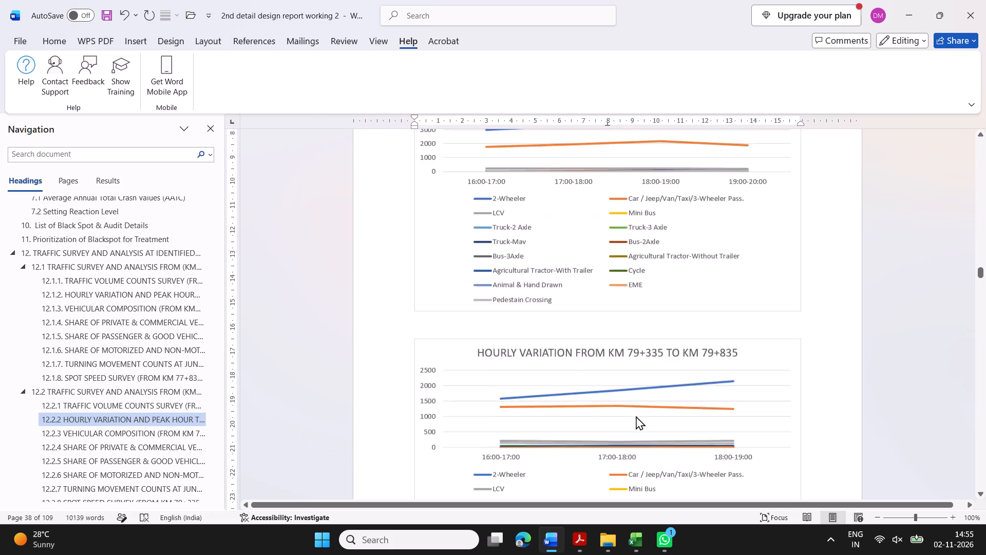
pyautogui.scroll(-1, 657, 405)
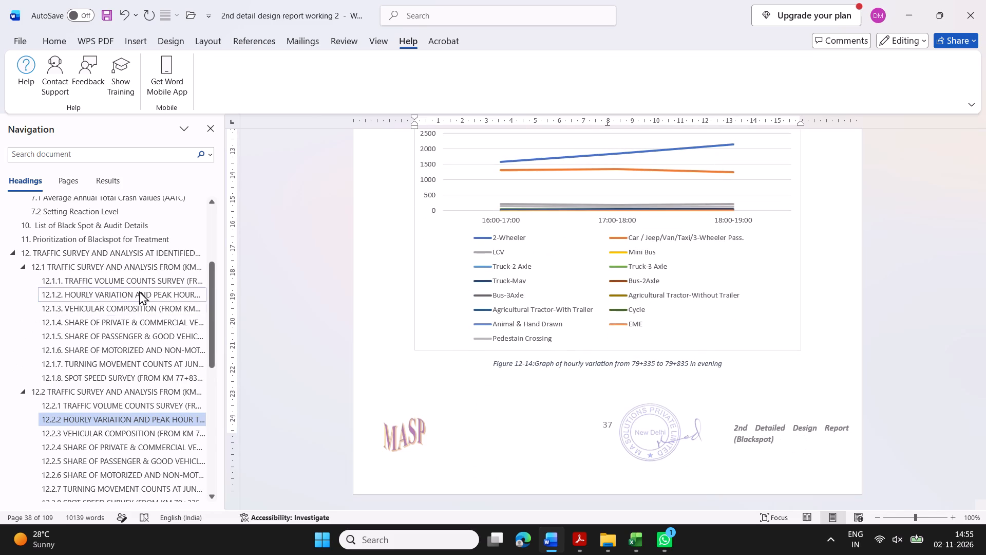
pyautogui.click(141, 290)
pyautogui.scroll(-6, 638, 359)
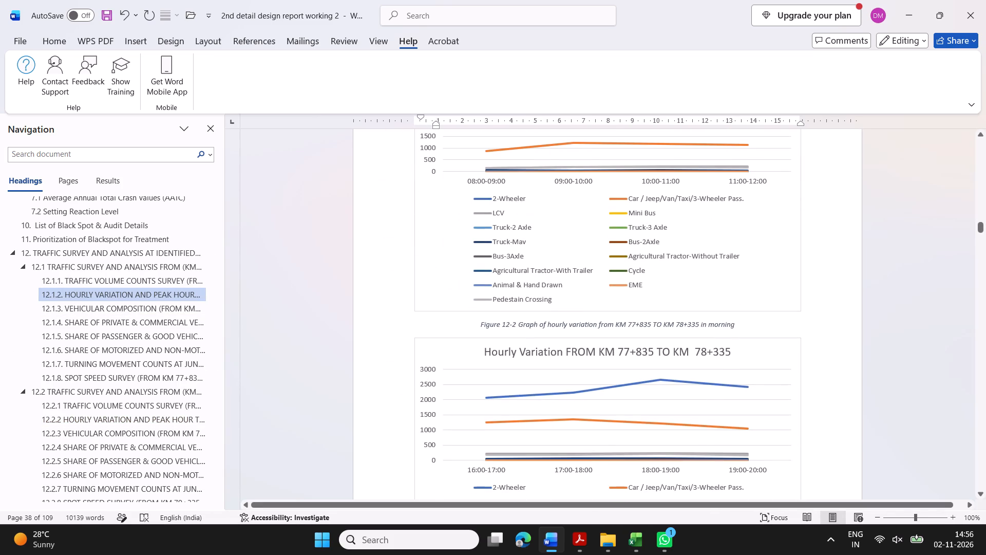
pyautogui.click(517, 329)
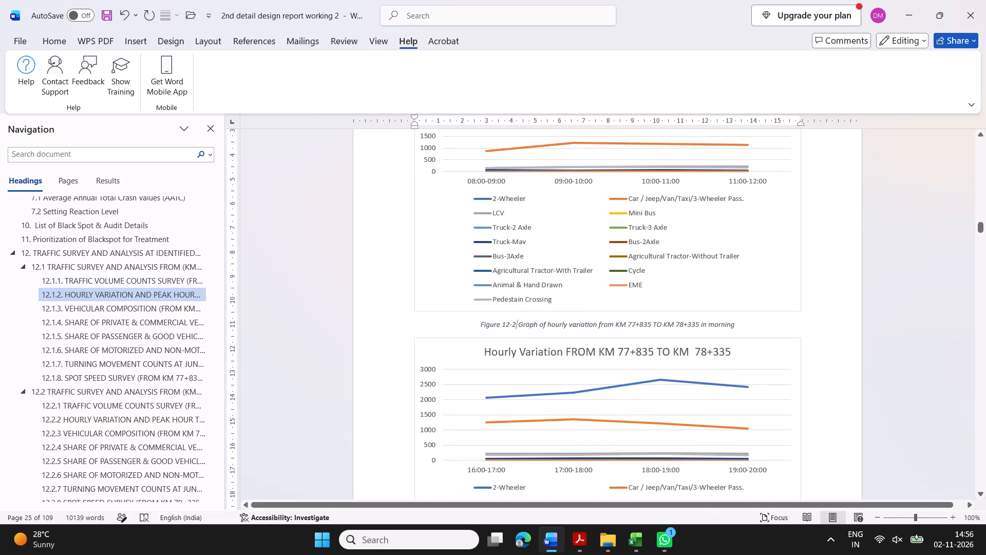
pyautogui.moveTo(480, 328); pyautogui.dragTo(734, 323)
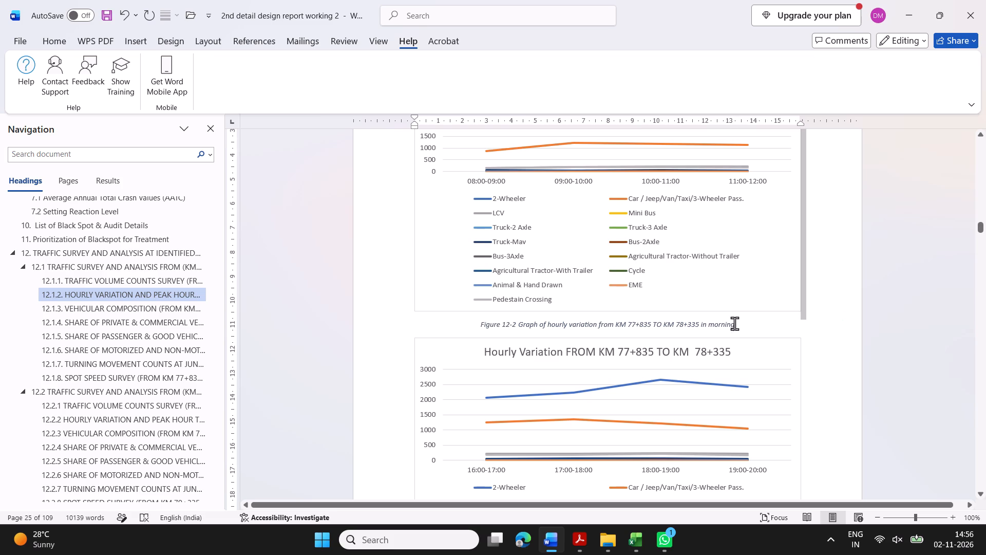
pyautogui.moveTo(734, 323); pyautogui.dragTo(734, 325)
pyautogui.hotkey('ctrl', 'c')
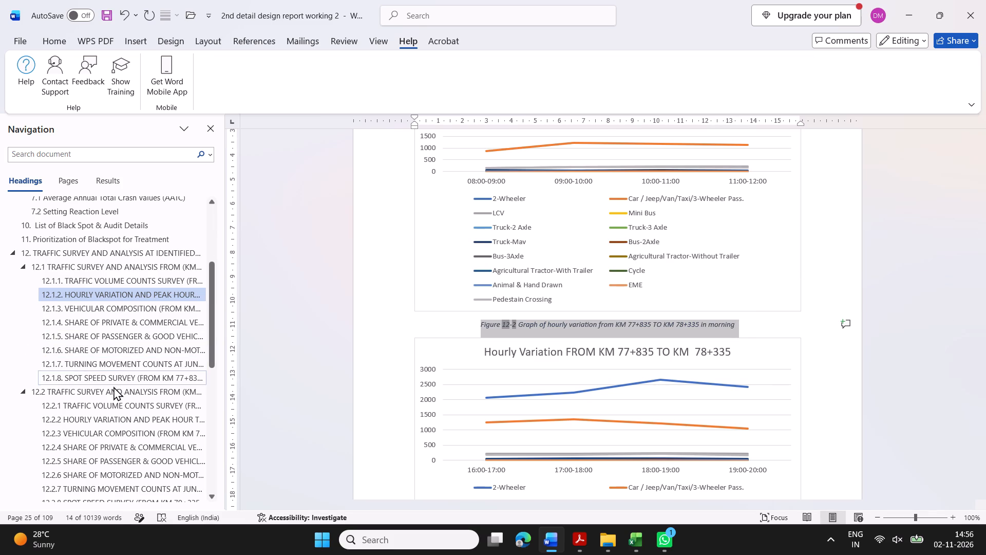
# Paste the copied caption on the blank line between section 12.2.2's two 16:00 charts, and remove the extra line below it.
pyautogui.click(121, 423)
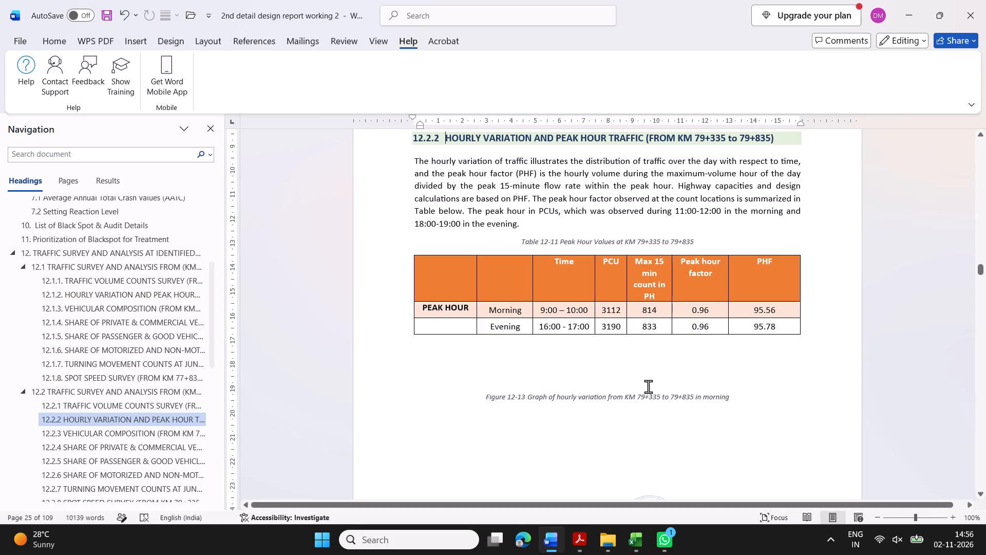
pyautogui.scroll(-5, 648, 386)
pyautogui.click(468, 397)
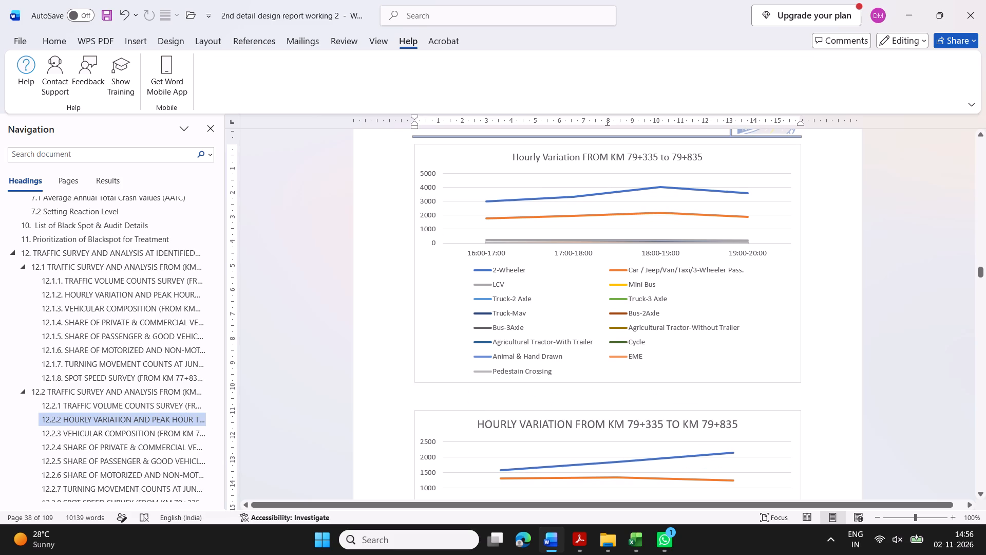
pyautogui.click(471, 395)
pyautogui.hotkey('ctrl', 'v')
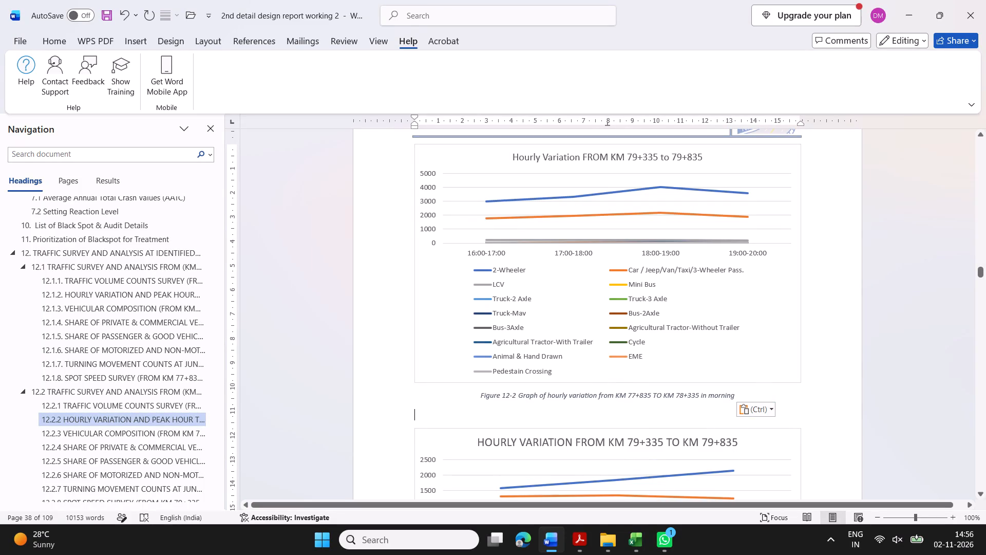
pyautogui.press('BackSpace')
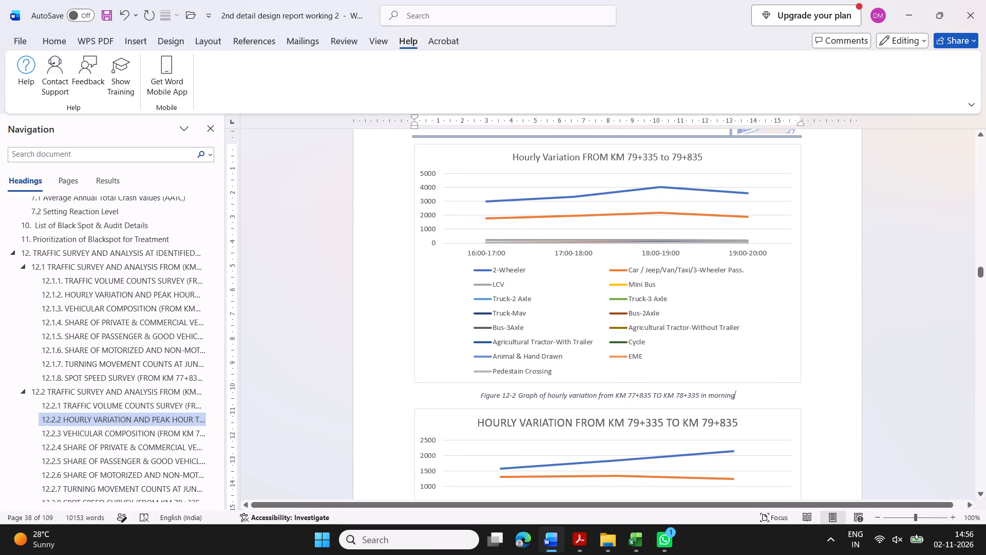
# Compare the order, numbering and wording of the hourly variation charts' captions in sections 12.2.2, 12.1.2 and 12.3.2.
pyautogui.scroll(-4, 699, 394)
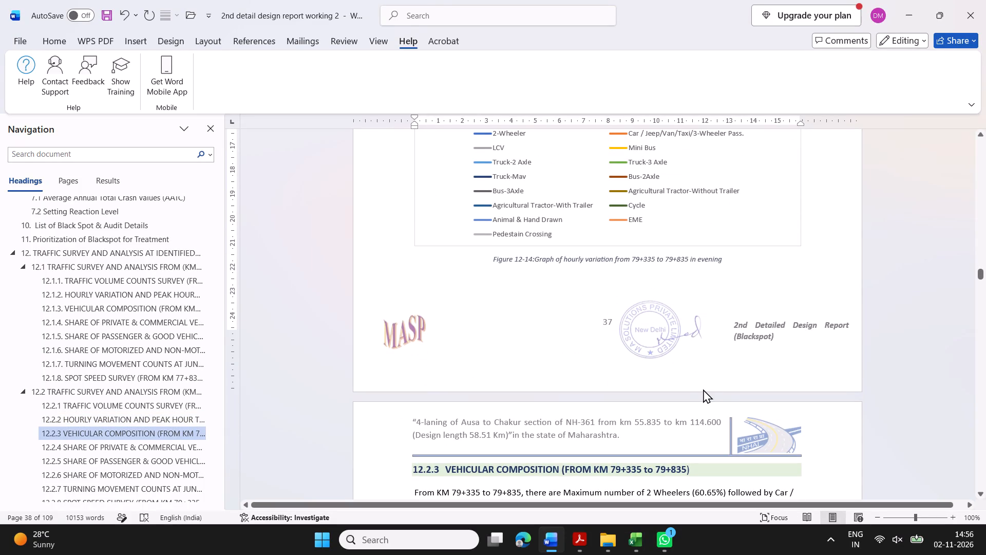
pyautogui.click(142, 298)
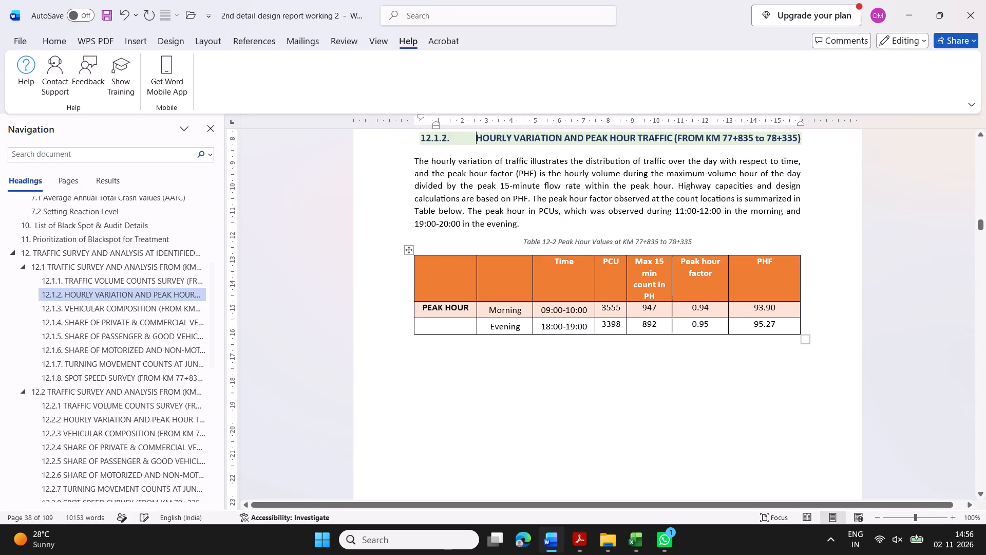
pyautogui.scroll(2, 612, 329)
pyautogui.scroll(-10, 612, 329)
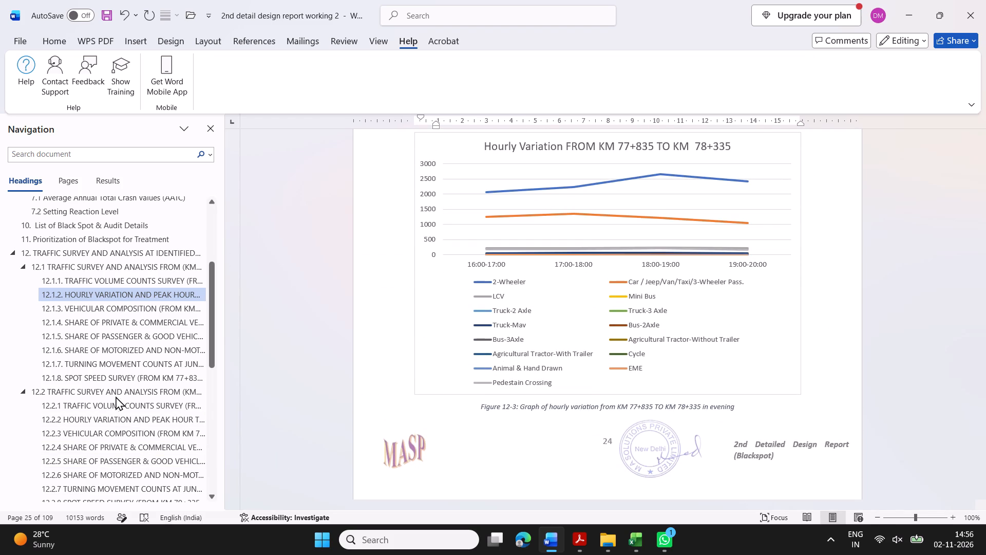
pyautogui.scroll(-1, 134, 432)
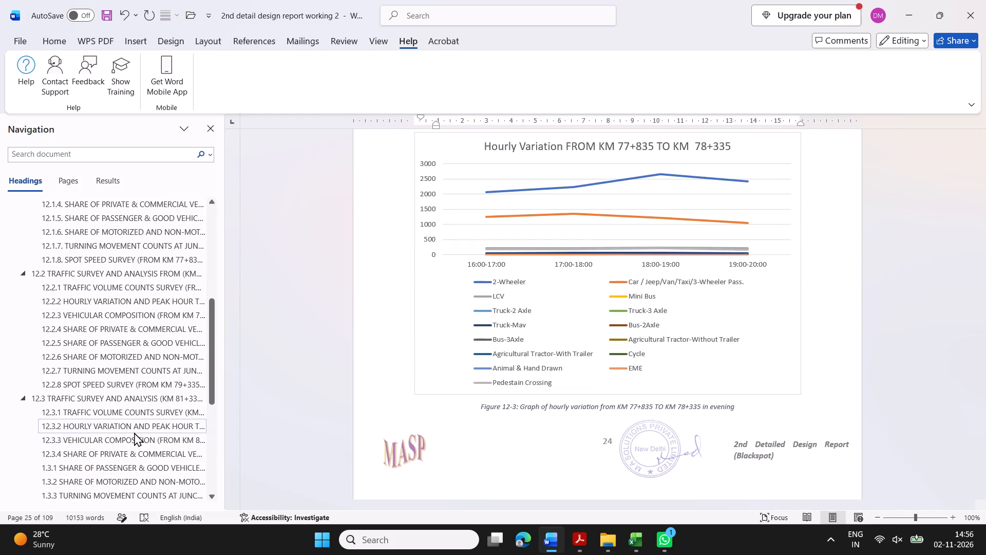
pyautogui.click(135, 429)
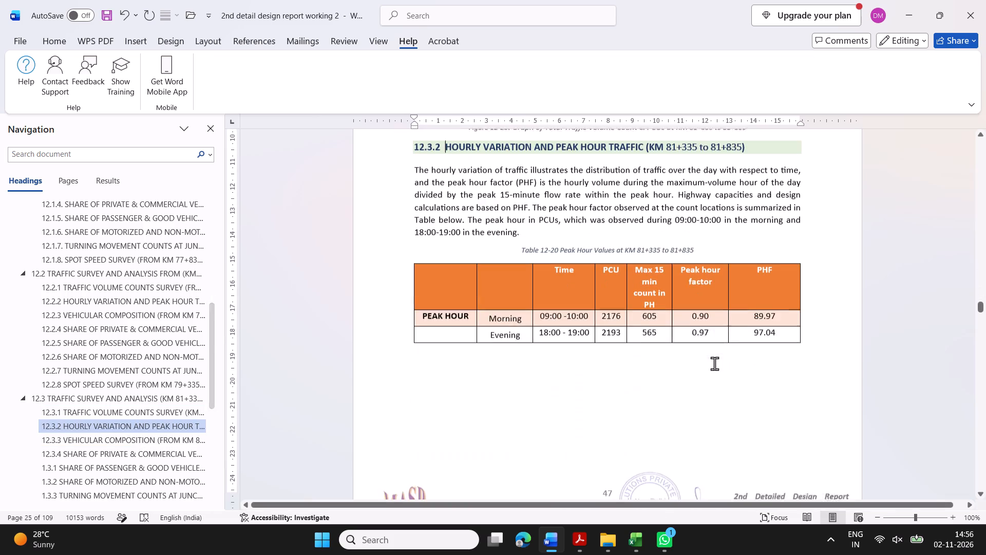
pyautogui.scroll(-6, 712, 358)
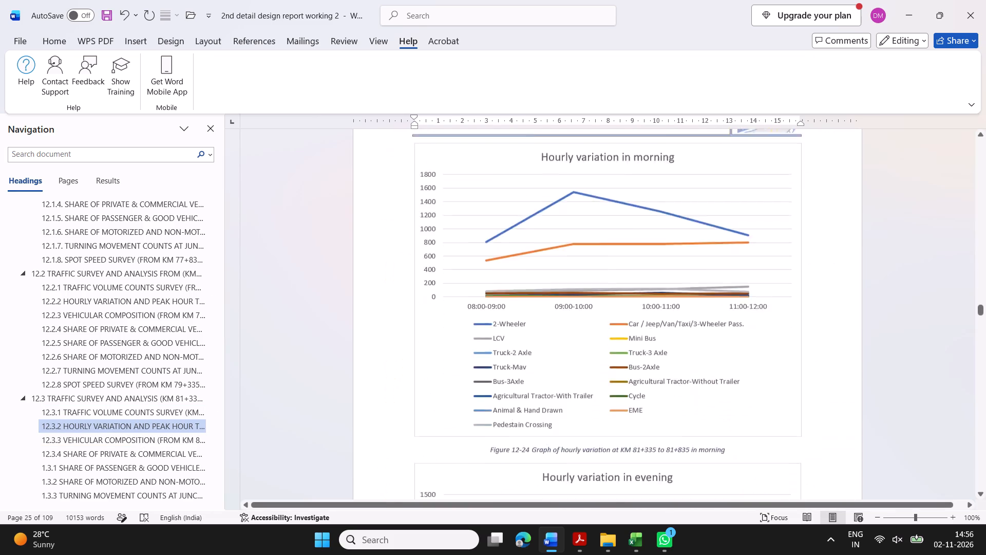
pyautogui.scroll(-2, 626, 341)
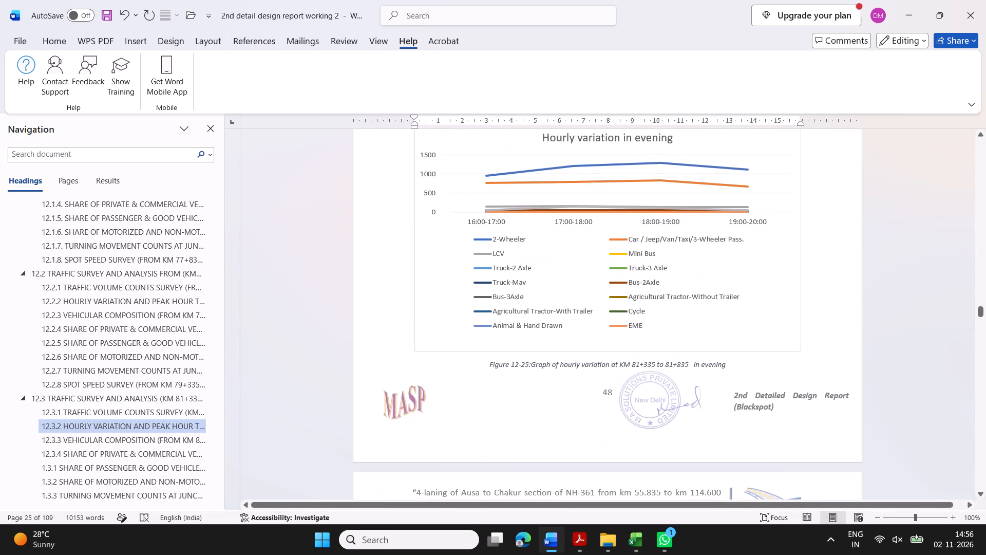
pyautogui.scroll(1, 626, 341)
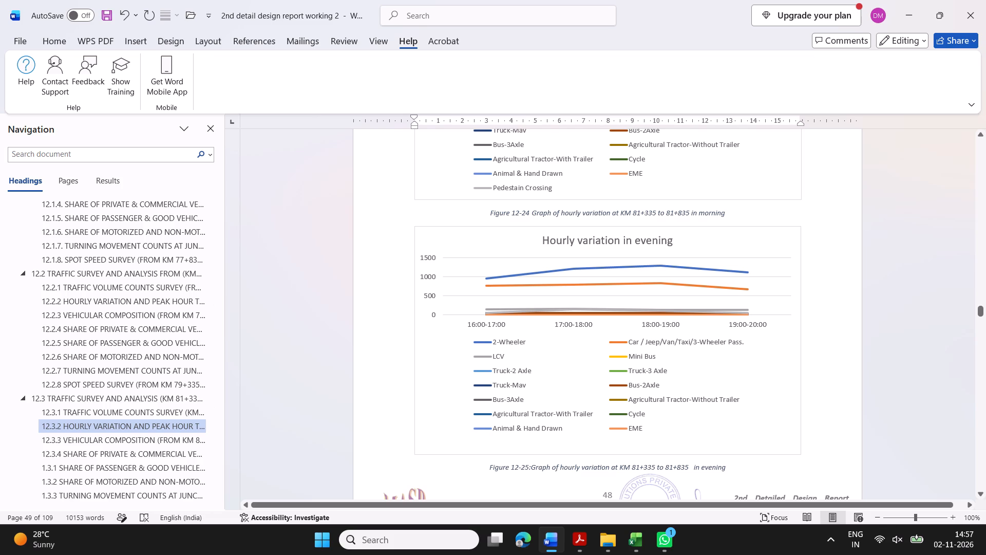
pyautogui.scroll(-2, 621, 332)
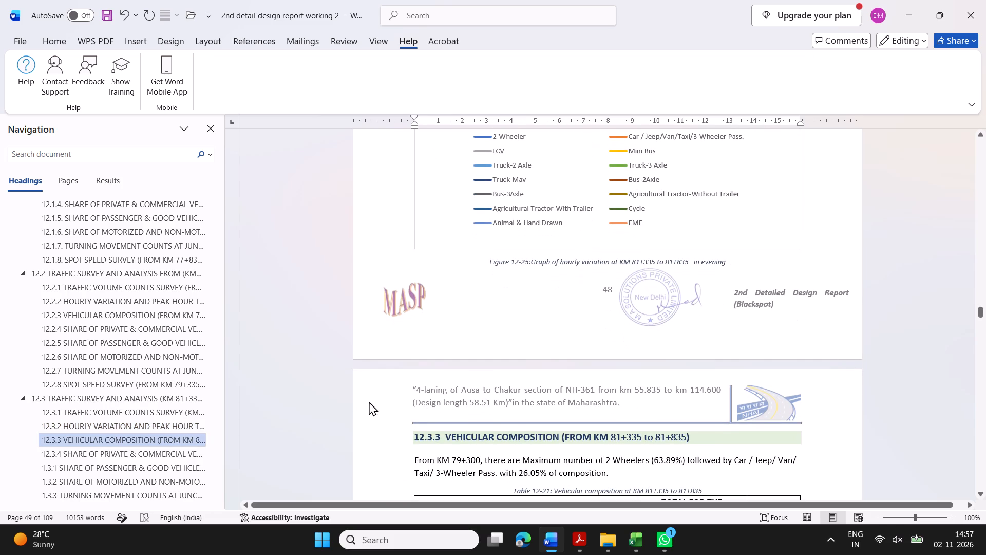
pyautogui.scroll(3, 677, 307)
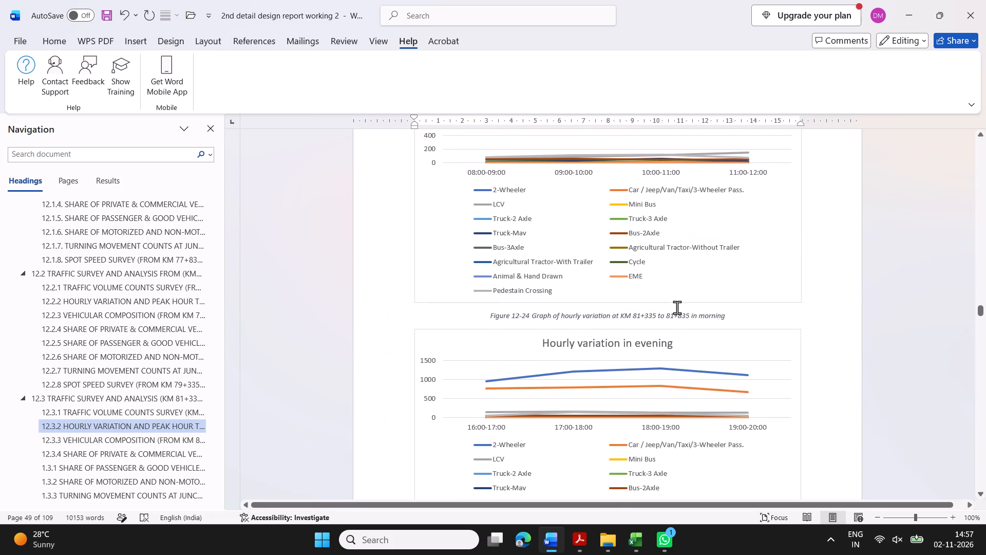
pyautogui.scroll(1, 677, 307)
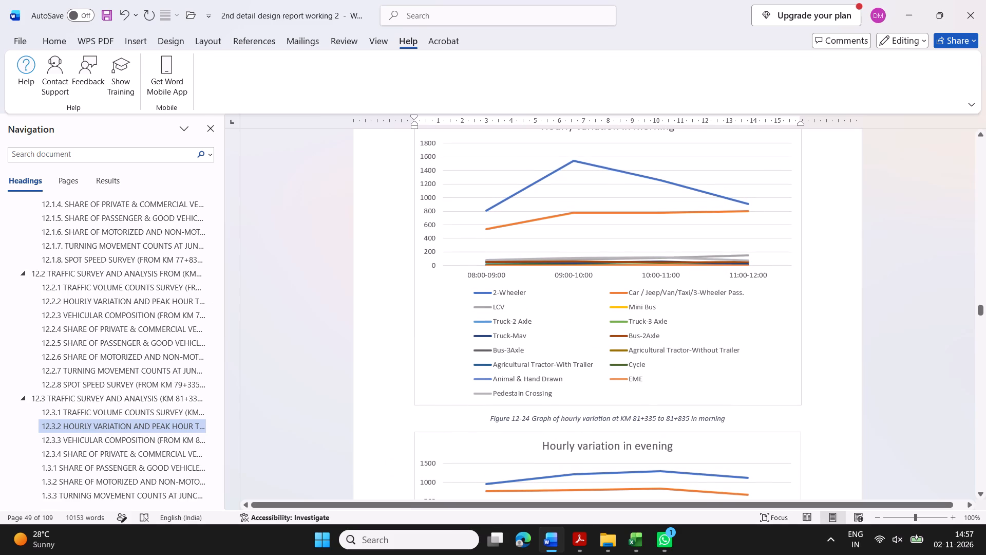
pyautogui.scroll(1, 151, 377)
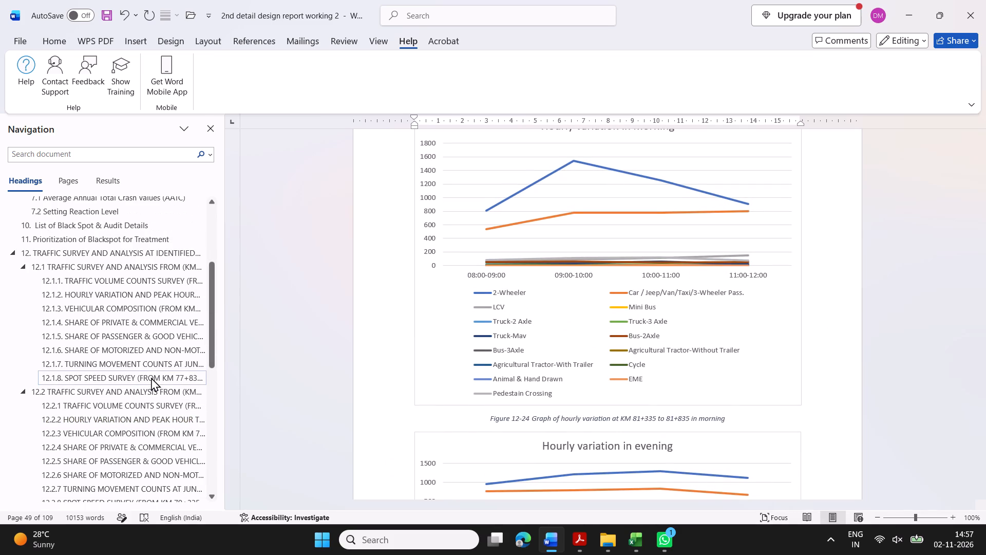
# Renumber the pasted caption in section 12.2.2 as "Figure 12-13:", with a colon and no space before "Graph".
pyautogui.click(126, 414)
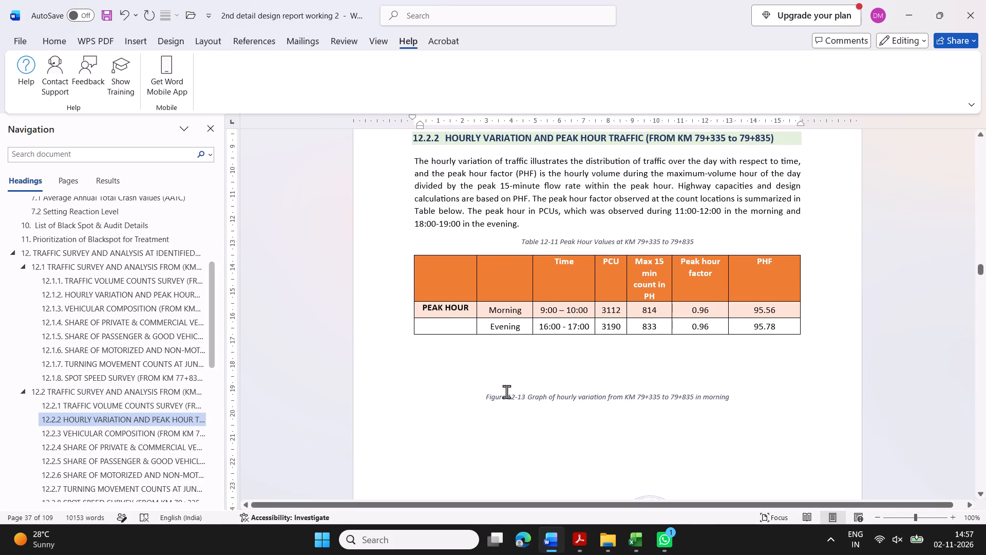
pyautogui.scroll(-6, 760, 330)
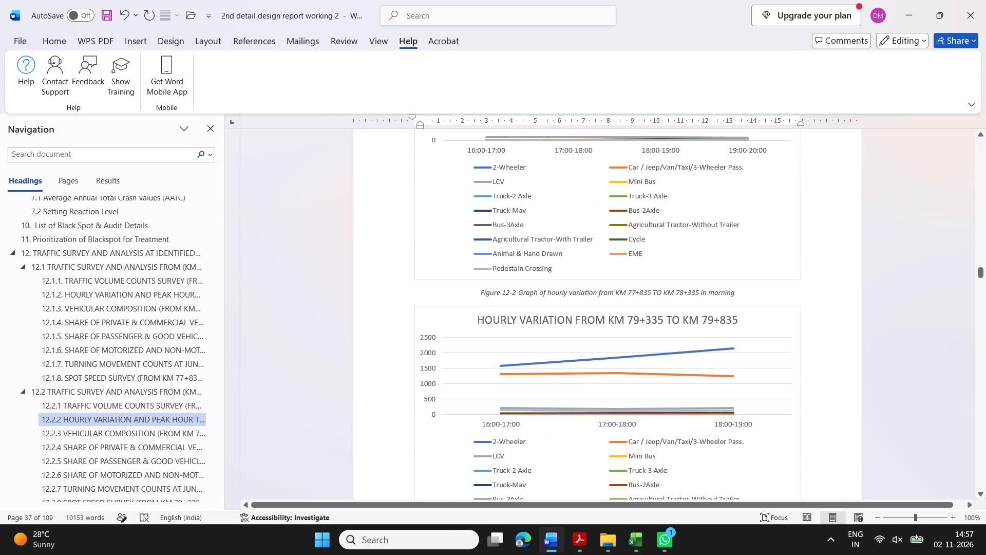
pyautogui.scroll(-1, 680, 329)
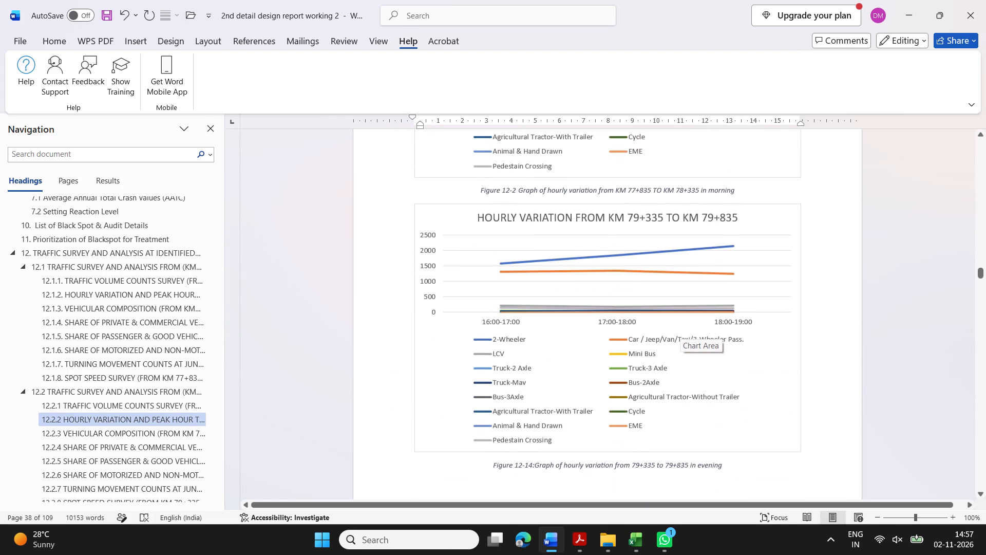
pyautogui.click(635, 192)
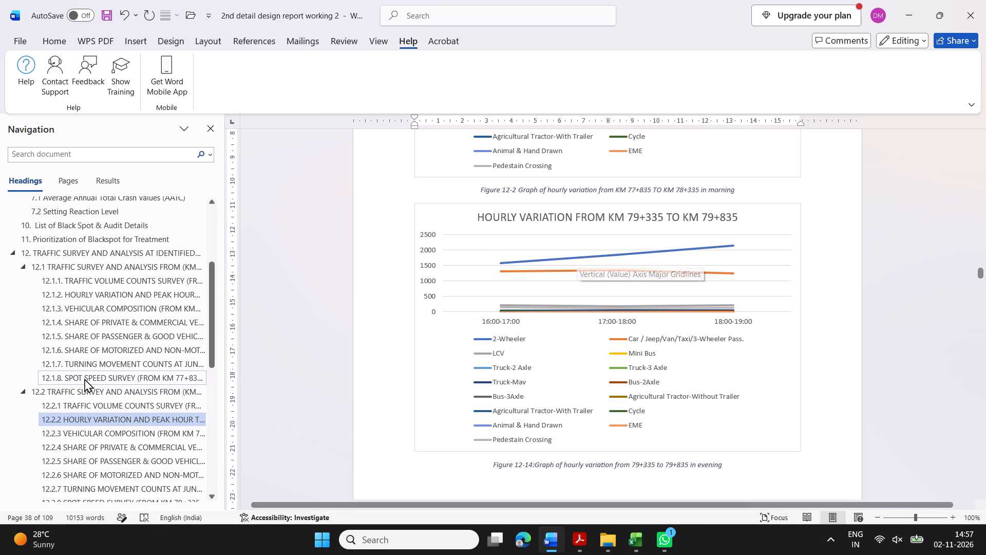
pyautogui.click(515, 191)
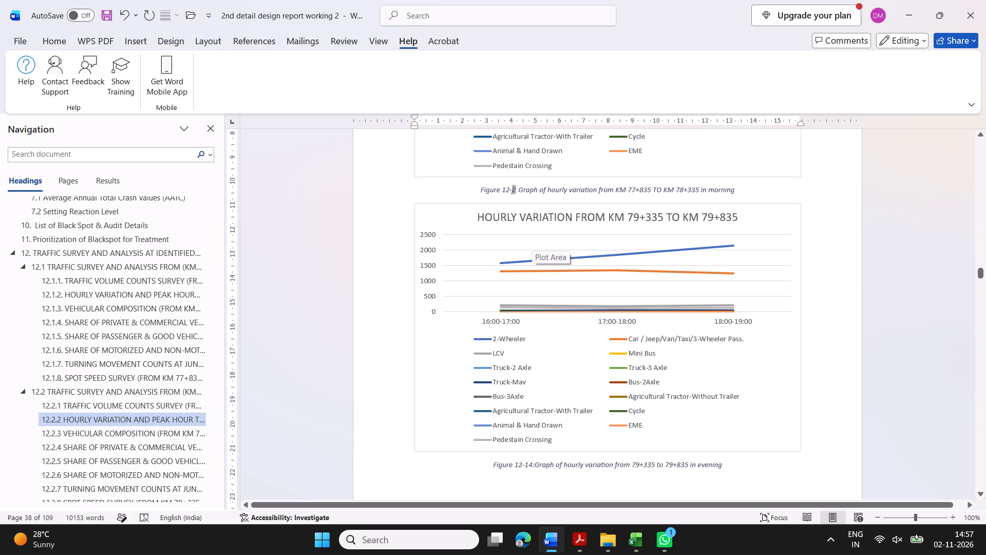
pyautogui.press('Delete')
pyautogui.press('Delete')
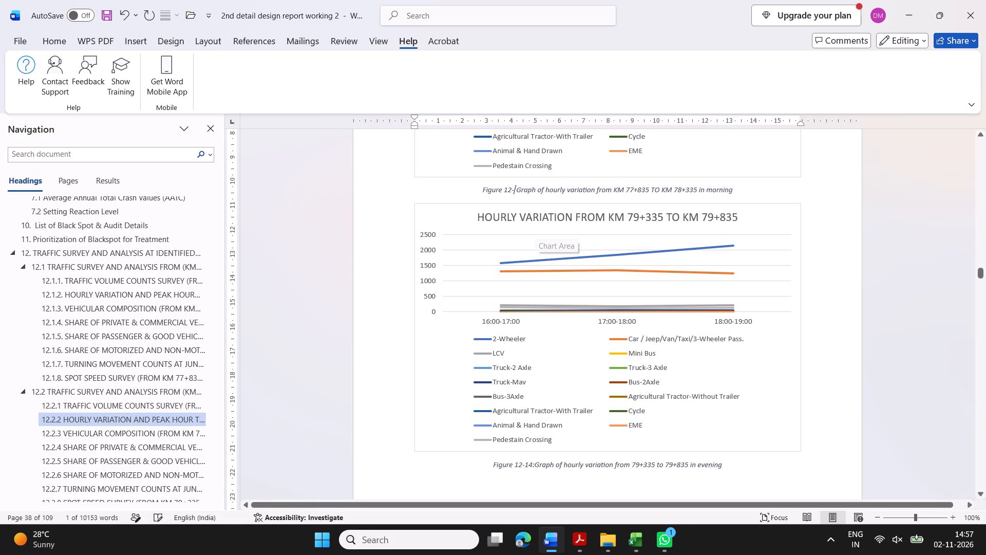
pyautogui.press('1')
pyautogui.press('3')
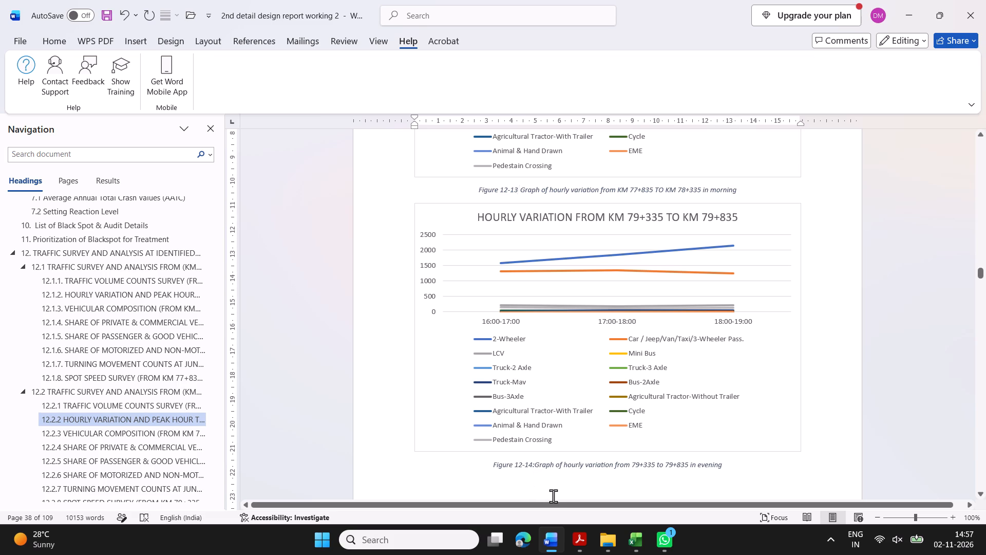
pyautogui.hotkey('shift', ':')
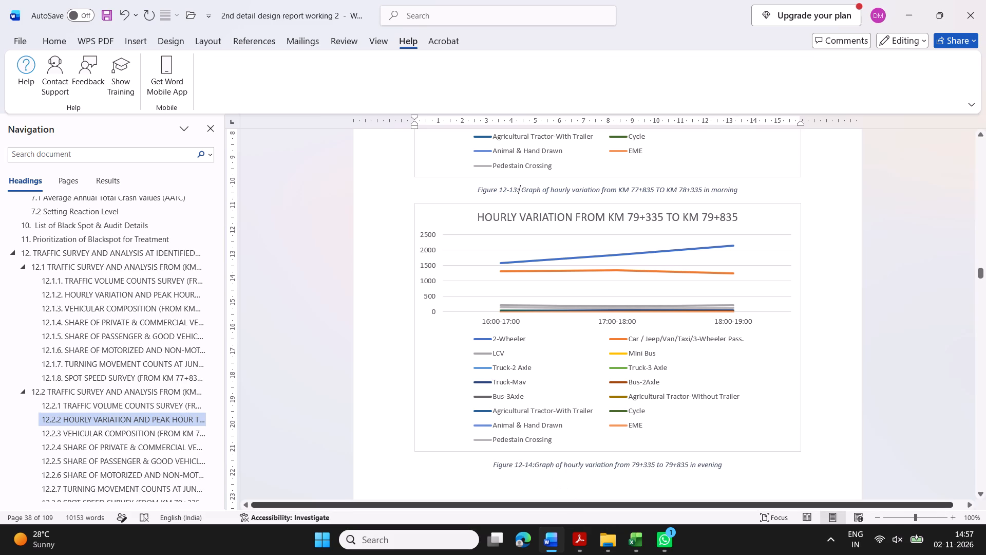
pyautogui.click(521, 192)
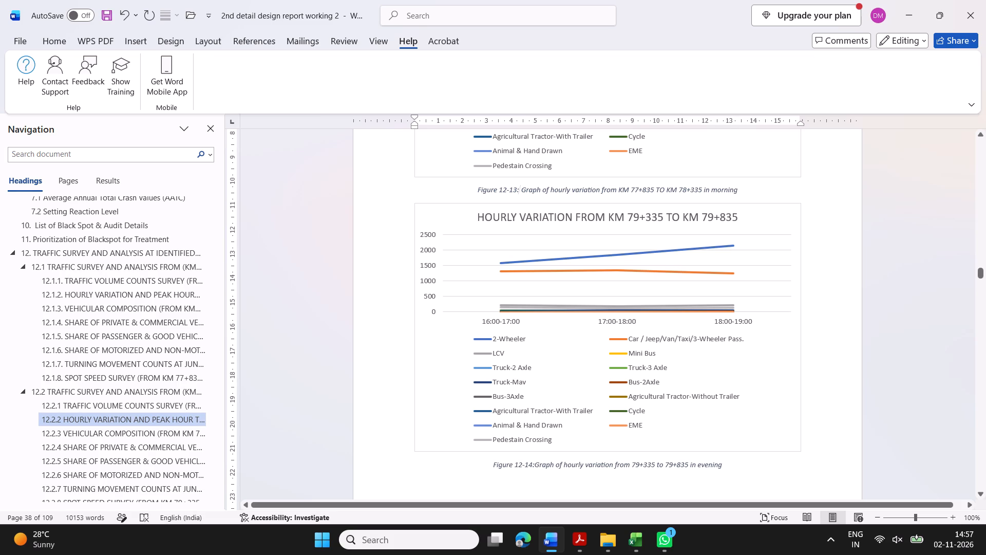
pyautogui.click(523, 189)
pyautogui.press('BackSpace')
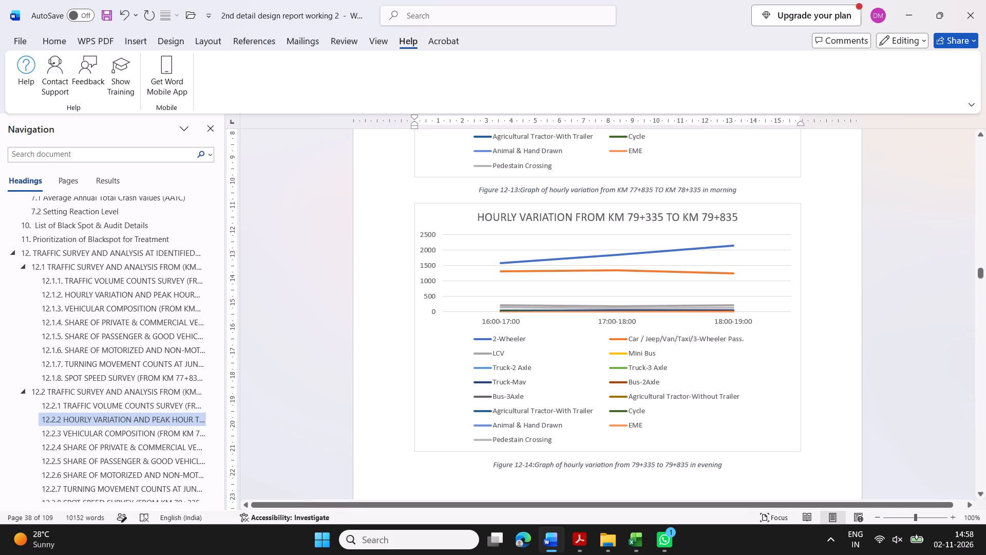
# Change the chainages in section 12.2.2's Figure 12-13 caption to "KM 79+335 TO KM 79+835".
pyautogui.click(636, 188)
pyautogui.click(639, 191)
pyautogui.press('BackSpace')
pyautogui.press('9')
pyautogui.click(644, 191)
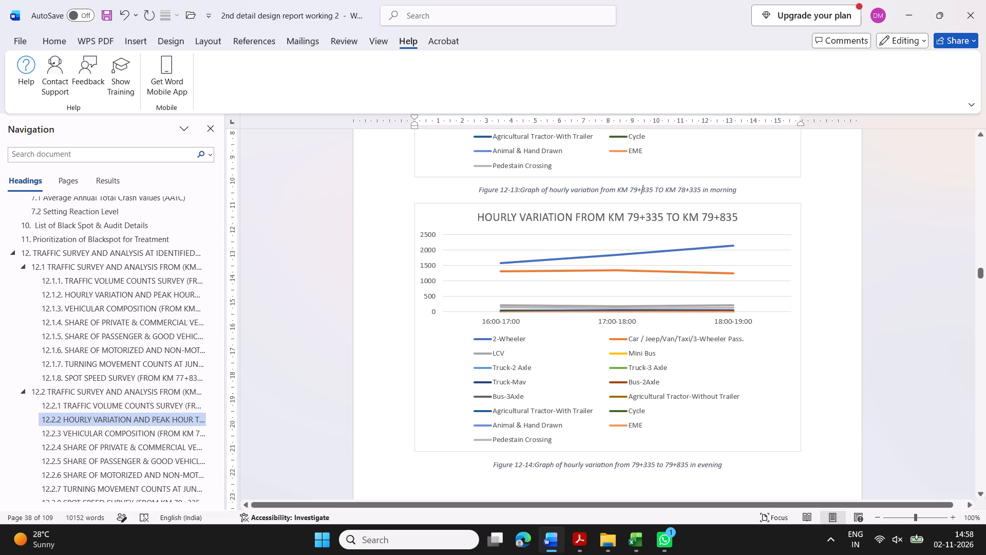
pyautogui.click(647, 194)
pyautogui.press('BackSpace')
pyautogui.press('3')
pyautogui.click(685, 193)
pyautogui.press('BackSpace')
pyautogui.press('9')
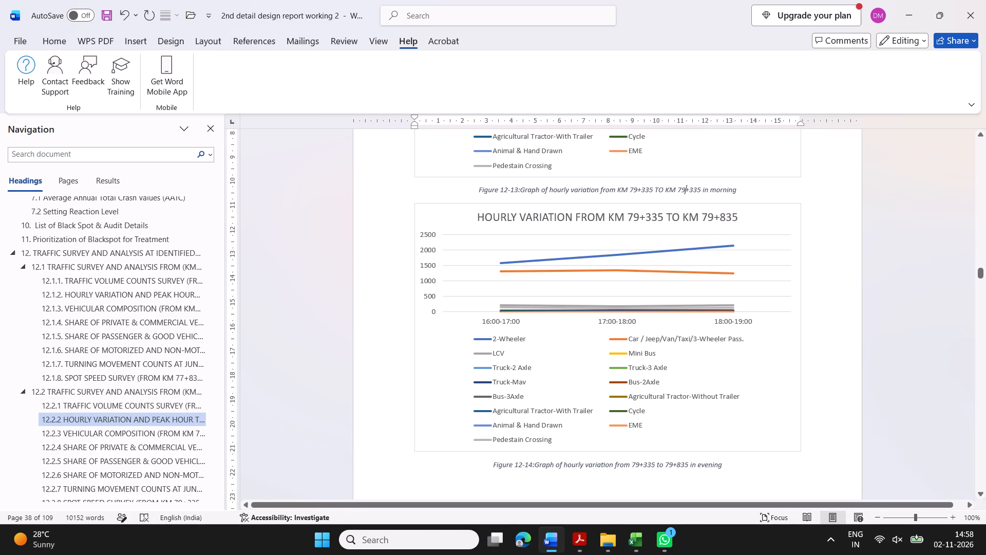
pyautogui.click(693, 195)
pyautogui.press('BackSpace')
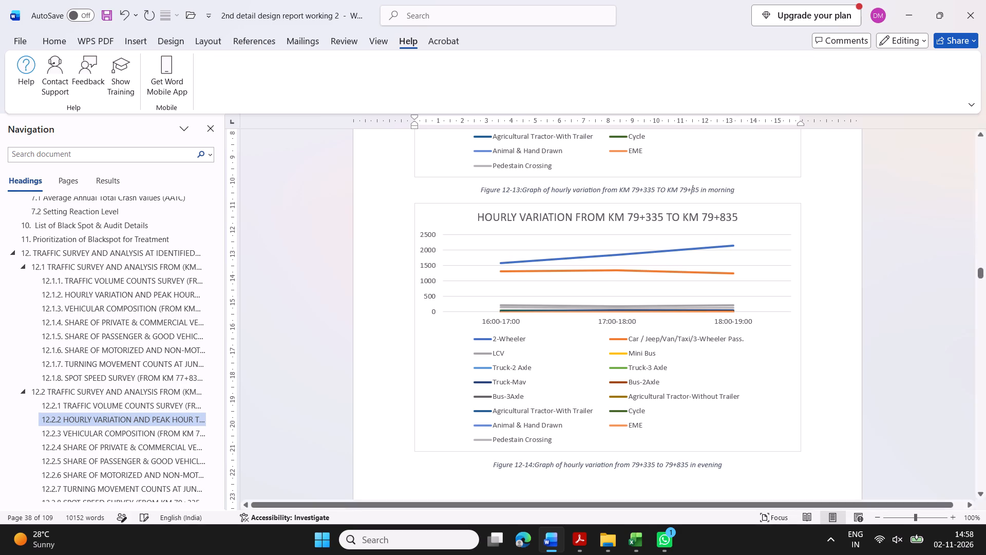
pyautogui.press('8')
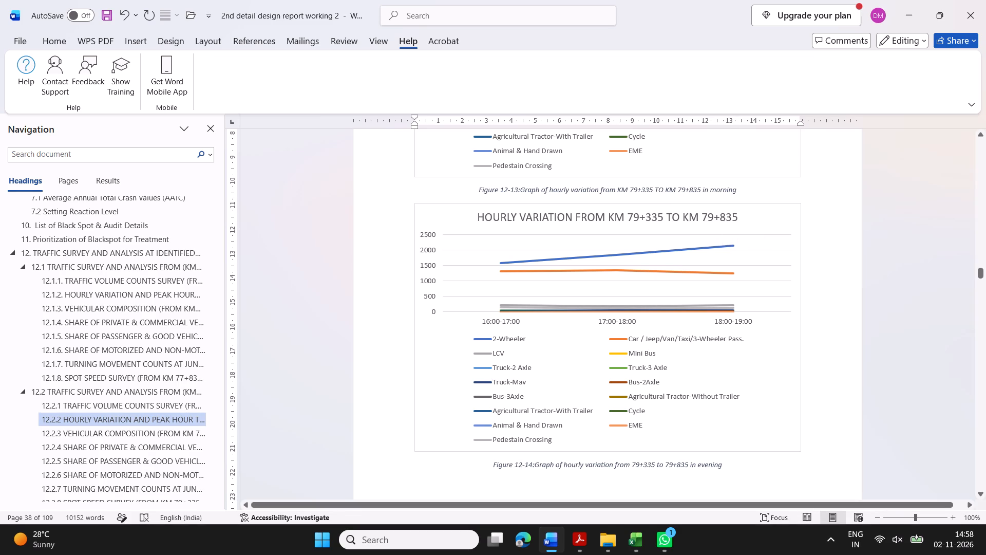
# Review section 12.2.2's two 16:00 hourly variation charts against their Figure 12-13 and Figure 12-14 captions.
pyautogui.scroll(-1, 631, 418)
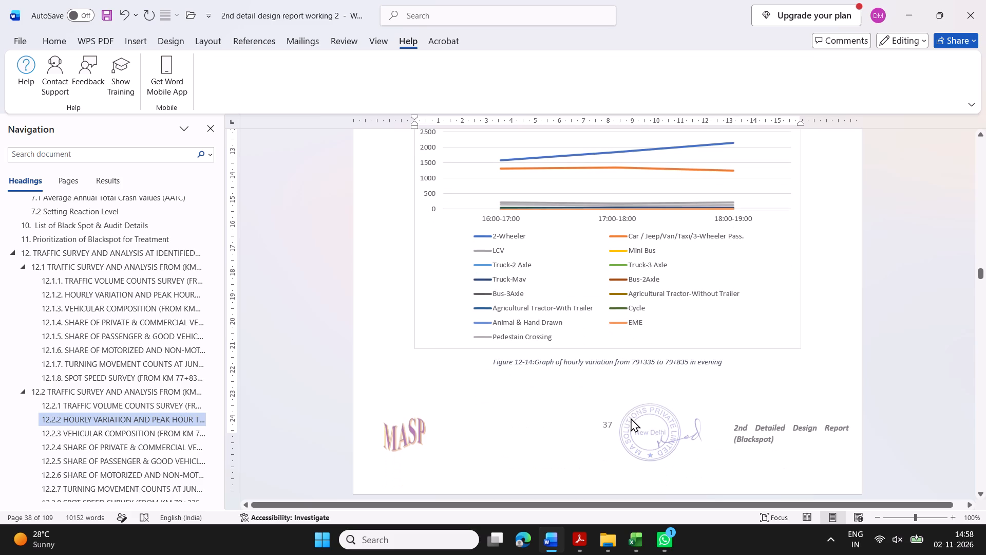
pyautogui.scroll(1, 709, 371)
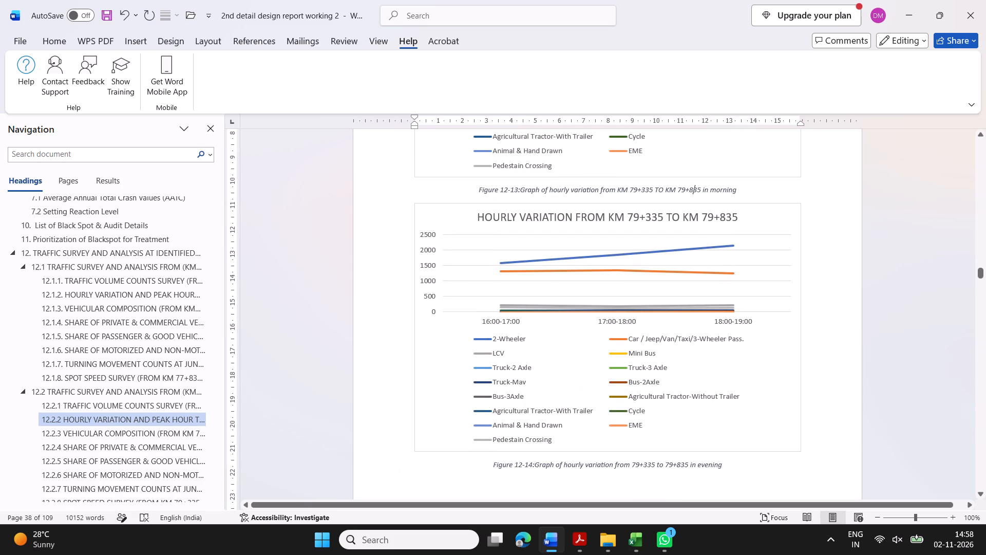
pyautogui.scroll(3, 757, 275)
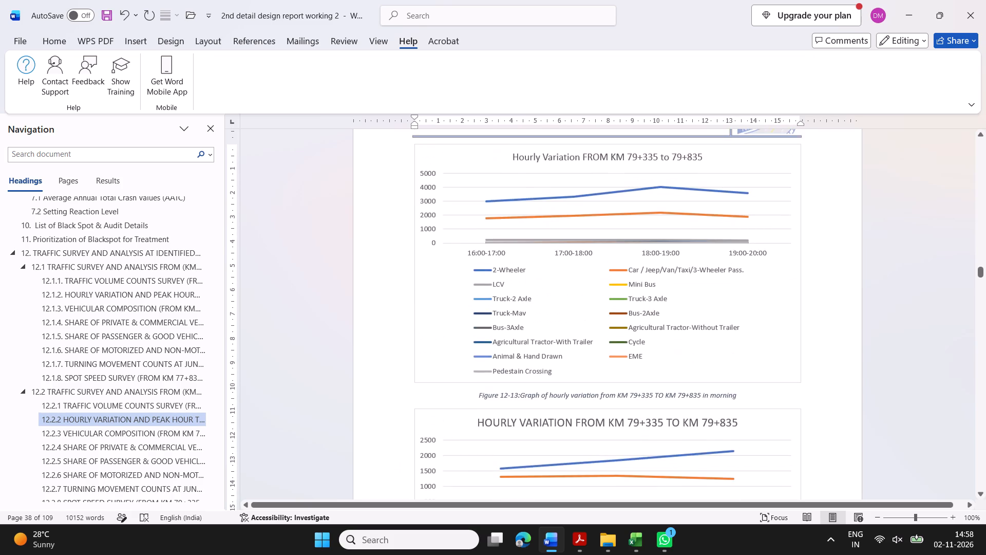
pyautogui.scroll(-2, 760, 280)
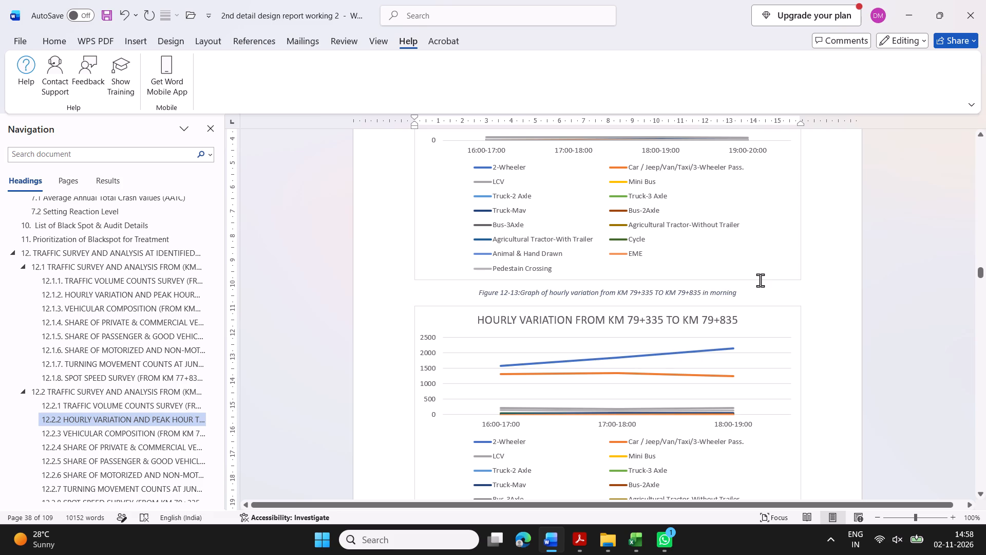
pyautogui.scroll(-4, 762, 281)
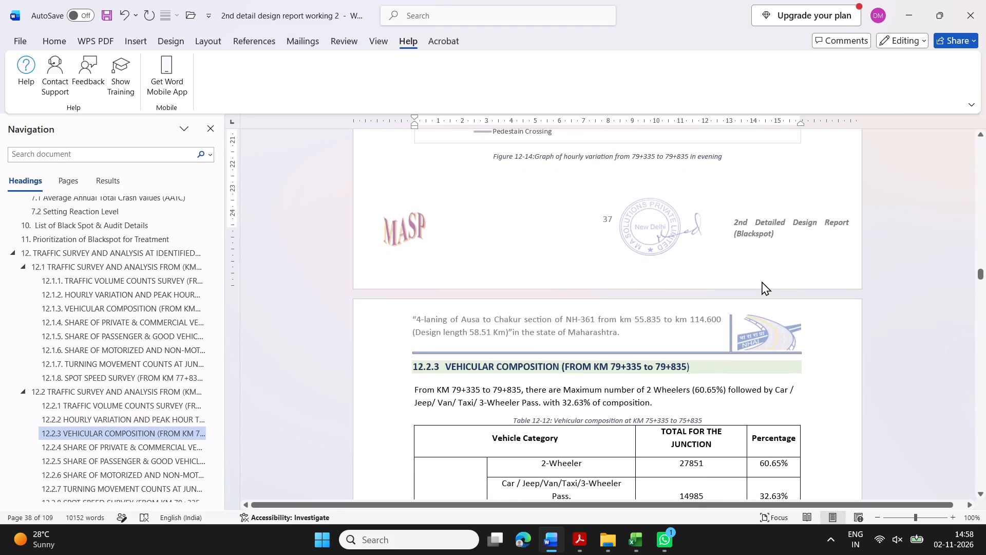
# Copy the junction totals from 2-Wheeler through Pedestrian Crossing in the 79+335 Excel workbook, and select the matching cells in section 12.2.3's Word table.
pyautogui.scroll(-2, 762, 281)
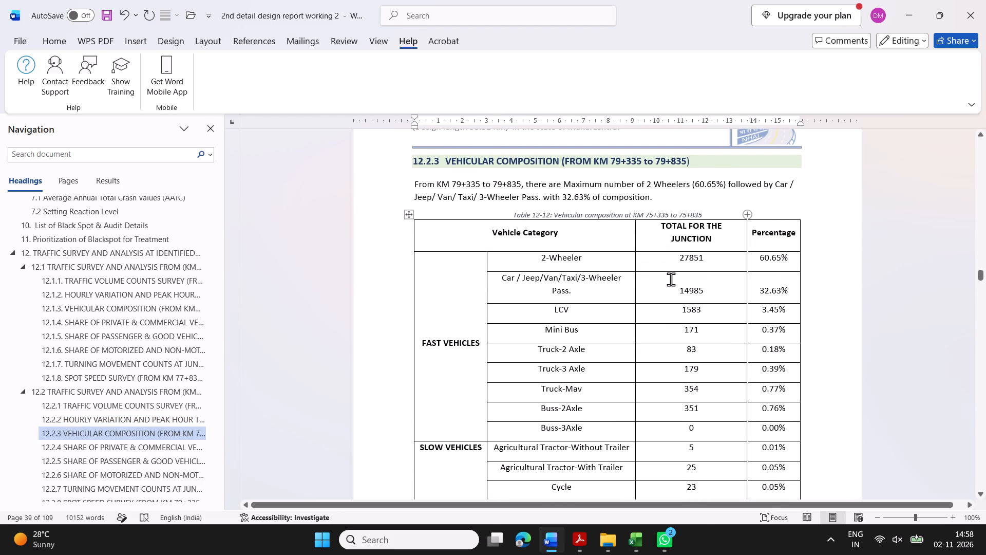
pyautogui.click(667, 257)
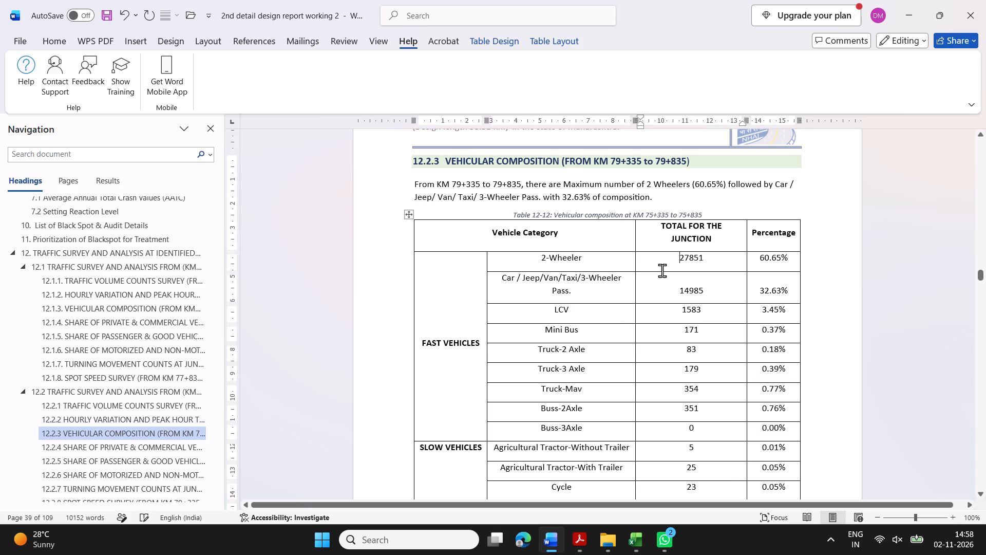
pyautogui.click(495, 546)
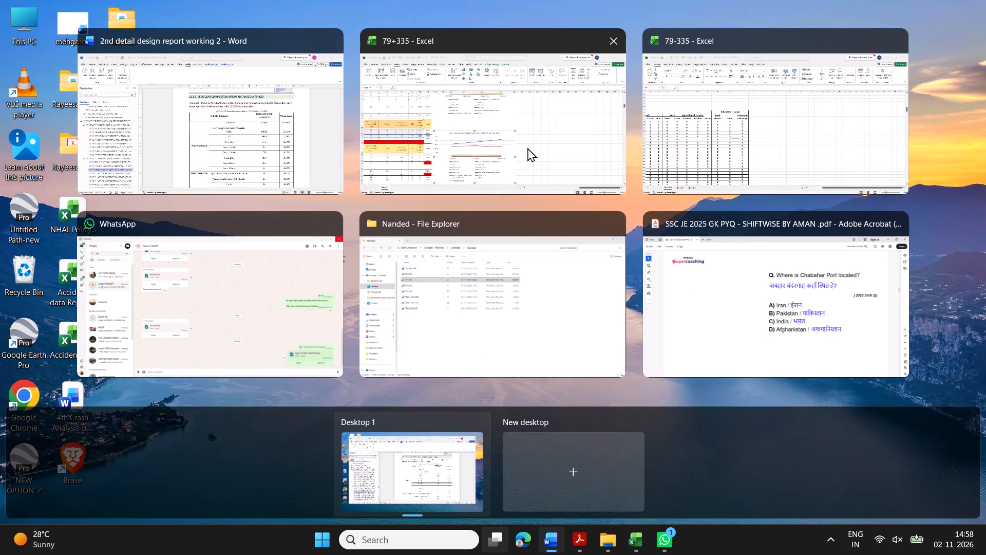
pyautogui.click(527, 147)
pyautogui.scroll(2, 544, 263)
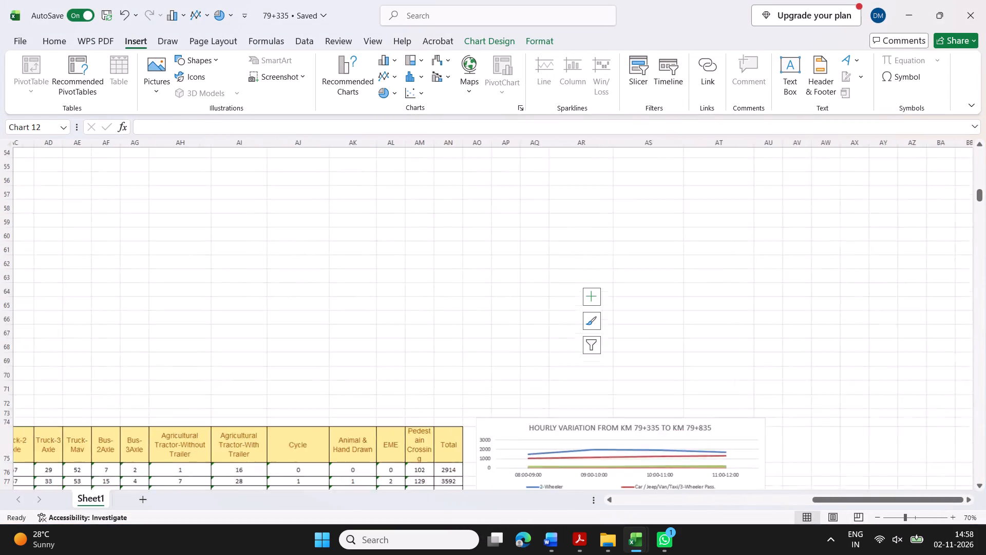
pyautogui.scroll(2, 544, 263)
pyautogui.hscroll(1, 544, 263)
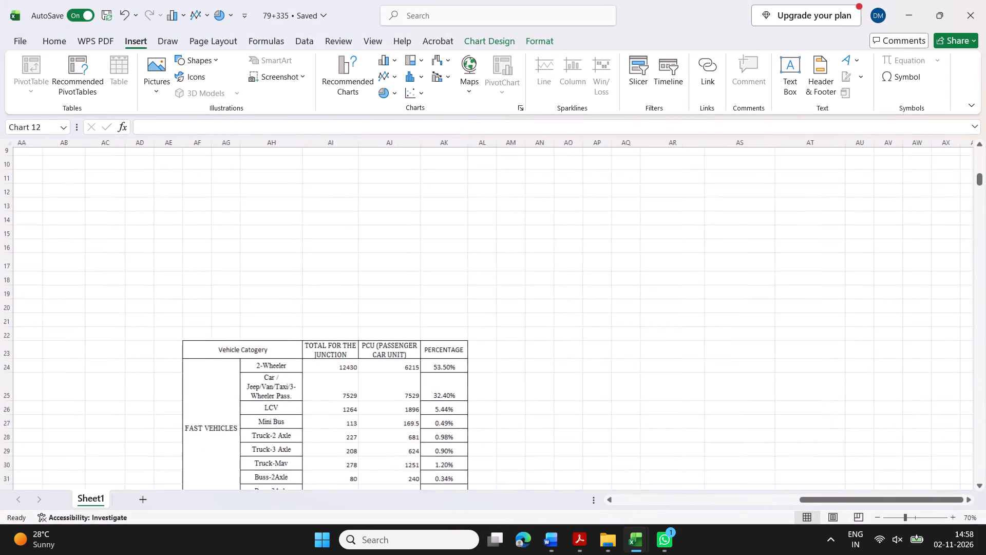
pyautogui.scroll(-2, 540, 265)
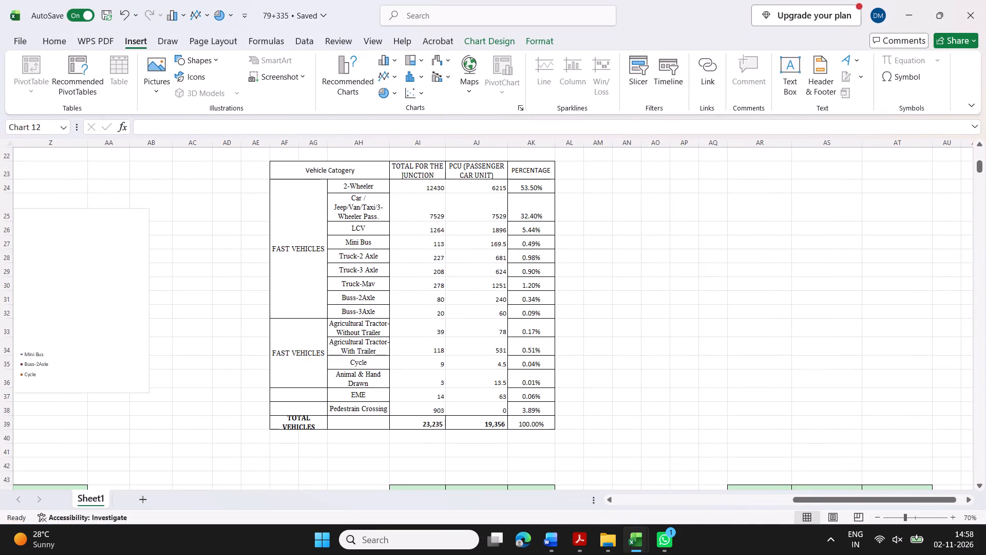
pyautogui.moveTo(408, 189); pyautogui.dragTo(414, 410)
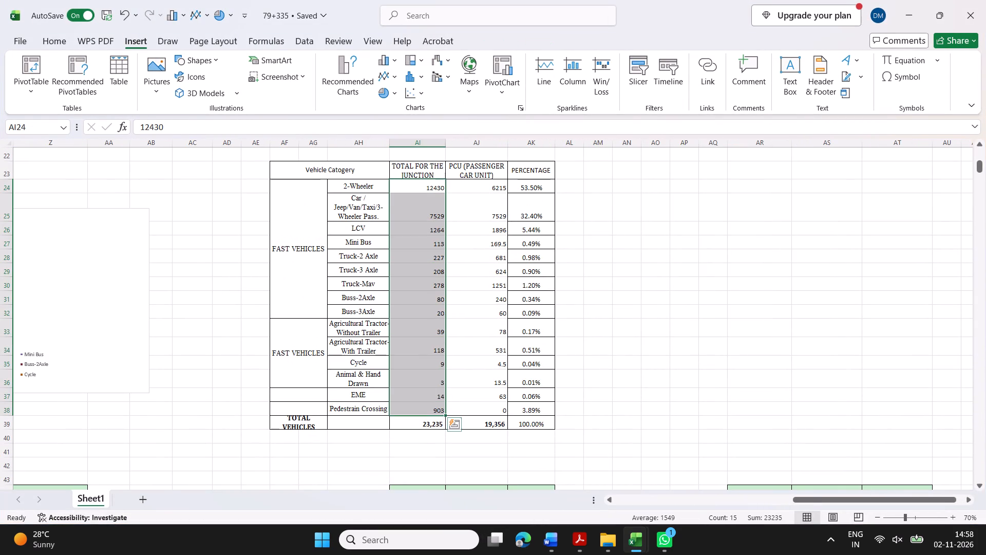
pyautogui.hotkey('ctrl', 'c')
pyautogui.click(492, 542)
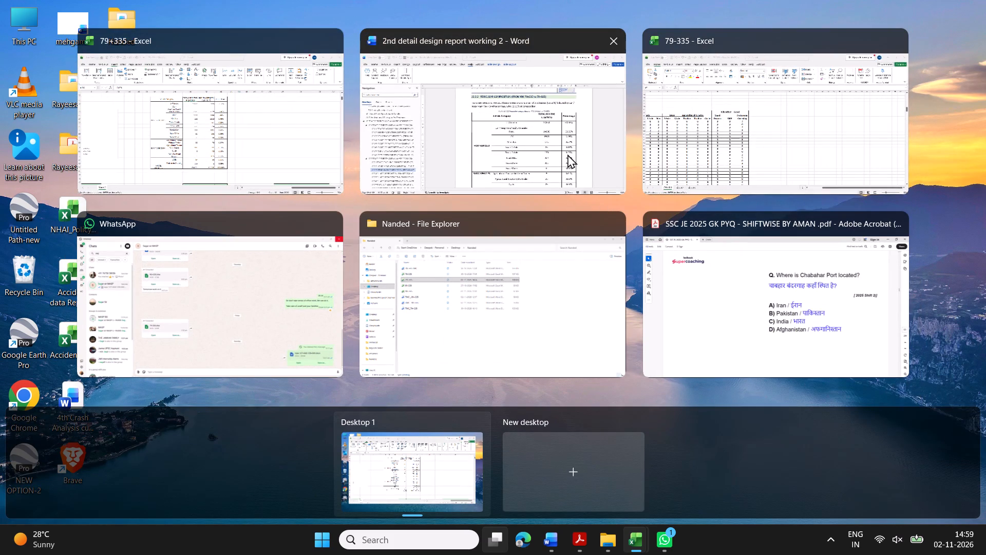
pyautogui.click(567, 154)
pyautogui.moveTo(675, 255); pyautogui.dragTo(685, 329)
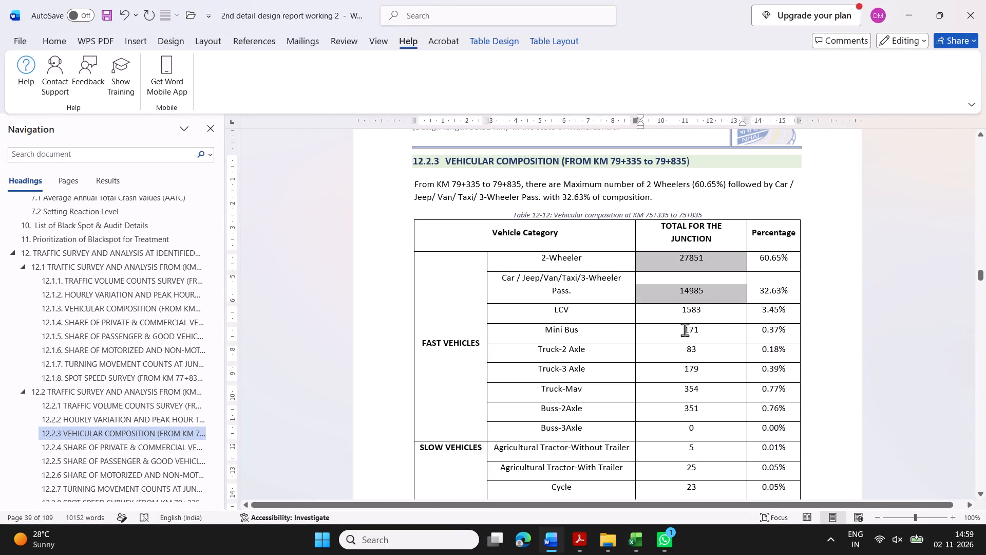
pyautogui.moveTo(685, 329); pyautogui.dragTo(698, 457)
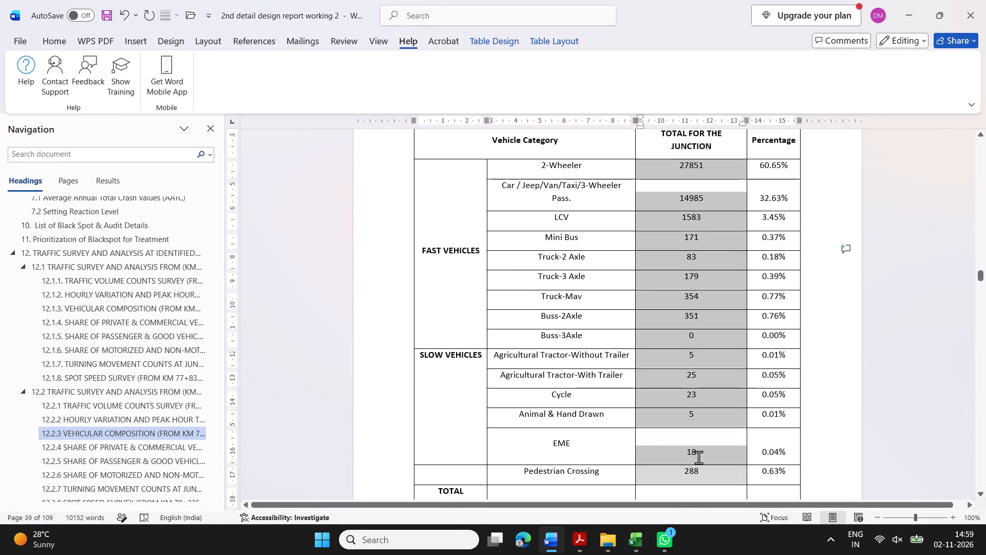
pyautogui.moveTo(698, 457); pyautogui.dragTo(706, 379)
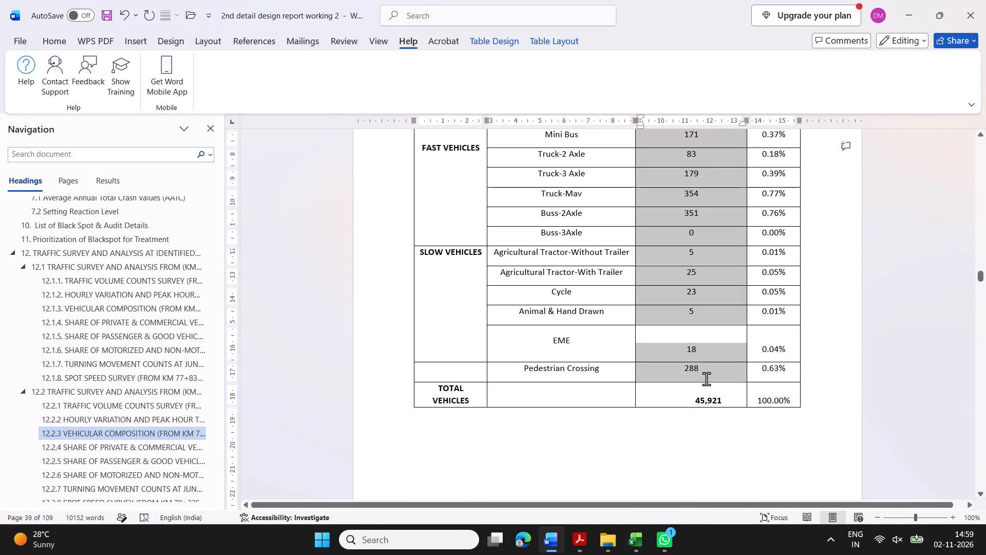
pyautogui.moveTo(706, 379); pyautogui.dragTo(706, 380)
# In the 79+335 Excel workbook, copy the junction totals from 2-Wheeler down to and including the Total Vehicles row.
pyautogui.click(490, 539)
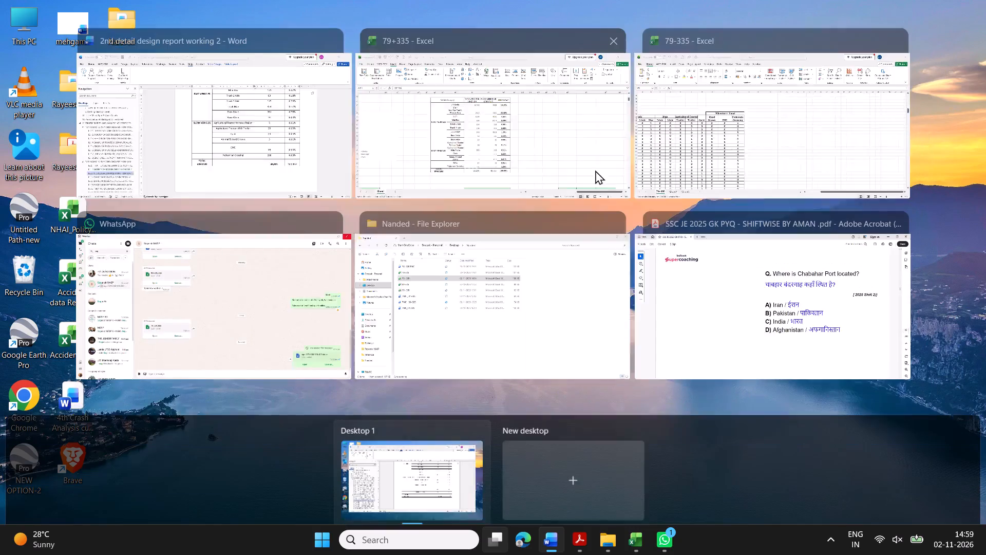
pyautogui.click(548, 140)
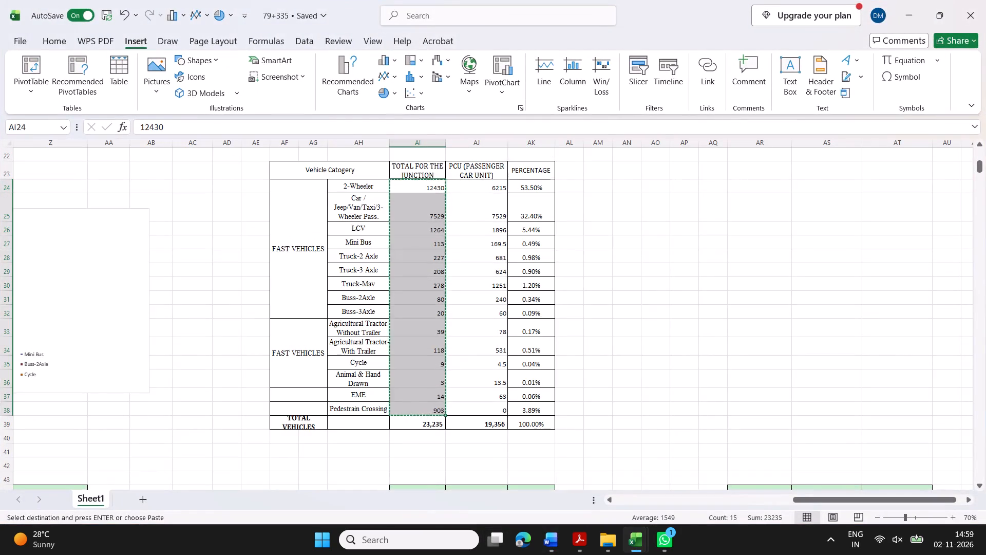
pyautogui.click(405, 182)
pyautogui.moveTo(403, 185); pyautogui.dragTo(444, 425)
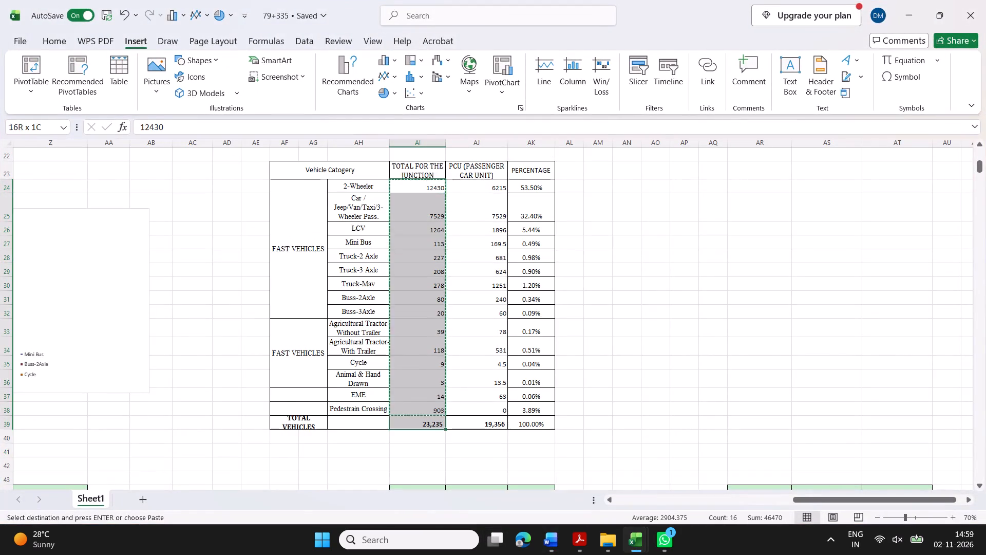
pyautogui.moveTo(444, 425); pyautogui.dragTo(444, 424)
pyautogui.hotkey('ctrl', 'c')
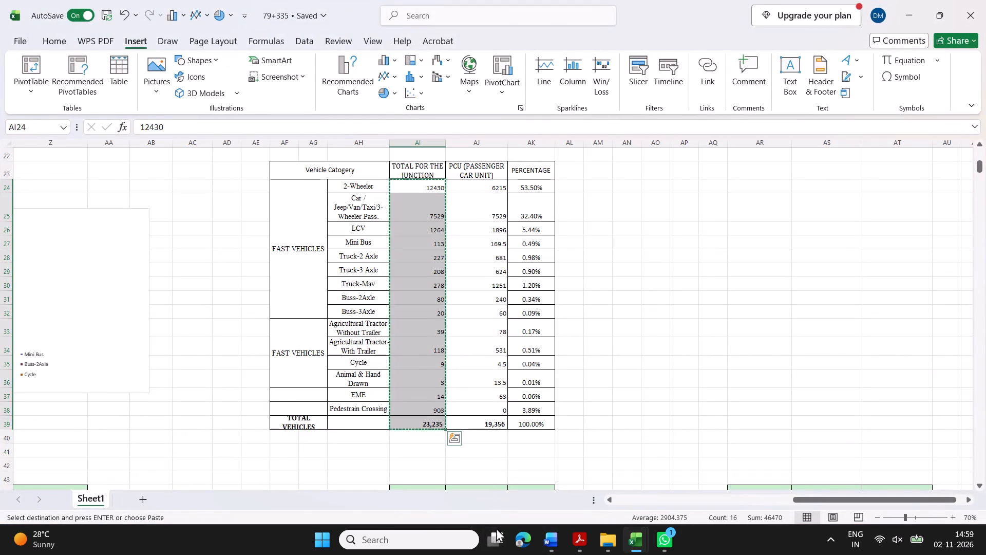
# Back in the Word report, paste the copied totals over section 12.2.3's junction total column, from 2-Wheeler through Total Vehicles.
pyautogui.click(497, 533)
pyautogui.click(568, 134)
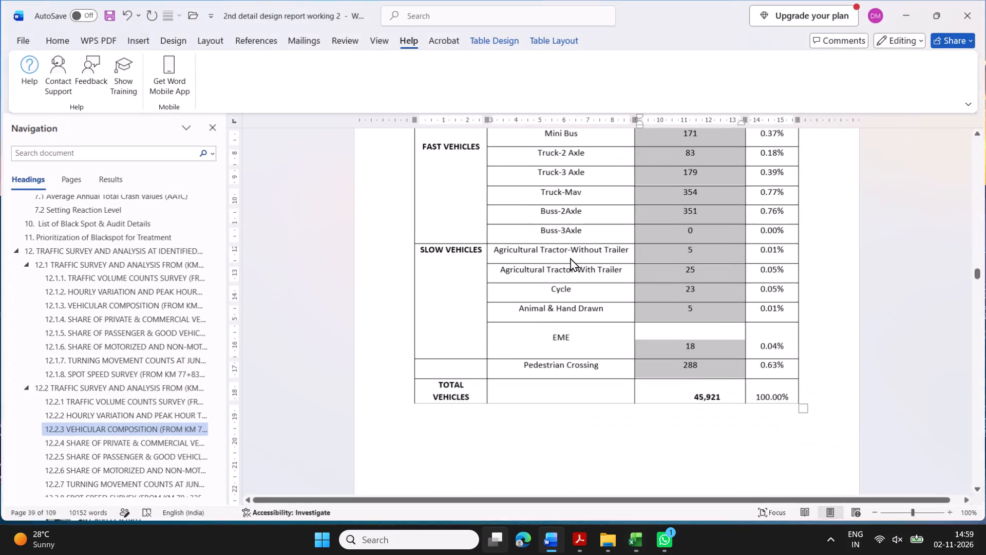
pyautogui.scroll(2, 715, 258)
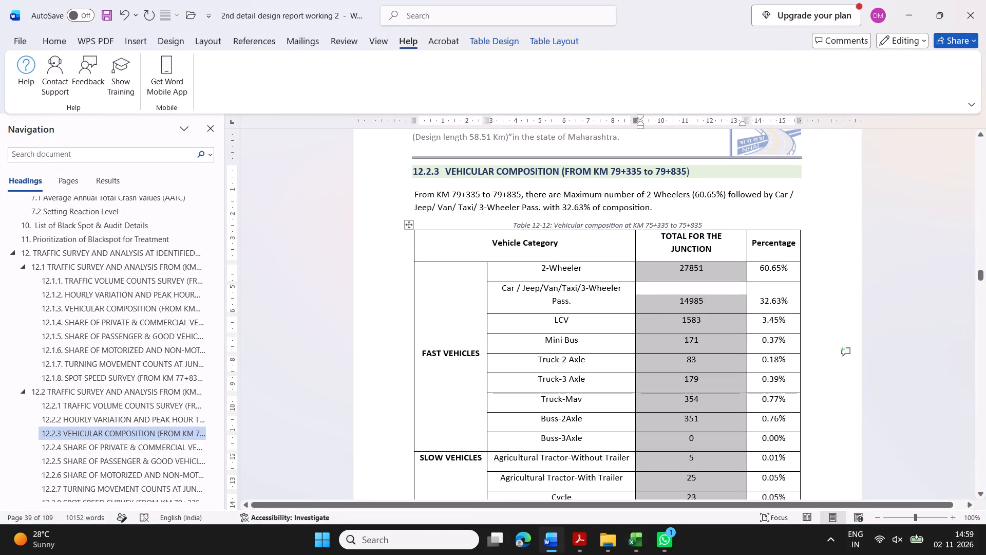
pyautogui.click(649, 262)
pyautogui.click(656, 273)
pyautogui.moveTo(657, 270); pyautogui.dragTo(667, 350)
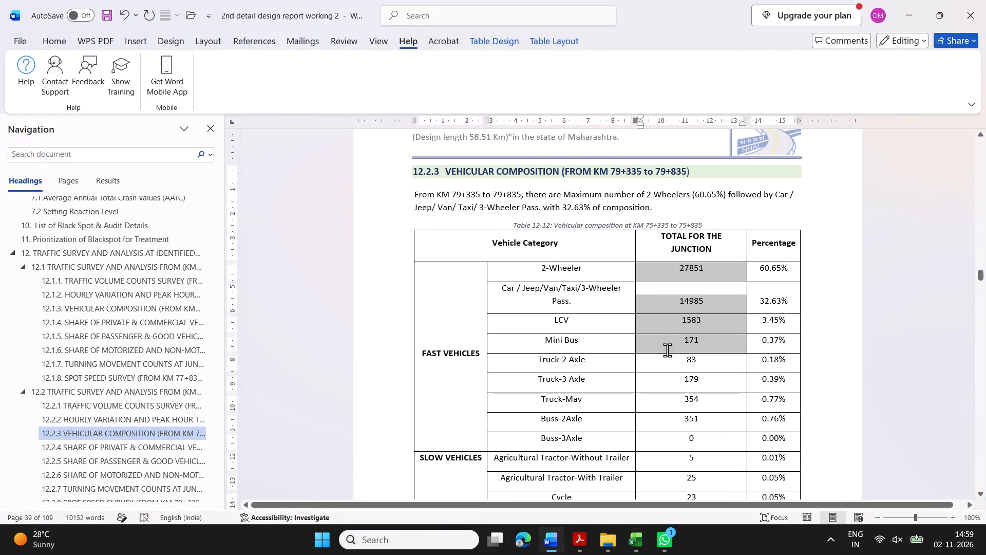
pyautogui.moveTo(667, 350); pyautogui.dragTo(686, 480)
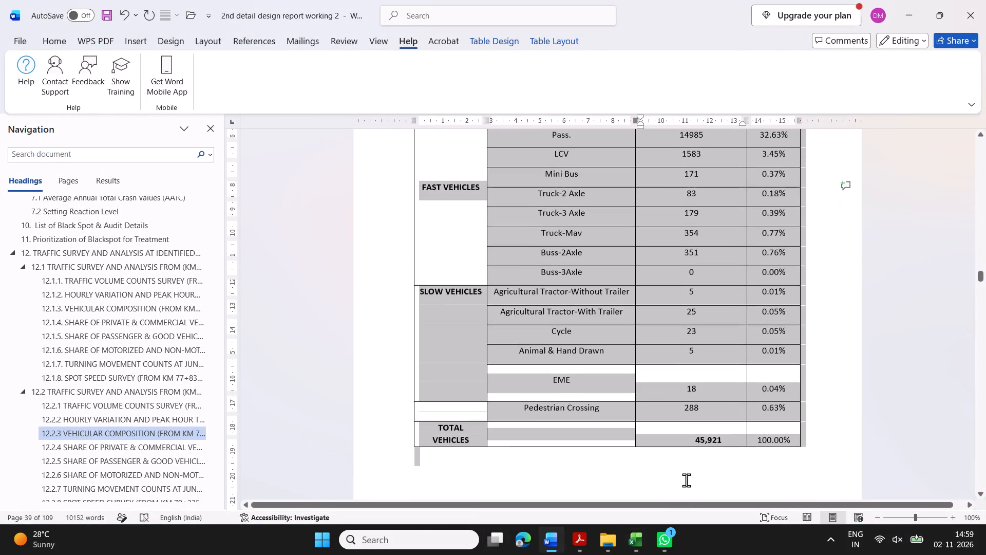
pyautogui.moveTo(686, 480); pyautogui.dragTo(695, 422)
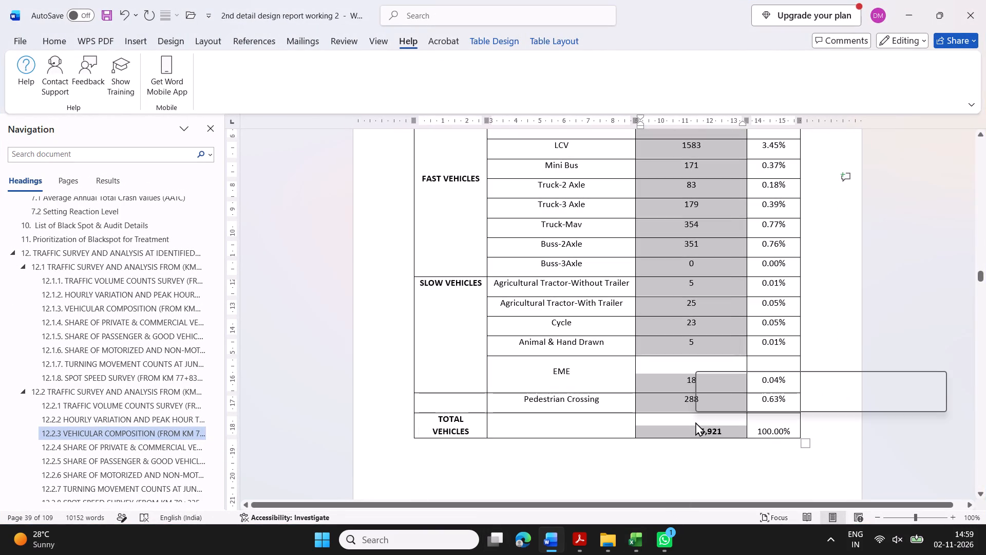
pyautogui.hotkey('ctrl', 'v')
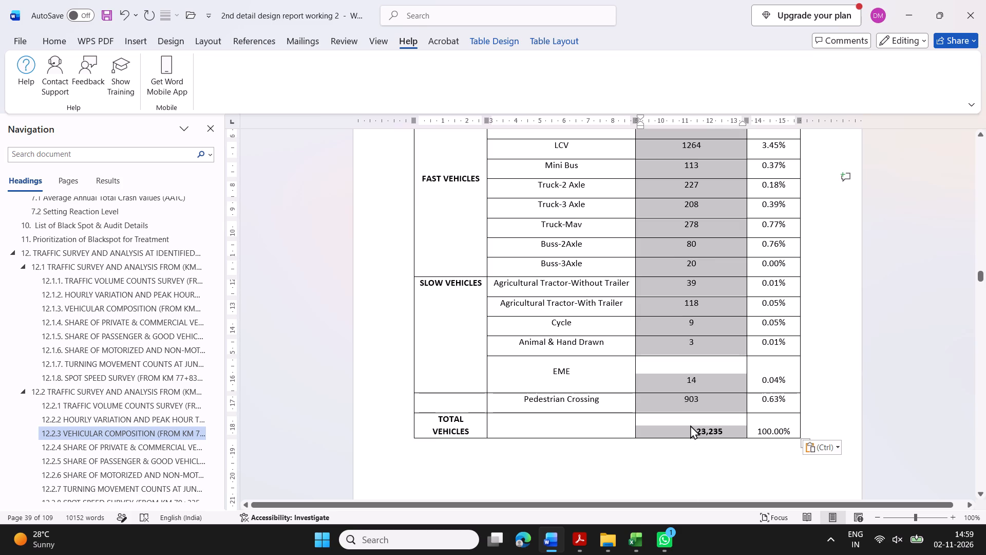
# Centre-align the pasted junction totals in section 12.2.3's vehicular composition table, through the Total Vehicles row.
pyautogui.rightClick(690, 431)
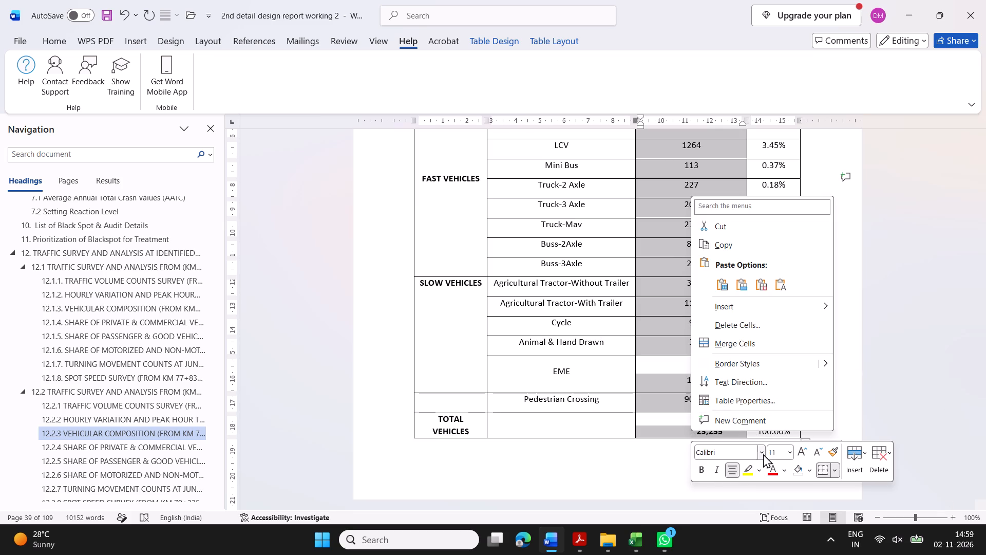
pyautogui.click(731, 466)
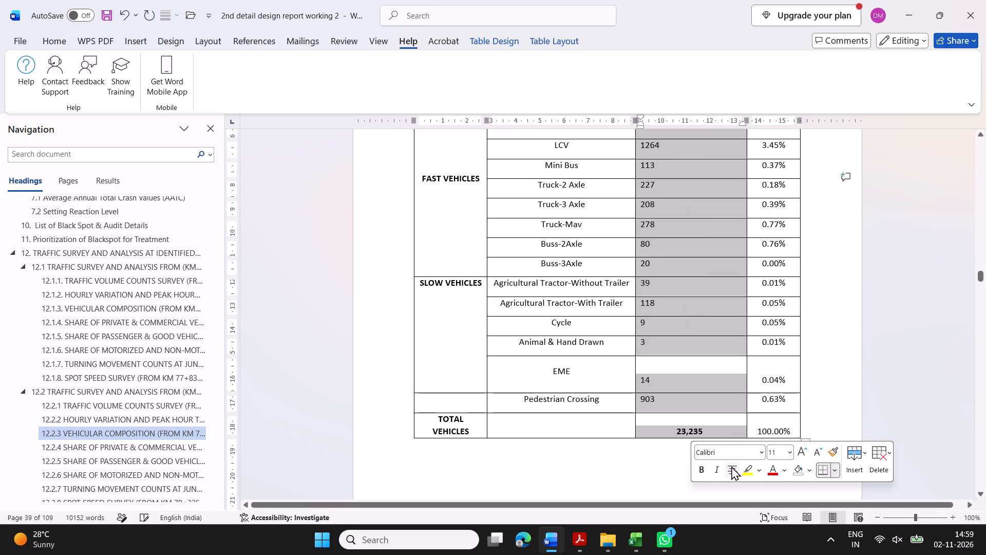
pyautogui.click(731, 466)
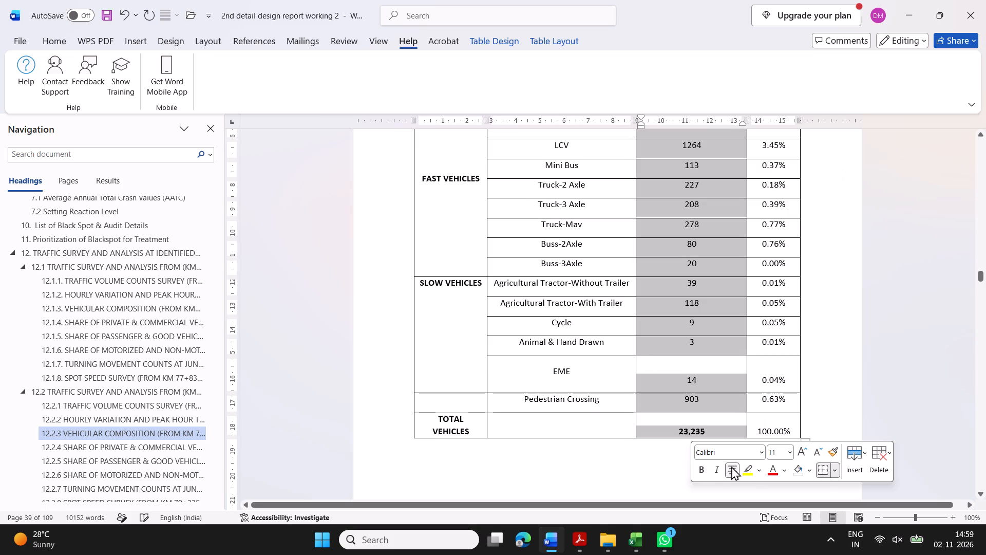
pyautogui.click(868, 372)
# In the 79+335 Excel workbook, copy the Percentage column values from 2-Wheeler through the Total Vehicles row.
pyautogui.scroll(1, 783, 193)
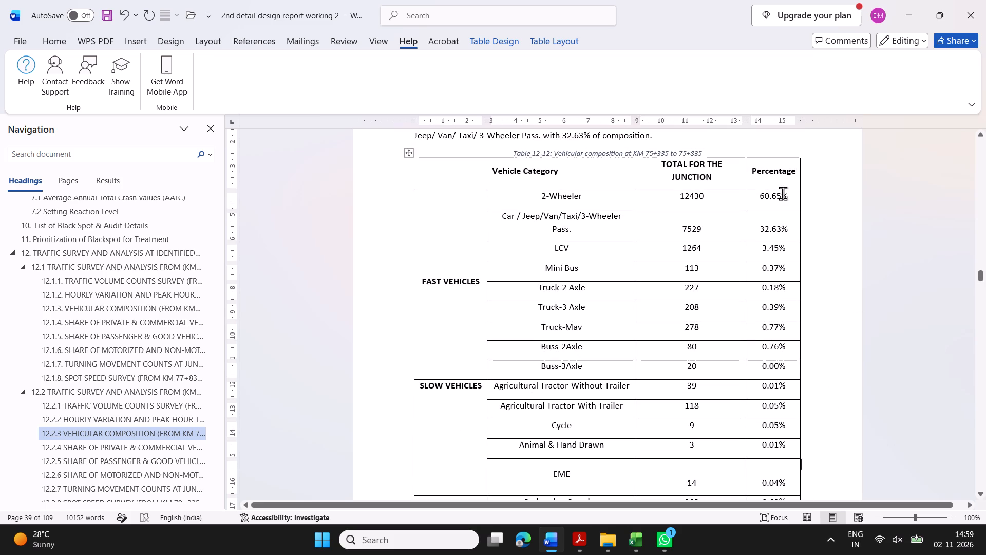
pyautogui.click(499, 534)
pyautogui.click(572, 145)
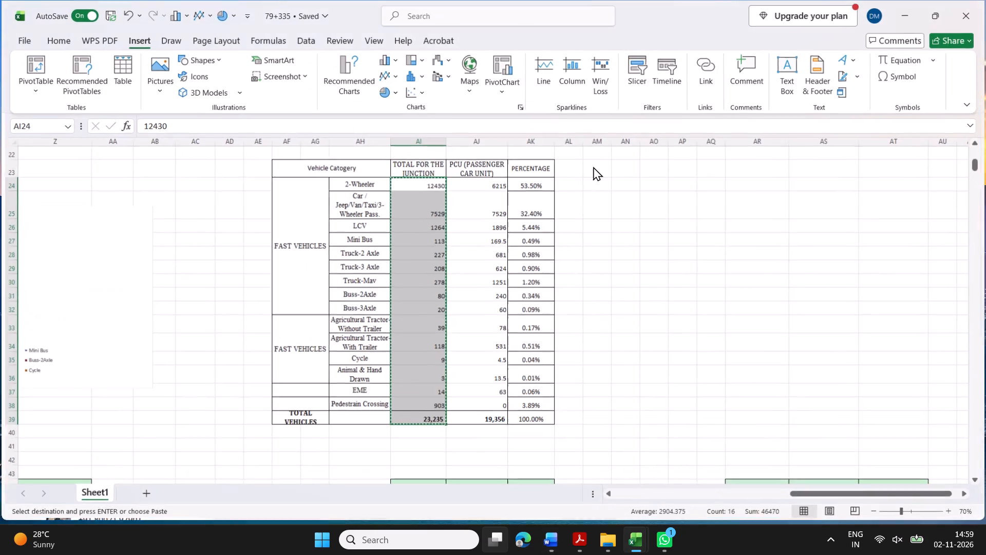
pyautogui.moveTo(531, 187); pyautogui.dragTo(526, 436)
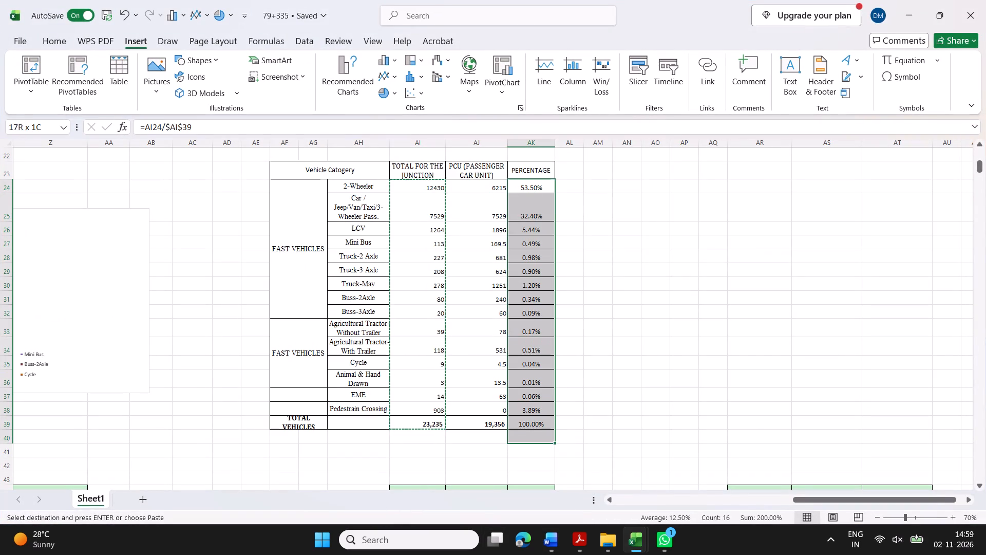
pyautogui.moveTo(526, 436); pyautogui.dragTo(532, 423)
pyautogui.hotkey('ctrl', 'c')
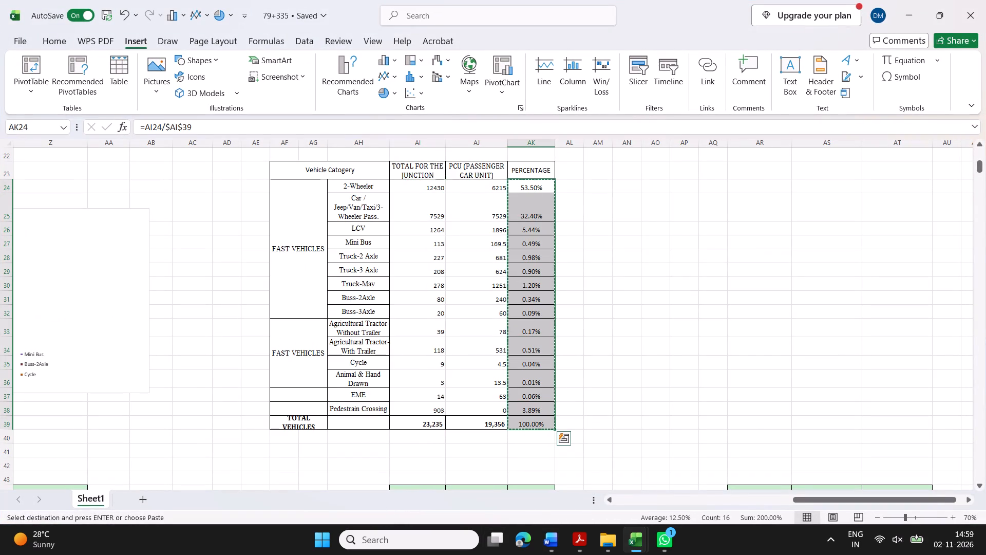
# Back in the Word report, paste the copied percentages over Table 12-12's Percentage column, from 2-Wheeler through Total Vehicles.
pyautogui.click(494, 538)
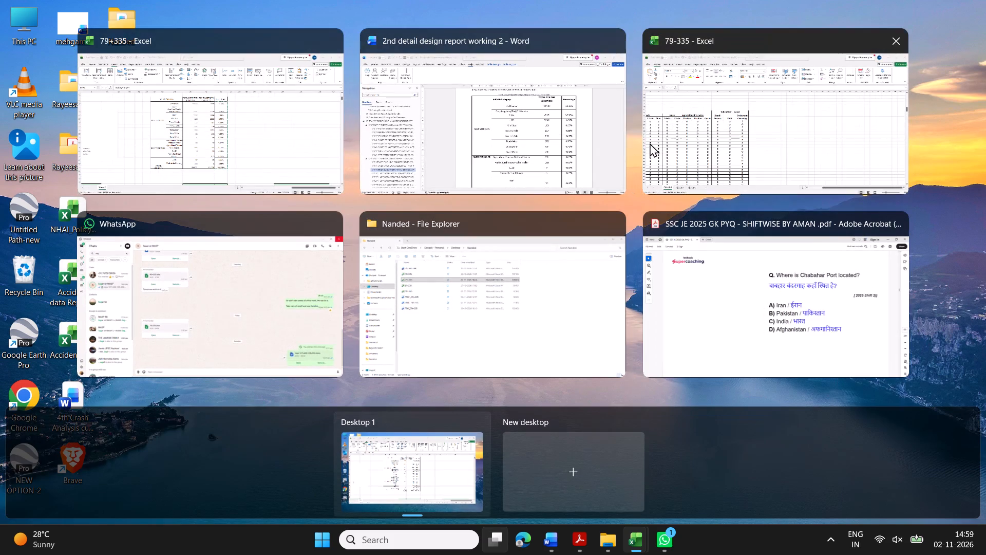
pyautogui.click(598, 140)
pyautogui.scroll(-1, 785, 285)
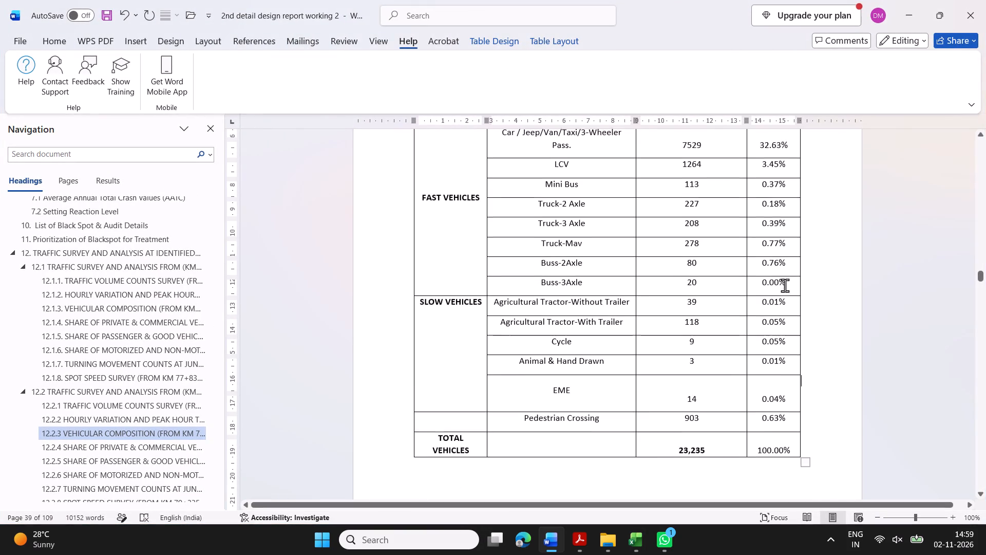
pyautogui.scroll(1, 792, 270)
pyautogui.moveTo(760, 197); pyautogui.dragTo(772, 316)
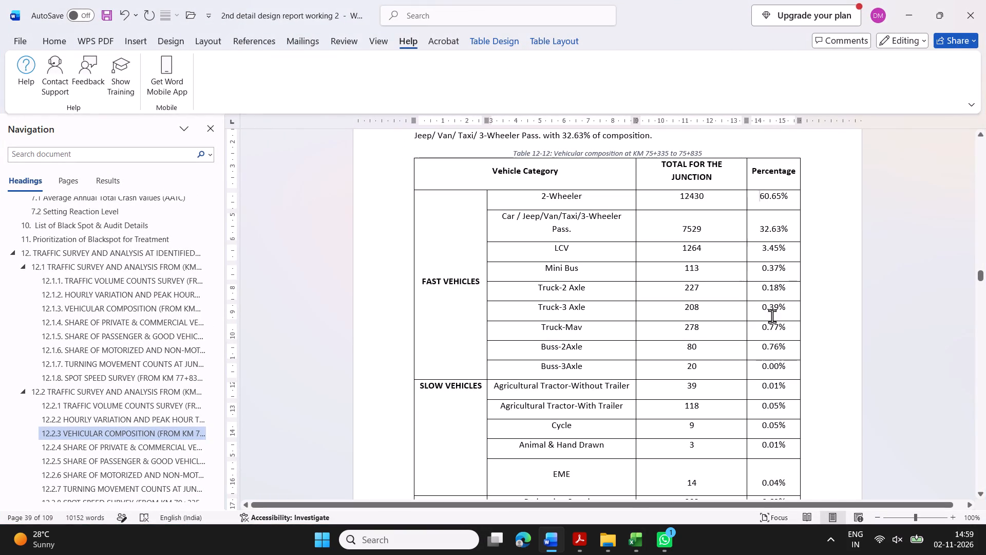
pyautogui.moveTo(772, 316); pyautogui.dragTo(788, 421)
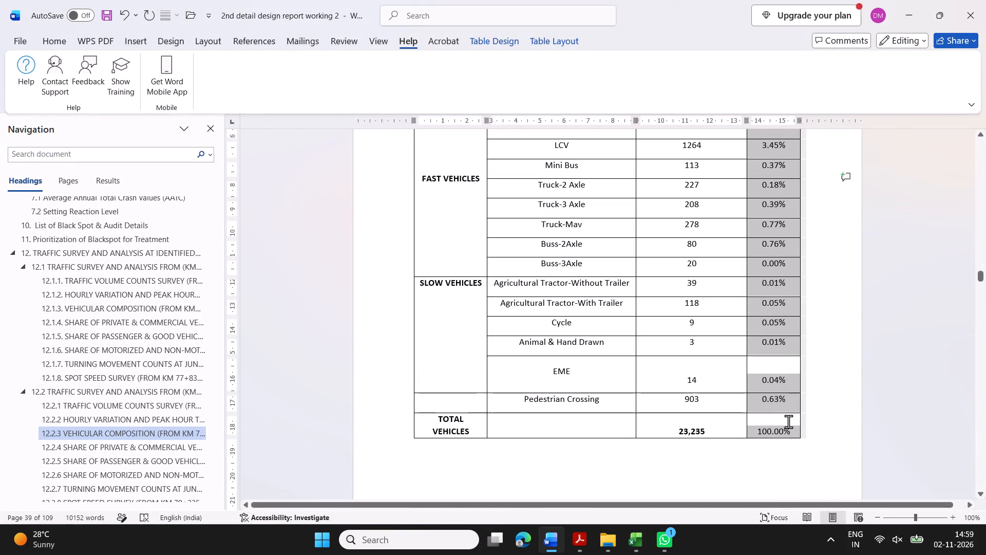
pyautogui.moveTo(788, 421); pyautogui.dragTo(788, 421)
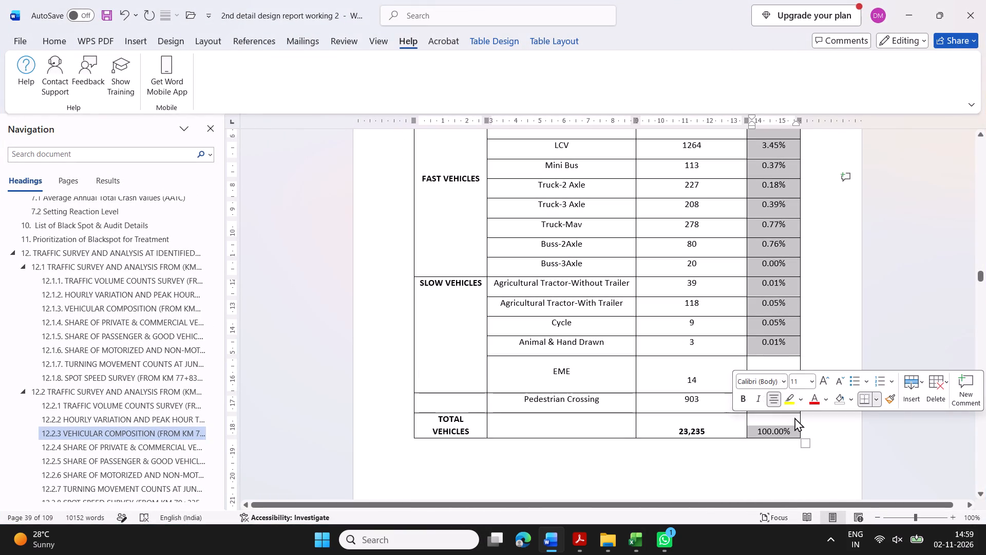
pyautogui.rightClick(780, 336)
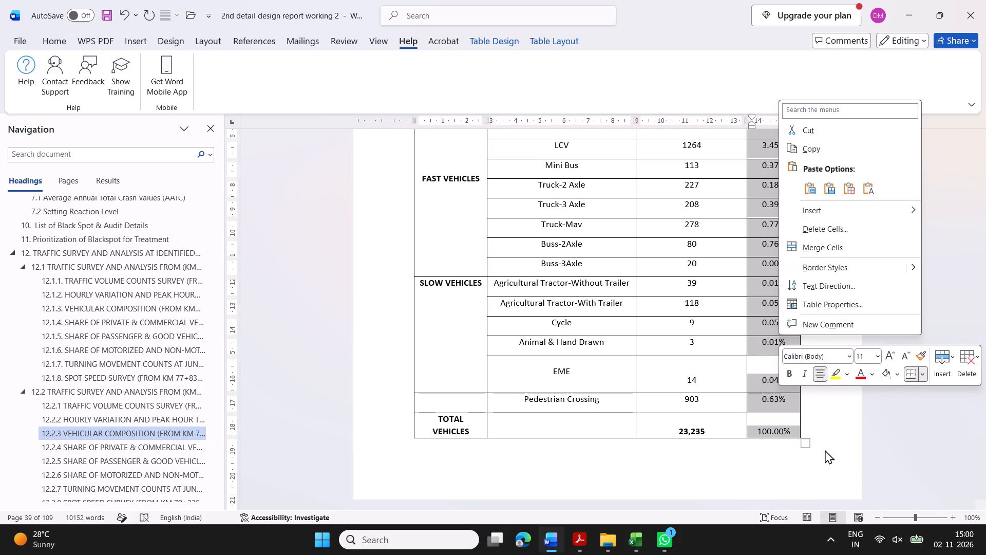
pyautogui.hotkey('ctrl', 'v')
pyautogui.click(848, 433)
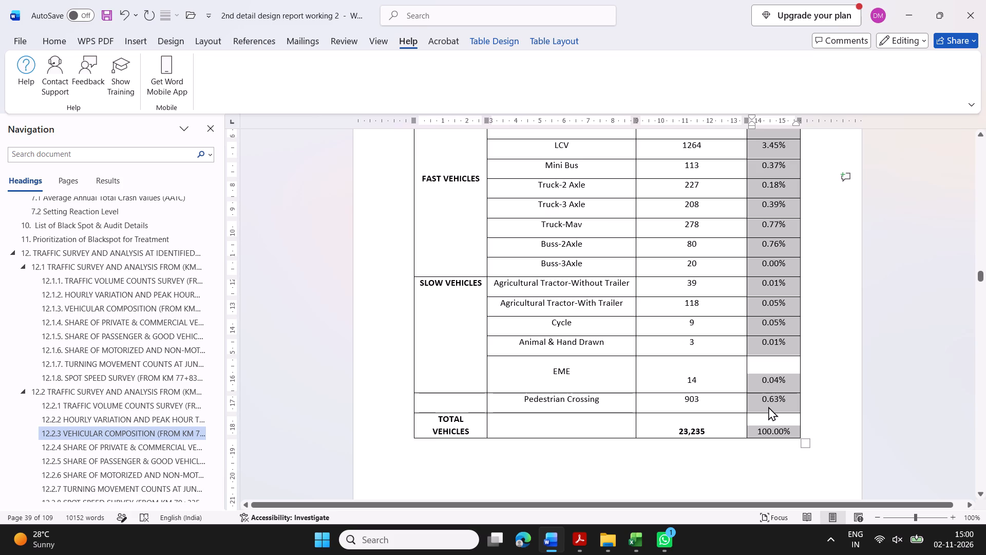
pyautogui.hotkey('ctrl', 'v')
# Centre-align the pasted values in Table 12-12's Percentage column.
pyautogui.rightClick(776, 428)
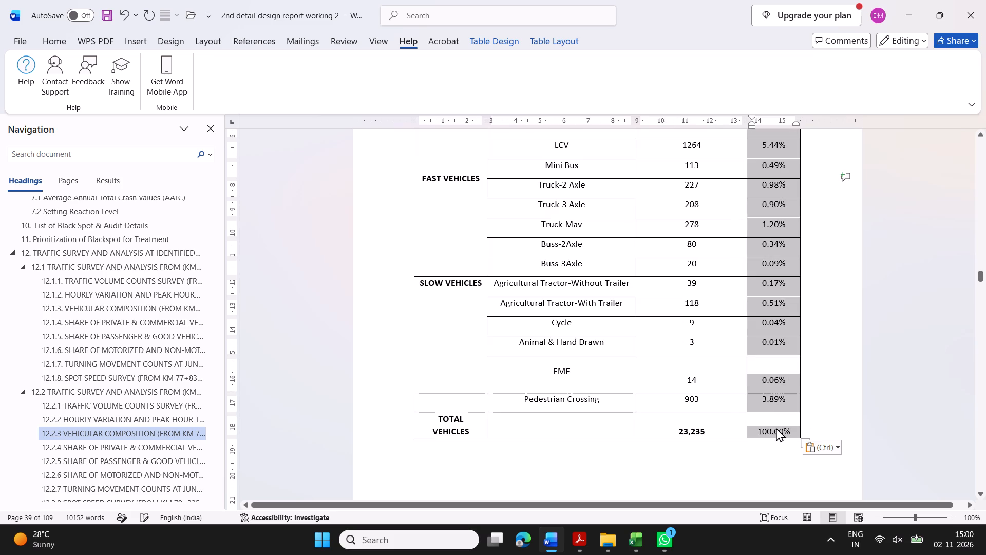
pyautogui.click(815, 465)
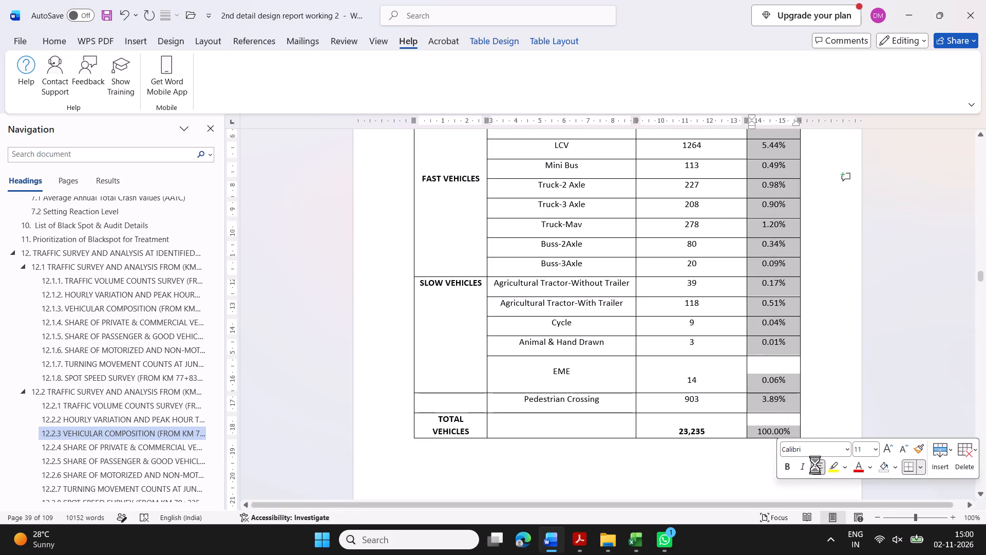
pyautogui.click(815, 465)
pyautogui.click(802, 491)
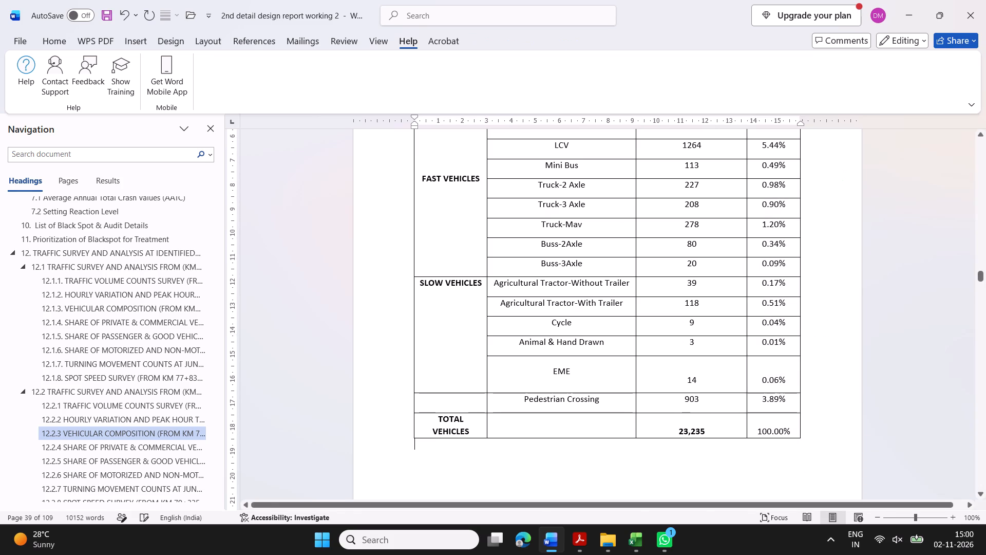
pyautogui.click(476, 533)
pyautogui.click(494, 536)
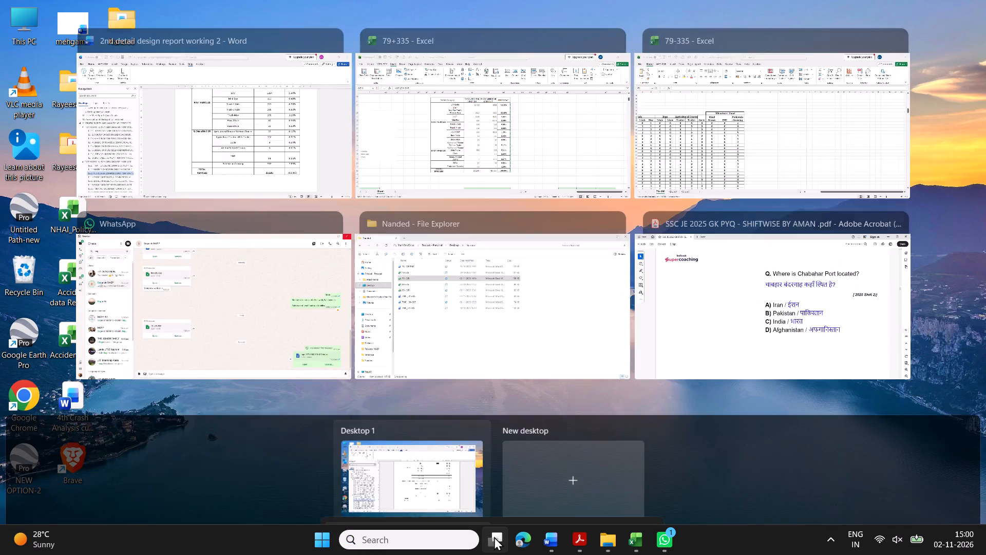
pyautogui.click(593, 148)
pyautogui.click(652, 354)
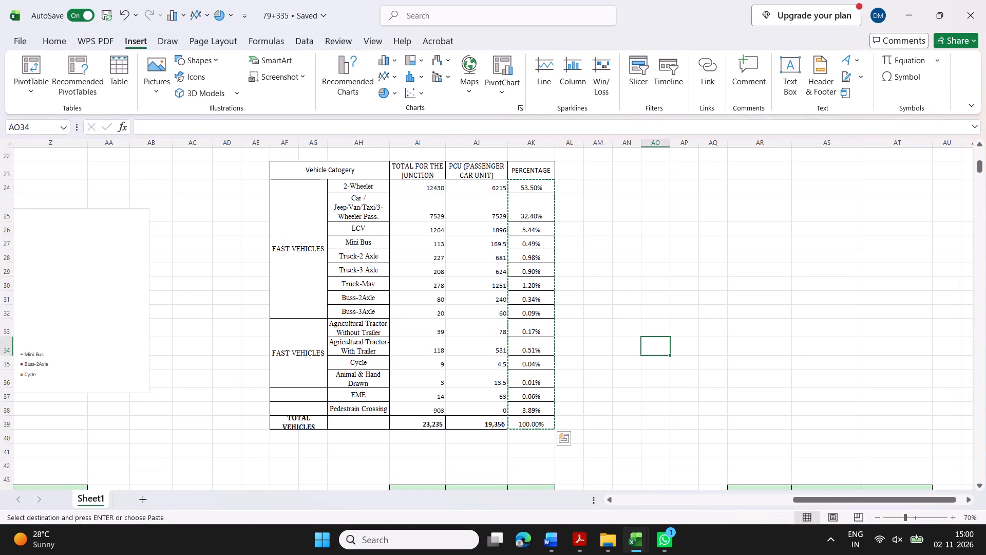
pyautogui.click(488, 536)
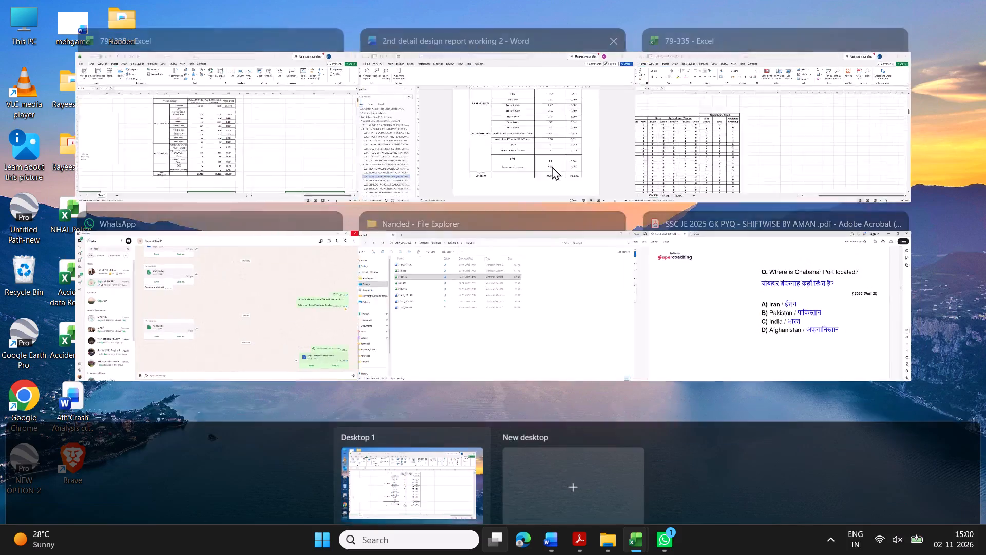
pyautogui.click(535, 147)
# Delete the outdated Vehicular Composition pie chart that follows section 12.2.3's table in the Word report.
pyautogui.scroll(-1, 868, 365)
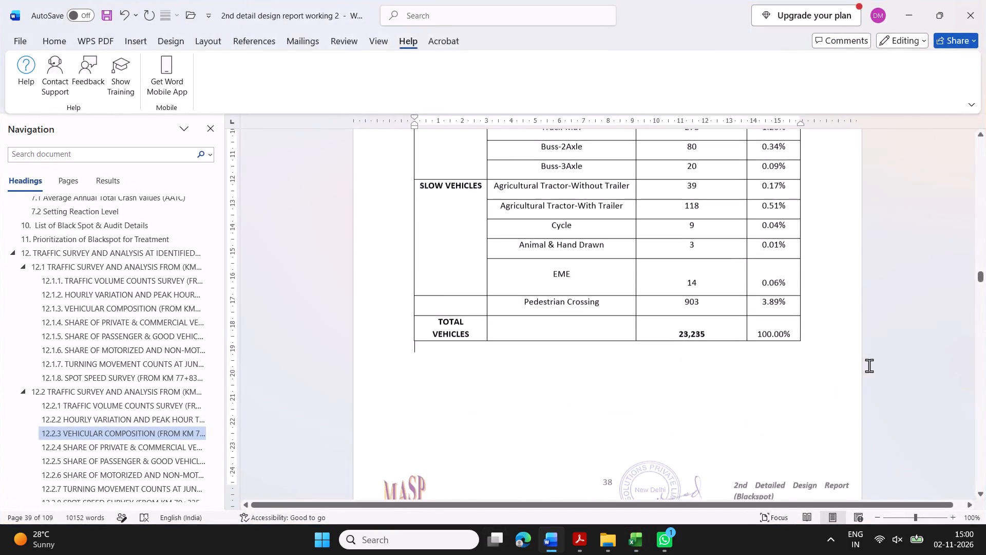
pyautogui.scroll(-2, 765, 348)
pyautogui.scroll(1, 788, 337)
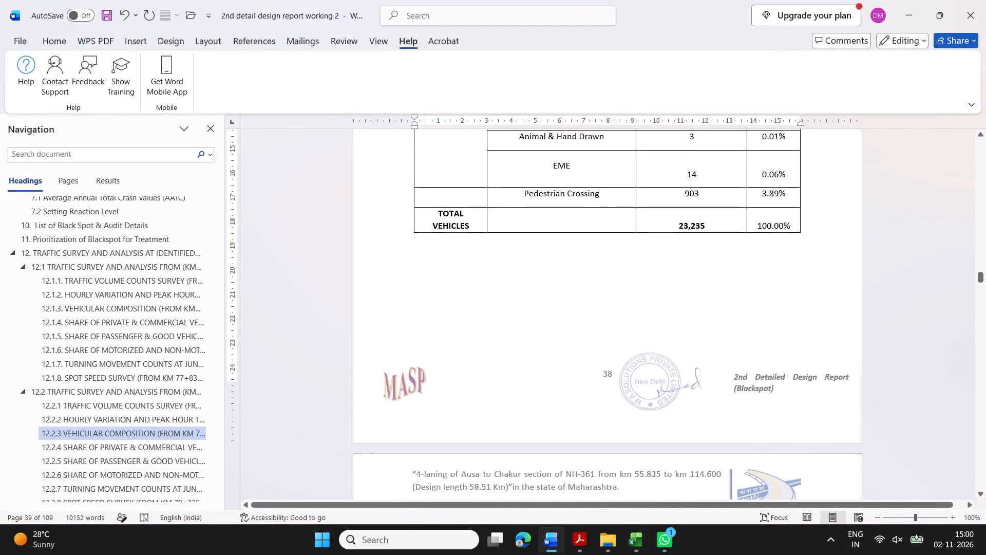
pyautogui.scroll(-1, 788, 337)
pyautogui.scroll(1, 788, 337)
pyautogui.scroll(-1, 788, 337)
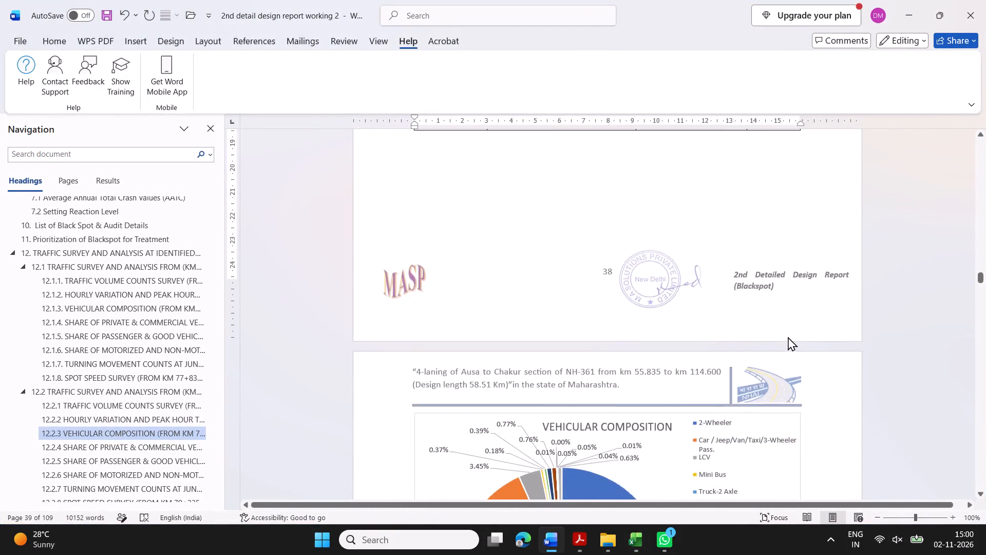
pyautogui.scroll(1, 788, 336)
pyautogui.scroll(-2, 788, 336)
pyautogui.click(771, 359)
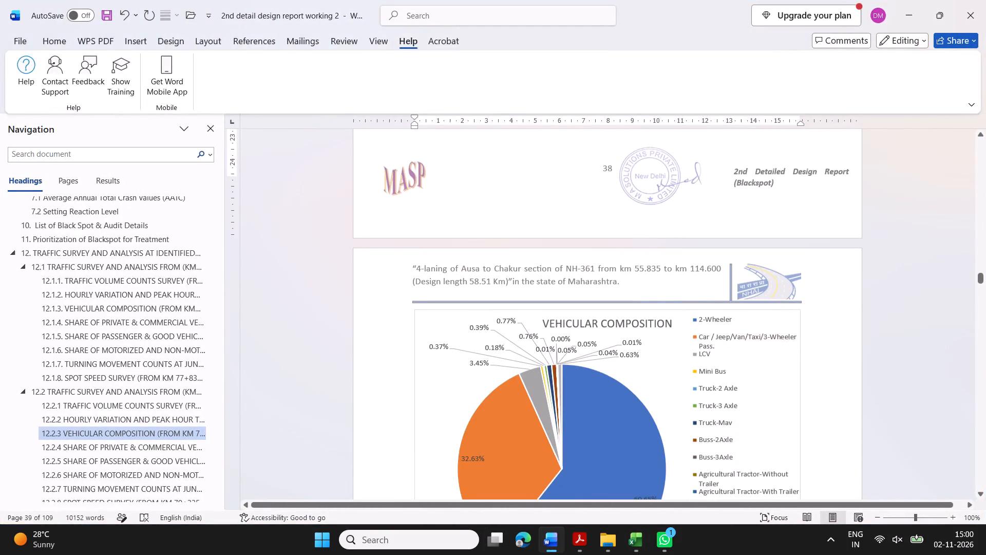
pyautogui.click(660, 358)
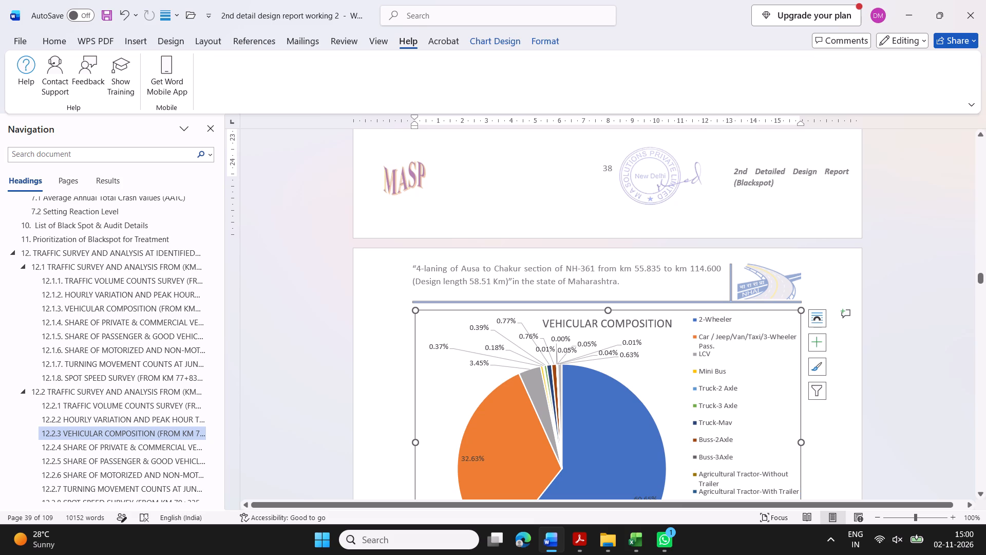
pyautogui.click(669, 377)
pyautogui.press('Delete')
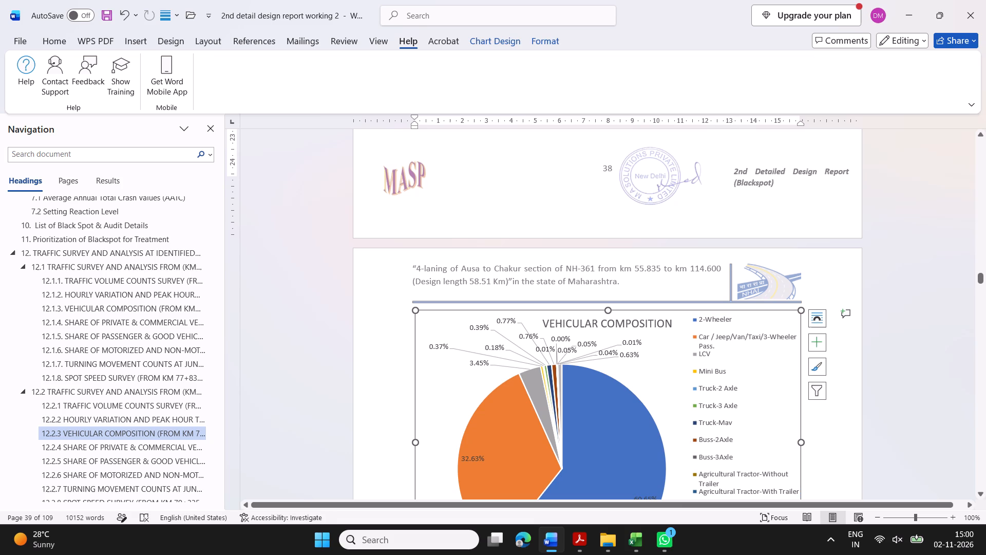
# In the 79+335 Excel workbook, add the title VEHICULAR COMPOSITION to the vehicle percentage pie chart and extend the chart upward for room.
pyautogui.click(503, 542)
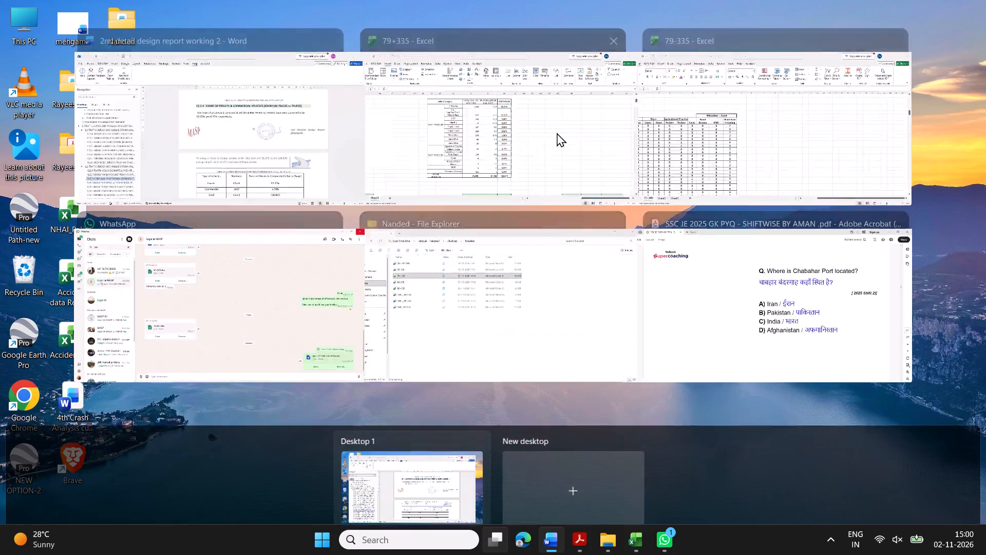
pyautogui.click(559, 160)
pyautogui.scroll(-4, 689, 302)
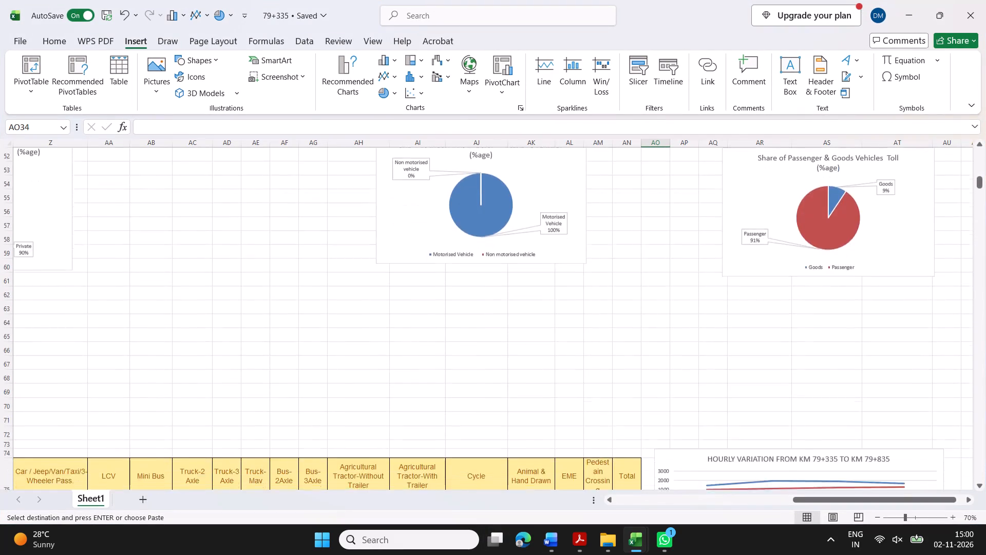
pyautogui.hscroll(3, 613, 248)
pyautogui.hscroll(-2, 611, 237)
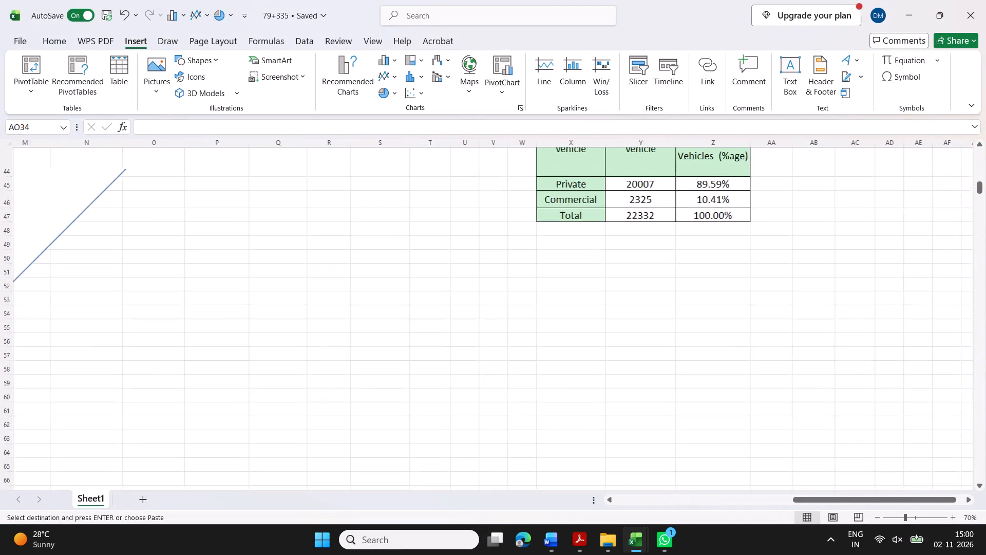
pyautogui.scroll(4, 610, 233)
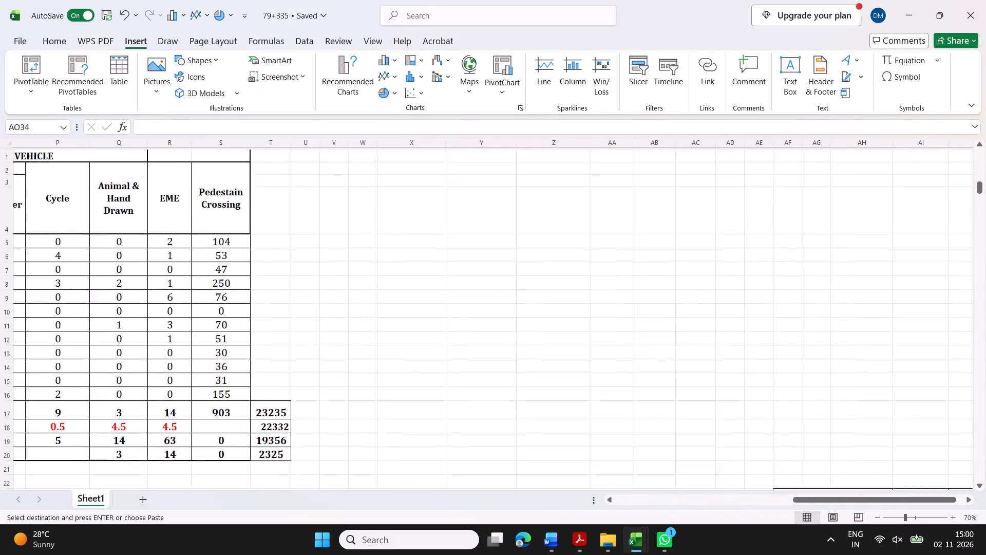
pyautogui.scroll(1, 608, 228)
pyautogui.scroll(-1, 554, 300)
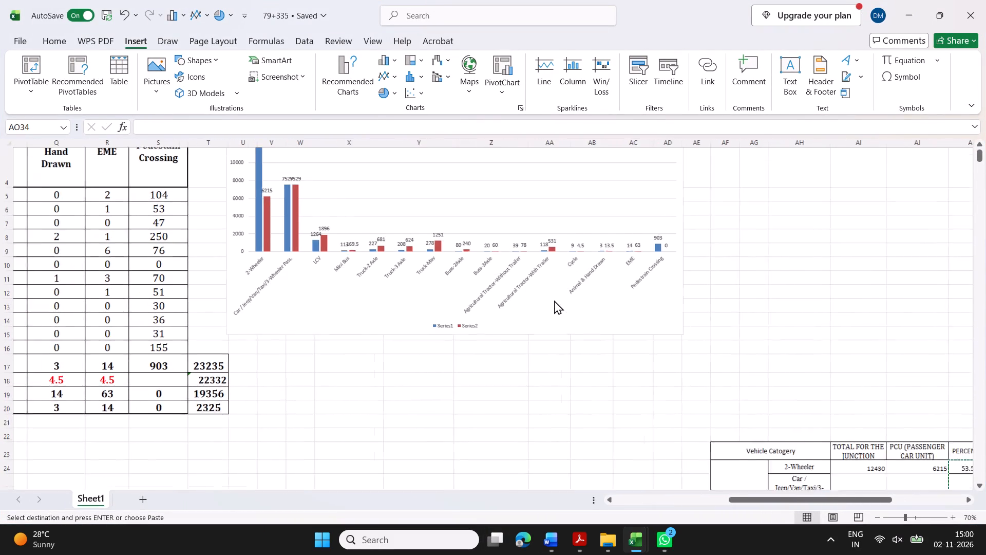
pyautogui.scroll(-1, 553, 300)
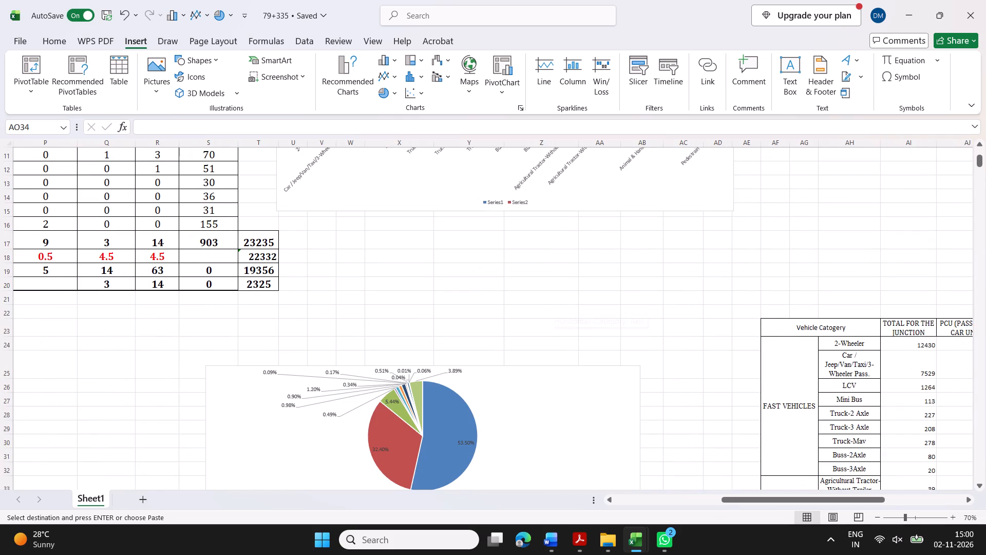
pyautogui.click(554, 414)
pyautogui.scroll(-1, 557, 302)
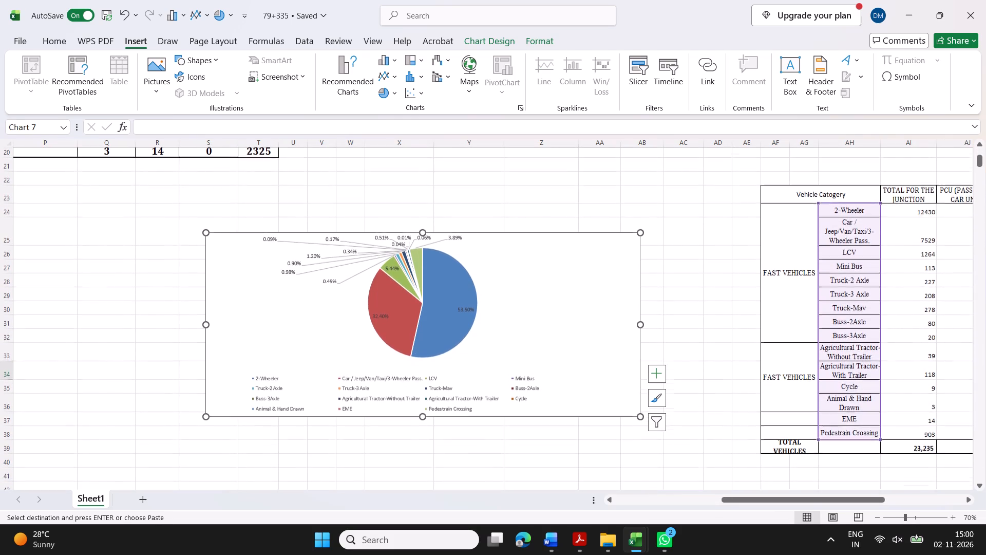
pyautogui.click(620, 260)
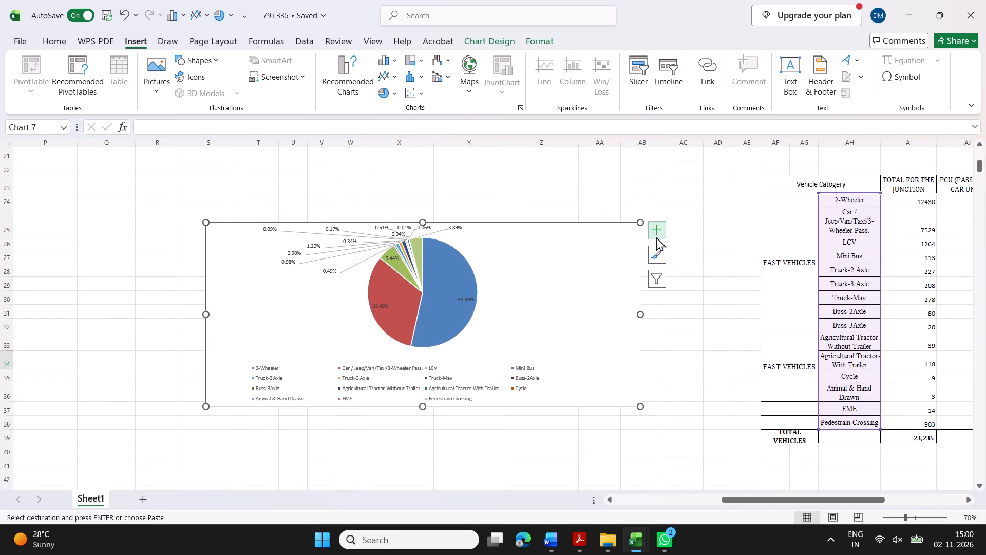
pyautogui.click(656, 237)
pyautogui.click(708, 248)
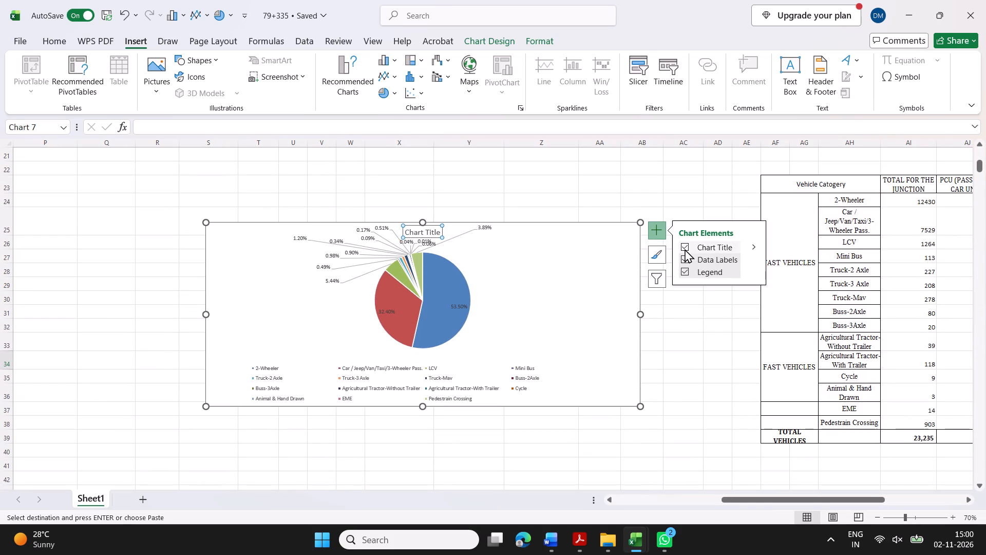
pyautogui.click(420, 235)
pyautogui.moveTo(409, 231); pyautogui.dragTo(442, 232)
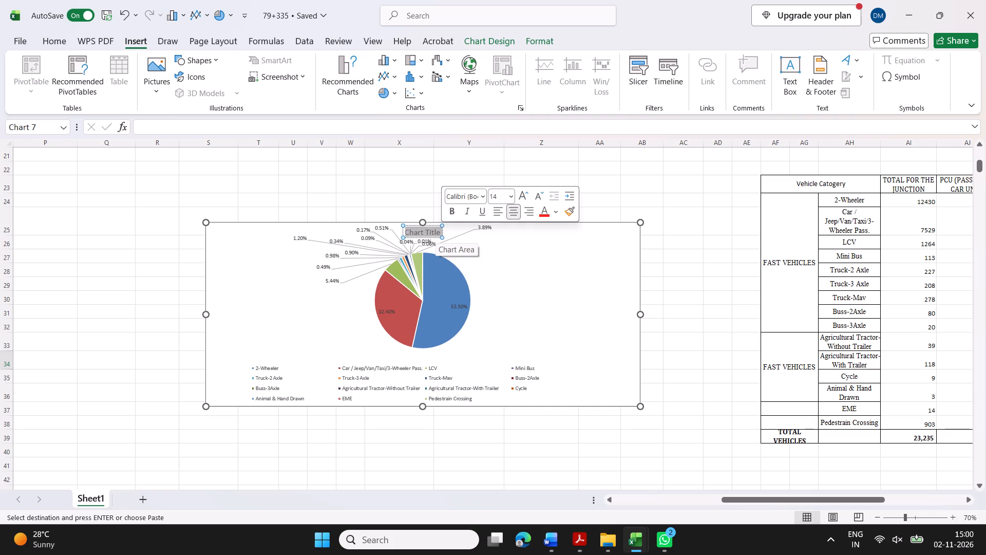
pyautogui.write('VEHI')
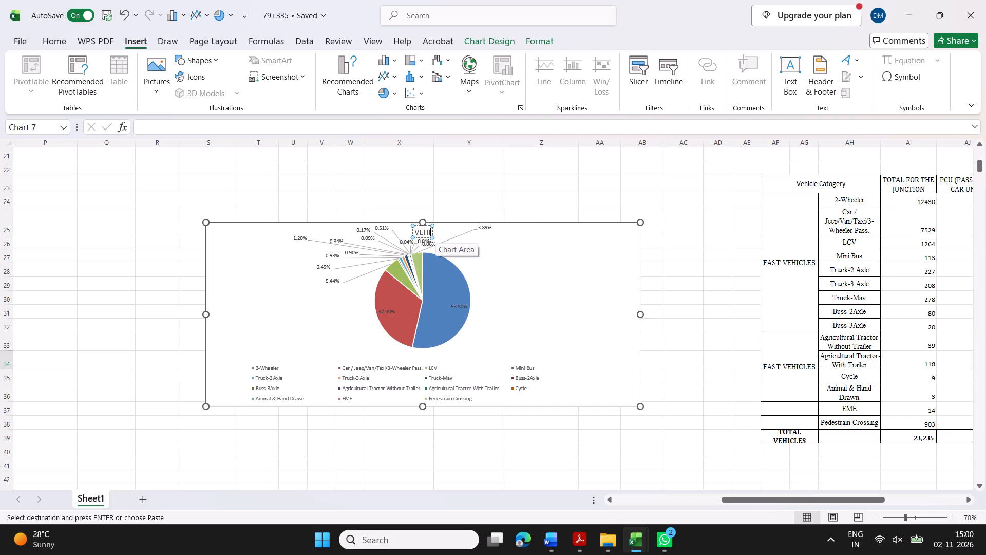
pyautogui.write('CULAR COMPOSITION')
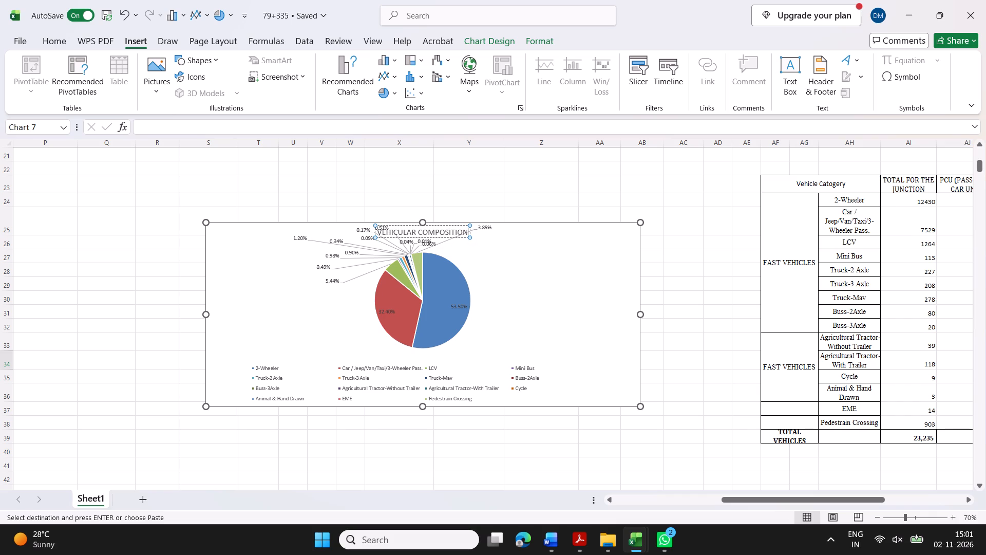
pyautogui.moveTo(422, 218); pyautogui.dragTo(418, 198)
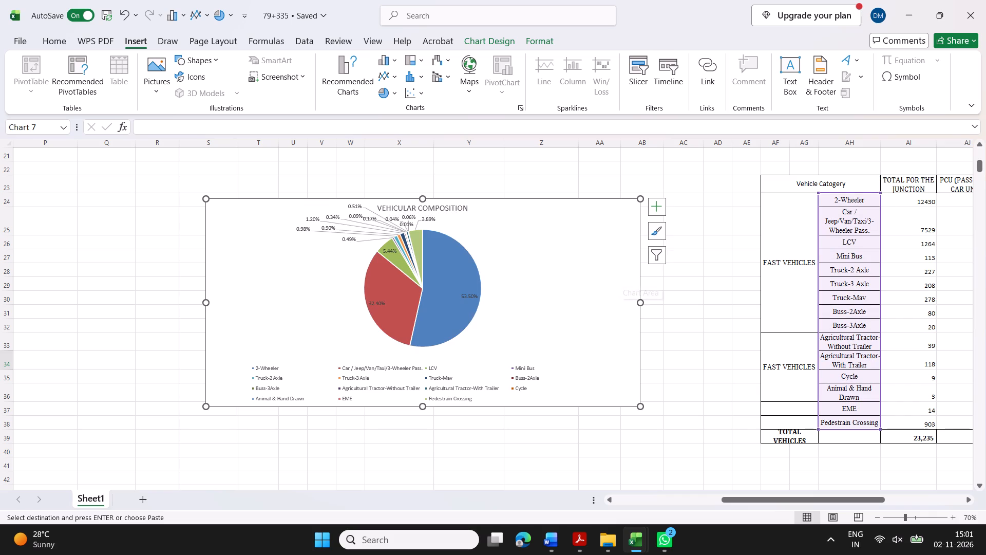
# Set the Vehicular Composition pie chart's legend position to Right.
pyautogui.click(660, 252)
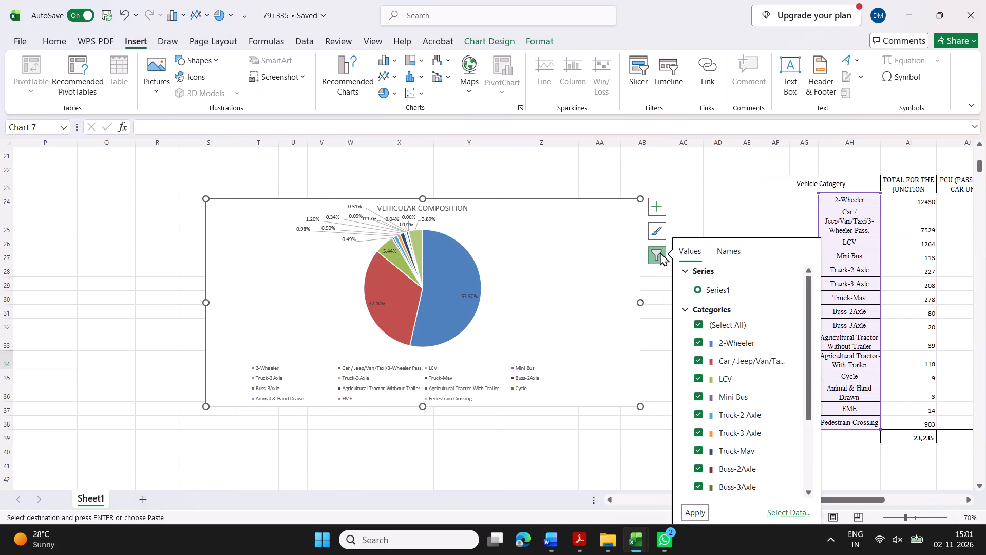
pyautogui.click(660, 252)
pyautogui.click(655, 199)
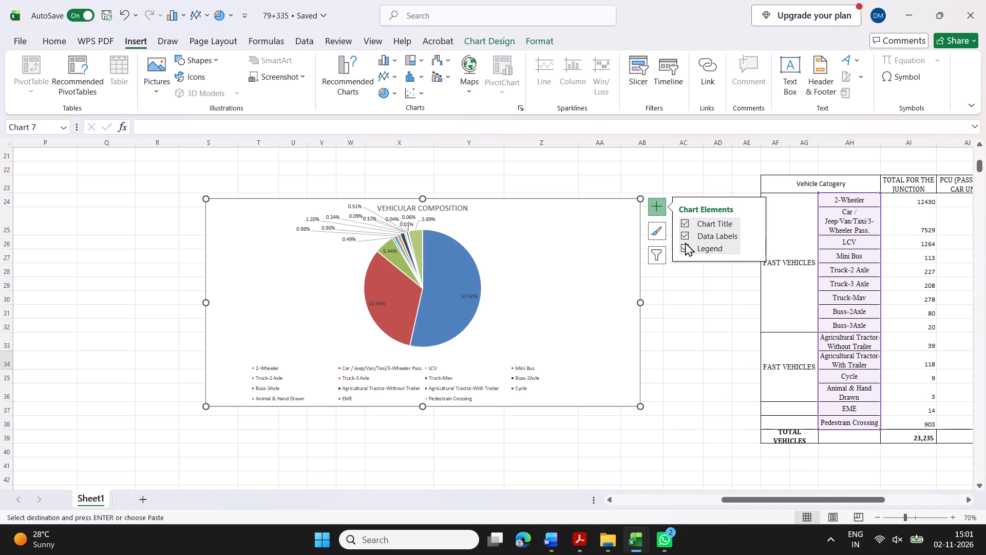
pyautogui.click(754, 247)
pyautogui.click(788, 284)
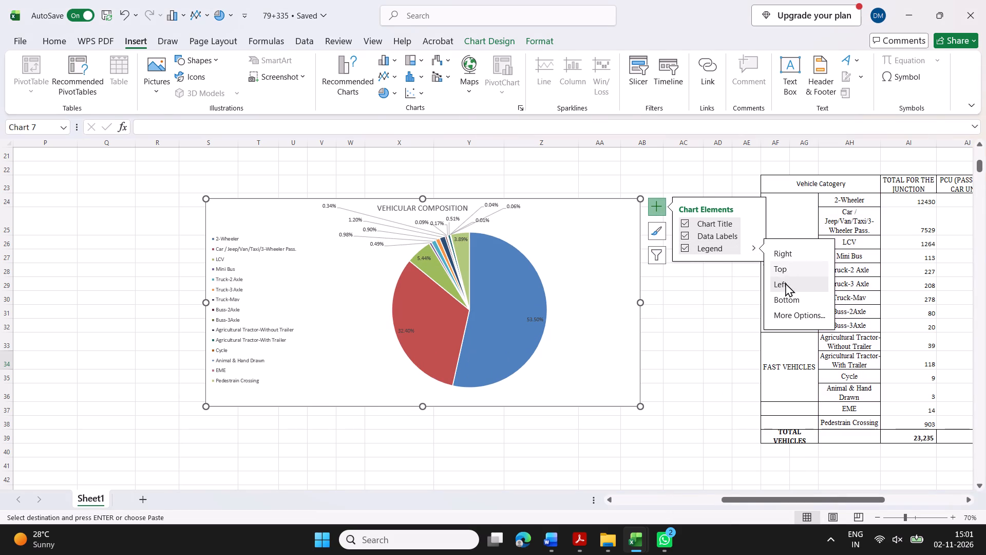
pyautogui.click(790, 254)
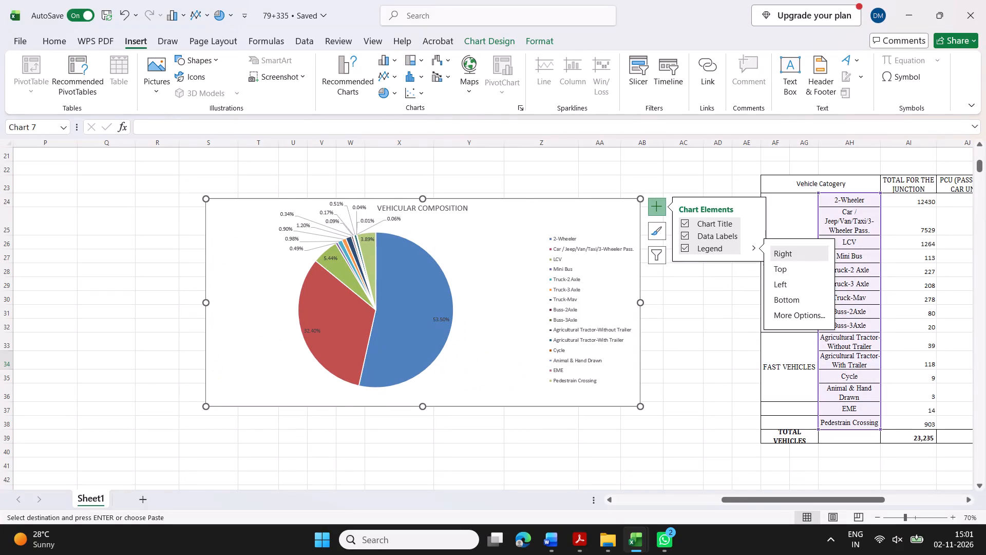
pyautogui.click(701, 328)
# Narrow the Vehicular Composition chart from its right edge, ending just beyond the legend text.
pyautogui.click(524, 268)
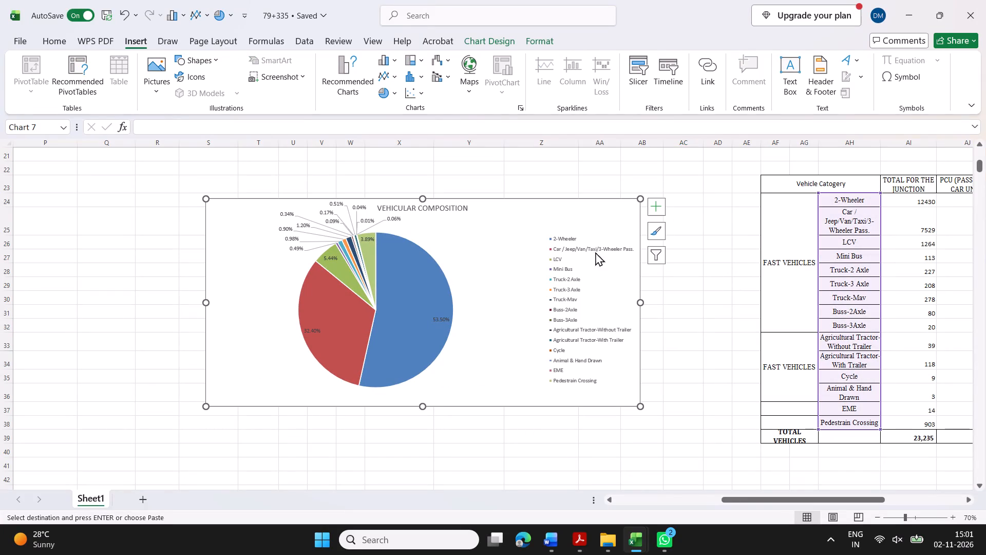
pyautogui.moveTo(640, 200); pyautogui.dragTo(596, 208)
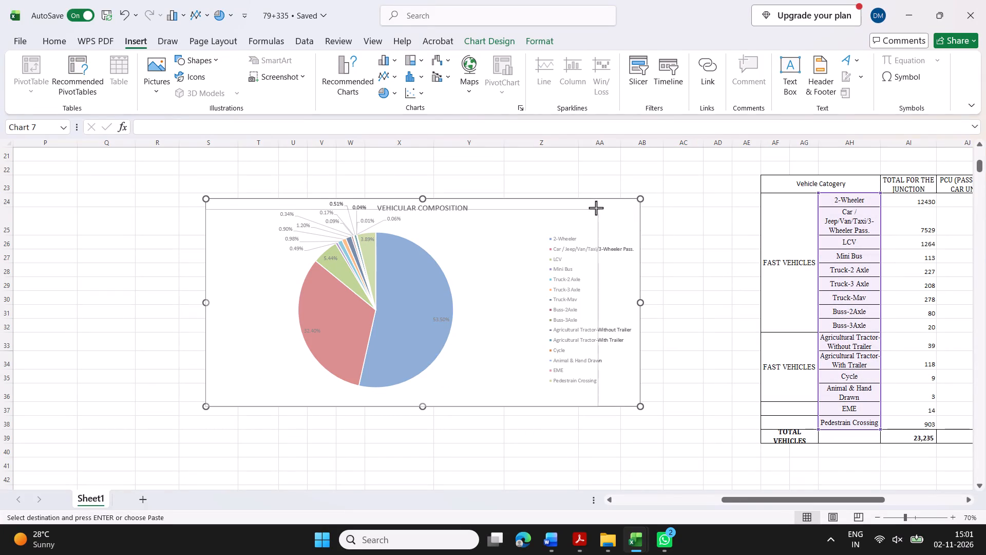
pyautogui.moveTo(596, 208); pyautogui.dragTo(582, 195)
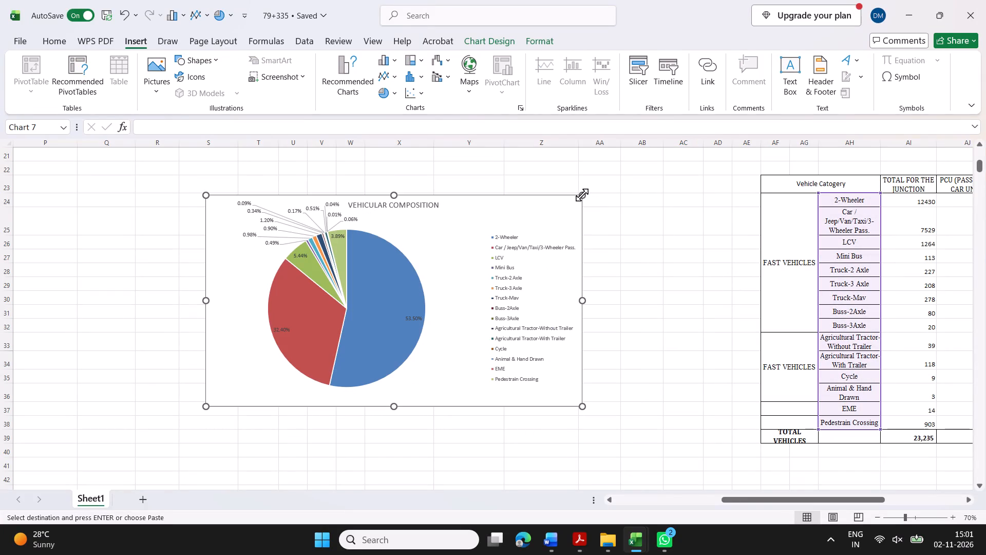
pyautogui.click(672, 338)
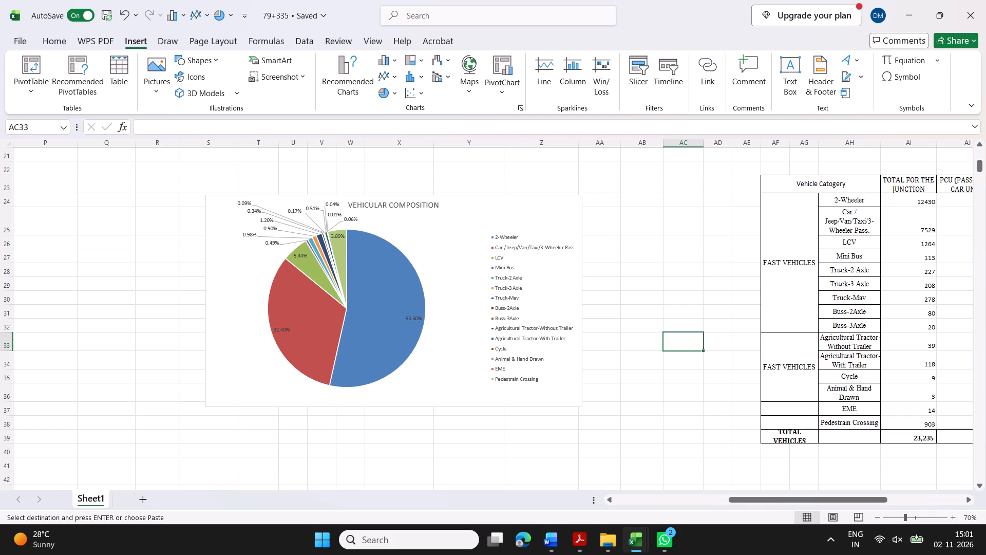
pyautogui.click(538, 213)
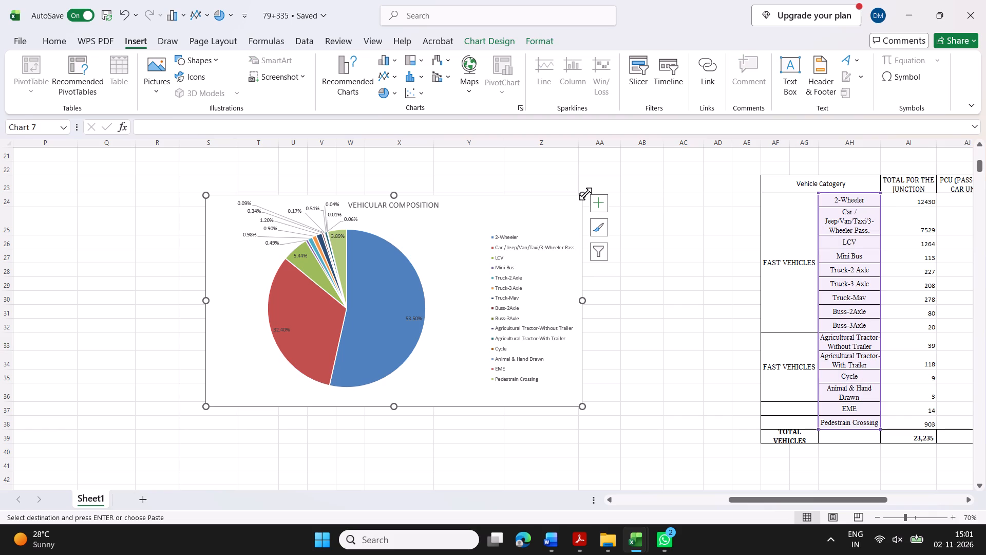
pyautogui.moveTo(585, 194); pyautogui.dragTo(560, 197)
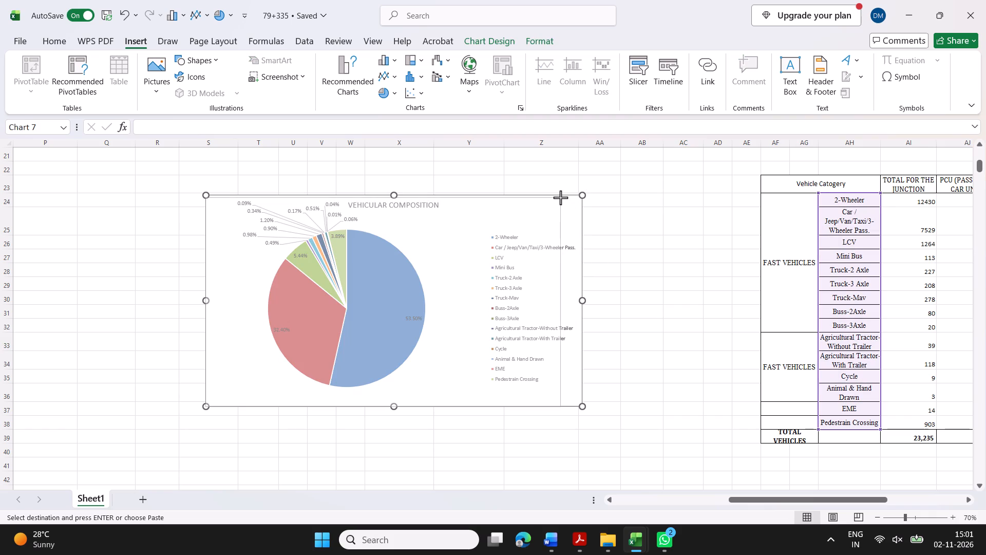
pyautogui.moveTo(560, 197); pyautogui.dragTo(560, 197)
pyautogui.click(647, 218)
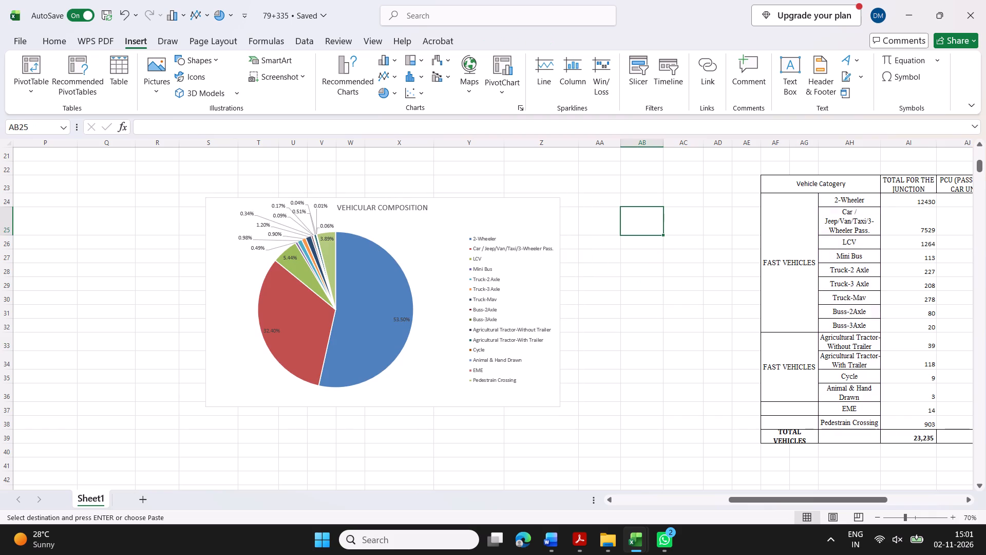
# Copy the finished Vehicular Composition pie chart from the 79+335 workbook.
pyautogui.click(501, 220)
pyautogui.hotkey('ctrl', 'c')
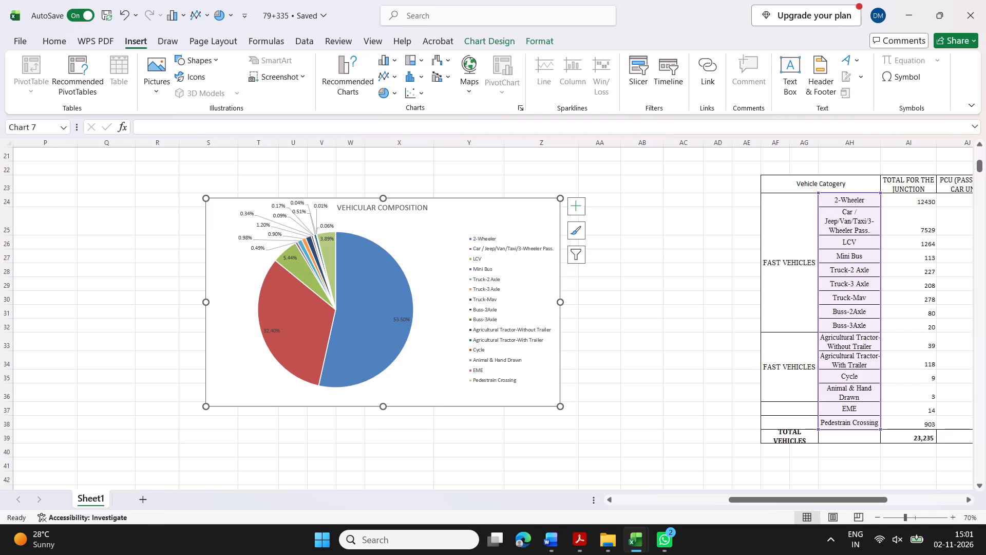
pyautogui.press('`')
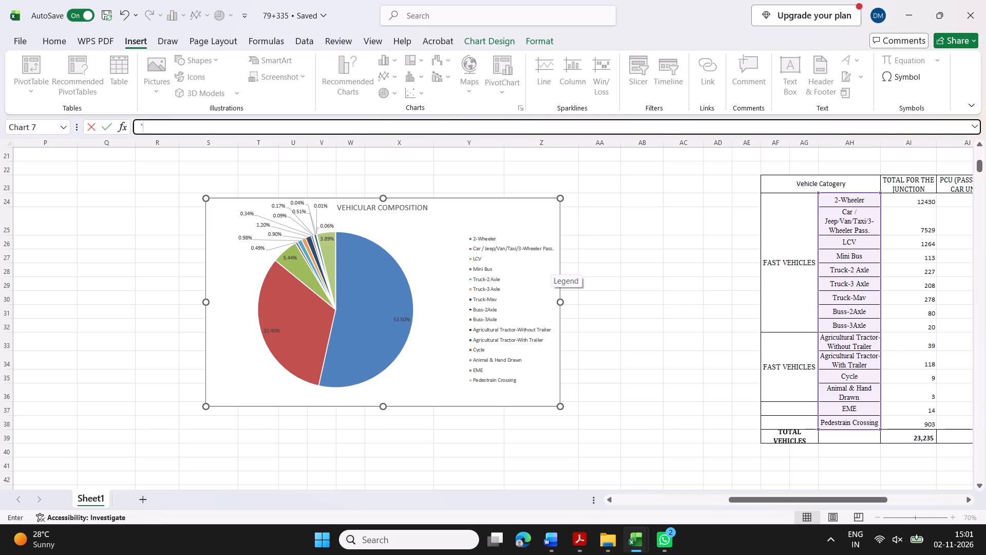
pyautogui.hotkey('ctrl', 'z')
pyautogui.click(424, 363)
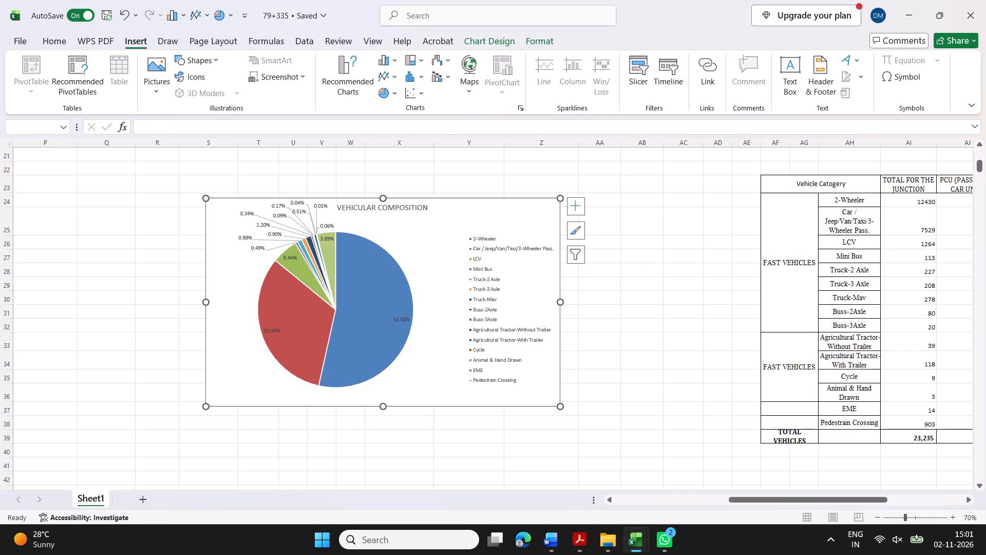
pyautogui.hotkey('ctrl', 'c')
# Switch to the Word report, paste the copied pie chart above the Figure 12-15 caption in section 12.2.3, and check its placement.
pyautogui.click(496, 540)
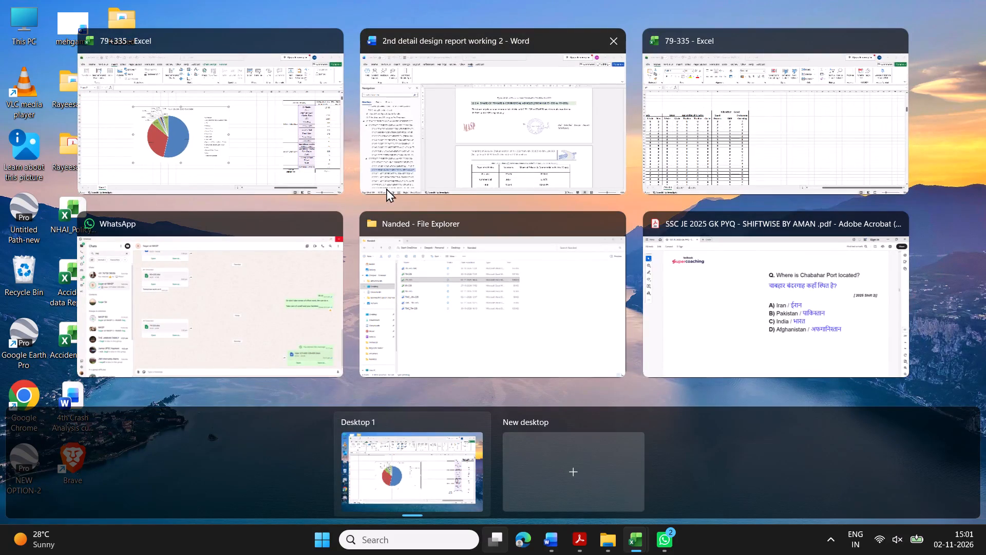
pyautogui.click(521, 163)
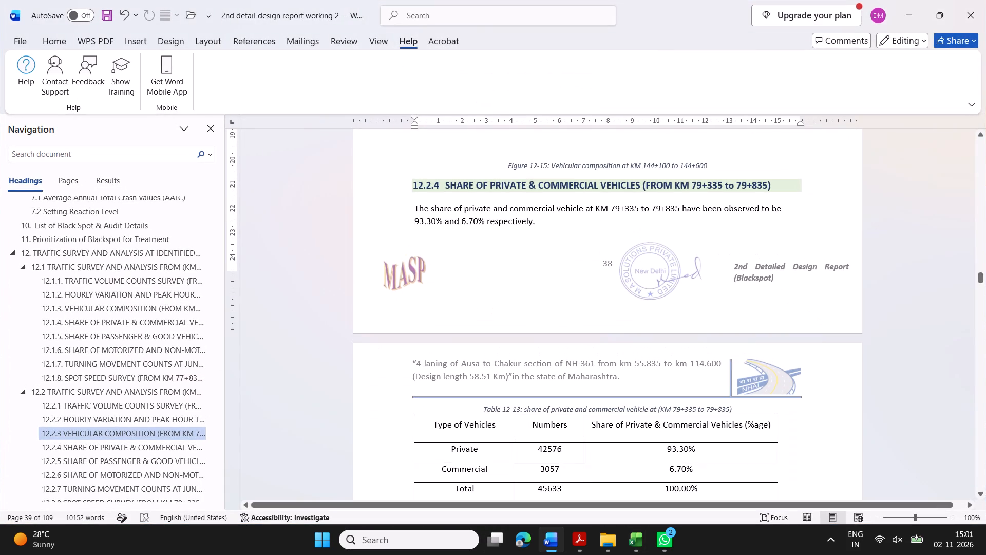
pyautogui.hotkey('ctrl', 'v')
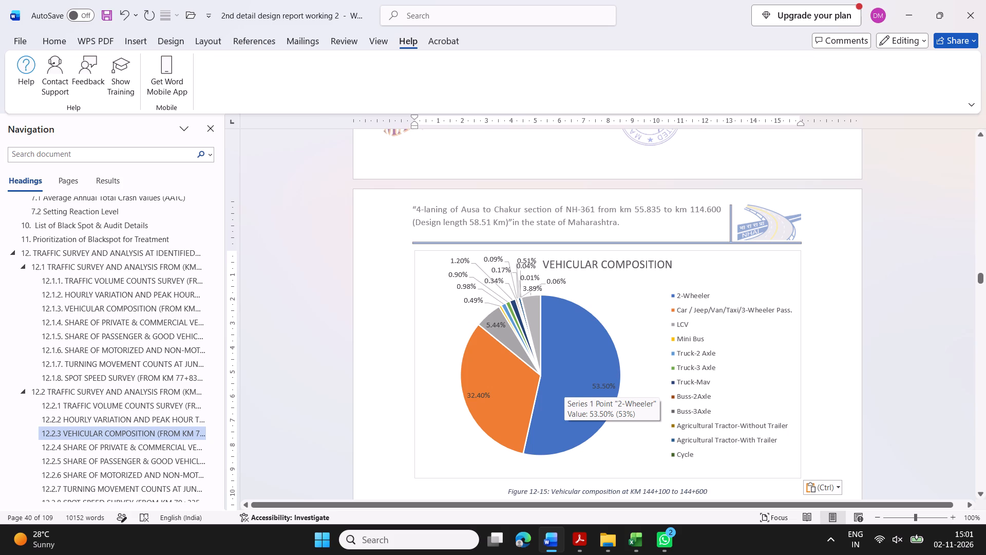
pyautogui.scroll(-1, 703, 409)
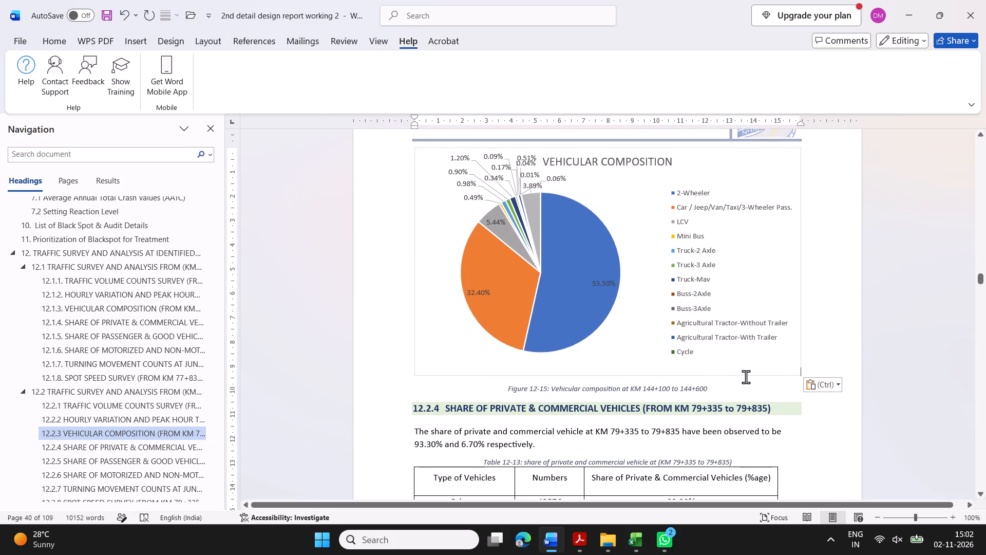
pyautogui.scroll(1, 728, 360)
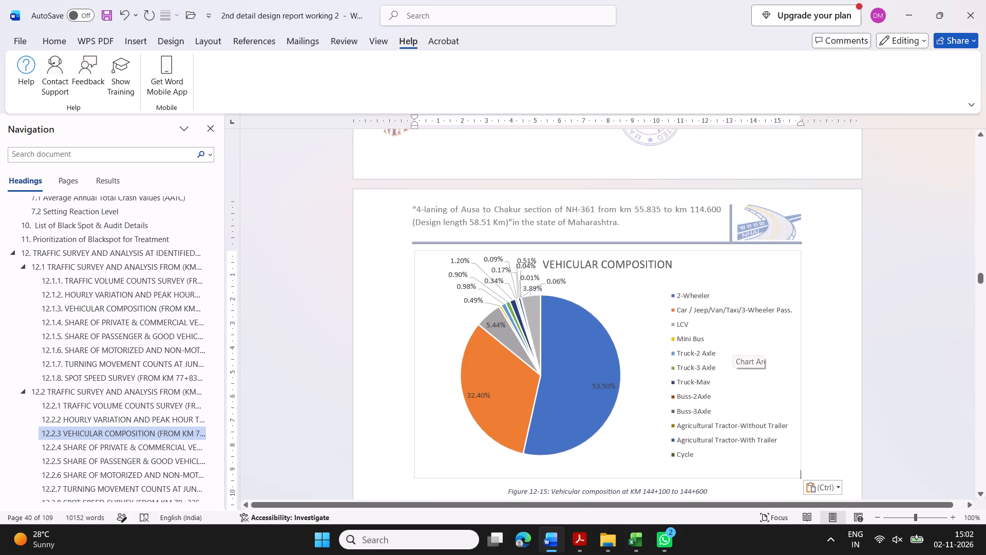
pyautogui.scroll(1, 773, 329)
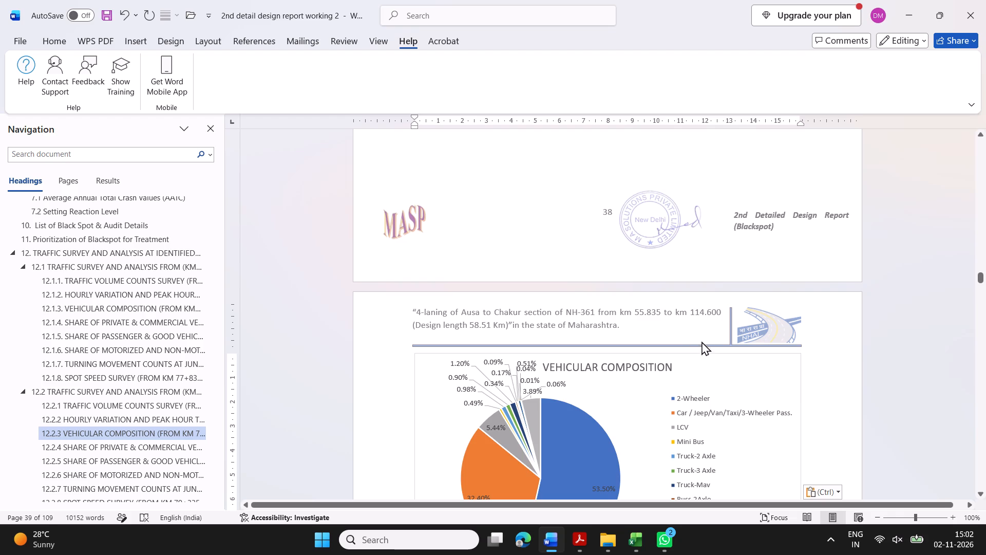
pyautogui.scroll(-2, 706, 337)
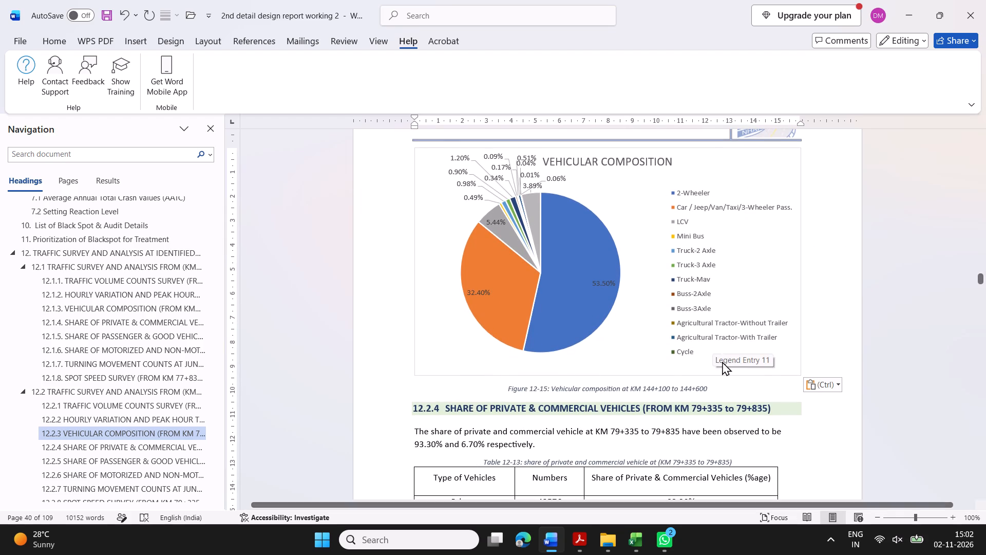
pyautogui.scroll(1, 727, 372)
pyautogui.scroll(-2, 727, 372)
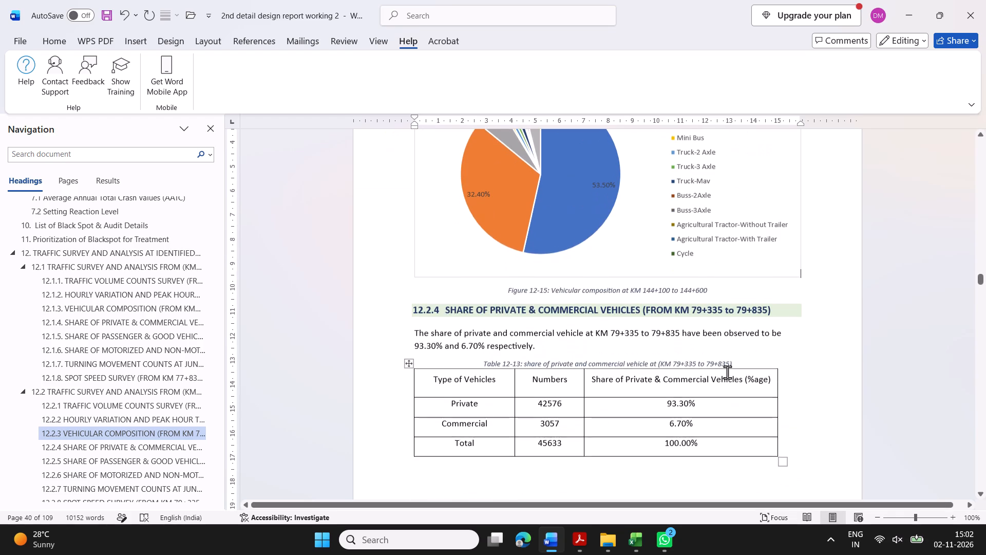
# Copy the chainage text "79+335 to 79+835" from the section 12.2.3 heading.
pyautogui.click(653, 286)
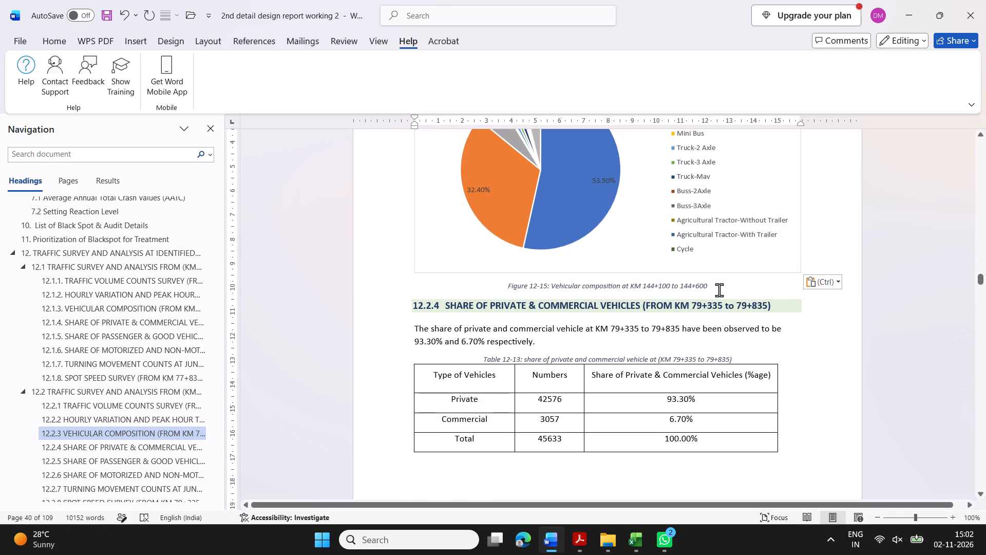
pyautogui.scroll(2, 719, 290)
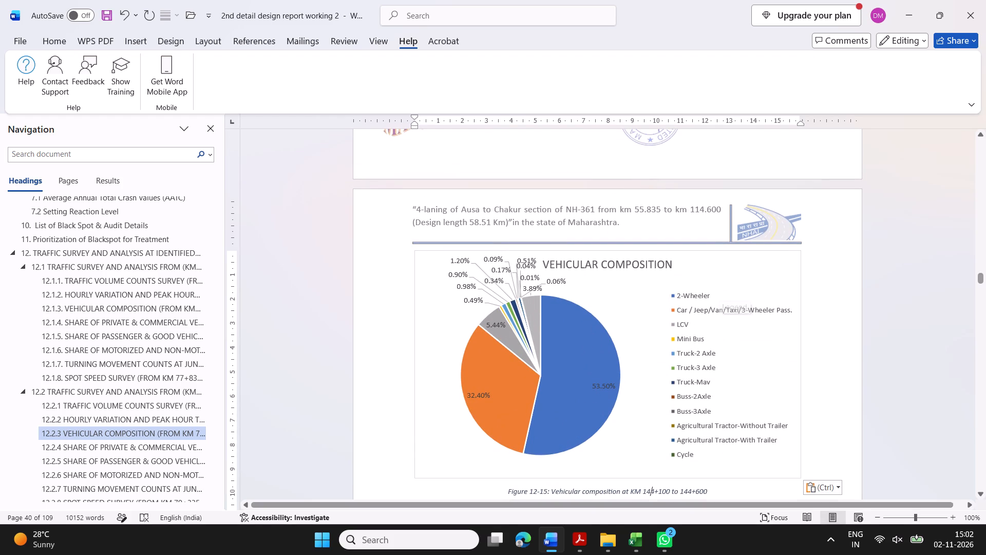
pyautogui.scroll(2, 739, 383)
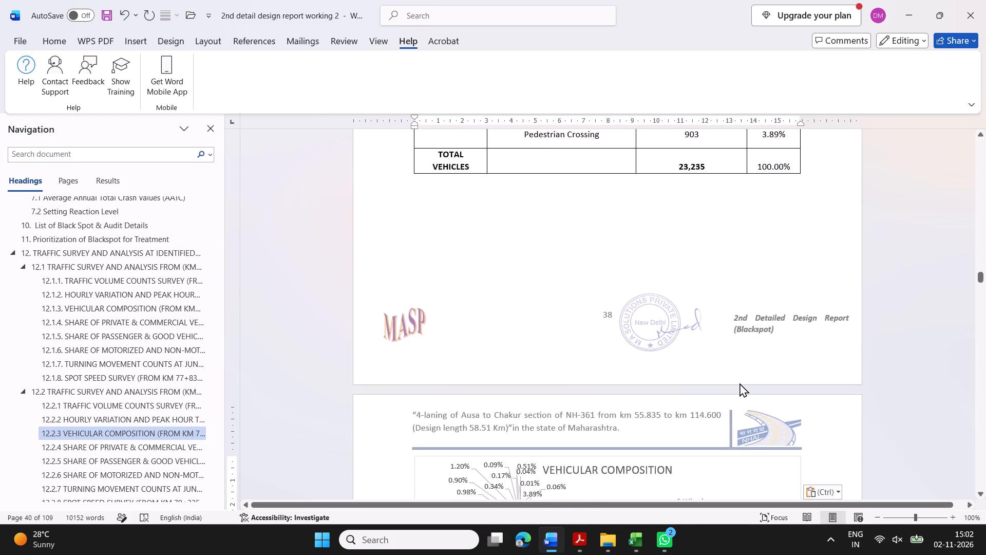
pyautogui.scroll(5, 740, 381)
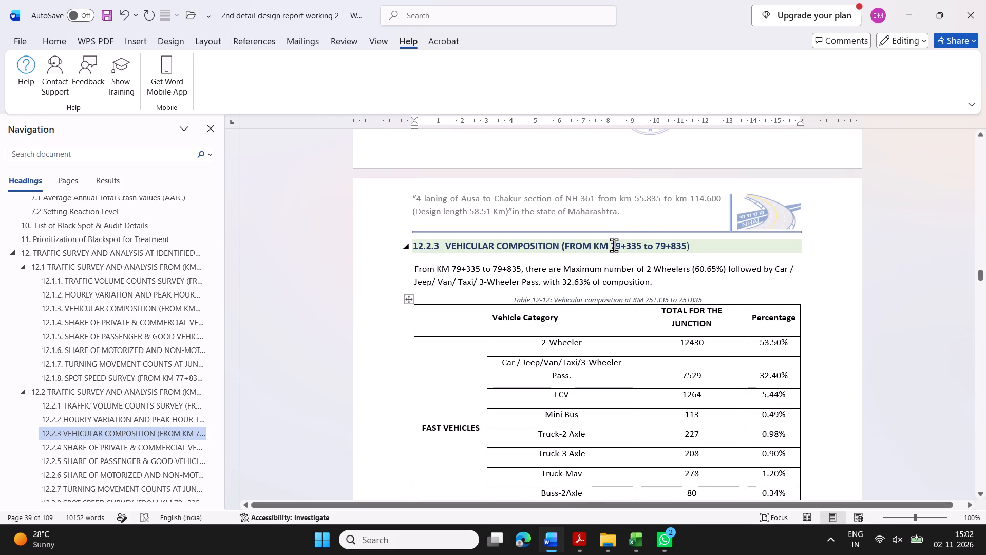
pyautogui.moveTo(614, 245); pyautogui.dragTo(678, 252)
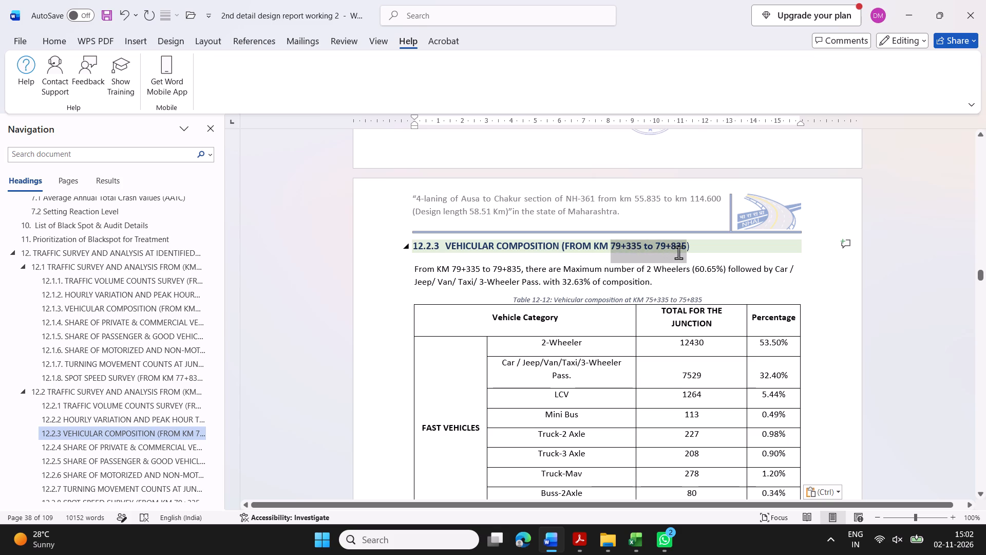
pyautogui.moveTo(678, 252); pyautogui.dragTo(678, 253)
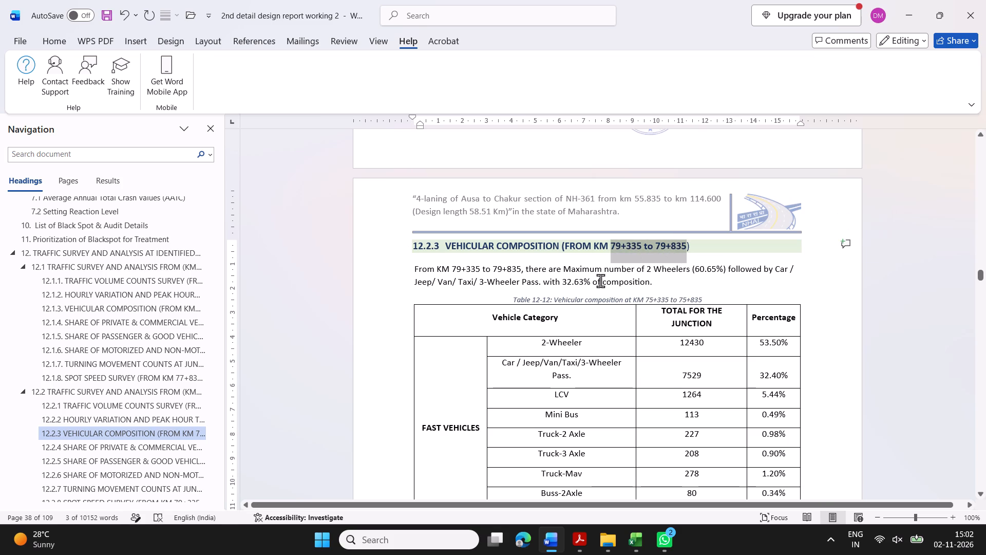
pyautogui.hotkey('ctrl', 'c')
# Replace the chainage in the Figure 12-15 caption with the copied "79+335 to 79+835", pasted as text only.
pyautogui.scroll(-3, 754, 387)
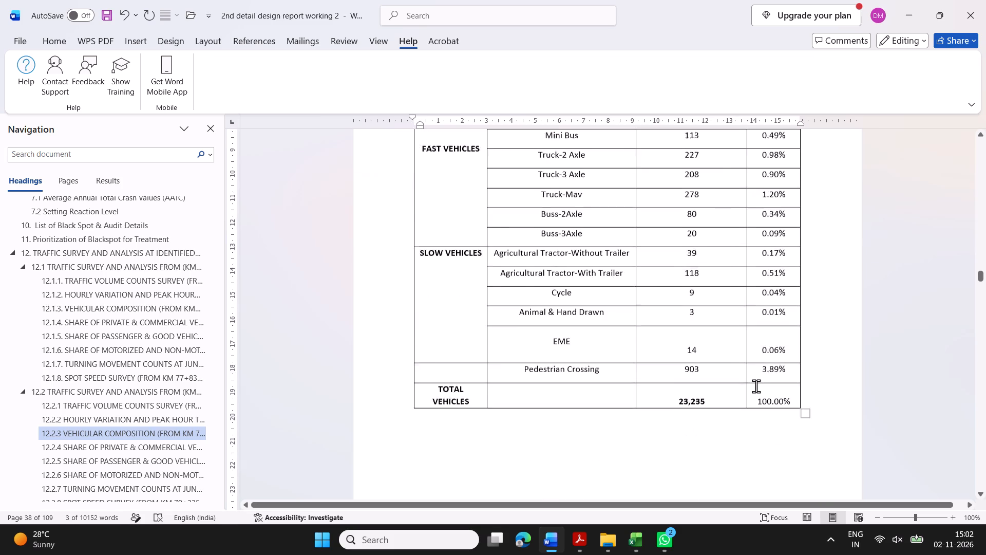
pyautogui.scroll(-5, 758, 385)
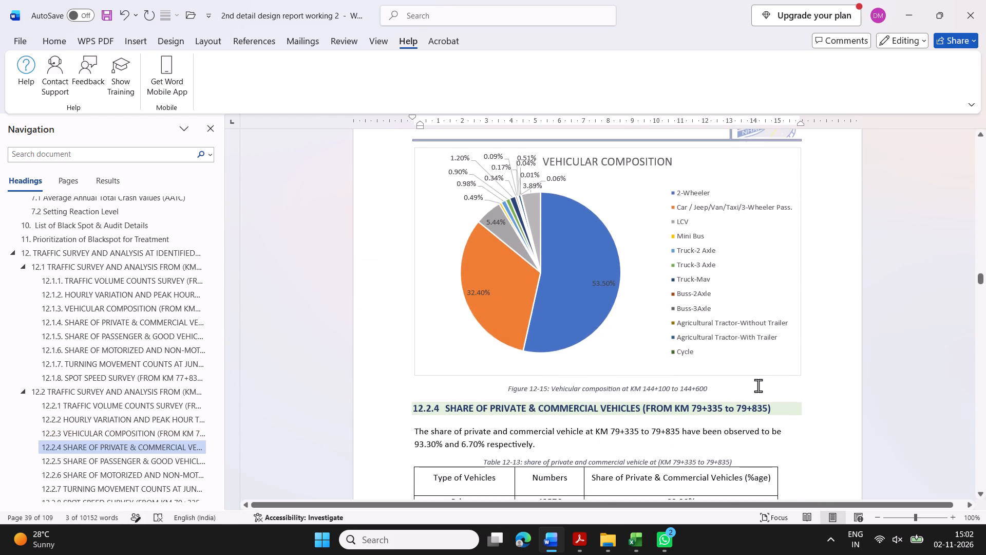
pyautogui.scroll(-2, 758, 385)
pyautogui.moveTo(643, 182); pyautogui.dragTo(687, 180)
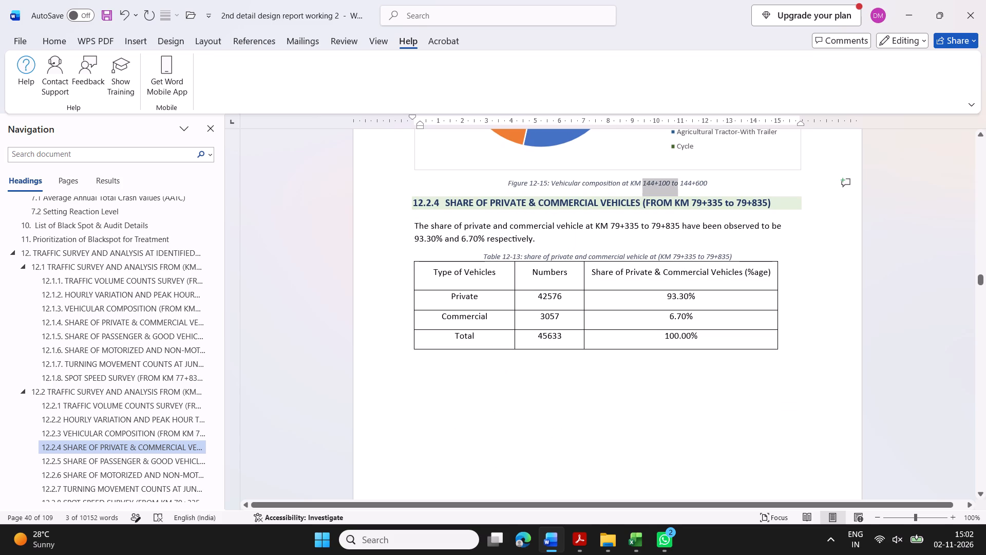
pyautogui.moveTo(687, 180); pyautogui.dragTo(706, 180)
pyautogui.rightClick(703, 190)
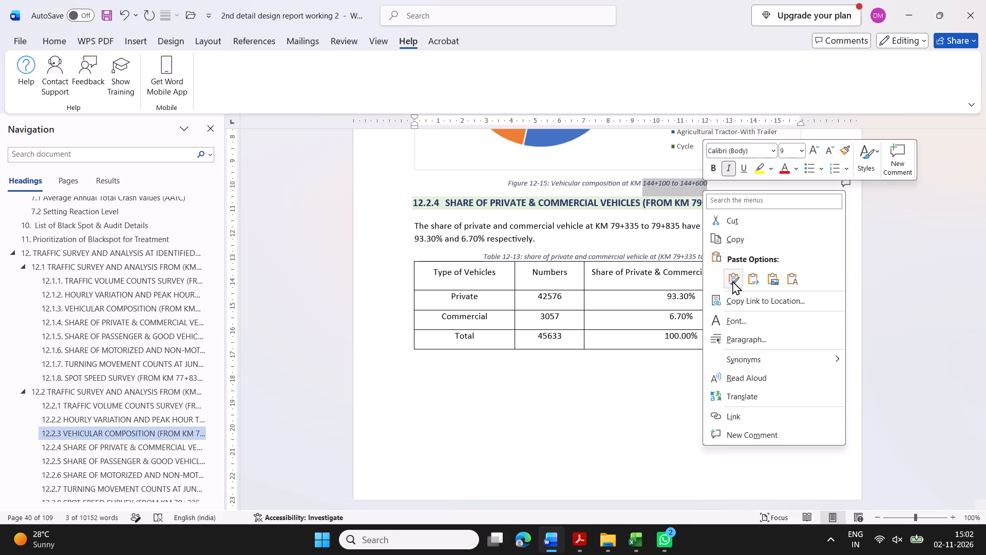
pyautogui.click(794, 277)
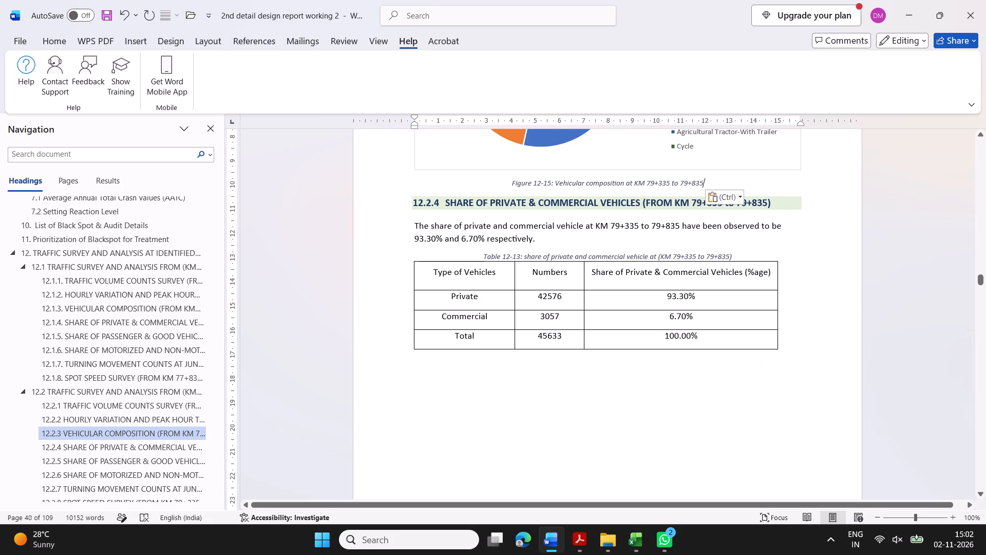
pyautogui.click(811, 192)
pyautogui.click(816, 270)
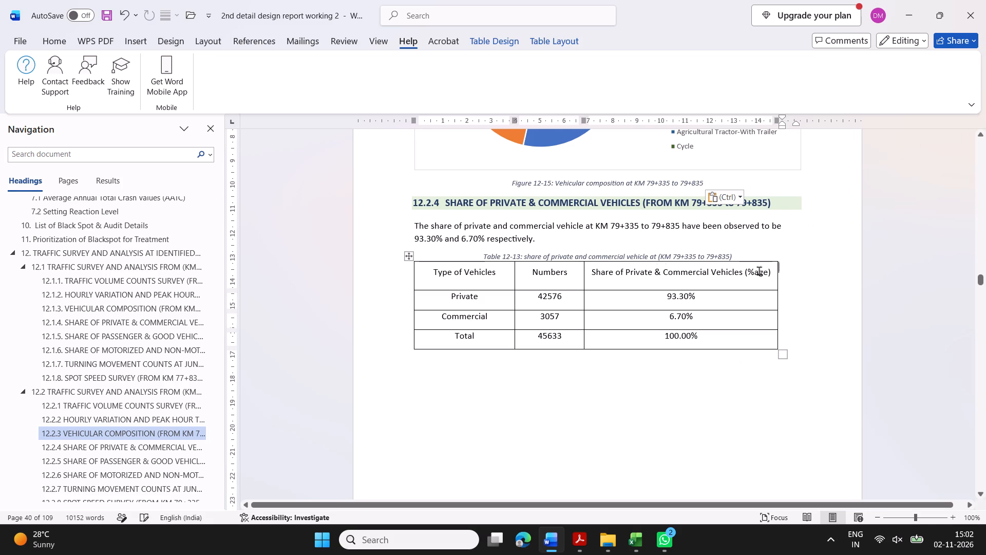
pyautogui.click(663, 205)
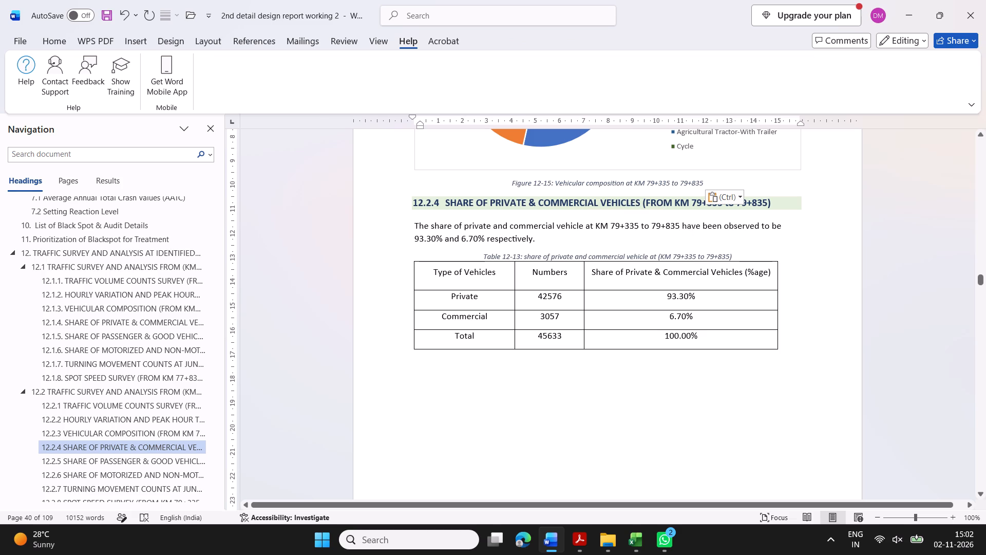
pyautogui.press('Escape')
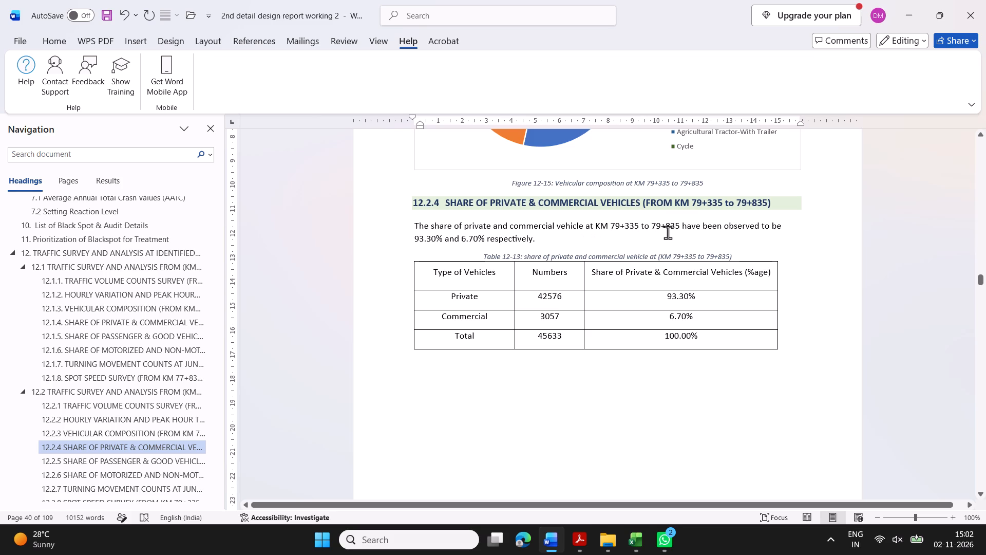
# Switch to the 79+335 Excel workbook and copy the Private share, 89.59%, from the private and commercial vehicles table.
pyautogui.click(443, 240)
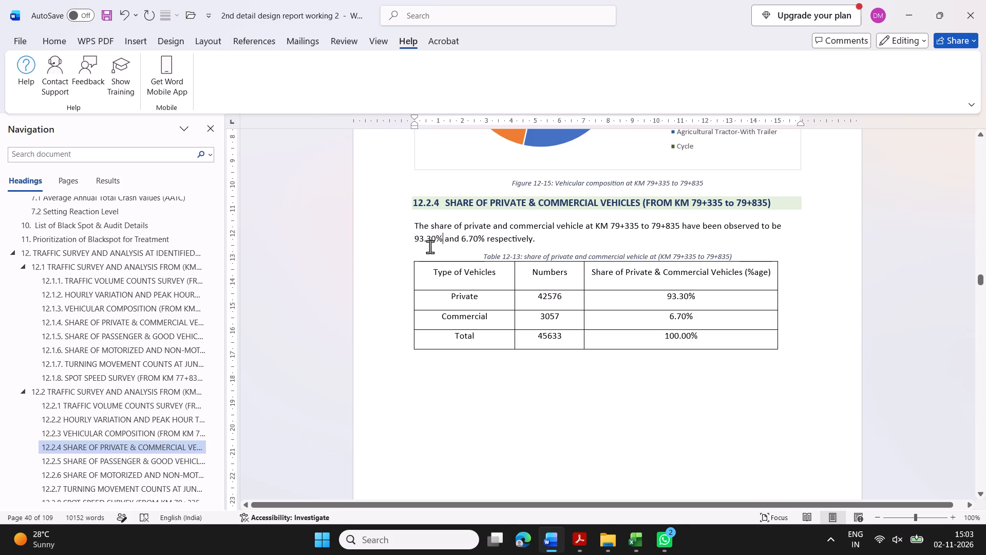
pyautogui.click(433, 240)
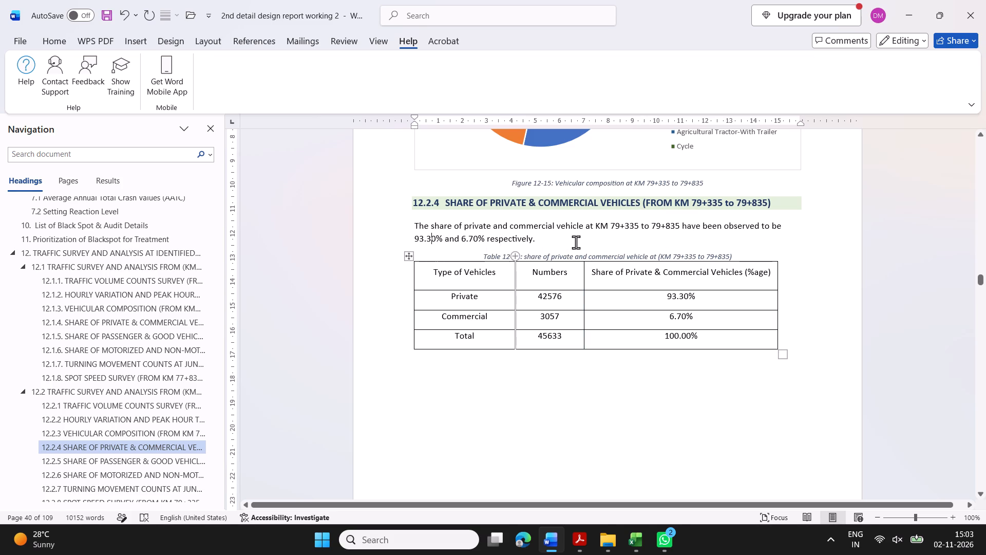
pyautogui.scroll(2, 609, 281)
pyautogui.scroll(1, 673, 265)
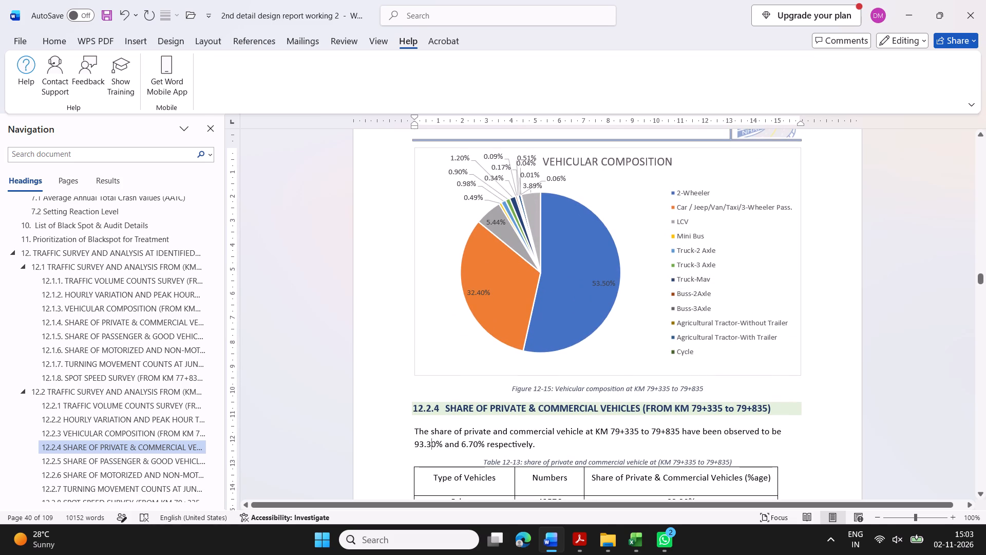
pyautogui.scroll(-1, 614, 330)
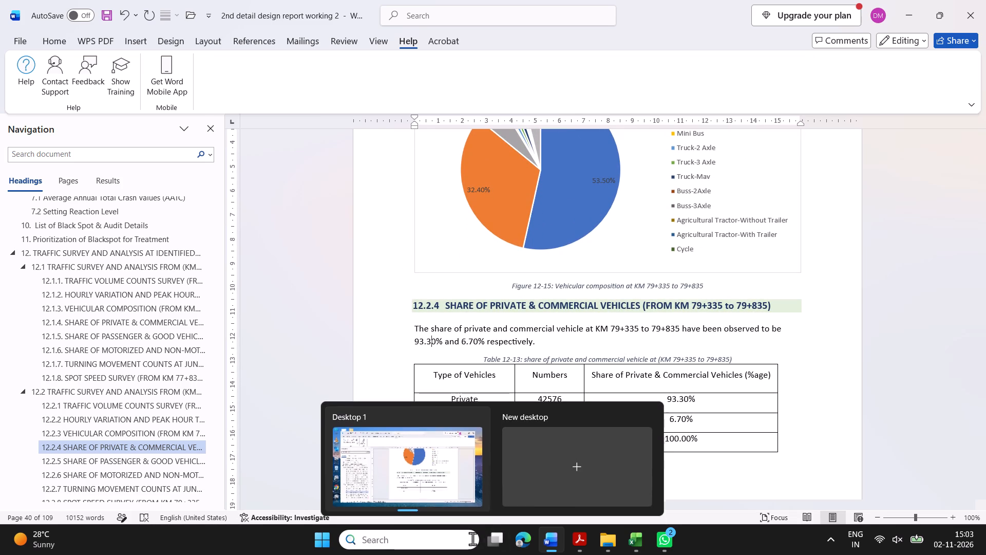
pyautogui.click(487, 541)
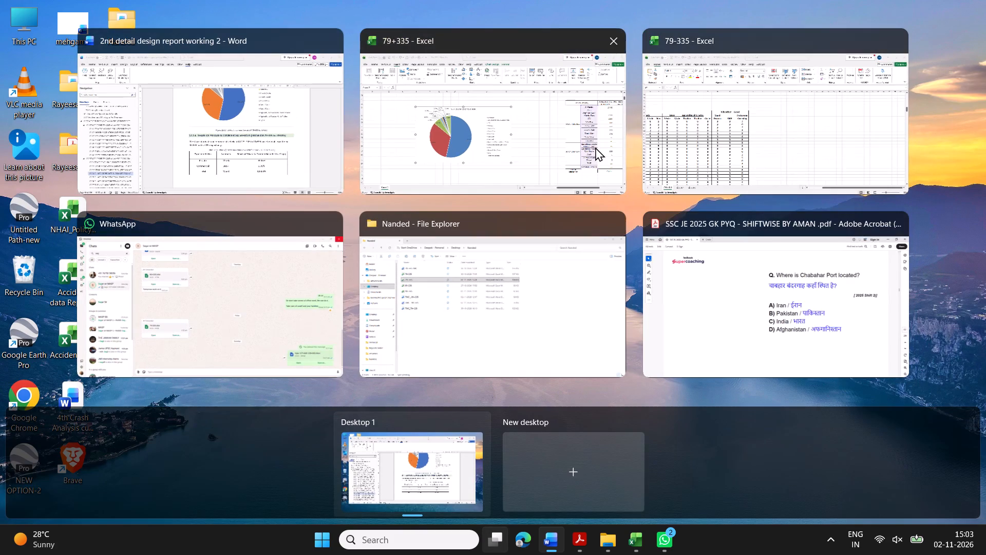
pyautogui.click(595, 147)
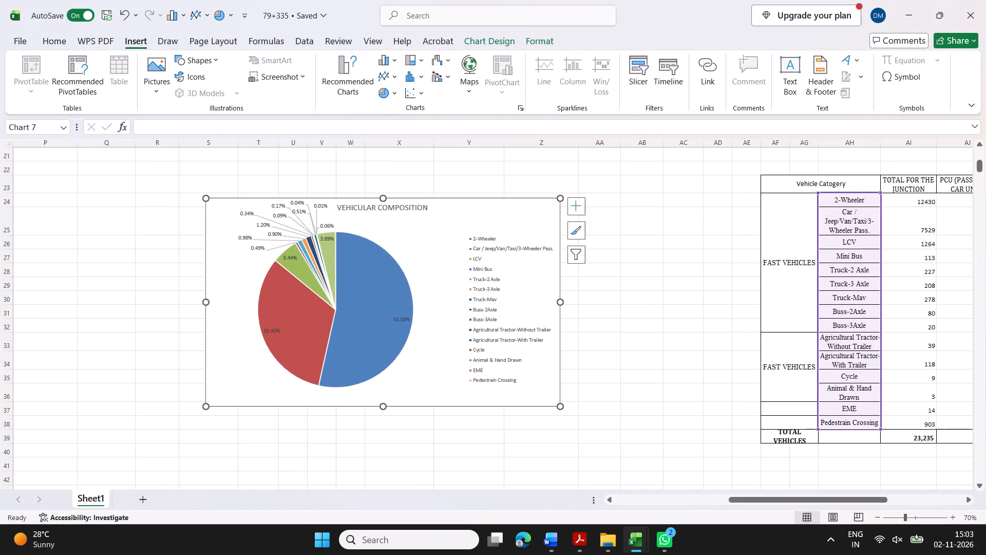
pyautogui.scroll(-1, 884, 372)
pyautogui.hscroll(-2, 882, 368)
pyautogui.scroll(-1, 688, 368)
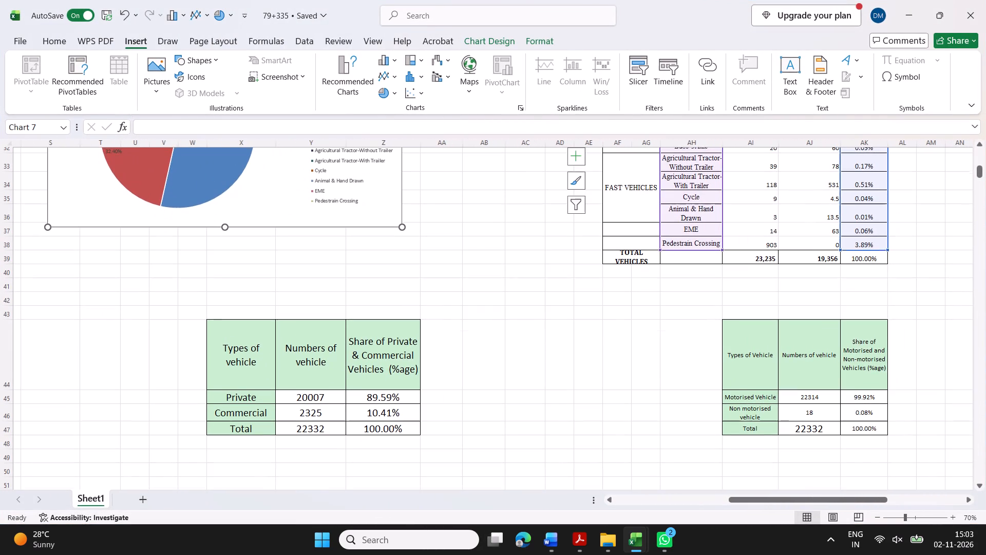
pyautogui.scroll(-2, 688, 368)
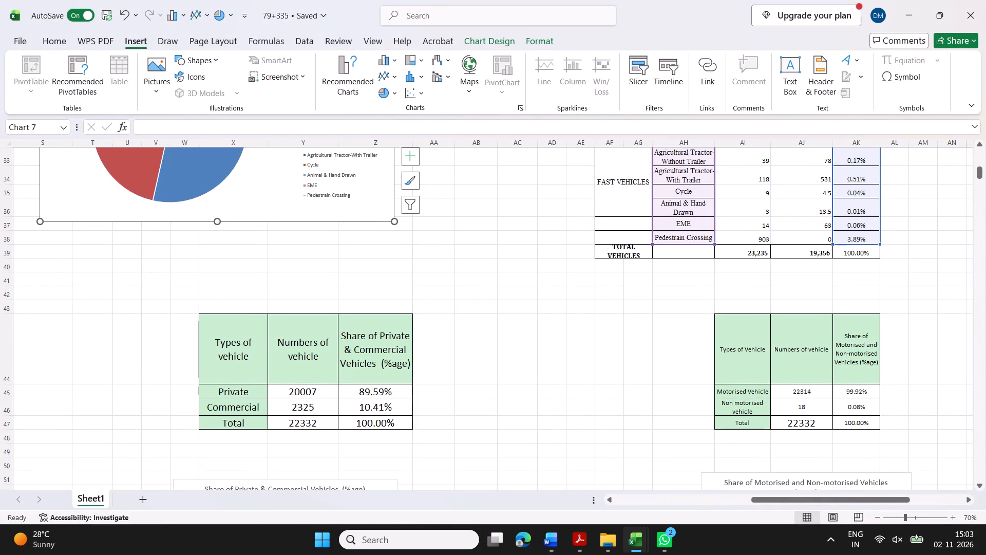
pyautogui.click(372, 392)
pyautogui.hotkey('ctrl', 'c')
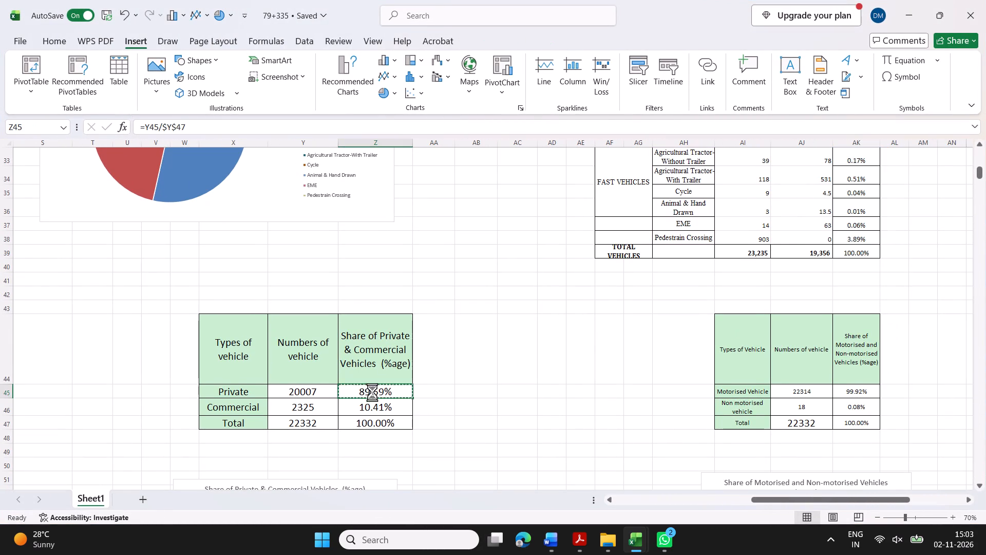
# Return to the Word report and replace the private share in section 12.2.4's sentence with 89.59%, pasted as text only with a single percent sign.
pyautogui.click(496, 546)
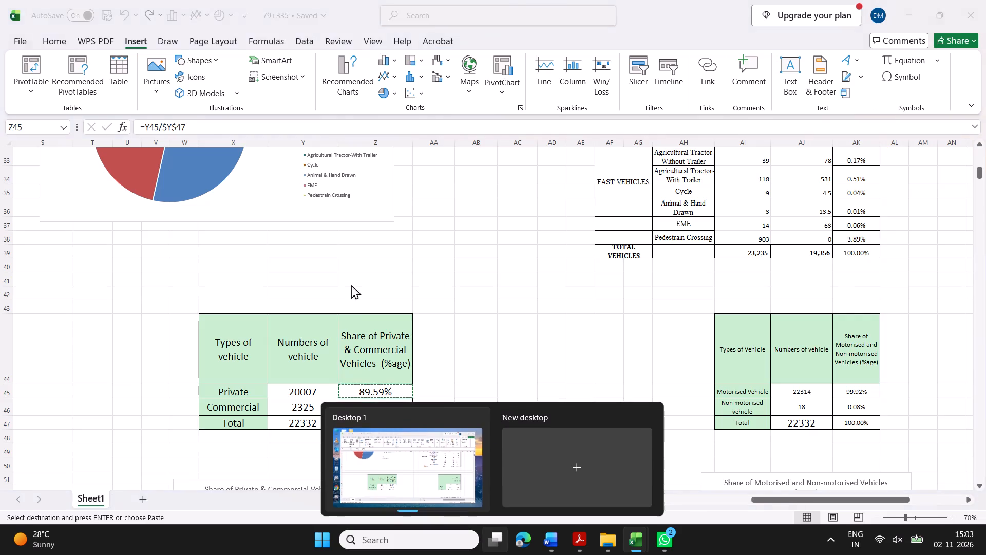
pyautogui.click(521, 170)
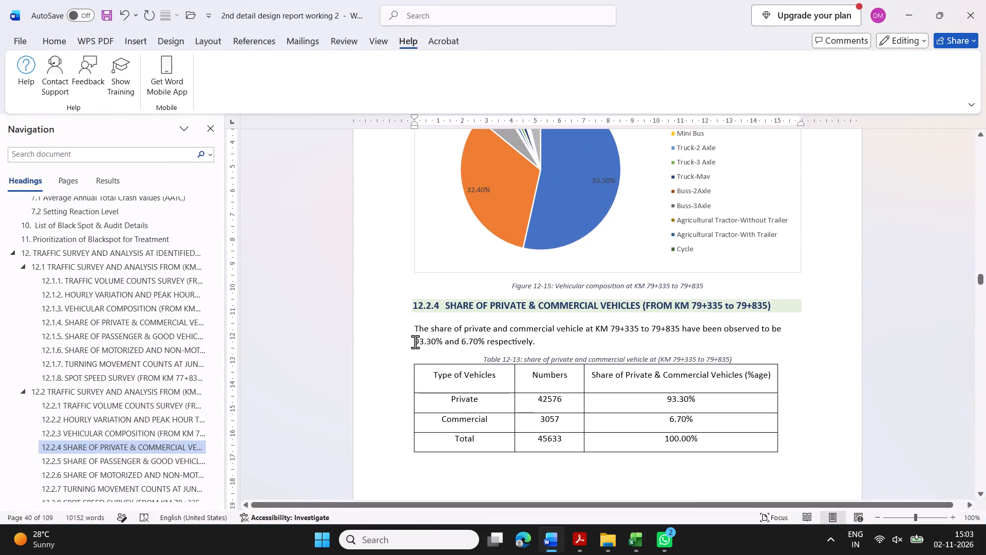
pyautogui.moveTo(415, 342); pyautogui.dragTo(433, 347)
pyautogui.moveTo(433, 347); pyautogui.dragTo(434, 347)
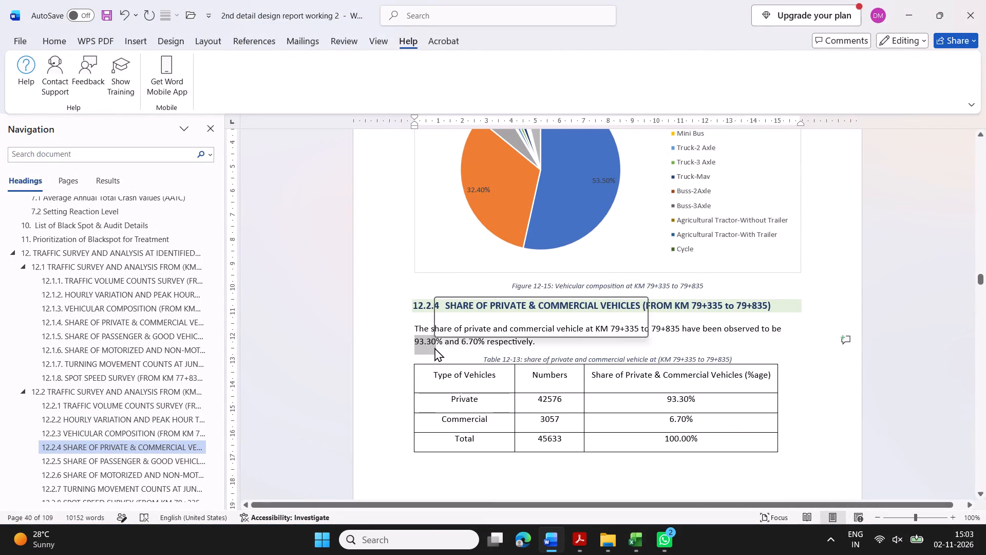
pyautogui.rightClick(429, 337)
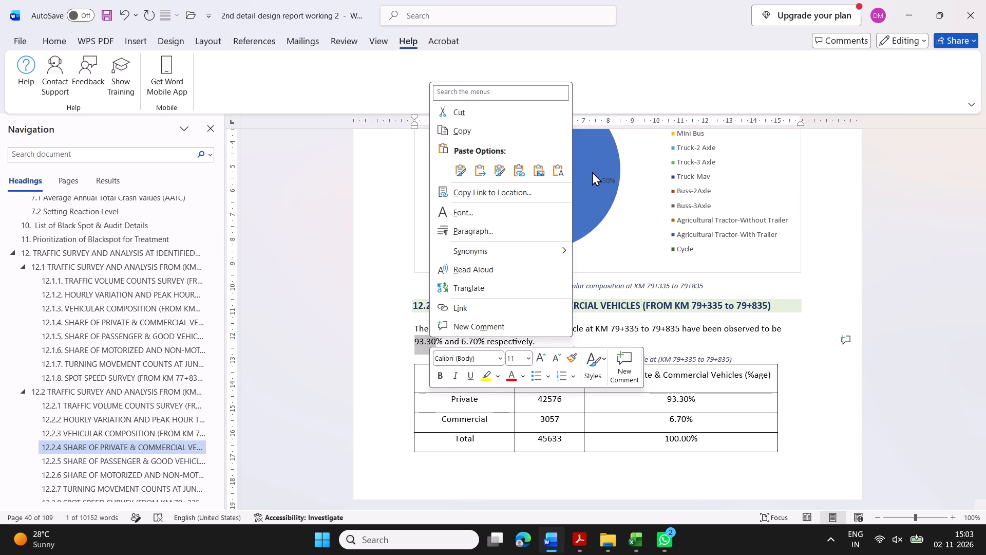
pyautogui.click(554, 168)
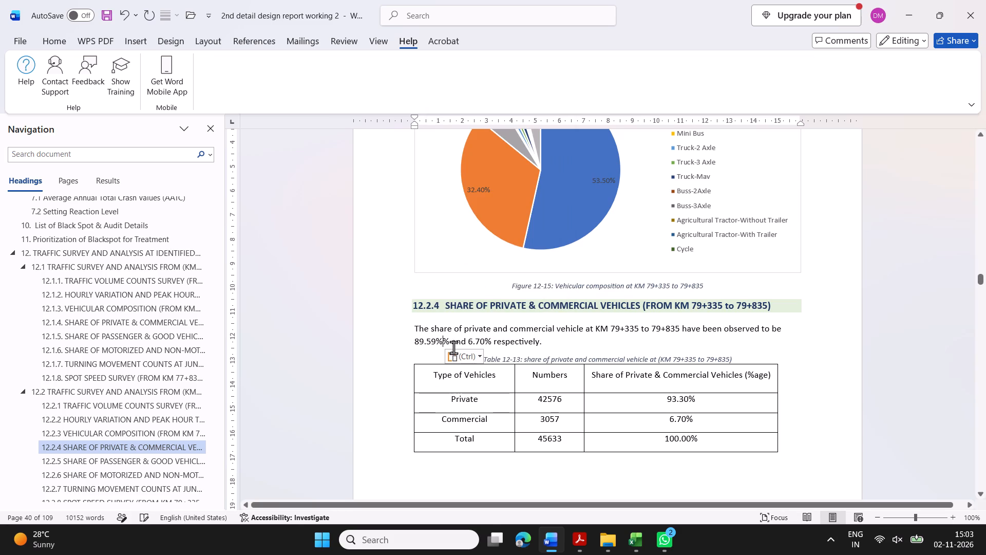
pyautogui.click(452, 344)
pyautogui.press('BackSpace')
pyautogui.press('BackSpace')
pyautogui.press('space')
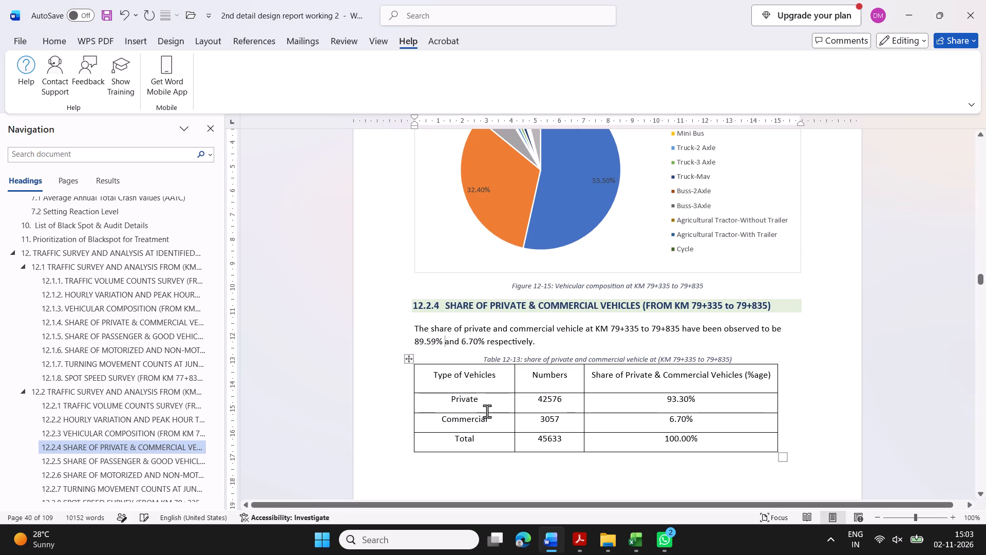
# Switch back to the 79+335 Excel workbook and copy the Commercial share, 10.41%.
pyautogui.click(490, 534)
pyautogui.click(512, 145)
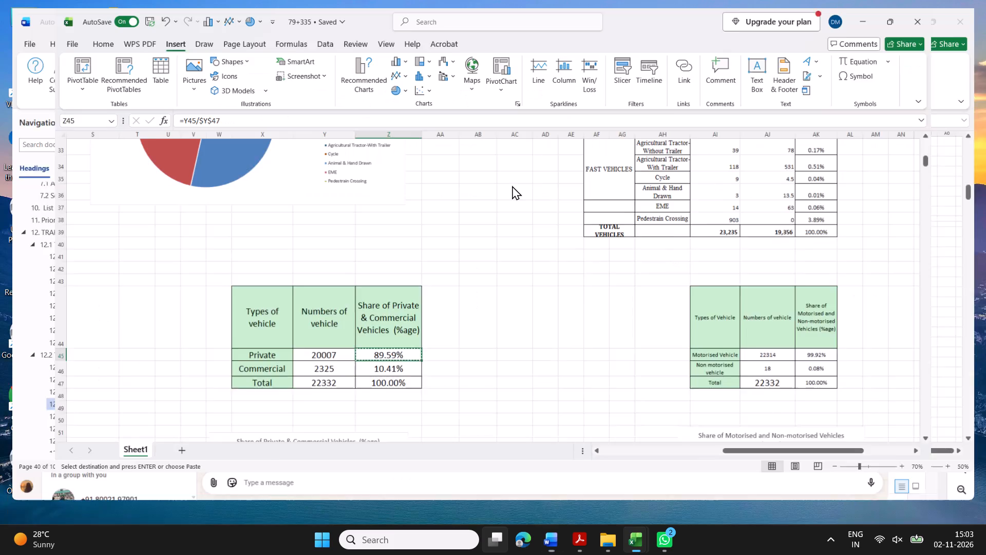
pyautogui.click(382, 410)
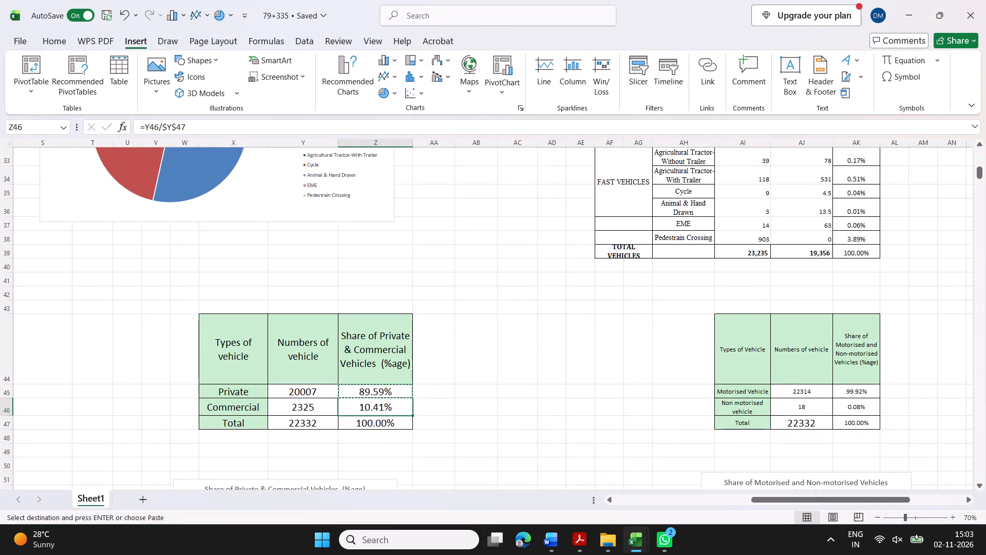
pyautogui.hotkey('ctrl', 'c')
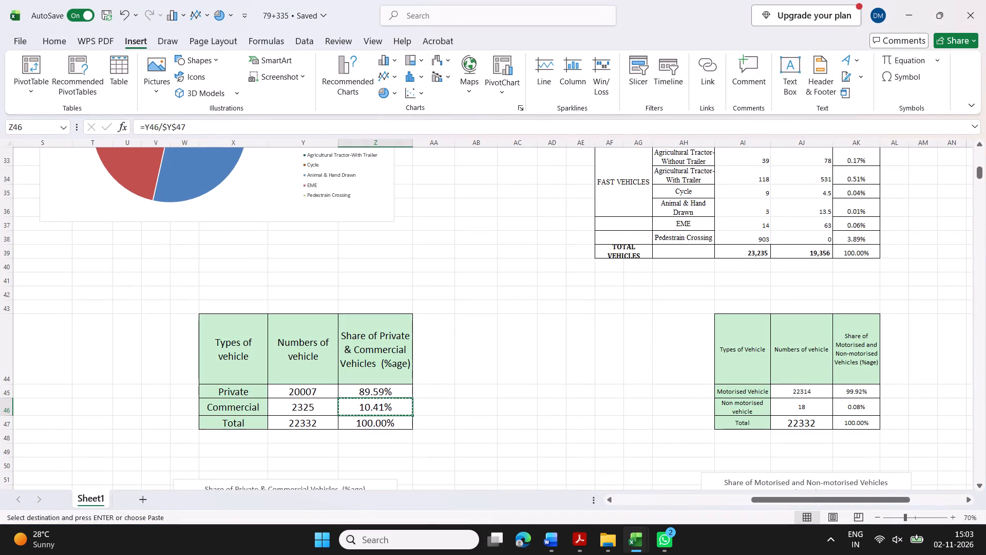
# Return to the Word report and replace the commercial share in section 12.2.4's sentence with 10.41%, pasted as text only with a single percent sign.
pyautogui.click(486, 538)
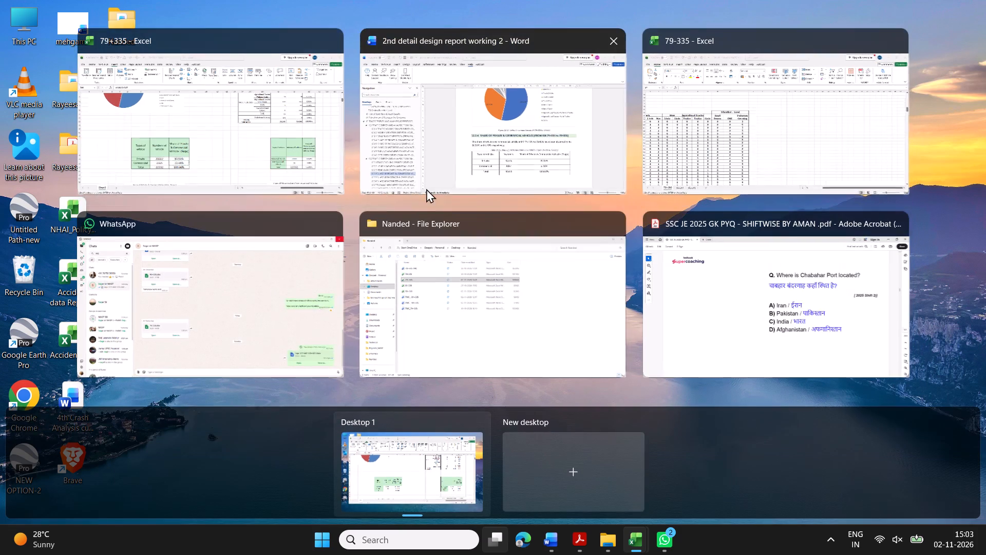
pyautogui.click(474, 163)
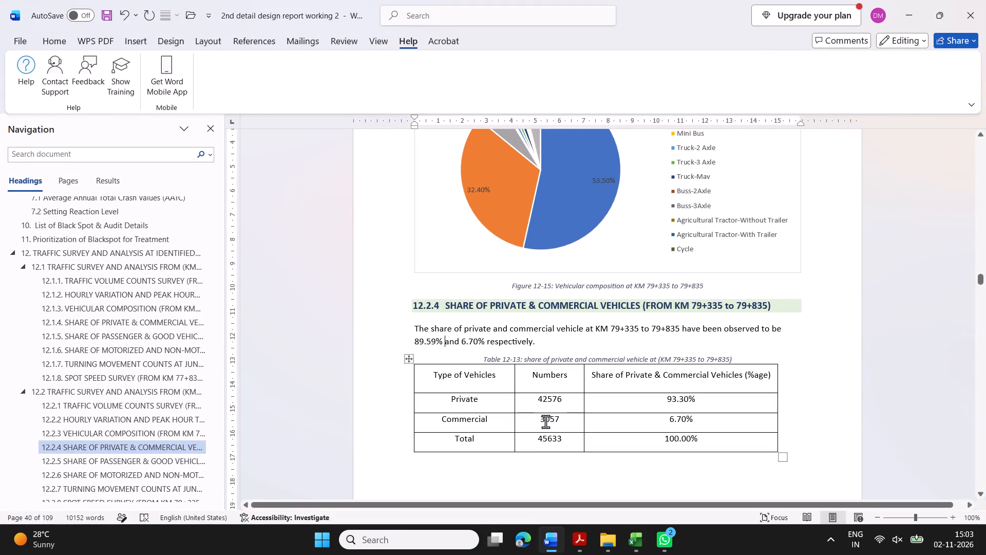
pyautogui.moveTo(463, 342); pyautogui.dragTo(478, 341)
pyautogui.rightClick(477, 344)
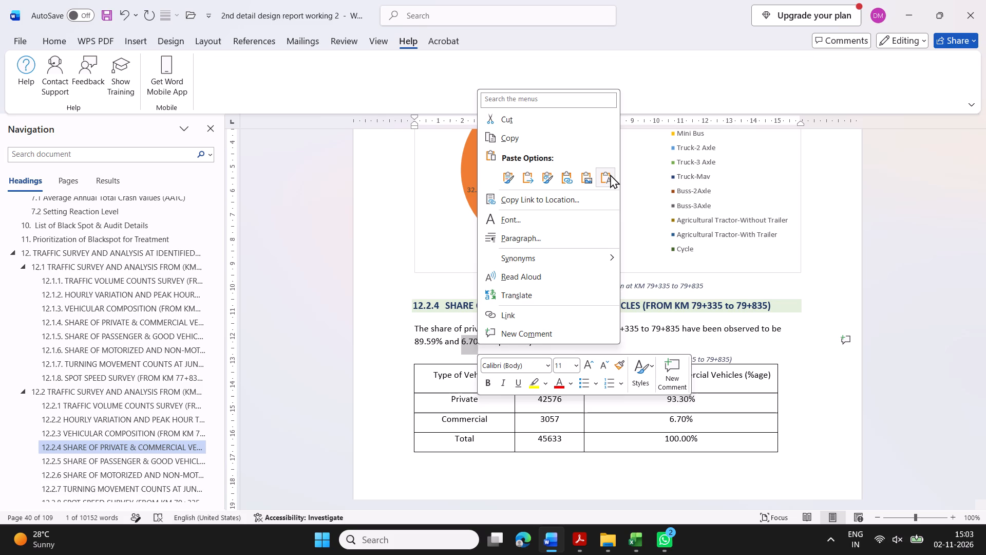
pyautogui.click(610, 174)
pyautogui.click(579, 343)
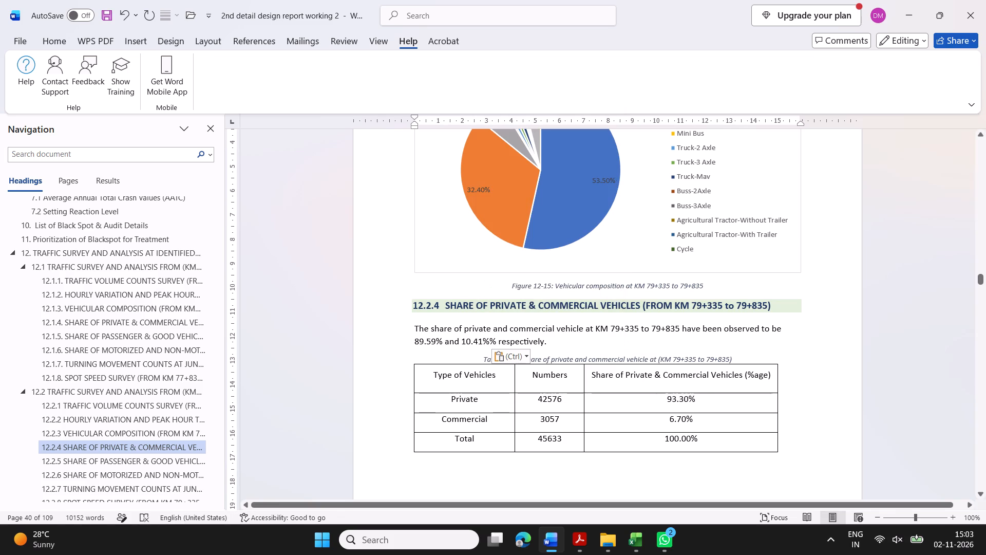
pyautogui.click(491, 348)
pyautogui.press('BackSpace')
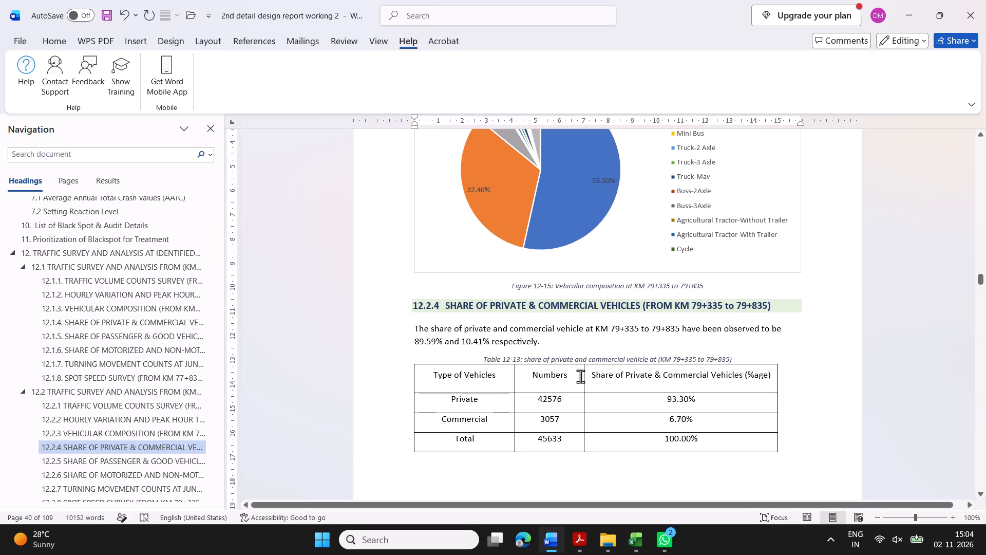
# Copy the vehicle counts 20007, 2325 and 22332 from the 79+335 Excel workbook's private and commercial table, and return to the Word report.
pyautogui.scroll(-1, 600, 376)
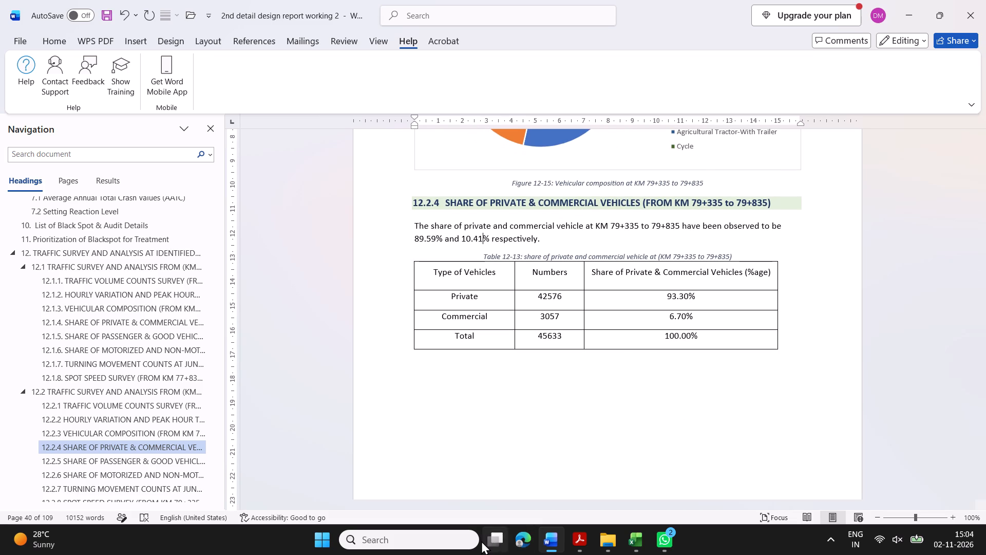
pyautogui.click(481, 541)
pyautogui.click(503, 184)
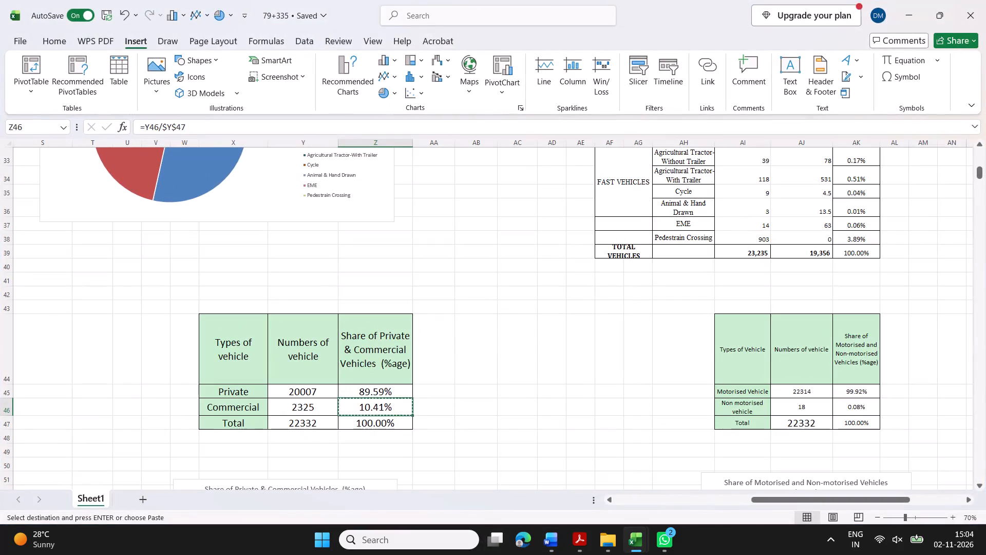
pyautogui.moveTo(288, 392); pyautogui.dragTo(300, 425)
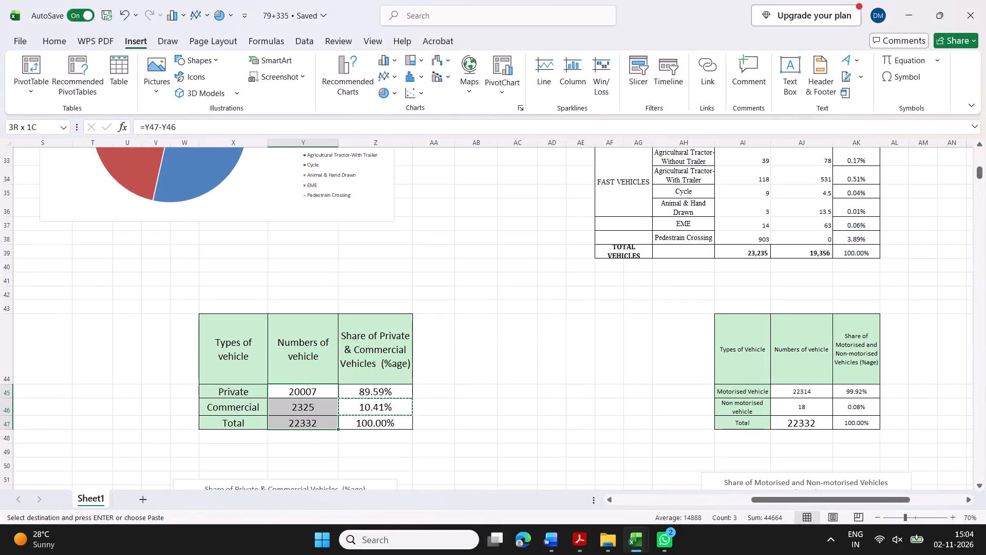
pyautogui.moveTo(300, 425); pyautogui.dragTo(301, 425)
pyautogui.hotkey('ctrl', 'c')
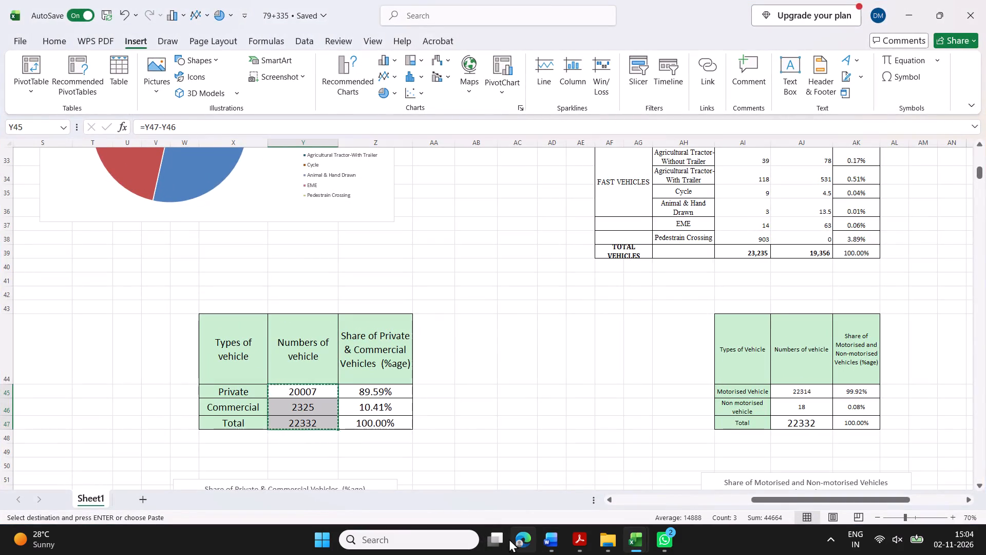
pyautogui.click(491, 541)
pyautogui.click(495, 170)
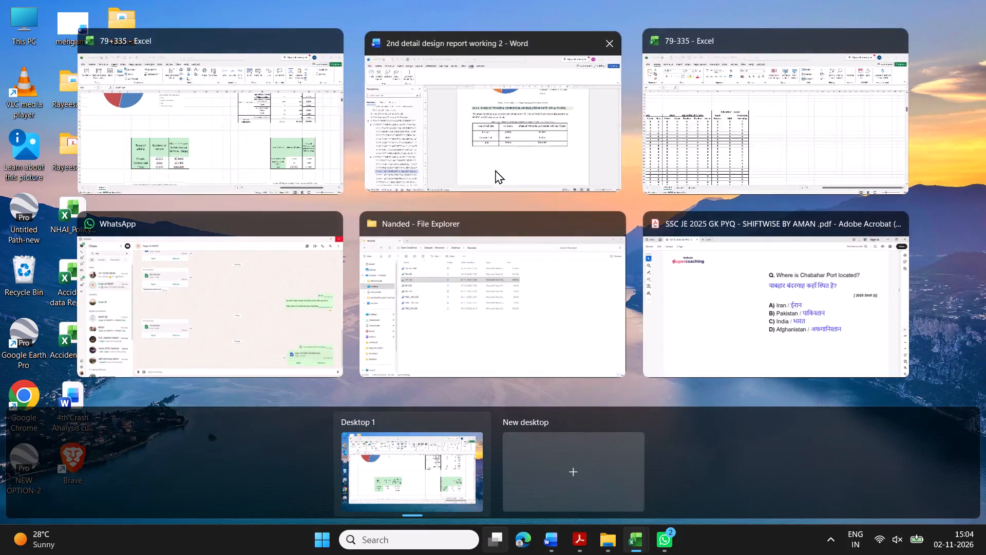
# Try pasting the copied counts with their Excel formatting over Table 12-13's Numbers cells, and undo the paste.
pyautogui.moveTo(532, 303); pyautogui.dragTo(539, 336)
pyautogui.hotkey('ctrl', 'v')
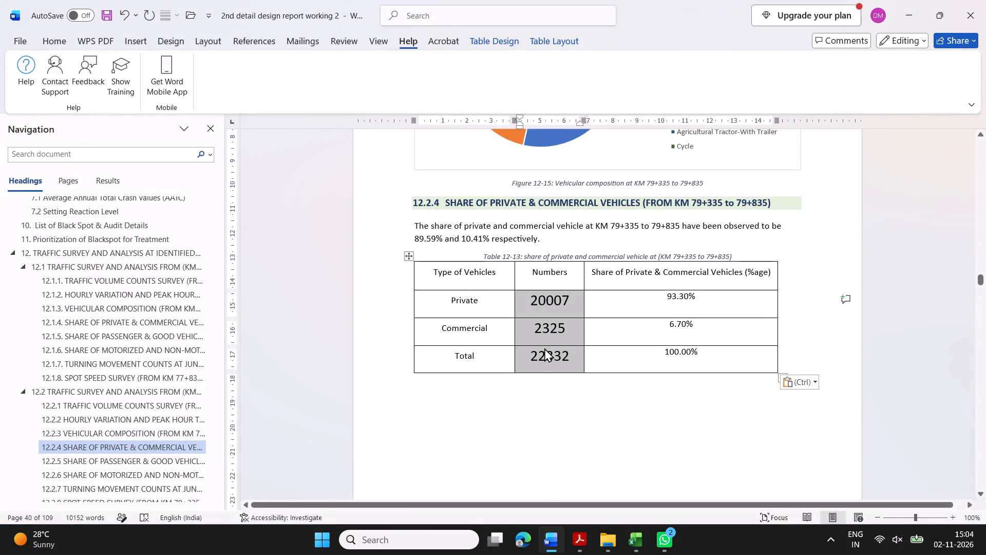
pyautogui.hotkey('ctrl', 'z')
# Replace Table 12-13's Numbers cells with the copied counts 20007, 2325 and 22332, pasted as text only.
pyautogui.click(537, 295)
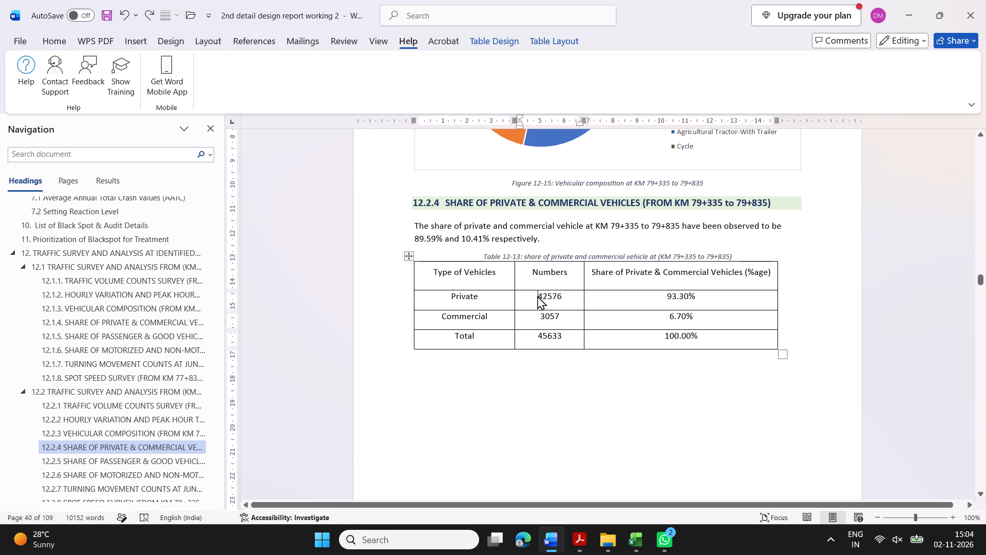
pyautogui.moveTo(537, 295); pyautogui.dragTo(555, 335)
pyautogui.rightClick(557, 334)
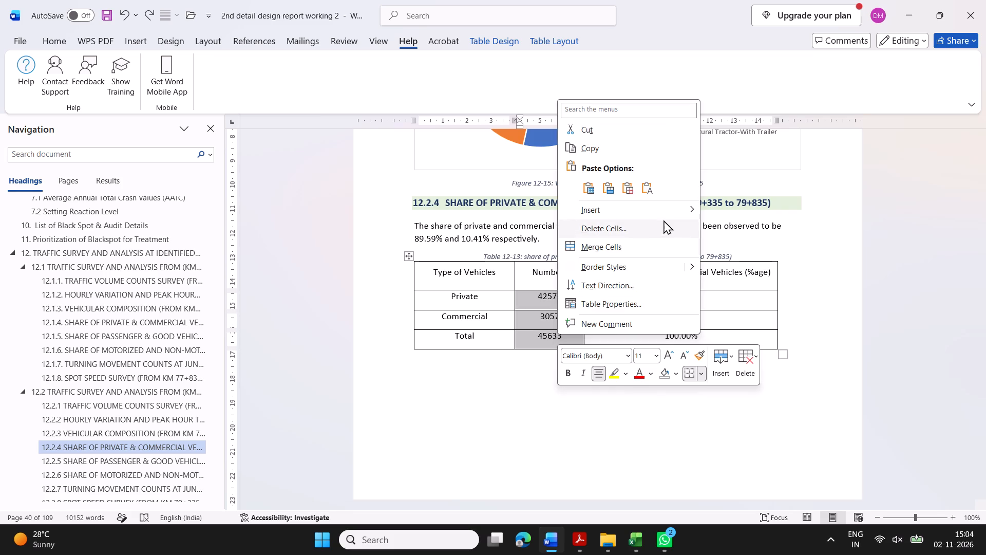
pyautogui.click(655, 193)
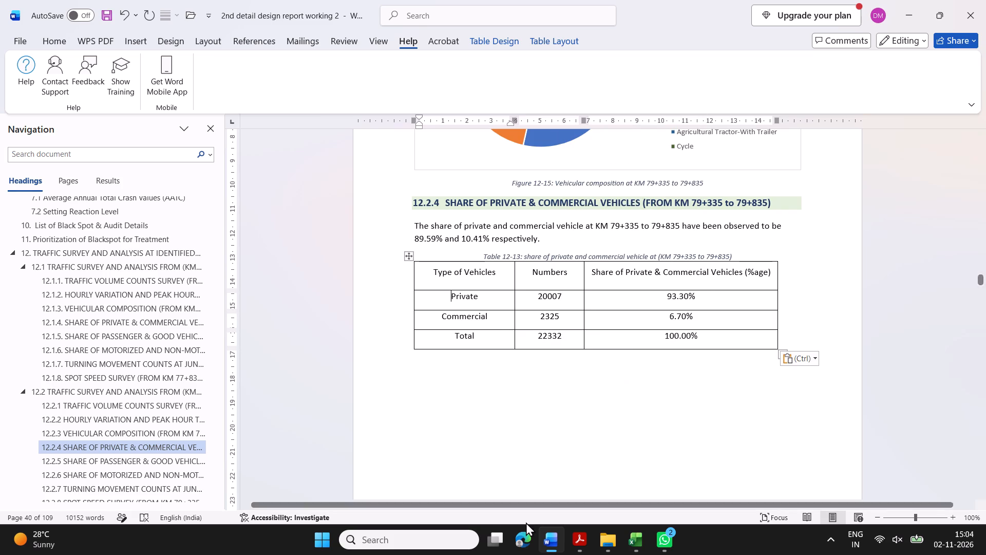
# Switch to the 79+335 Excel workbook and copy the private and commercial share cells, 89.59%, 10.41% and 100.00%.
pyautogui.click(504, 540)
pyautogui.click(544, 124)
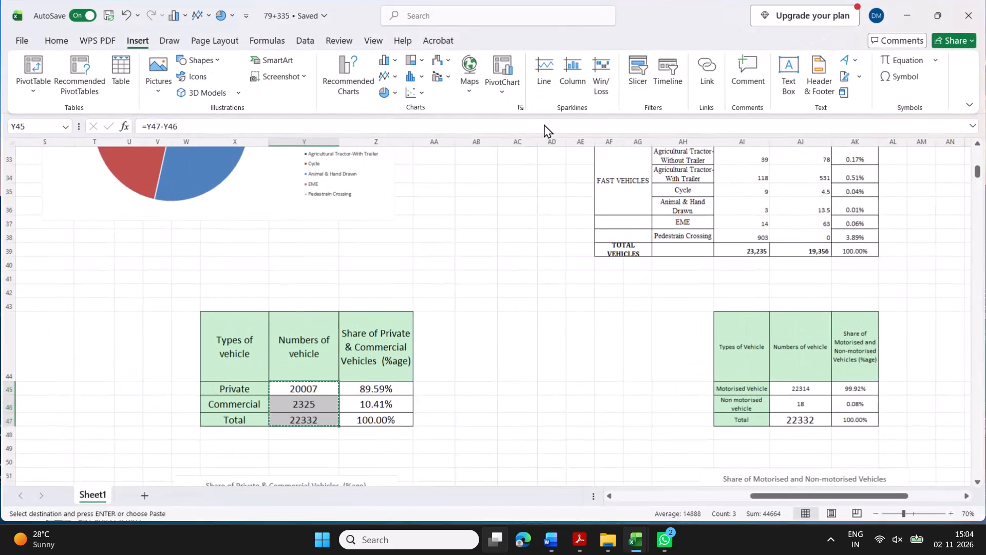
pyautogui.moveTo(367, 386); pyautogui.dragTo(388, 428)
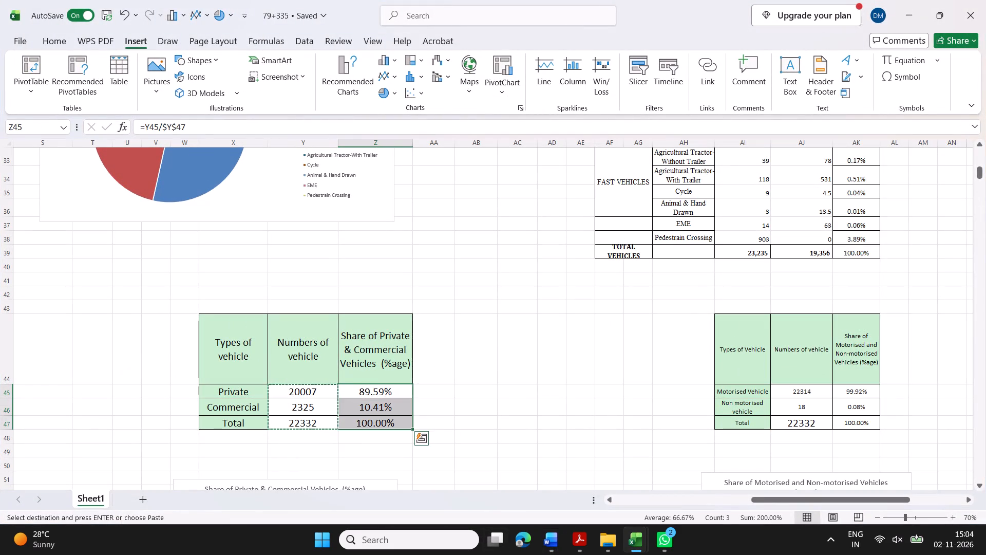
pyautogui.hotkey('ctrl', 'c')
# Return to the Word report and replace Table 12-13's share cells with the copied 89.59%, 10.41% and 100.00%, pasted as text only.
pyautogui.click(493, 540)
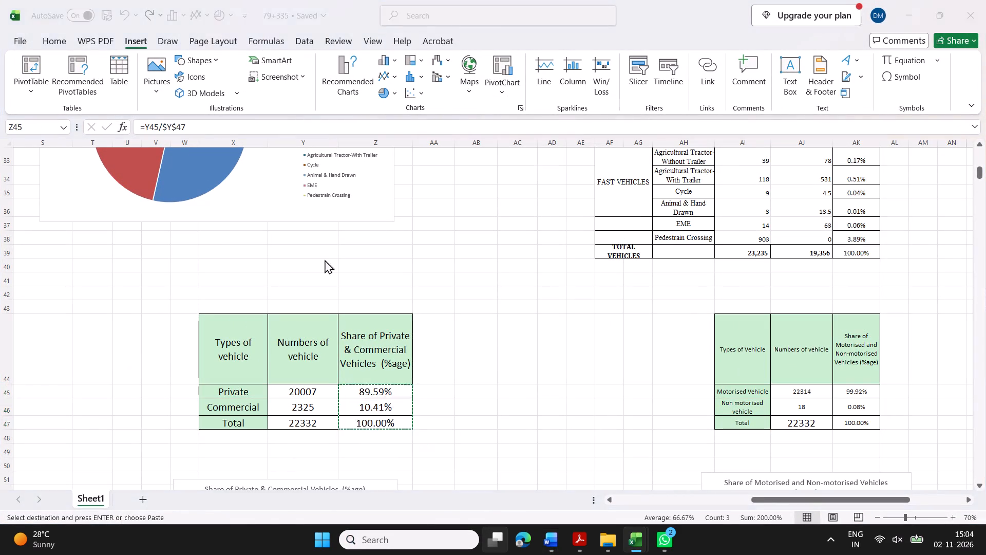
pyautogui.click(487, 153)
pyautogui.moveTo(666, 296); pyautogui.dragTo(675, 331)
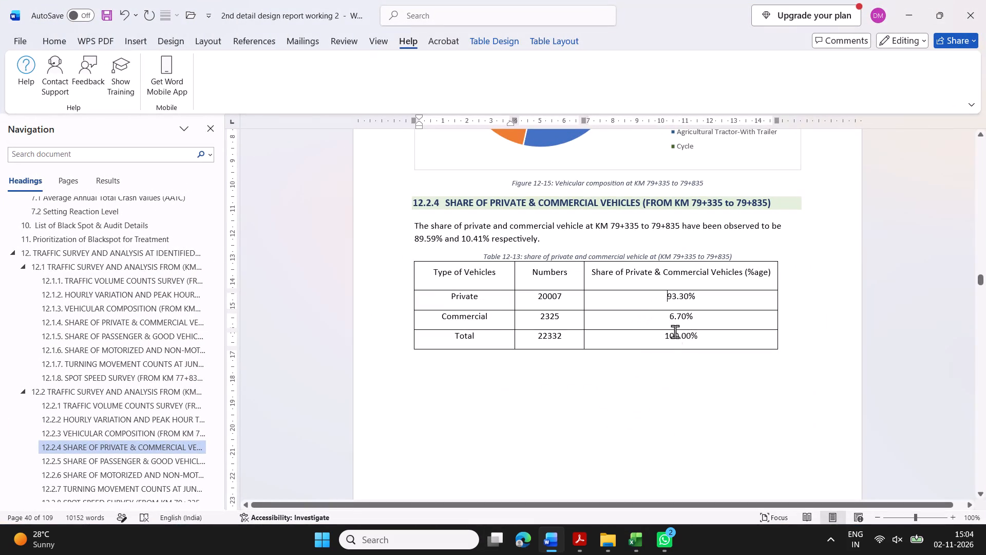
pyautogui.moveTo(675, 331); pyautogui.dragTo(677, 338)
pyautogui.rightClick(677, 338)
pyautogui.click(766, 190)
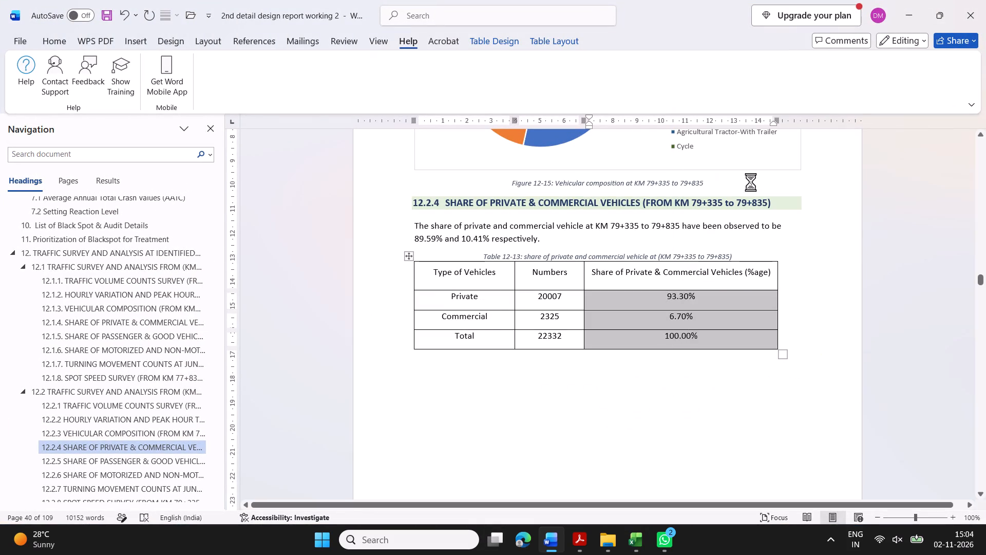
pyautogui.click(600, 389)
# Delete the old Share of Private & Commercial Vehicles pie chart above the Figure 12-16 caption.
pyautogui.scroll(-2, 673, 301)
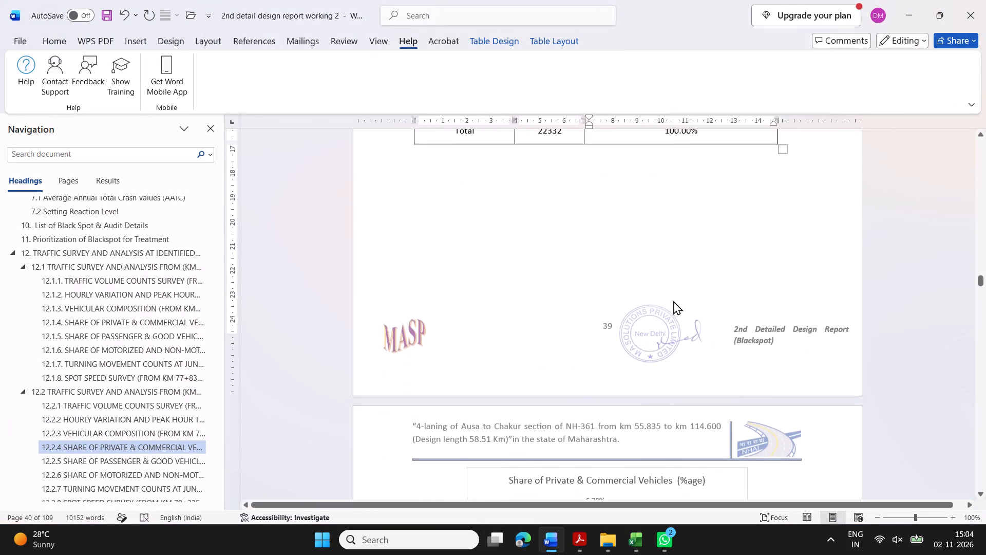
pyautogui.scroll(-2, 673, 301)
pyautogui.click(704, 305)
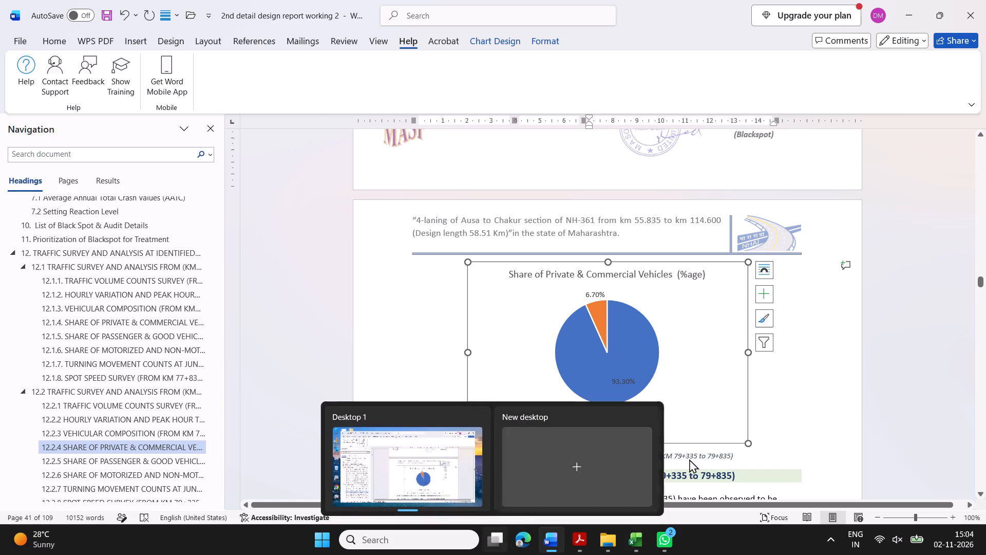
pyautogui.press('Delete')
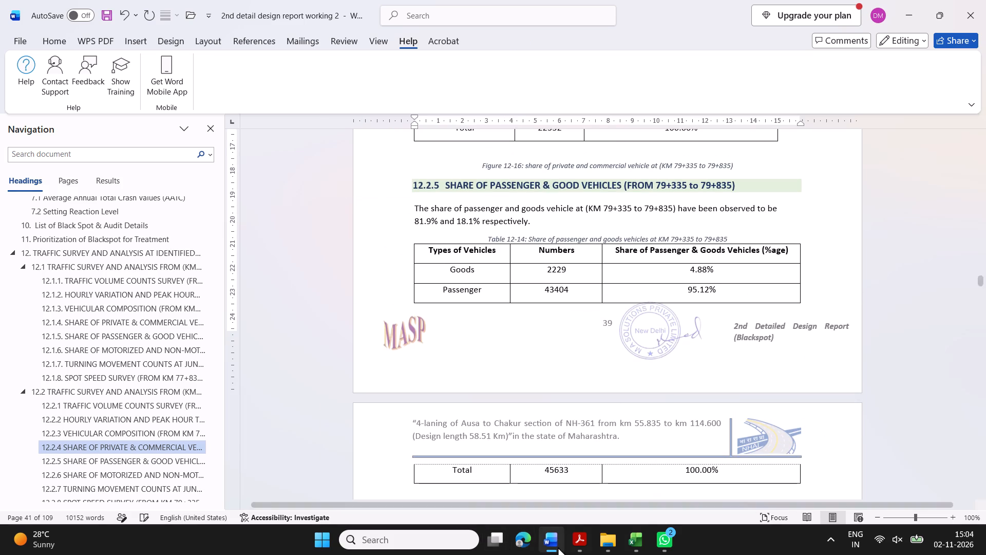
# Switch to the 79+335 Excel workbook and copy the Share of Private & Commercial Vehicles pie chart.
pyautogui.click(477, 545)
pyautogui.click(496, 538)
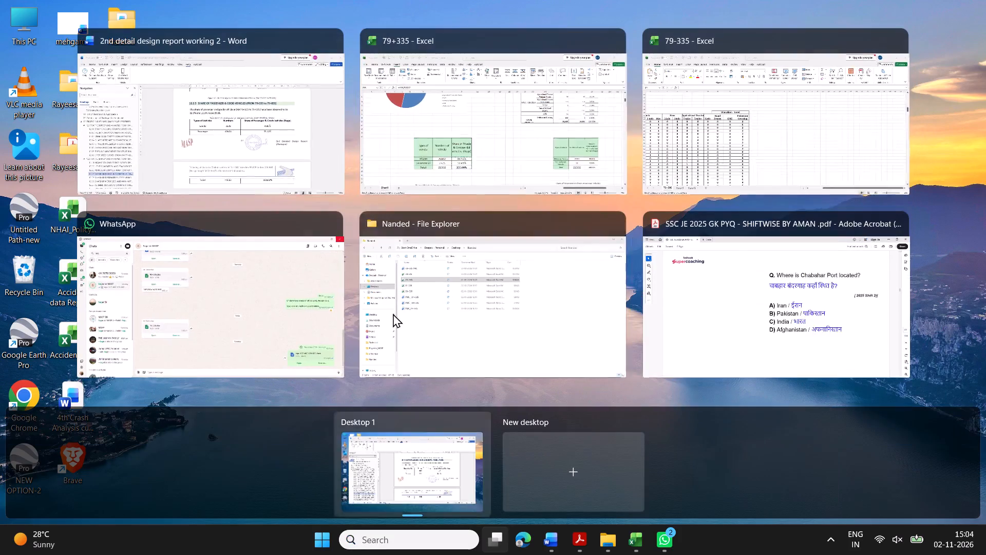
pyautogui.click(530, 120)
pyautogui.scroll(1, 261, 212)
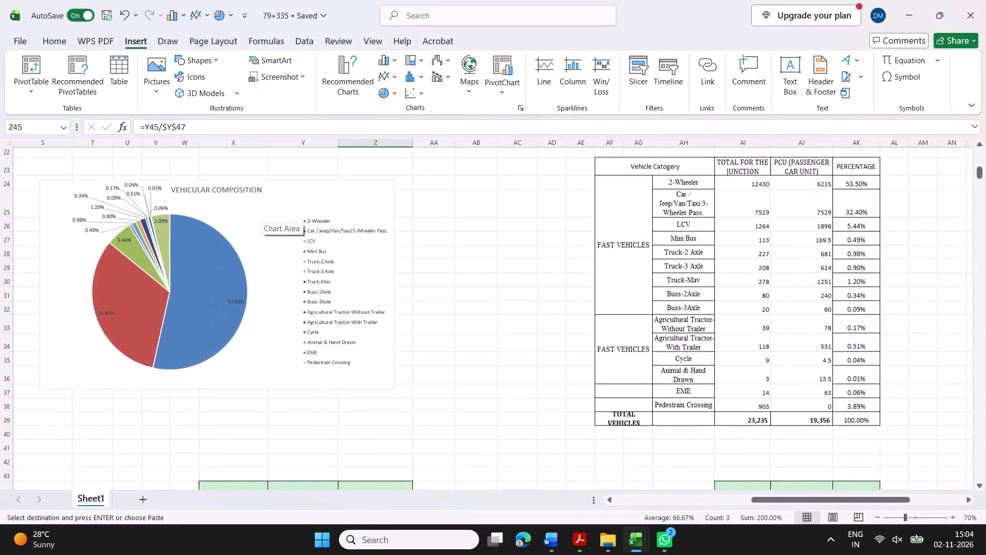
pyautogui.hscroll(1, 261, 212)
pyautogui.scroll(-2, 544, 264)
pyautogui.hscroll(1, 484, 275)
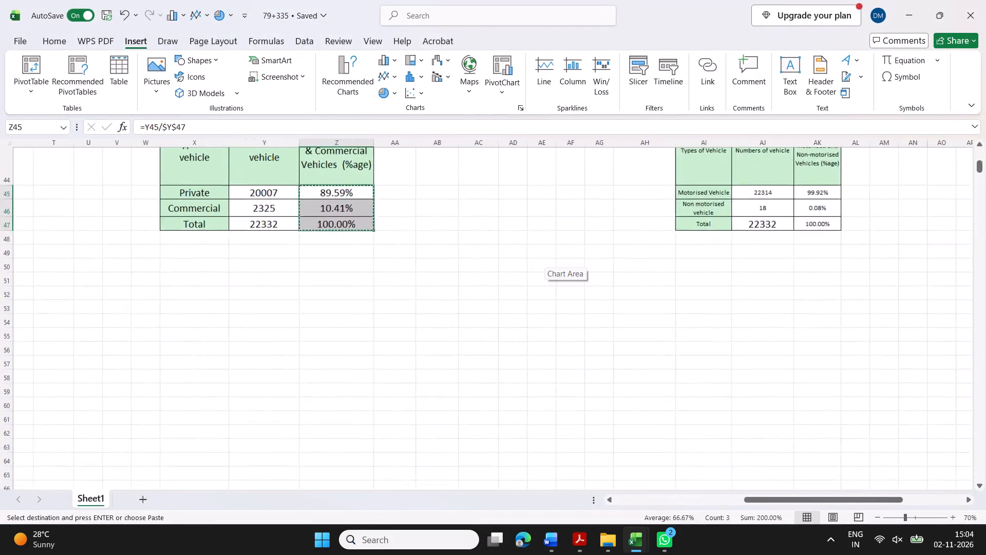
pyautogui.click(365, 297)
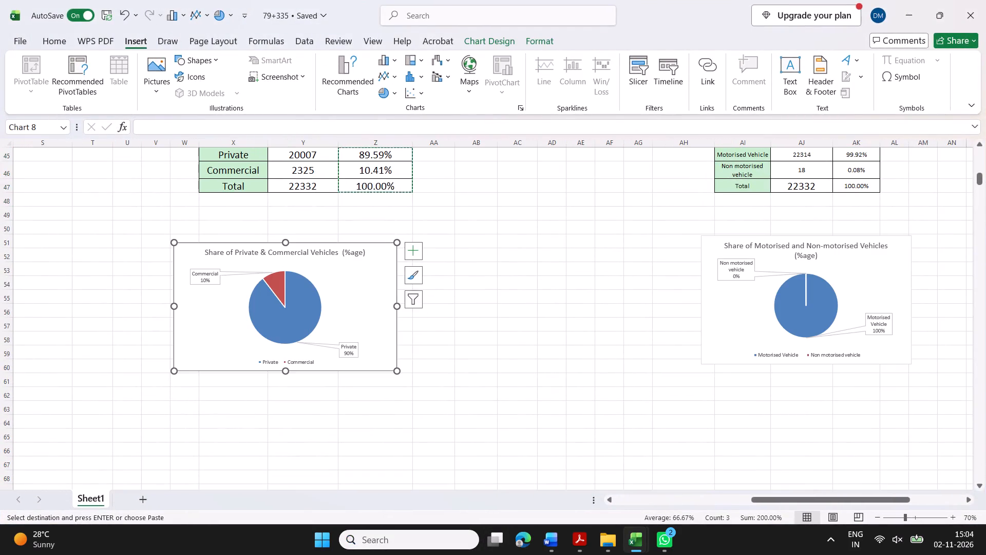
pyautogui.hotkey('ctrl', 'c')
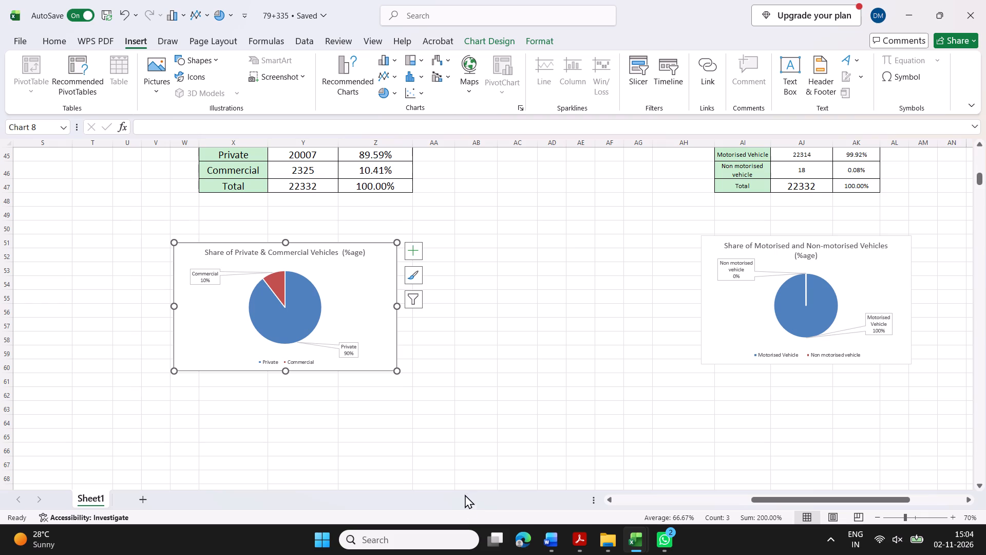
# Return to the Word report and paste the copied pie chart above the Figure 12-16 caption.
pyautogui.click(492, 536)
pyautogui.click(450, 126)
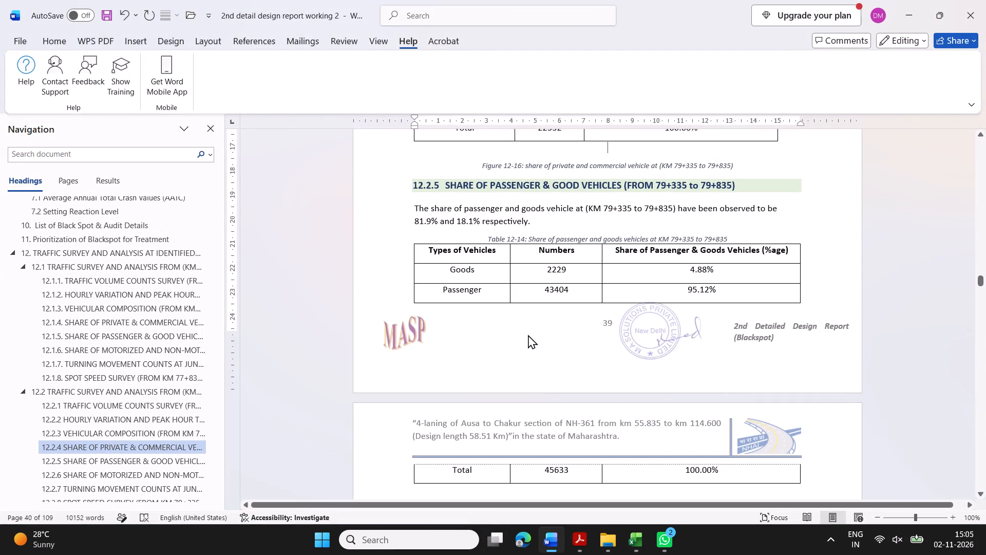
pyautogui.hotkey('ctrl', 'v')
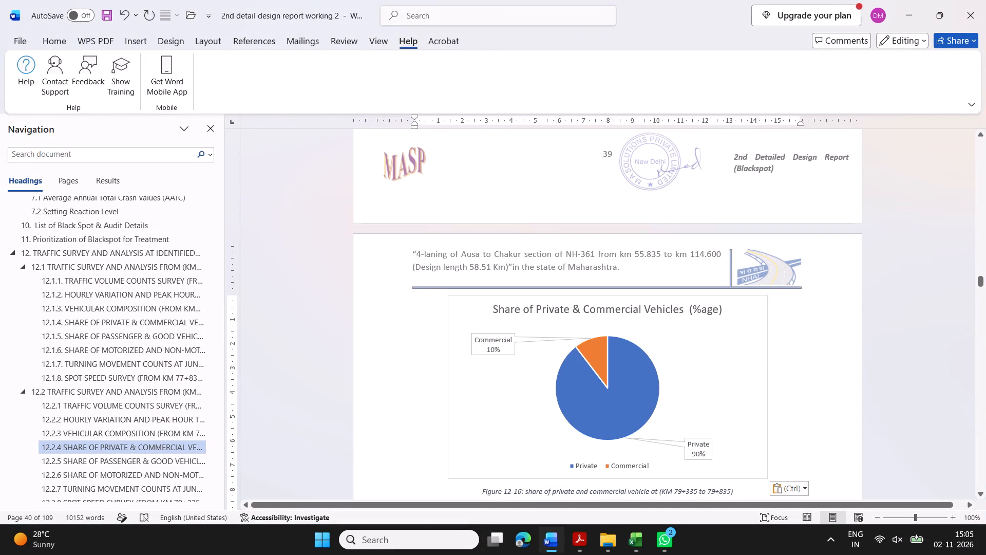
# Switch to the 79+335 Excel workbook and copy the number and share cells for Goods, Passenger and Total from the passenger and goods table.
pyautogui.scroll(-2, 769, 316)
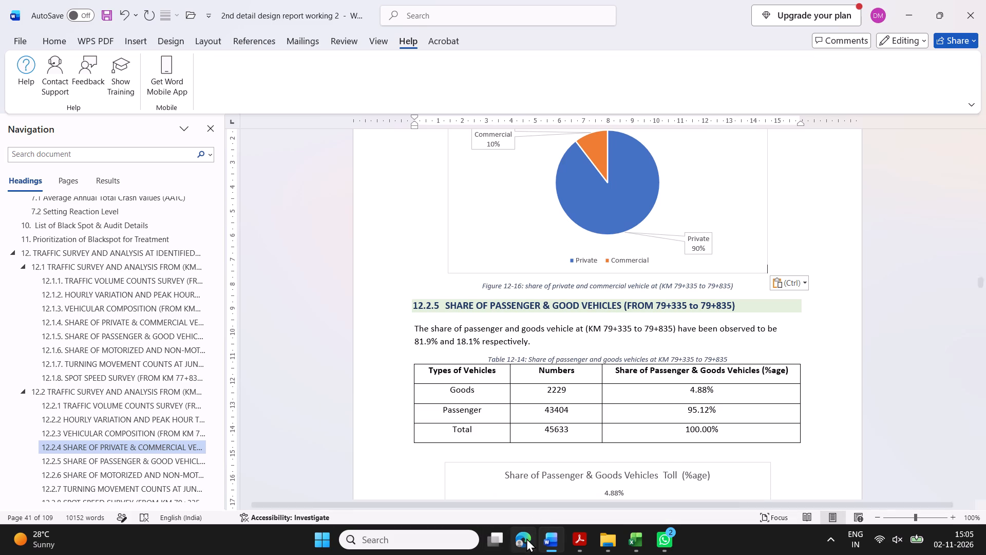
pyautogui.click(490, 541)
pyautogui.click(495, 125)
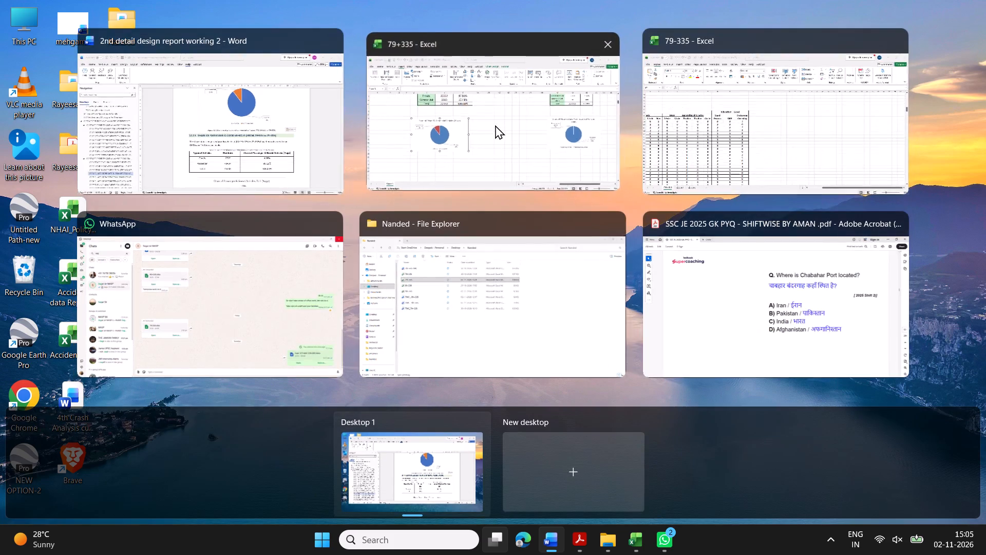
pyautogui.scroll(2, 730, 219)
pyautogui.hscroll(-2, 730, 208)
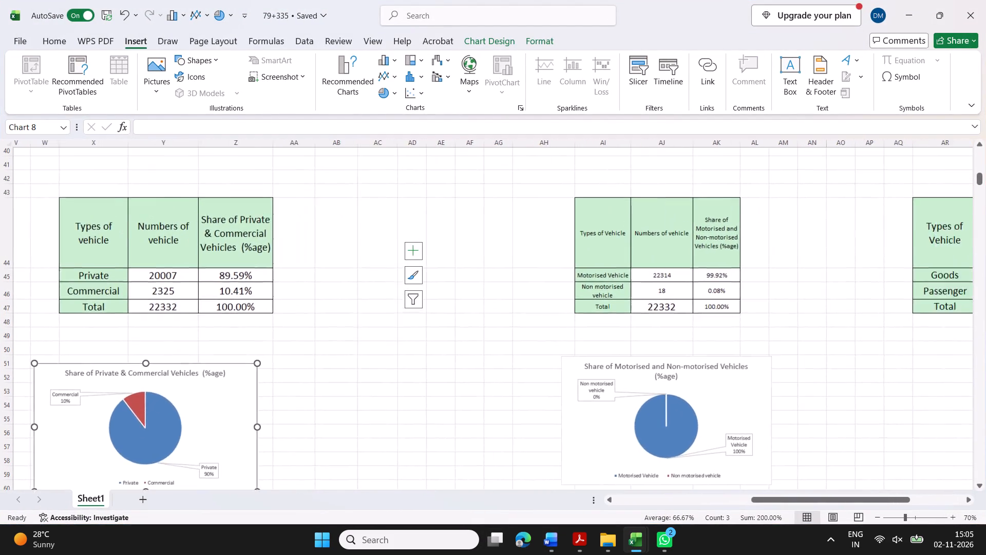
pyautogui.hscroll(-4, 730, 208)
pyautogui.moveTo(556, 279); pyautogui.dragTo(652, 310)
pyautogui.hotkey('ctrl', 'c')
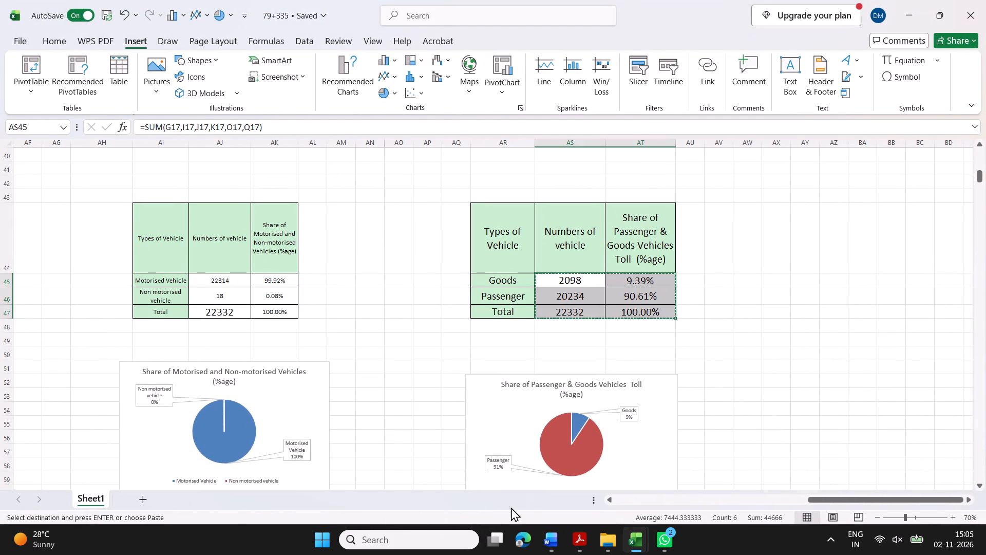
# Switch to the Word report and paste the copied values over the Numbers and Share cells for Goods, Passenger and Total in Table 12-14.
pyautogui.click(489, 535)
pyautogui.click(592, 157)
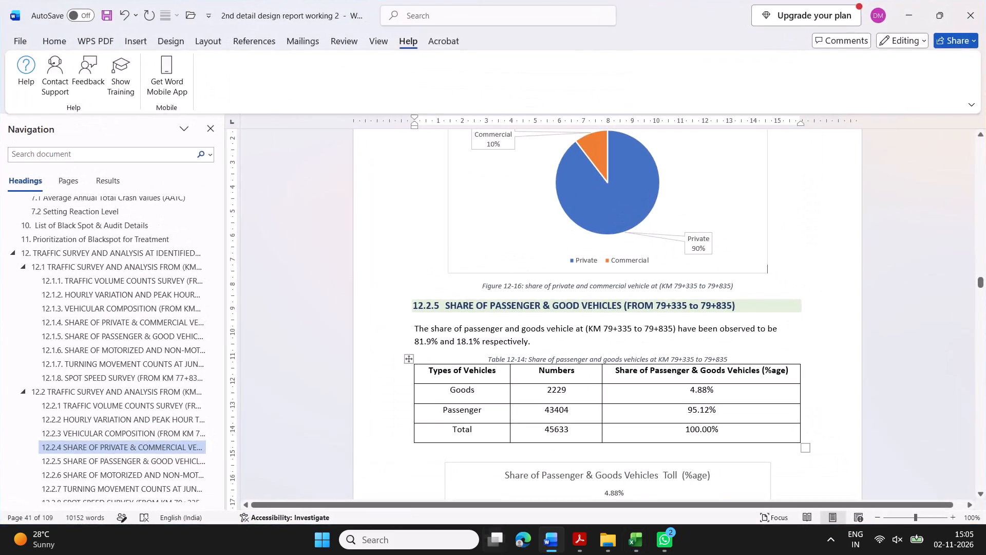
pyautogui.moveTo(536, 390); pyautogui.dragTo(707, 426)
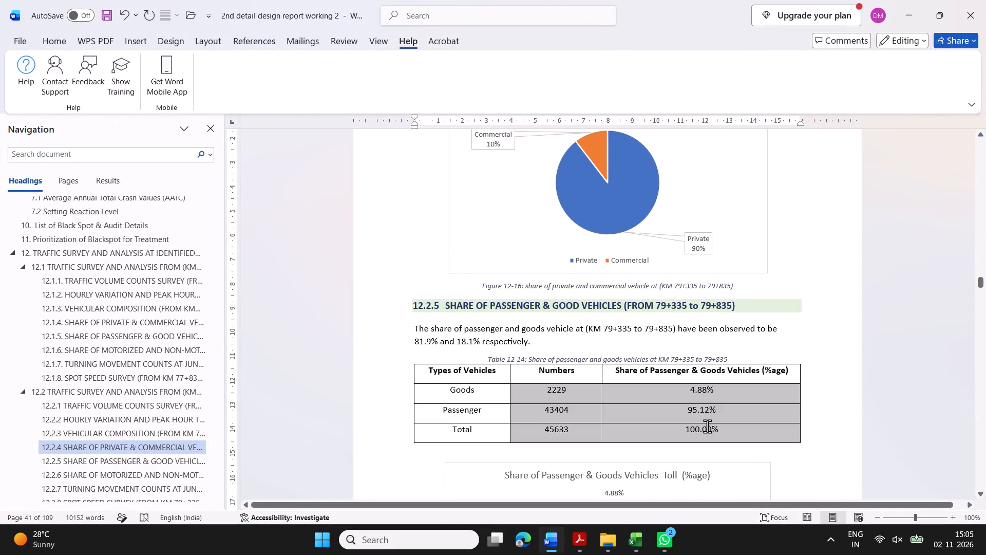
pyautogui.moveTo(707, 426); pyautogui.dragTo(709, 427)
pyautogui.rightClick(710, 428)
pyautogui.click(800, 284)
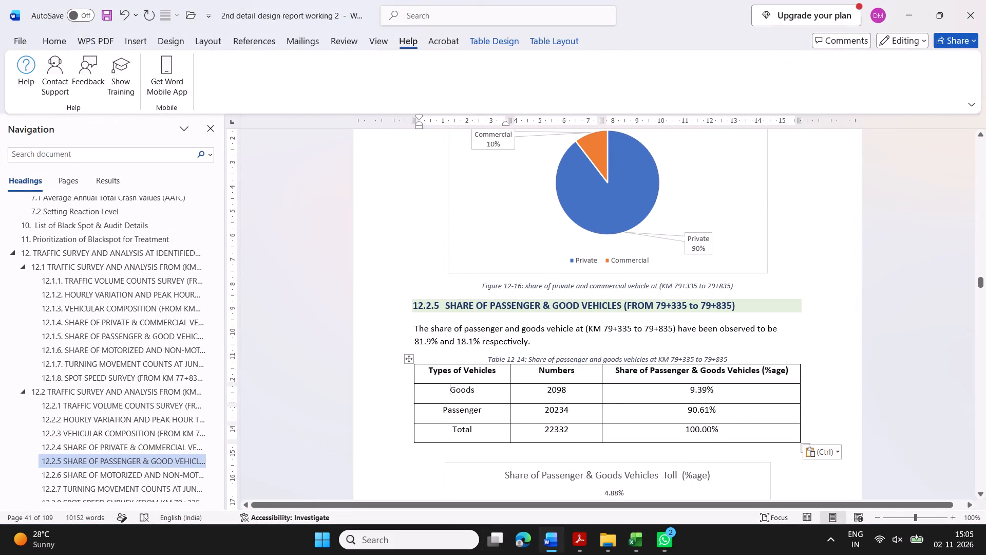
# Replace the goods vehicle share in the section 12.2.5 sentence with 9.39%, copied from the Goods row of Table 12-14.
pyautogui.moveTo(685, 393); pyautogui.dragTo(797, 391)
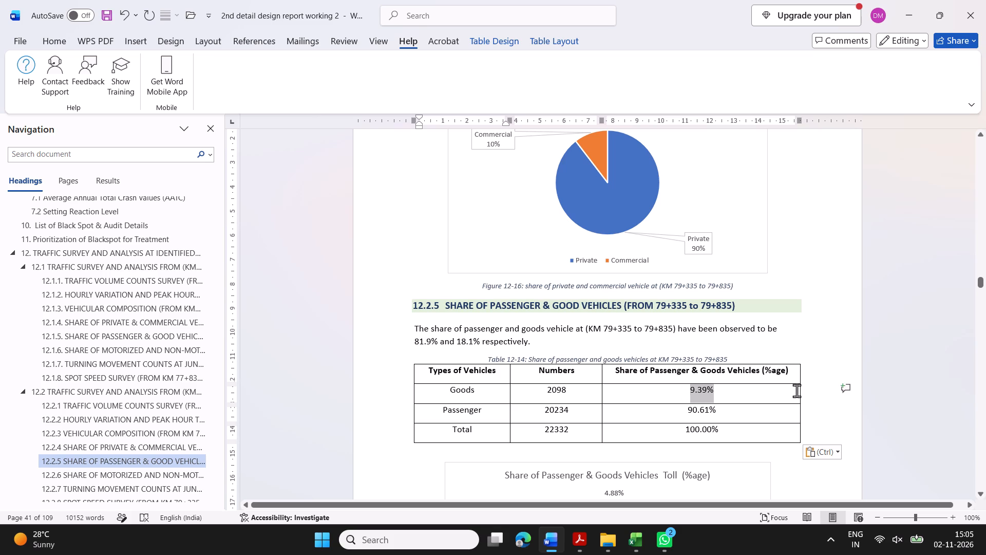
pyautogui.moveTo(797, 391); pyautogui.dragTo(789, 388)
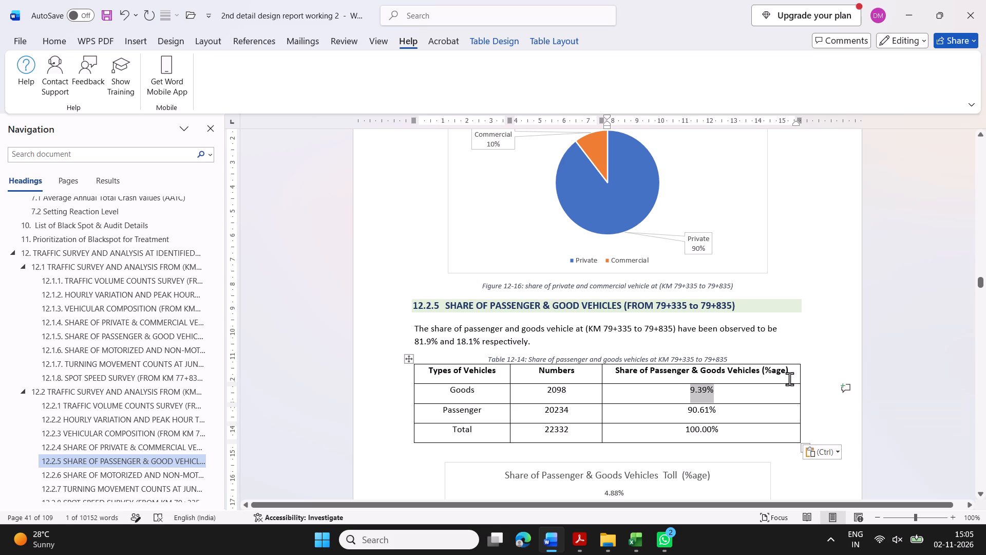
pyautogui.hotkey('ctrl', 'c')
pyautogui.moveTo(458, 342); pyautogui.dragTo(473, 339)
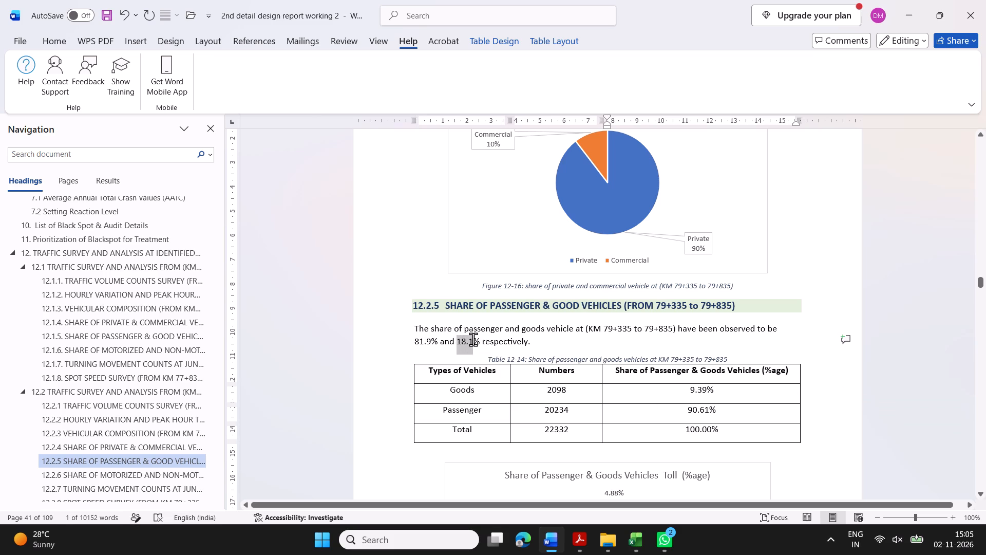
pyautogui.moveTo(473, 339); pyautogui.dragTo(481, 341)
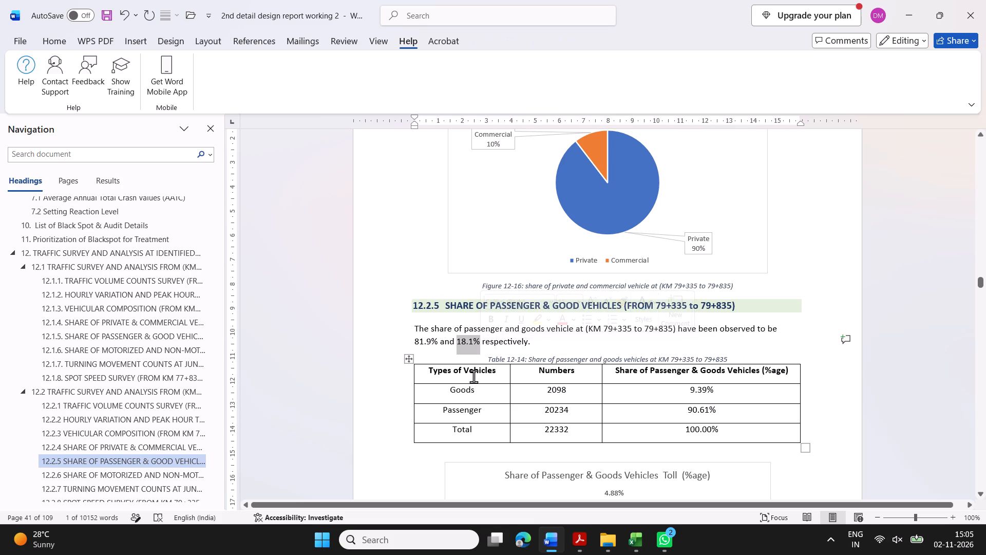
pyautogui.rightClick(469, 341)
pyautogui.click(560, 179)
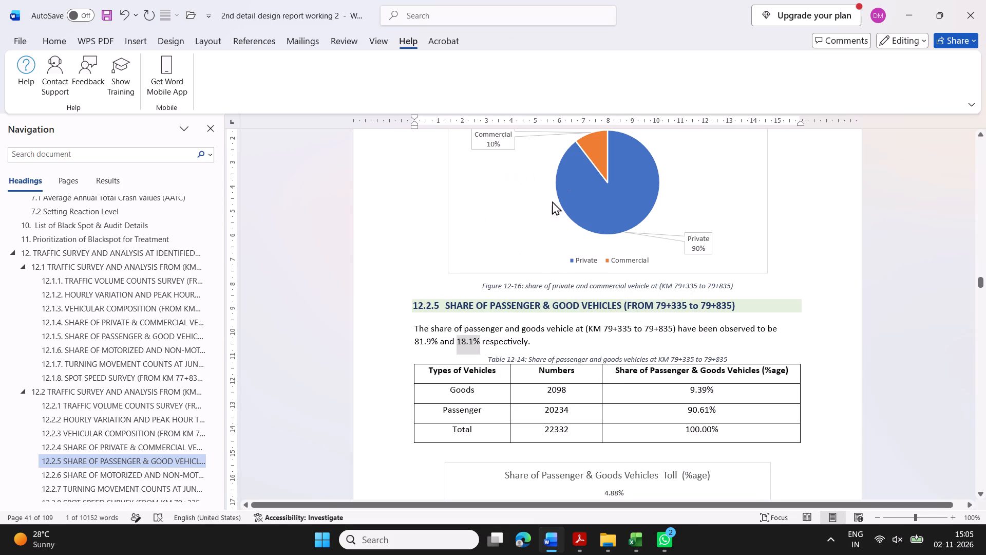
# Replace the passenger vehicle share in the section 12.2.5 sentence with 90.61% copied from Table 12-14, keeping a space after it.
pyautogui.moveTo(687, 415); pyautogui.dragTo(715, 413)
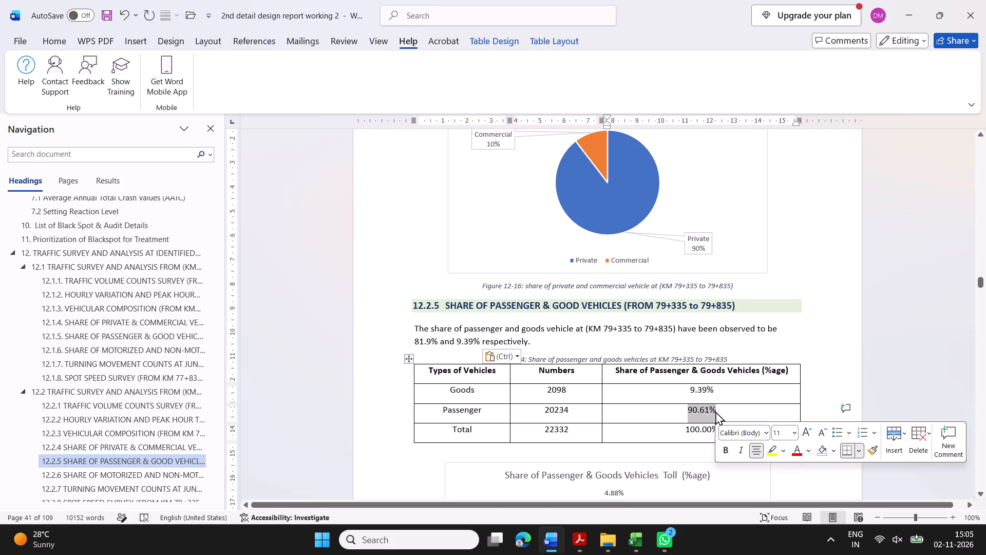
pyautogui.rightClick(707, 412)
pyautogui.click(742, 130)
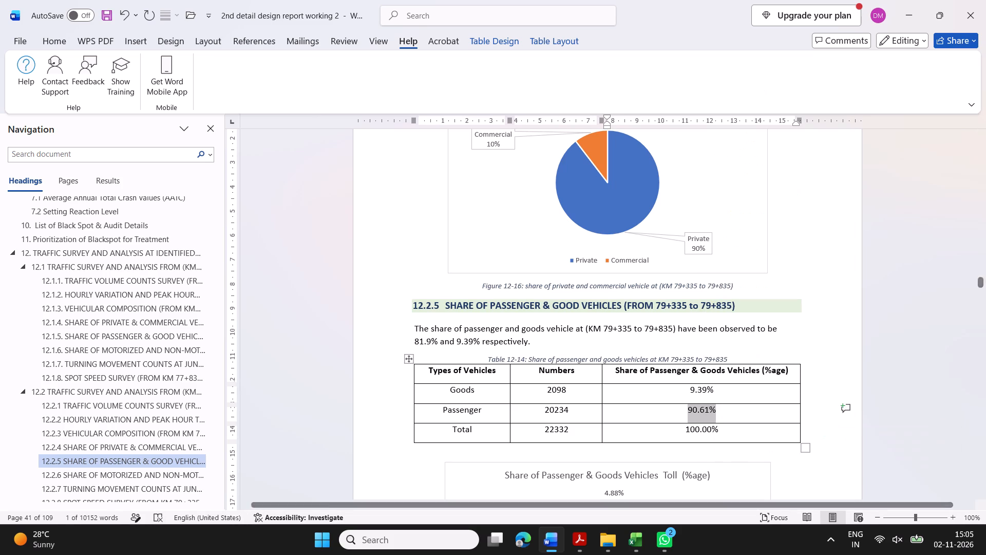
pyautogui.moveTo(412, 343); pyautogui.dragTo(432, 340)
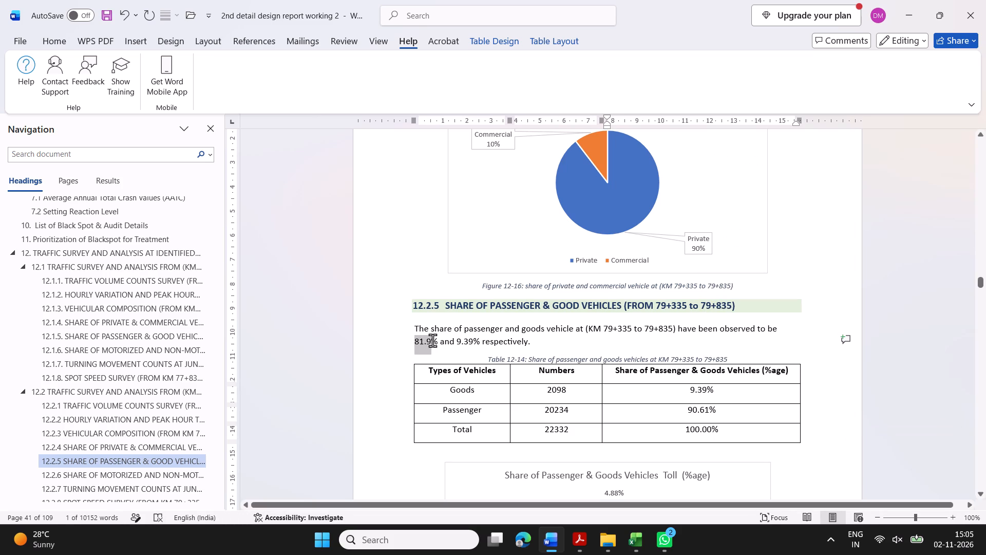
pyautogui.moveTo(432, 340); pyautogui.dragTo(437, 340)
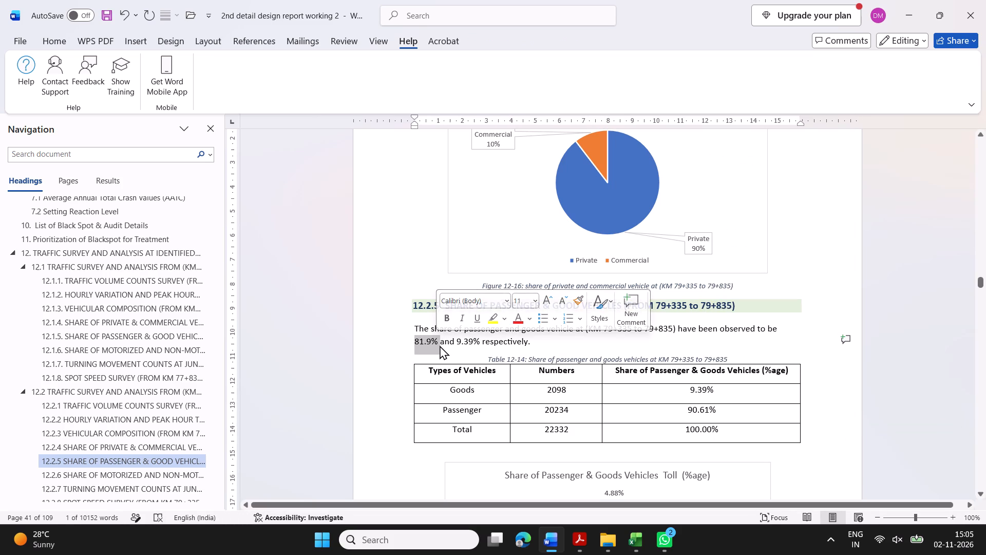
pyautogui.click(434, 342)
pyautogui.moveTo(415, 345); pyautogui.dragTo(435, 344)
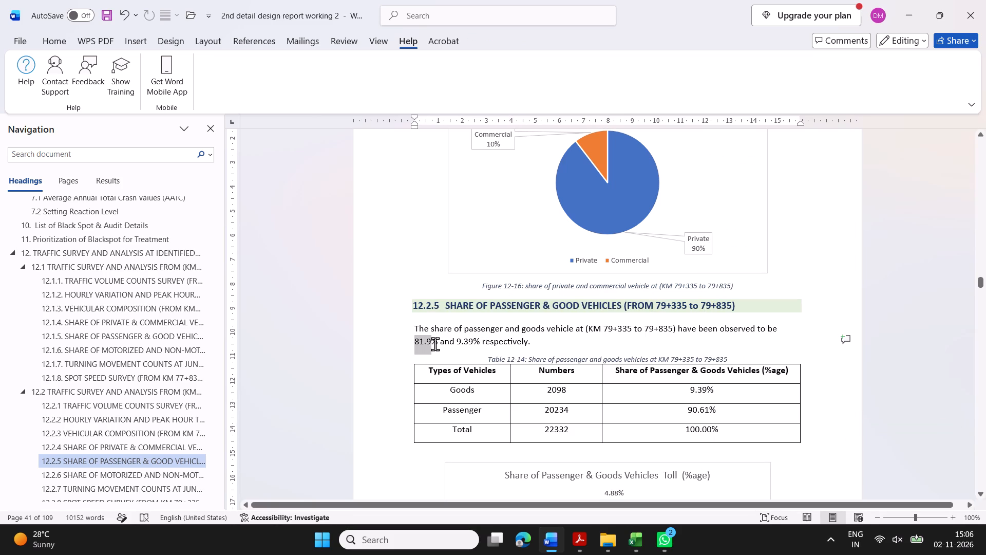
pyautogui.moveTo(435, 344); pyautogui.dragTo(435, 343)
pyautogui.rightClick(433, 342)
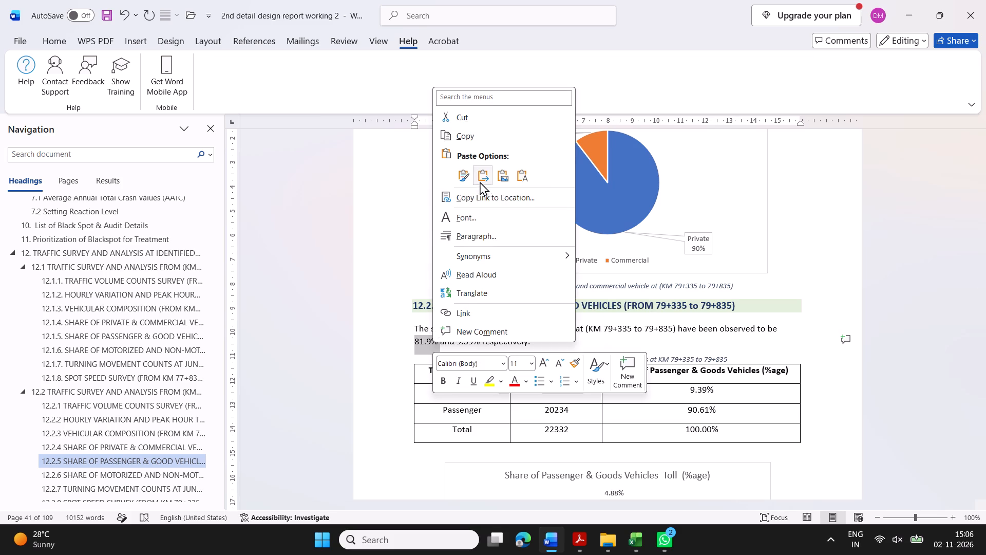
pyautogui.click(521, 182)
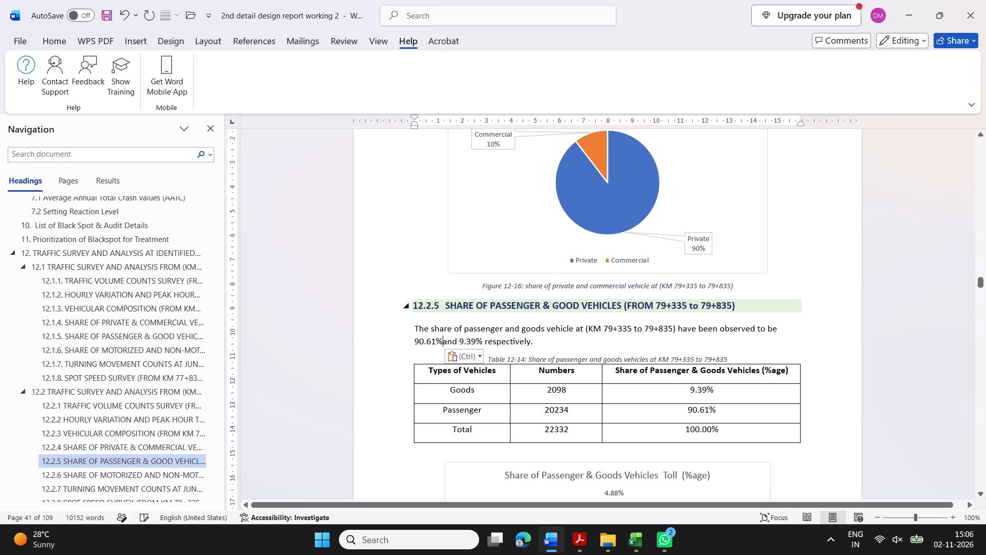
pyautogui.press('space')
pyautogui.click(582, 342)
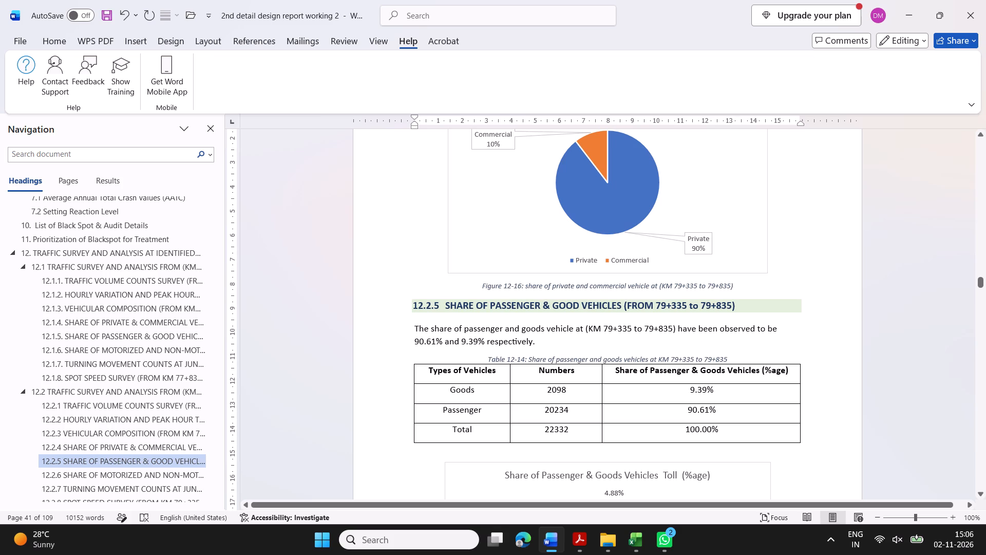
# Delete the old Share of Passenger & Goods Vehicles pie chart above the Figure 12-17 caption.
pyautogui.scroll(-2, 675, 401)
pyautogui.click(700, 362)
pyautogui.press('Delete')
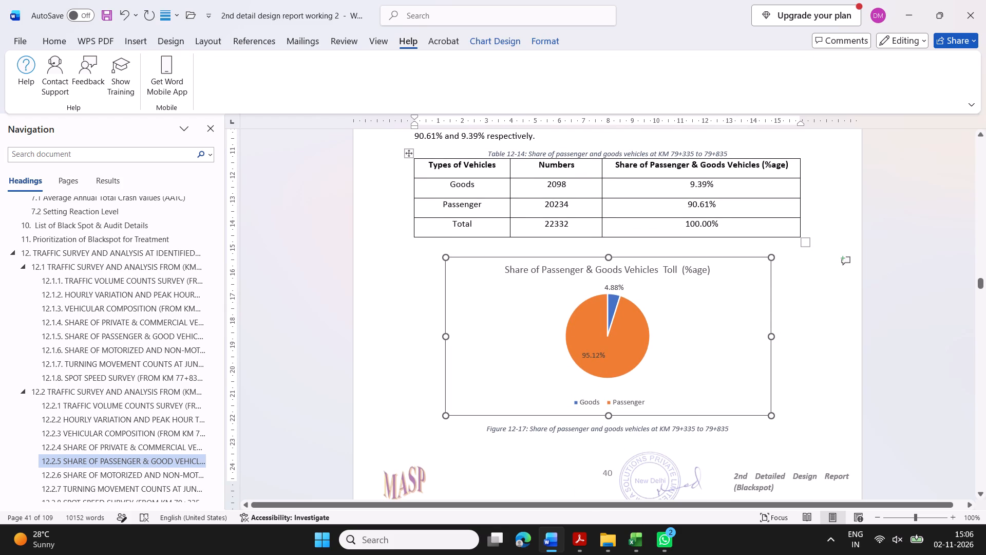
# Switch to the 79+335 Excel workbook and copy the Share of Passenger & Goods Vehicles pie chart.
pyautogui.click(496, 534)
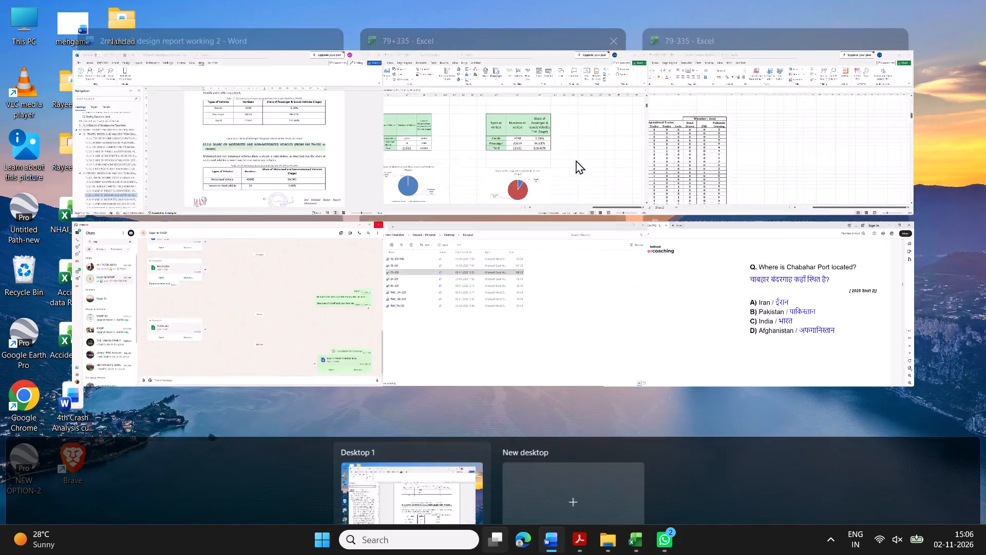
pyautogui.click(540, 138)
pyautogui.click(670, 398)
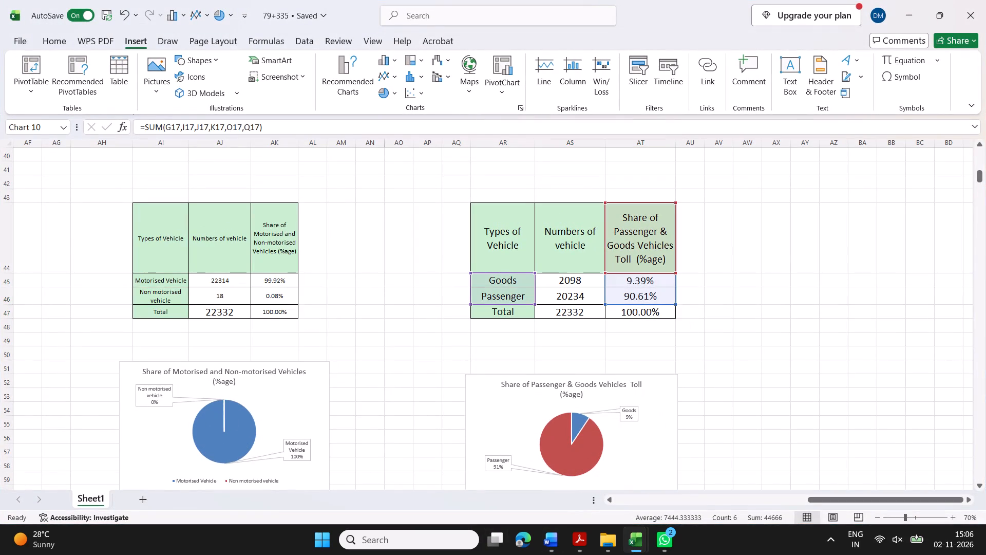
pyautogui.hotkey('ctrl', 'c')
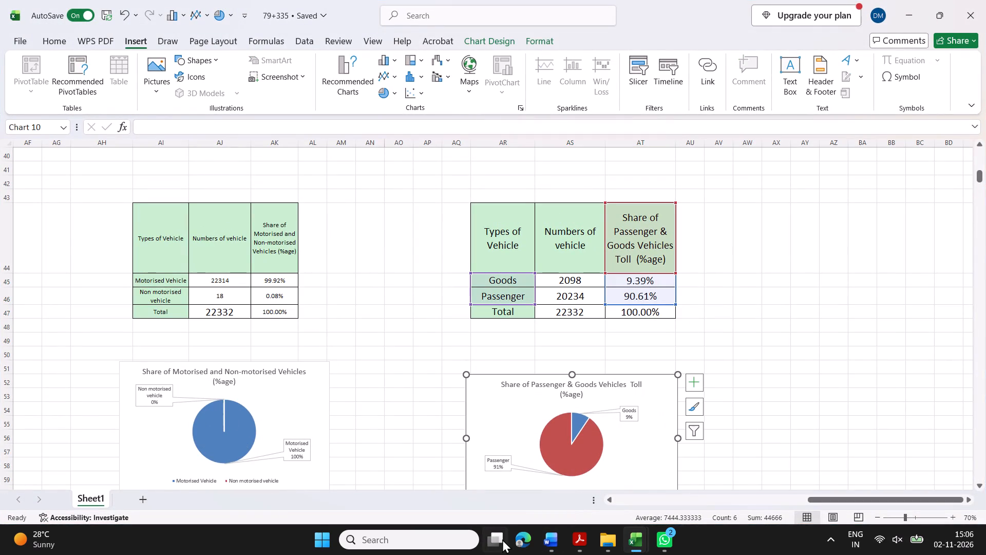
# Return to the Word report and paste the copied pie chart above the Figure 12-17 caption.
pyautogui.click(502, 539)
pyautogui.click(522, 163)
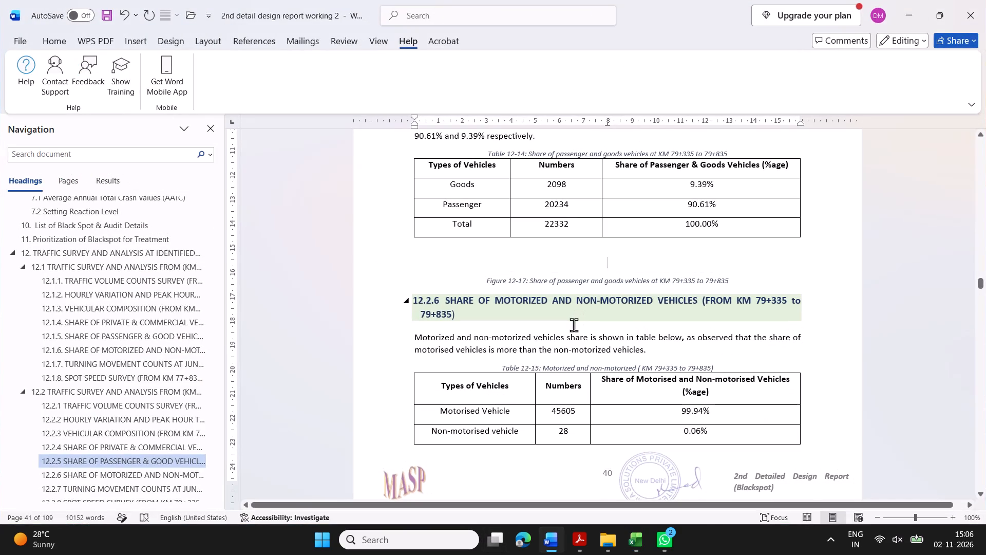
pyautogui.hotkey('ctrl', 'v')
# Review the page layout around Table 12-14 and the pasted Figure 12-17 chart, and examine section 12.2.6's motorized and non-motorized table.
pyautogui.scroll(-1, 784, 325)
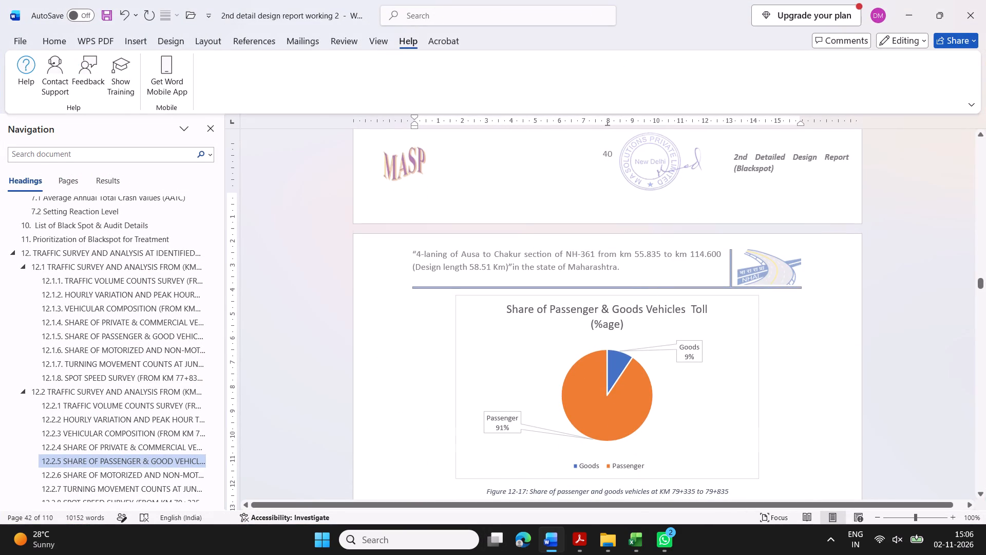
pyautogui.scroll(-1, 784, 314)
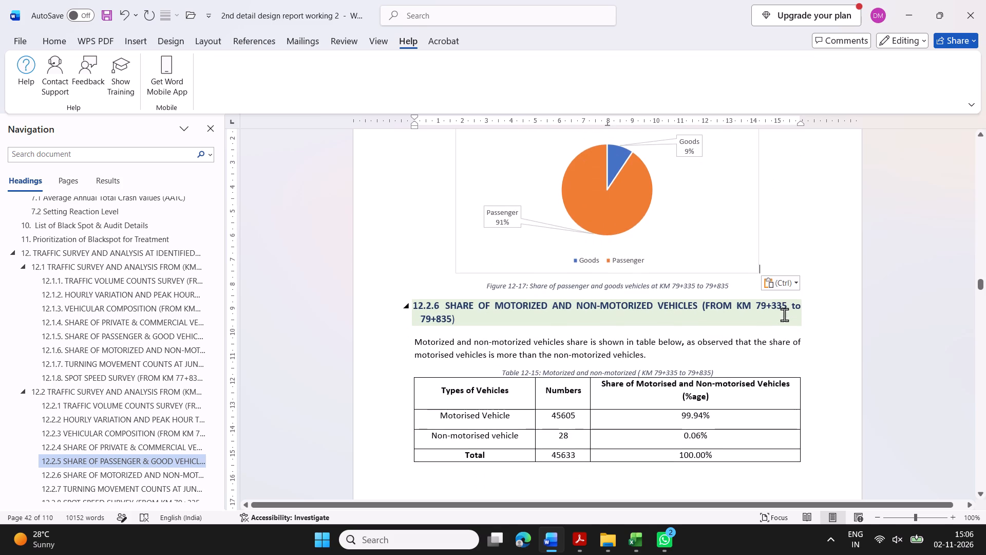
pyautogui.scroll(1, 784, 314)
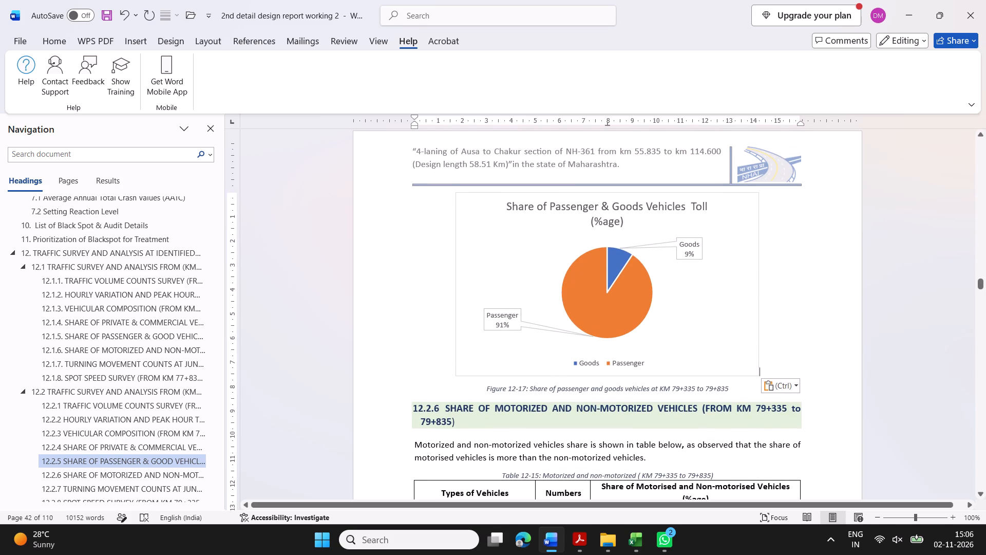
pyautogui.scroll(-1, 785, 304)
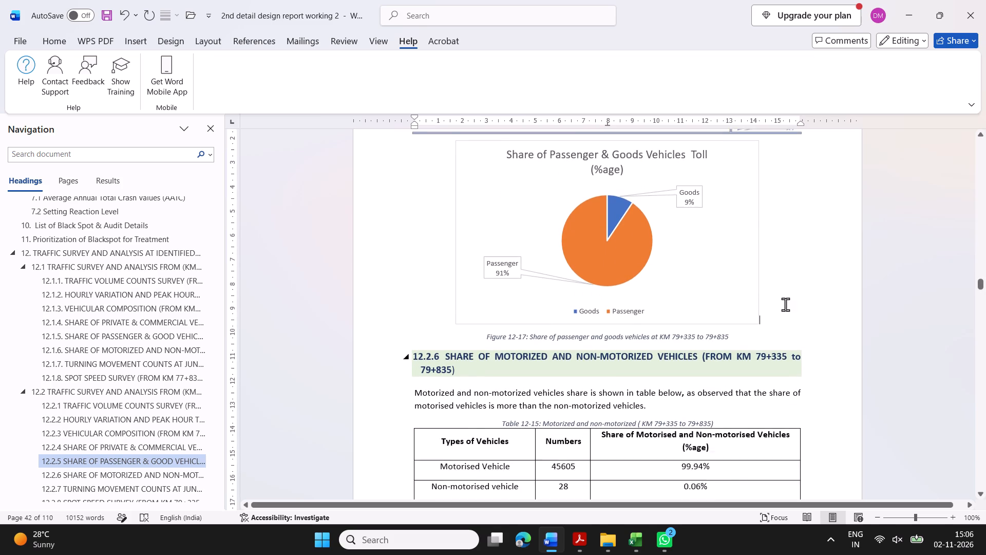
pyautogui.scroll(2, 805, 275)
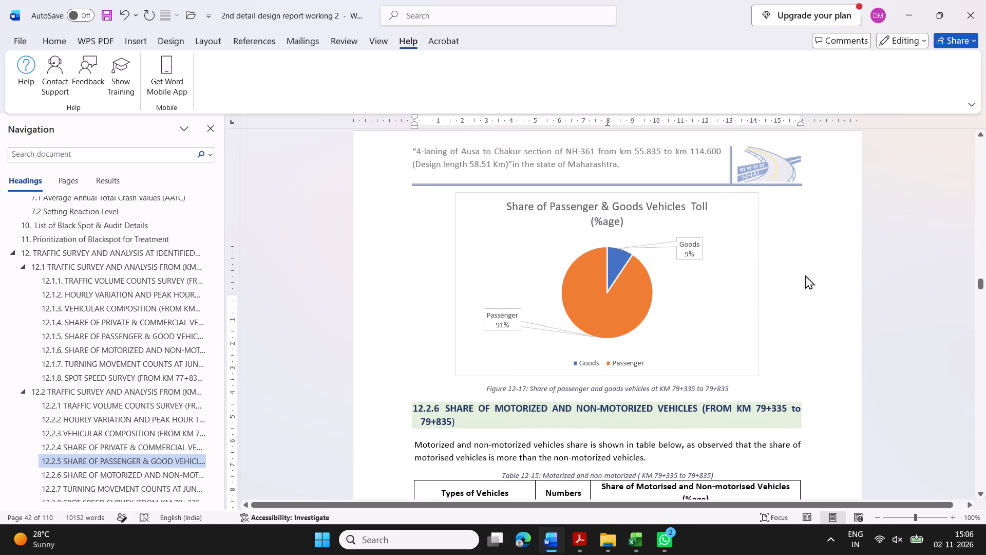
pyautogui.scroll(4, 805, 275)
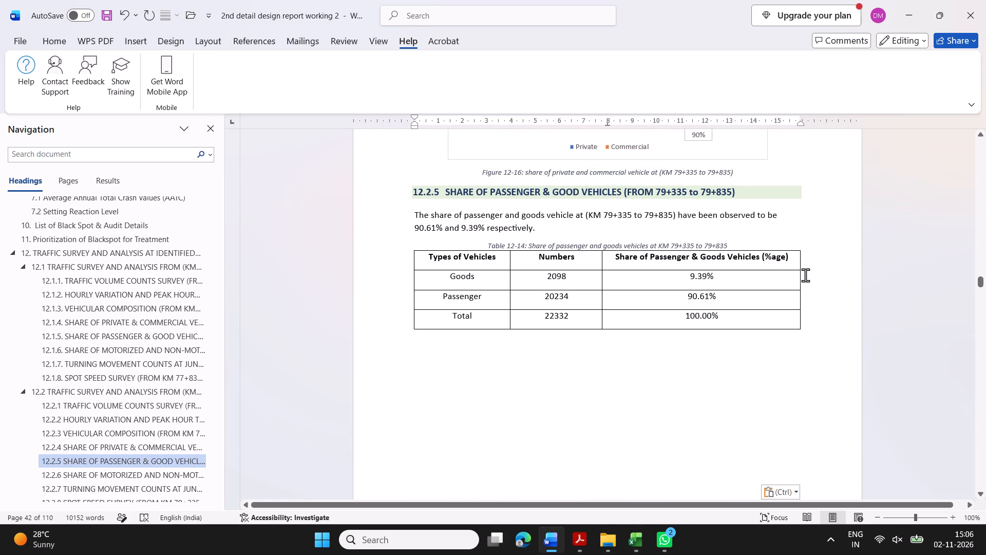
pyautogui.scroll(-3, 805, 275)
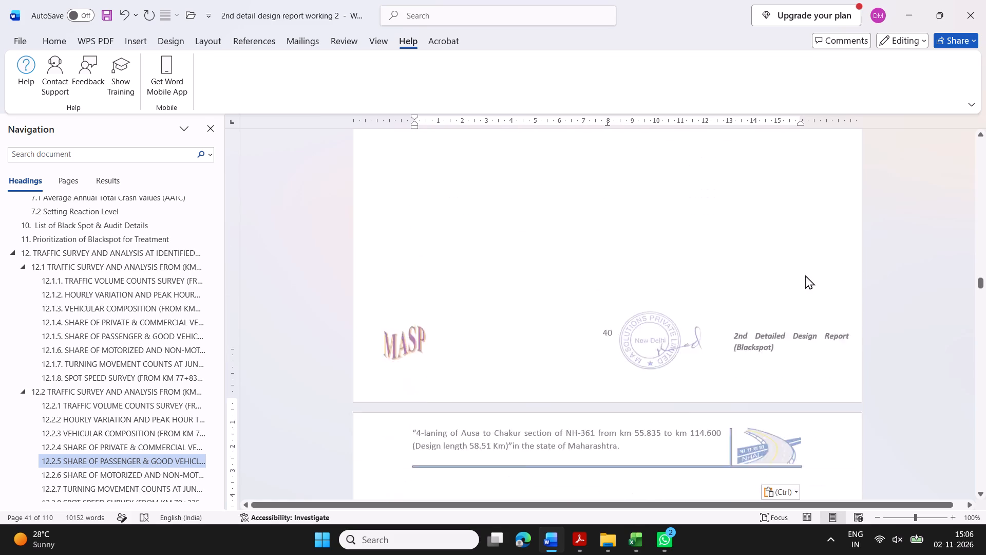
pyautogui.scroll(-4, 805, 275)
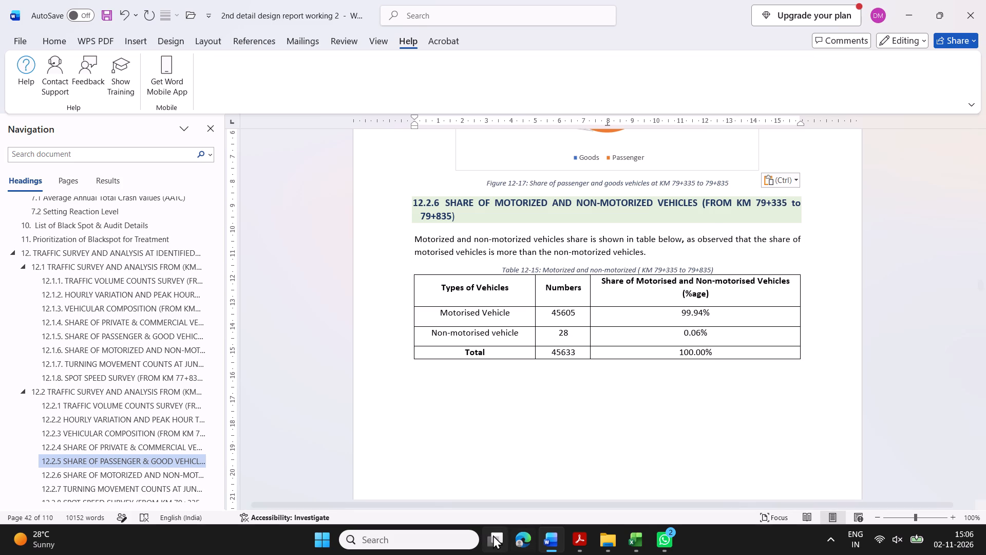
# Switch to the 79+335 Excel workbook and compare the motorised and non-motorised share table with the private and commercial table's number formatting.
pyautogui.moveTo(493, 535); pyautogui.dragTo(487, 532)
pyautogui.click(515, 145)
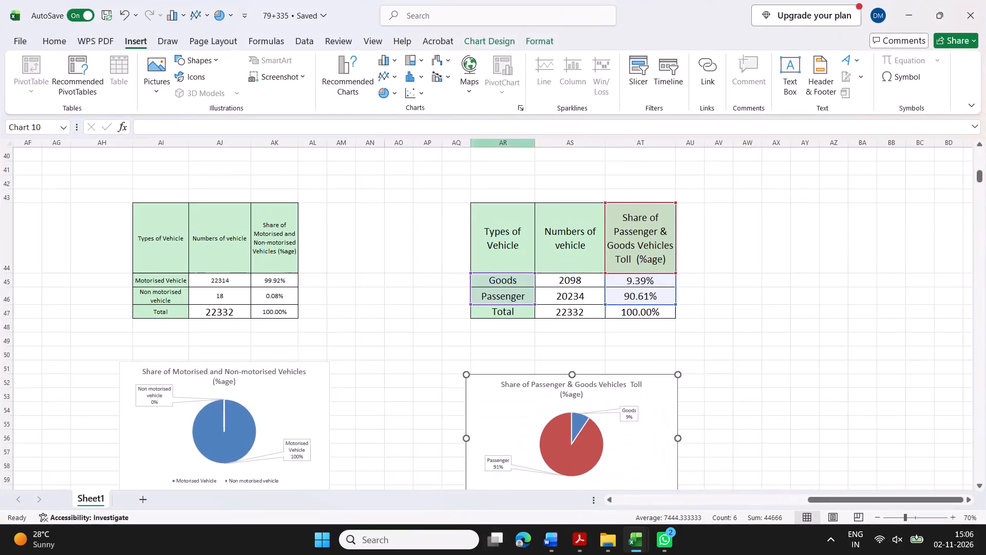
pyautogui.scroll(1, 448, 188)
pyautogui.scroll(-1, 422, 198)
pyautogui.hscroll(-1, 501, 311)
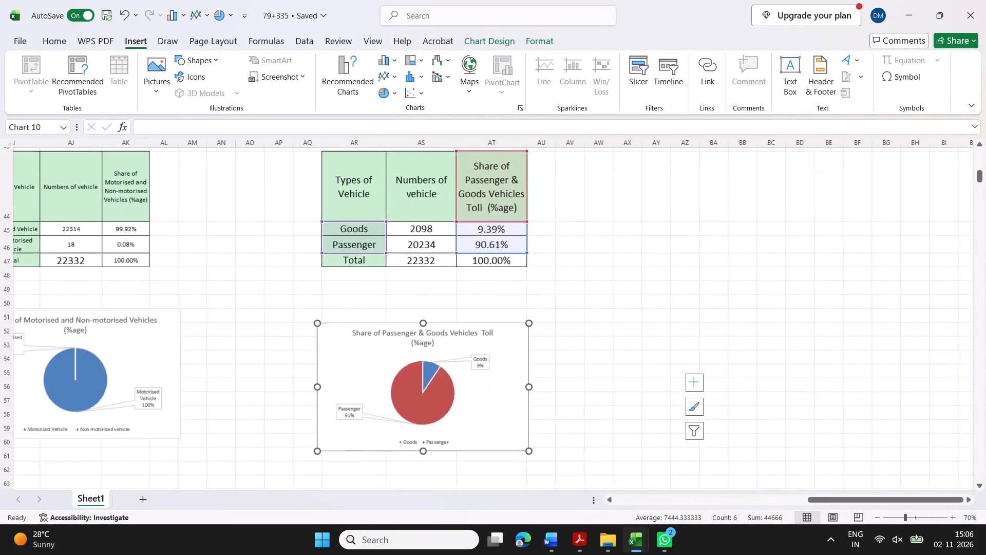
pyautogui.hscroll(-1, 553, 332)
pyautogui.hscroll(2, 465, 268)
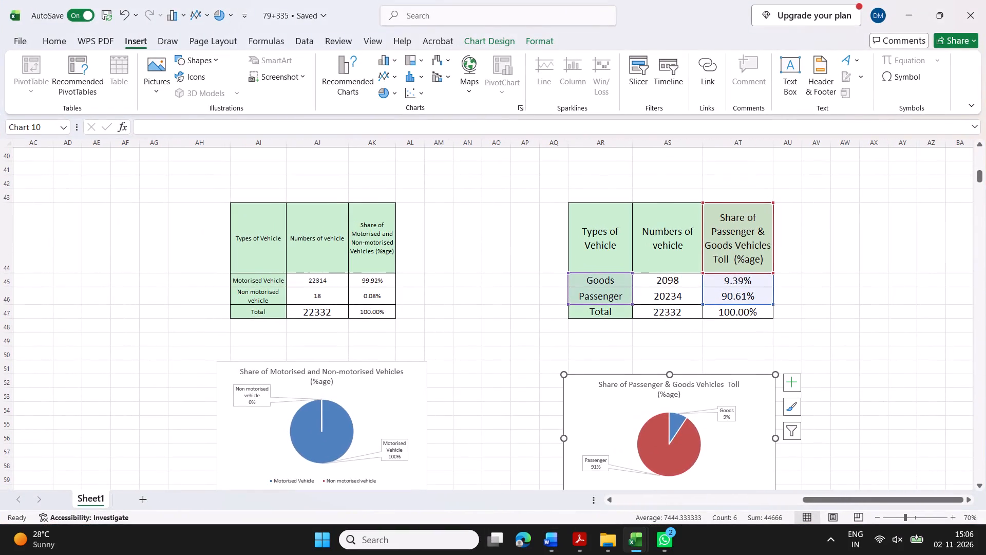
pyautogui.moveTo(324, 282); pyautogui.dragTo(386, 311)
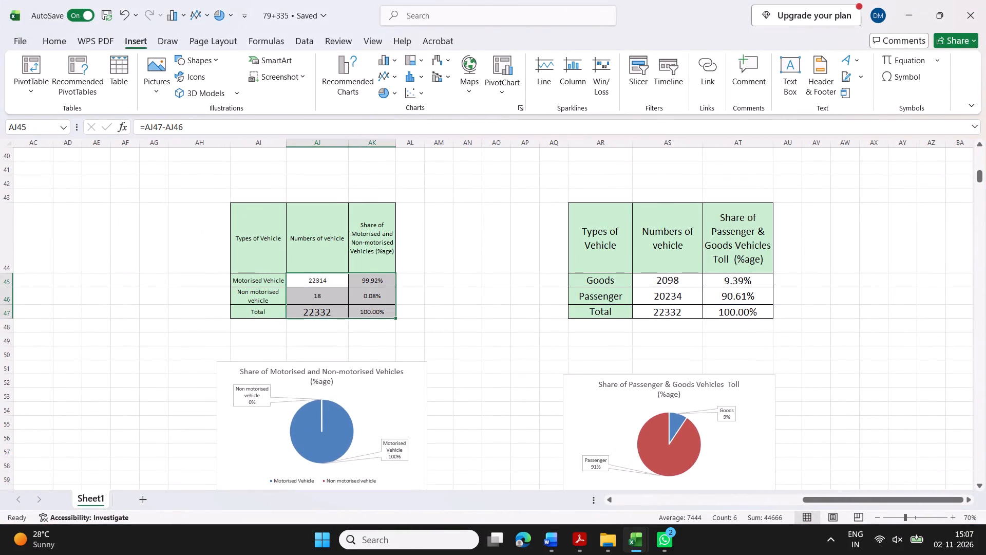
pyautogui.click(370, 317)
pyautogui.click(330, 298)
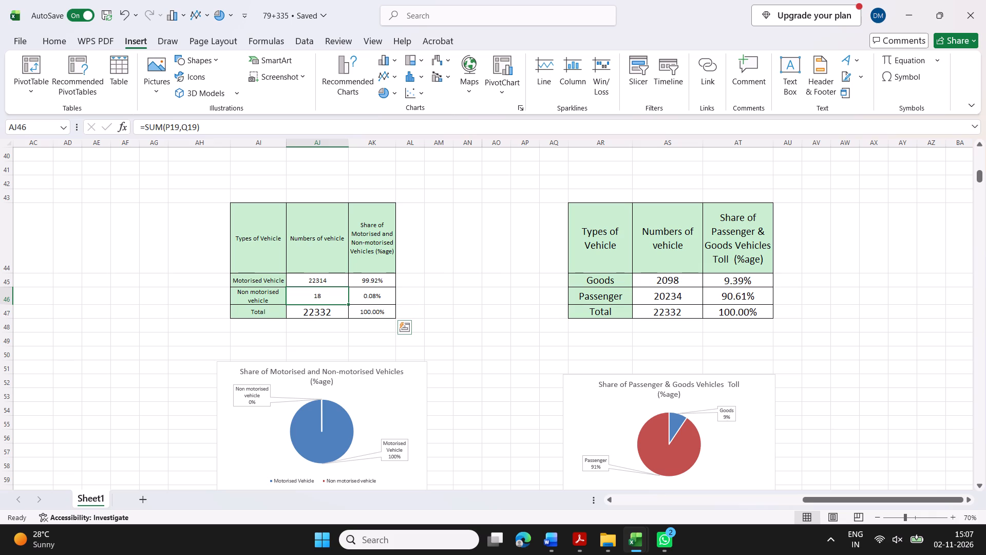
pyautogui.hscroll(1, 370, 324)
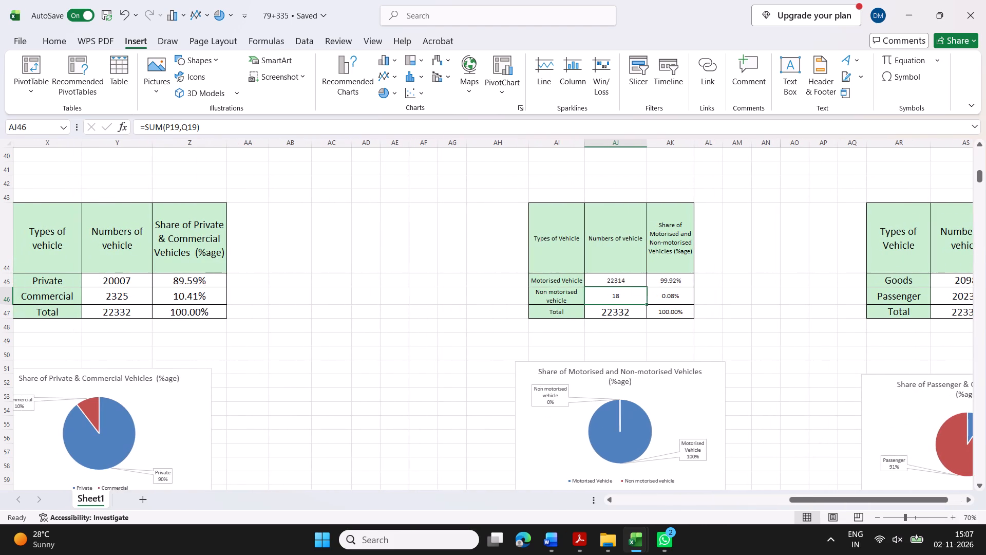
pyautogui.click(126, 297)
pyautogui.rightClick(126, 297)
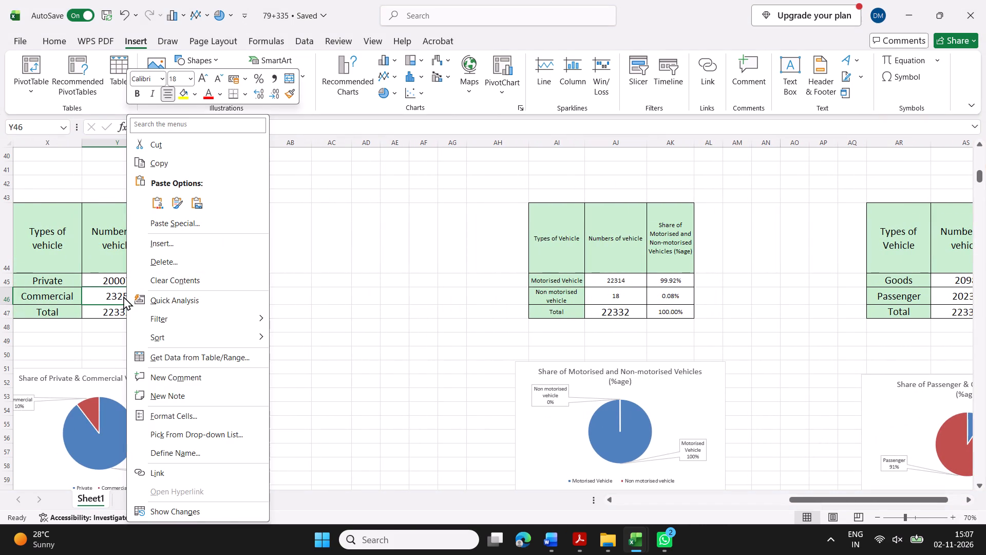
pyautogui.click(329, 281)
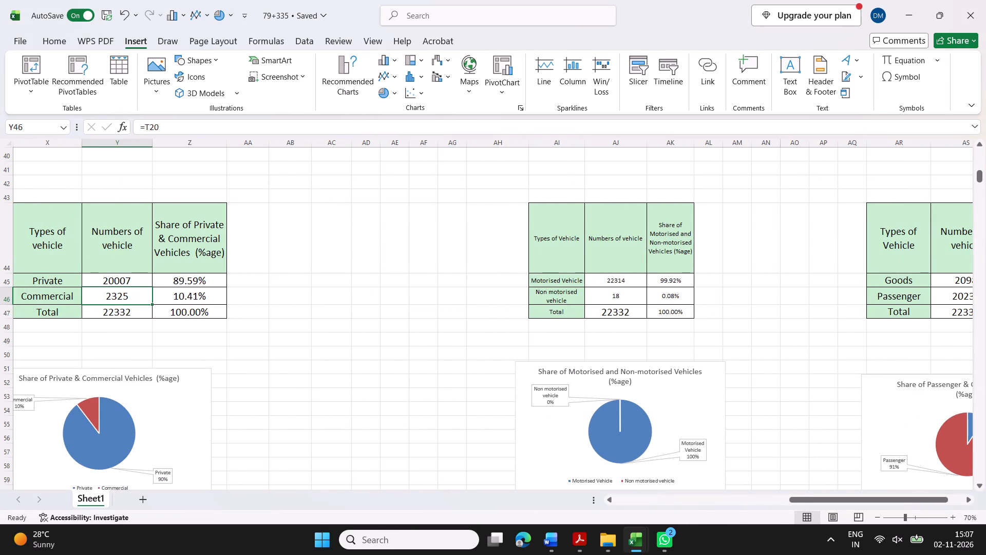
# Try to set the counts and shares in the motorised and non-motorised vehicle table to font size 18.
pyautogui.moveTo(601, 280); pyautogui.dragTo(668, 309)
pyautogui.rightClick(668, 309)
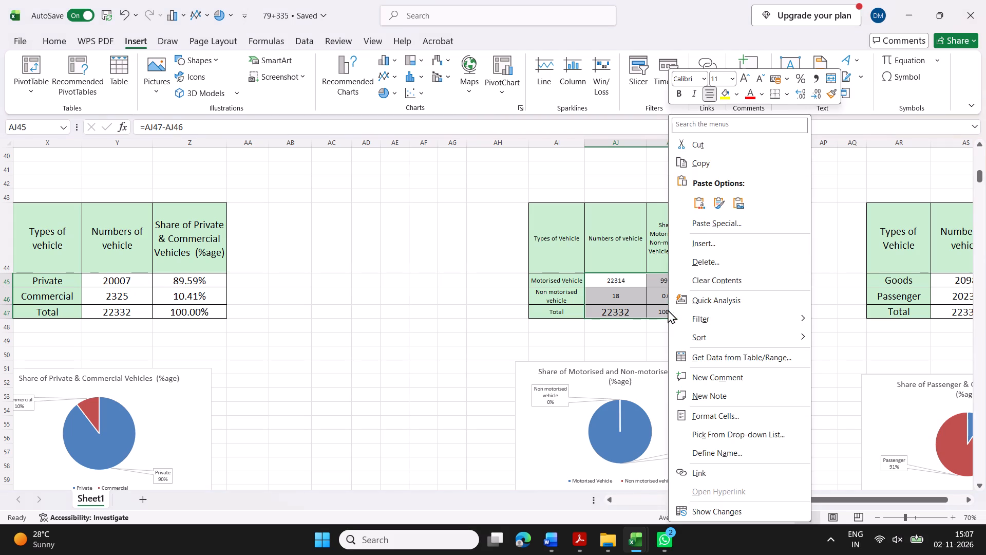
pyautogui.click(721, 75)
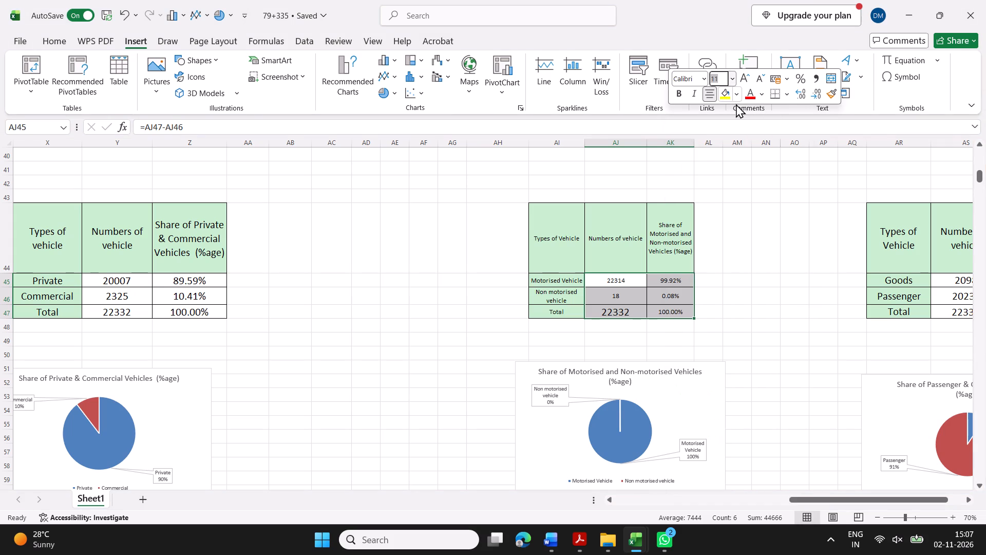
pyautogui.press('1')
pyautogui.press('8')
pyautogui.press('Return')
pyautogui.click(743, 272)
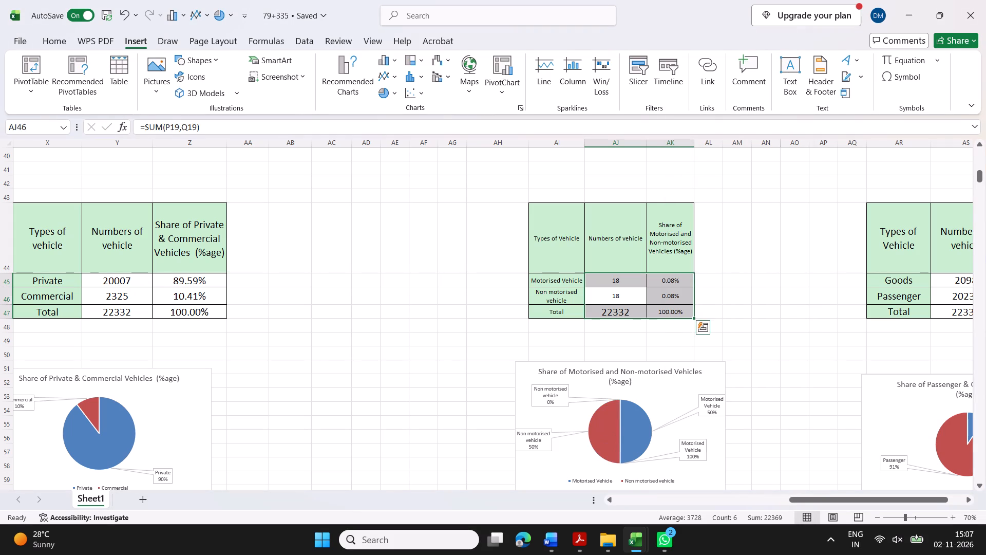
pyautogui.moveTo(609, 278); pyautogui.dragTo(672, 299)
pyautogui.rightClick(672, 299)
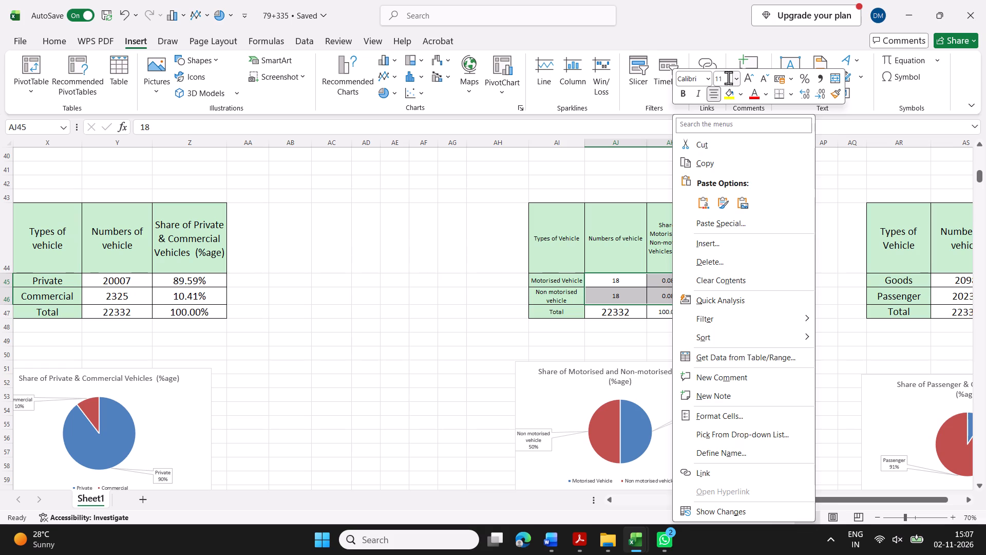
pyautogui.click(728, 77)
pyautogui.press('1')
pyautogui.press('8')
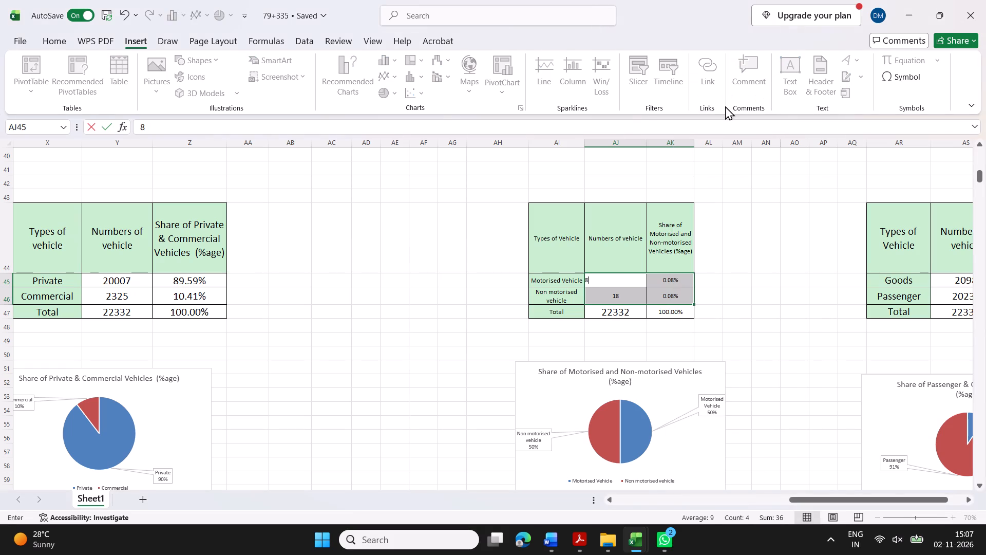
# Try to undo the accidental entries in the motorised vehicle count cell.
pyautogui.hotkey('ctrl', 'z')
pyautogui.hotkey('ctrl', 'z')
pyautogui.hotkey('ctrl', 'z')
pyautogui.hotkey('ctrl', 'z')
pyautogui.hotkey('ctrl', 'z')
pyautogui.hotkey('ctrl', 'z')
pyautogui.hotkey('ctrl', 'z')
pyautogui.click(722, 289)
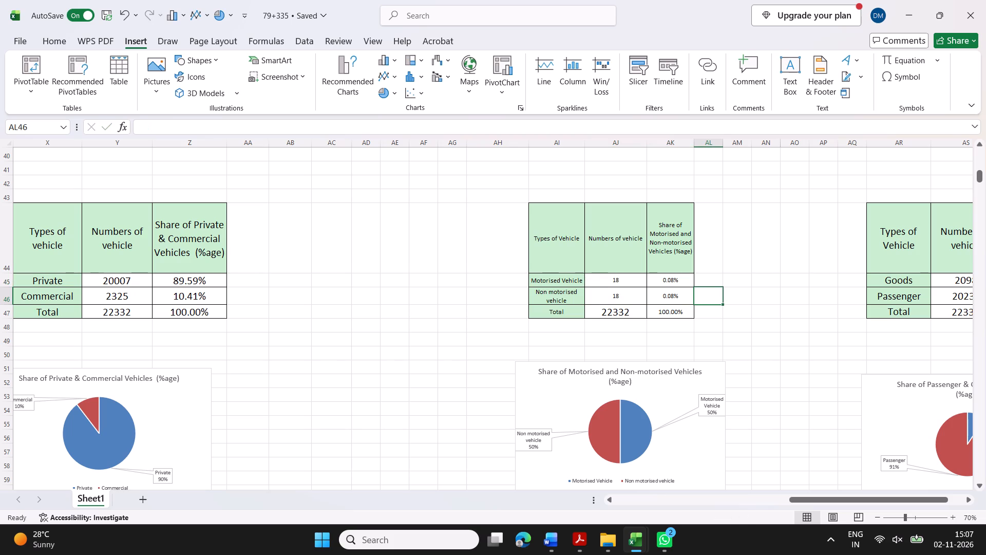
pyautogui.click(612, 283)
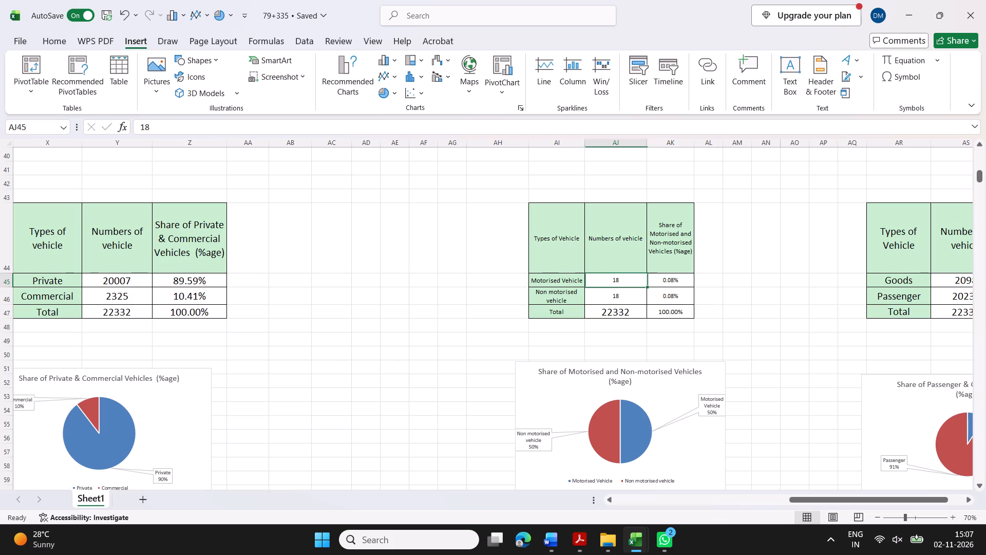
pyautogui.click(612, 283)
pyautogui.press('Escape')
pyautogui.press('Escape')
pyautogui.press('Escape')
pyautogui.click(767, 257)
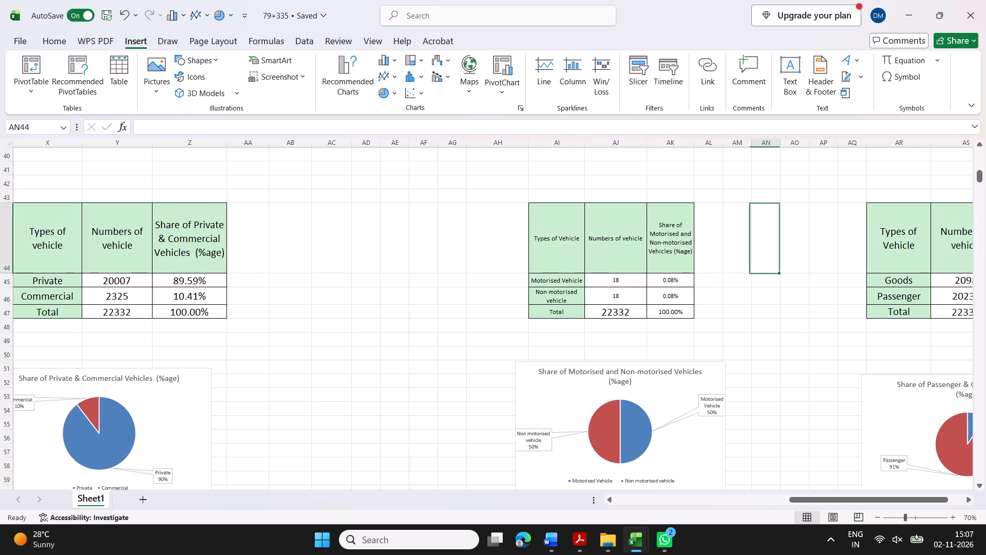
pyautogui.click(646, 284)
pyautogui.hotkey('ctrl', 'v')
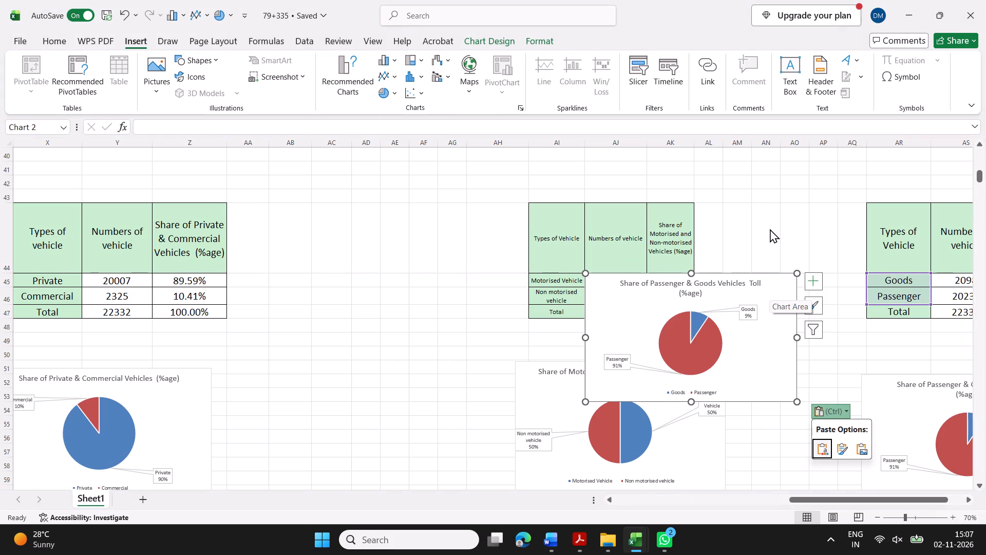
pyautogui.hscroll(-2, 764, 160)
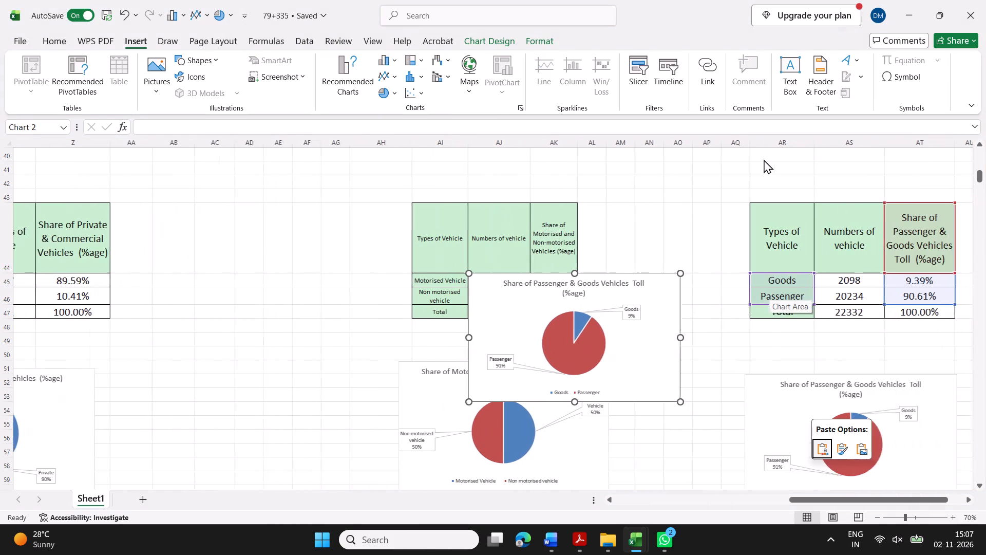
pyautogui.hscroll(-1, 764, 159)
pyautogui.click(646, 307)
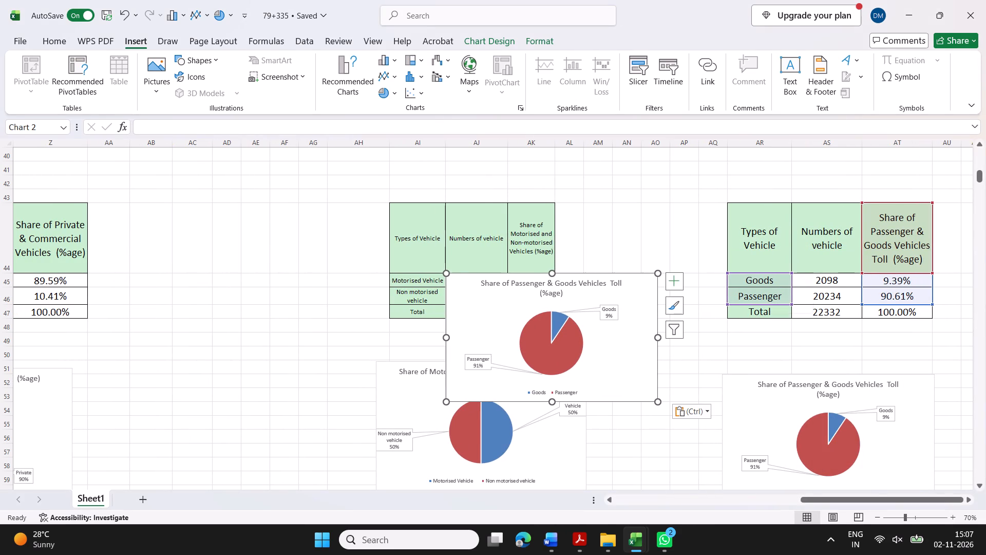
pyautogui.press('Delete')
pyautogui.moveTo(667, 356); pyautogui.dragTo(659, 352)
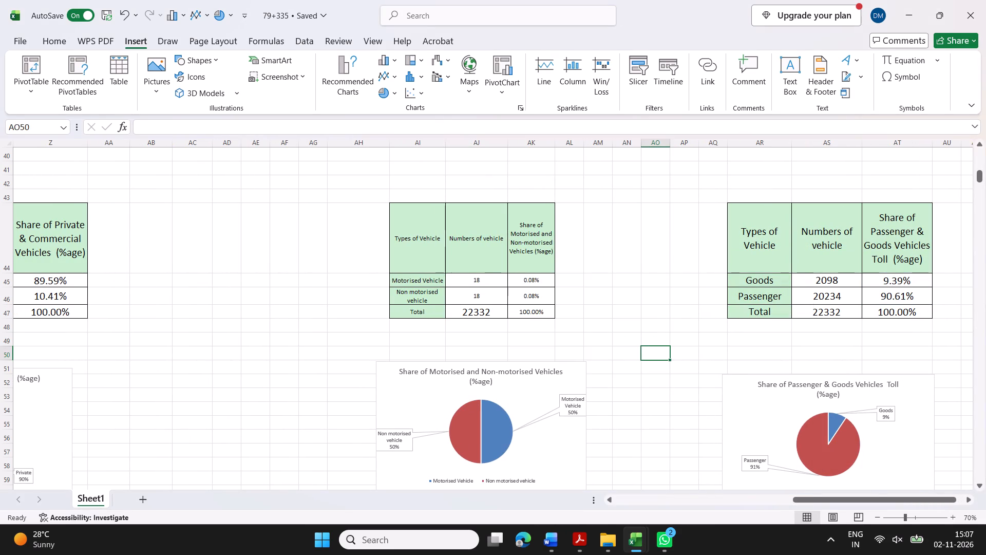
# Clear the motorised and non-motorised vehicle counts in the share table, leaving the total.
pyautogui.moveTo(483, 279); pyautogui.dragTo(486, 299)
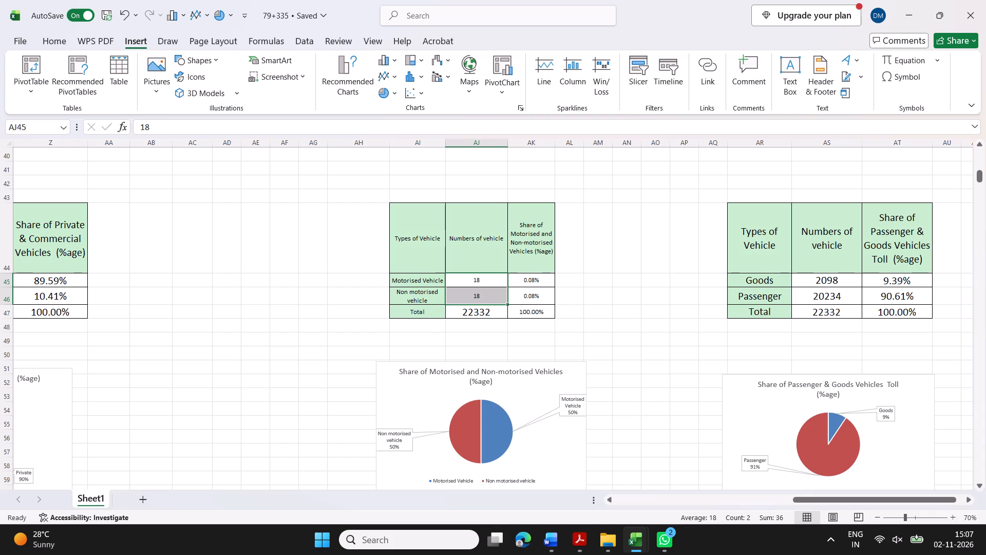
pyautogui.press('Delete')
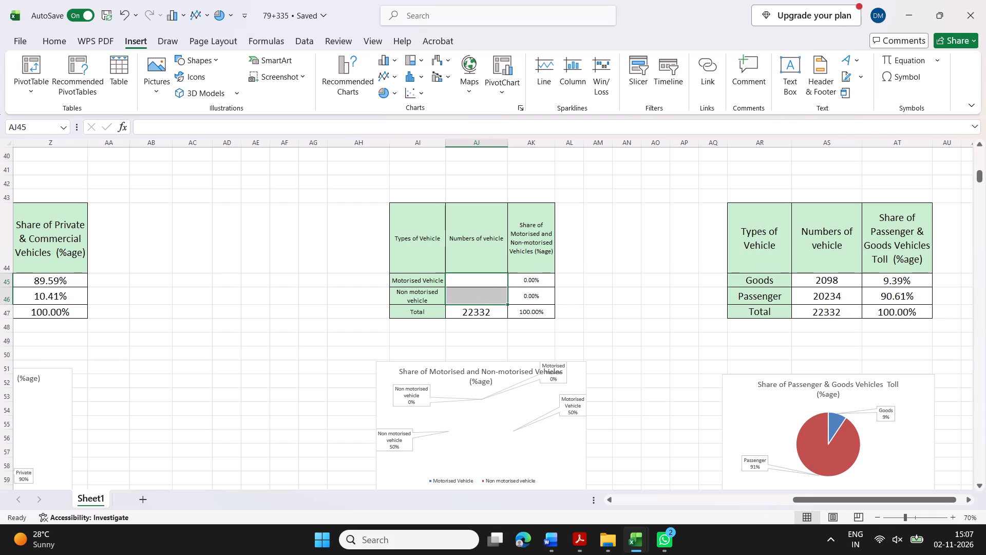
pyautogui.click(487, 280)
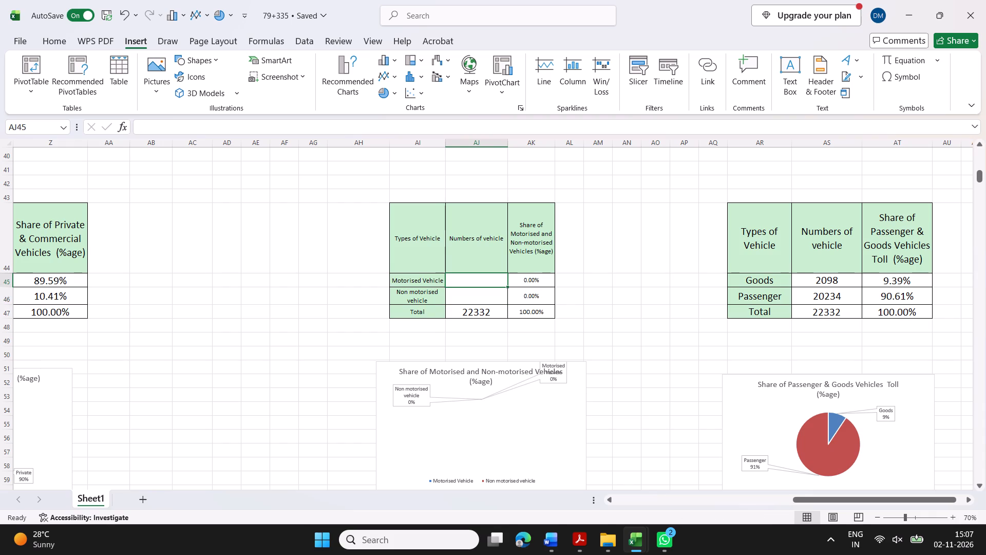
pyautogui.click(486, 300)
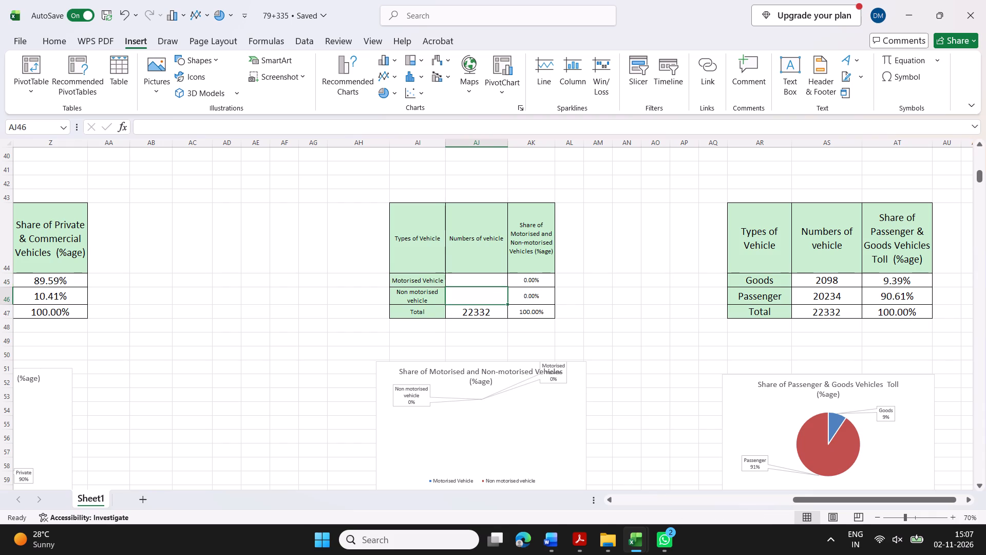
# Switch back to the 2nd detail design report in Word.
pyautogui.click(498, 534)
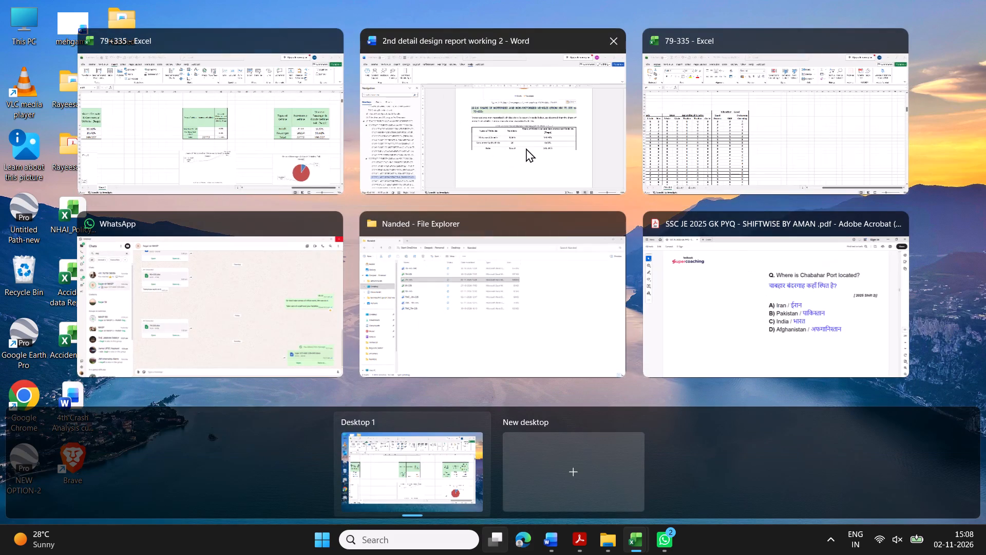
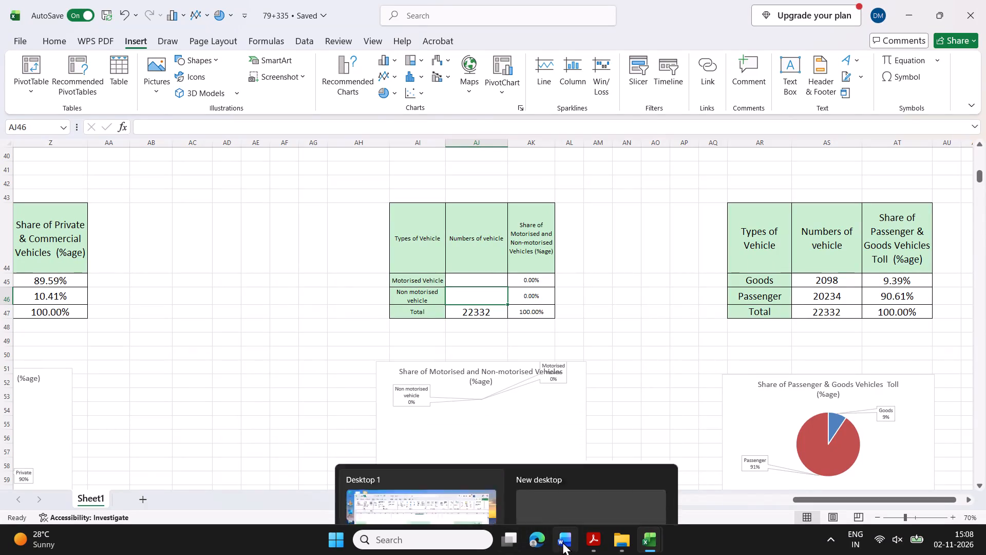
# Switch from the 79+335 workbook to the 79-335 traffic count workbook in Excel.
pyautogui.click(518, 538)
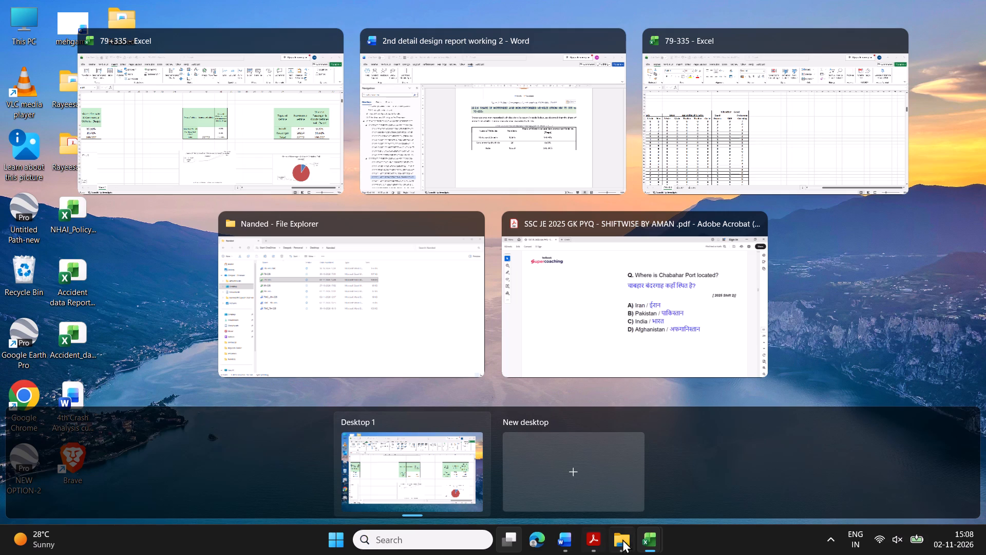
pyautogui.click(648, 542)
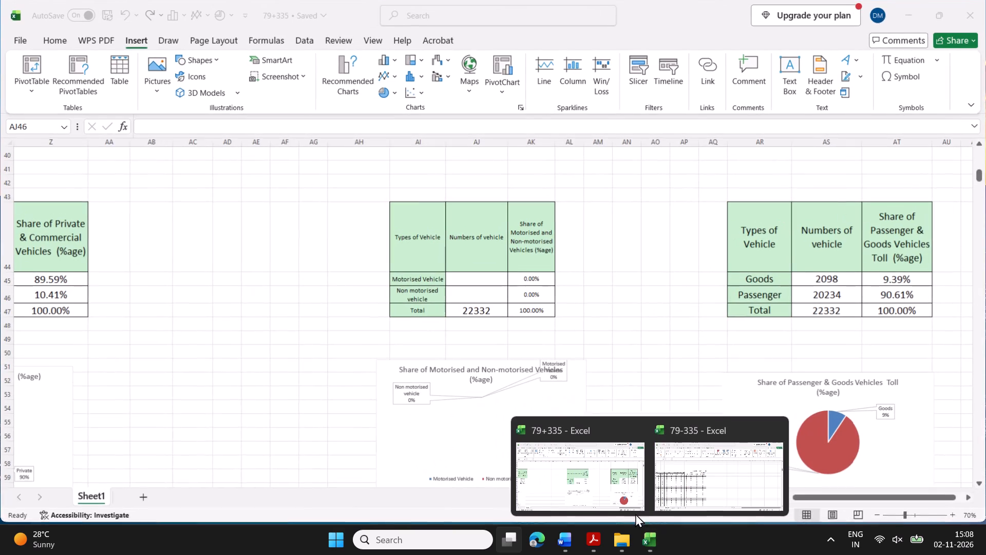
pyautogui.click(308, 278)
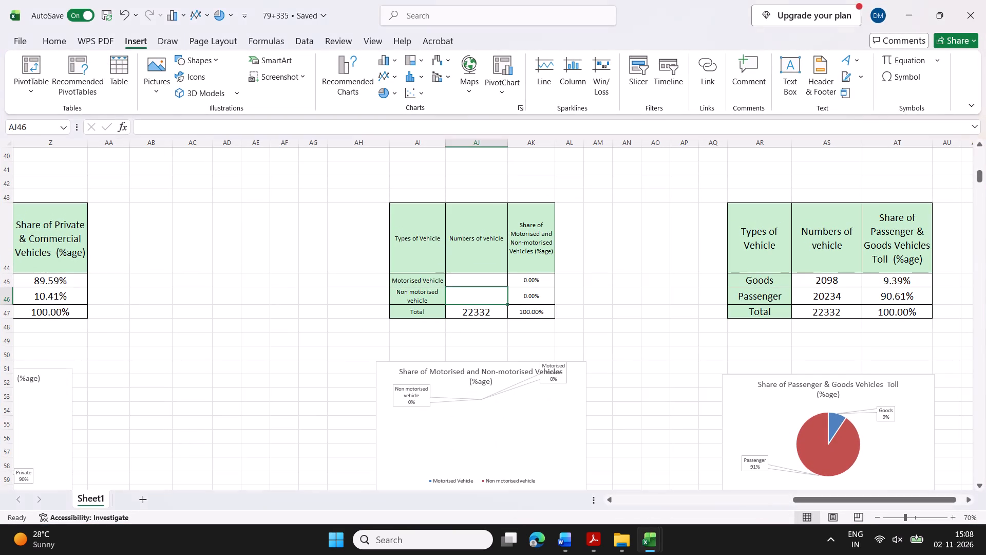
pyautogui.click(505, 526)
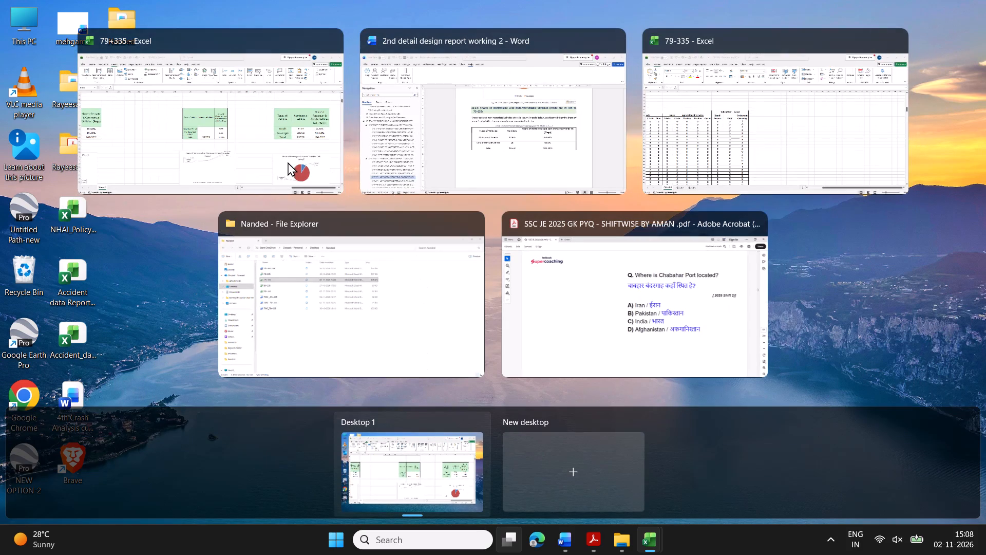
pyautogui.click(823, 122)
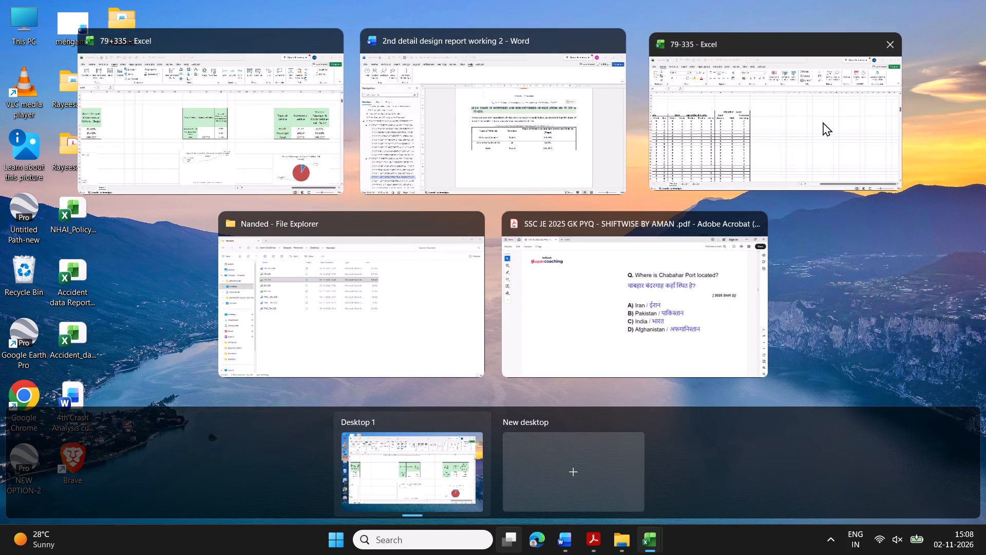
# Look over the pedestrian crossing counts in the 79-335 traffic count workbook and close that workbook.
pyautogui.scroll(-8, 617, 275)
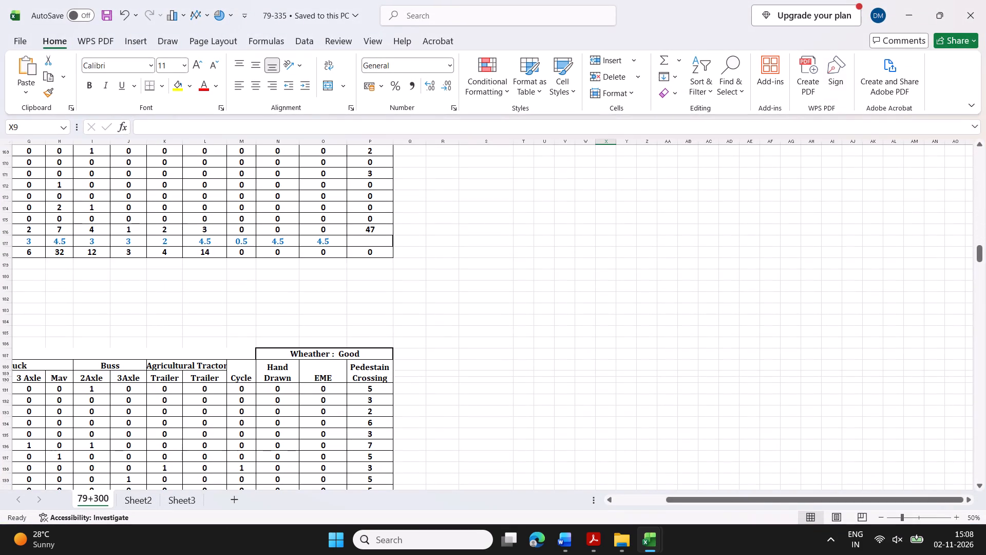
pyautogui.click(967, 3)
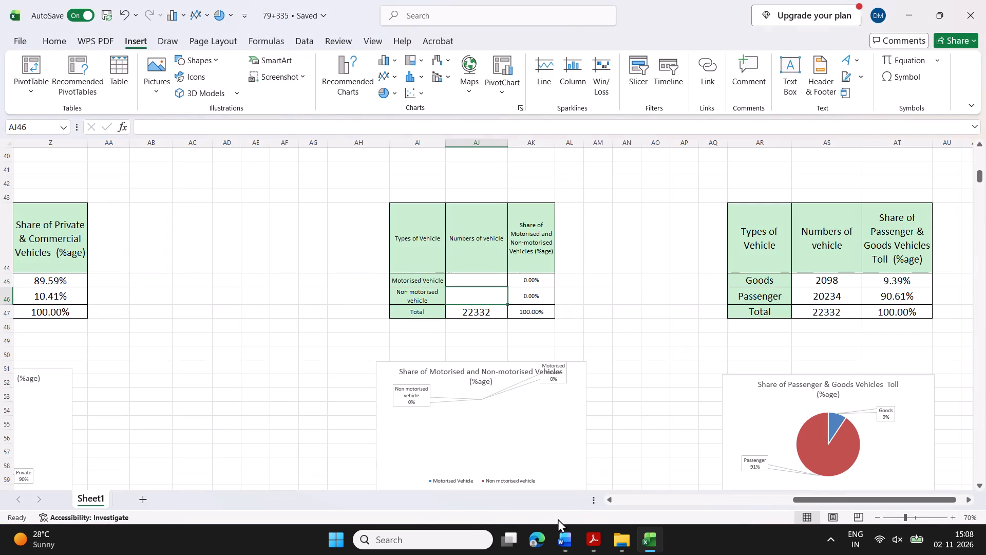
# Open WhatsApp from the recent searches.
pyautogui.click(510, 540)
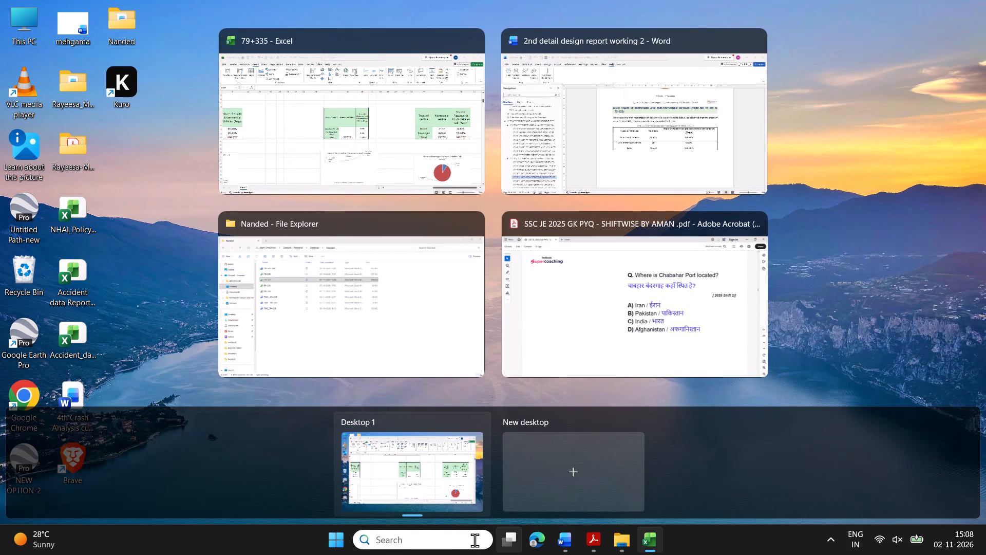
pyautogui.click(475, 540)
pyautogui.click(428, 194)
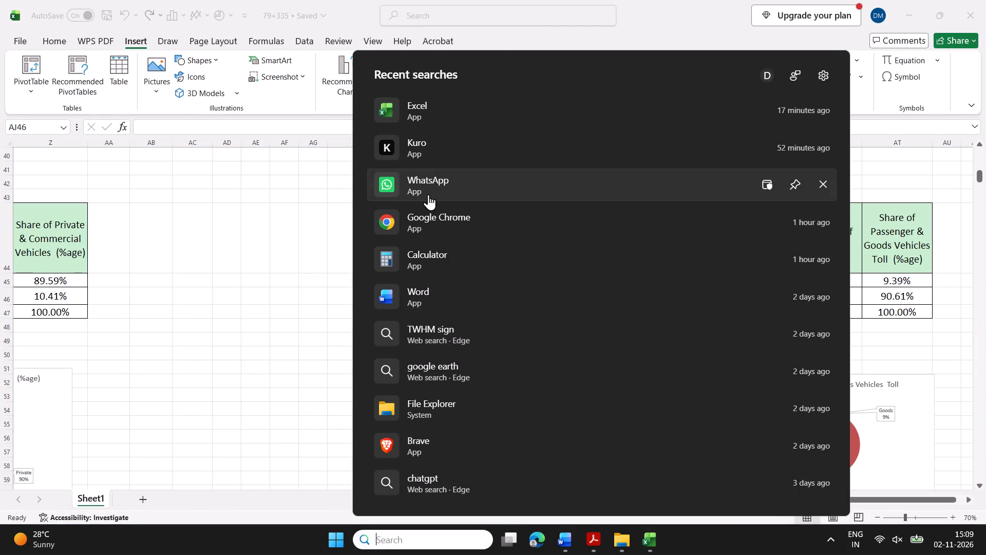
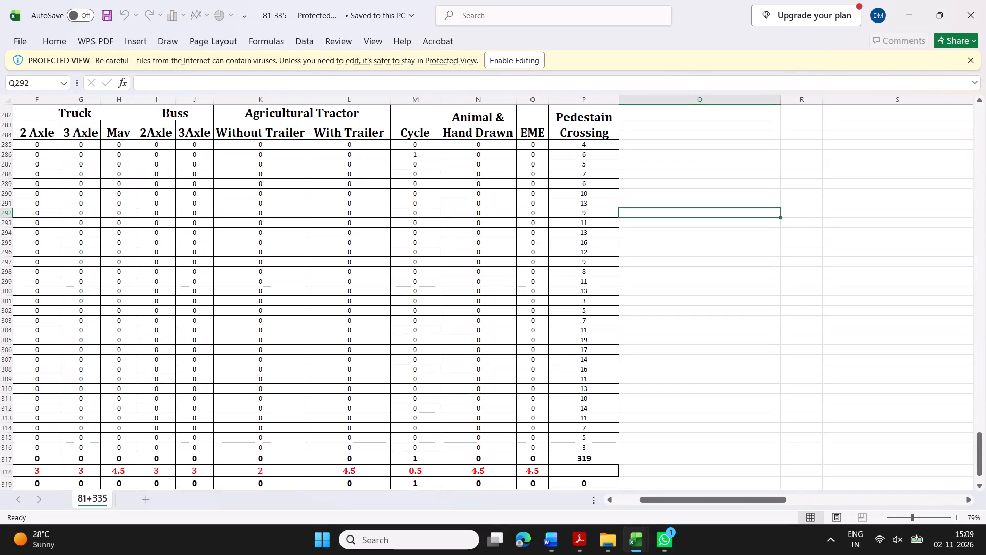
# Examine the last day's traffic counts, PCU factors and highlighted summary totals at the end of the 81+335 sheet.
pyautogui.scroll(-3, 641, 317)
pyautogui.scroll(1, 708, 217)
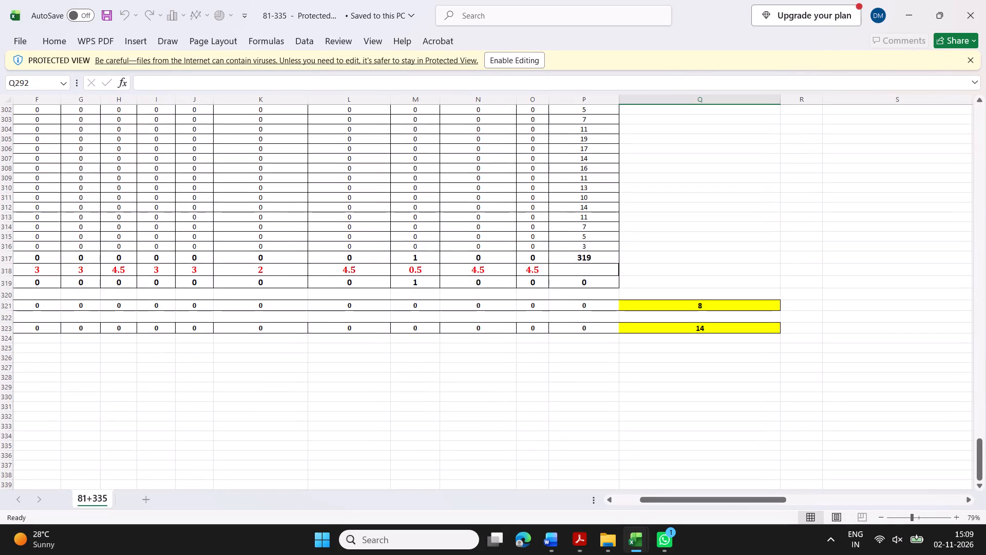
pyautogui.scroll(3, 711, 209)
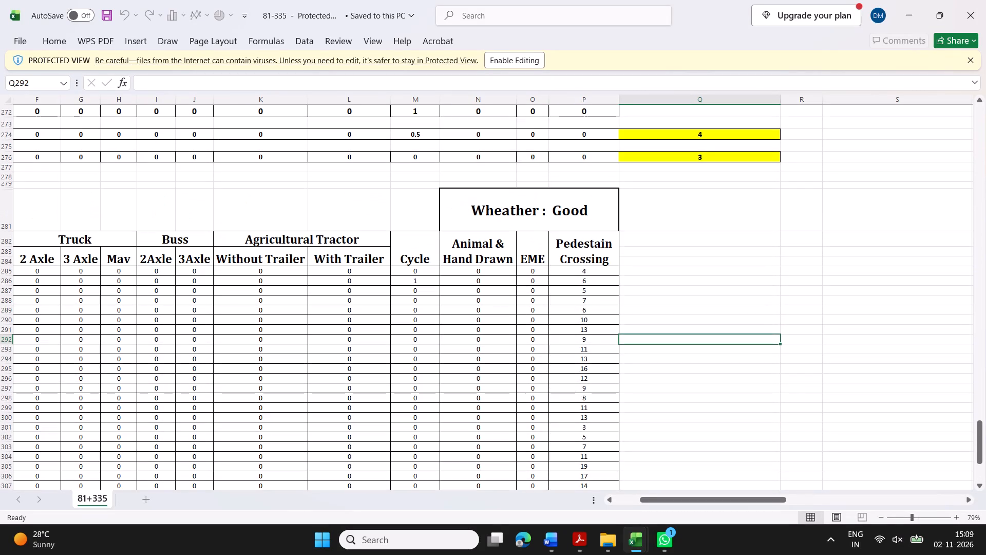
pyautogui.scroll(-5, 727, 298)
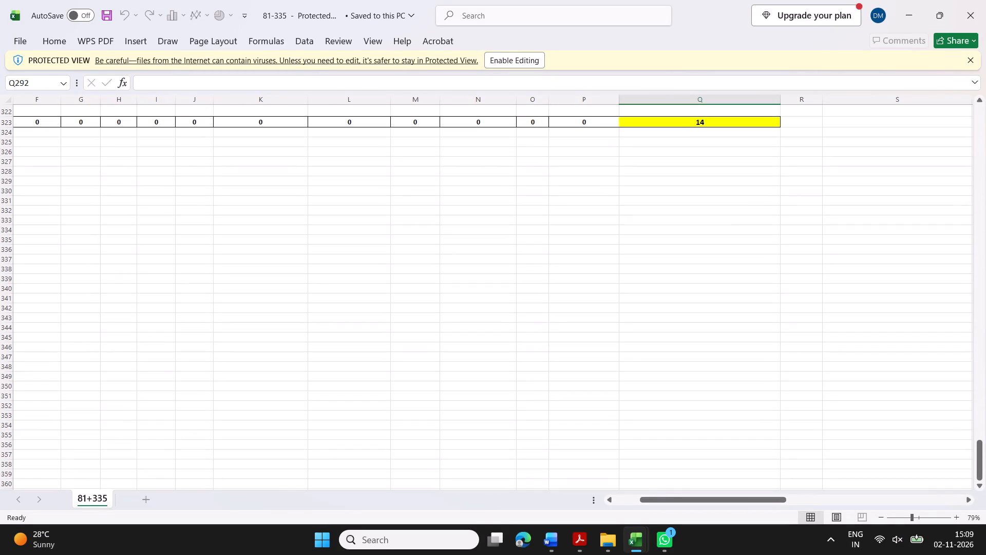
pyautogui.scroll(4, 708, 210)
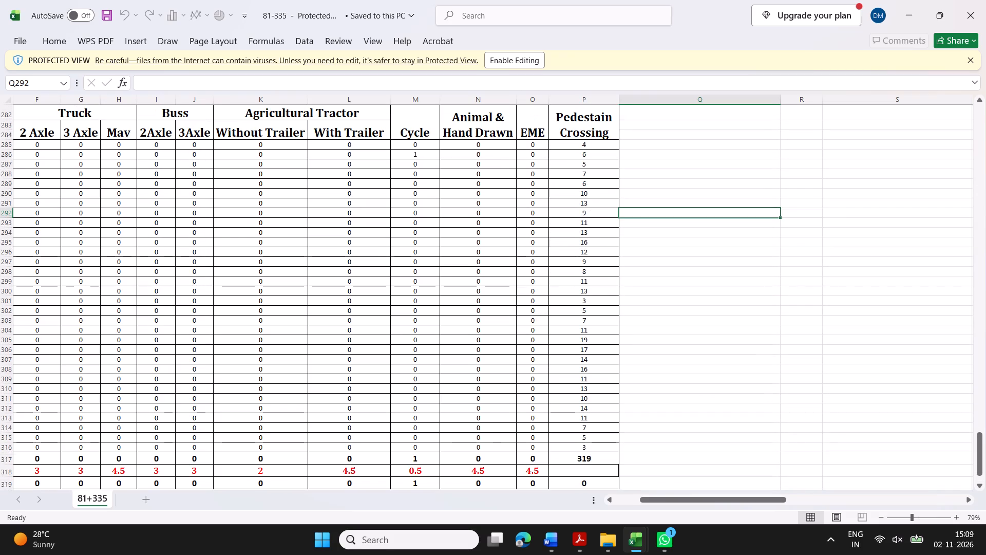
pyautogui.scroll(-1, 692, 277)
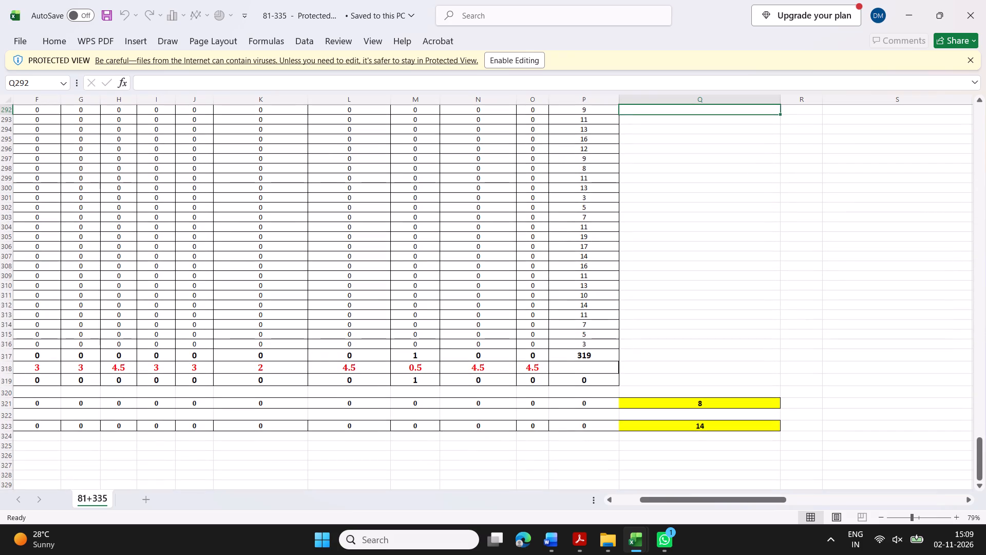
# Look through the 81-335 workbook's count tables to find its vehicle share summary tables and charts.
pyautogui.click(688, 243)
pyautogui.click(685, 225)
pyautogui.click(683, 206)
pyautogui.click(698, 179)
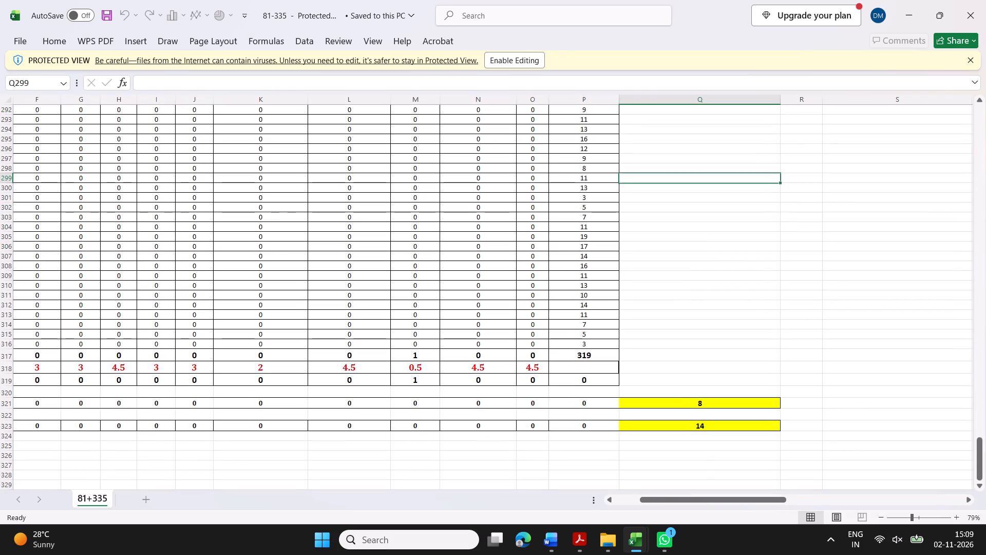
pyautogui.click(705, 157)
pyautogui.click(718, 123)
pyautogui.scroll(-2, 701, 236)
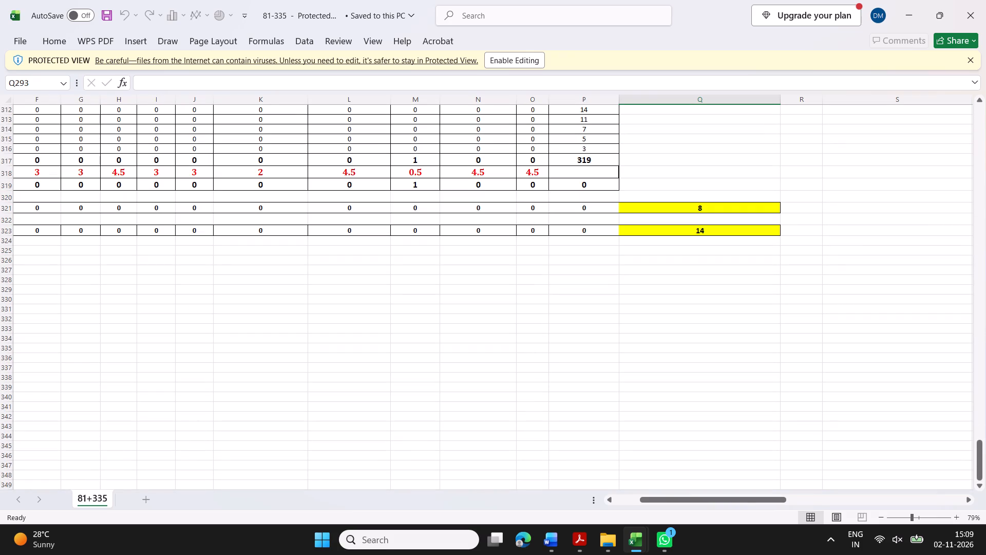
pyautogui.click(695, 170)
pyautogui.scroll(1, 504, 277)
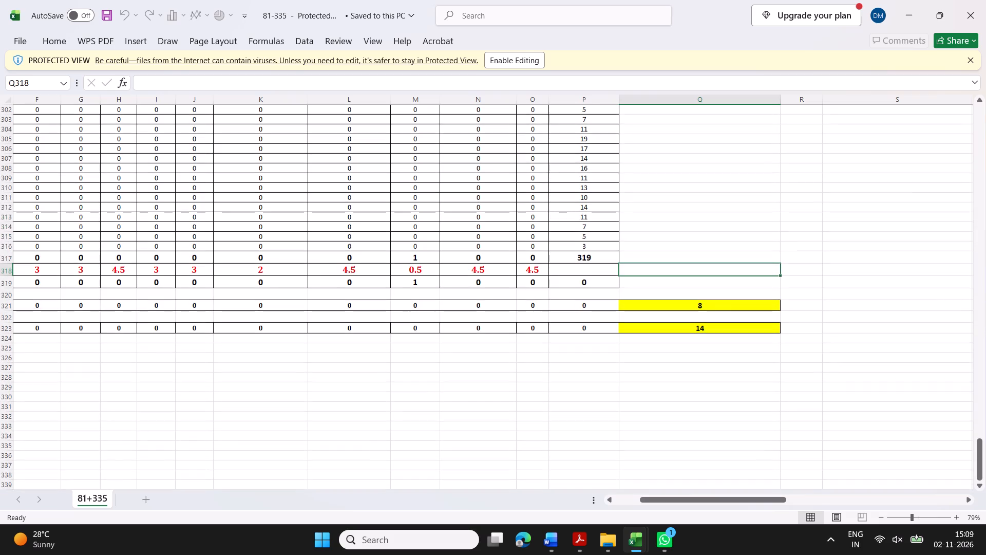
pyautogui.scroll(5, 596, 234)
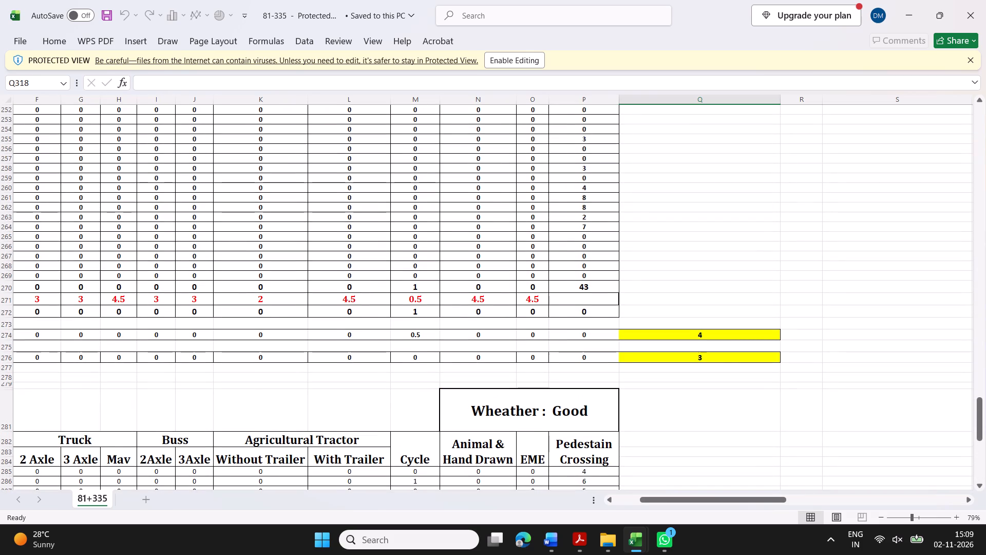
pyautogui.click(673, 271)
pyautogui.scroll(2, 560, 310)
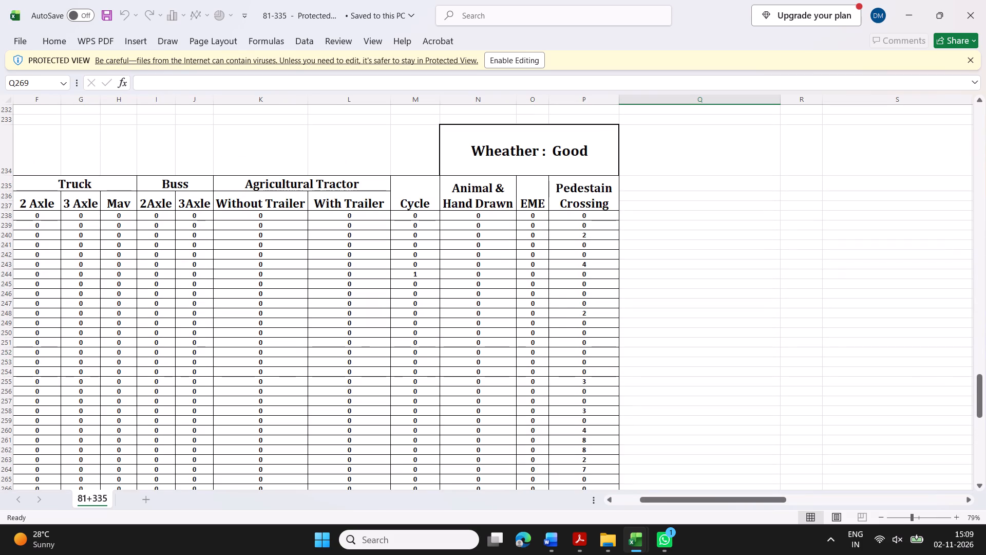
pyautogui.hscroll(3, 523, 359)
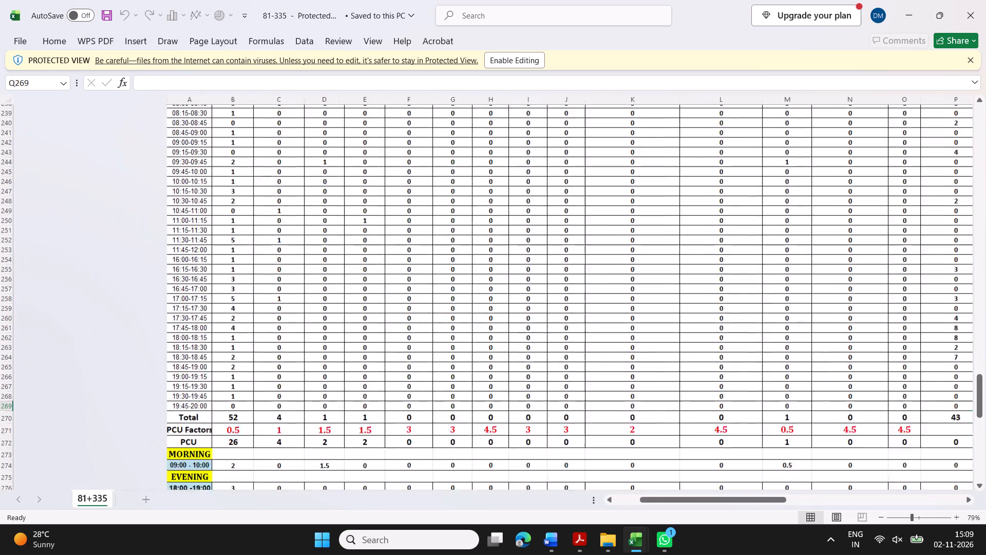
pyautogui.scroll(1, 520, 346)
pyautogui.hscroll(-1, 505, 202)
pyautogui.hscroll(-2, 589, 237)
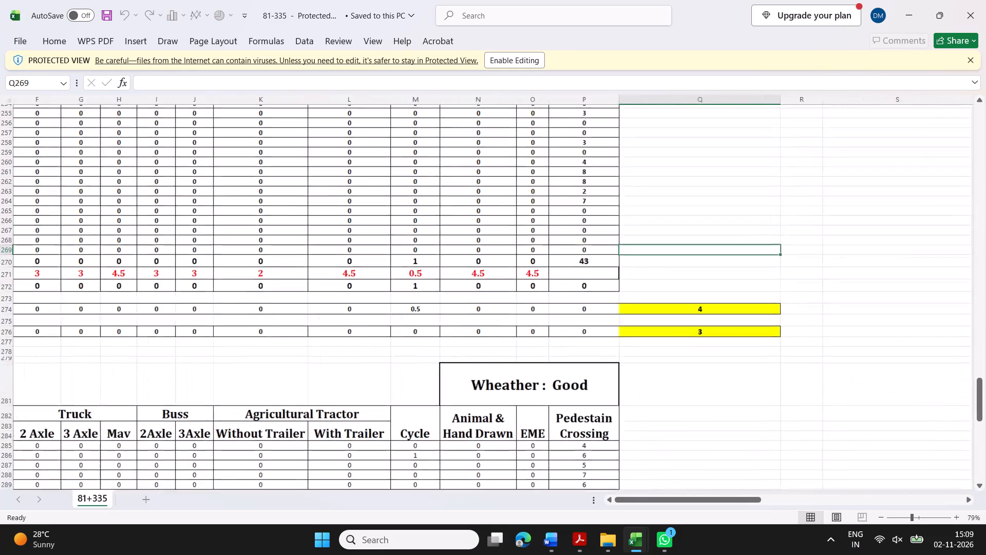
pyautogui.scroll(-2, 815, 317)
pyautogui.hscroll(-4, 758, 319)
pyautogui.scroll(4, 757, 319)
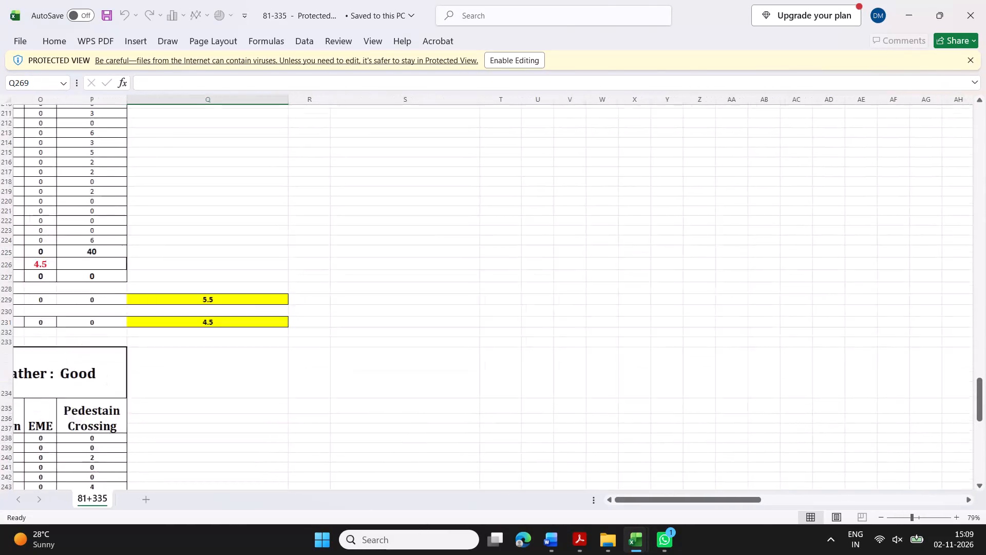
pyautogui.scroll(4, 756, 318)
pyautogui.hscroll(-9, 756, 318)
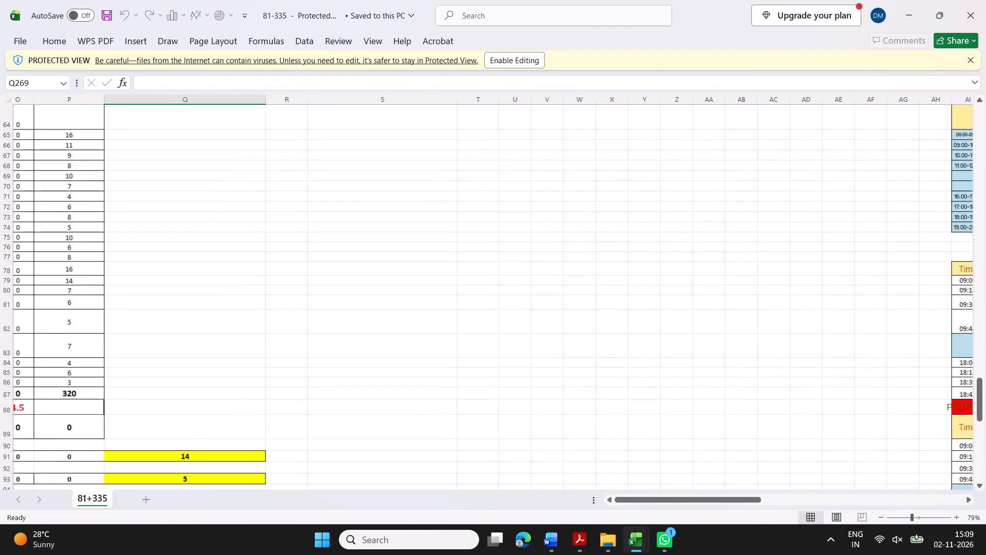
pyautogui.hscroll(-17, 756, 312)
pyautogui.scroll(2, 744, 323)
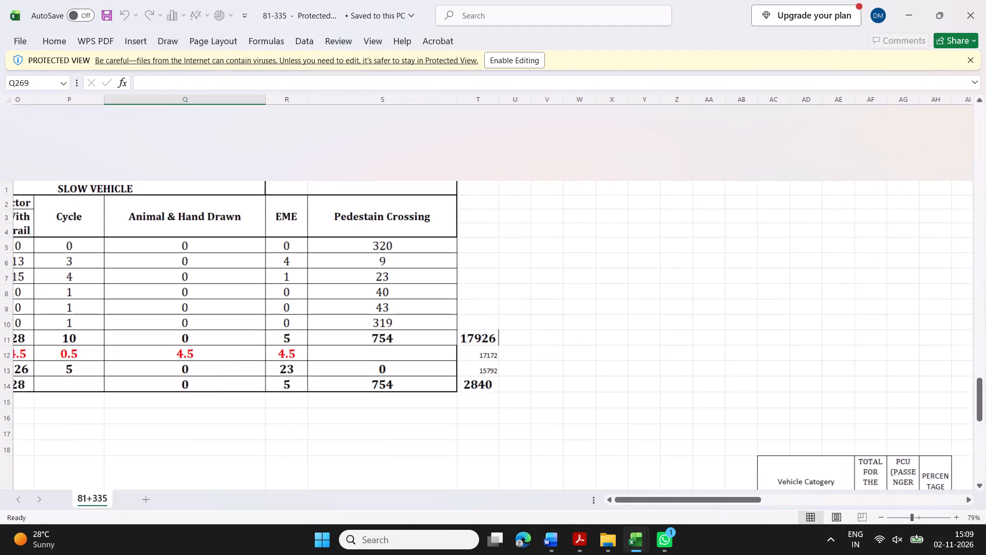
pyautogui.hscroll(-7, 744, 323)
pyautogui.hscroll(2, 744, 323)
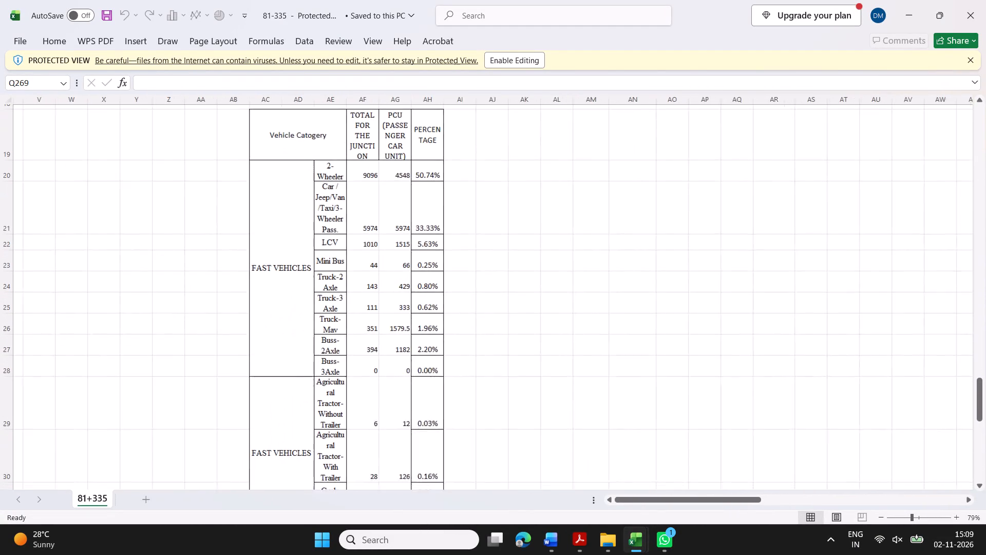
pyautogui.hscroll(-2, 616, 310)
pyautogui.scroll(-1, 616, 310)
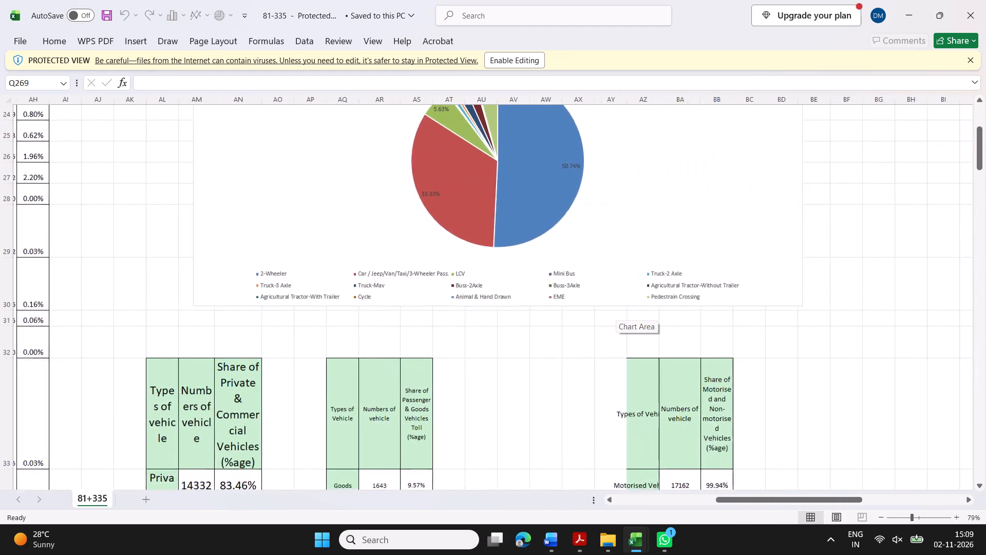
pyautogui.scroll(-3, 616, 310)
# Enable editing in the 81-335 workbook and examine the formulas behind its passenger and goods vehicle numbers.
pyautogui.click(506, 269)
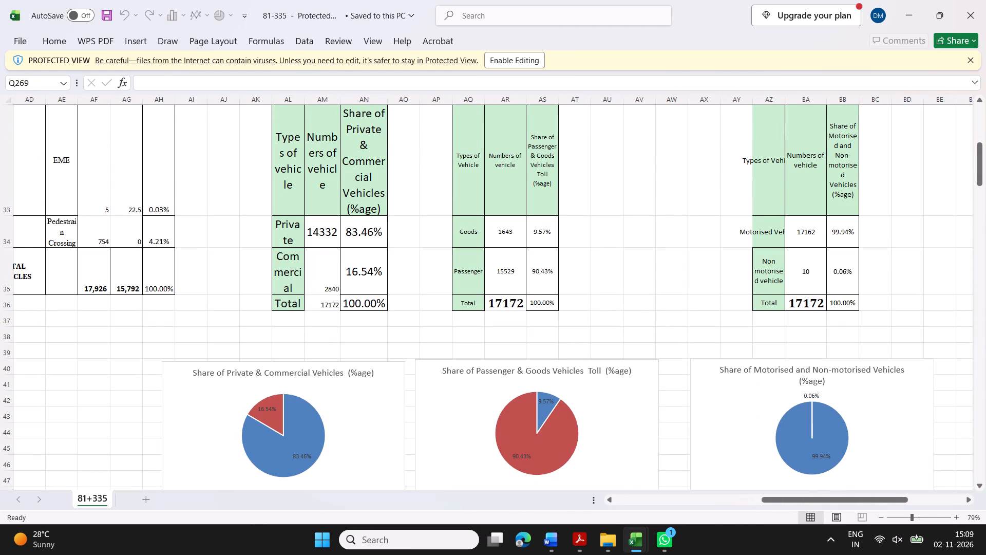
pyautogui.click(510, 227)
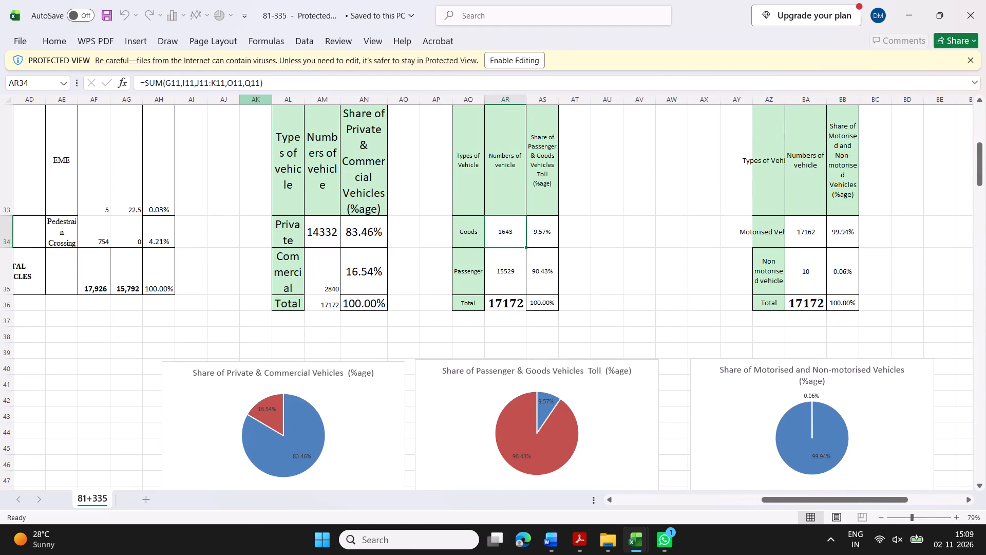
pyautogui.click(235, 80)
pyautogui.click(517, 290)
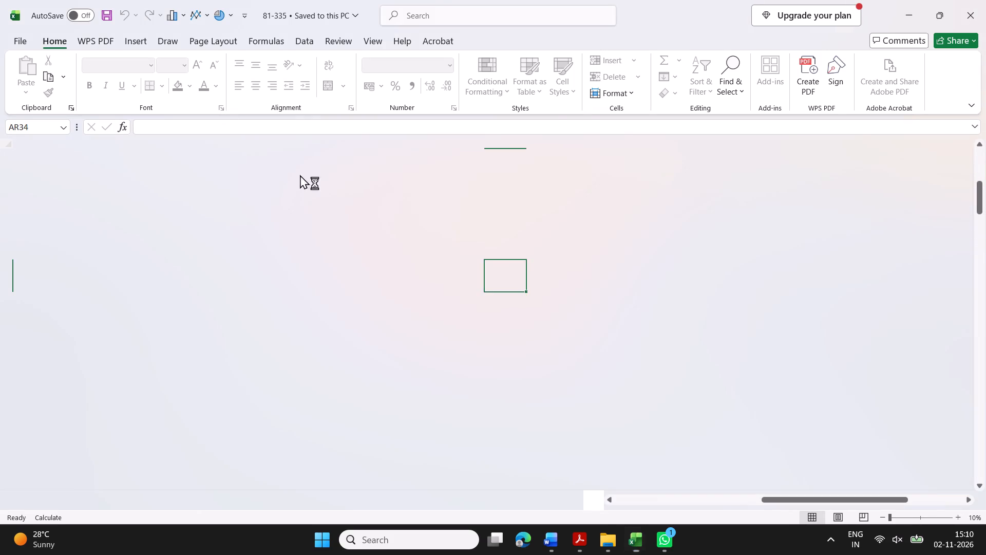
pyautogui.click(195, 131)
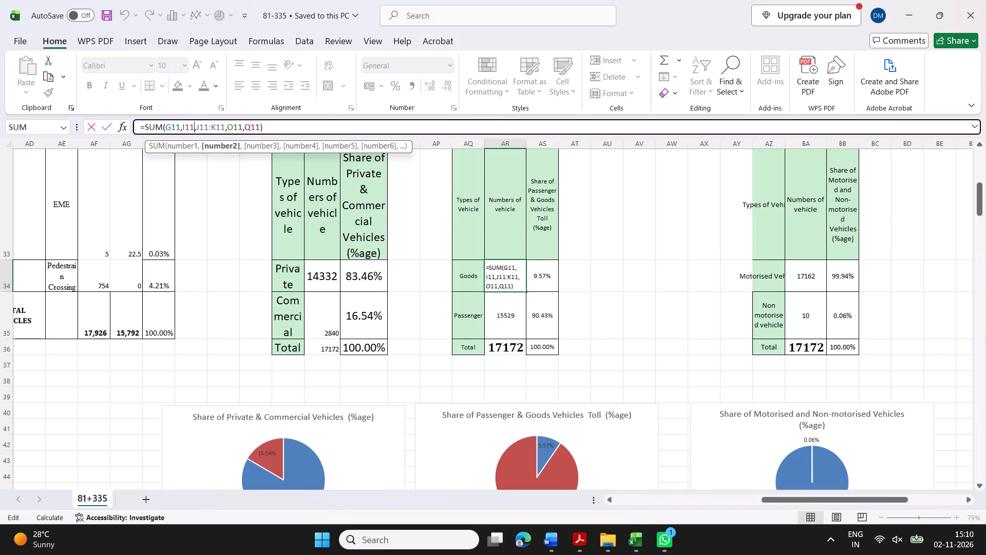
pyautogui.click(488, 535)
pyautogui.click(484, 150)
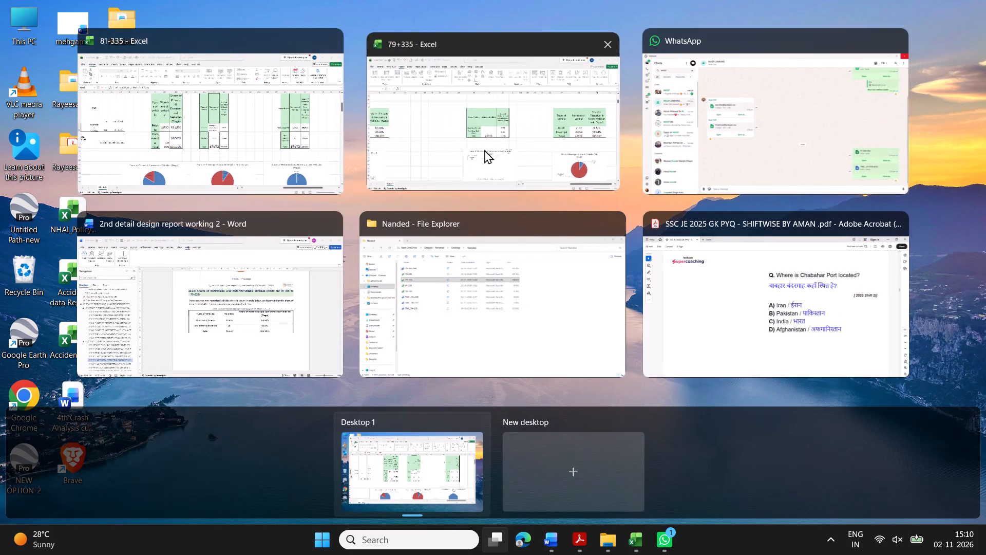
pyautogui.click(475, 283)
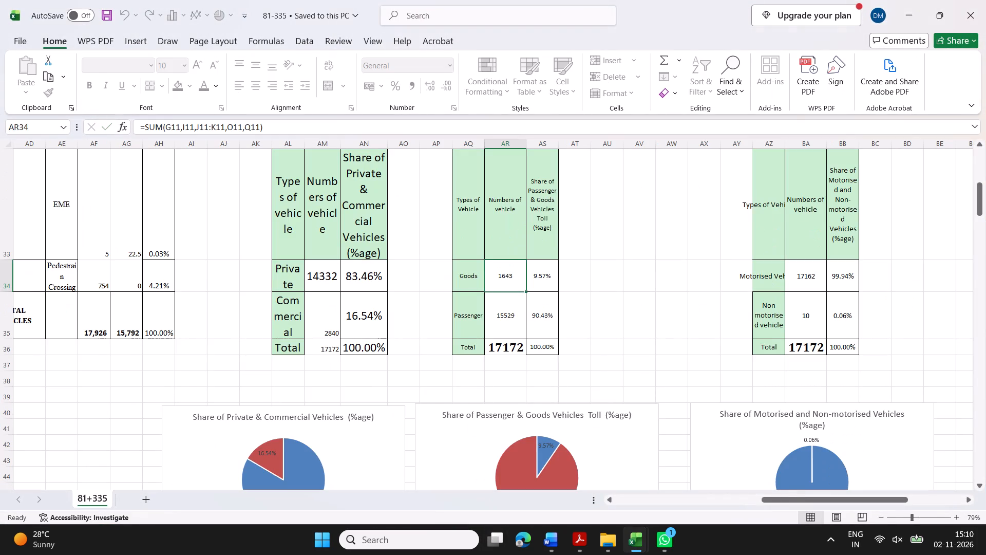
pyautogui.click(619, 273)
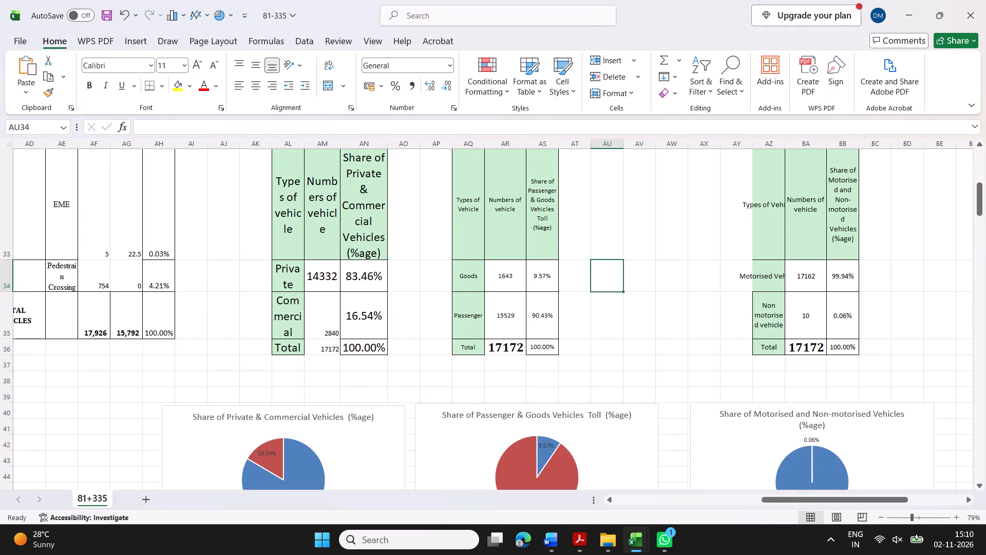
pyautogui.click(521, 283)
# Check the motorised and non-motorised number cells in the 79+335 workbook, and return to the 81-335 workbook.
pyautogui.click(491, 545)
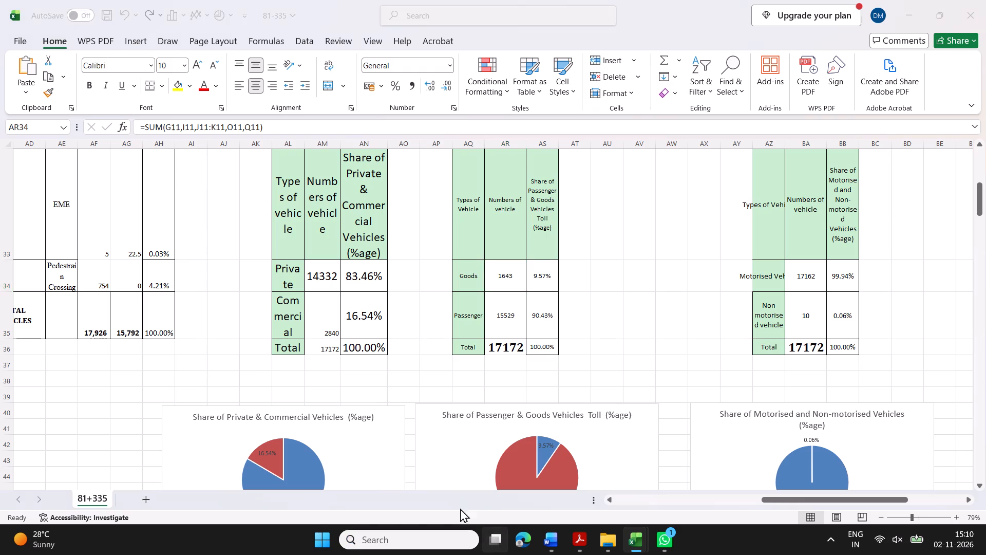
pyautogui.click(539, 156)
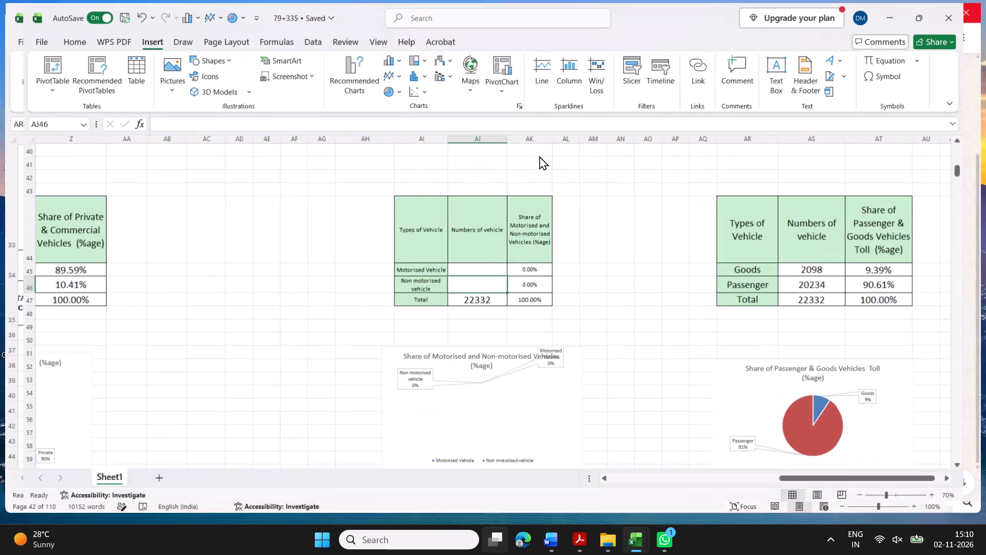
pyautogui.click(489, 281)
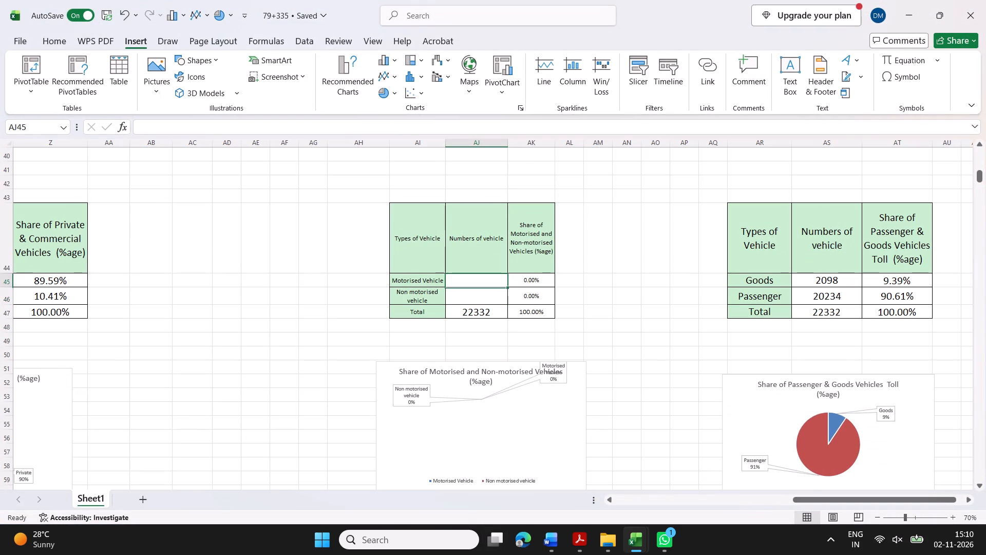
pyautogui.click(476, 296)
pyautogui.click(483, 280)
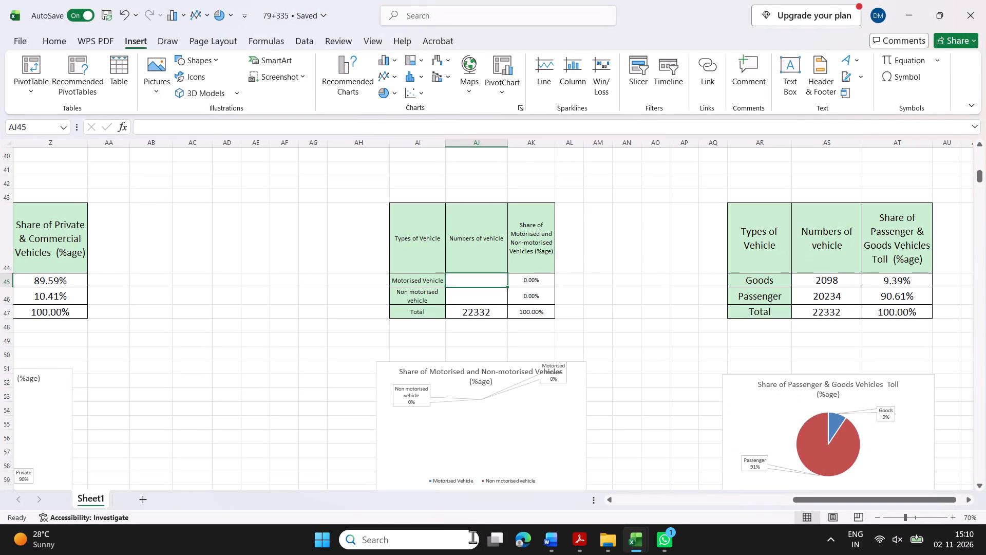
pyautogui.click(491, 544)
pyautogui.click(490, 150)
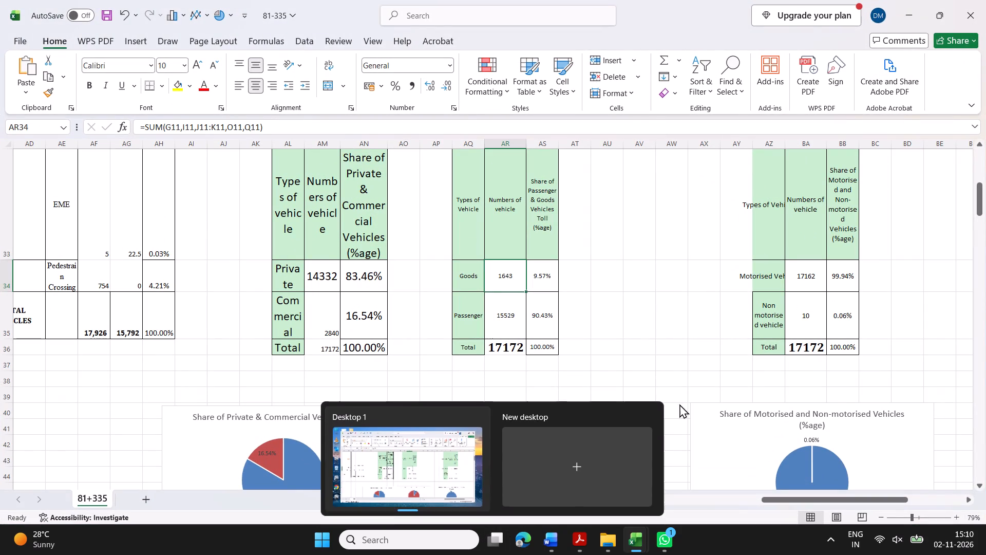
# Examine the formulas for the motorised and non-motorised vehicle numbers in the 81-335 share table.
pyautogui.click(805, 285)
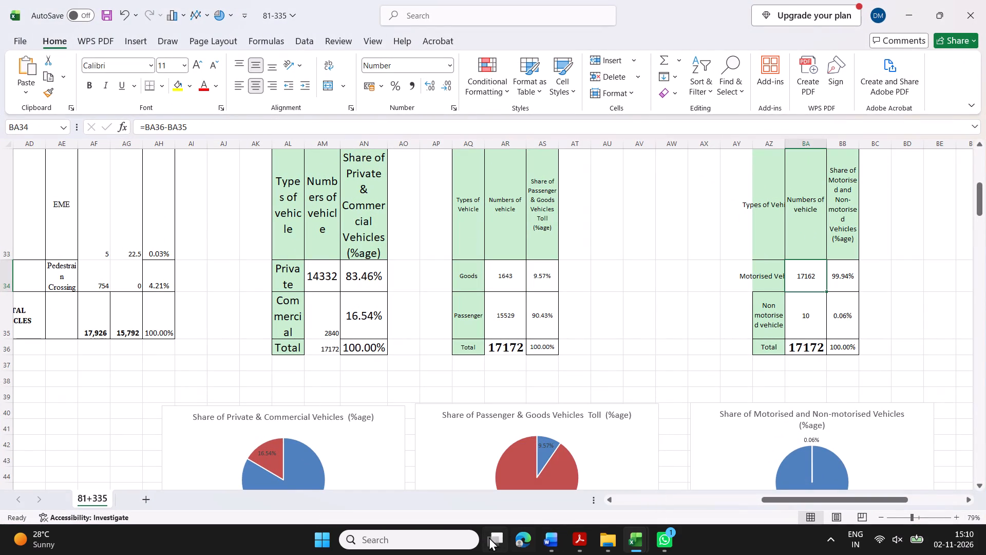
pyautogui.click(801, 325)
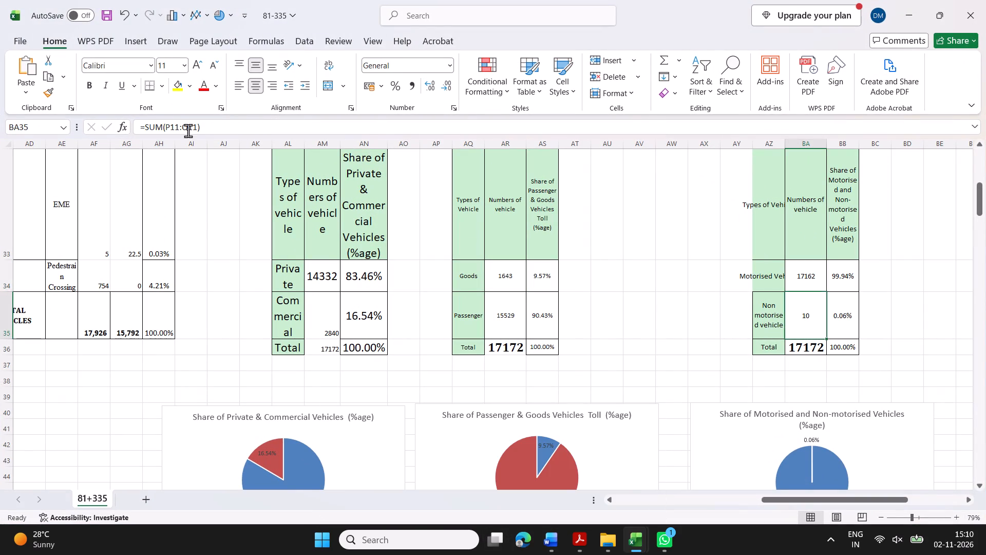
pyautogui.click(188, 131)
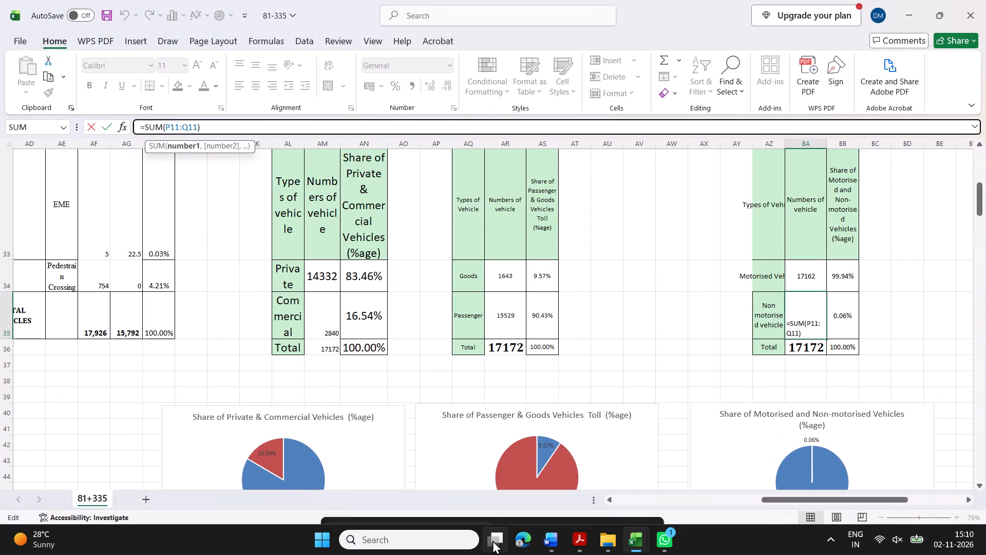
pyautogui.click(492, 540)
pyautogui.click(480, 153)
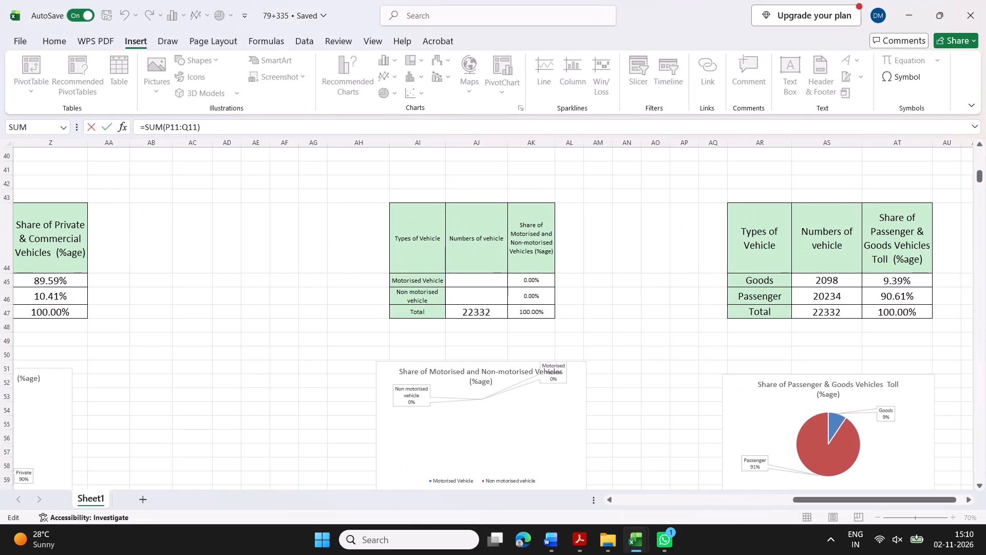
pyautogui.click(460, 291)
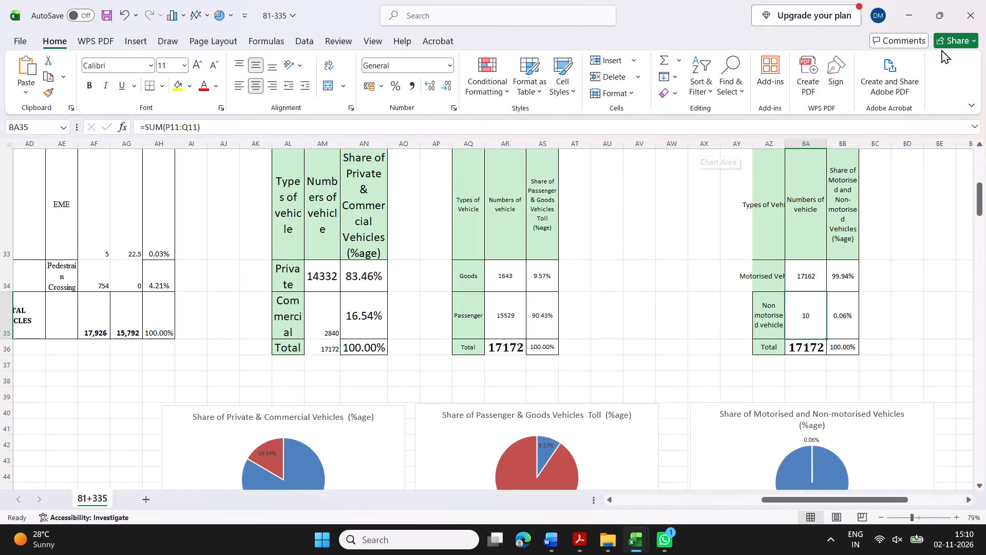
# Close the 81-335 workbook without saving its changes.
pyautogui.click(959, 14)
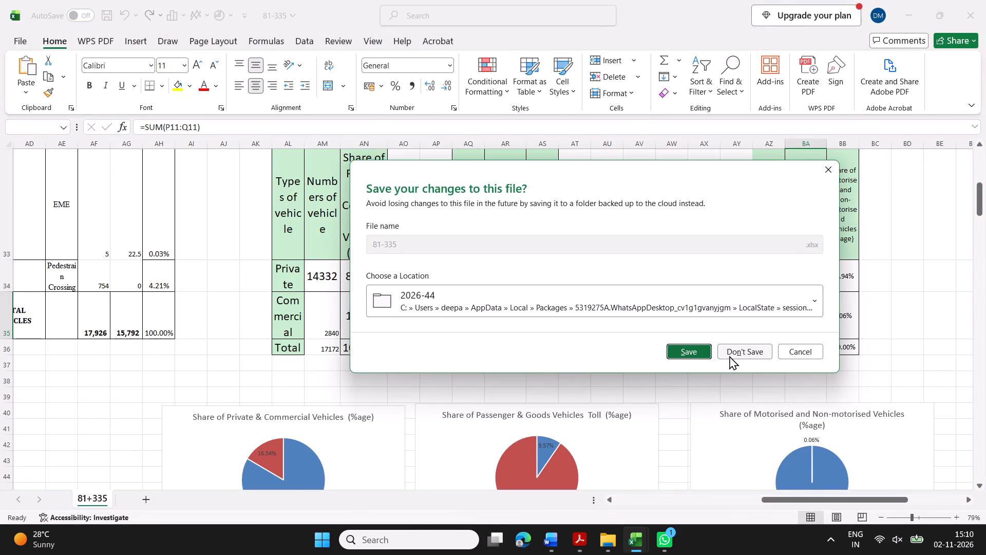
pyautogui.click(737, 352)
# Calculate the non-motorised vehicle number in the 79+335 share table as the sum of the cycle and animal-drawn totals, =SUM(P17:Q17).
pyautogui.click(463, 300)
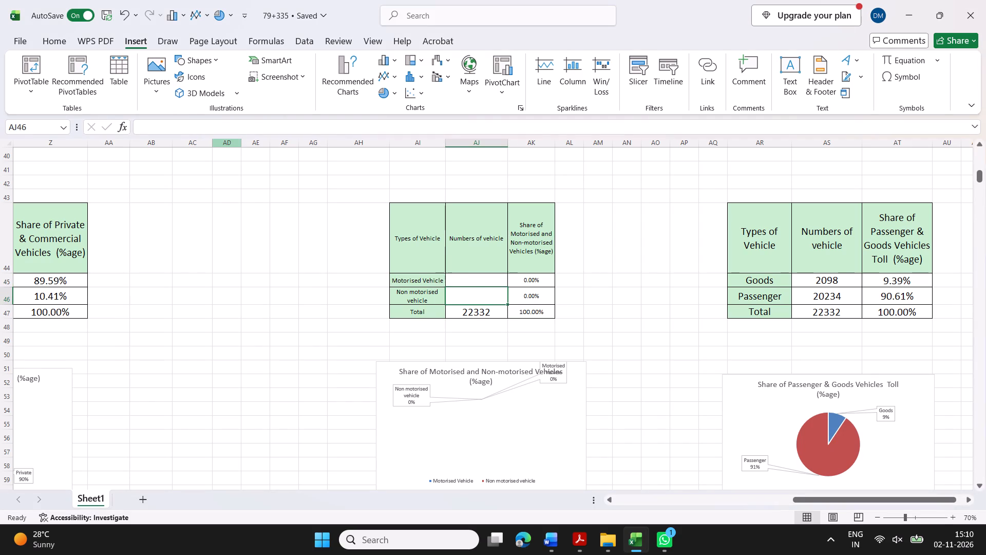
pyautogui.press('=')
pyautogui.press('s')
pyautogui.write('UM')
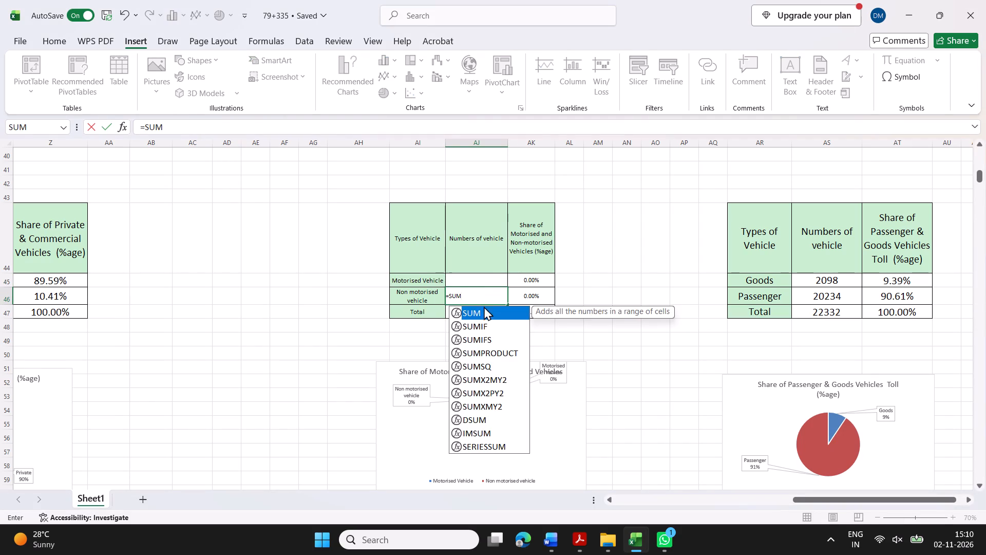
pyautogui.doubleClick(479, 309)
pyautogui.hscroll(1, 261, 215)
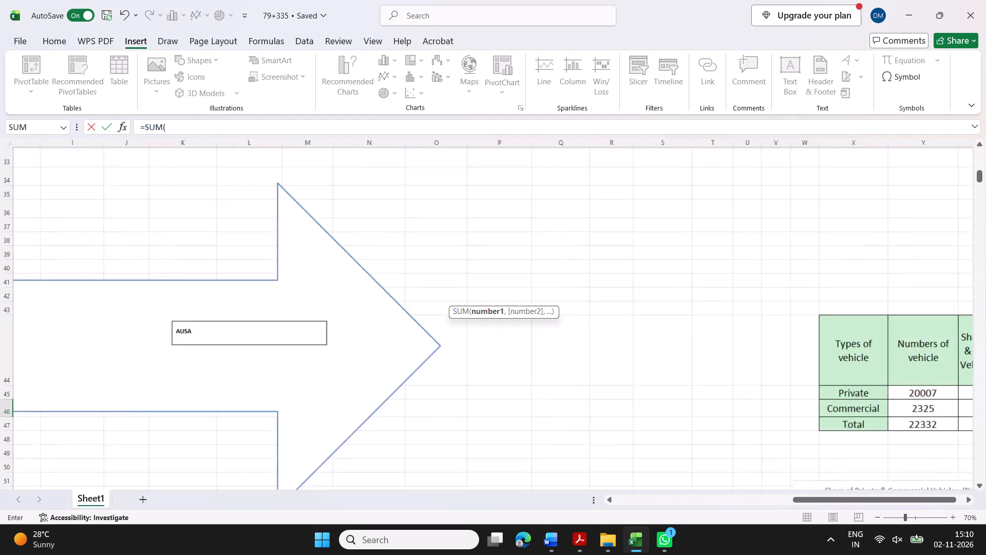
pyautogui.scroll(2, 262, 215)
pyautogui.hscroll(1, 262, 215)
pyautogui.scroll(1, 262, 215)
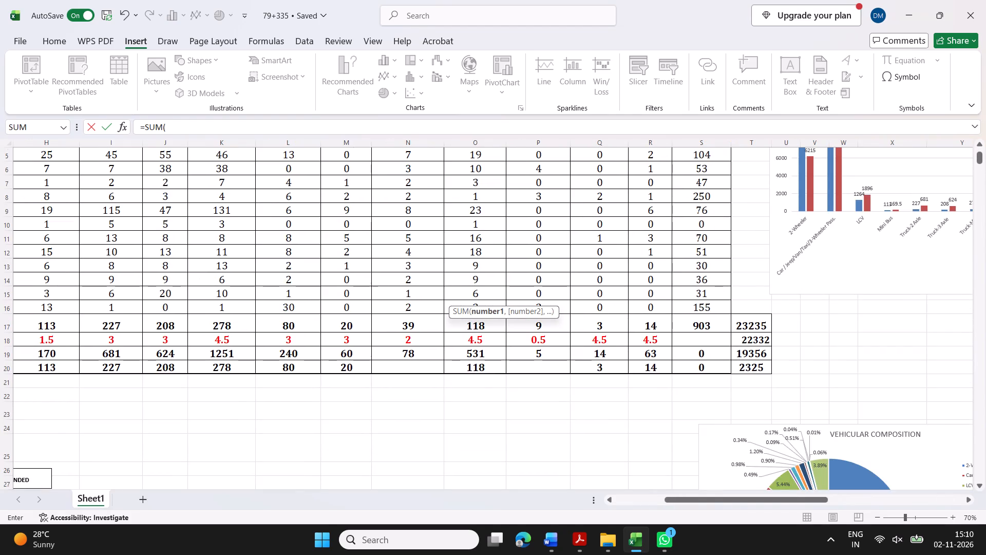
pyautogui.scroll(1, 617, 295)
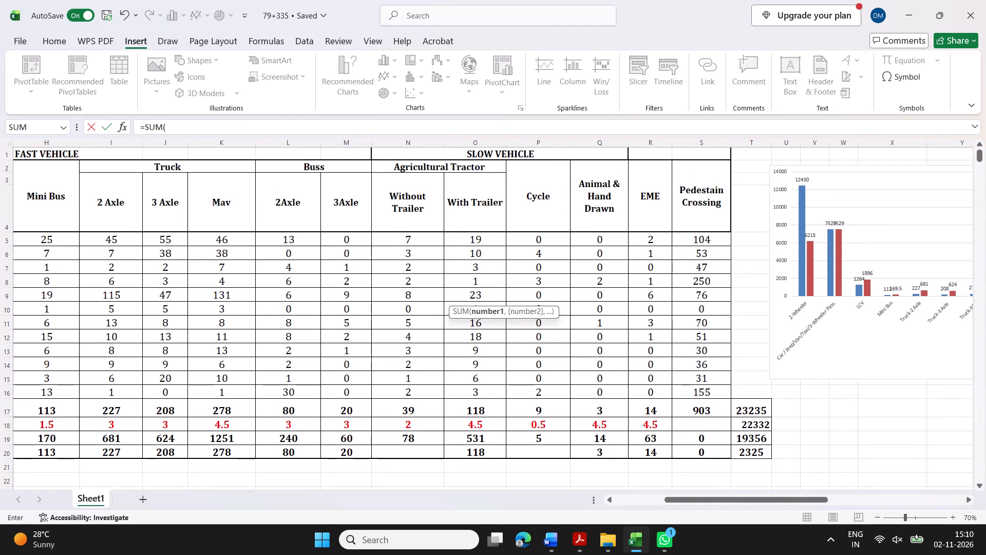
pyautogui.keyDown('ctrl'); pyautogui.moveTo(547, 413); pyautogui.dragTo(601, 413); pyautogui.keyUp('ctrl')
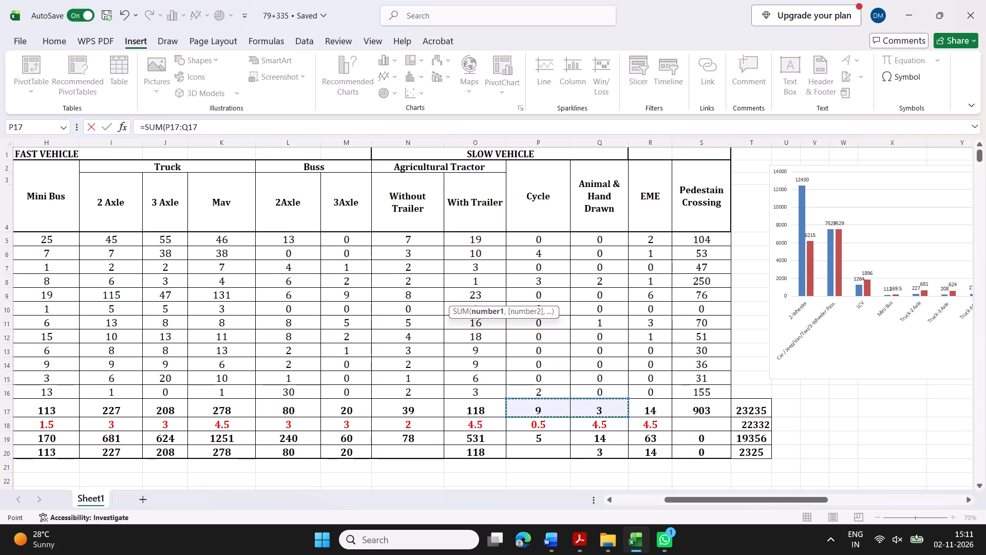
pyautogui.press('Return')
# Calculate the motorised vehicle number as the table's total minus the non-motorised number, =AJ47-AJ46.
pyautogui.hscroll(-3, 723, 398)
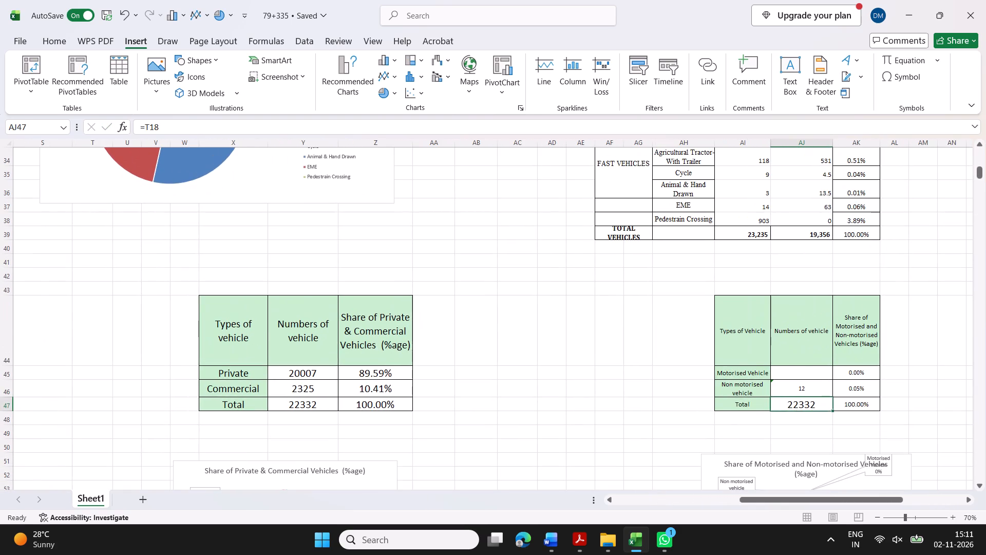
pyautogui.click(794, 375)
pyautogui.press('=')
pyautogui.click(801, 405)
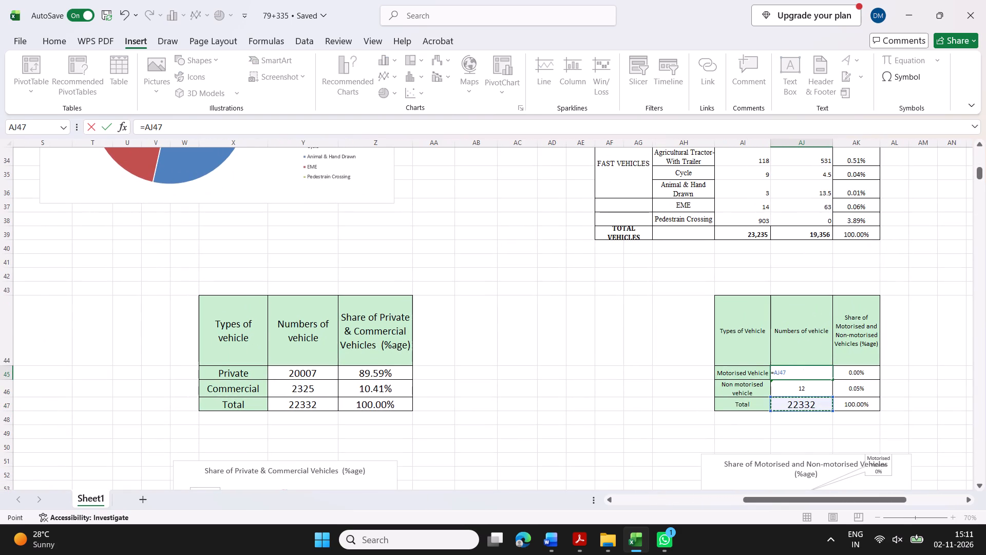
pyautogui.press('-')
pyautogui.click(802, 387)
pyautogui.press('Return')
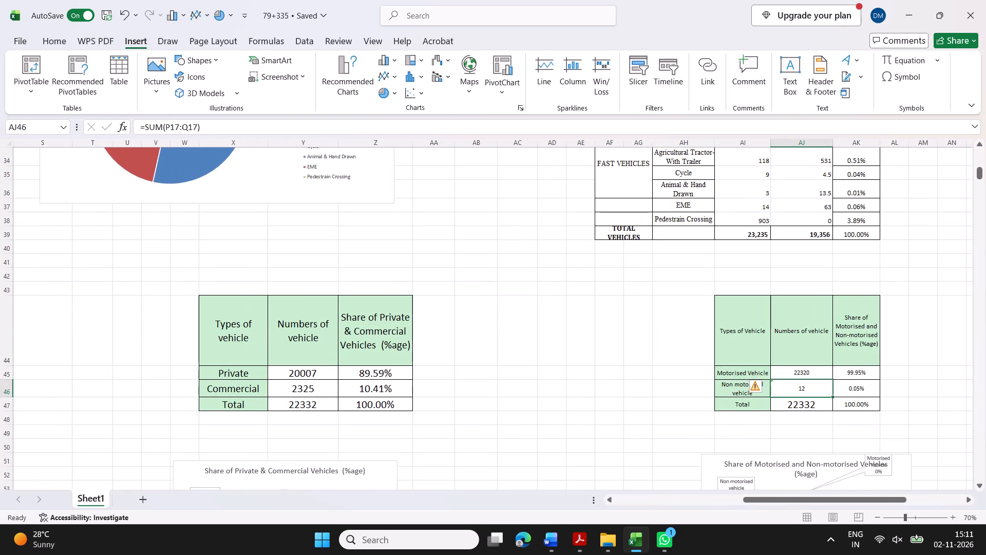
# Set the font size of the motorised and non-motorised numbers and percentages in the share table to 18.
pyautogui.click(937, 411)
pyautogui.scroll(-3, 772, 396)
pyautogui.scroll(2, 769, 396)
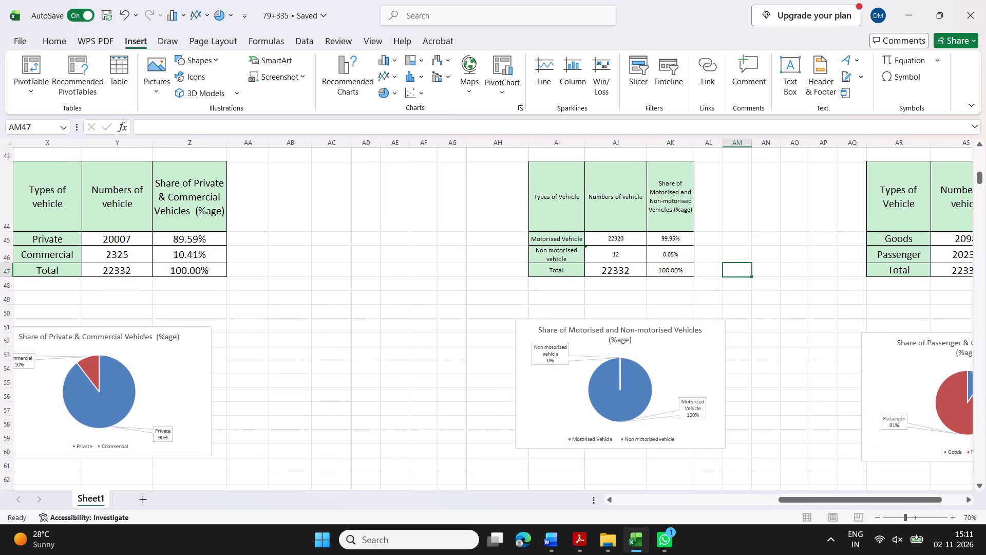
pyautogui.moveTo(612, 236); pyautogui.dragTo(619, 245)
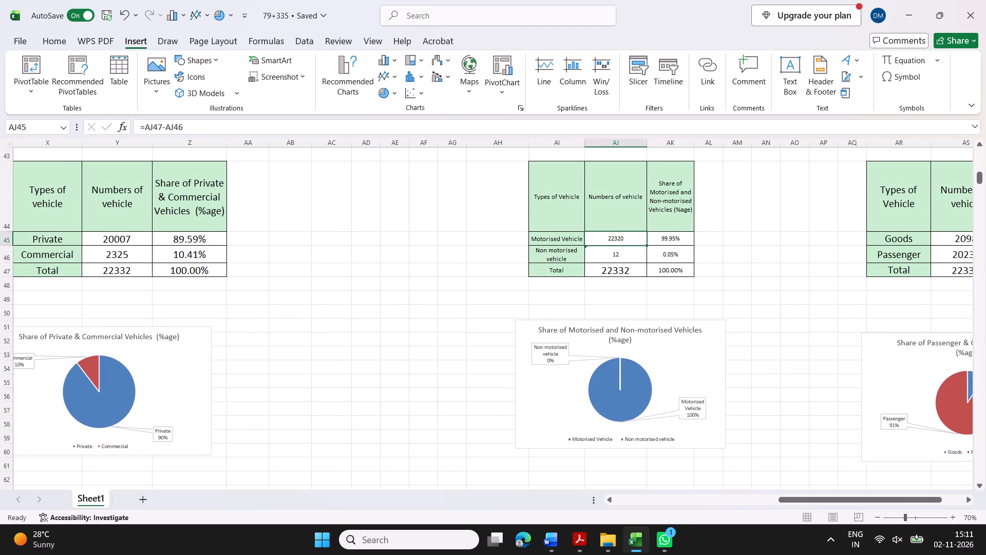
pyautogui.moveTo(619, 245); pyautogui.dragTo(667, 257)
pyautogui.click(623, 262)
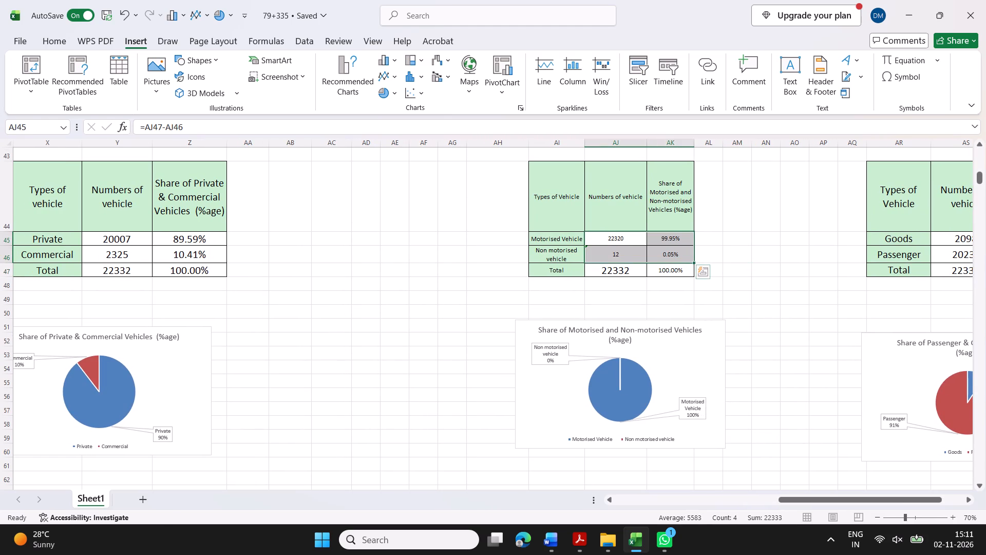
pyautogui.click(607, 270)
pyautogui.rightClick(611, 271)
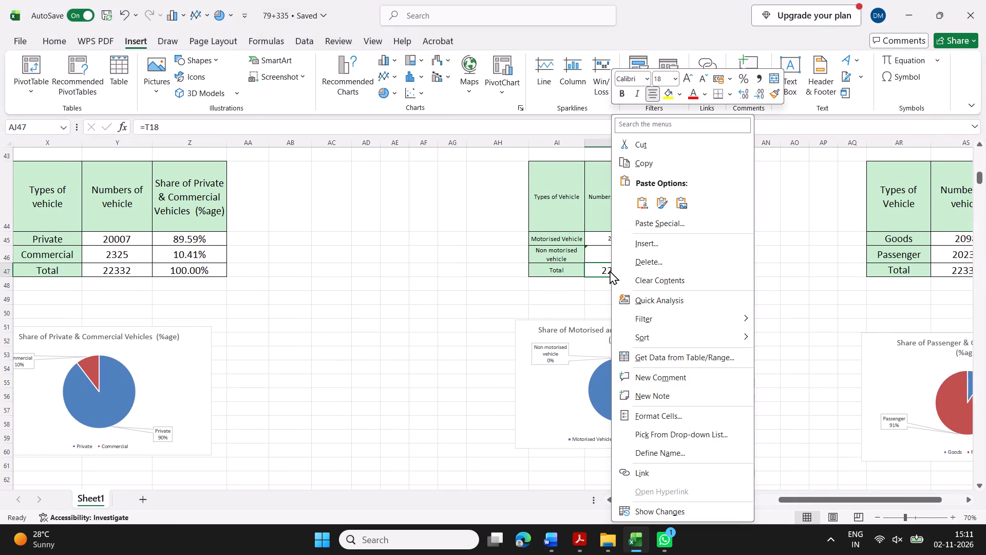
pyautogui.click(805, 263)
pyautogui.moveTo(615, 240); pyautogui.dragTo(652, 256)
pyautogui.rightClick(652, 256)
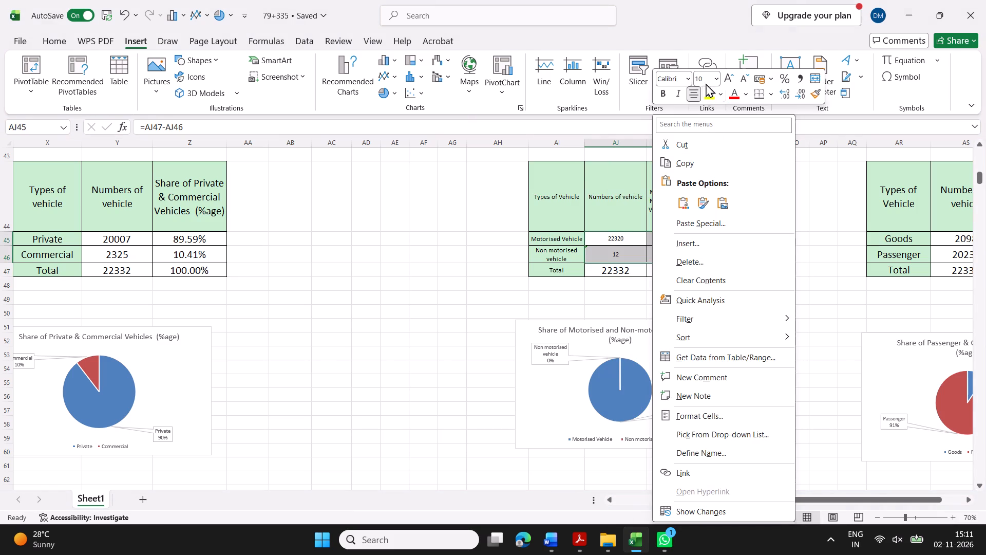
pyautogui.click(706, 77)
pyautogui.write('18')
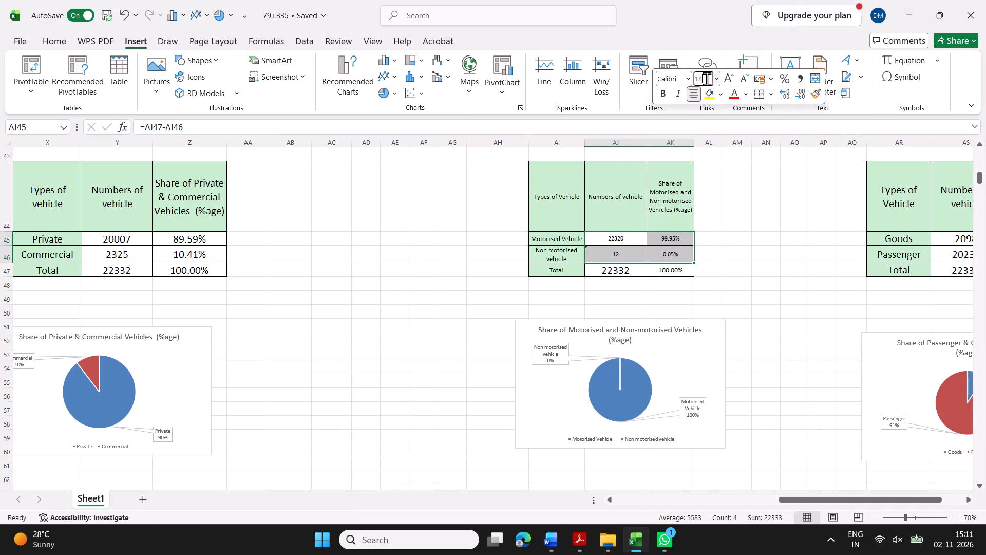
pyautogui.press('Return')
pyautogui.click(781, 268)
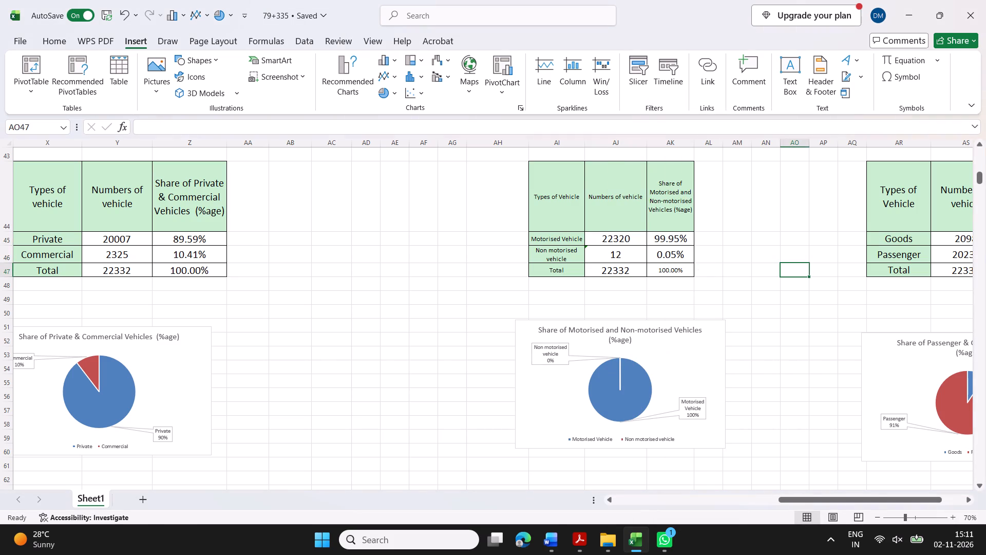
# Copy the share table's numbers and percentages, including the total row, over the old figures in Table 12-15 of the Word report.
pyautogui.moveTo(603, 239); pyautogui.dragTo(654, 272)
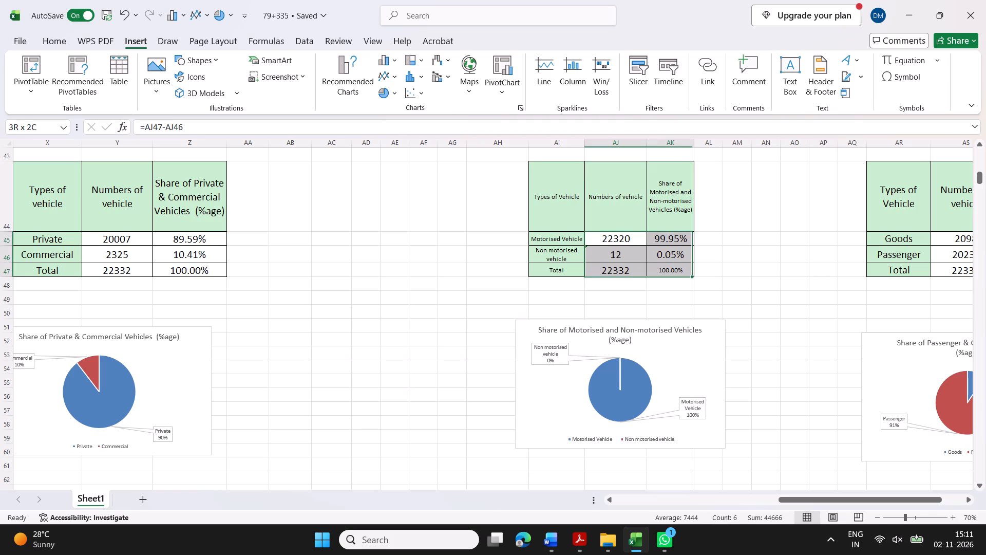
pyautogui.moveTo(654, 272); pyautogui.dragTo(655, 273)
pyautogui.hotkey('ctrl', 'c')
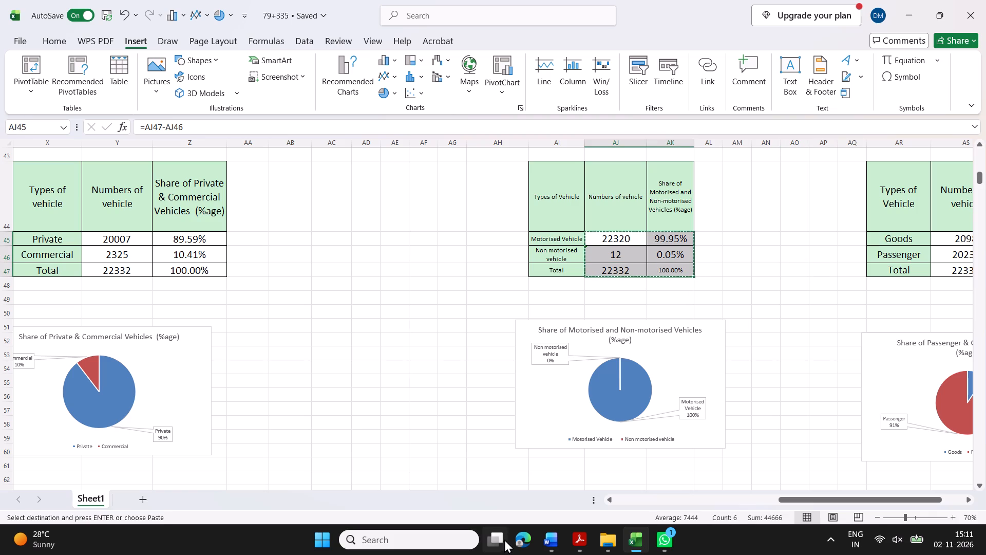
pyautogui.click(501, 541)
pyautogui.click(739, 149)
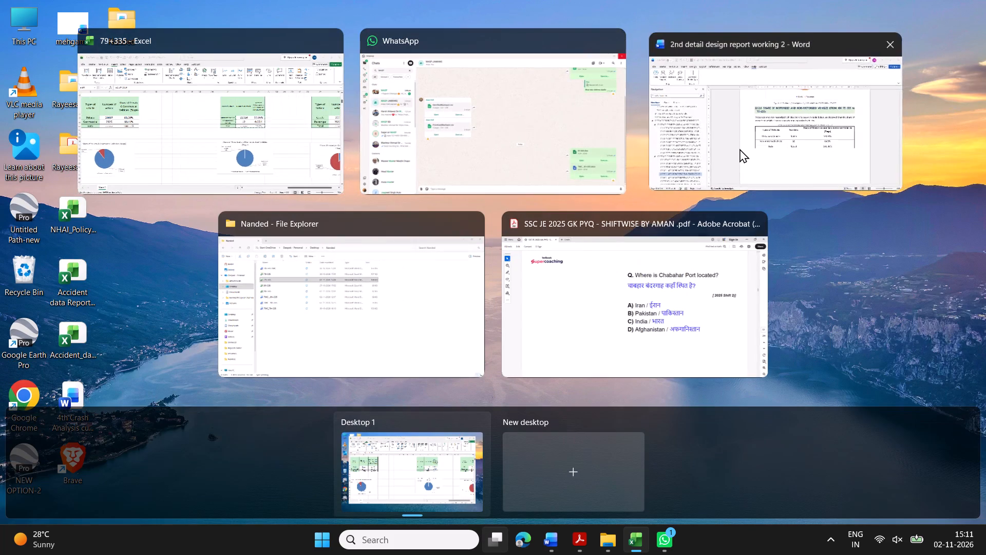
pyautogui.scroll(1, 746, 251)
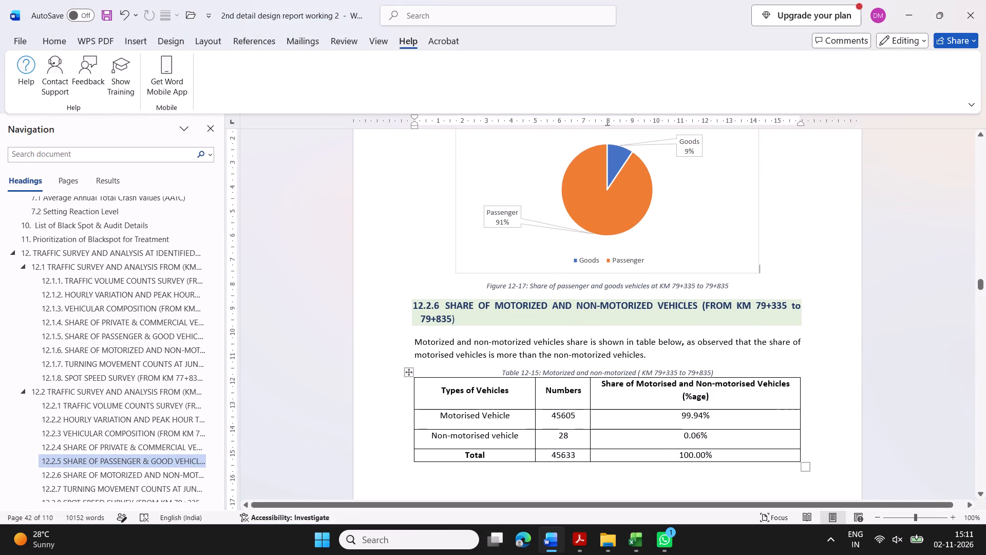
pyautogui.moveTo(551, 418); pyautogui.dragTo(688, 458)
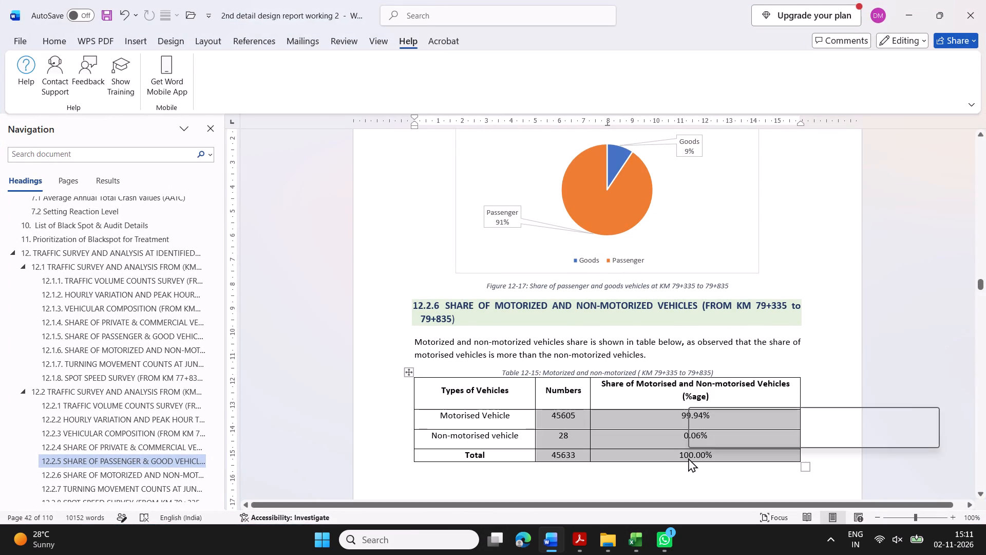
pyautogui.rightClick(686, 446)
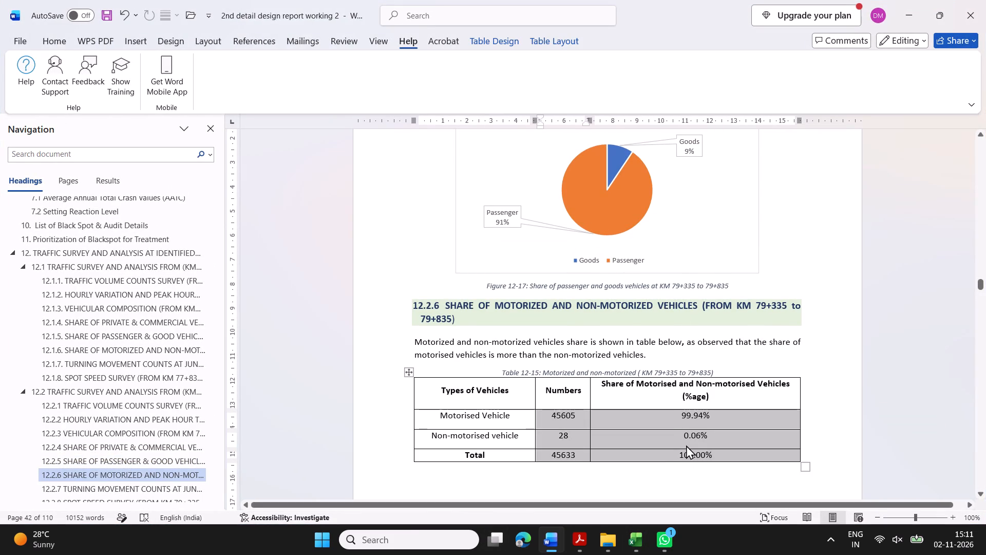
pyautogui.click(777, 304)
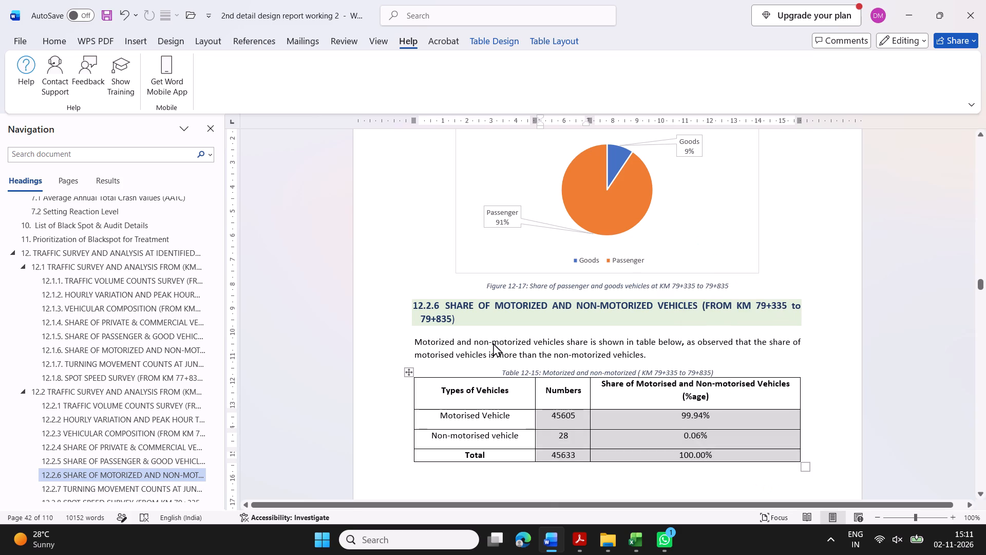
# Replace the old motorised and non-motorised share chart in report section 12.2.6 with the pie chart from the 79+335 workbook.
pyautogui.click(496, 543)
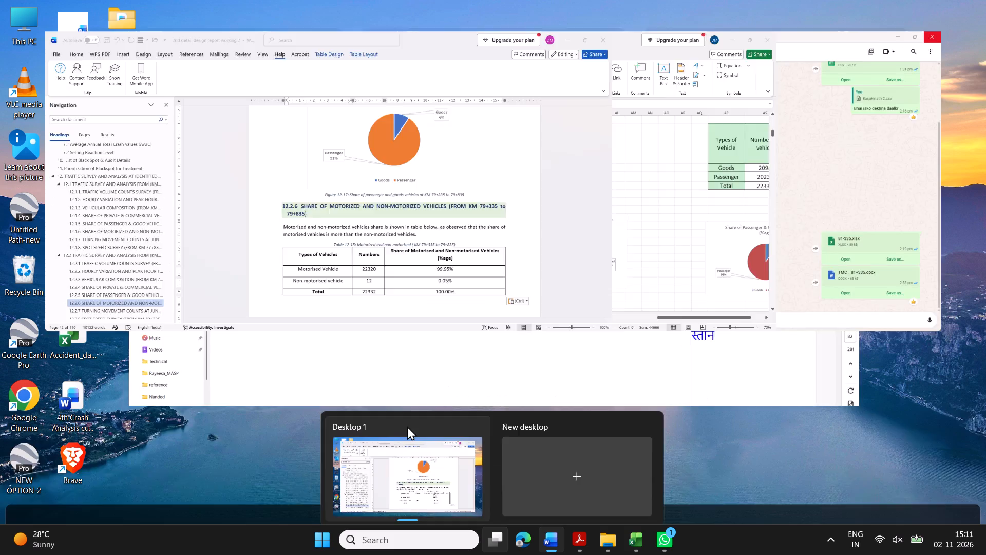
pyautogui.click(525, 176)
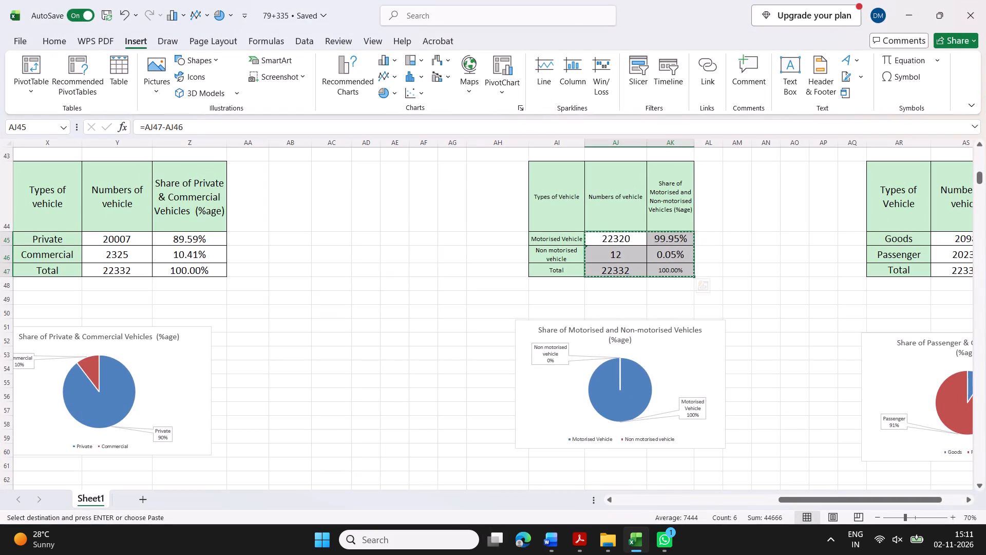
pyautogui.click(676, 362)
pyautogui.hotkey('ctrl', 'c')
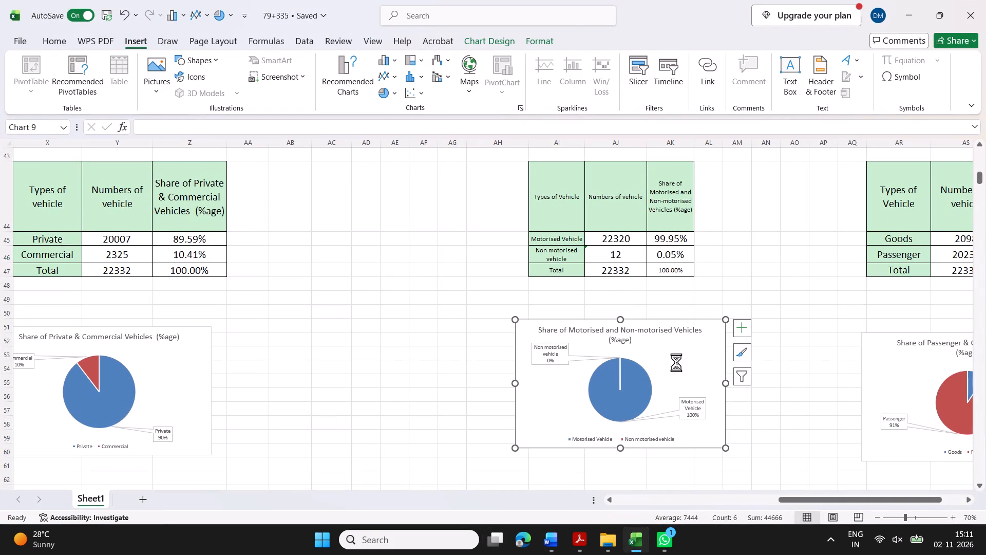
pyautogui.click(499, 539)
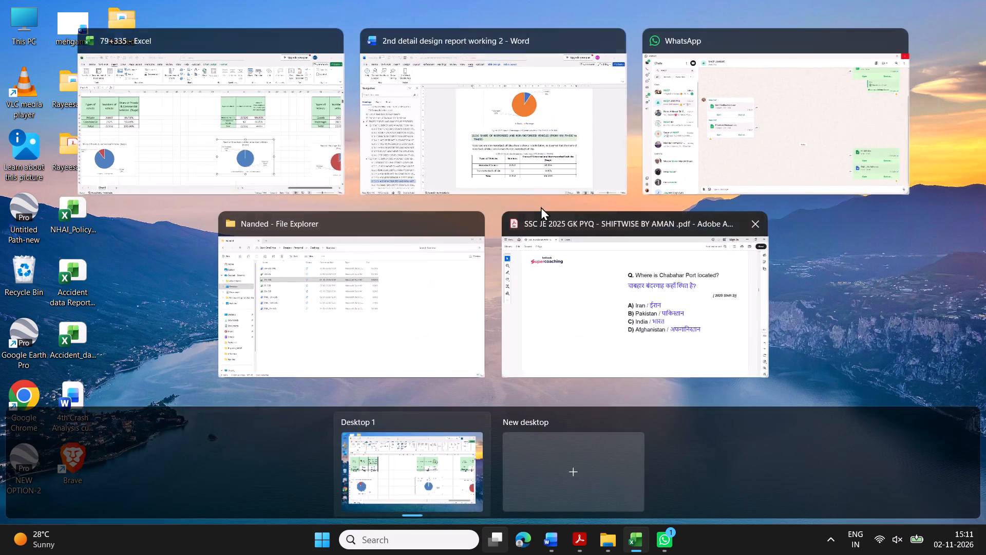
pyautogui.click(498, 139)
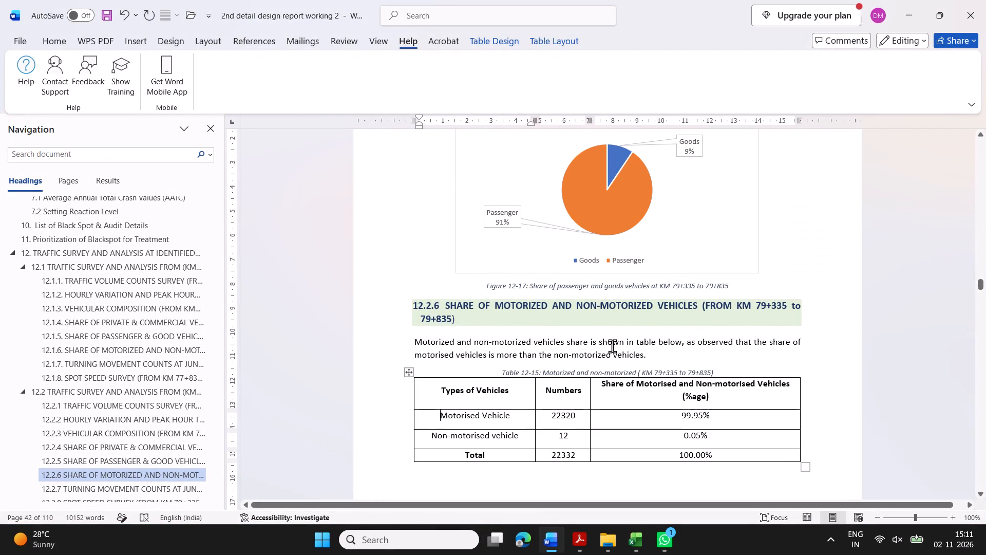
pyautogui.scroll(-2, 720, 394)
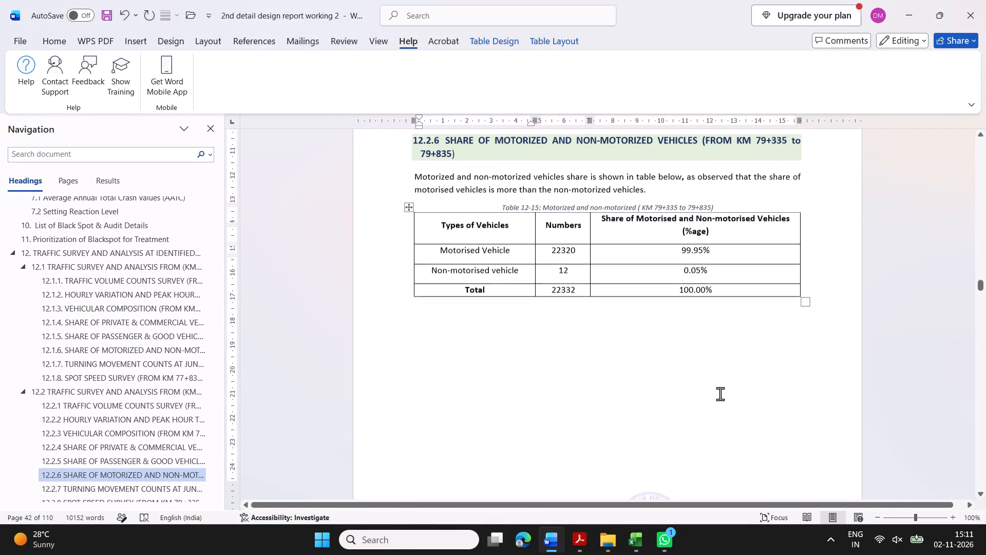
pyautogui.scroll(-3, 720, 394)
pyautogui.click(715, 387)
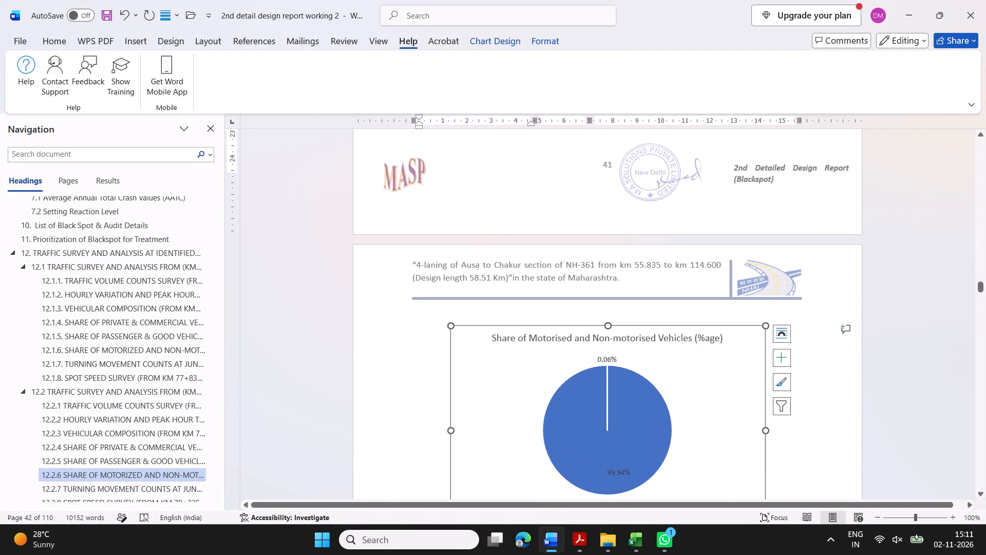
pyautogui.press('Delete')
pyautogui.hotkey('ctrl', 'v')
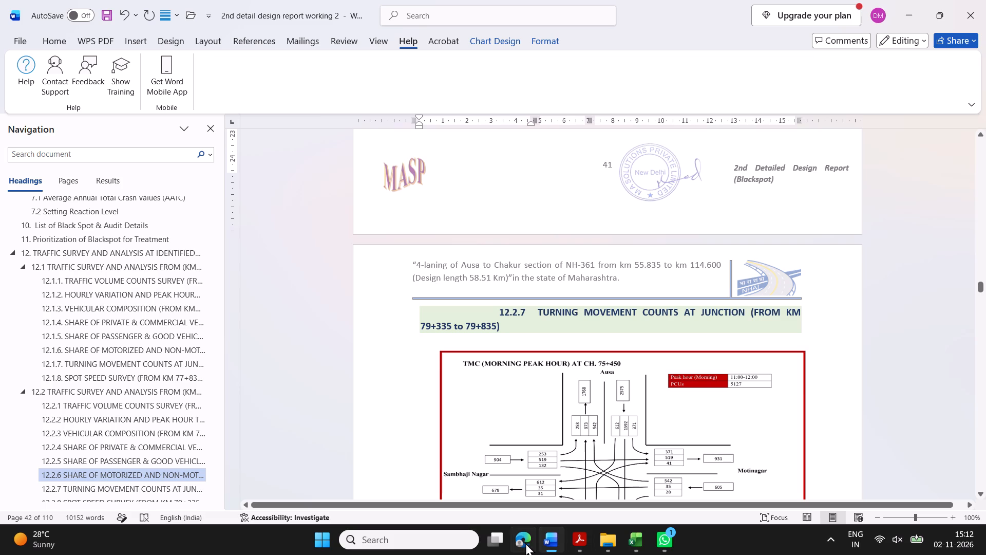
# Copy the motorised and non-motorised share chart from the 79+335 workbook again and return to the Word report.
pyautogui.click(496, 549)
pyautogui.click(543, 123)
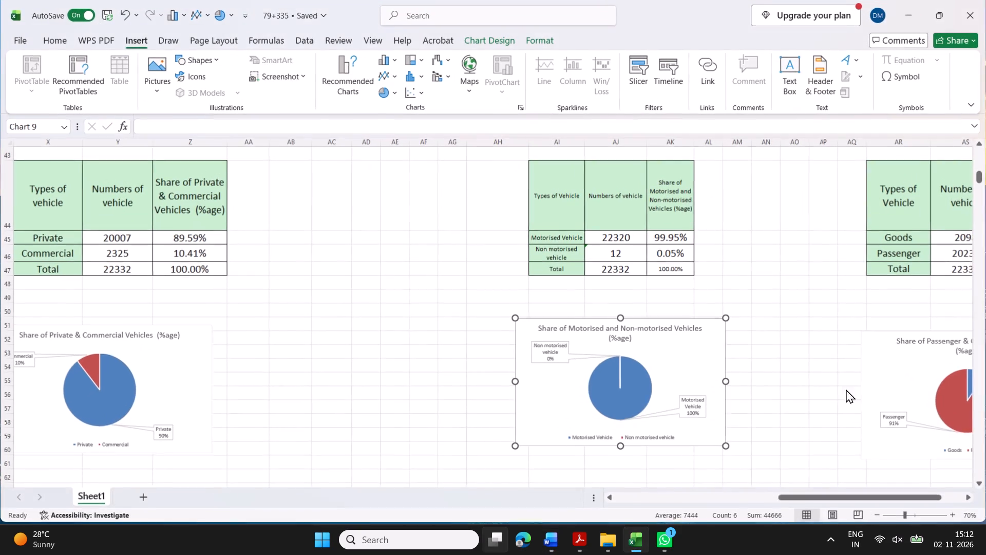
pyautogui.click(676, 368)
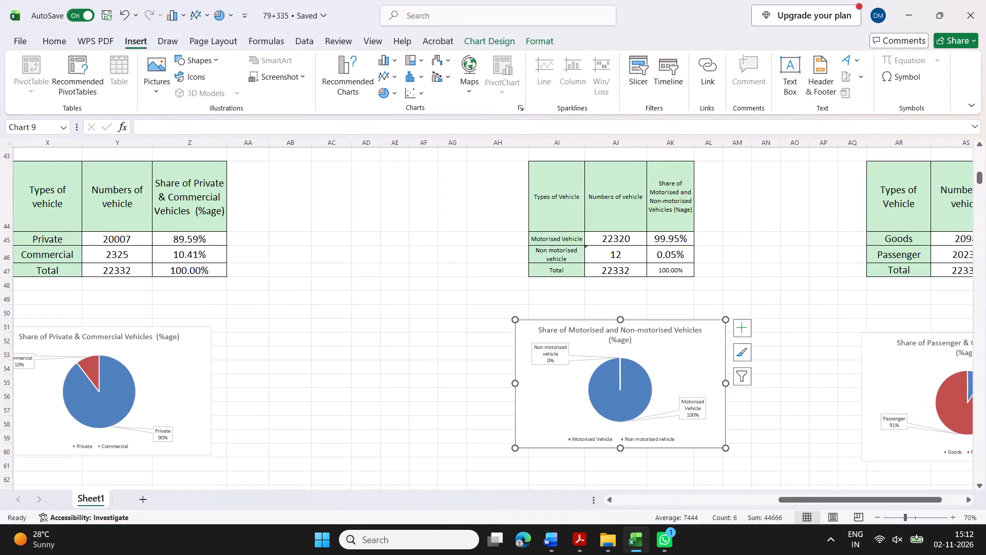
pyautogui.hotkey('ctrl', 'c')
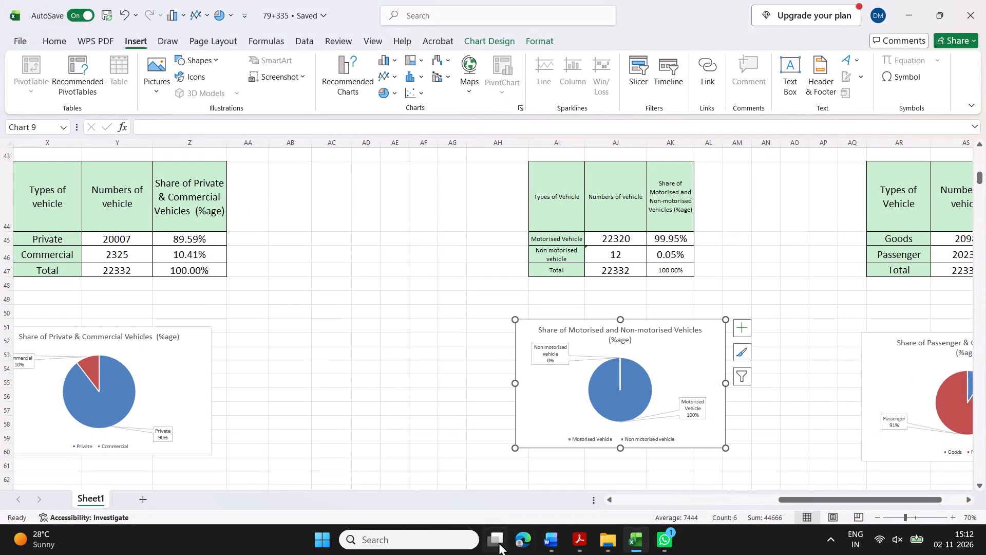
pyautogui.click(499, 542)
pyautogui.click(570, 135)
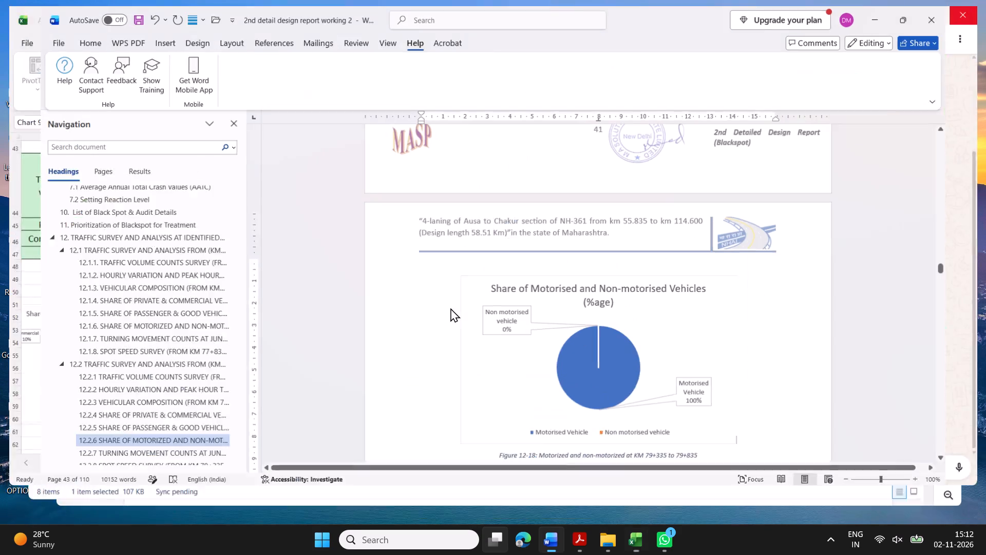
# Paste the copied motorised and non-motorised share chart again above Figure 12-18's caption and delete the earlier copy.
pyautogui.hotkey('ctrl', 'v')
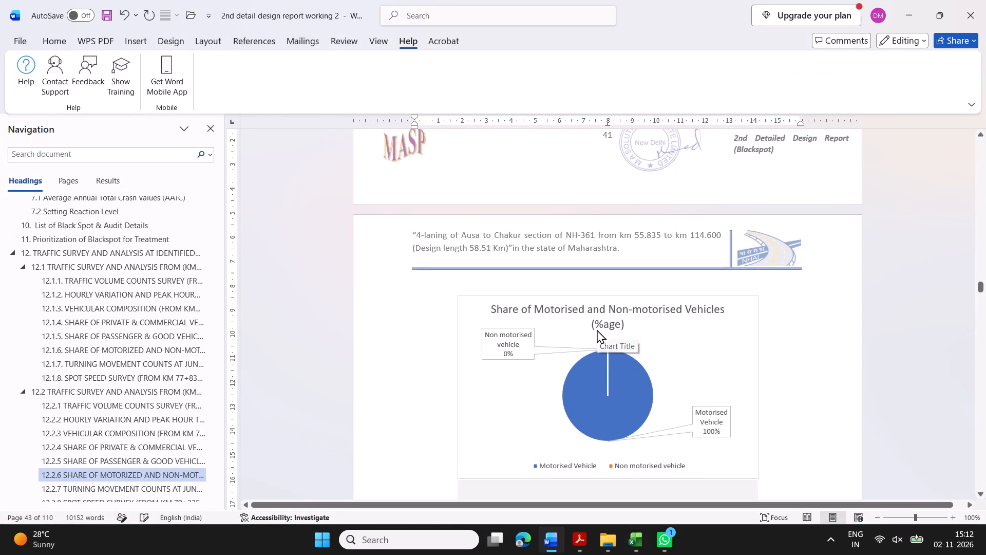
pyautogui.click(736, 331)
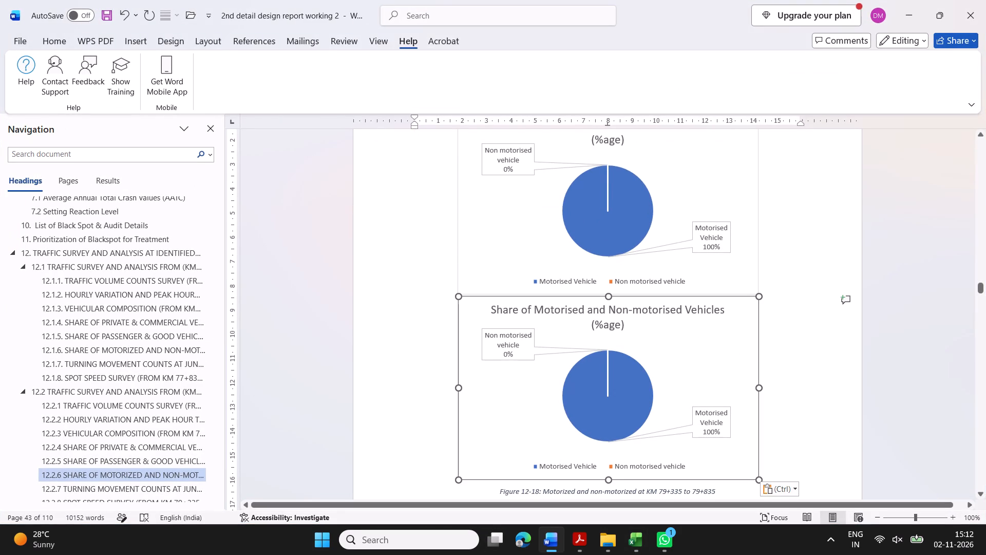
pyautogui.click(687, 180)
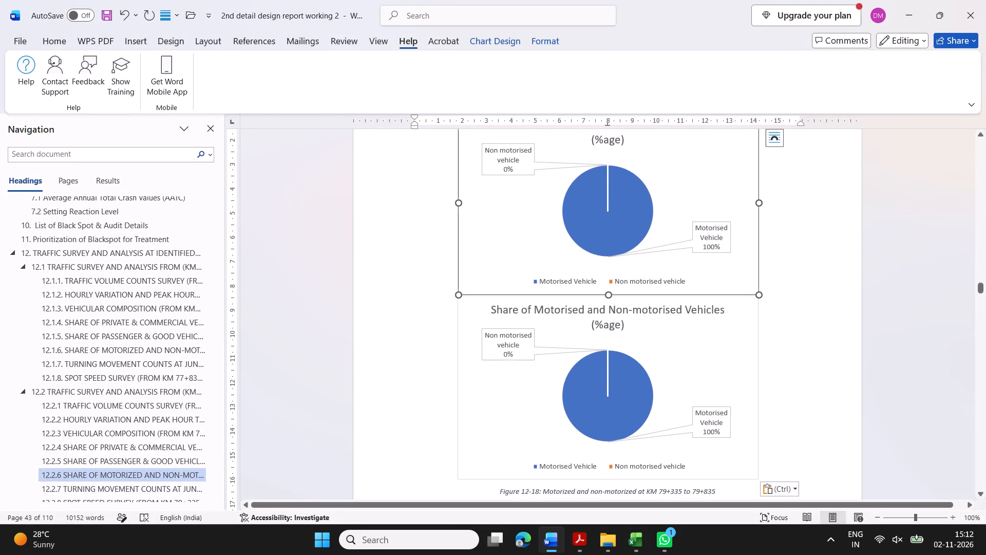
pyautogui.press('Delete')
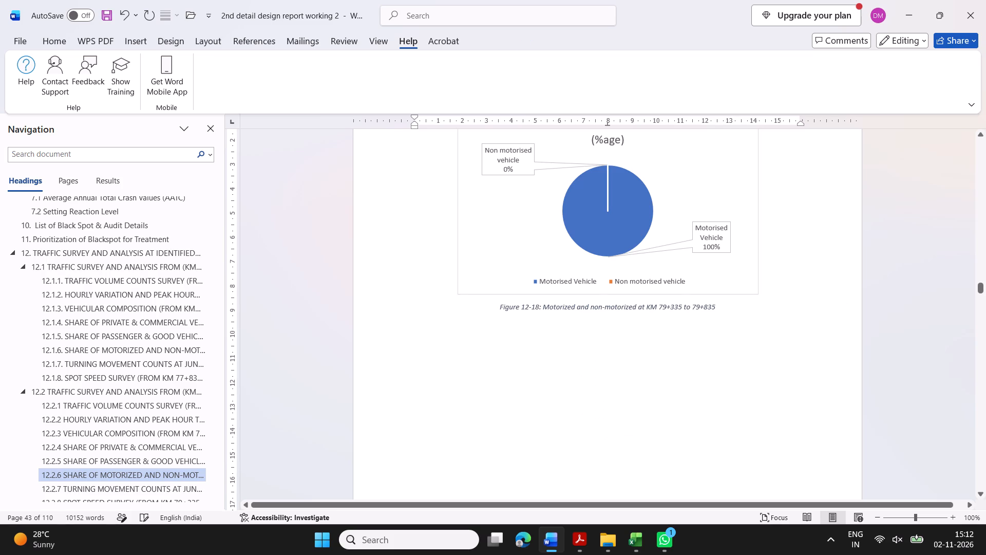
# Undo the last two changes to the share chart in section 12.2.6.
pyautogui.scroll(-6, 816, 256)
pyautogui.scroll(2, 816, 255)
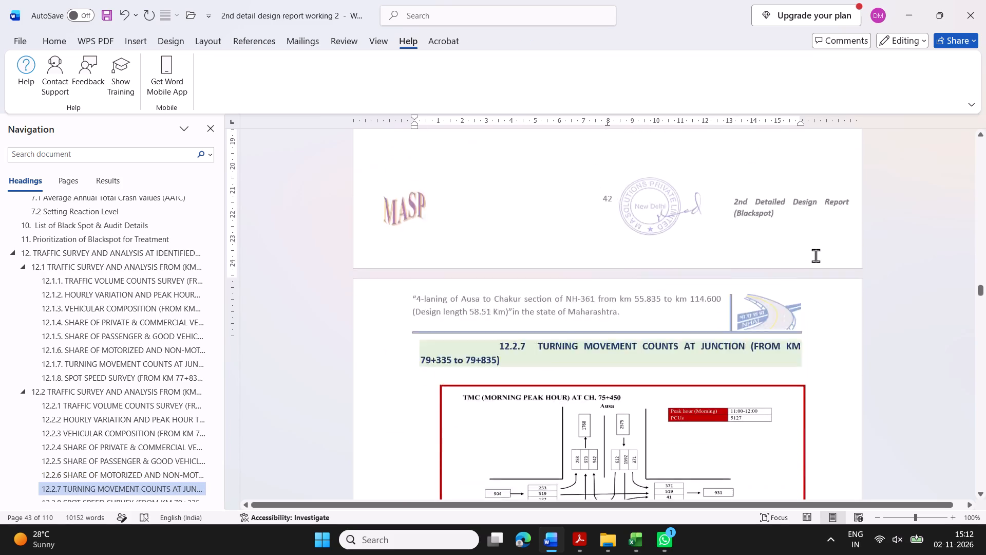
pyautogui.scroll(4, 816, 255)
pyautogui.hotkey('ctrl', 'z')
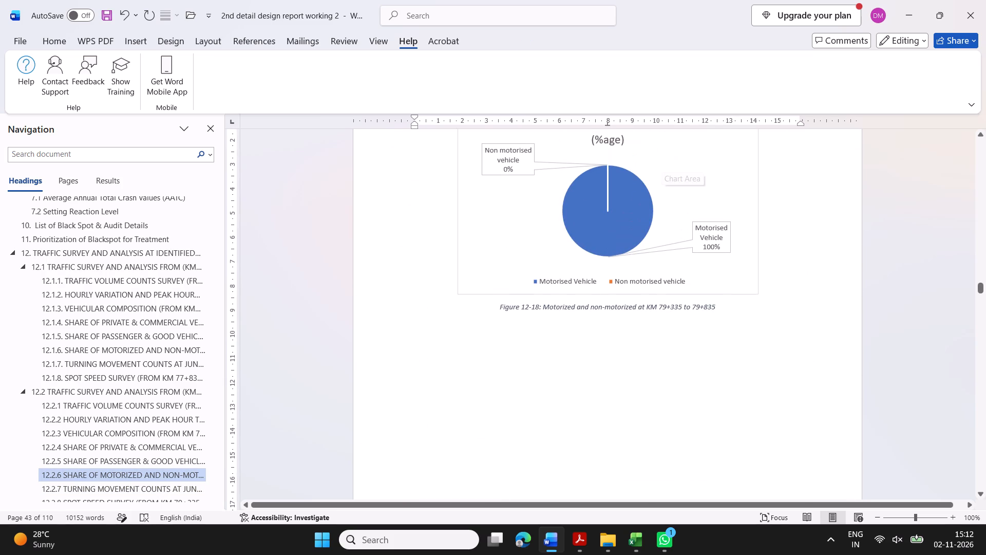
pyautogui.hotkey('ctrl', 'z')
# Delete the old morning peak hour TMC diagram from section 12.2.7.
pyautogui.scroll(-6, 802, 221)
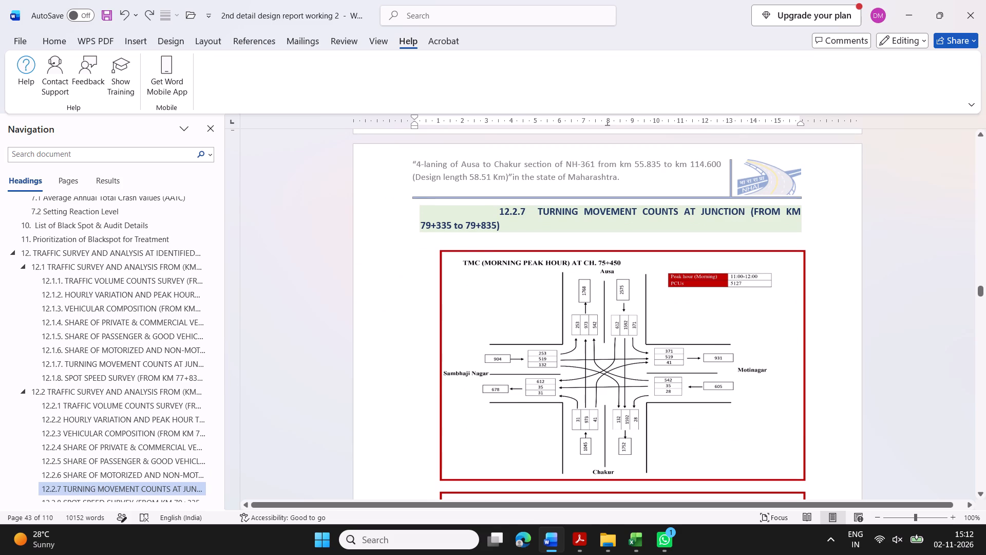
pyautogui.click(683, 261)
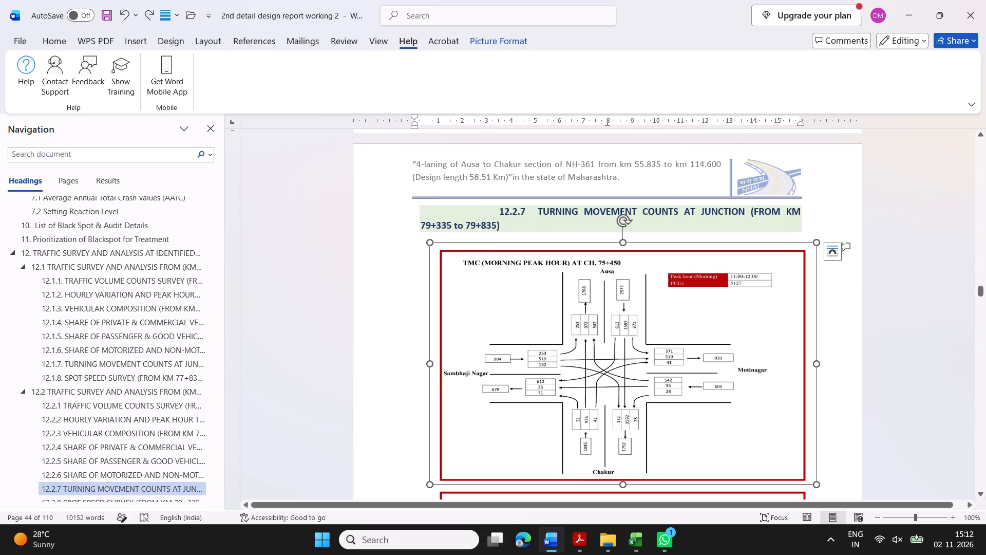
pyautogui.press('Delete')
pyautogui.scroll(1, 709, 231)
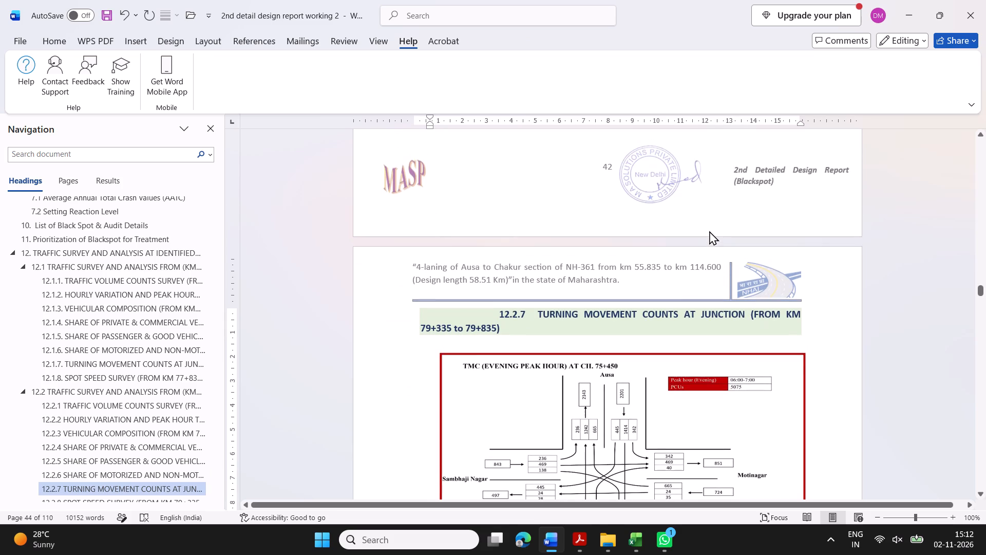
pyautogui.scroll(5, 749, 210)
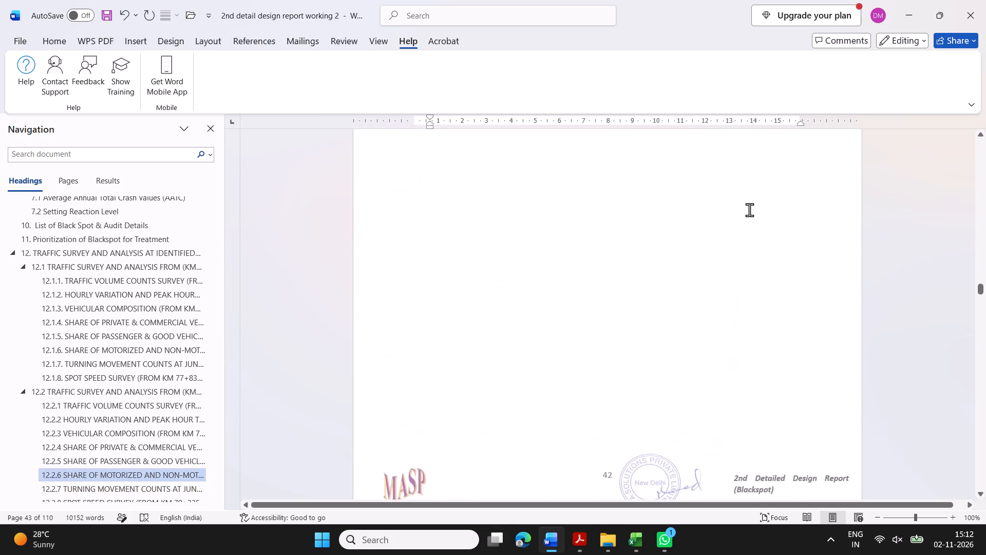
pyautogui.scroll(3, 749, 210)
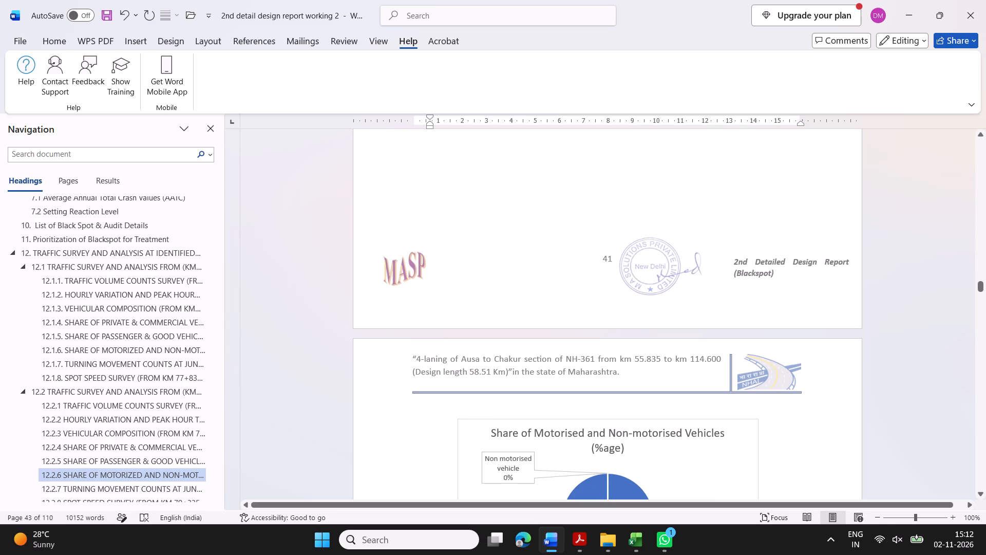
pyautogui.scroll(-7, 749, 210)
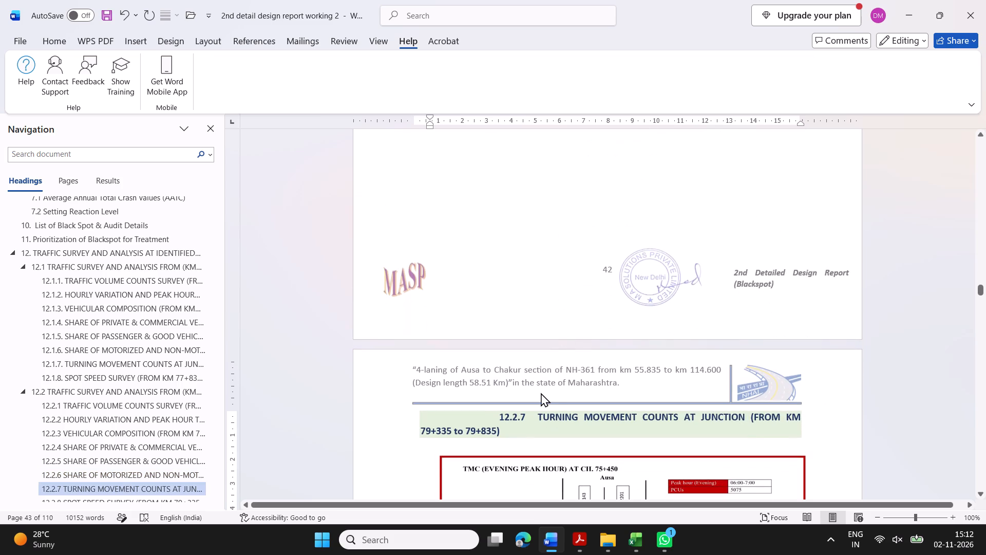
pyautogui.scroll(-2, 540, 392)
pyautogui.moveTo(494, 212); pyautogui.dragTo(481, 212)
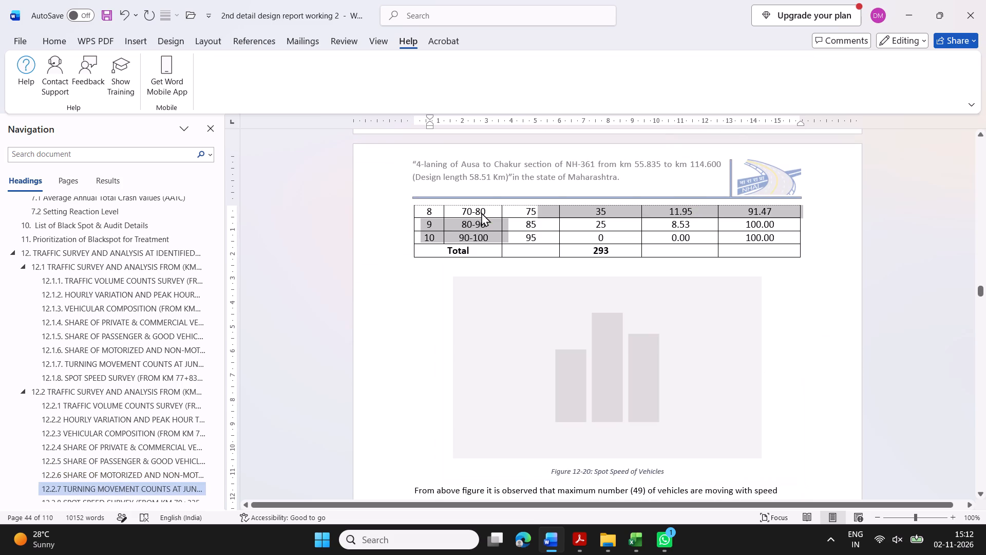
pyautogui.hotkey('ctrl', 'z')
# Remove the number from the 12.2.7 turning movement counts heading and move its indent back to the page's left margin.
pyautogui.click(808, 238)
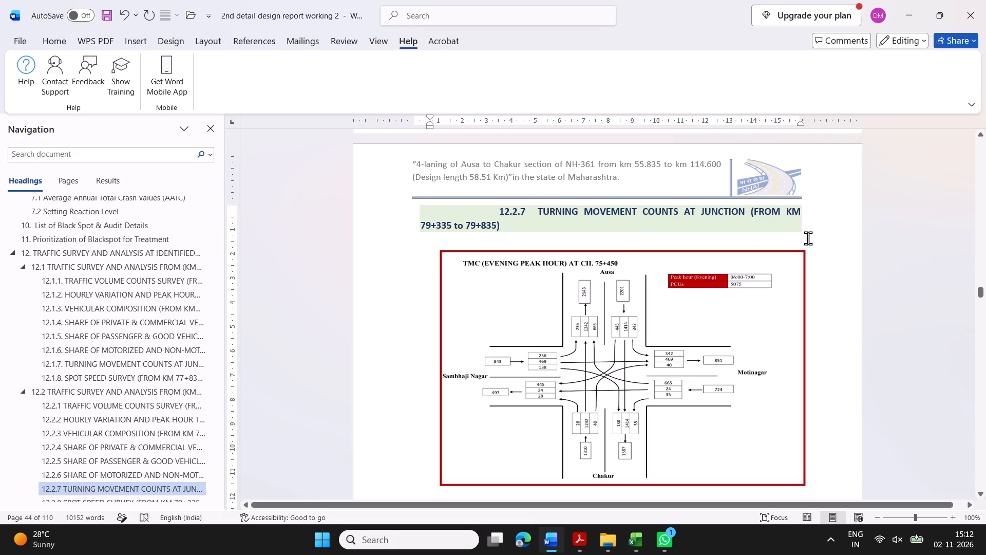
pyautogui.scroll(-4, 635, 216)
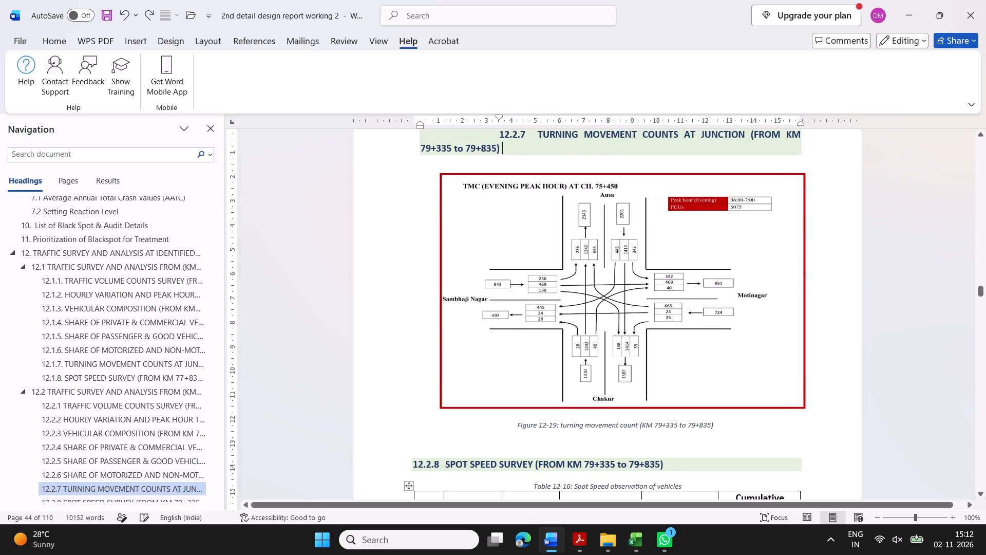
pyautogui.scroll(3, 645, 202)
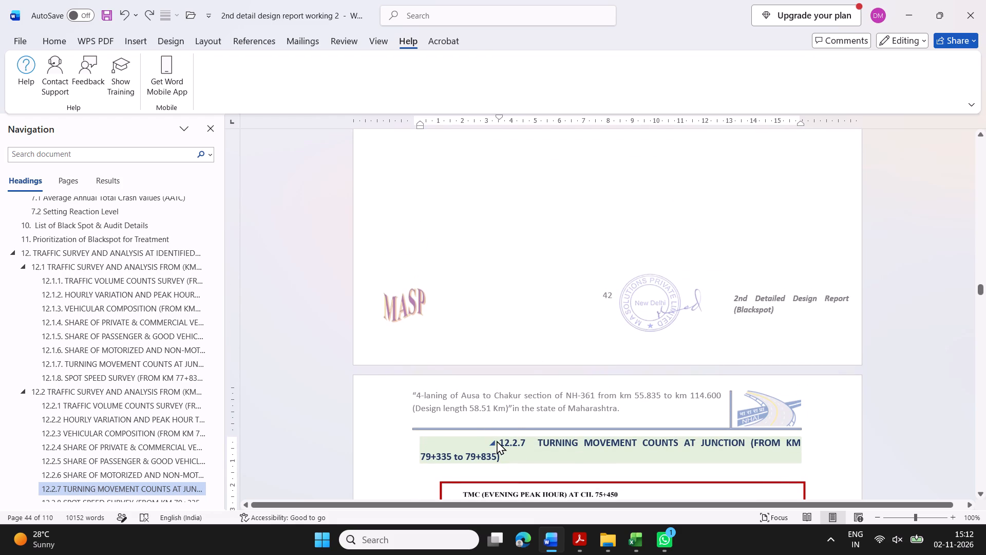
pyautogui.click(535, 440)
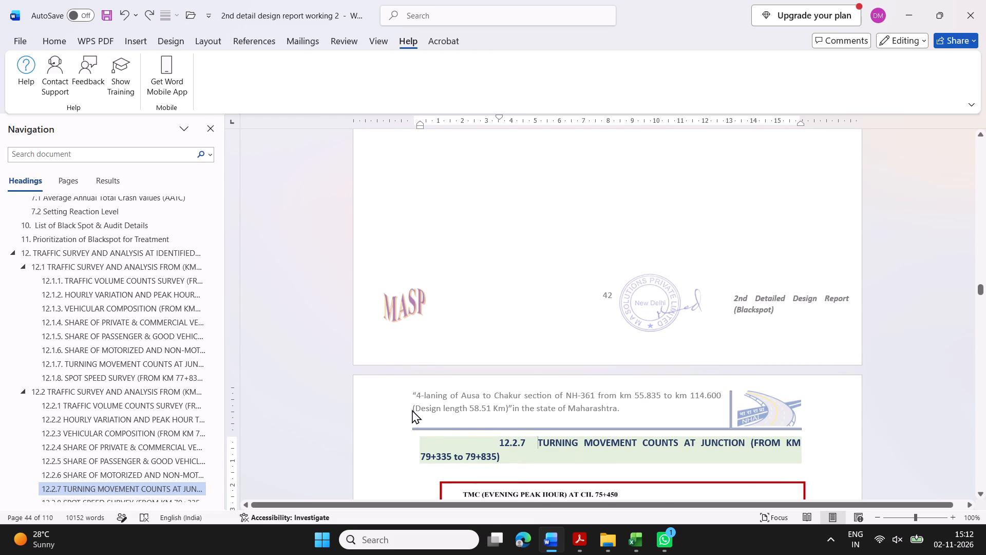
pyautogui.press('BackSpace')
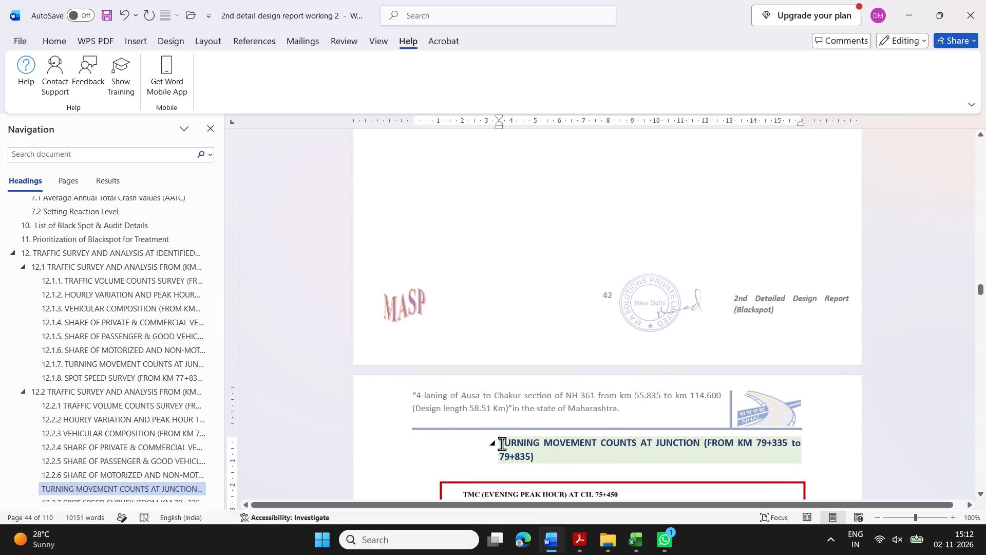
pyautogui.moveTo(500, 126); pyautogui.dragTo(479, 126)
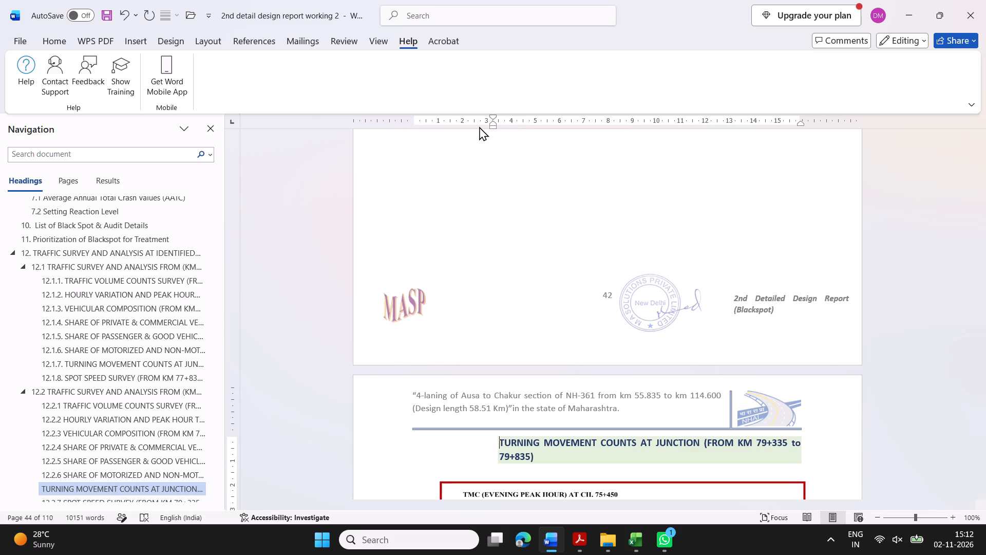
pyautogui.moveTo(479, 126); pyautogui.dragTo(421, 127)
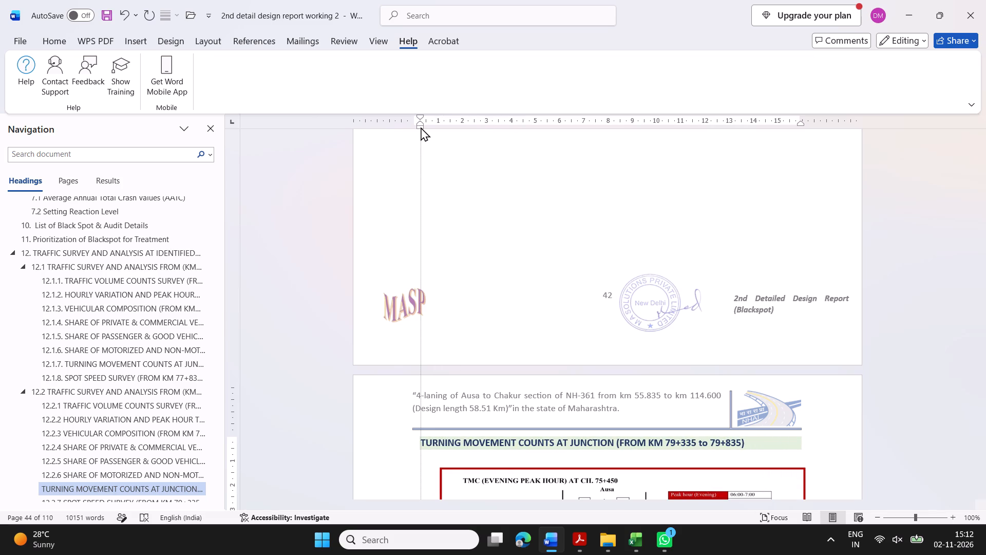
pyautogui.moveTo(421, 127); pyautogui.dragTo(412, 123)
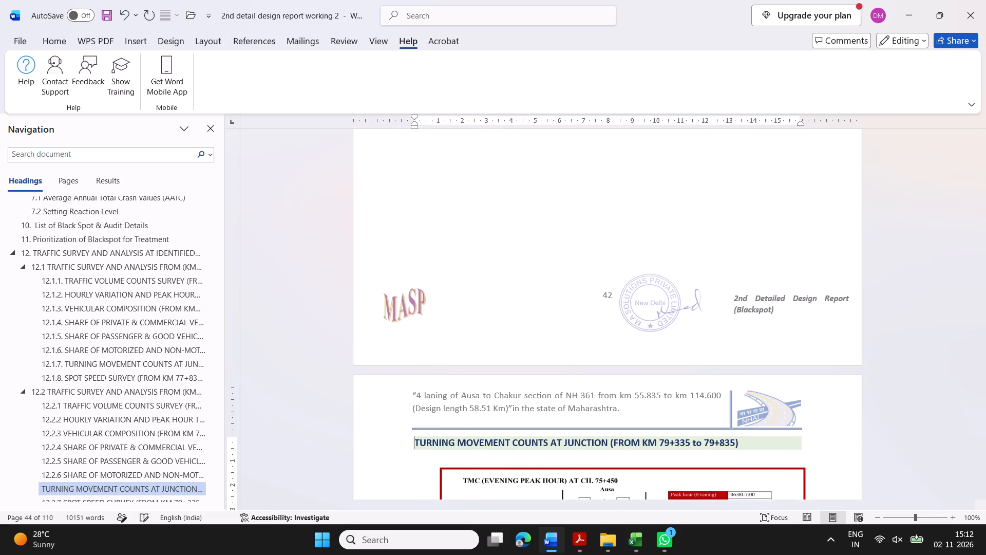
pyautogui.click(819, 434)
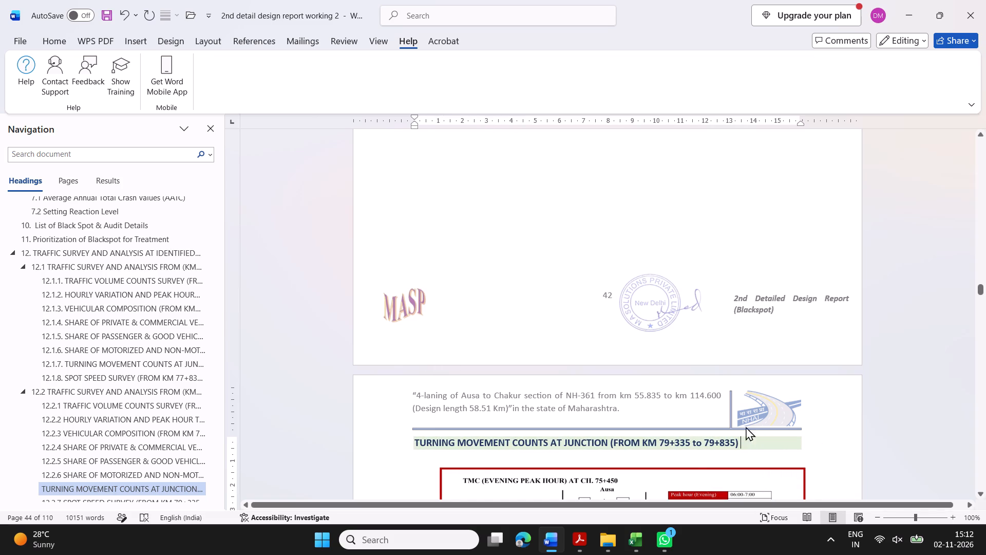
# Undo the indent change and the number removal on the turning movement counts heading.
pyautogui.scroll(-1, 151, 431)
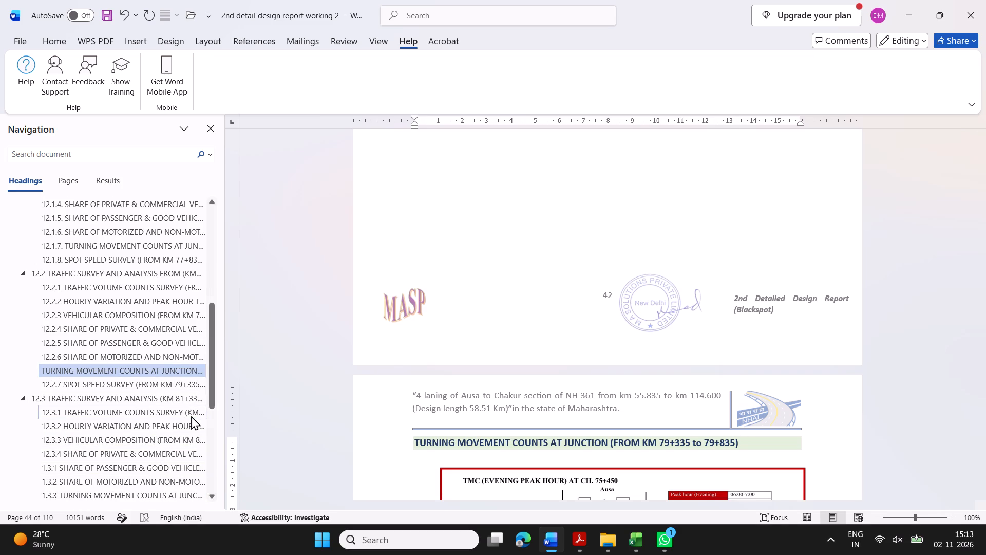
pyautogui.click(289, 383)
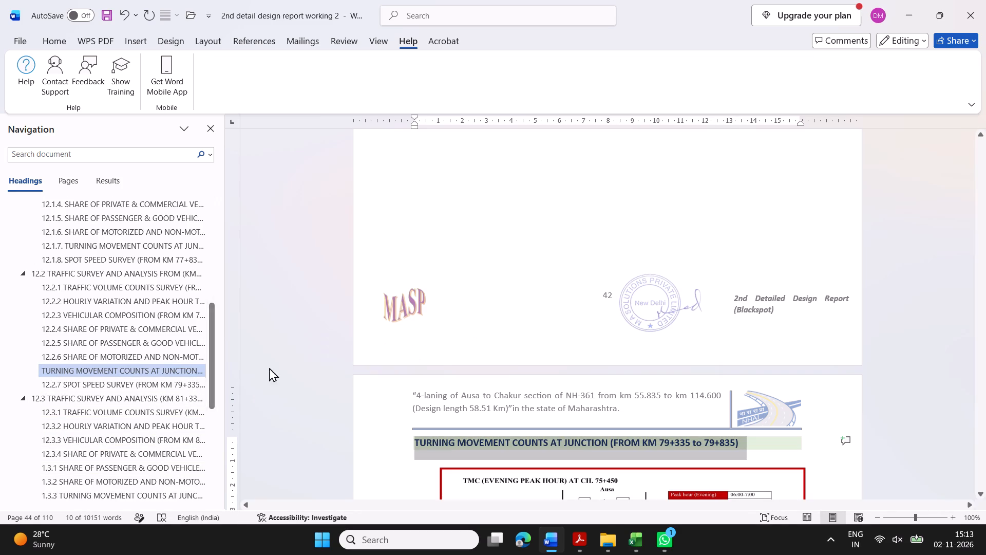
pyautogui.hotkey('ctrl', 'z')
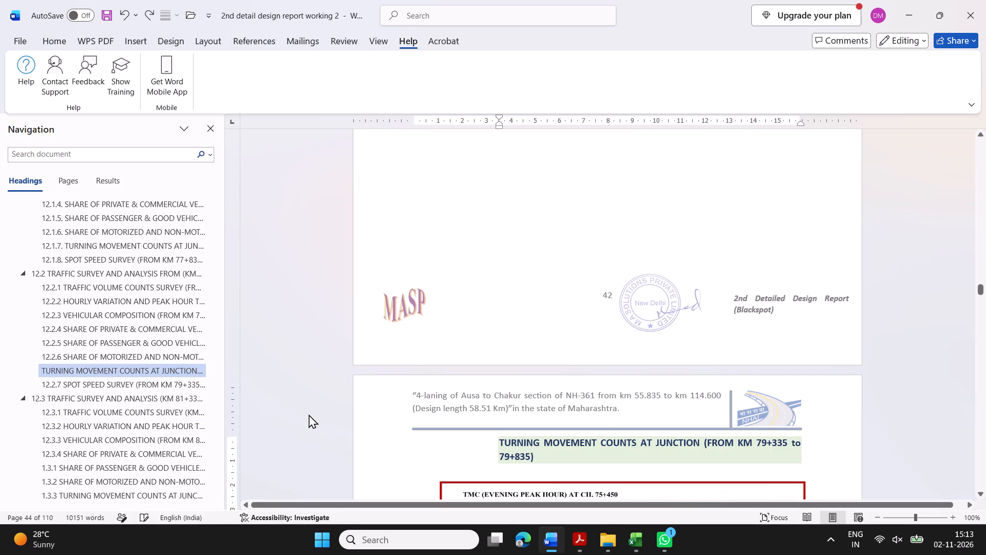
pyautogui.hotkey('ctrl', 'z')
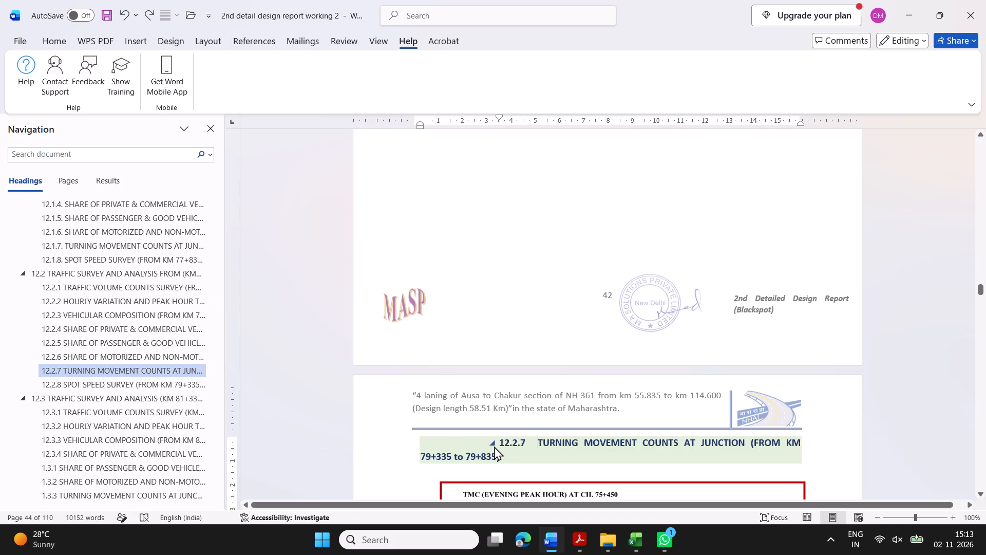
# Move the first-line indent of the 12.2.7 heading back to its left indent so the numbered heading fits on one line.
pyautogui.moveTo(500, 114); pyautogui.dragTo(470, 117)
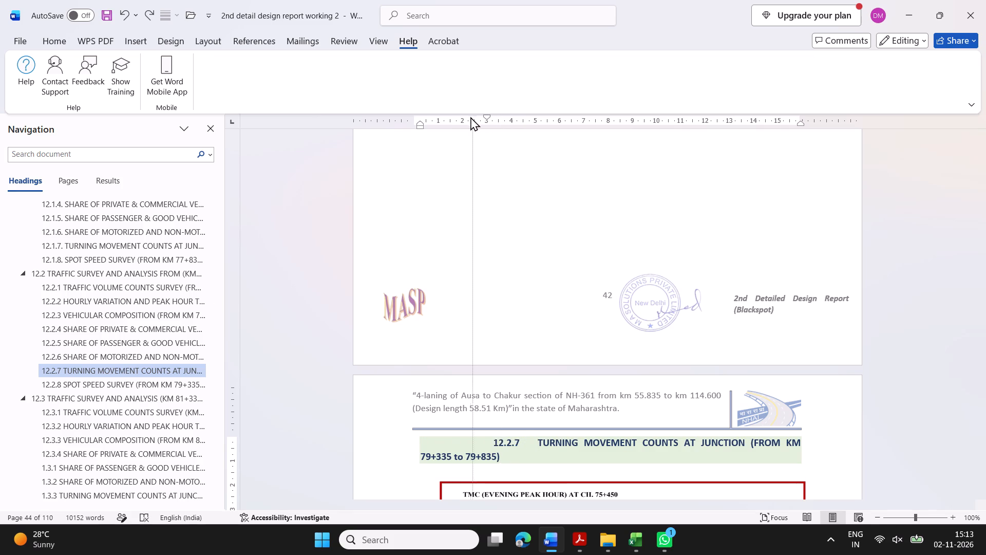
pyautogui.moveTo(470, 117); pyautogui.dragTo(426, 124)
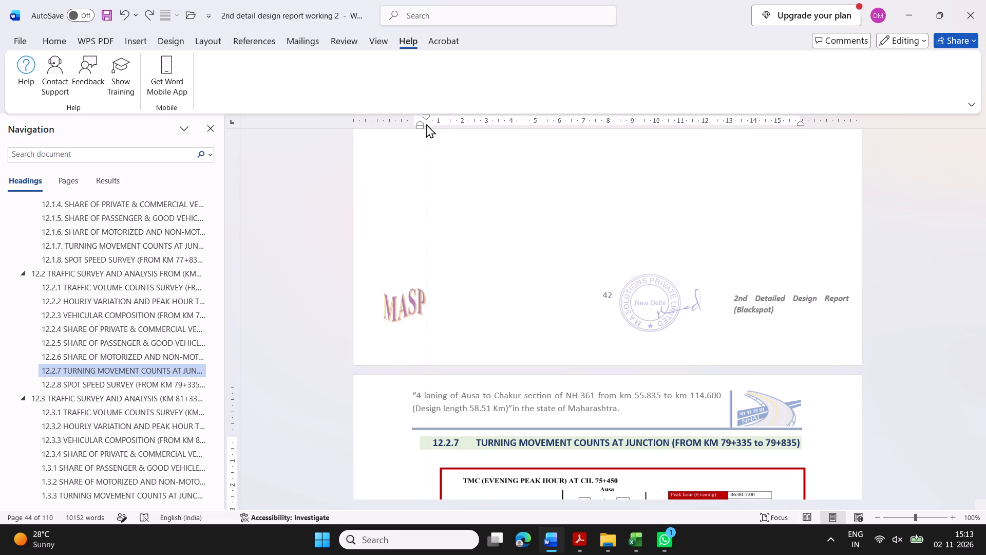
pyautogui.moveTo(426, 124); pyautogui.dragTo(422, 121)
pyautogui.click(513, 201)
# Delete the old evening peak hour TMC diagram above the Figure 12-19 caption in section 12.2.7.
pyautogui.scroll(-2, 692, 359)
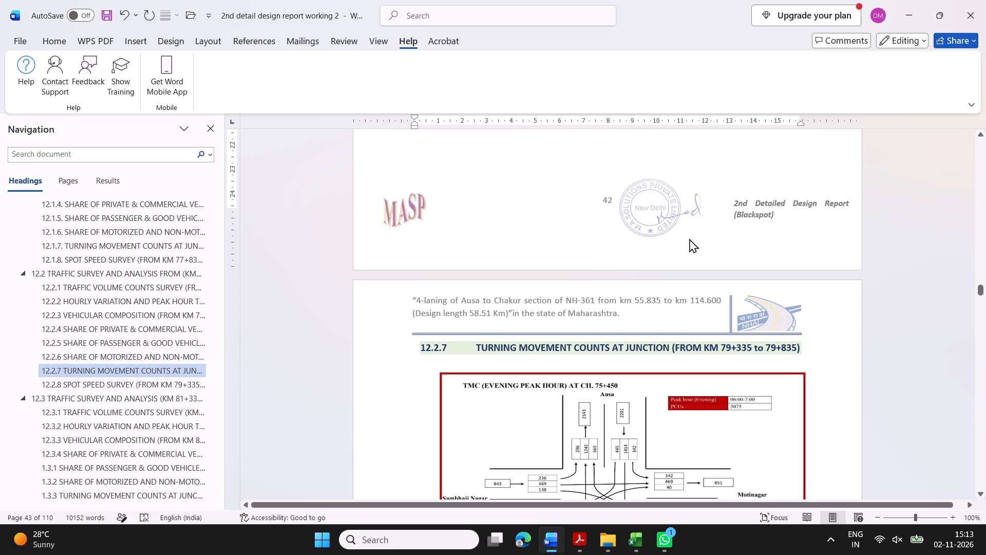
pyautogui.click(727, 429)
pyautogui.scroll(-1, 705, 374)
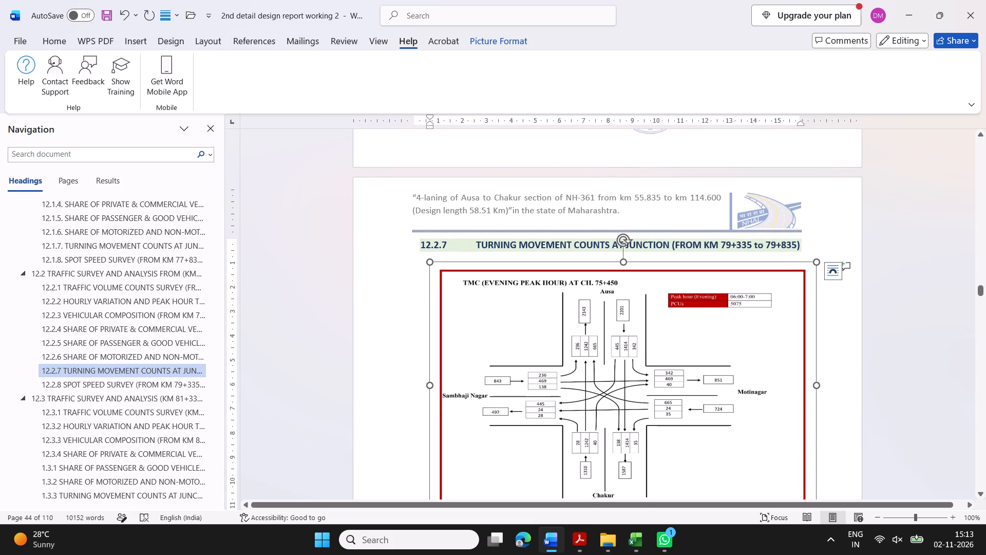
pyautogui.scroll(-2, 675, 418)
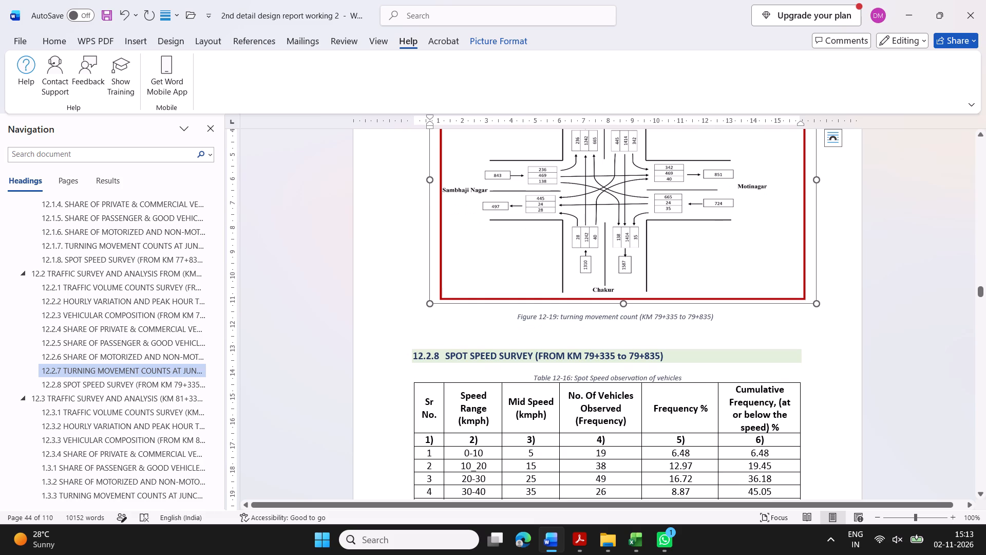
pyautogui.press('Delete')
# Switch to File Explorer and open the 79+335 workbook from the Nanded folder.
pyautogui.click(496, 544)
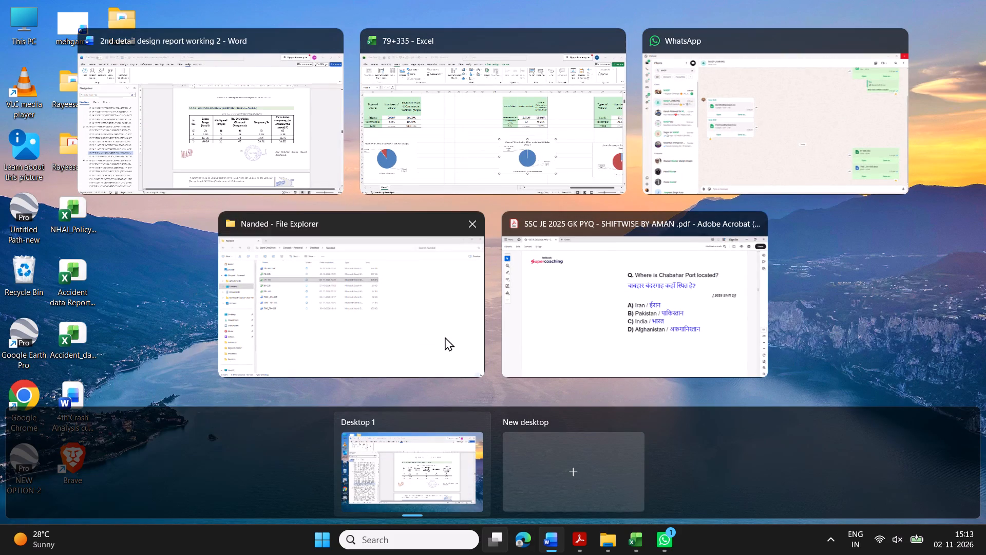
pyautogui.click(437, 317)
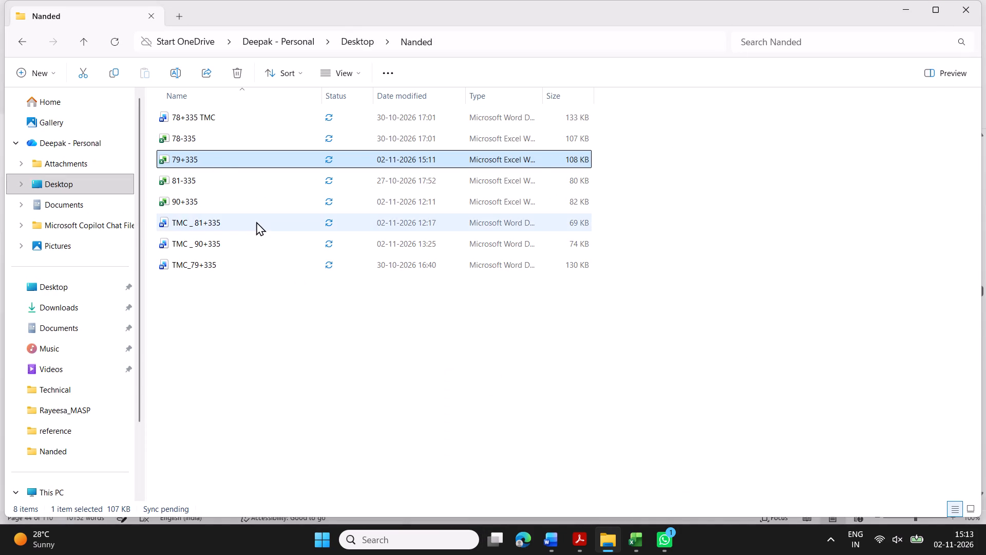
pyautogui.doubleClick(295, 162)
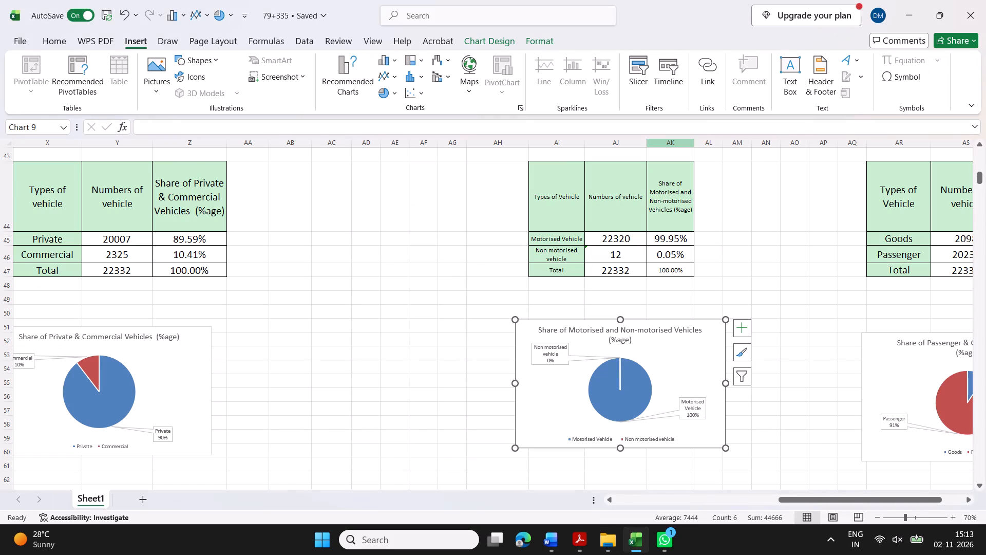
# Switch to File Explorer and open the TMC_79+335 document from the Nanded folder.
pyautogui.click(492, 538)
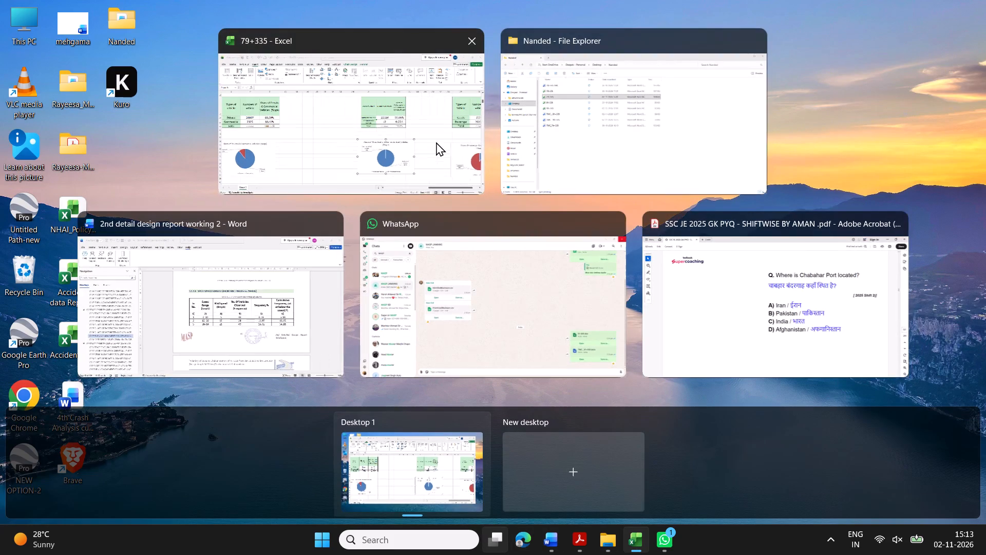
pyautogui.click(591, 118)
pyautogui.doubleClick(234, 263)
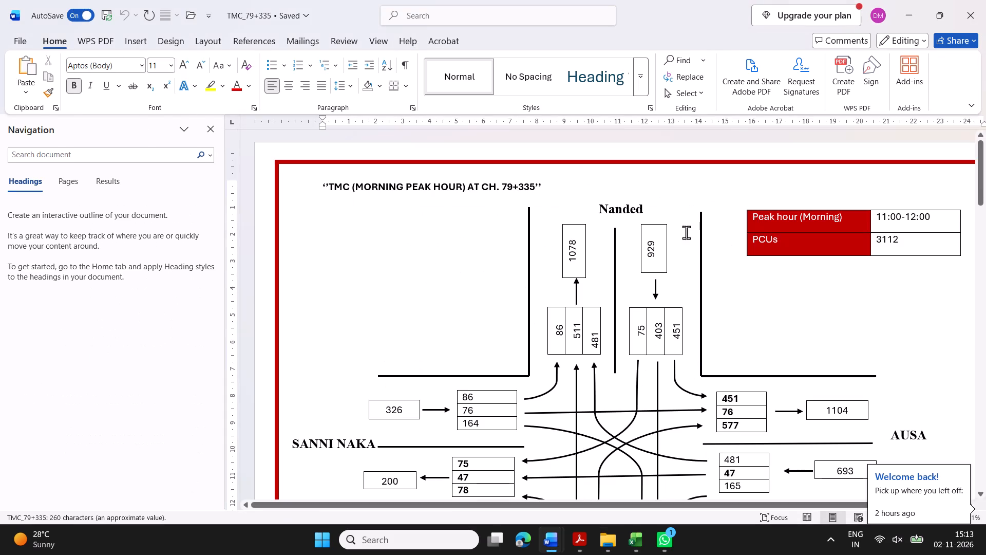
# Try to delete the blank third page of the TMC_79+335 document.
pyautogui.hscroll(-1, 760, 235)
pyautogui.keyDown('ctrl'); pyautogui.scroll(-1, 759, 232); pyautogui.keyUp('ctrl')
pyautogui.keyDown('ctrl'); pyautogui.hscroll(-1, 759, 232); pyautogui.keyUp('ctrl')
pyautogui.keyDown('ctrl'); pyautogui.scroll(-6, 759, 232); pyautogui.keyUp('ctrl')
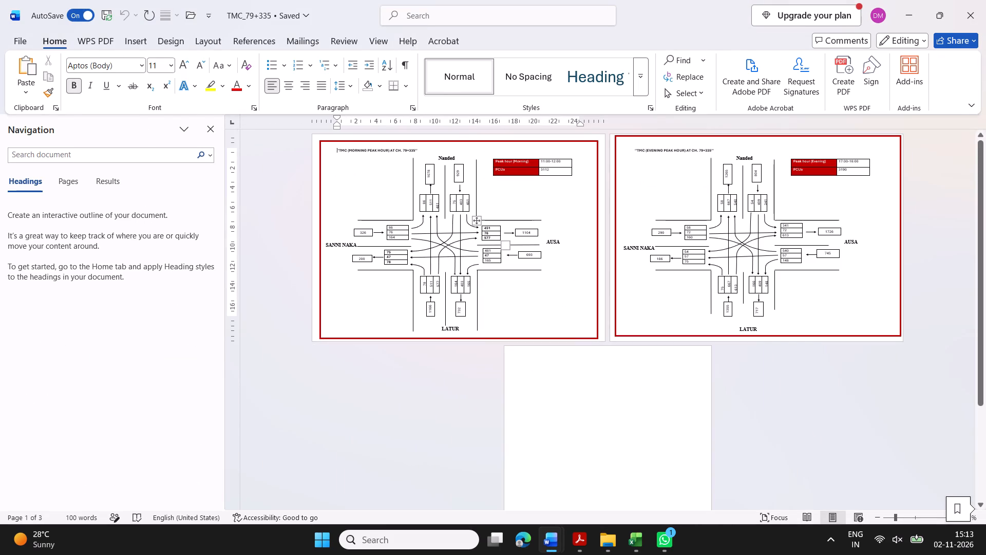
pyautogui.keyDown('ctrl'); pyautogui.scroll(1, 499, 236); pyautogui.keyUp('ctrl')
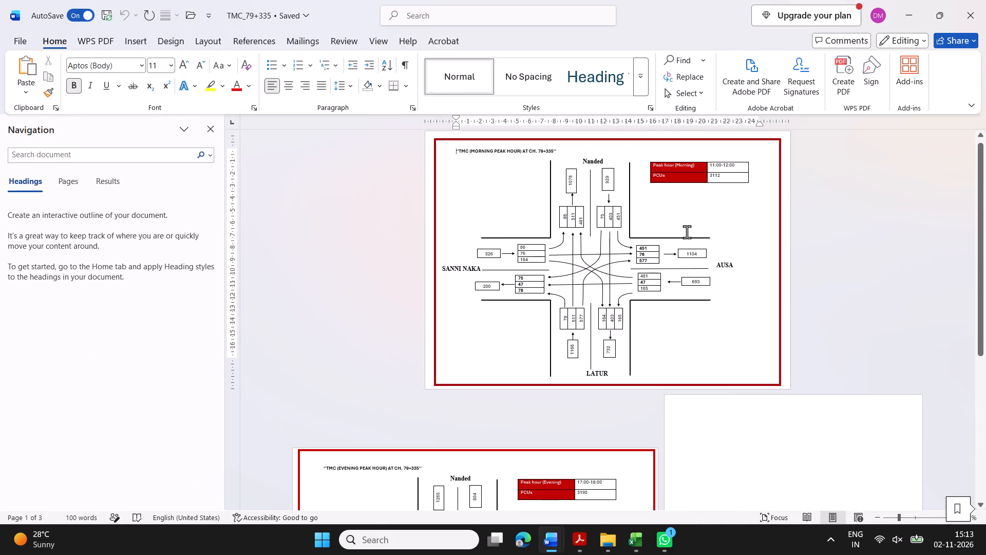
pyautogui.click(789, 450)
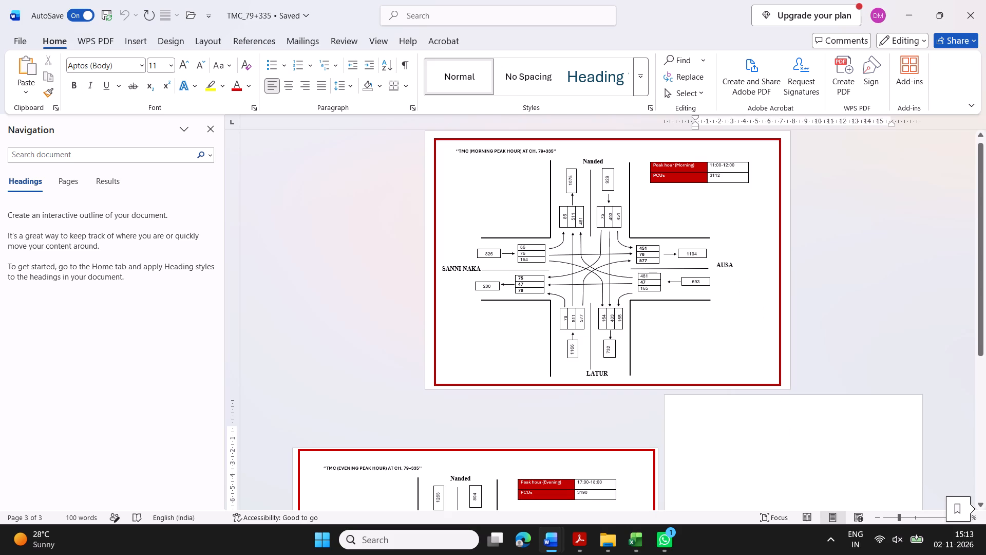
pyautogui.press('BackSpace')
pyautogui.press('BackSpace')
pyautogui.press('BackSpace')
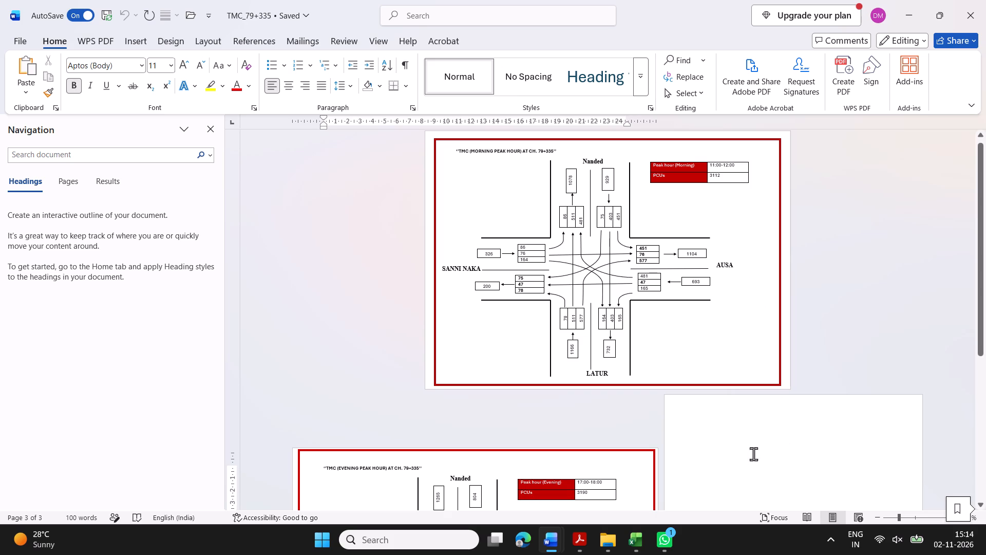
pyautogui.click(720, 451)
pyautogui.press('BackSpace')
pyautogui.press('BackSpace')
# Capture a screen snip of the morning peak hour TMC diagram for CH. 79+335, including its red border.
pyautogui.scroll(-4, 655, 379)
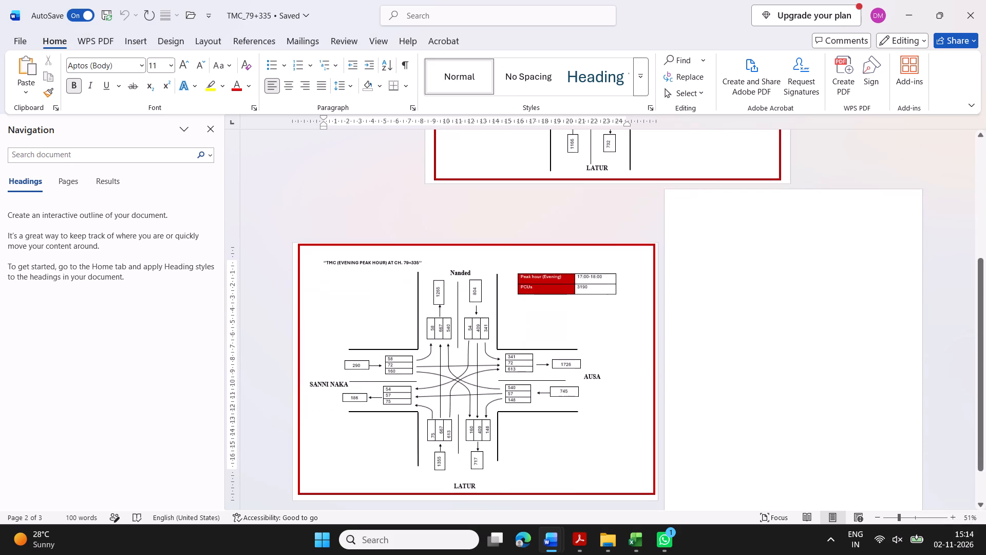
pyautogui.scroll(-1, 667, 369)
pyautogui.scroll(4, 720, 343)
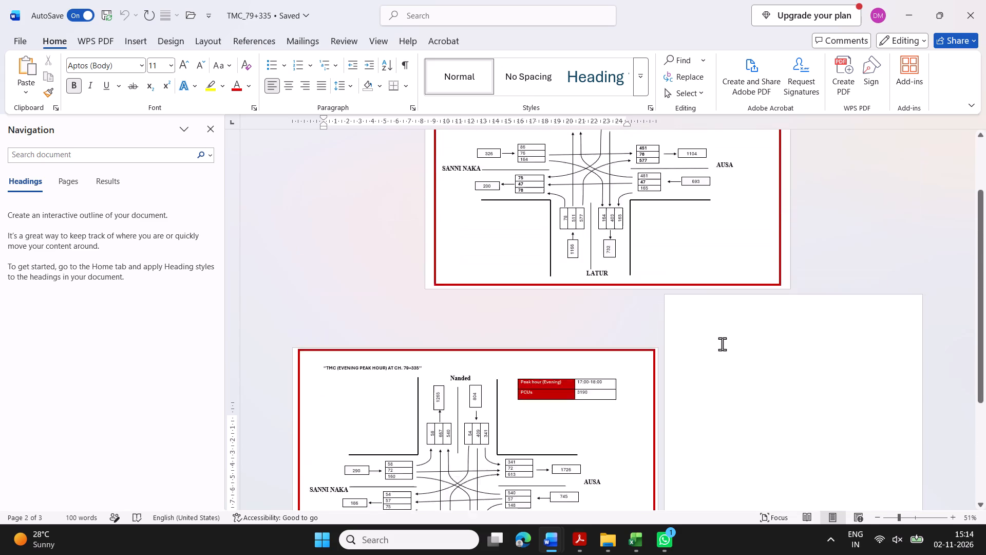
pyautogui.scroll(2, 722, 340)
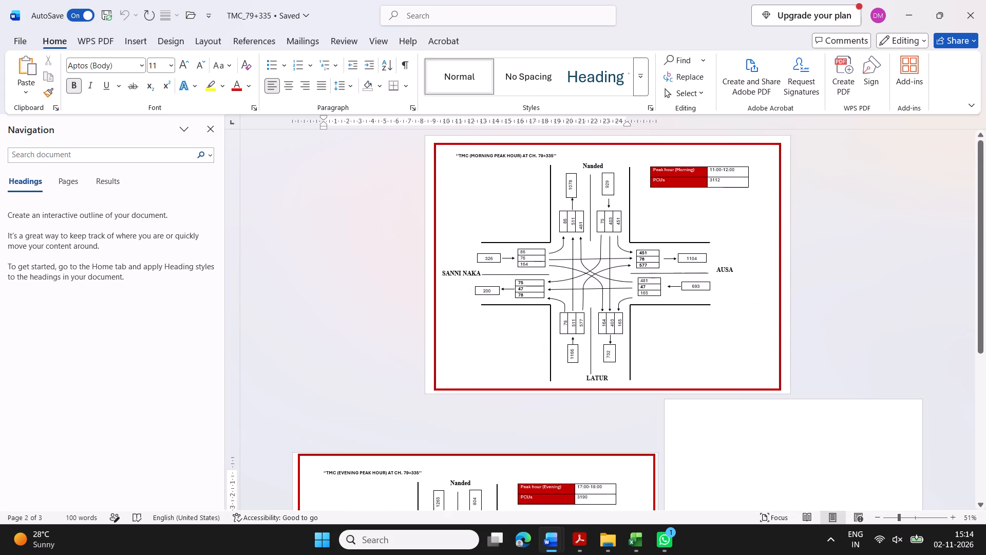
pyautogui.press('shift+super+s')
pyautogui.moveTo(431, 139); pyautogui.dragTo(636, 298)
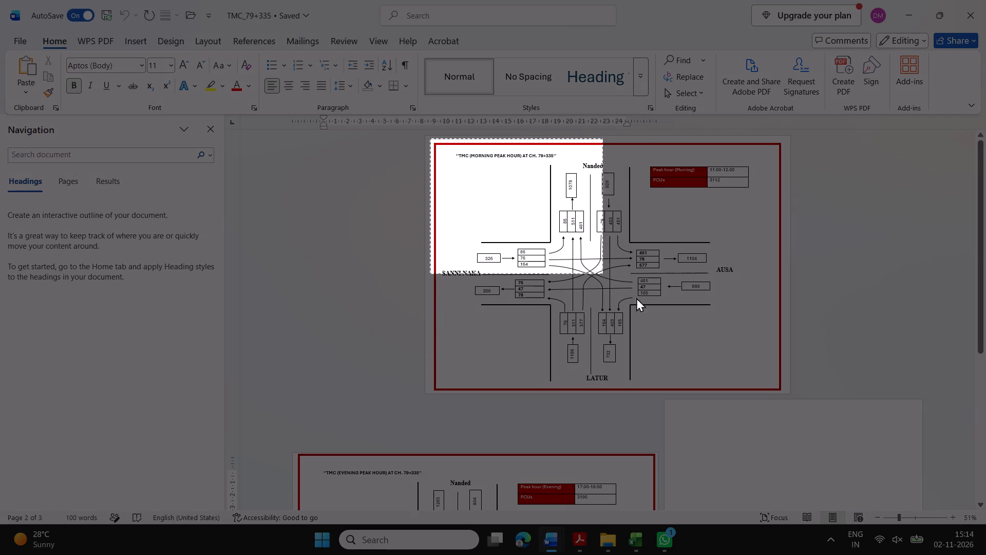
pyautogui.moveTo(636, 298); pyautogui.dragTo(785, 389)
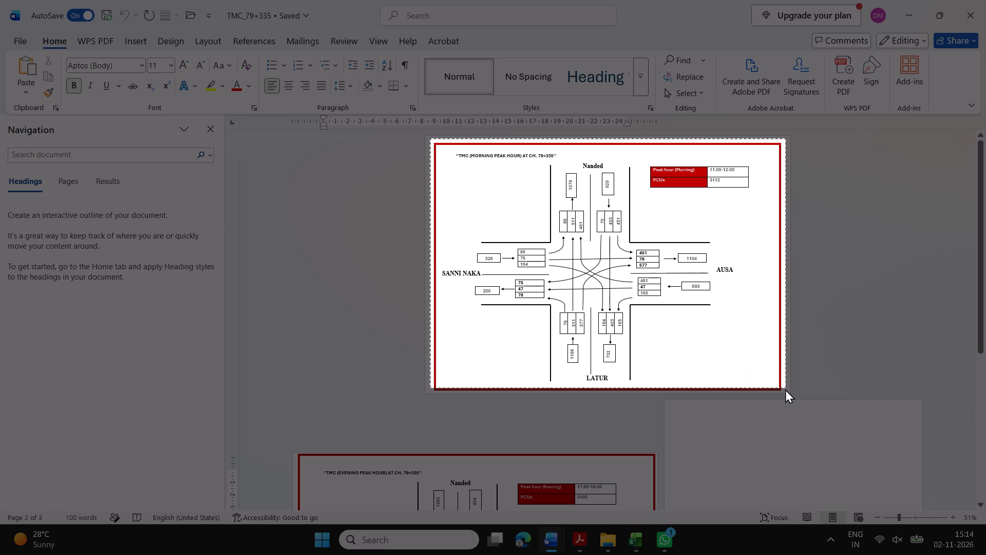
pyautogui.moveTo(785, 389); pyautogui.dragTo(782, 394)
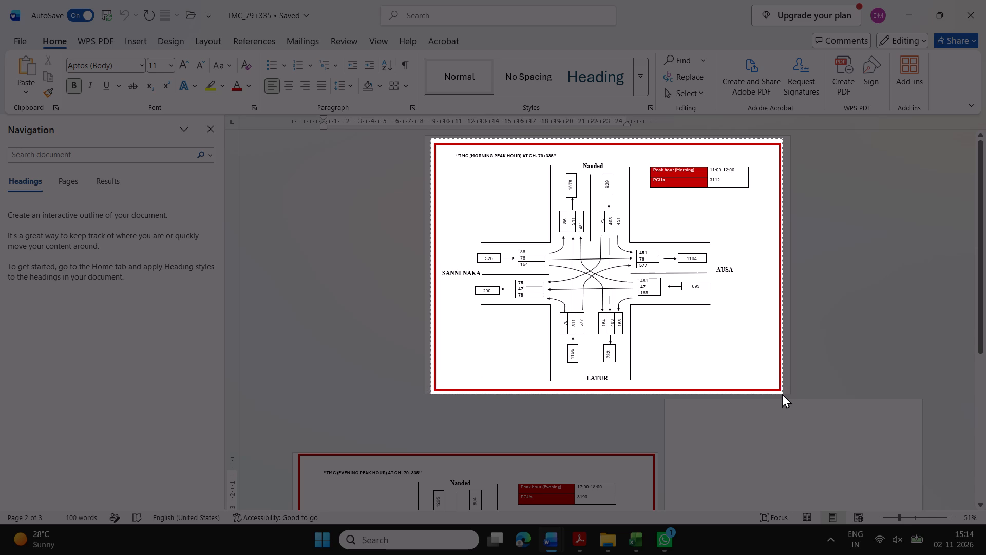
pyautogui.moveTo(782, 394); pyautogui.dragTo(783, 393)
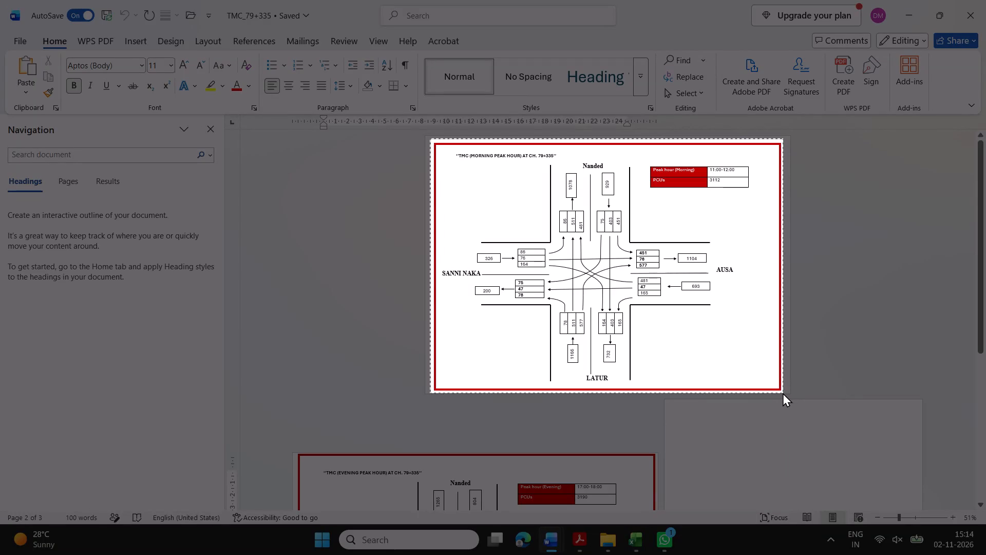
pyautogui.moveTo(783, 393); pyautogui.dragTo(784, 393)
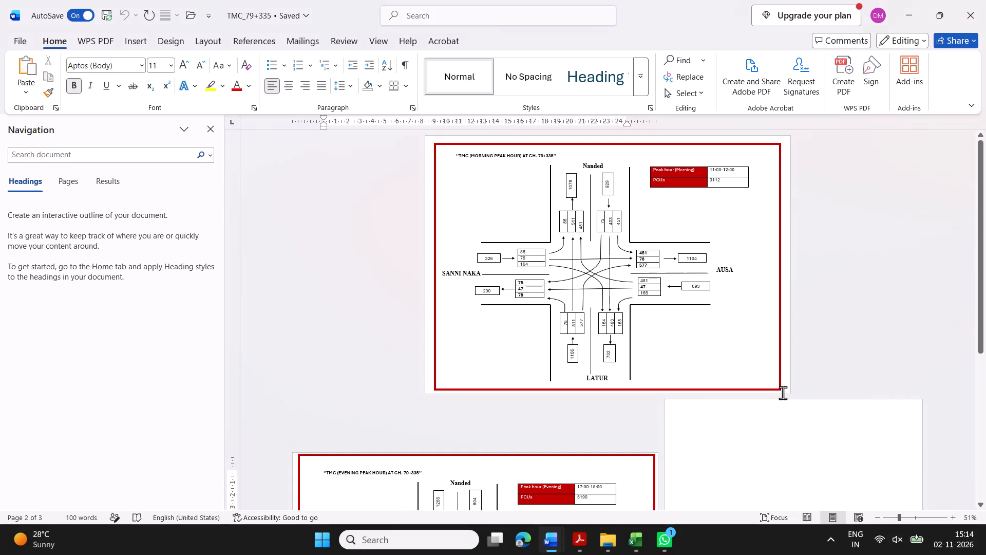
# Switch to the 2nd detail design report and paste the morning peak hour diagram above the Figure 12-19 caption.
pyautogui.moveTo(501, 539); pyautogui.dragTo(496, 535)
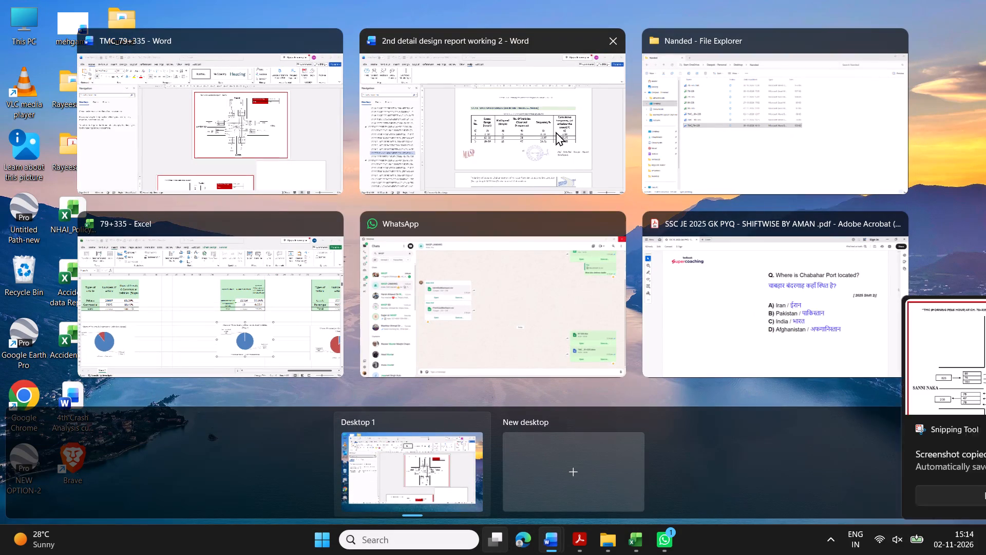
pyautogui.click(555, 130)
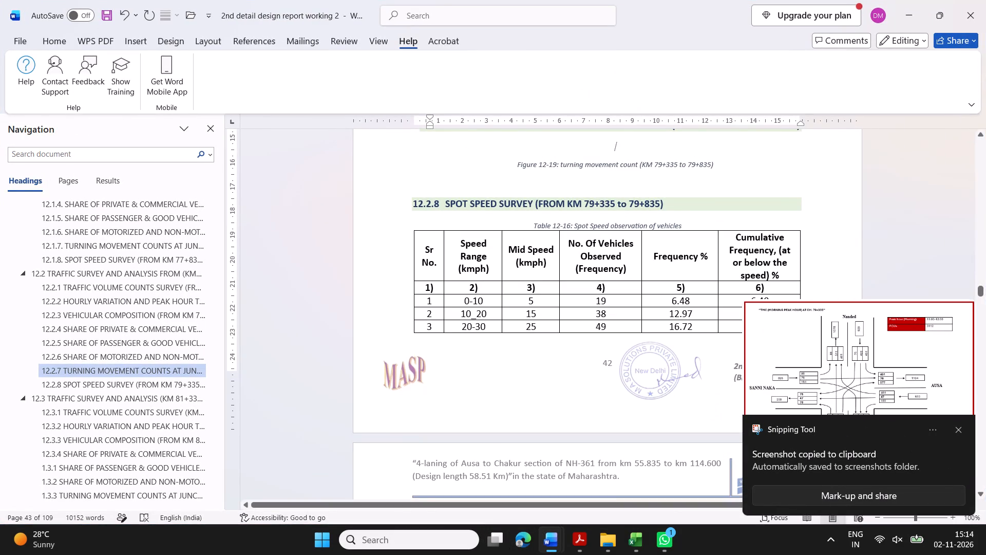
pyautogui.hotkey('ctrl', 'v')
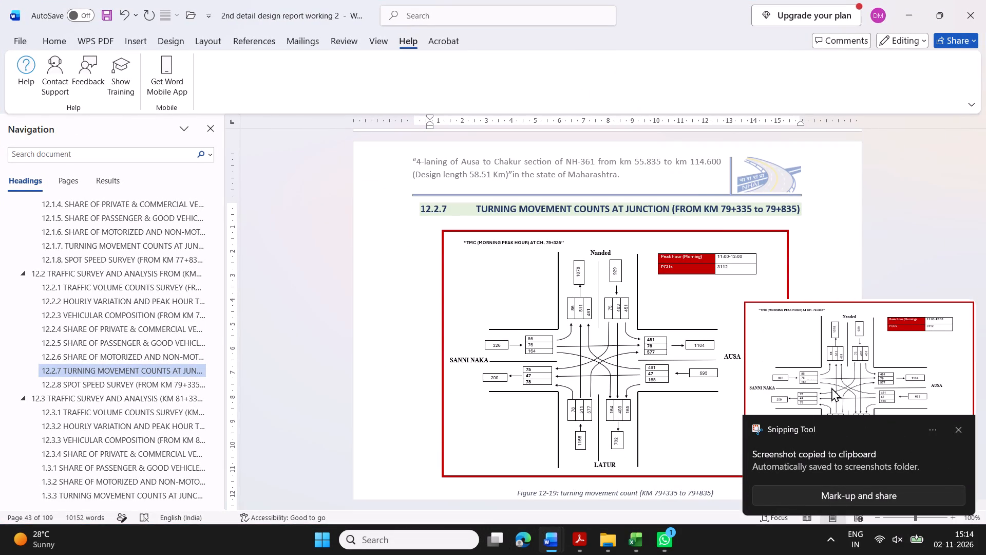
# Return to the TMC_79+335 document and capture a screen snip of the evening peak hour diagram with its red border.
pyautogui.click(495, 540)
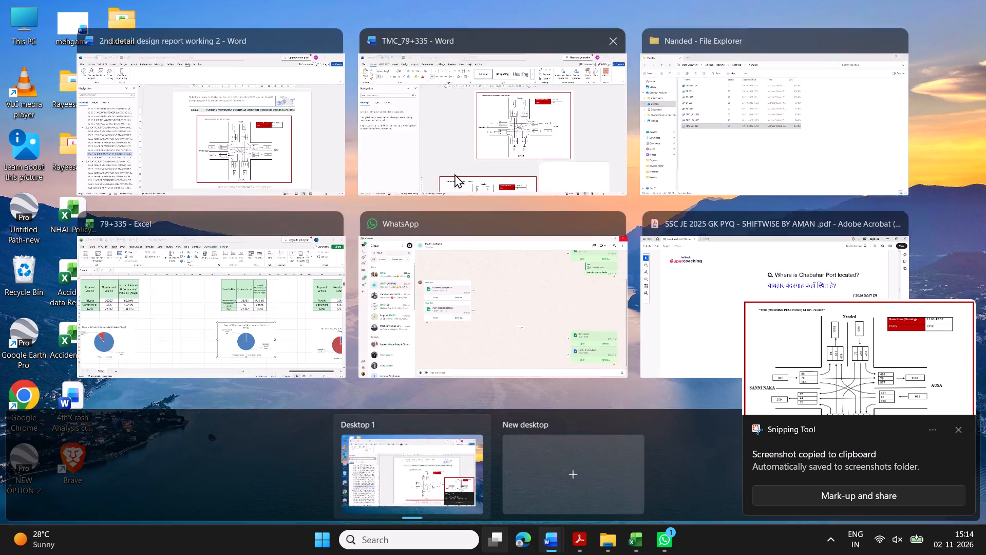
pyautogui.click(589, 159)
pyautogui.scroll(-5, 559, 200)
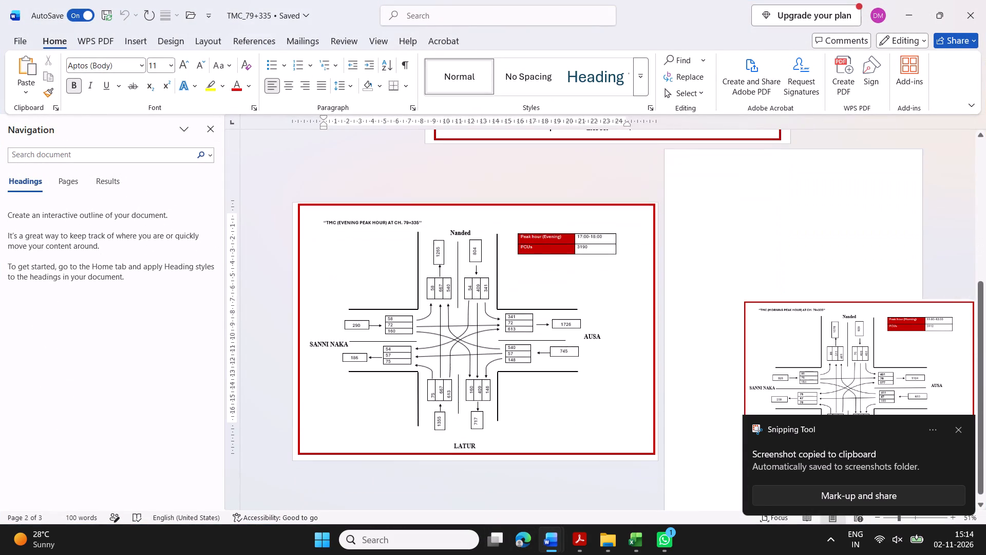
pyautogui.press('shift+super+s')
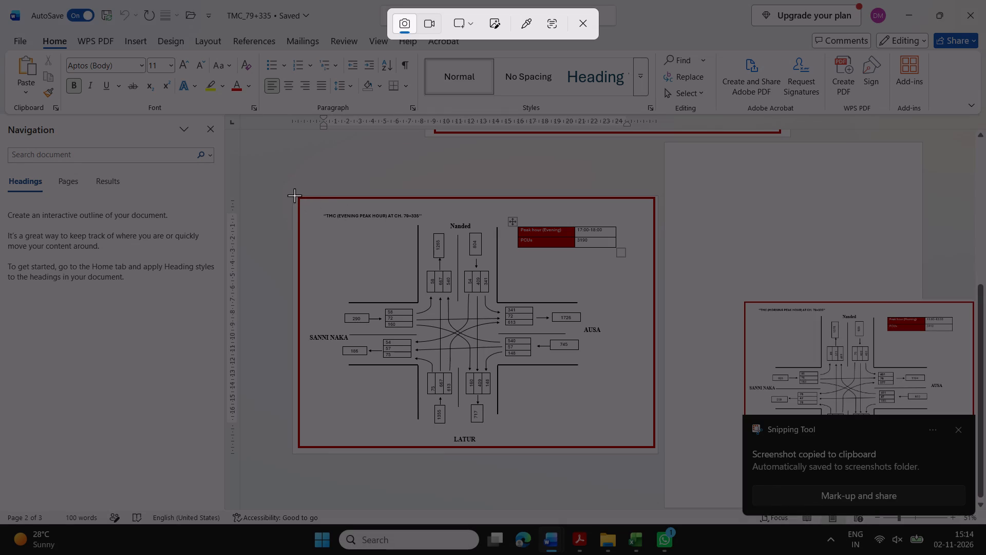
pyautogui.moveTo(295, 195); pyautogui.dragTo(532, 445)
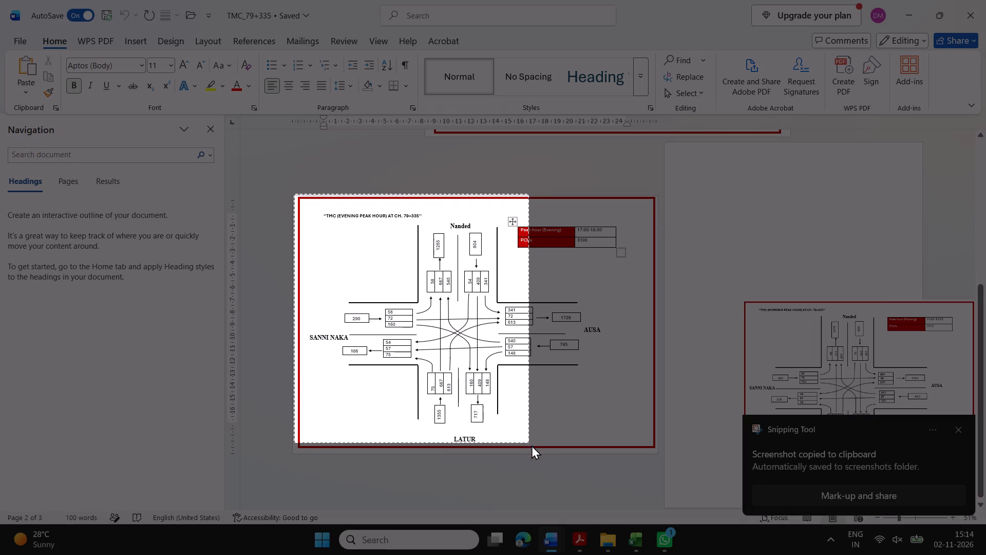
pyautogui.moveTo(532, 445); pyautogui.dragTo(659, 452)
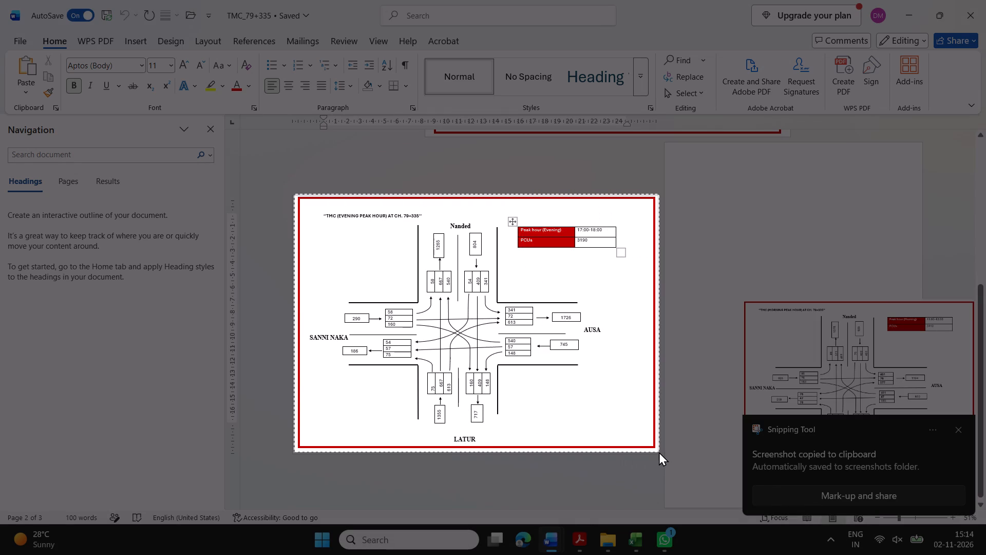
pyautogui.moveTo(659, 452); pyautogui.dragTo(655, 449)
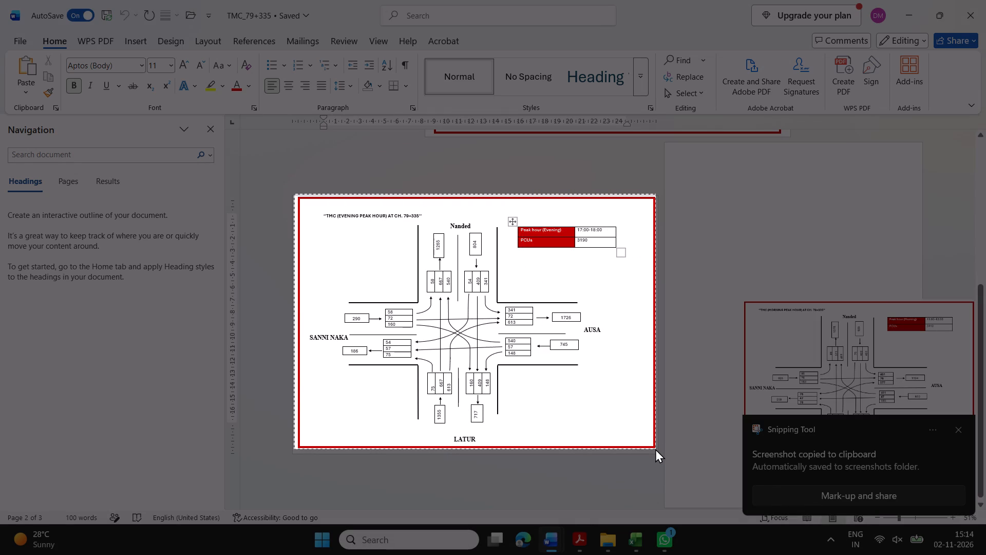
pyautogui.moveTo(655, 449); pyautogui.dragTo(657, 451)
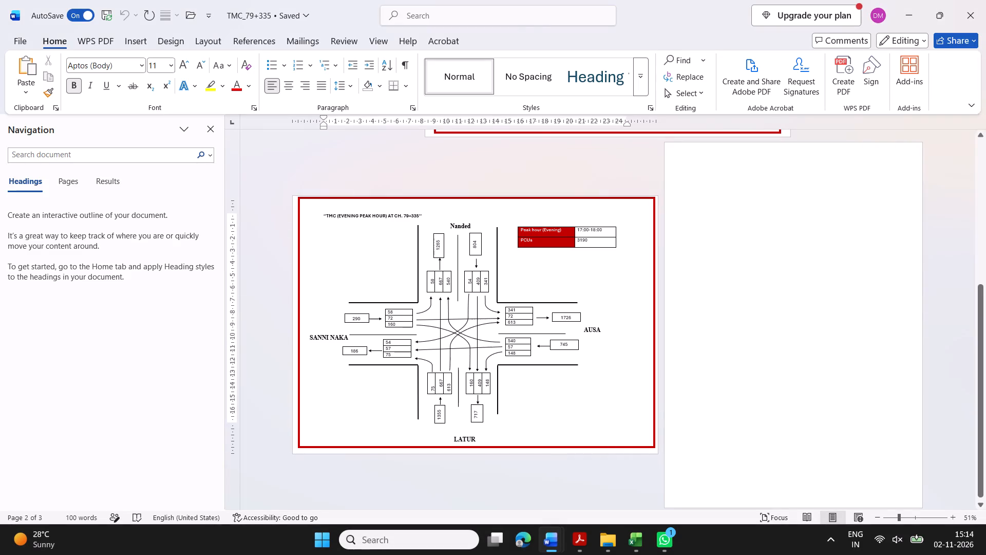
# Switch back to the report and paste the evening peak hour diagram between the morning diagram and the Figure 12-19 caption.
pyautogui.click(503, 536)
pyautogui.click(487, 132)
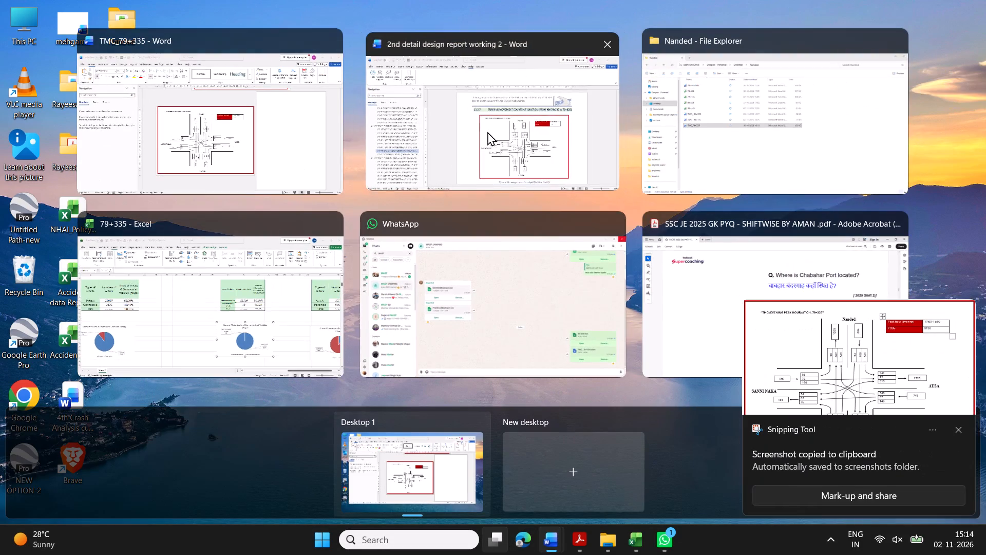
pyautogui.hotkey('ctrl', 'v')
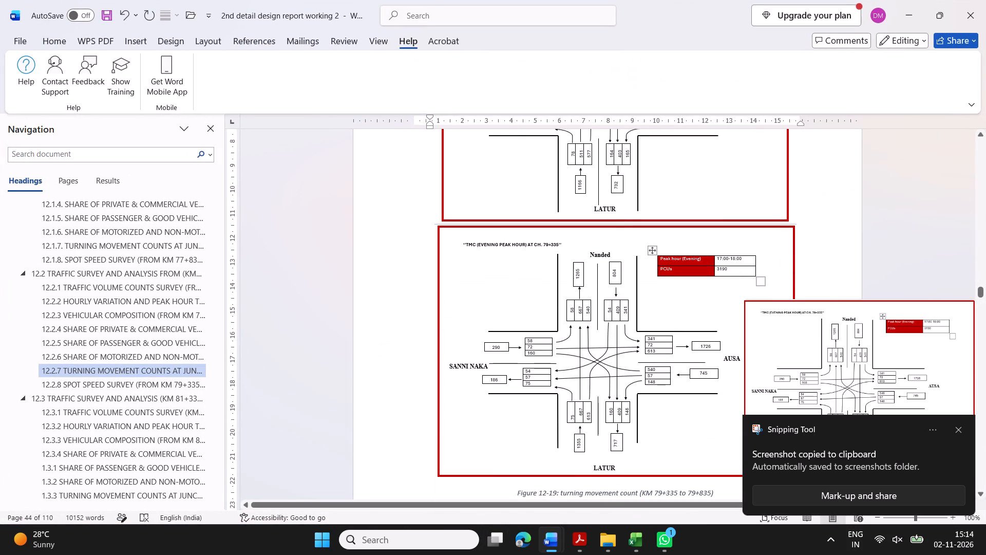
# Shrink the pasted evening peak hour diagram slightly so its width matches the morning diagram above it.
pyautogui.click(762, 245)
pyautogui.moveTo(797, 226); pyautogui.dragTo(782, 229)
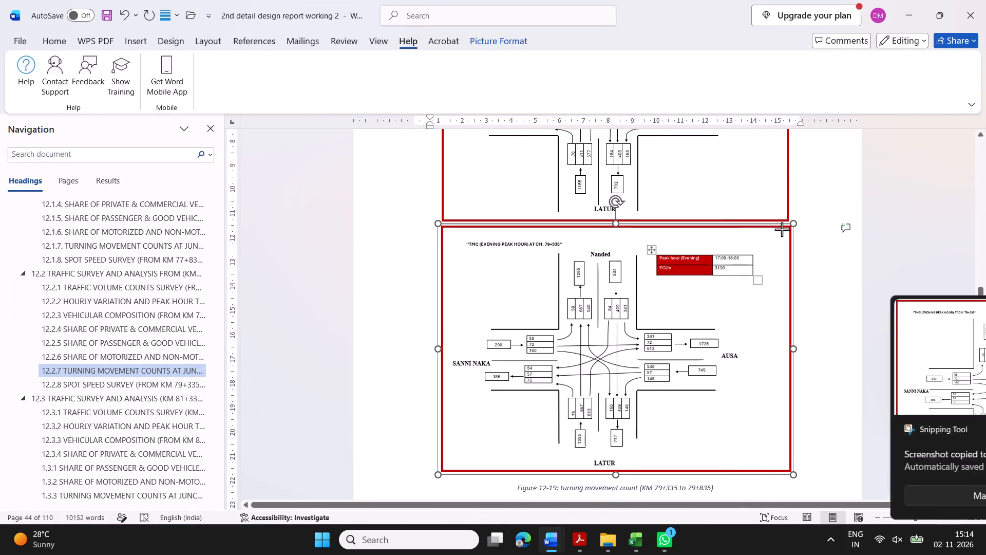
pyautogui.moveTo(782, 229); pyautogui.dragTo(770, 230)
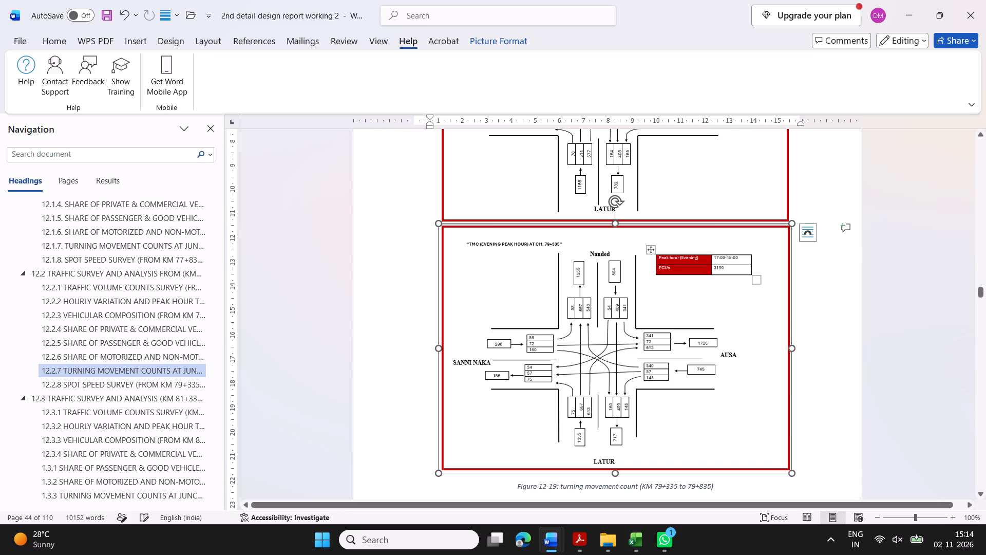
pyautogui.click(827, 271)
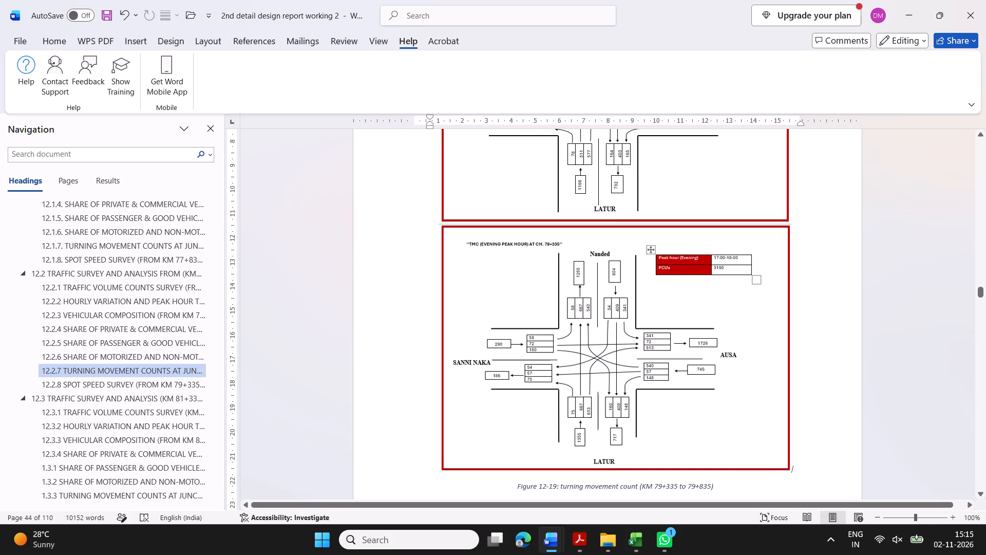
# Review the layout of both TMC diagrams and the Figure 12-19 caption on the section 12.2.7 page.
pyautogui.click(828, 266)
pyautogui.scroll(-1, 840, 196)
pyautogui.scroll(4, 840, 196)
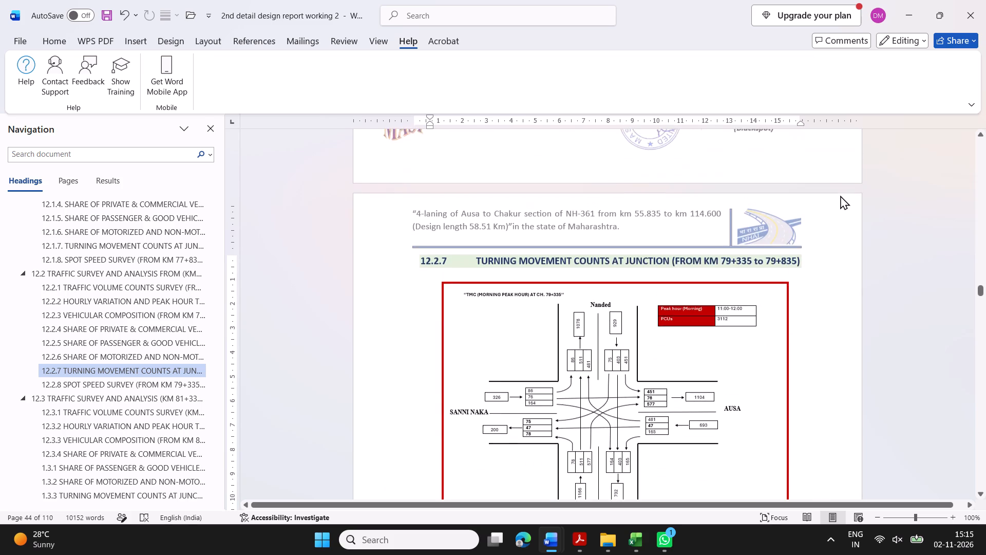
pyautogui.scroll(-3, 840, 195)
pyautogui.scroll(2, 840, 195)
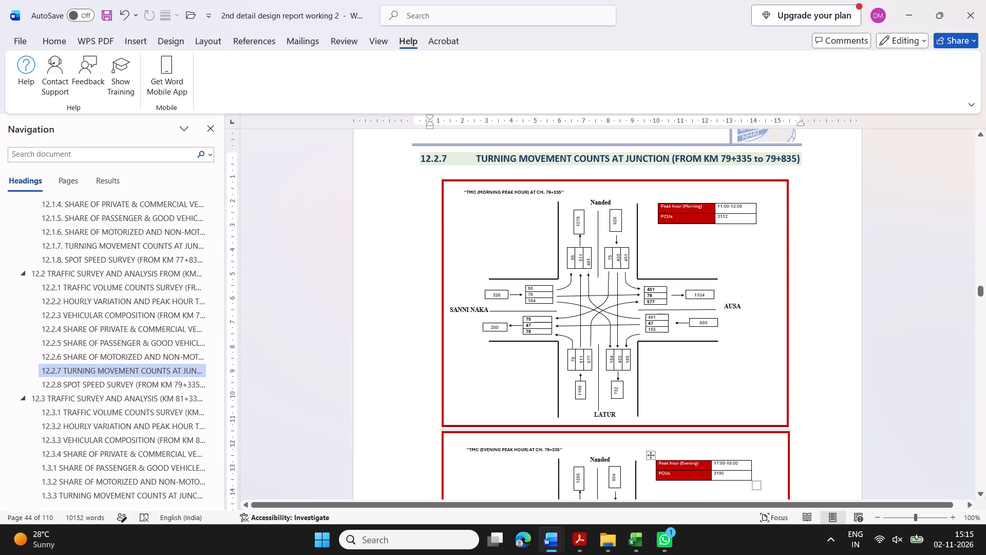
pyautogui.scroll(-4, 841, 193)
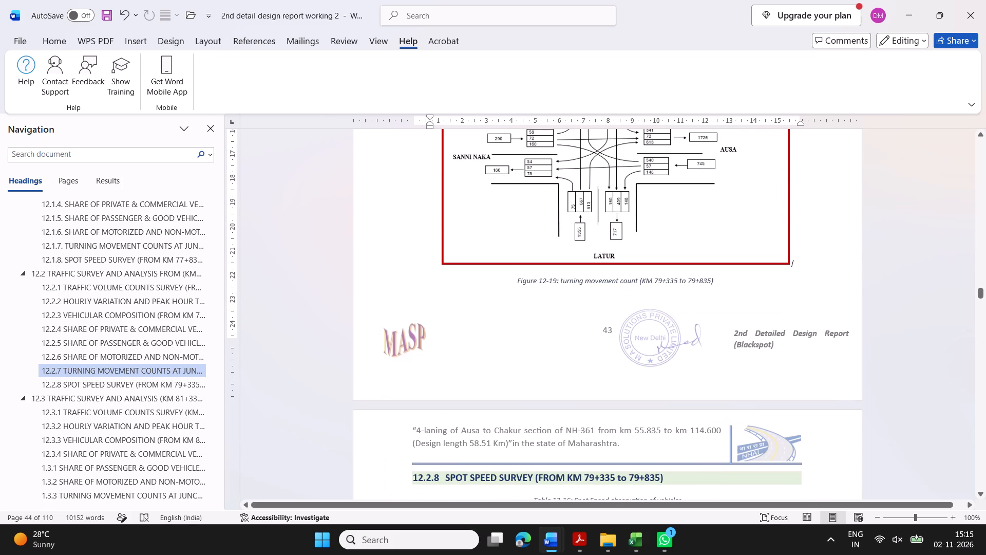
# Look over the section 12.2.8 spot speed survey page, and go to section 12.3 for KM 81+335 to 81+835.
pyautogui.scroll(-3, 841, 183)
pyautogui.scroll(1, 841, 183)
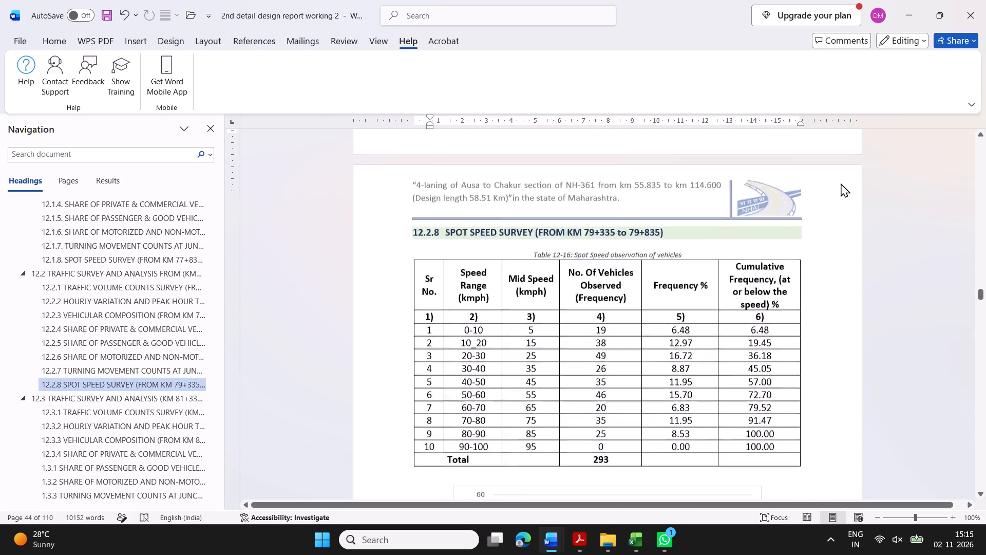
pyautogui.scroll(2, 841, 183)
pyautogui.scroll(-3, 841, 183)
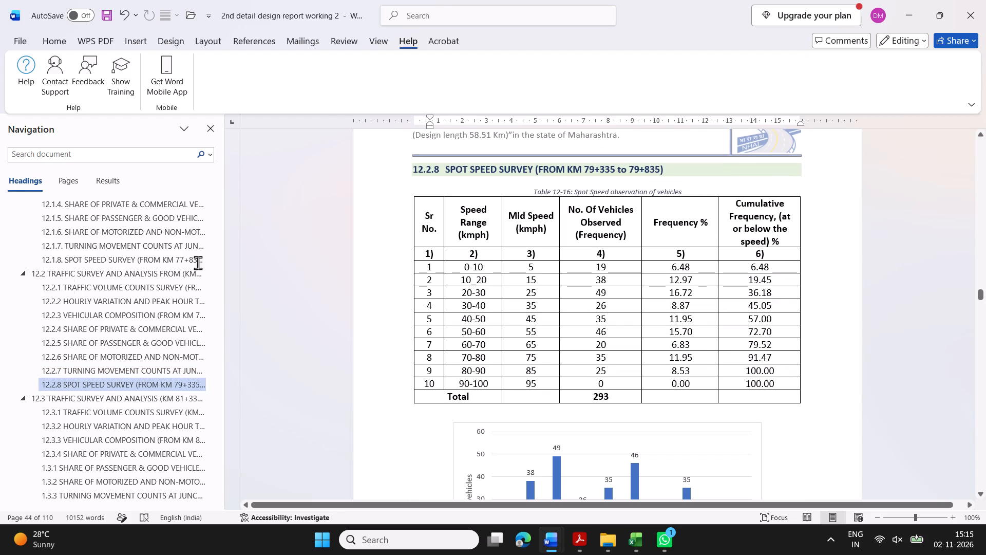
pyautogui.scroll(-1, 155, 384)
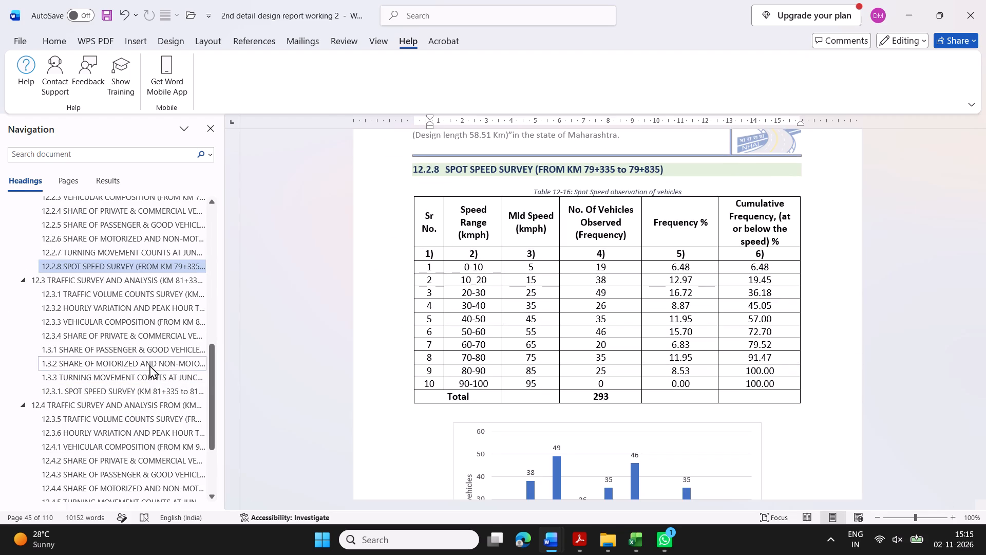
pyautogui.click(141, 283)
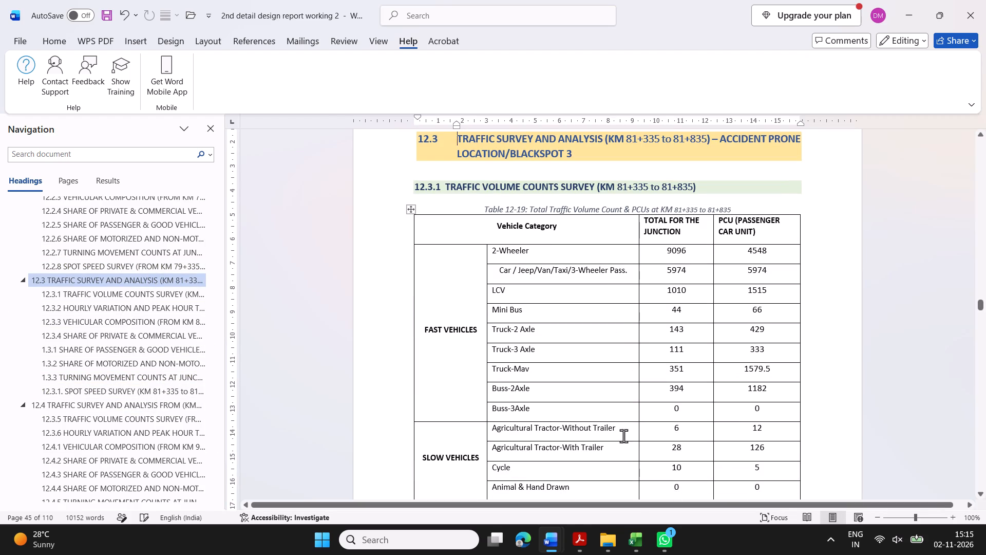
# Close the TMC_79+335 document and open the 81-335 workbook from the Nanded folder.
pyautogui.click(495, 539)
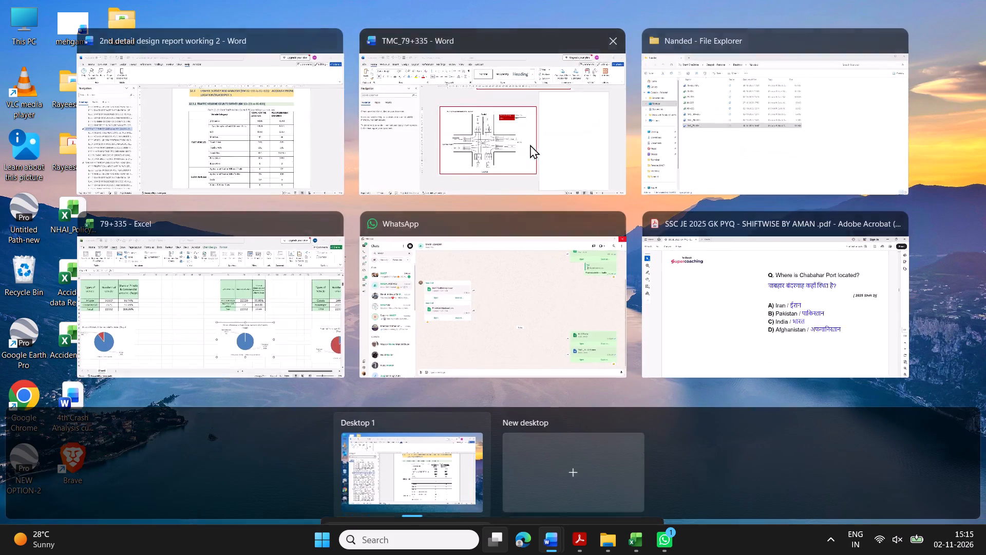
pyautogui.click(606, 41)
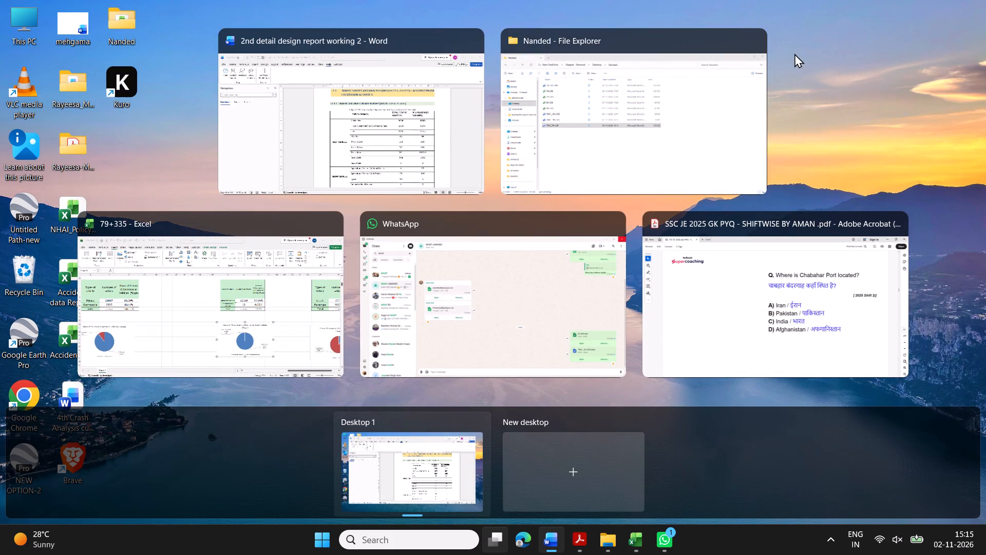
pyautogui.click(670, 80)
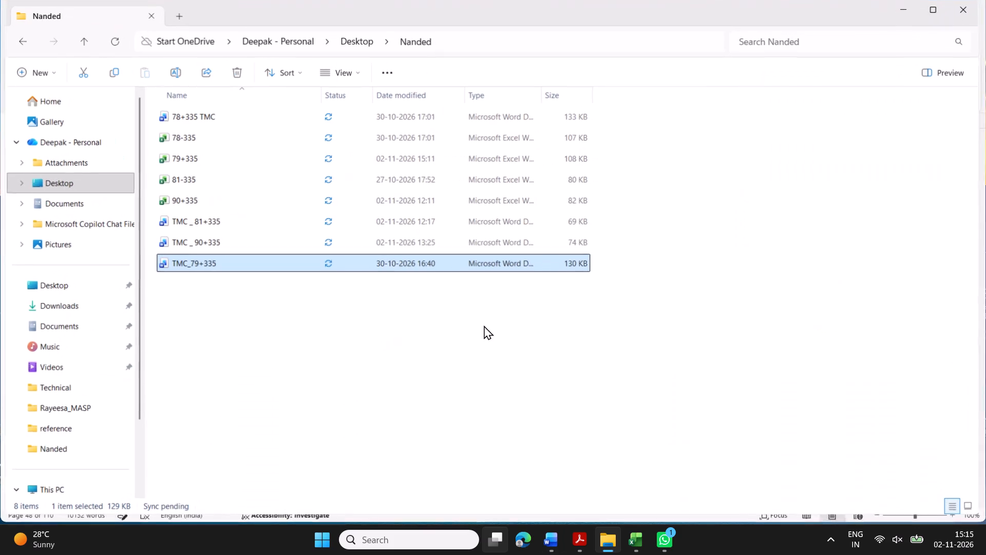
pyautogui.doubleClick(248, 177)
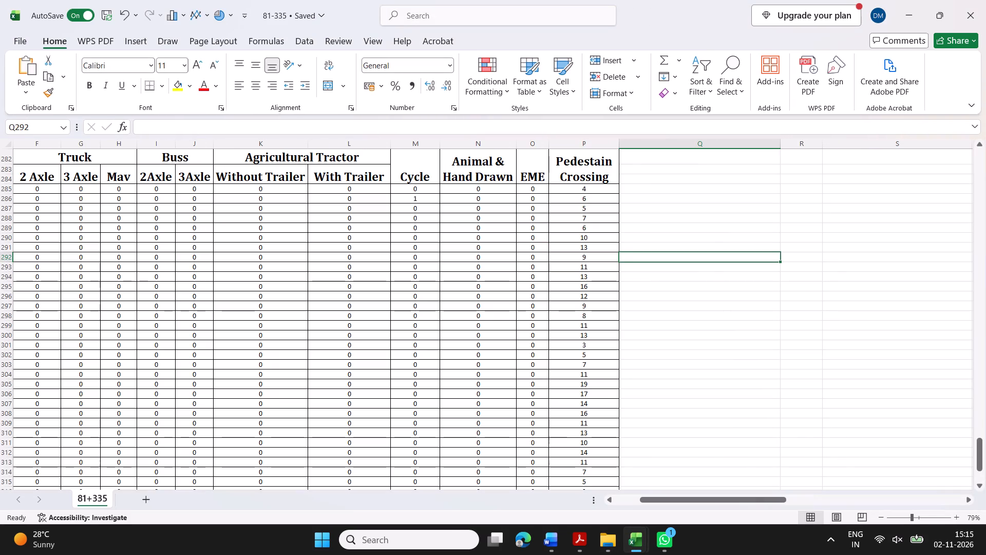
# Find the vehicle category table on the 81+335 sheet and examine its junction totals and PCU values.
pyautogui.hscroll(-4, 767, 287)
pyautogui.scroll(-4, 727, 291)
pyautogui.scroll(15, 710, 292)
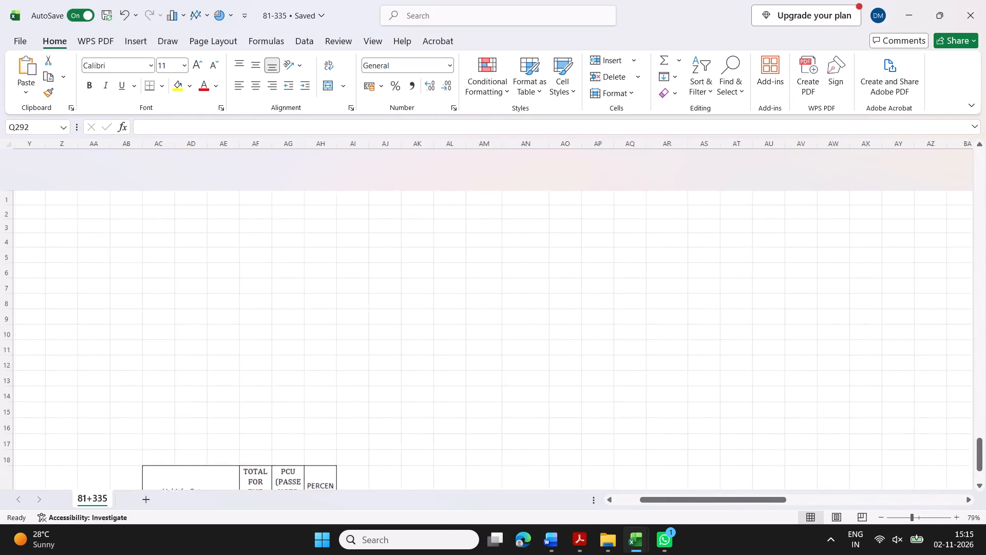
pyautogui.scroll(-5, 689, 276)
pyautogui.hscroll(-4, 622, 267)
pyautogui.scroll(1, 622, 267)
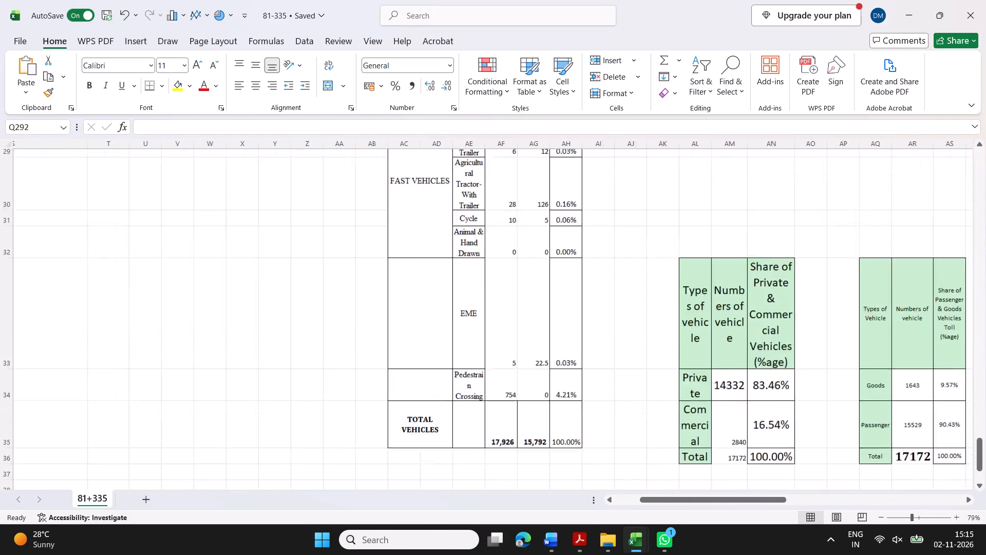
pyautogui.scroll(3, 622, 267)
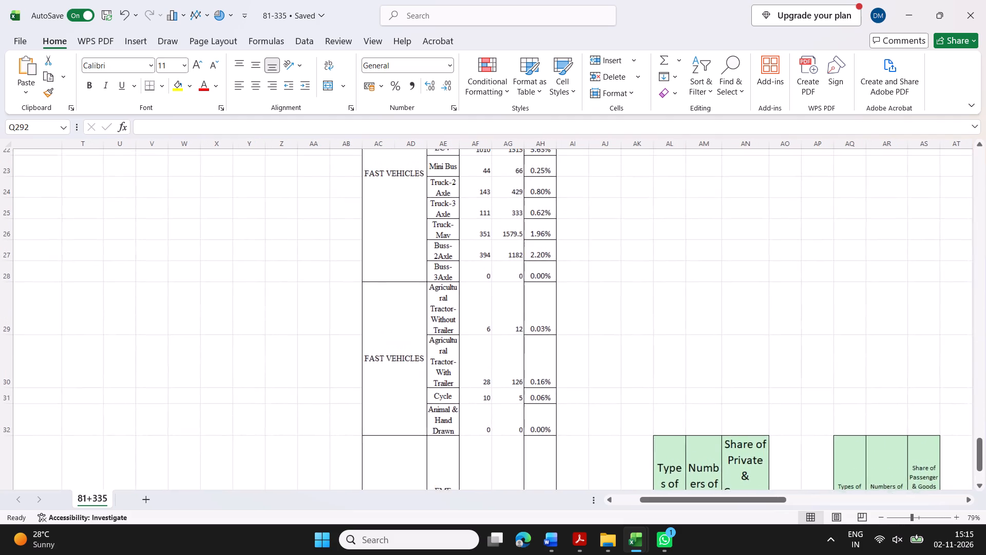
pyautogui.scroll(3, 622, 267)
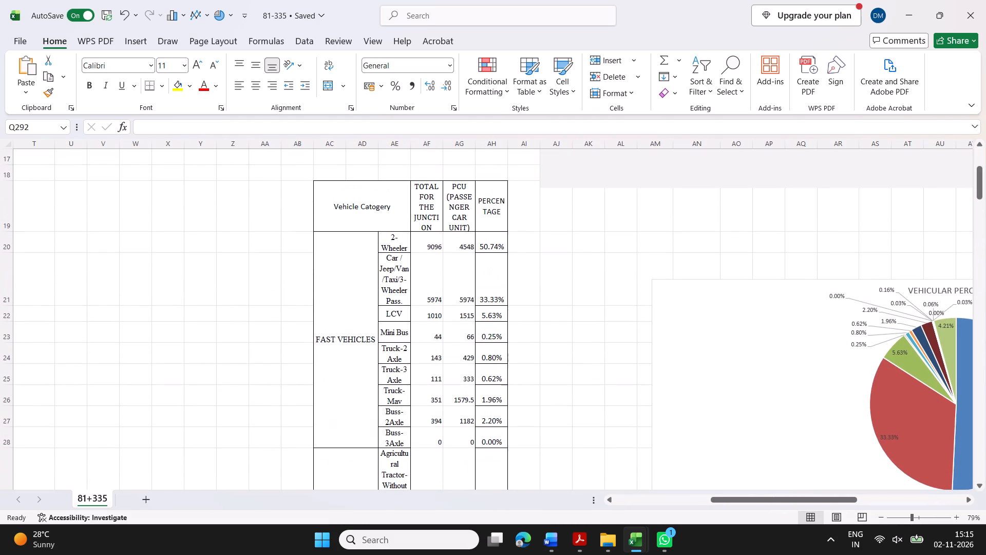
# Switch to the 79+335 workbook and close it.
pyautogui.click(495, 542)
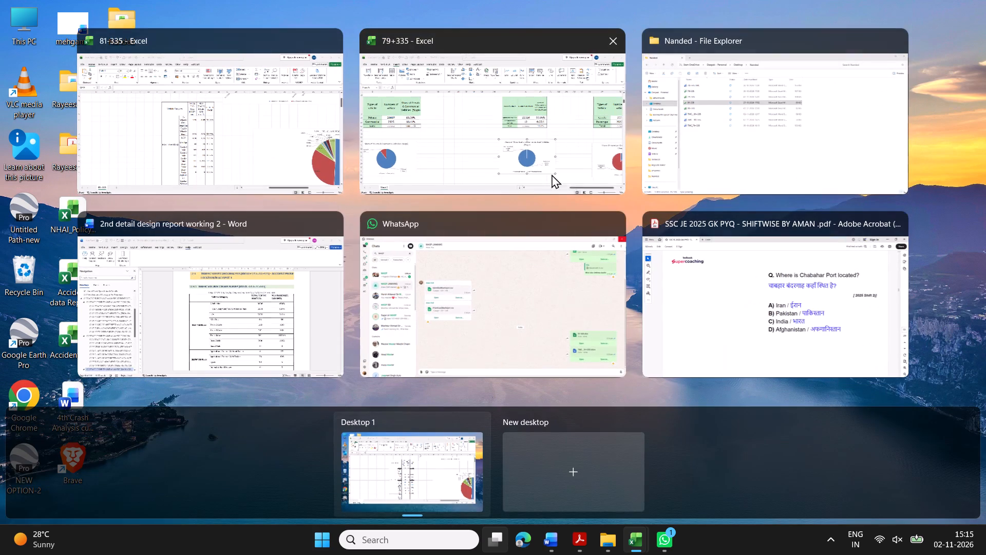
pyautogui.click(514, 139)
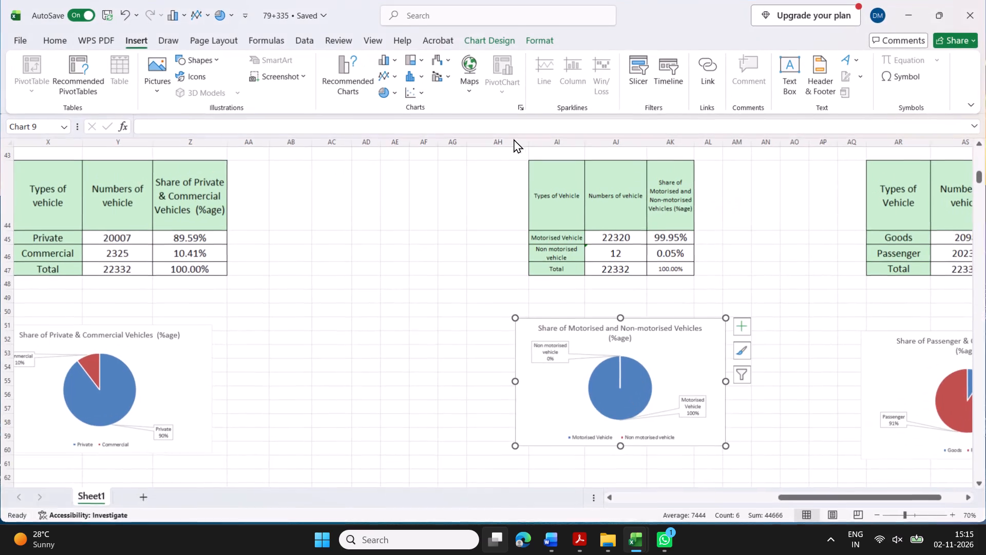
pyautogui.click(963, 21)
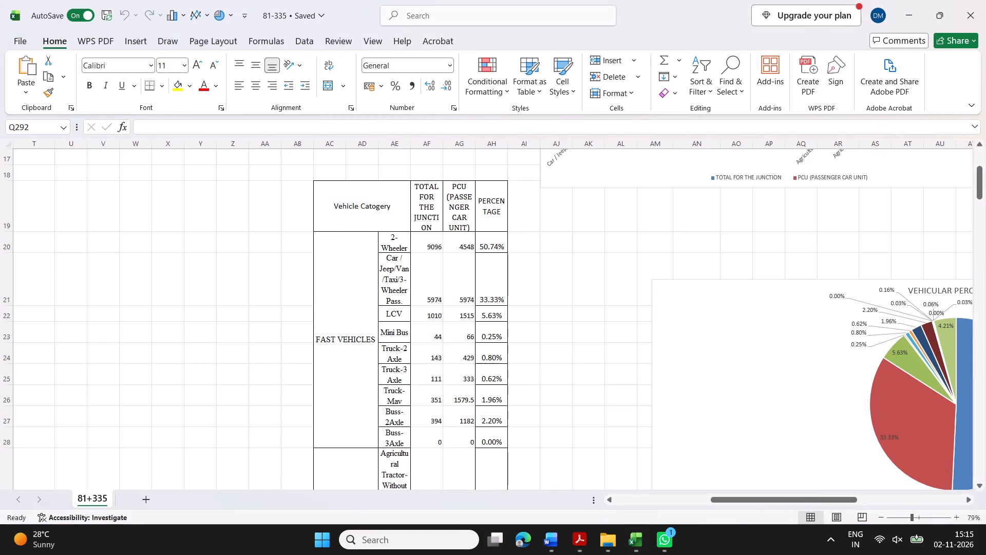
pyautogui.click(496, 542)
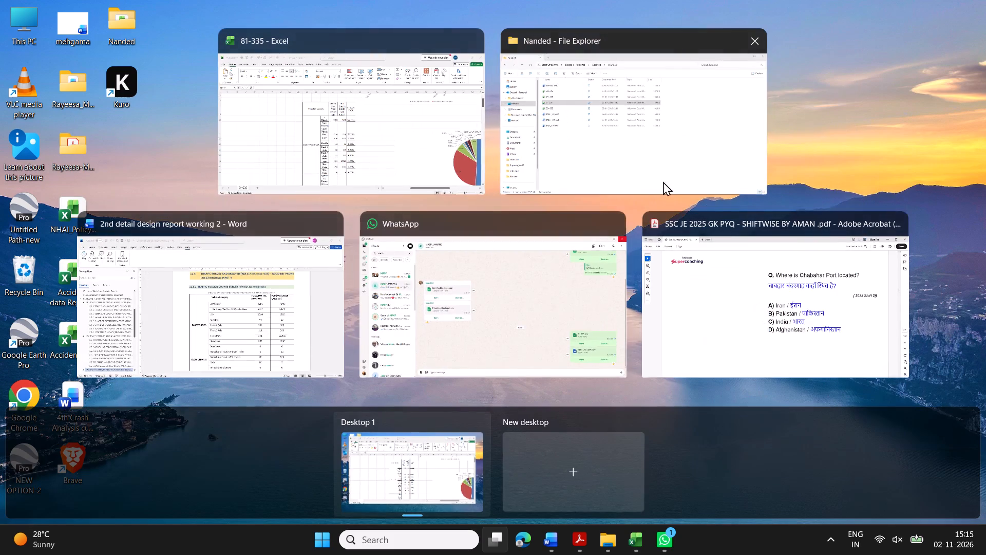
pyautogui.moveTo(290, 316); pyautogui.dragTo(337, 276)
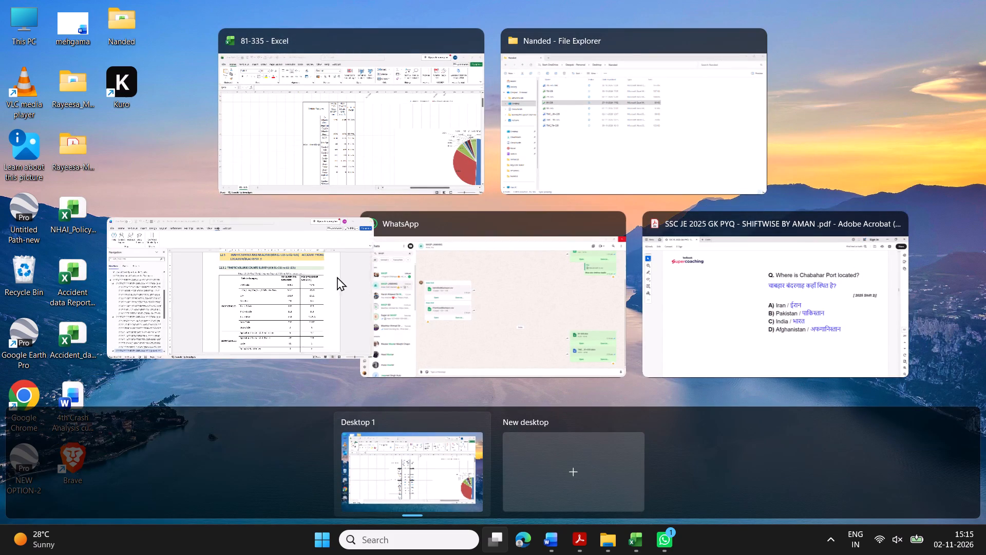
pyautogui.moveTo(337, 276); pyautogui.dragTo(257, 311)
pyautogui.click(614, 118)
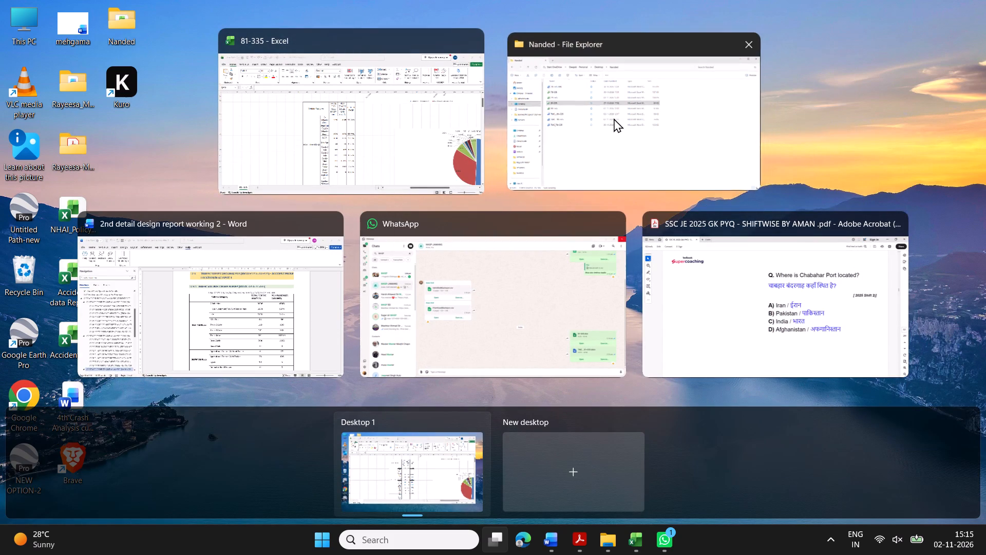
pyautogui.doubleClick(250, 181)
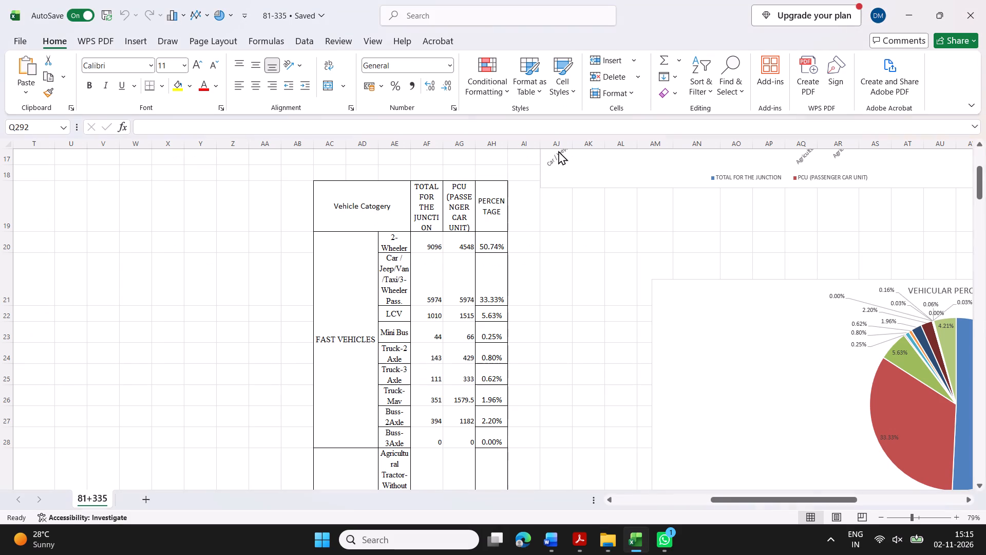
# Switch to the 2nd detail design report in Word and examine the section 12.4 traffic volume count table for KM 90+335 to 90+835.
pyautogui.click(498, 538)
pyautogui.moveTo(282, 304); pyautogui.dragTo(285, 295)
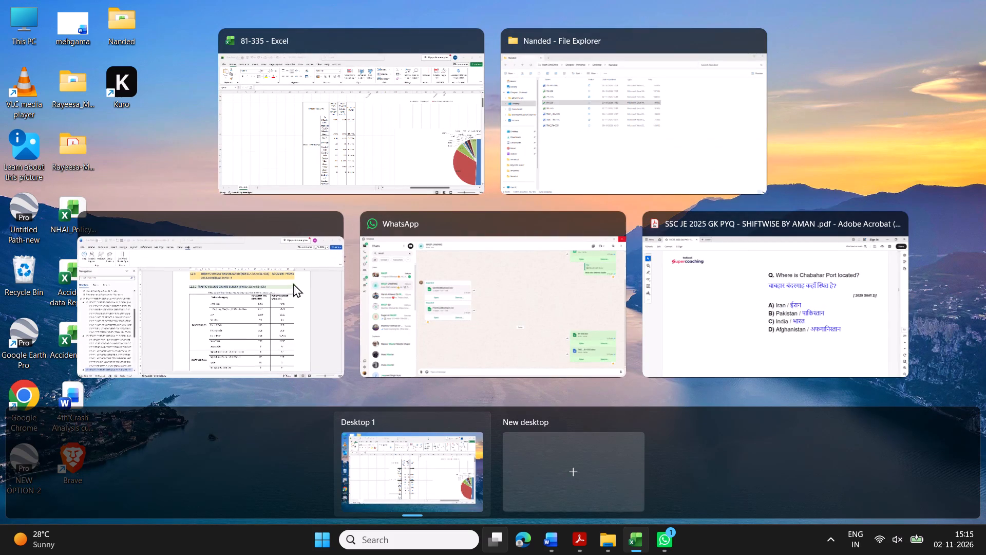
pyautogui.click(295, 306)
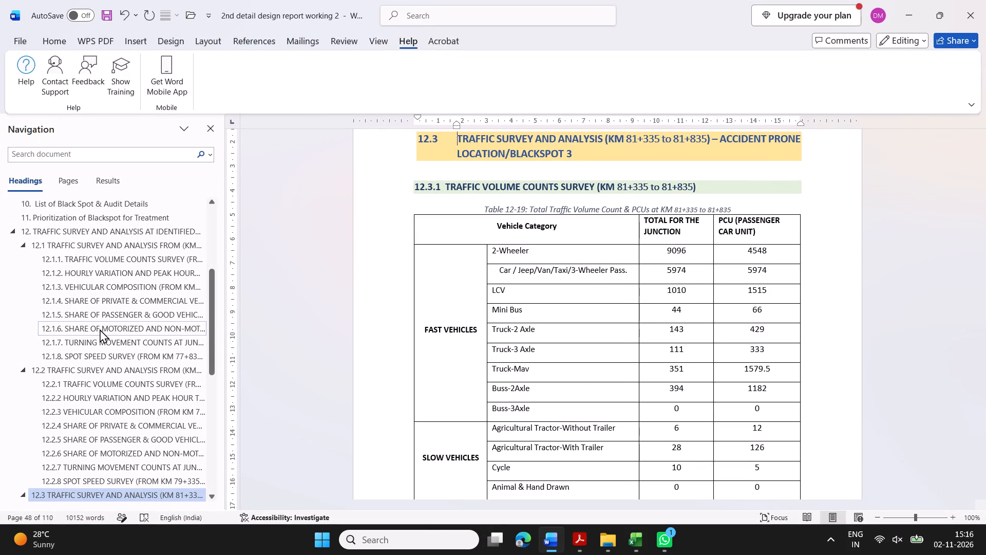
pyautogui.scroll(-1, 101, 328)
pyautogui.click(154, 471)
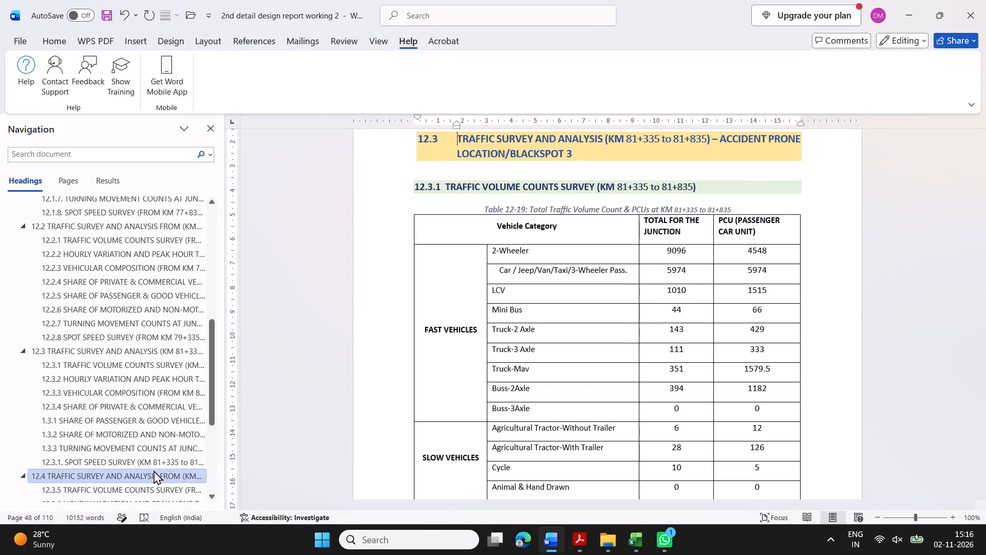
pyautogui.scroll(-2, 644, 309)
pyautogui.scroll(1, 641, 329)
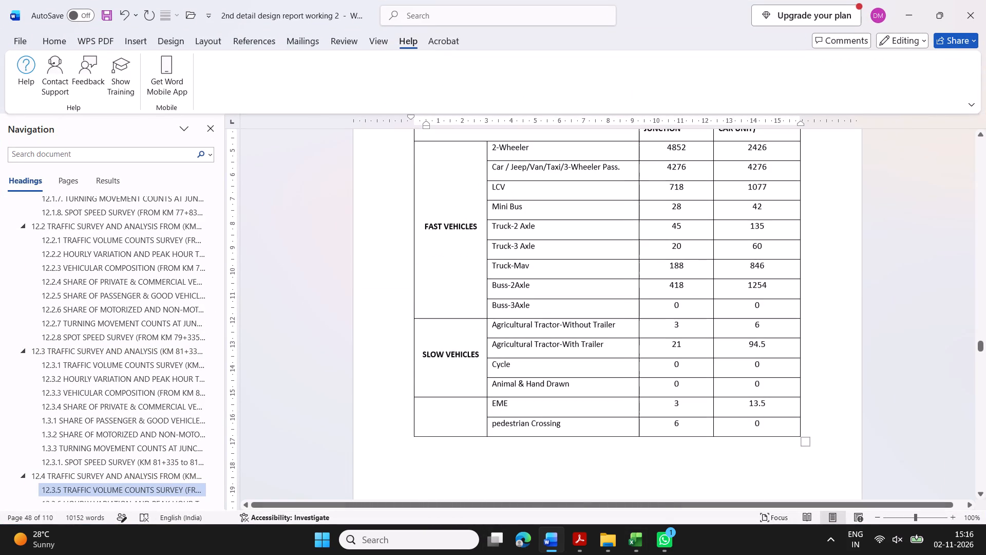
pyautogui.scroll(1, 665, 371)
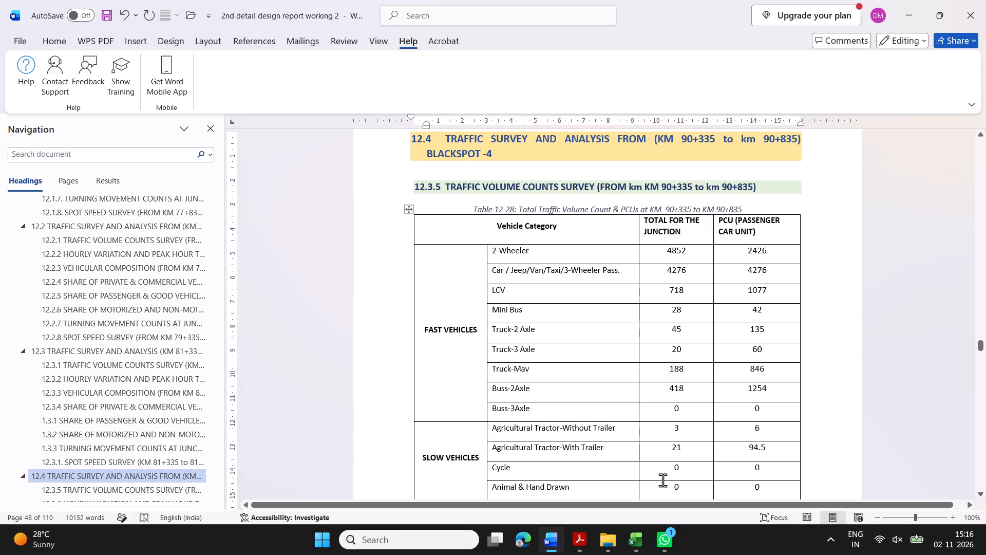
# Close the 81-335 workbook and open the 90+335 workbook from the Nanded folder.
pyautogui.click(489, 536)
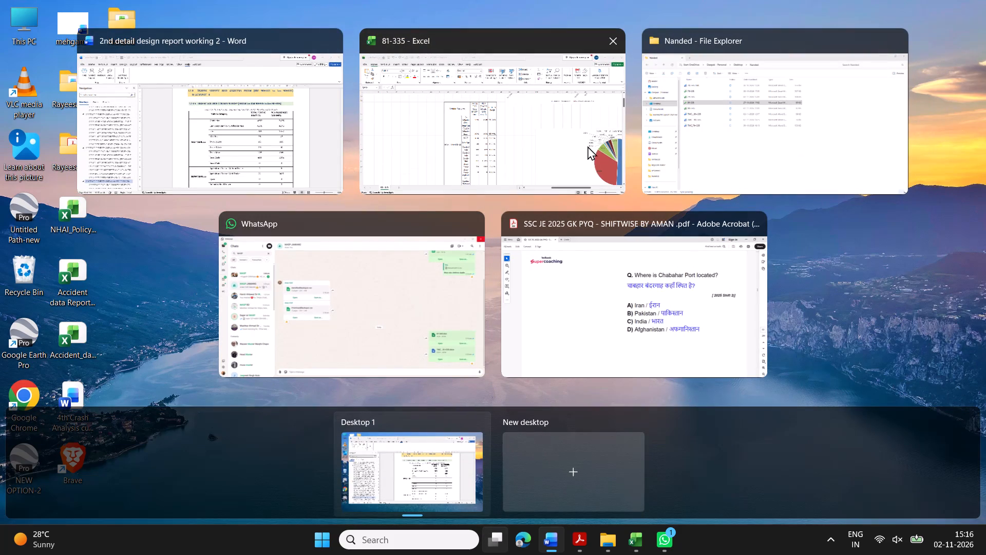
pyautogui.click(611, 33)
pyautogui.click(784, 118)
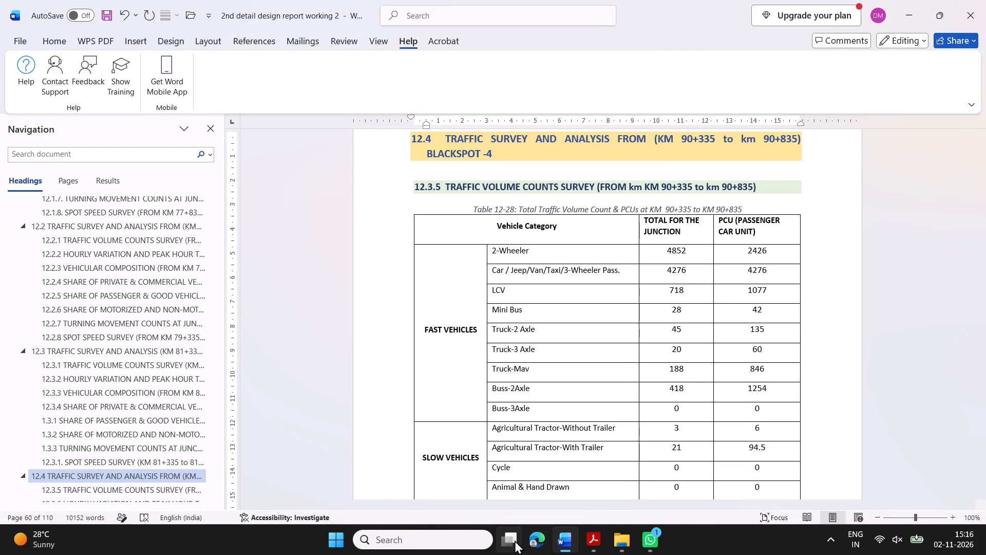
pyautogui.click(515, 540)
pyautogui.click(636, 122)
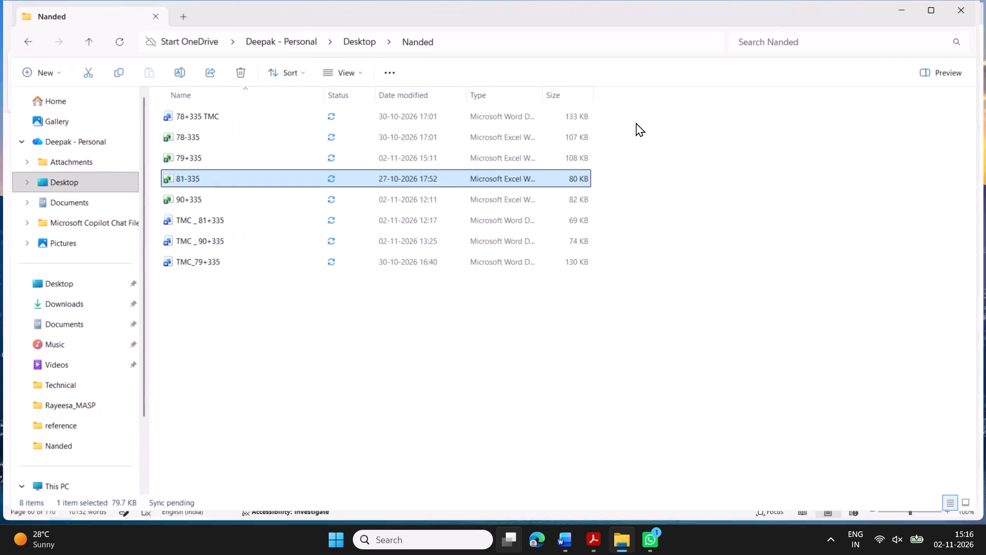
pyautogui.click(233, 206)
pyautogui.click(229, 204)
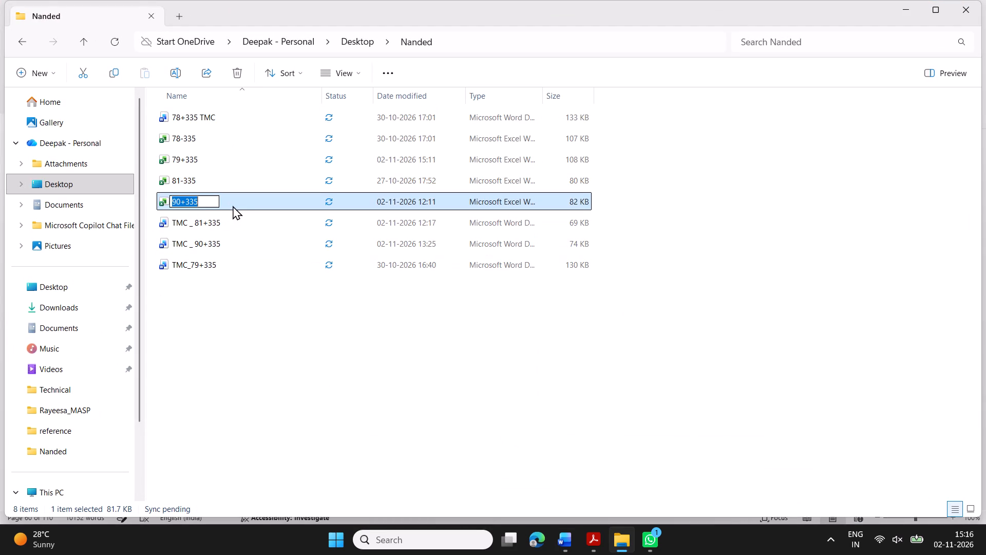
pyautogui.doubleClick(233, 206)
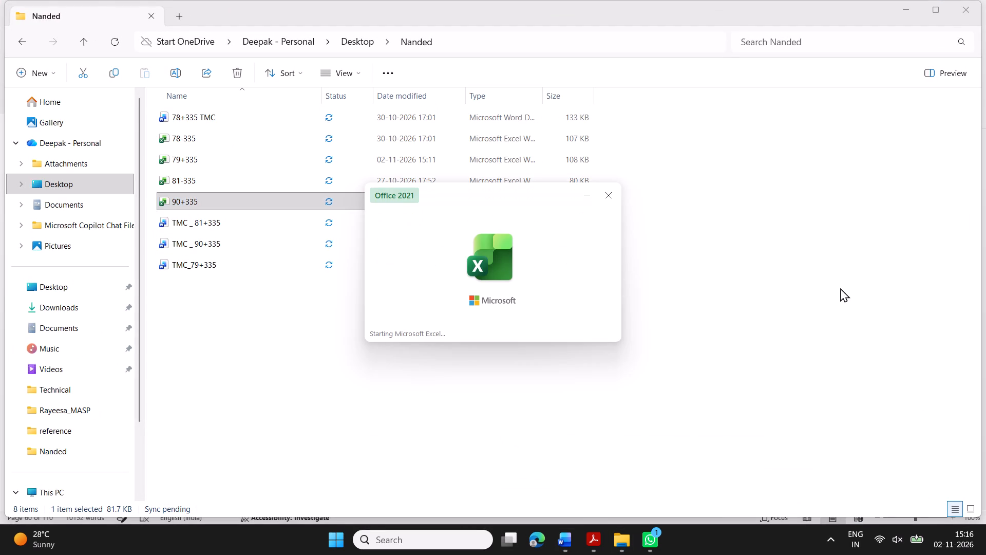
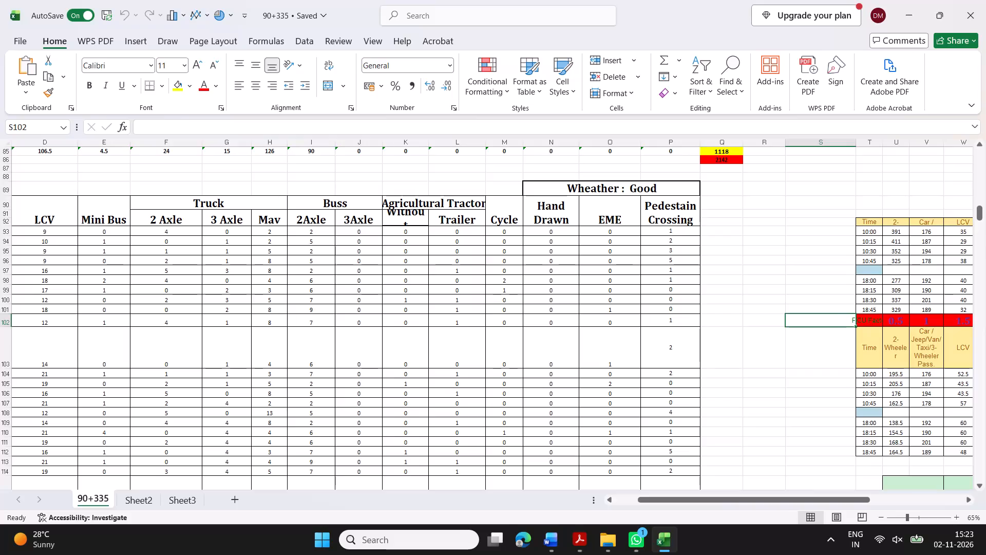
# Examine the hourly PCU and peak hour factor tables in the 90+335 workbook and Table 12-28 in the Word report's section 12.4.
pyautogui.click(844, 205)
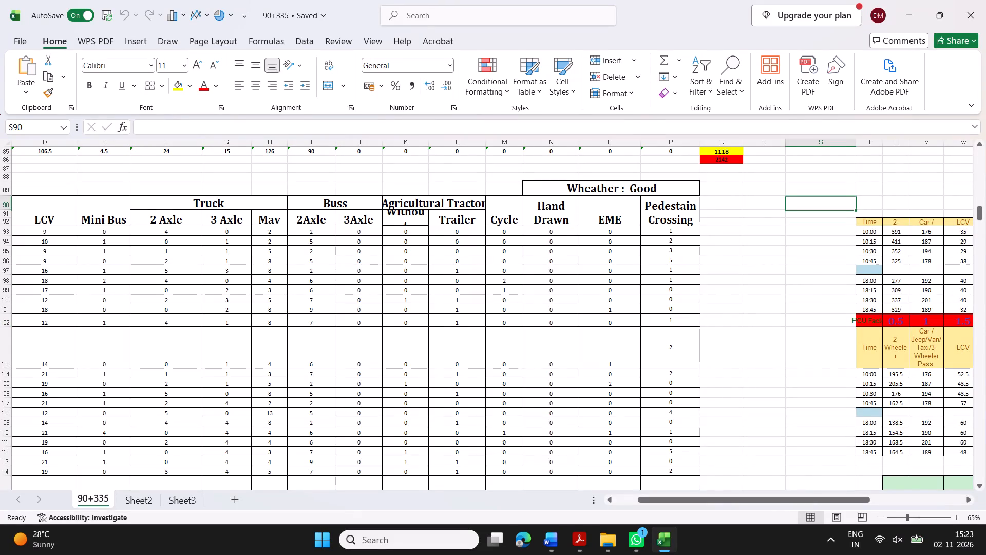
pyautogui.hscroll(-2, 788, 367)
pyautogui.scroll(-3, 680, 353)
pyautogui.hscroll(-1, 655, 385)
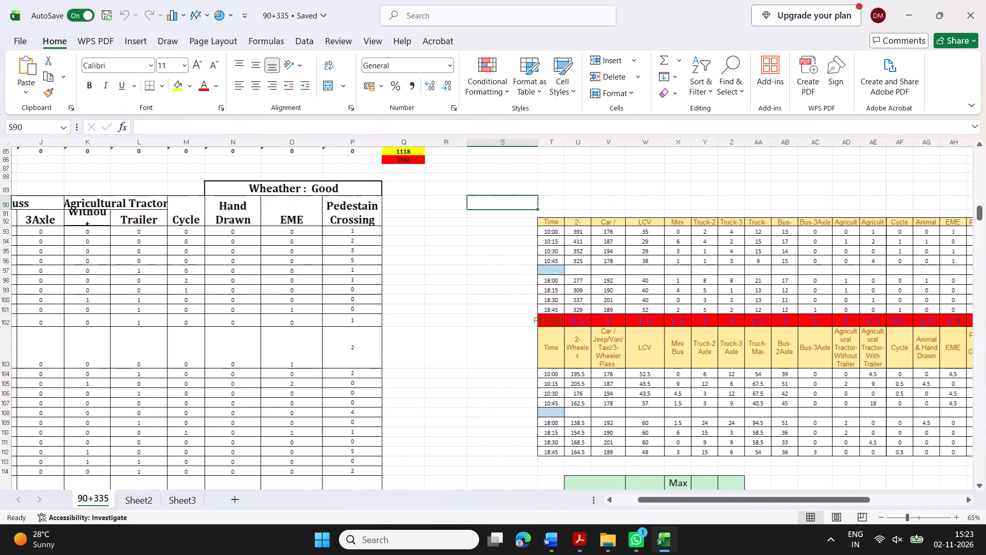
pyautogui.hscroll(-1, 984, 338)
pyautogui.scroll(-2, 977, 288)
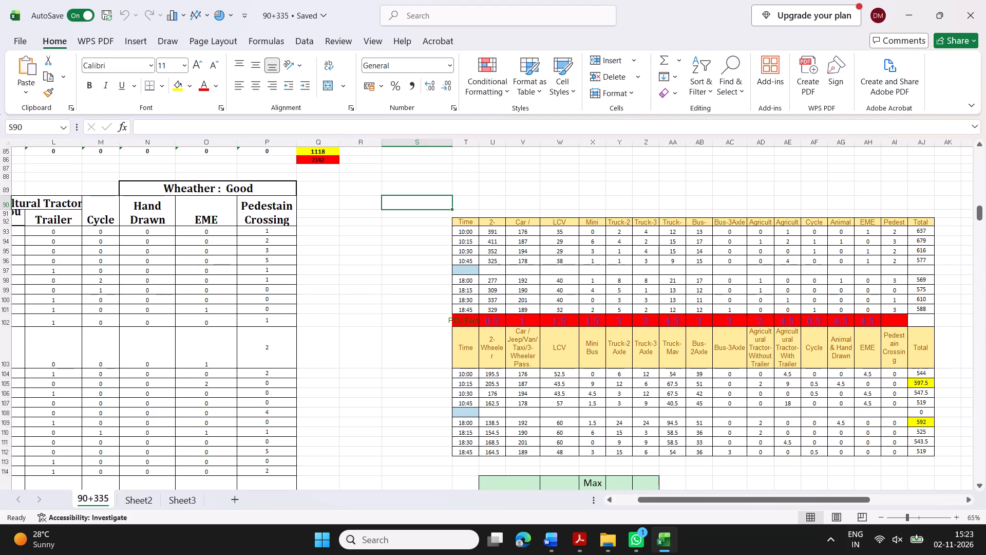
pyautogui.scroll(-2, 787, 405)
pyautogui.click(496, 535)
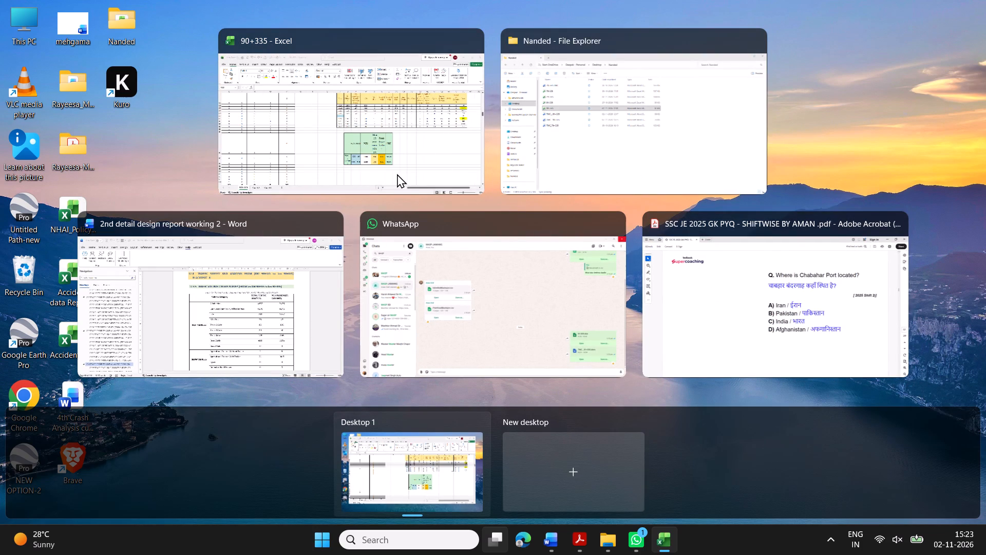
pyautogui.click(396, 174)
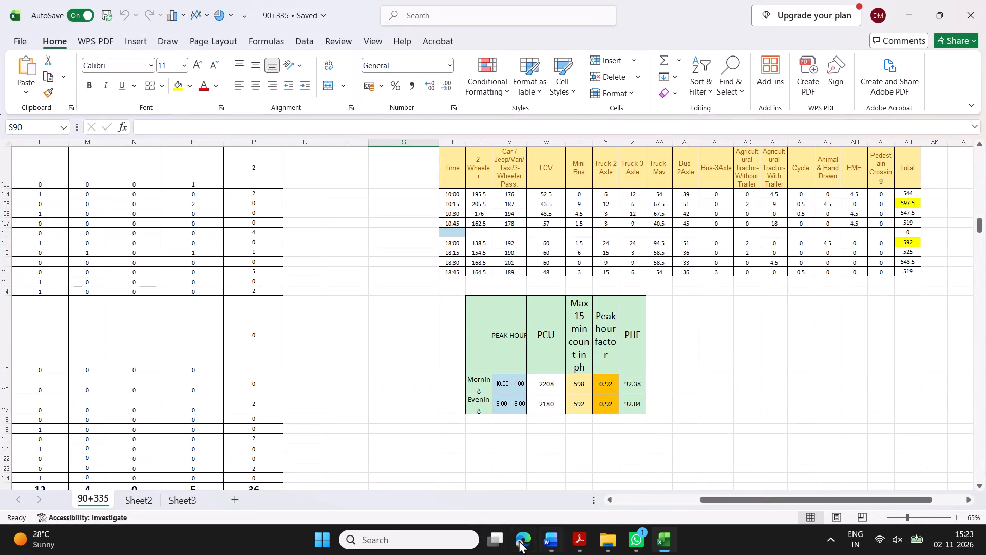
pyautogui.click(507, 545)
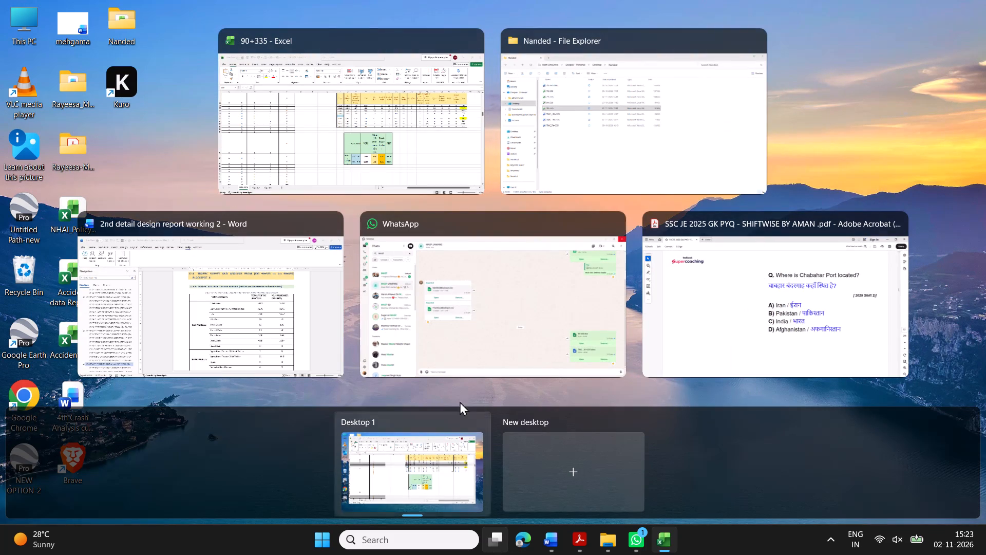
pyautogui.click(289, 294)
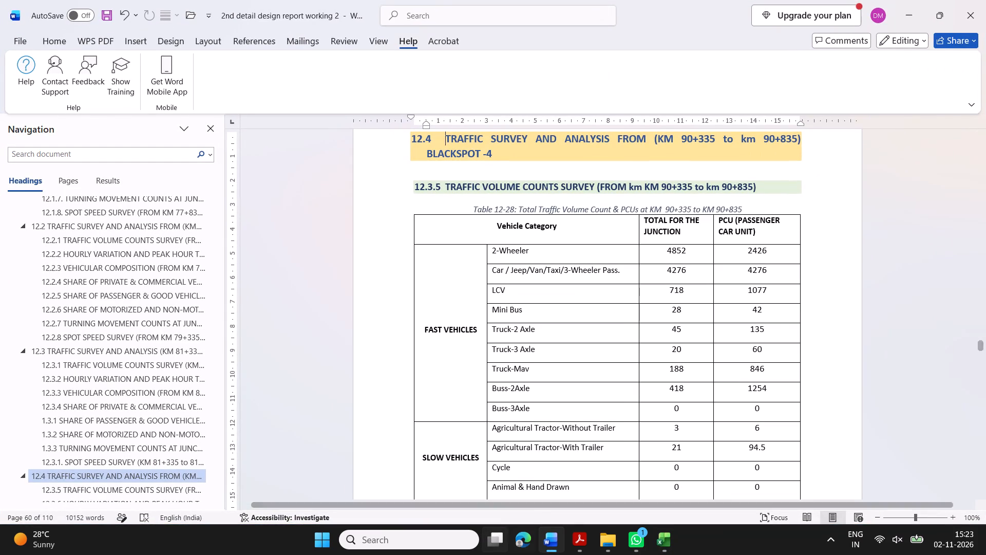
pyautogui.click(496, 536)
pyautogui.click(516, 121)
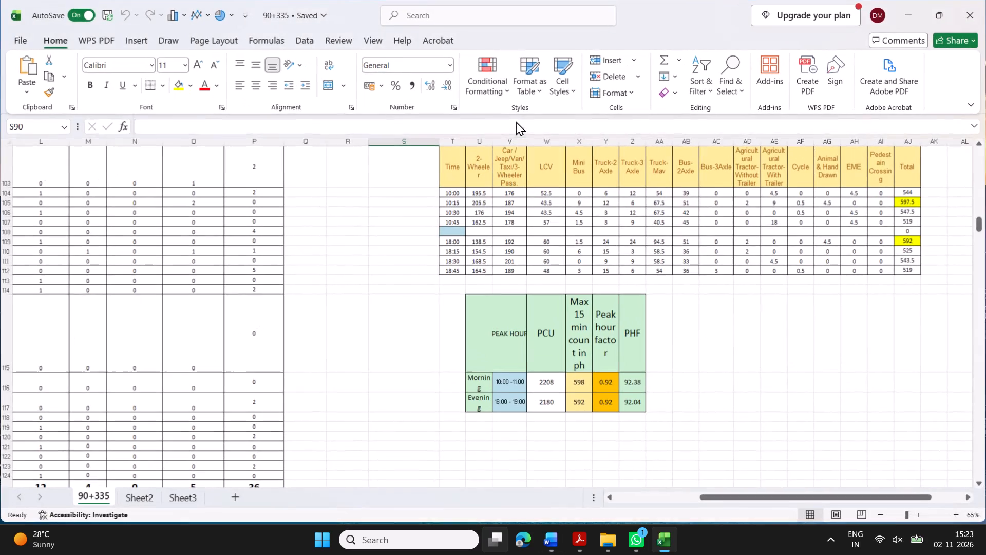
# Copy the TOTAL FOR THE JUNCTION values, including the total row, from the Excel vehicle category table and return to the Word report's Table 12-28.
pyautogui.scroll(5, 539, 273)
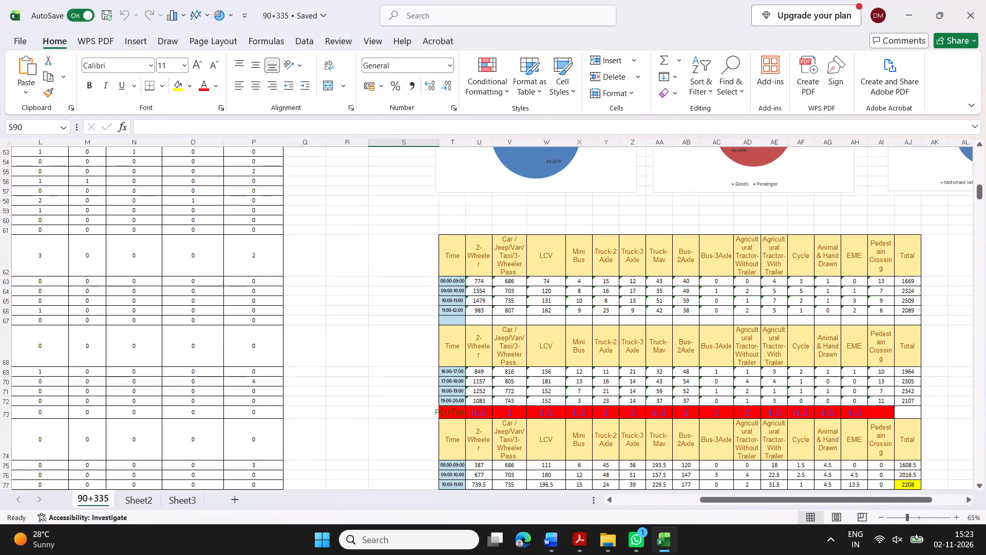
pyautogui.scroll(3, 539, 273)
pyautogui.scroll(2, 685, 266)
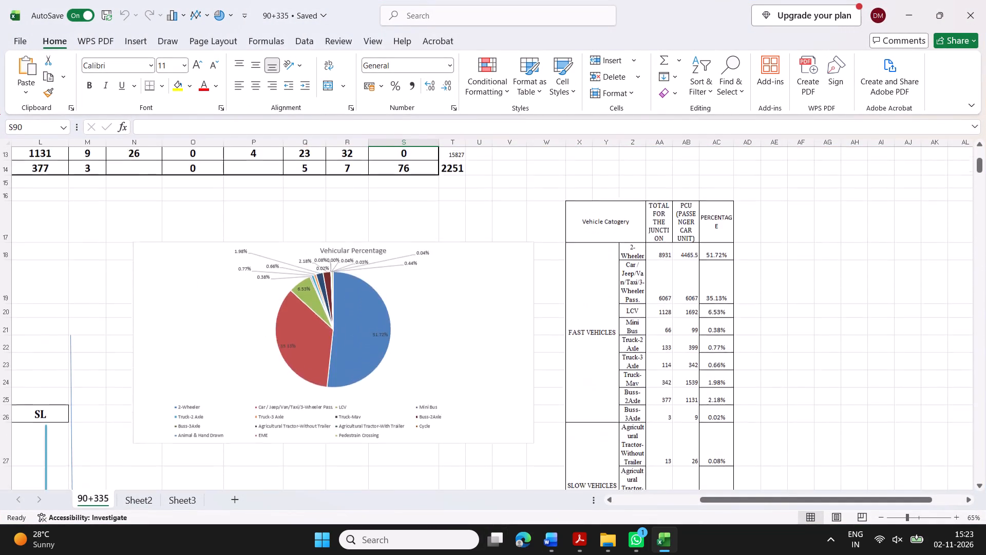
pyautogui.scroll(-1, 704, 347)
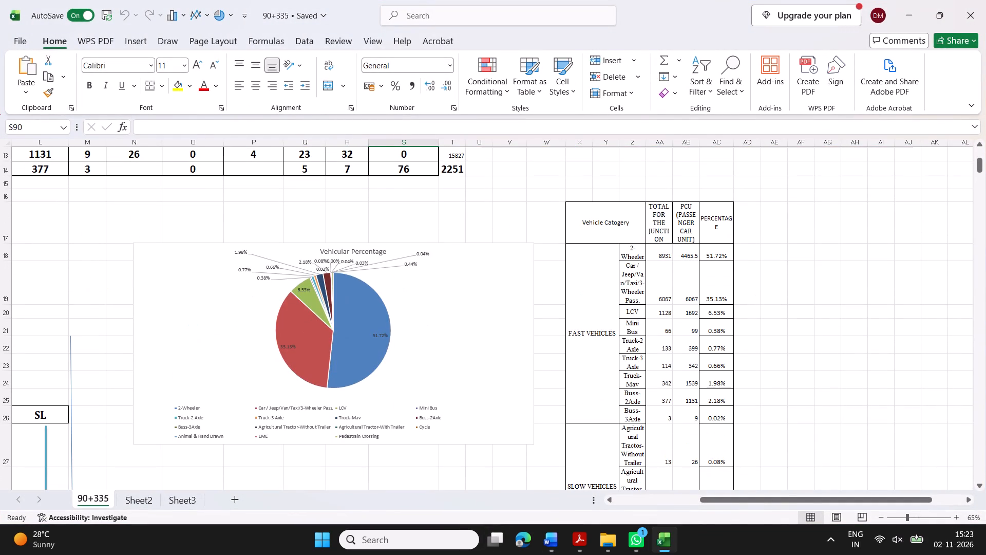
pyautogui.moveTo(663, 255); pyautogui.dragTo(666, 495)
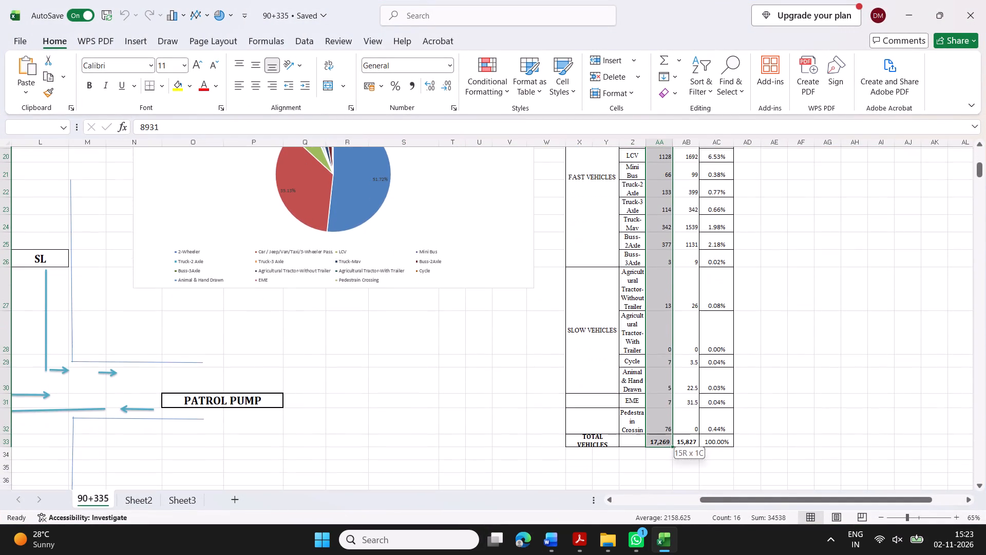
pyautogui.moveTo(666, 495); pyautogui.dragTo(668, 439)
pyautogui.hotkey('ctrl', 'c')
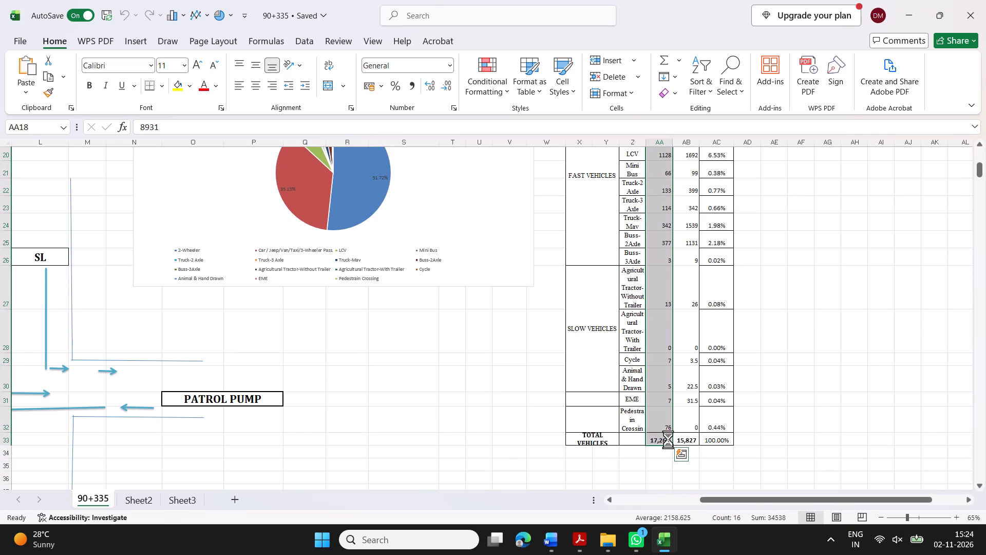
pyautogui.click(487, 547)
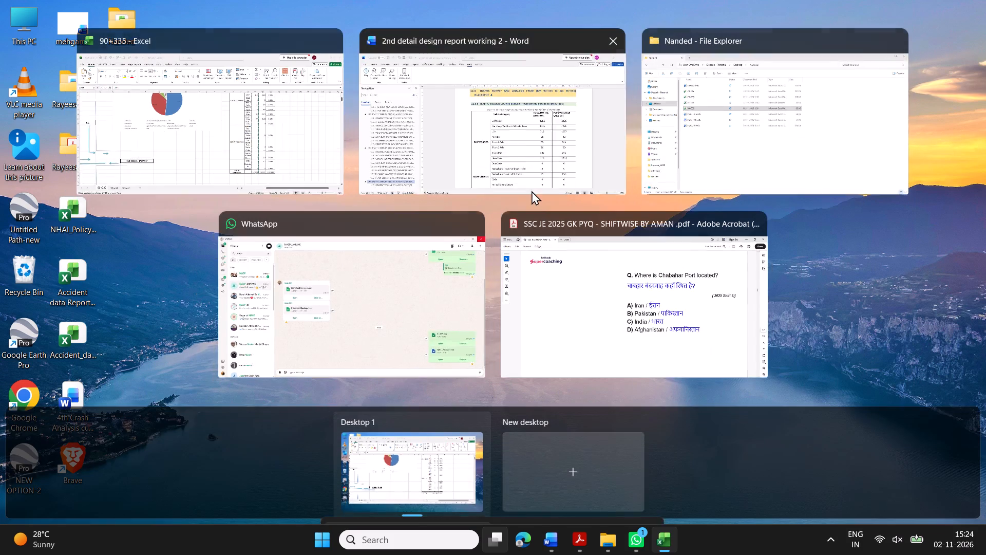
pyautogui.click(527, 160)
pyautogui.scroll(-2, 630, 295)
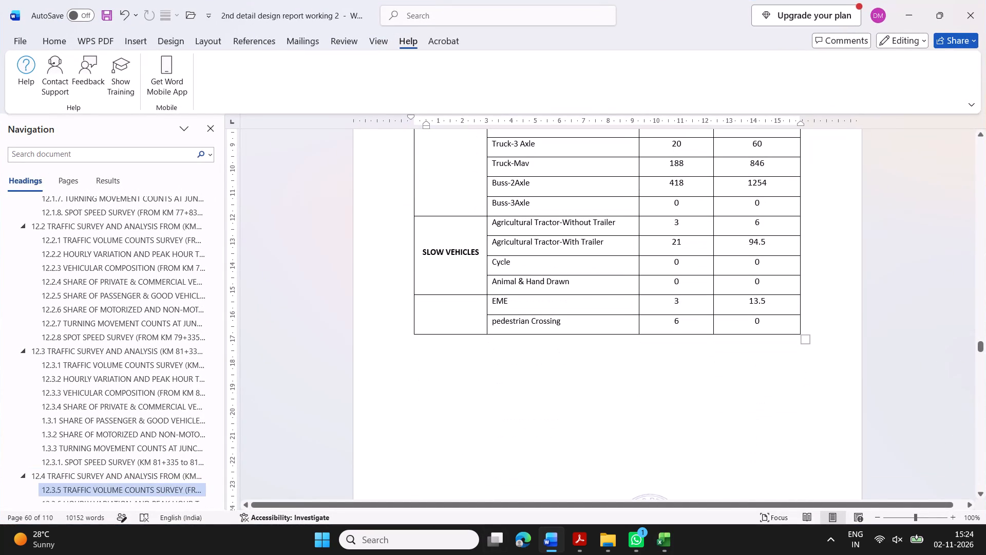
# In Excel, copy the TOTAL FOR THE JUNCTION and PCU values from 2-Wheeler through Pedestrian Crossing, AA18:AB32, without the total row.
pyautogui.click(496, 533)
pyautogui.click(540, 137)
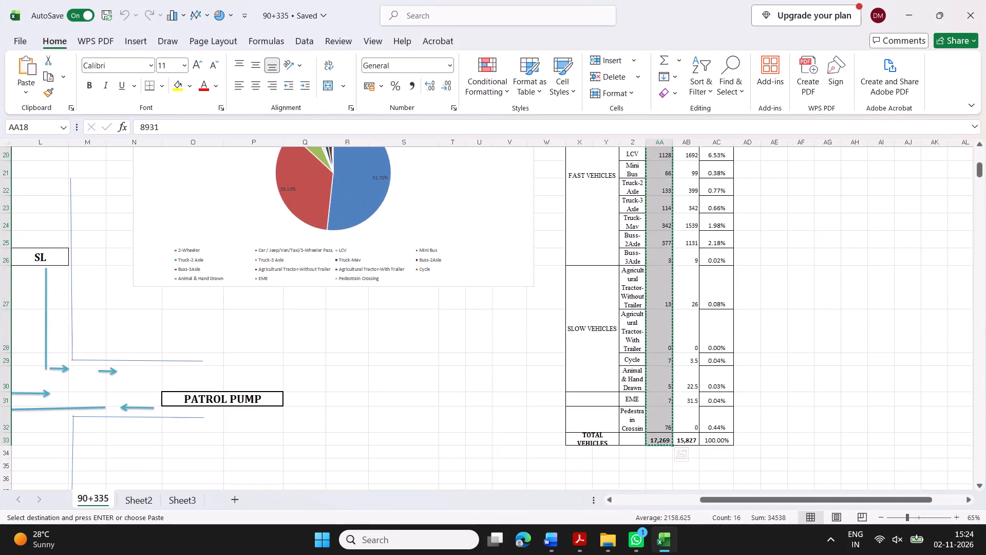
pyautogui.scroll(1, 735, 330)
pyautogui.click(659, 298)
pyautogui.moveTo(659, 298); pyautogui.dragTo(657, 455)
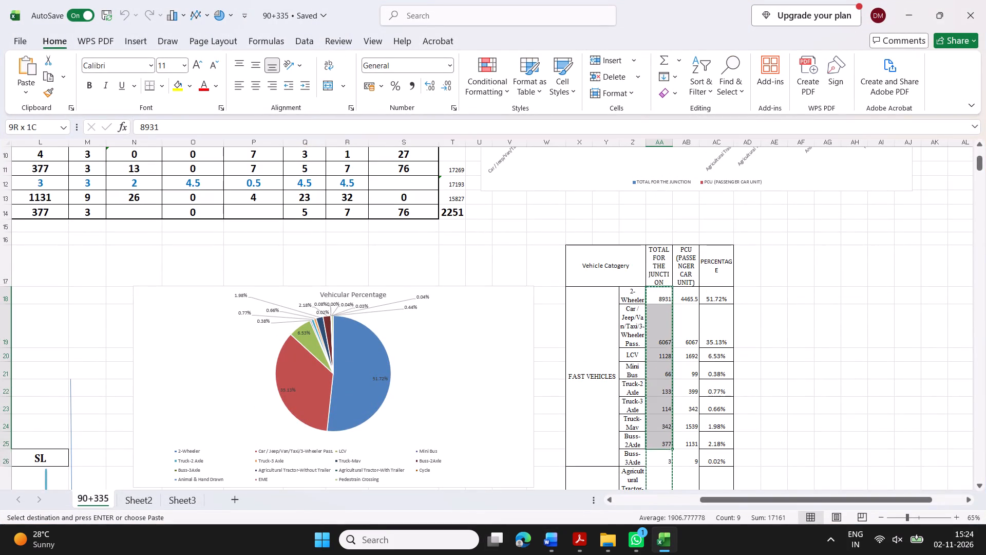
pyautogui.moveTo(657, 455); pyautogui.dragTo(662, 460)
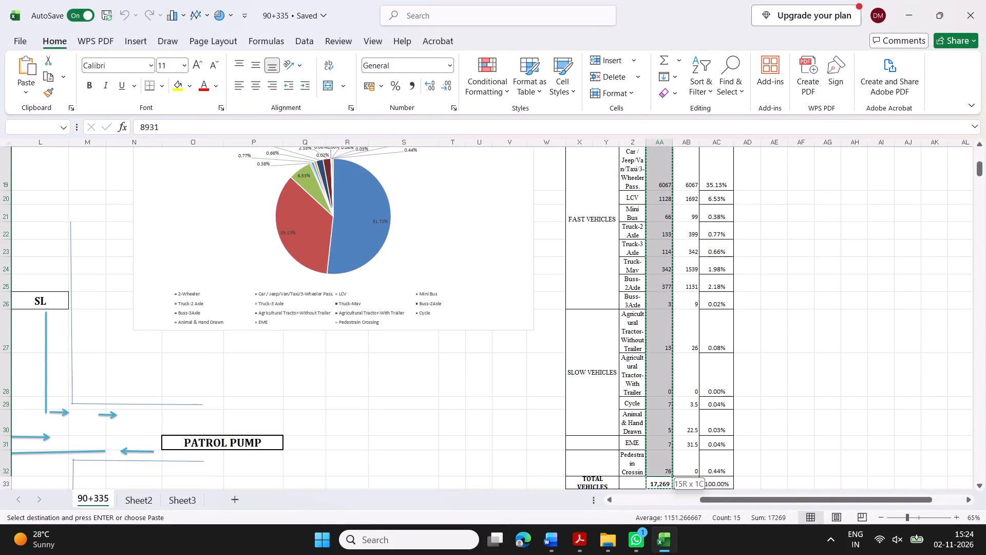
pyautogui.moveTo(662, 460); pyautogui.dragTo(705, 458)
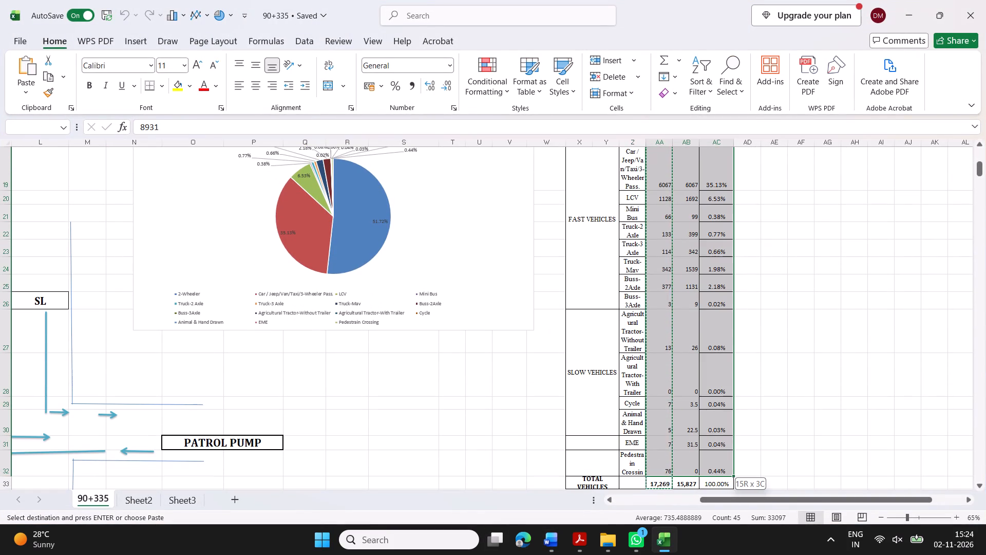
pyautogui.moveTo(705, 458); pyautogui.dragTo(695, 458)
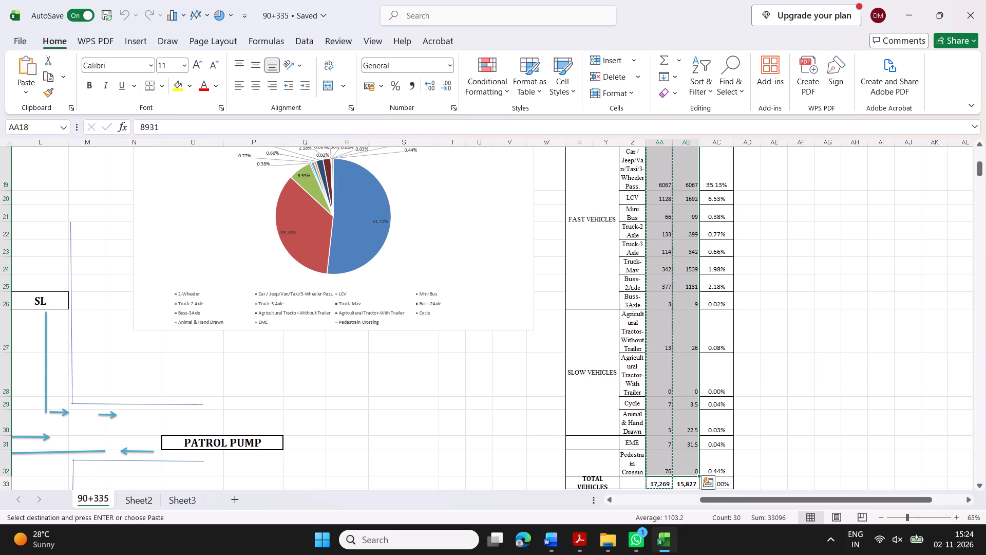
pyautogui.hotkey('ctrl', 'c')
pyautogui.scroll(-1, 770, 391)
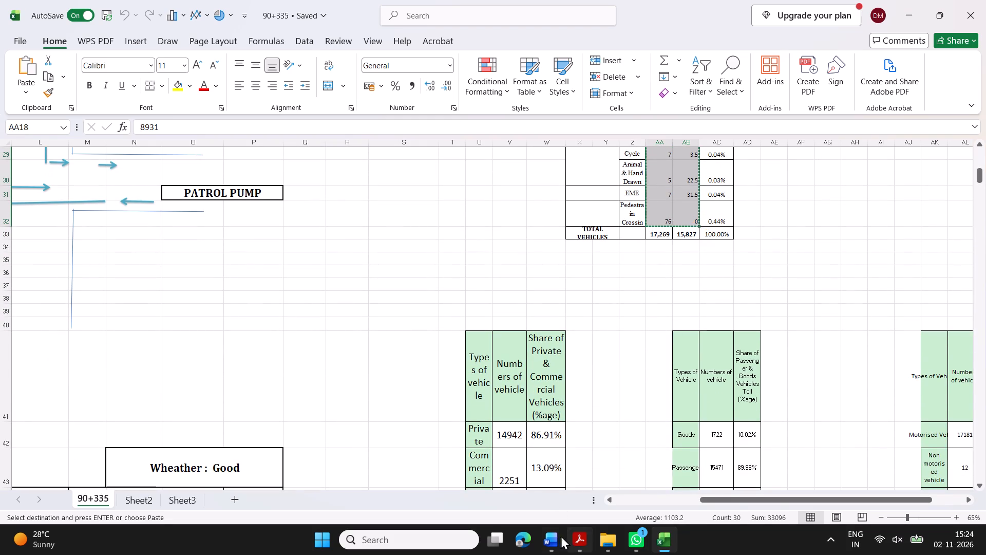
# Paste the copied values as text only over the junction total and PCU columns of Table 12-28 in the Word report.
pyautogui.click(486, 537)
pyautogui.click(539, 127)
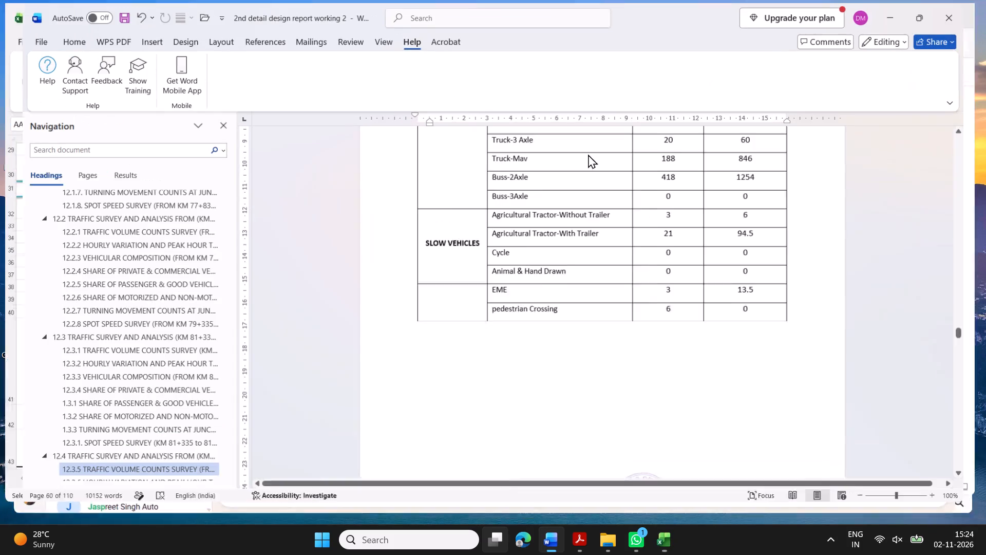
pyautogui.scroll(3, 835, 297)
pyautogui.scroll(-1, 743, 323)
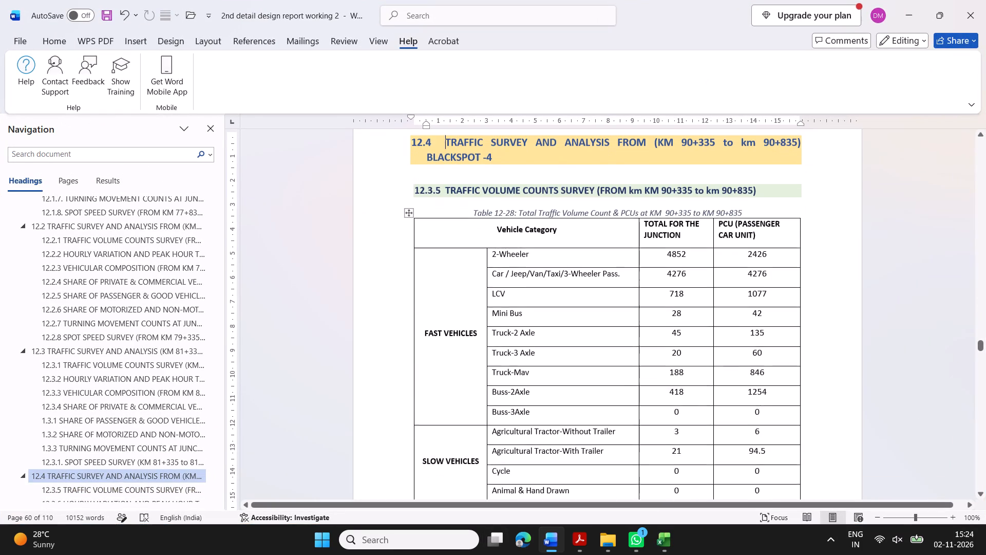
pyautogui.moveTo(660, 252); pyautogui.dragTo(749, 495)
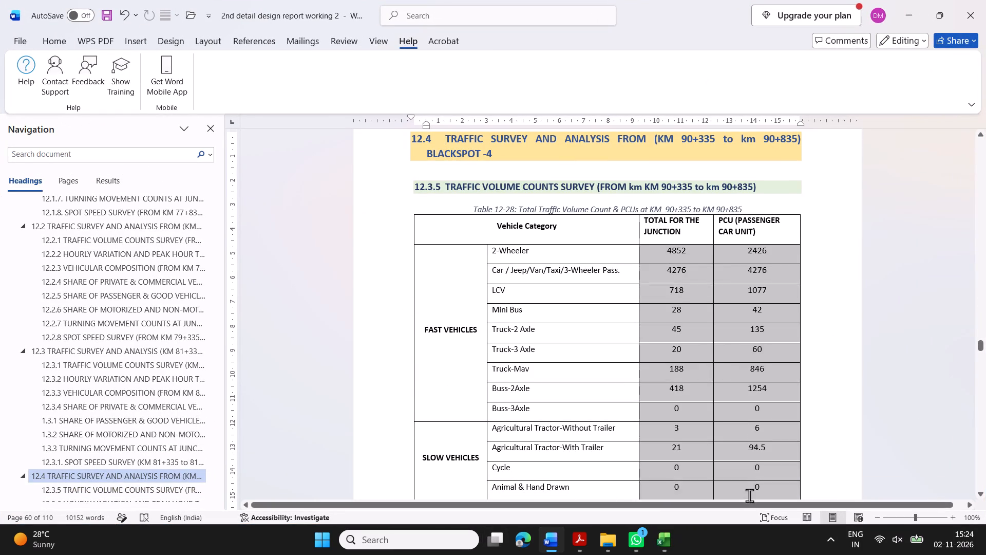
pyautogui.moveTo(749, 495); pyautogui.dragTo(752, 196)
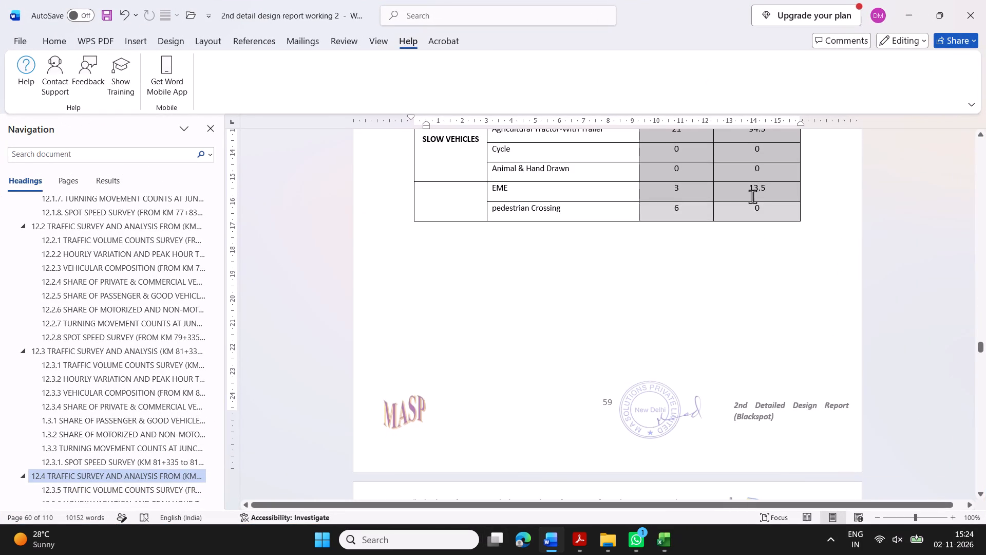
pyautogui.moveTo(752, 196); pyautogui.dragTo(752, 209)
pyautogui.rightClick(752, 209)
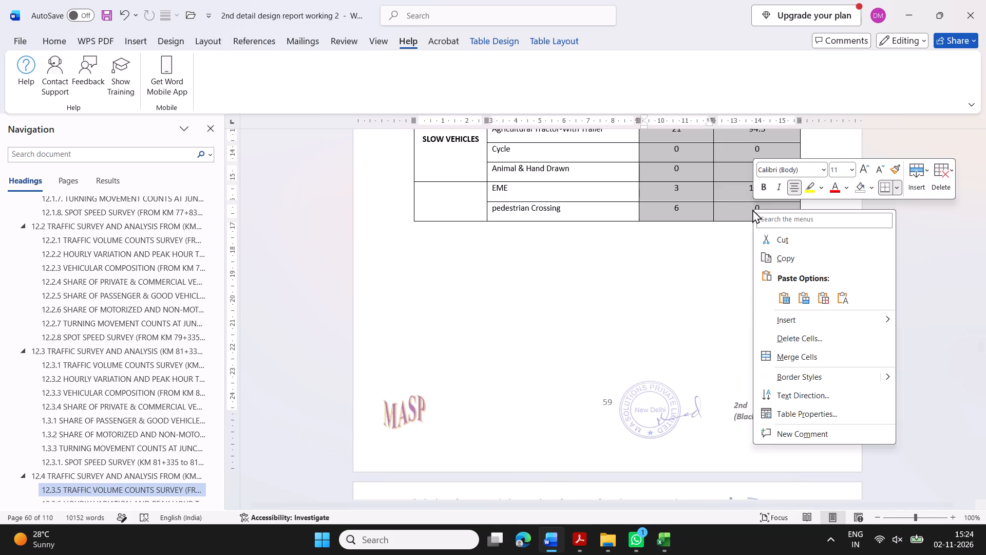
pyautogui.click(845, 301)
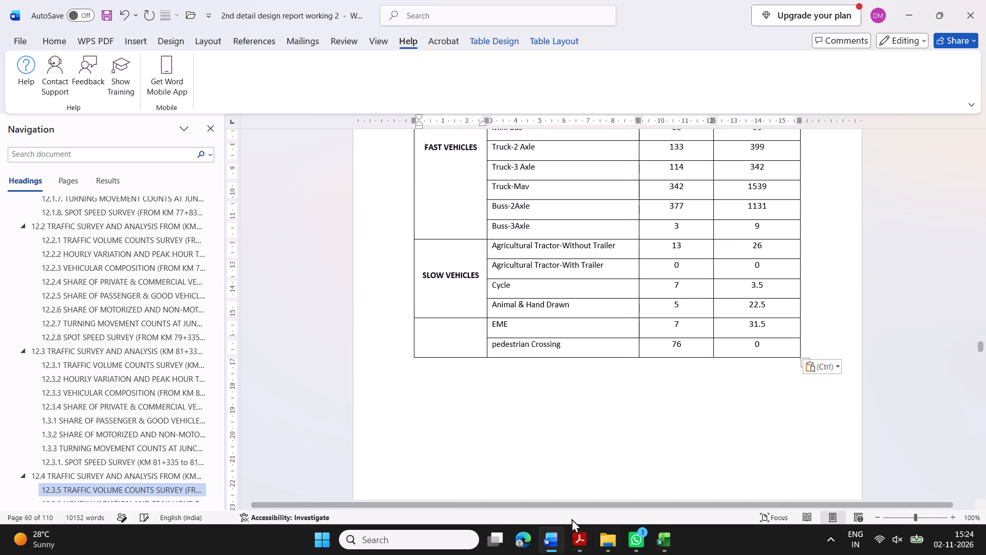
# Review the Excel source sheet and the updated Table 12-28 in the Word report.
pyautogui.click(493, 534)
pyautogui.click(573, 139)
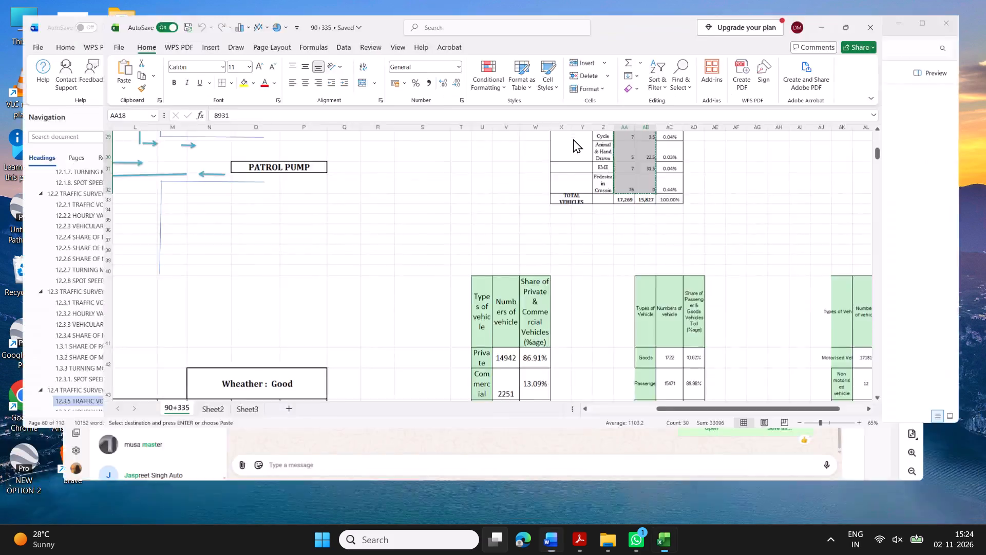
pyautogui.click(793, 226)
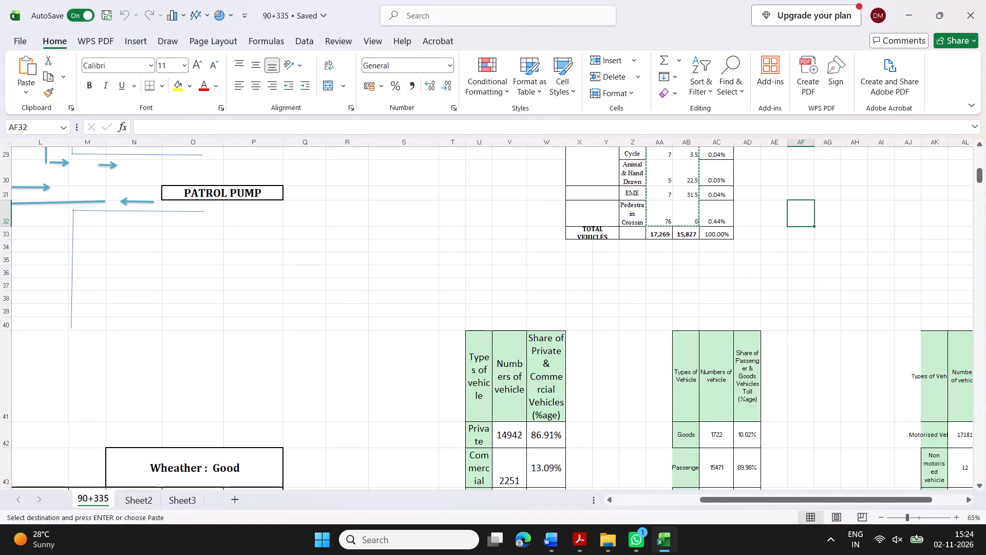
pyautogui.click(489, 541)
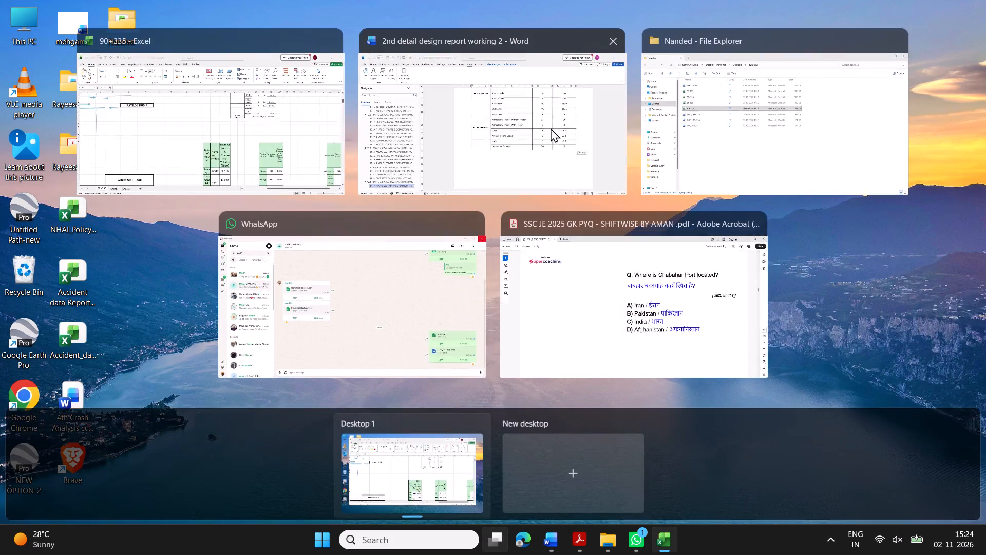
pyautogui.click(556, 128)
pyautogui.scroll(-1, 784, 244)
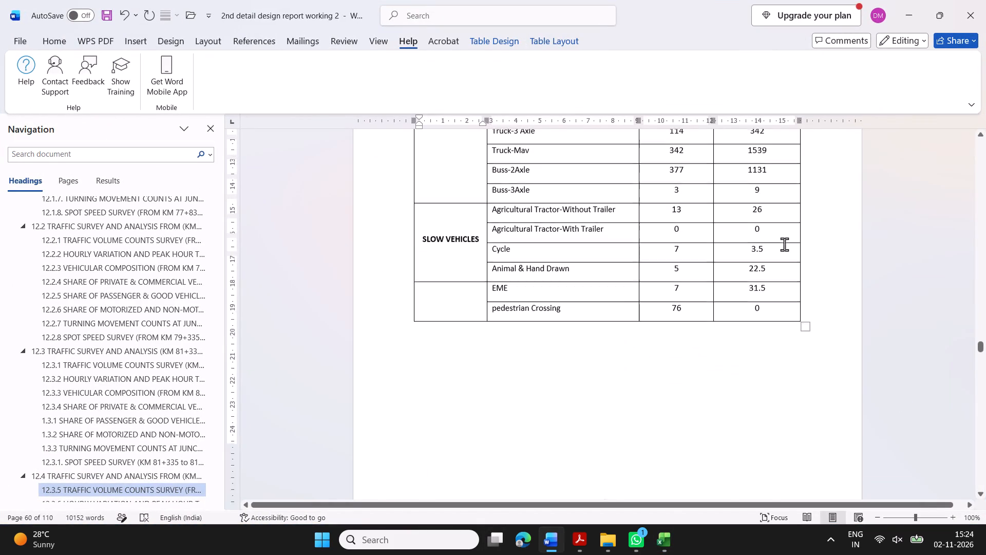
pyautogui.scroll(-4, 784, 244)
pyautogui.scroll(7, 784, 240)
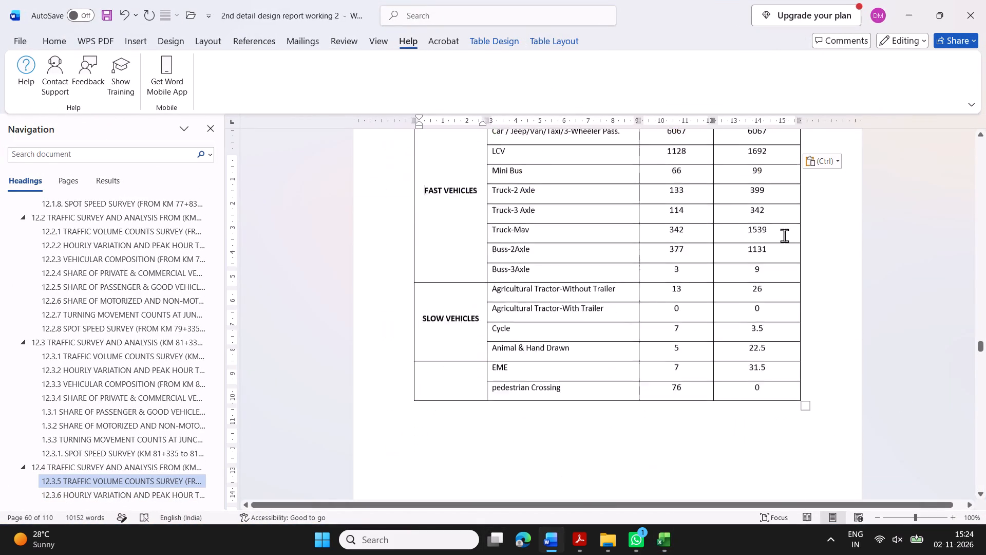
pyautogui.scroll(1, 783, 232)
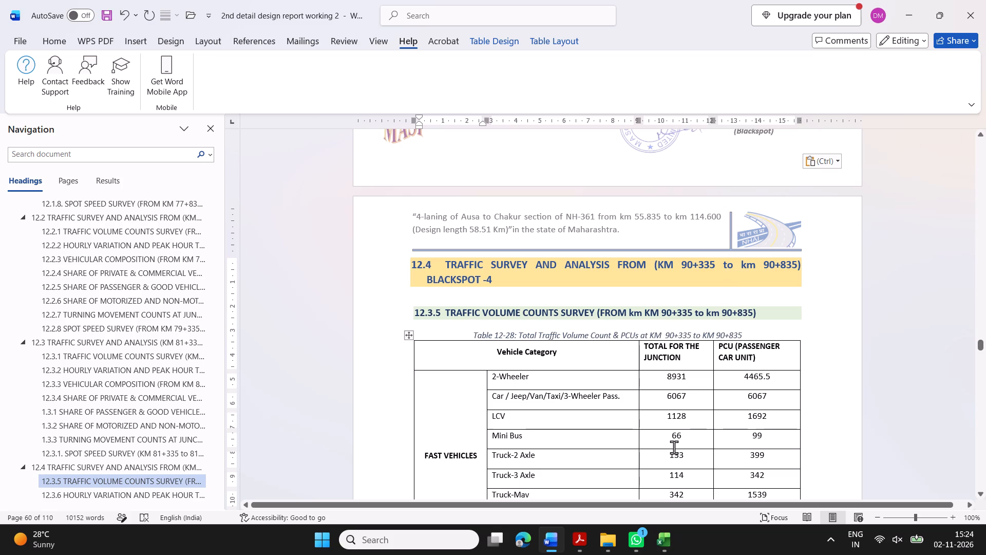
# Review the section 12.4 heading, Table 12-28 and the traffic volume chart that follows it in the Word report.
pyautogui.scroll(-6, 675, 446)
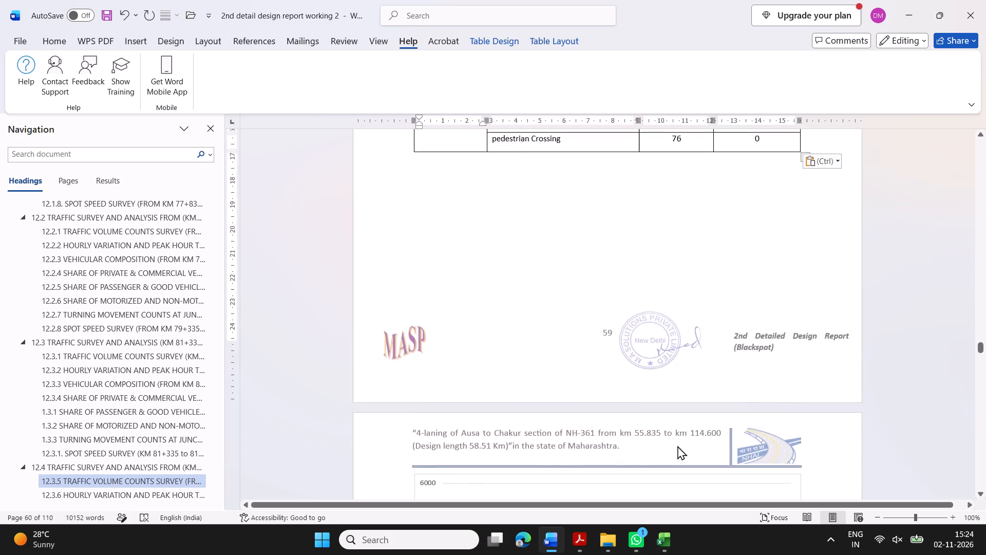
pyautogui.scroll(-1, 677, 446)
pyautogui.click(738, 280)
pyautogui.scroll(3, 766, 297)
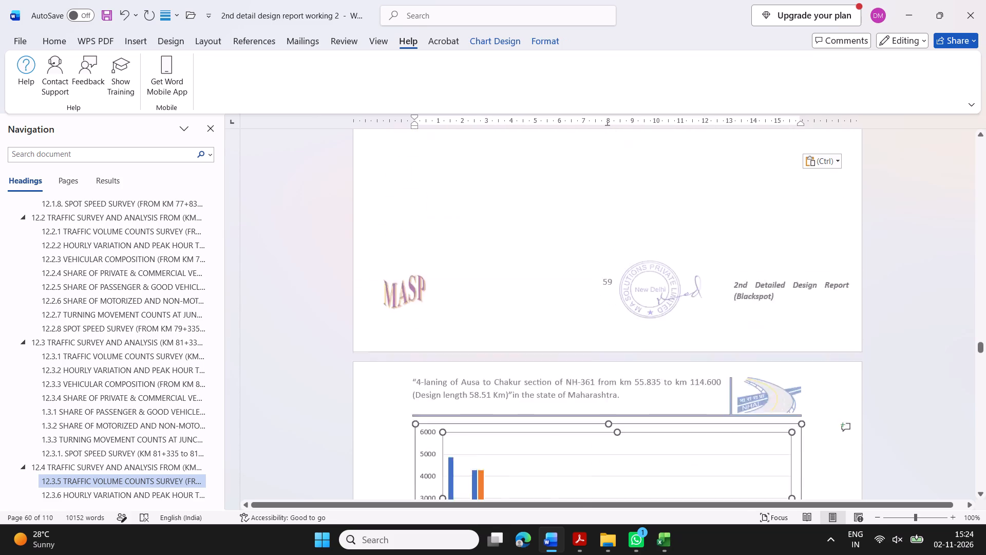
pyautogui.scroll(4, 766, 297)
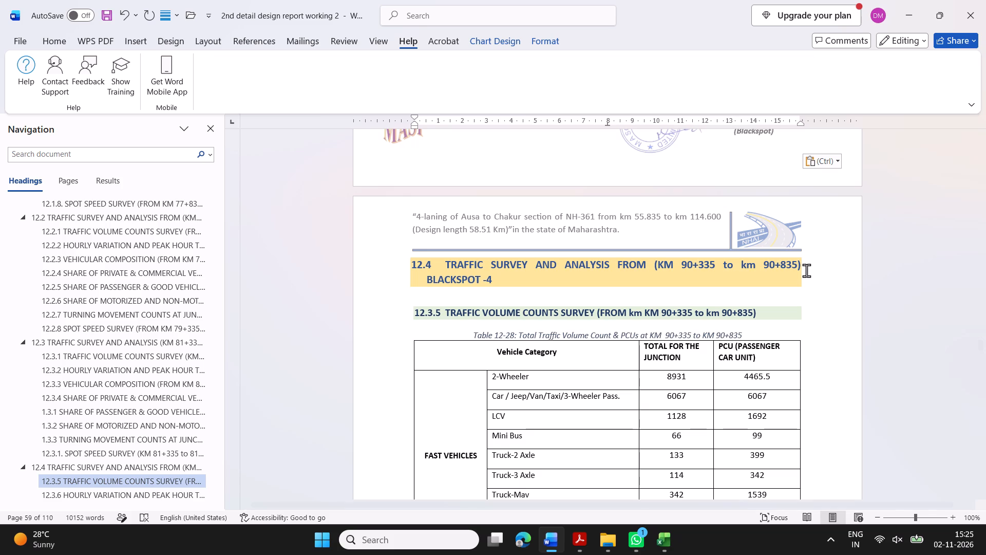
pyautogui.click(693, 274)
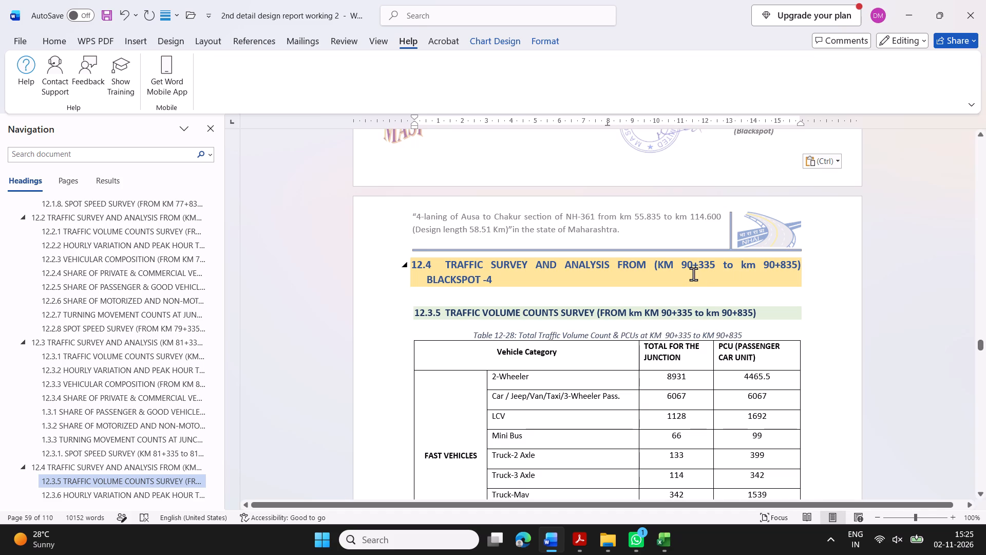
pyautogui.click(784, 264)
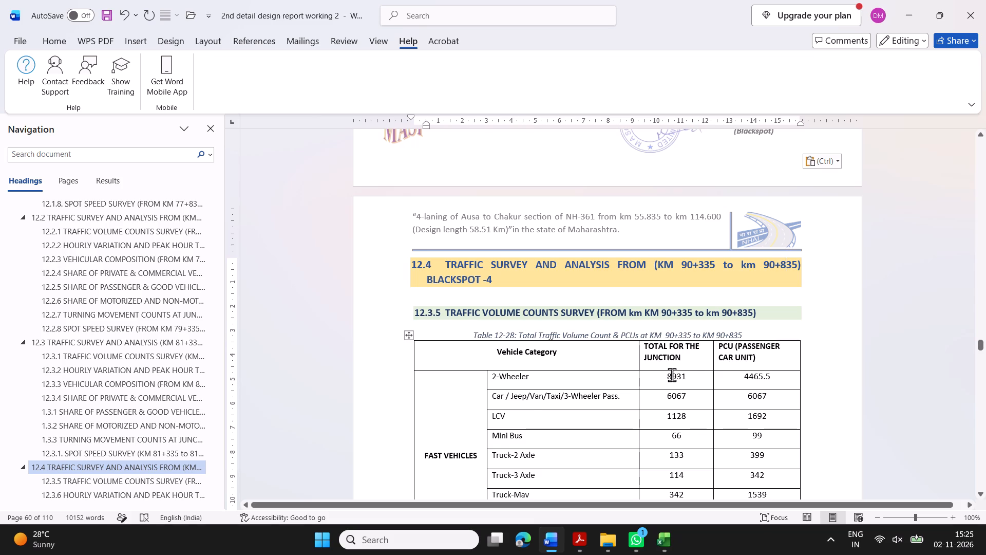
# Delete the old traffic volume and PCU column chart above the Figure 12-34 caption.
pyautogui.scroll(-4, 672, 375)
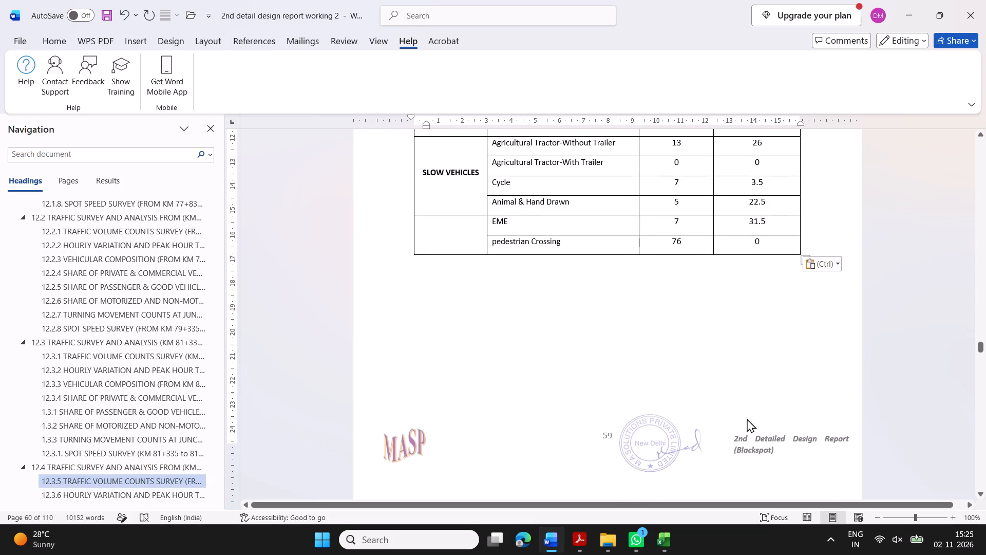
pyautogui.scroll(-1, 741, 403)
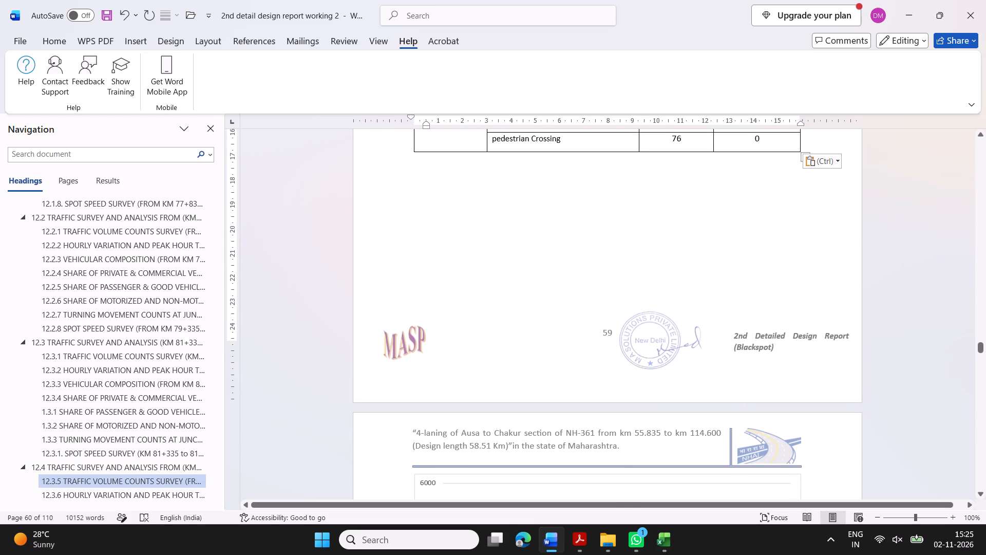
pyautogui.scroll(-2, 741, 403)
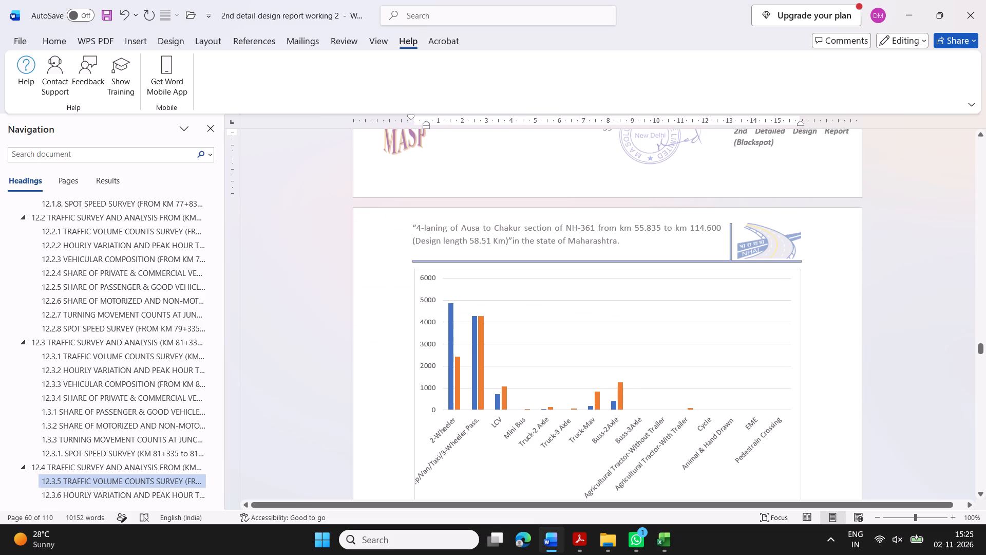
pyautogui.click(779, 276)
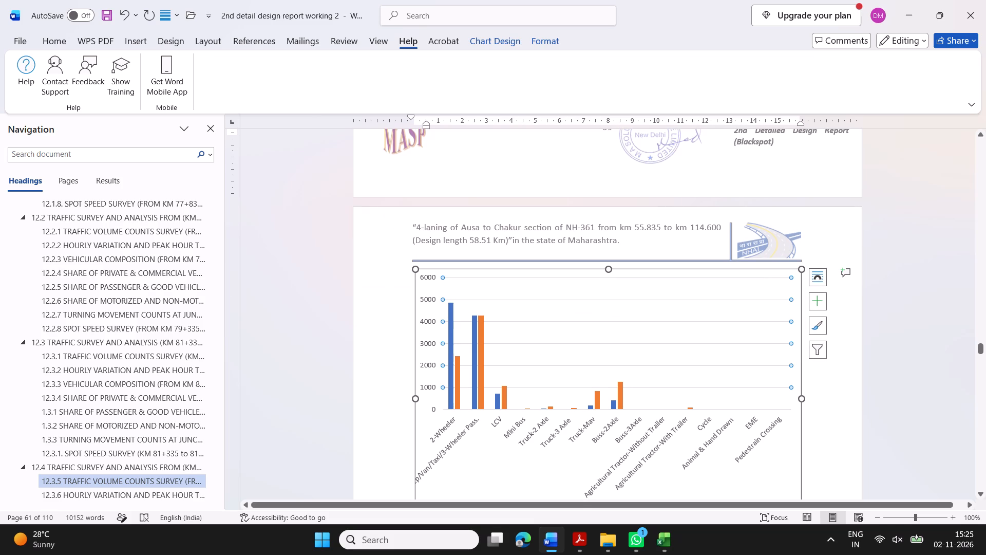
pyautogui.click(778, 435)
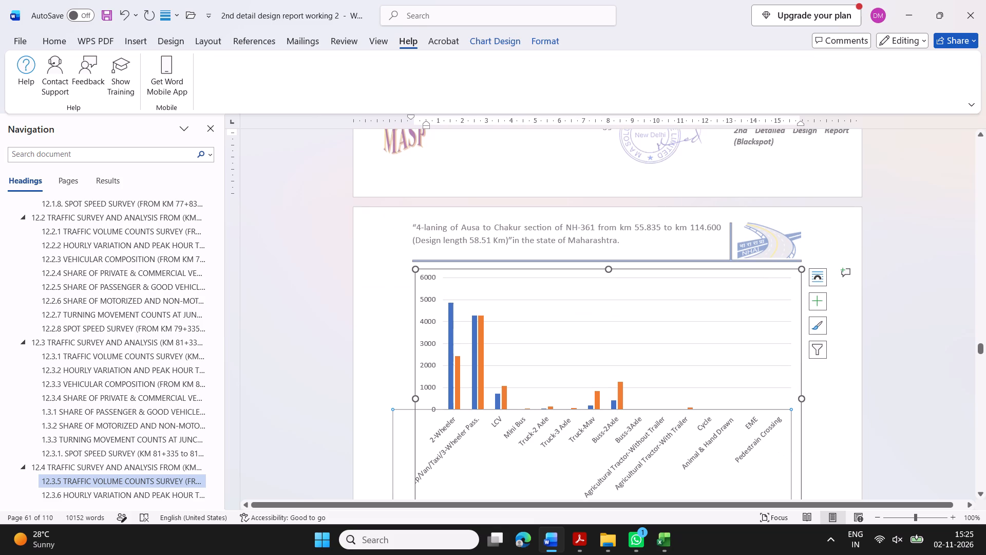
pyautogui.click(794, 455)
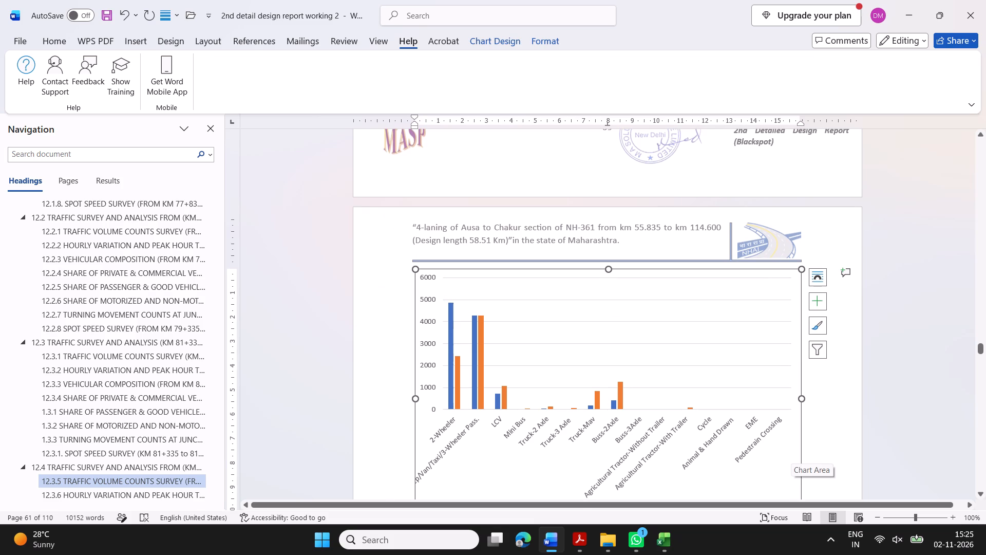
pyautogui.press('Delete')
# Switch to the 90+335 Excel workbook and remove the chart title from the junction total and PCU column chart.
pyautogui.click(495, 541)
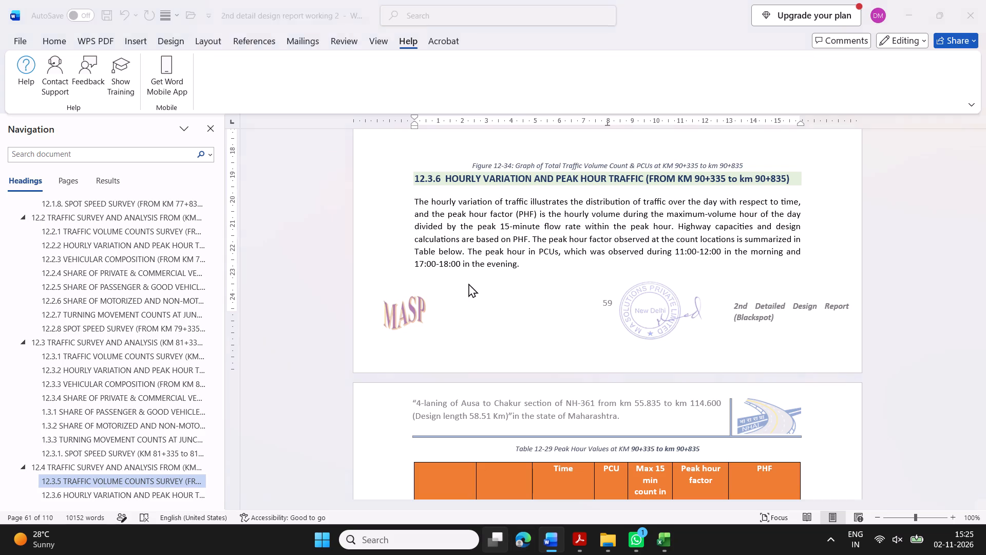
pyautogui.click(604, 151)
pyautogui.scroll(3, 758, 253)
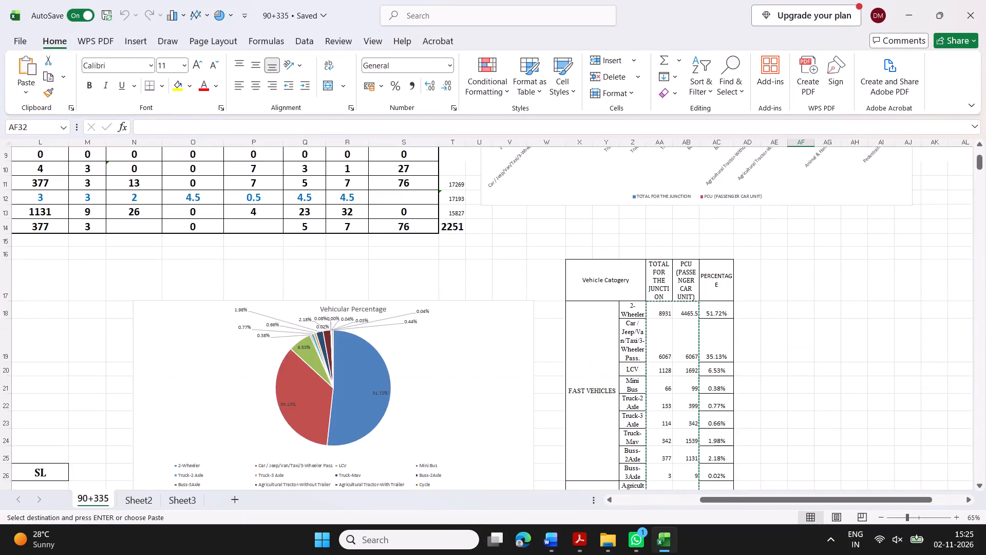
pyautogui.scroll(1, 755, 249)
pyautogui.click(746, 176)
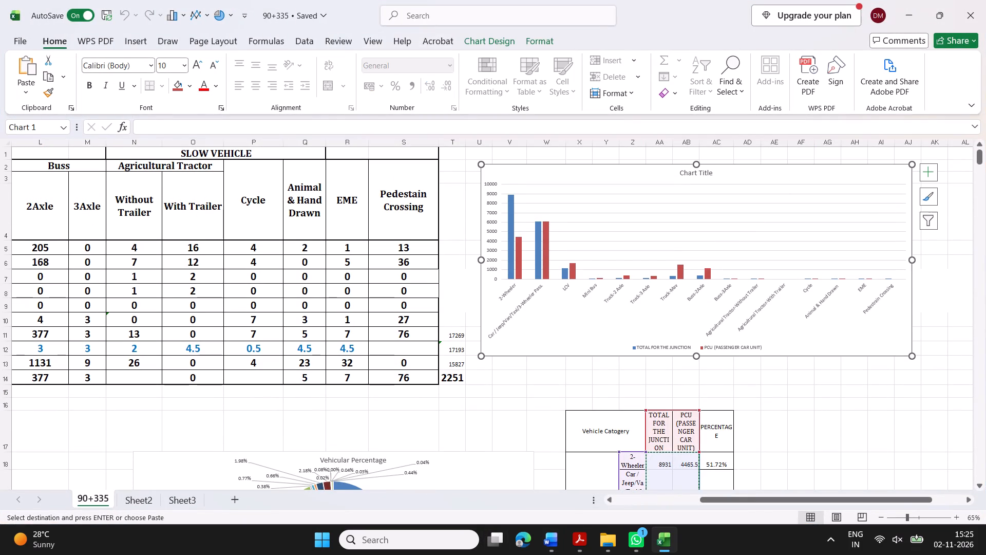
pyautogui.click(679, 172)
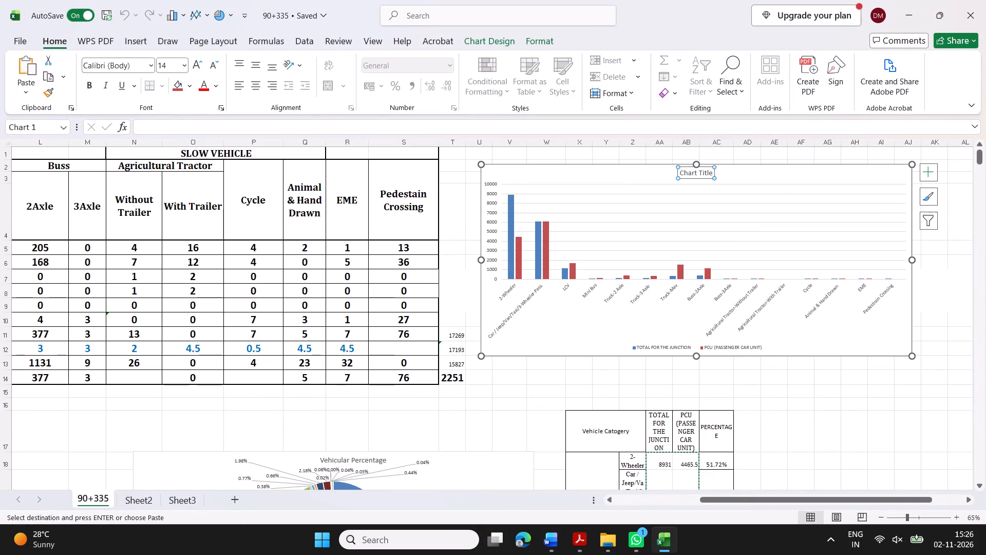
pyautogui.click(861, 180)
pyautogui.click(925, 174)
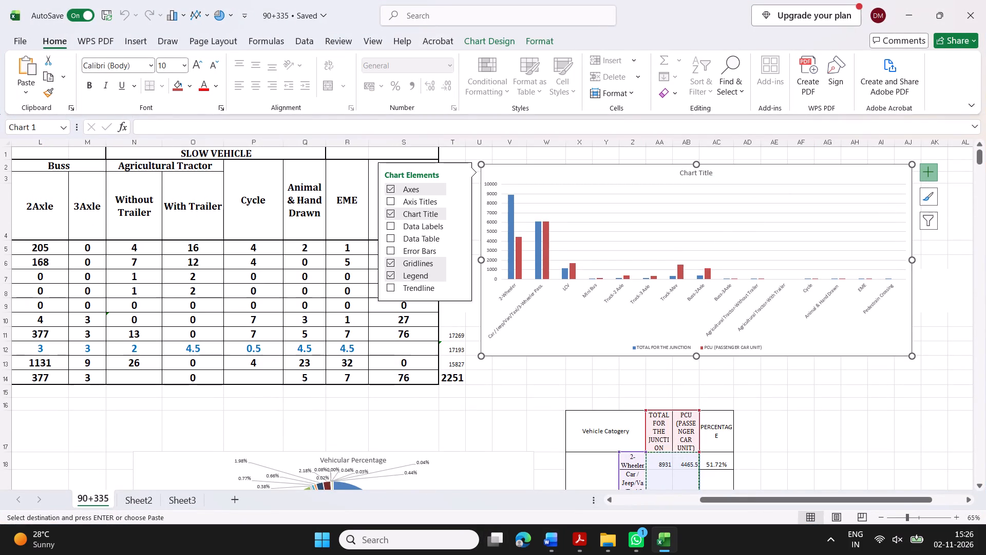
pyautogui.click(390, 214)
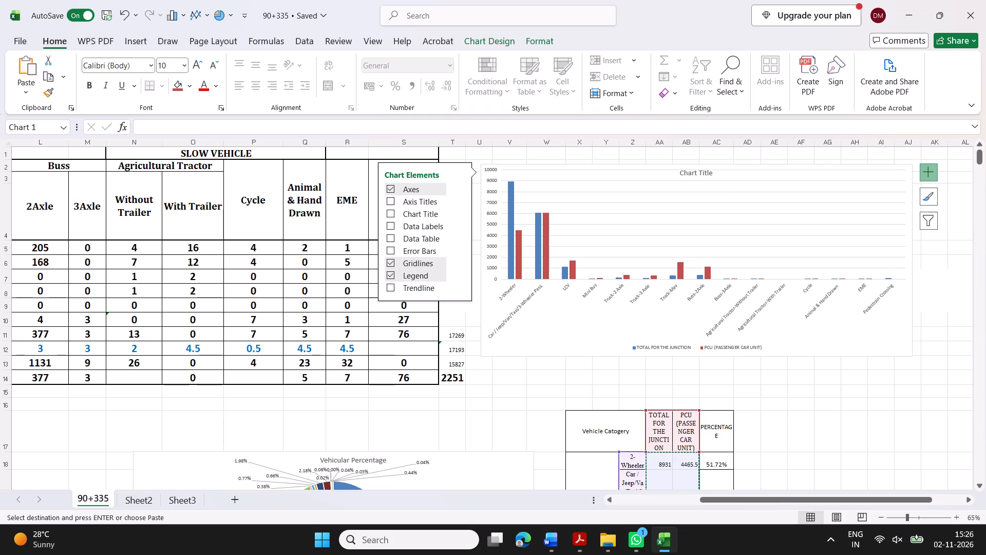
pyautogui.click(882, 402)
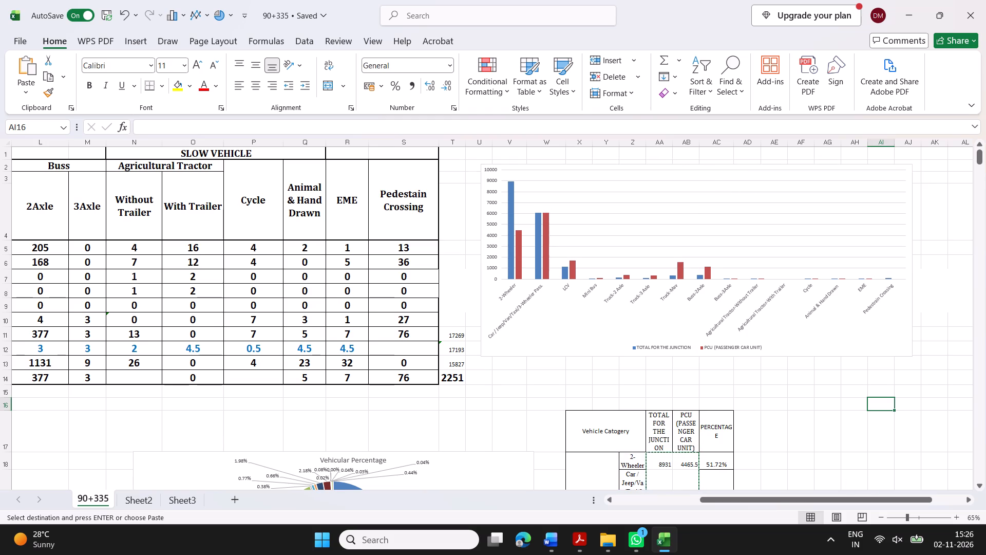
# Copy the untitled column chart from Excel and paste it above the Figure 12-34 caption in the Word report.
pyautogui.click(822, 343)
pyautogui.hotkey('ctrl', 'c')
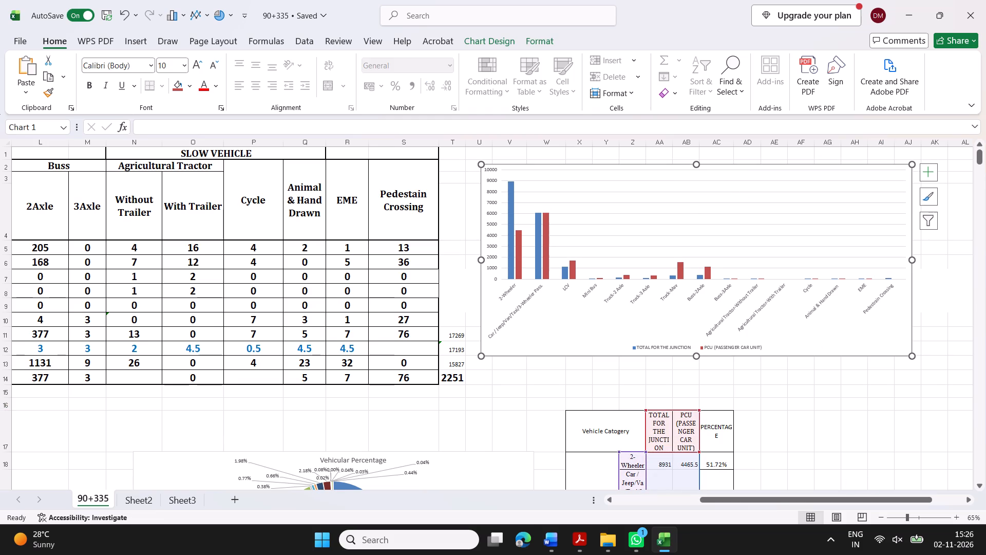
pyautogui.click(503, 537)
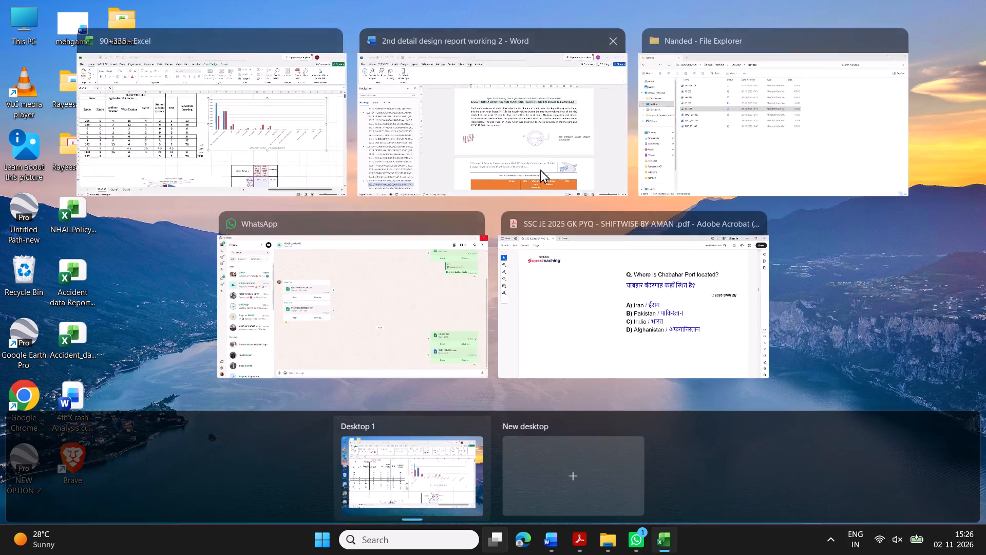
pyautogui.click(557, 157)
pyautogui.hotkey('ctrl', 'v')
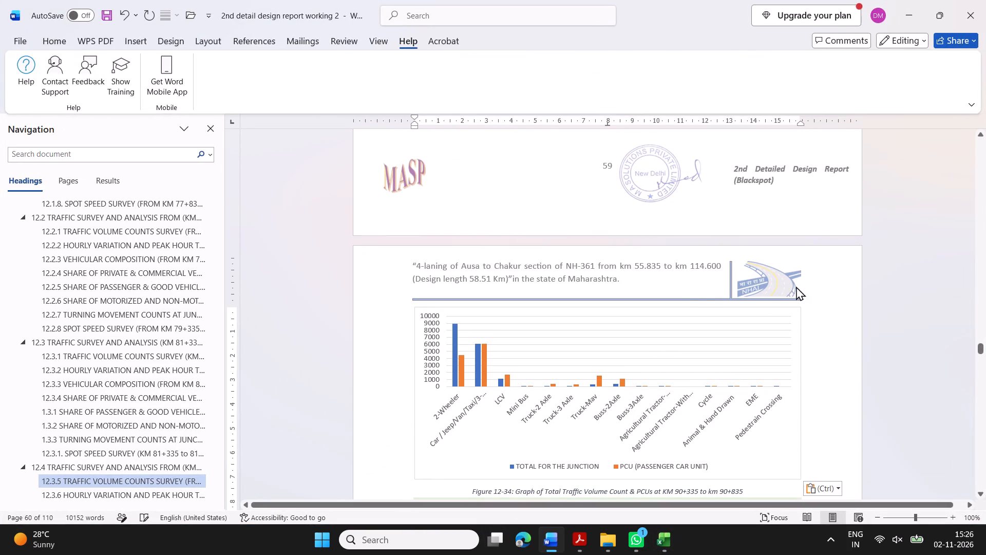
pyautogui.click(814, 283)
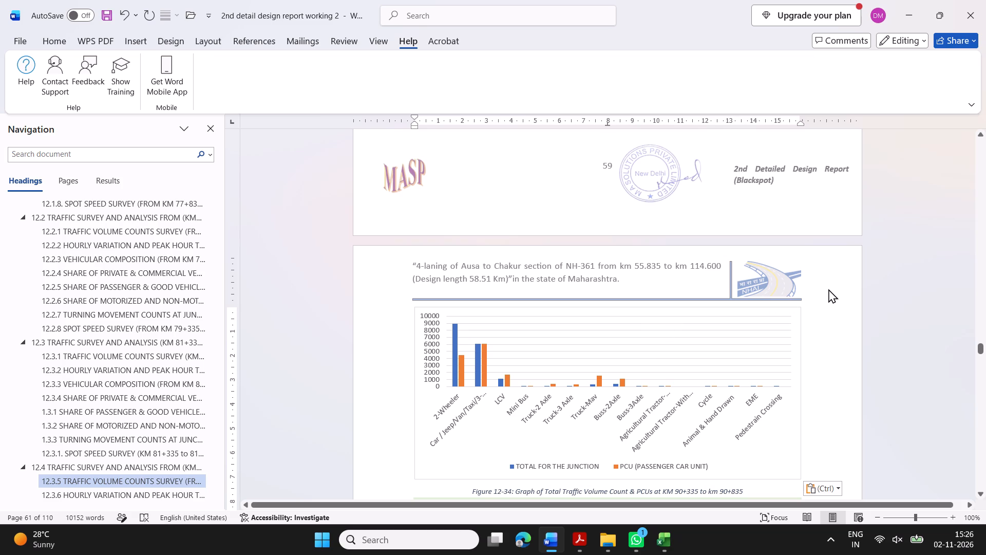
pyautogui.scroll(-1, 828, 289)
pyautogui.scroll(1, 828, 289)
pyautogui.click(812, 313)
# Examine the peak hour values in Word's Table 12-29 and the hourly count and PCU tables in the Excel 90+335 sheet.
pyautogui.scroll(-1, 890, 303)
pyautogui.scroll(-2, 742, 322)
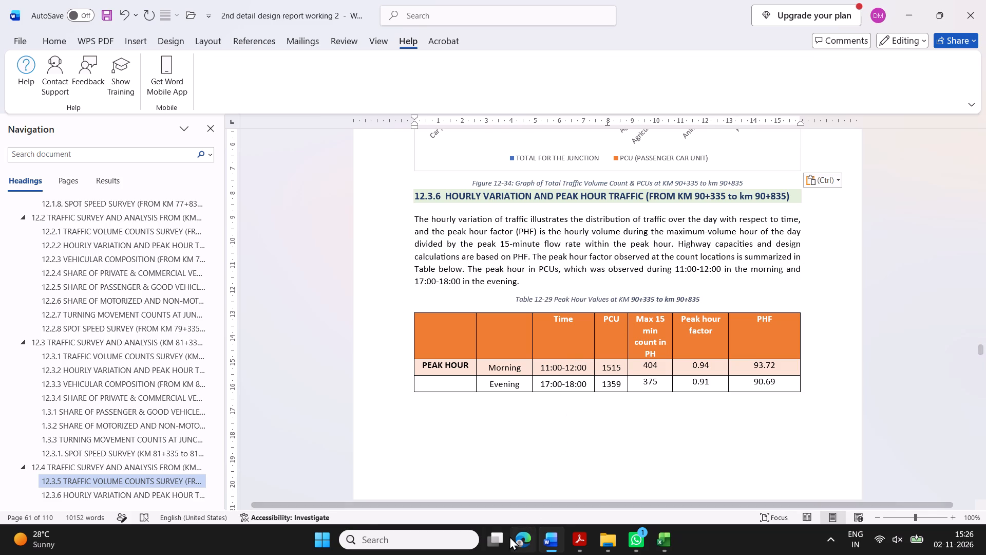
pyautogui.click(495, 544)
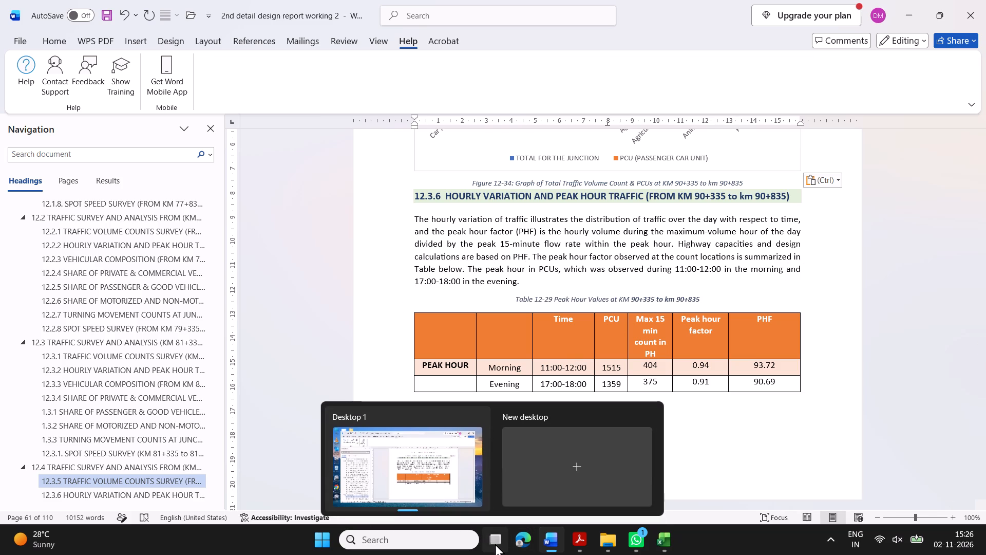
pyautogui.click(560, 156)
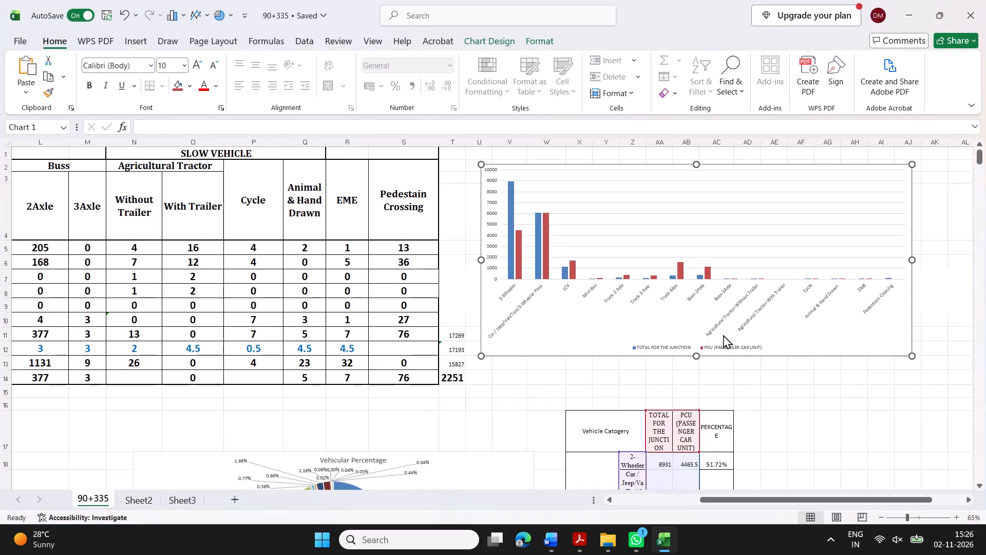
pyautogui.scroll(-2, 725, 330)
pyautogui.scroll(2, 728, 321)
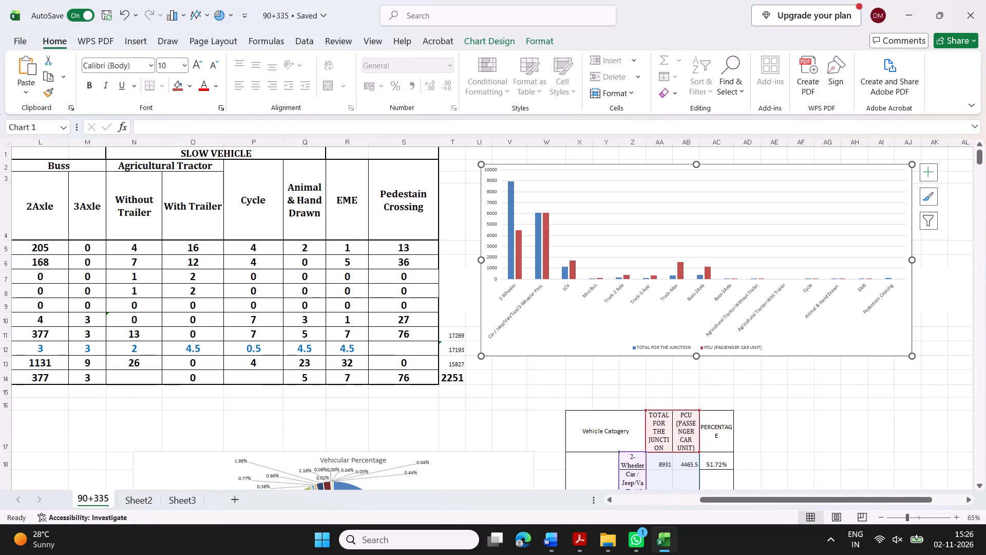
pyautogui.scroll(-6, 878, 346)
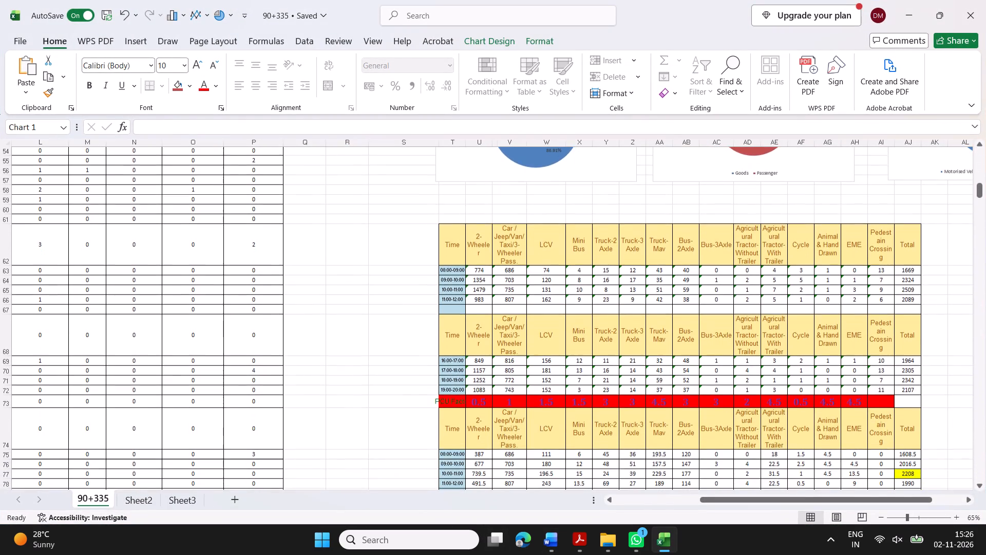
pyautogui.scroll(-1, 698, 350)
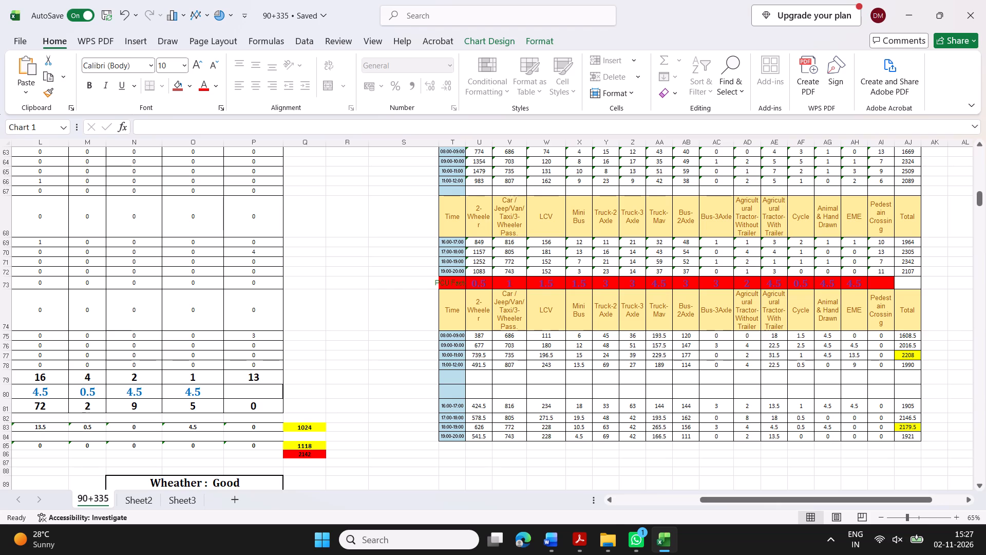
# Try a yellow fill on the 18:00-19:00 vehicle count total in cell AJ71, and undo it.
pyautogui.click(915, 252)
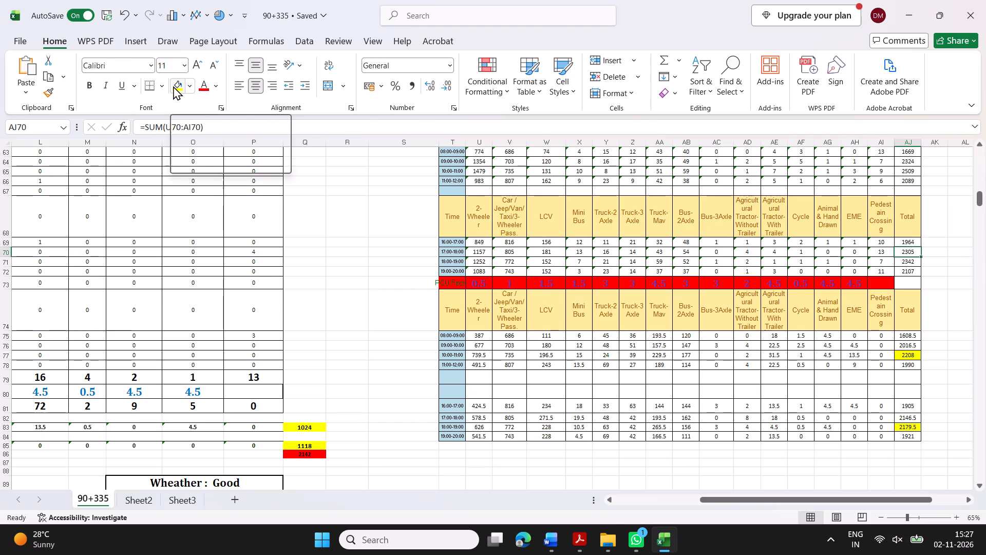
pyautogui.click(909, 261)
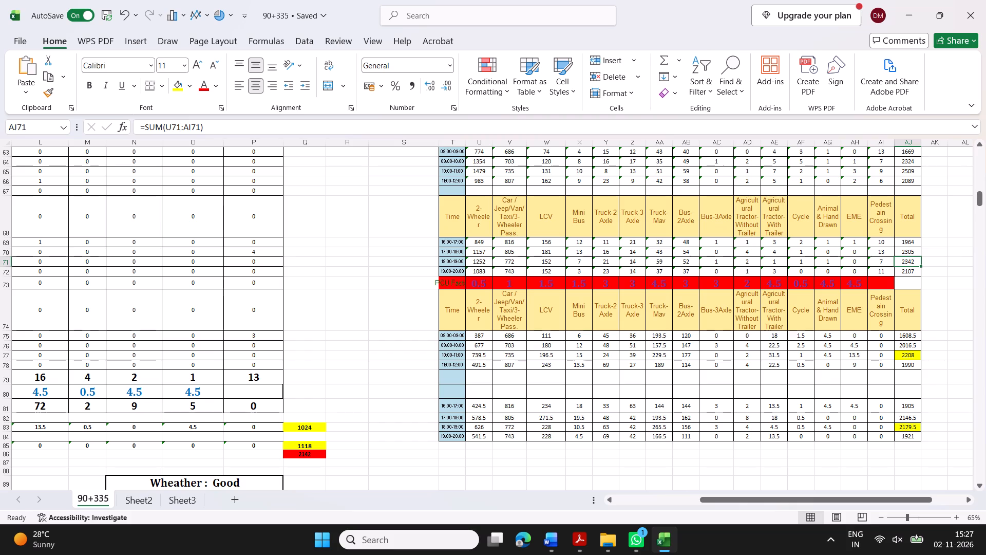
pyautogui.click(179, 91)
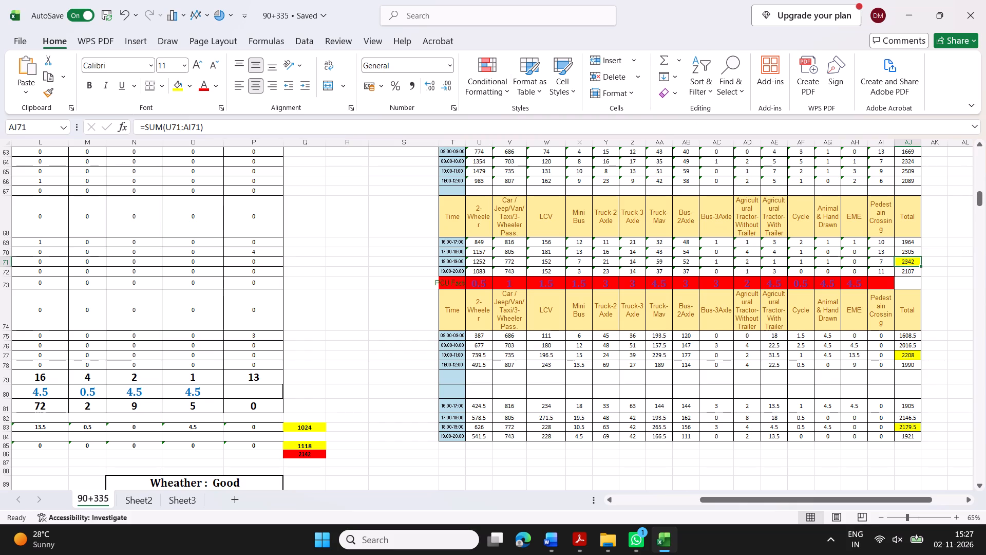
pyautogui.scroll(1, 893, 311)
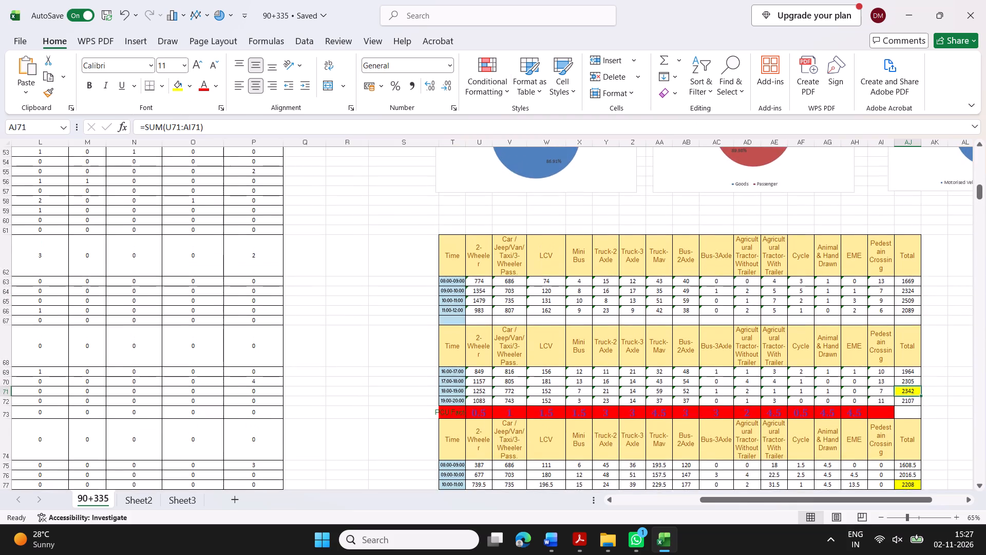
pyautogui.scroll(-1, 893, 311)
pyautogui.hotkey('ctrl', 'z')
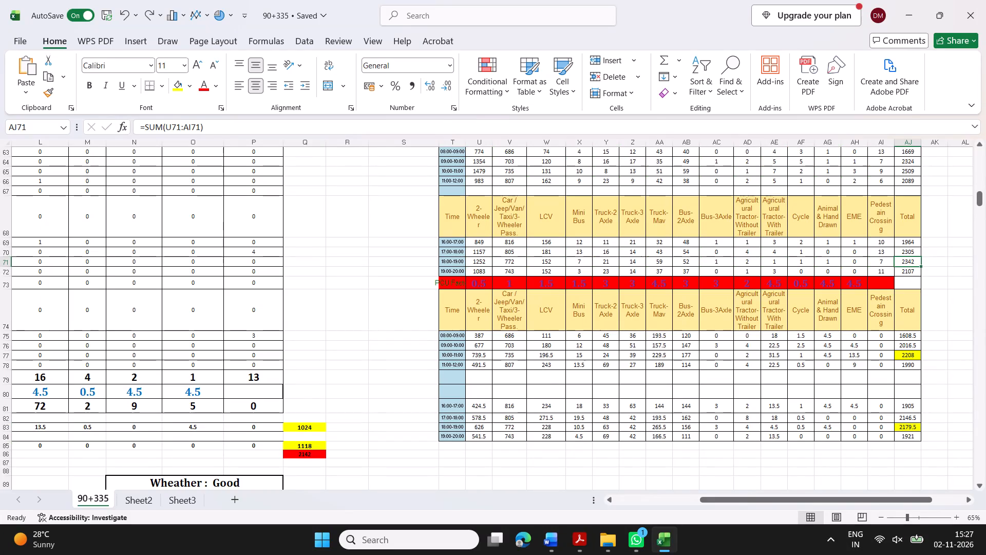
# Switch to the Word report and change the morning peak hour in the section 12.3.6 paragraph to 10:00-11:00.
pyautogui.click(947, 328)
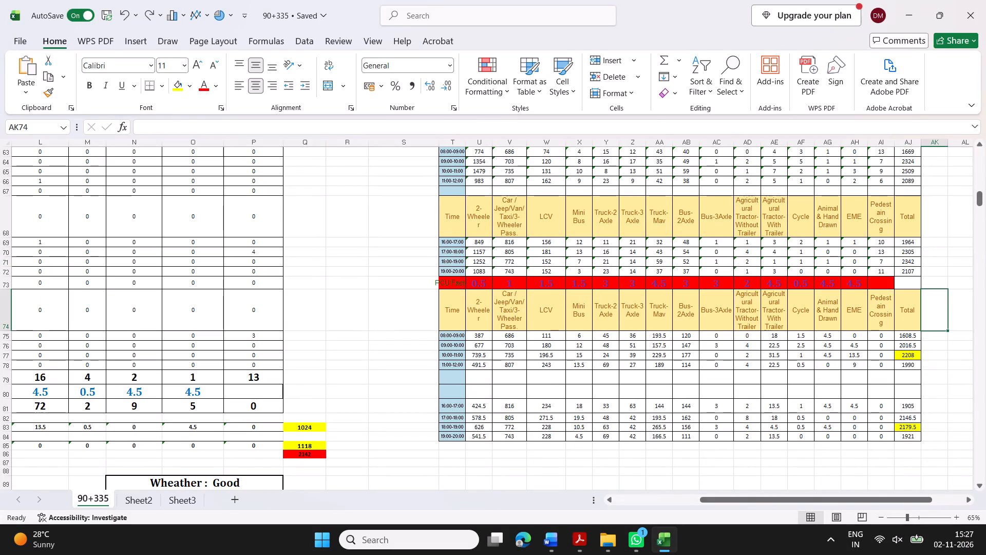
pyautogui.scroll(-1, 795, 335)
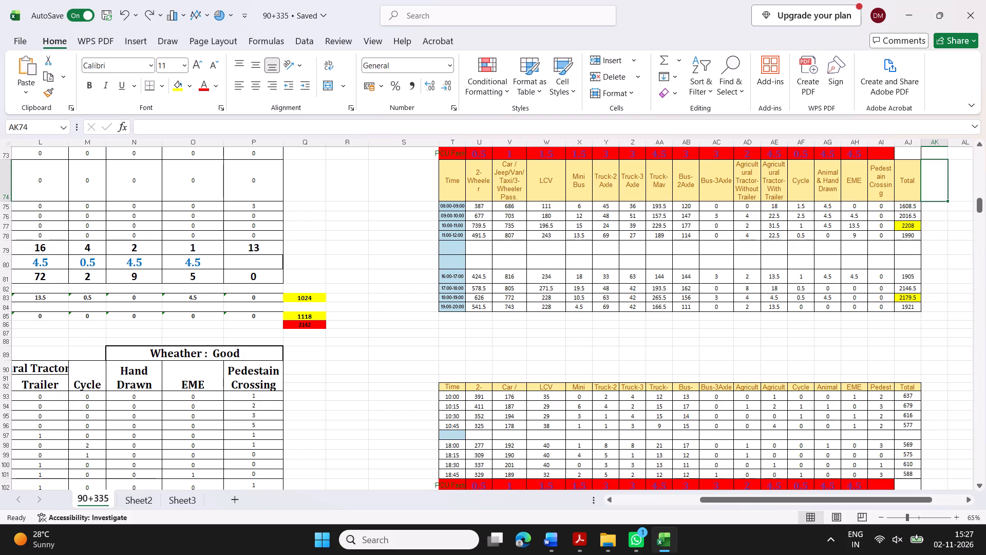
pyautogui.click(490, 544)
pyautogui.click(528, 158)
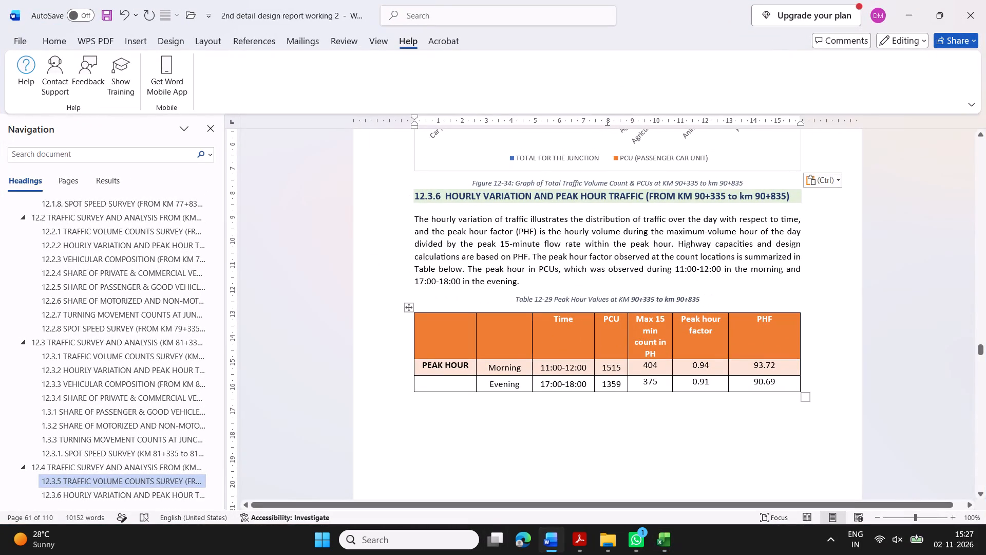
pyautogui.click(684, 270)
pyautogui.press('BackSpace')
pyautogui.press('0')
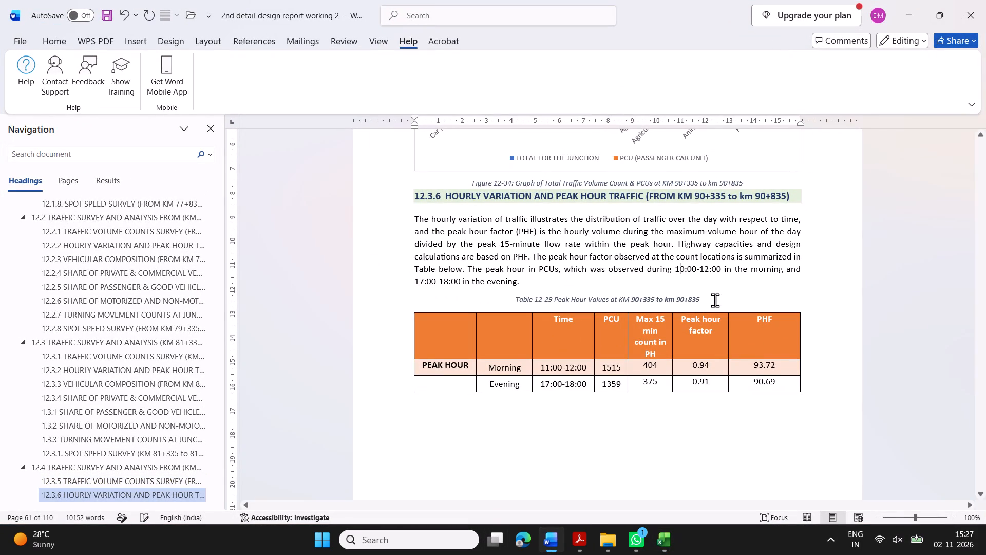
pyautogui.click(709, 269)
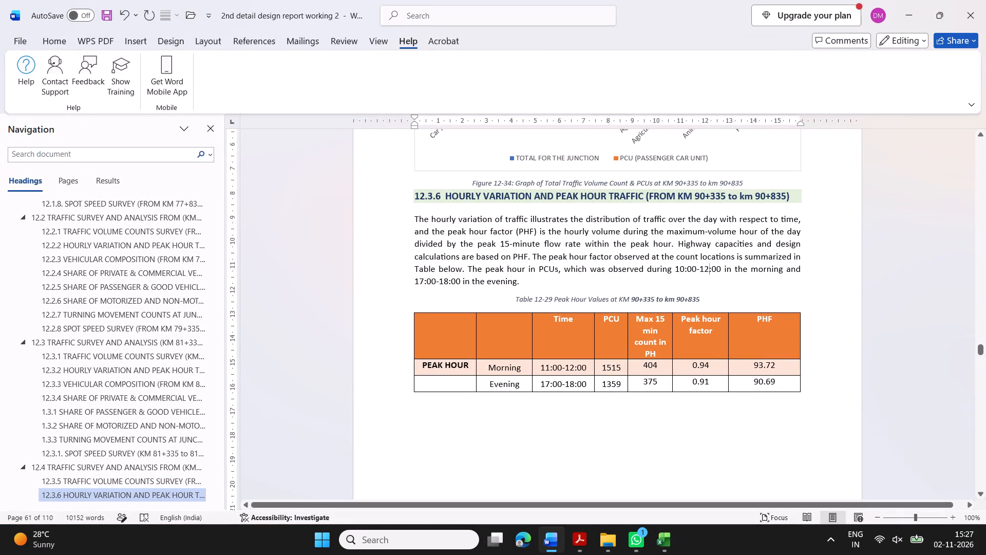
pyautogui.press('BackSpace')
pyautogui.press('1')
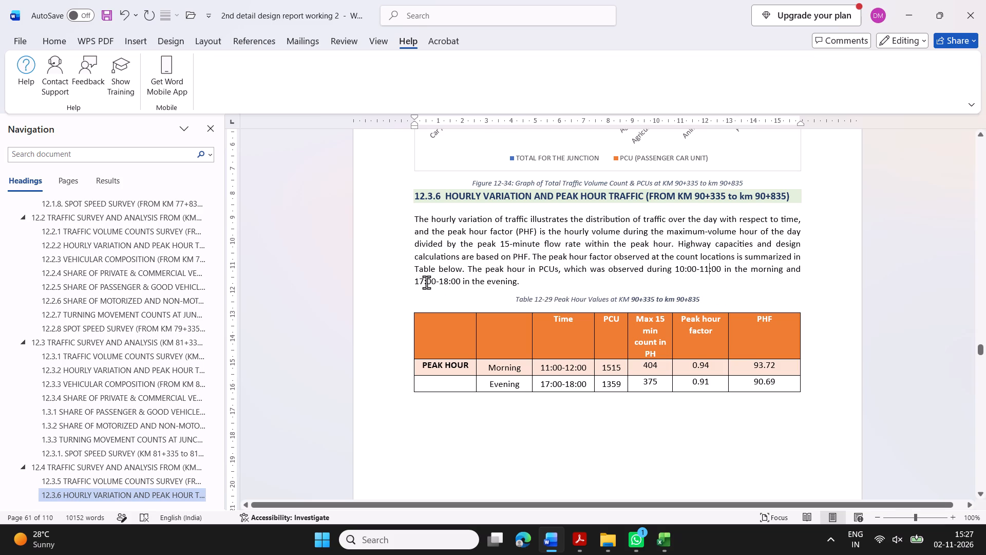
# Change the evening peak hour in the section 12.3.6 paragraph to 18:00-19:00.
pyautogui.click(422, 283)
pyautogui.press('BackSpace')
pyautogui.press('8')
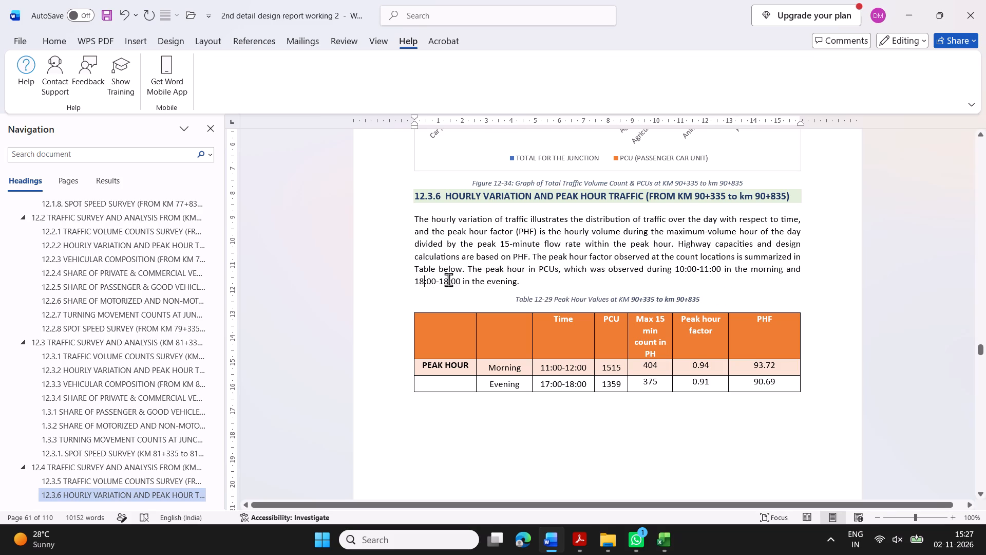
pyautogui.click(448, 280)
pyautogui.press('BackSpace')
pyautogui.press('9')
pyautogui.click(603, 288)
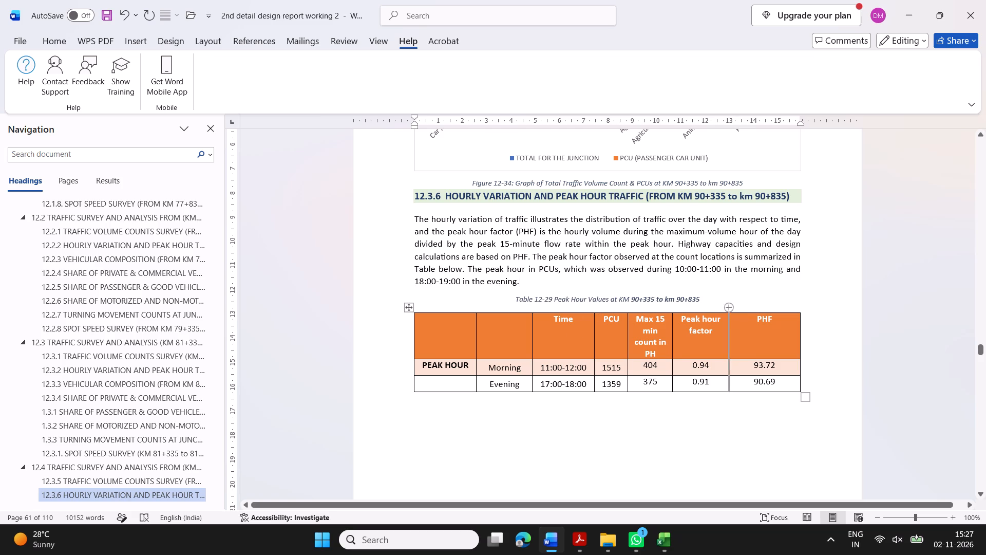
# Copy the morning and evening peak hour values (V116:Z117) from the 90+335 Excel sheet and paste them over those in Word's Table 12-29.
pyautogui.click(543, 368)
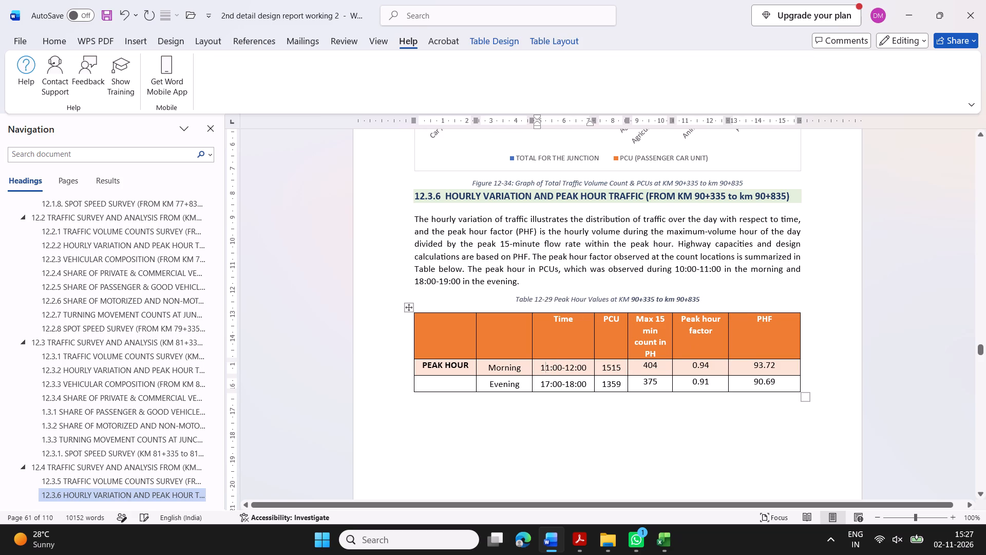
pyautogui.click(538, 368)
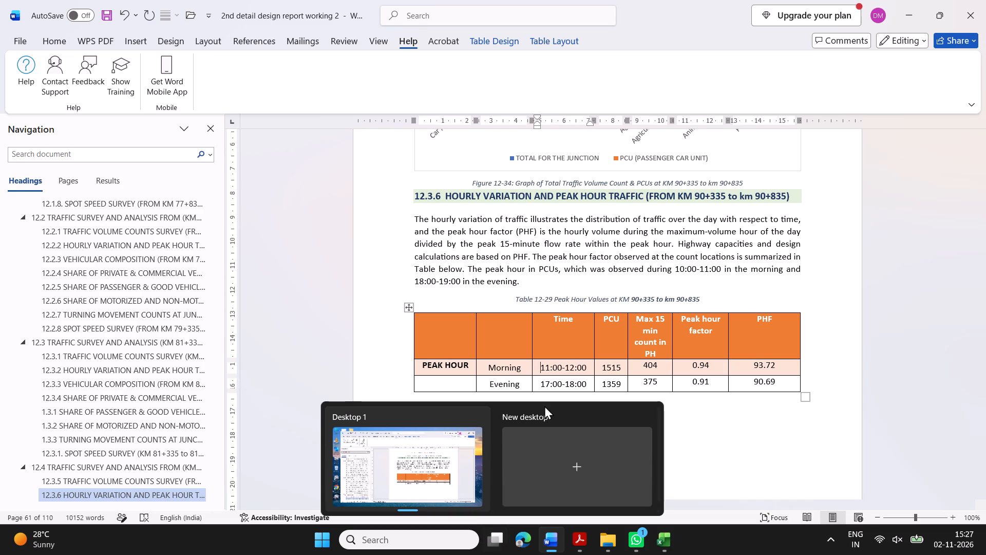
pyautogui.moveTo(499, 539); pyautogui.dragTo(497, 531)
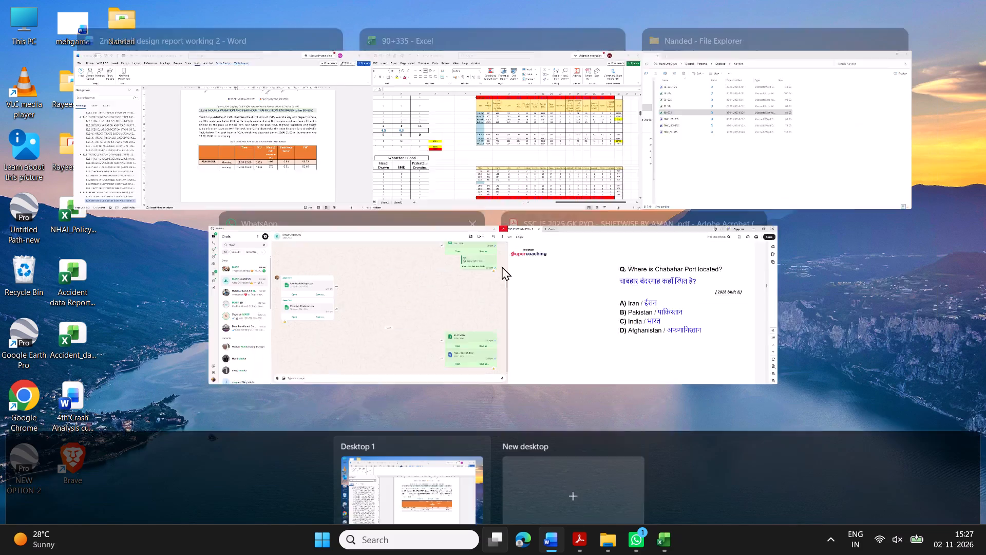
pyautogui.click(586, 172)
pyautogui.scroll(-3, 669, 226)
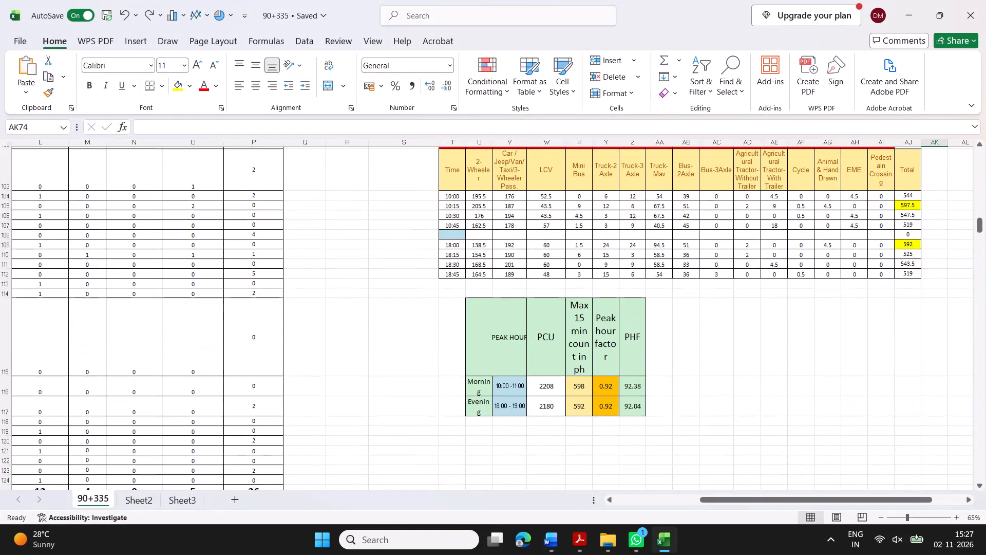
pyautogui.scroll(-1, 671, 221)
pyautogui.moveTo(513, 256); pyautogui.dragTo(625, 290)
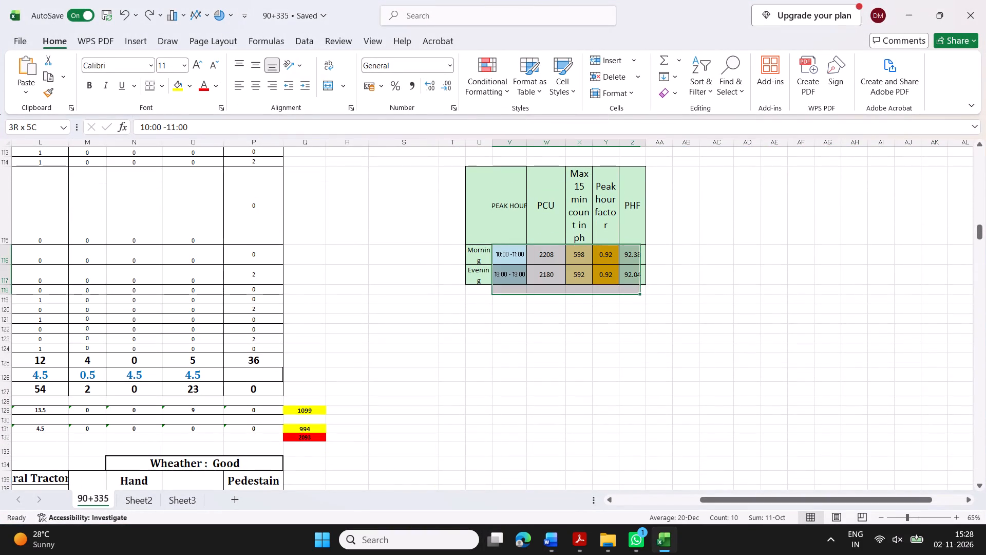
pyautogui.moveTo(625, 290); pyautogui.dragTo(630, 279)
pyautogui.hotkey('ctrl', 'c')
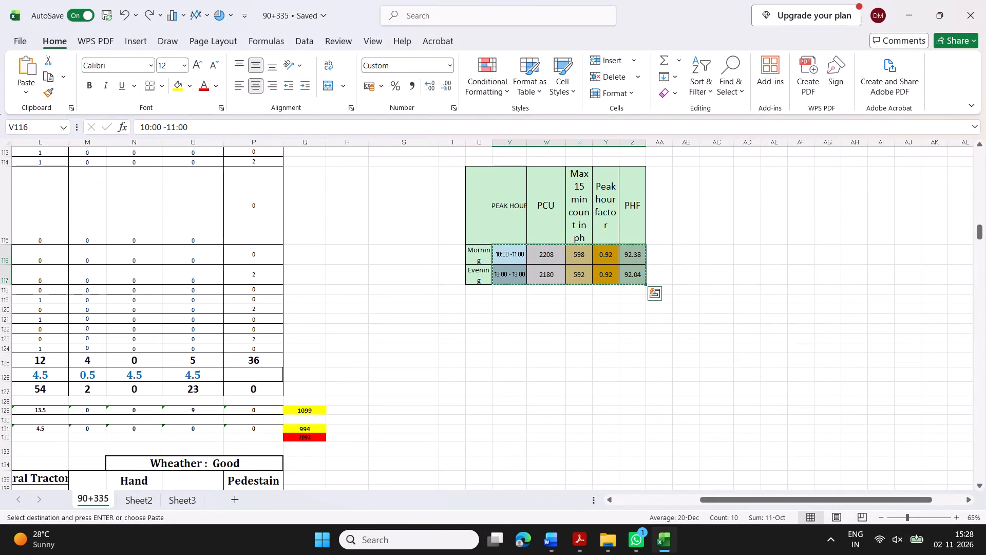
pyautogui.click(497, 534)
pyautogui.click(504, 169)
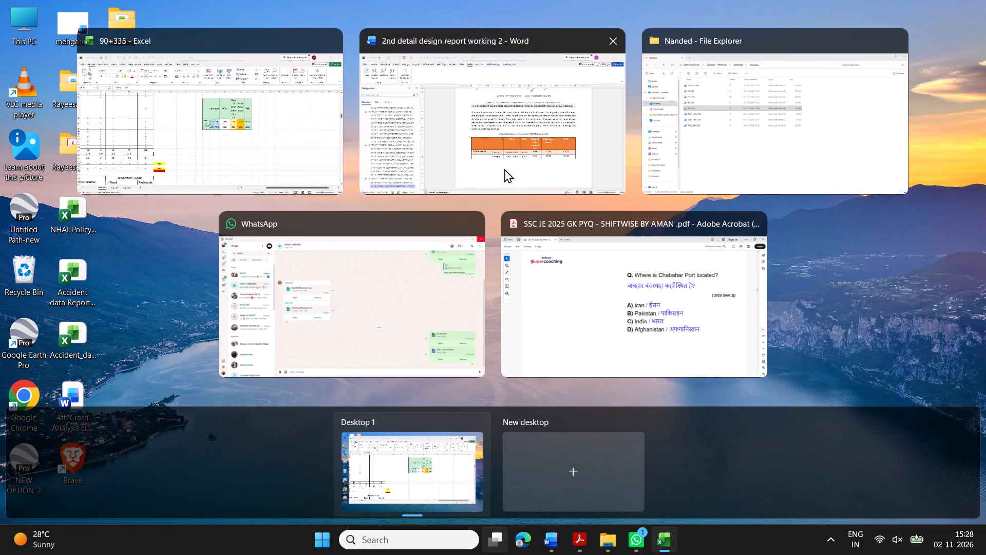
pyautogui.moveTo(542, 368); pyautogui.dragTo(694, 386)
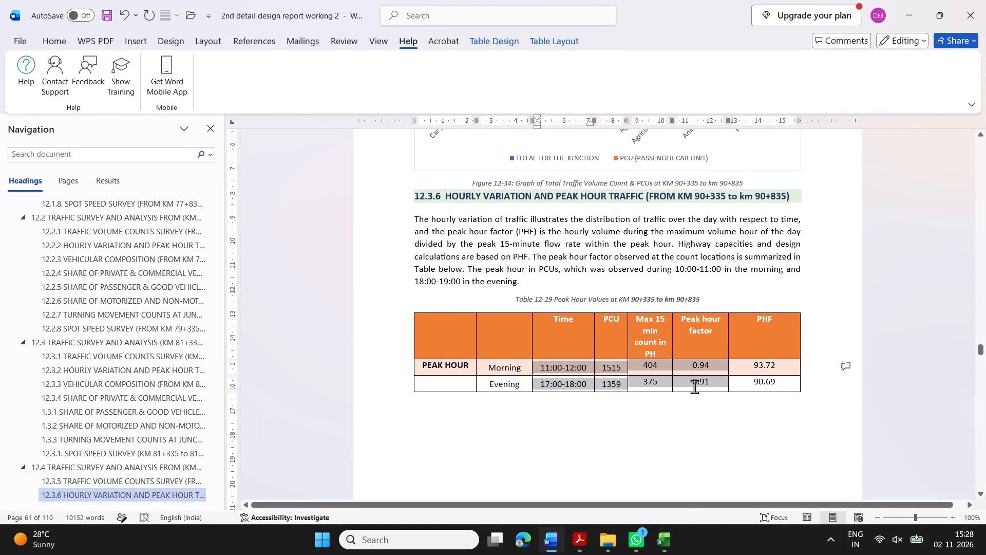
pyautogui.moveTo(694, 386); pyautogui.dragTo(778, 386)
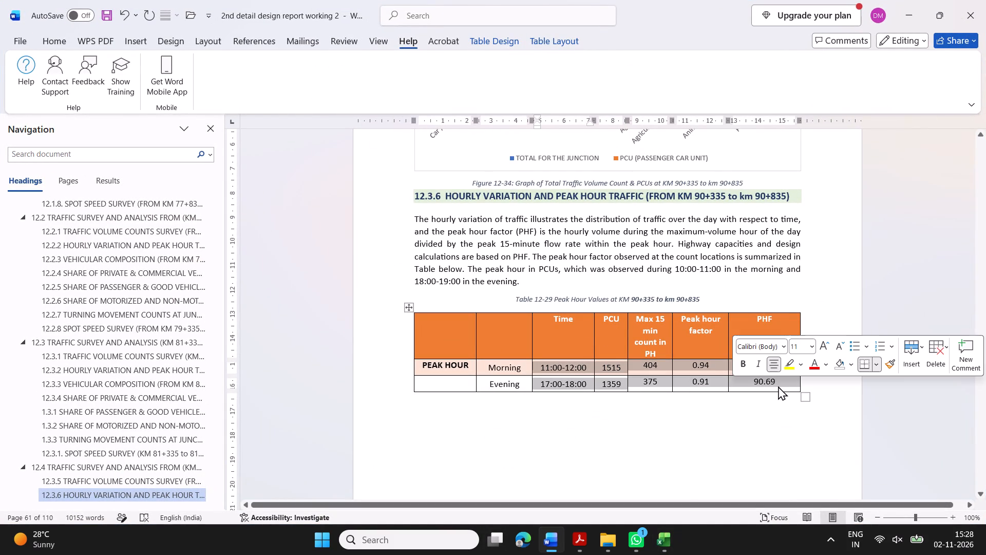
pyautogui.rightClick(782, 387)
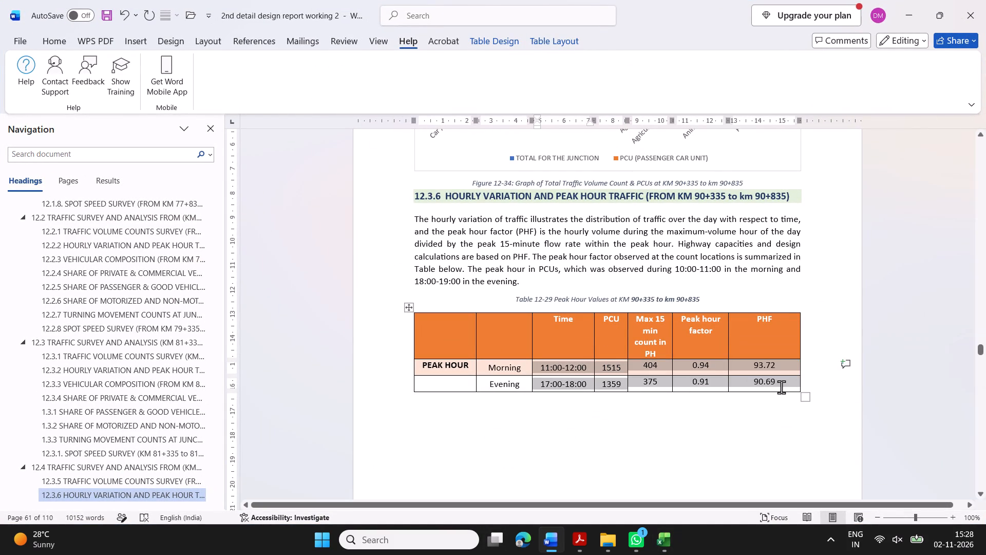
pyautogui.click(896, 240)
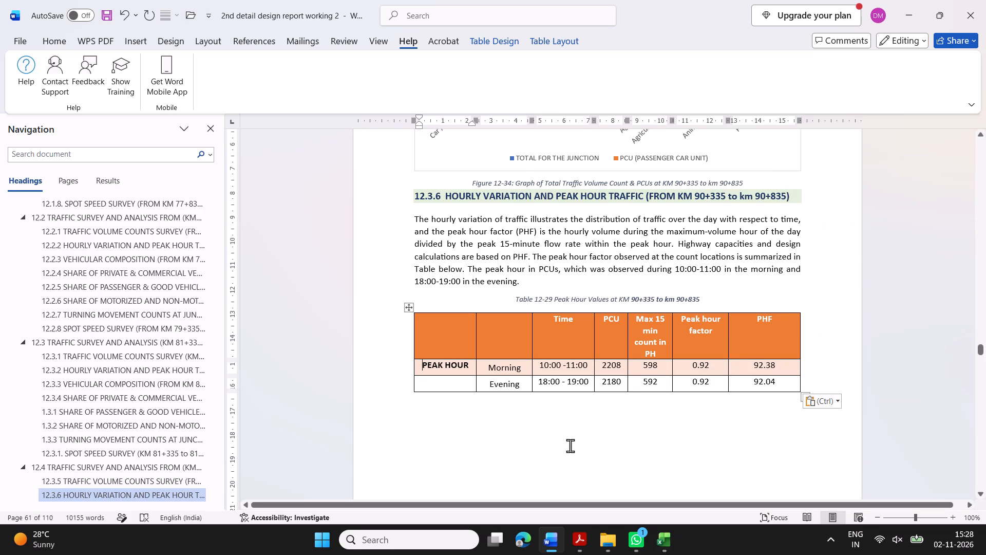
pyautogui.press('`')
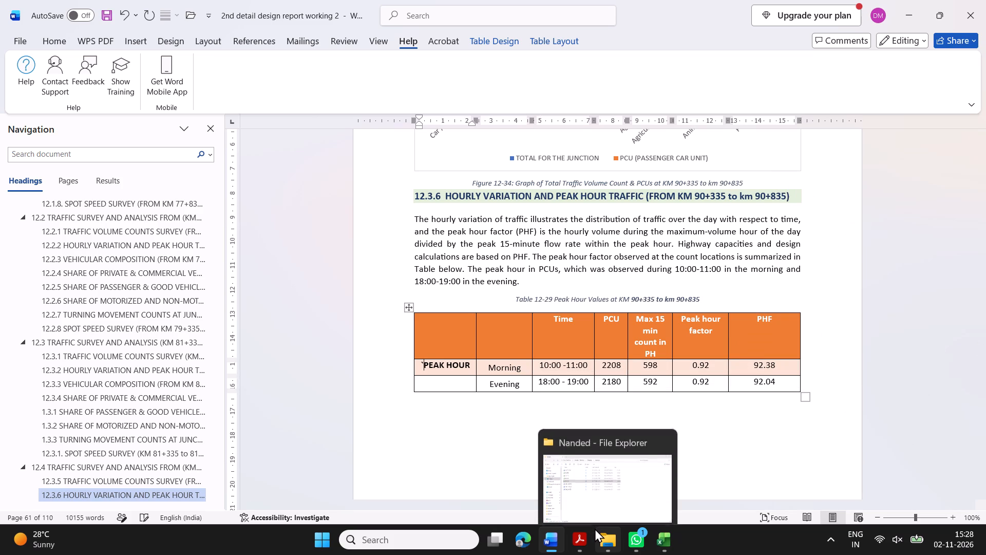
pyautogui.hotkey('ctrl', 'z')
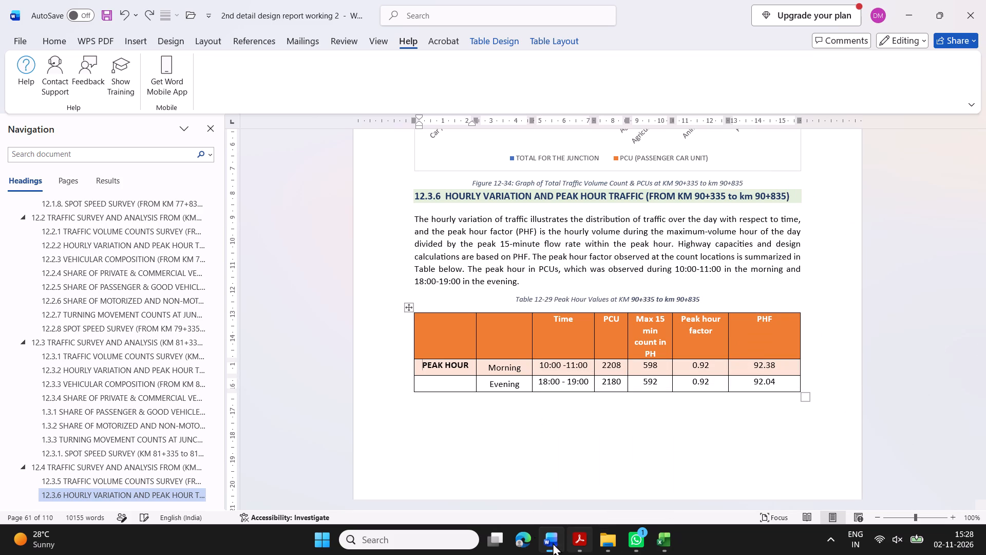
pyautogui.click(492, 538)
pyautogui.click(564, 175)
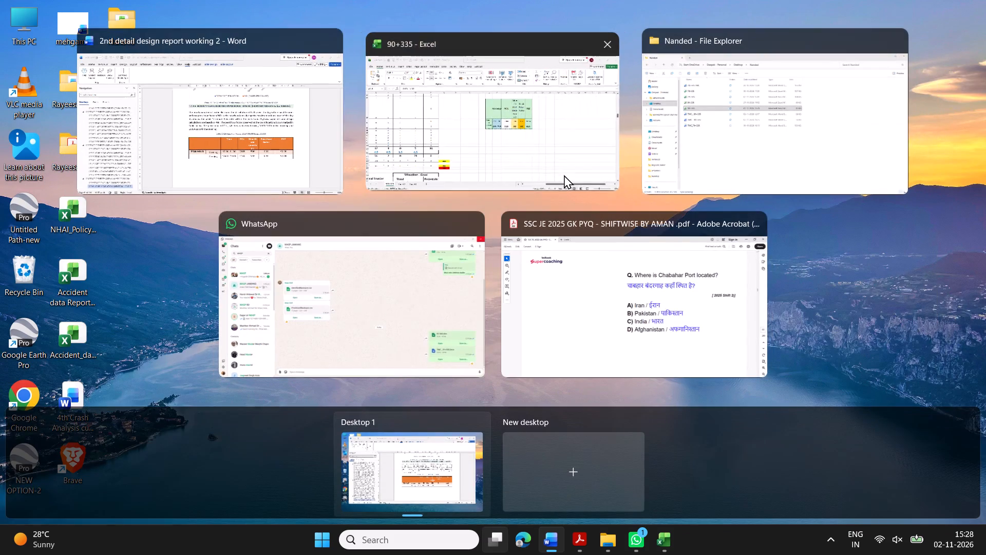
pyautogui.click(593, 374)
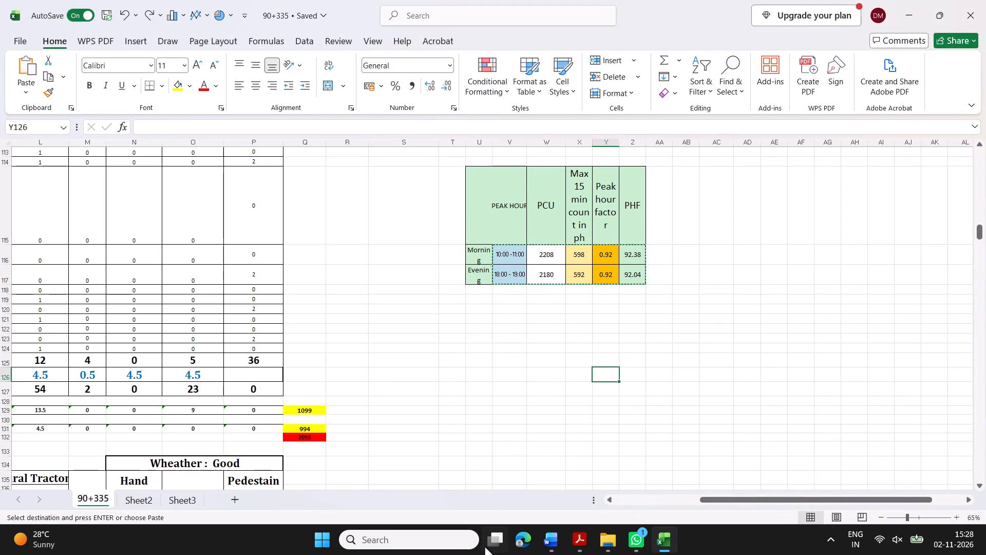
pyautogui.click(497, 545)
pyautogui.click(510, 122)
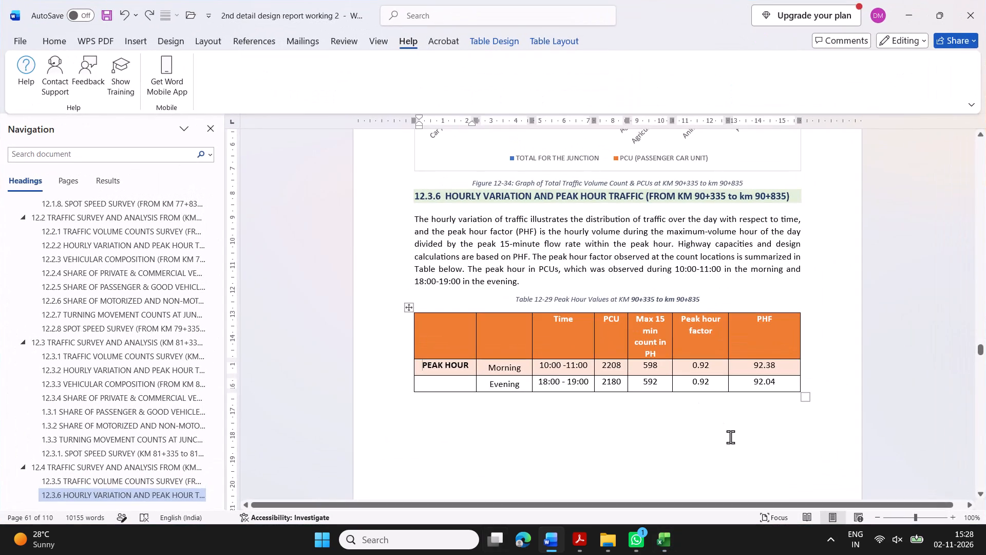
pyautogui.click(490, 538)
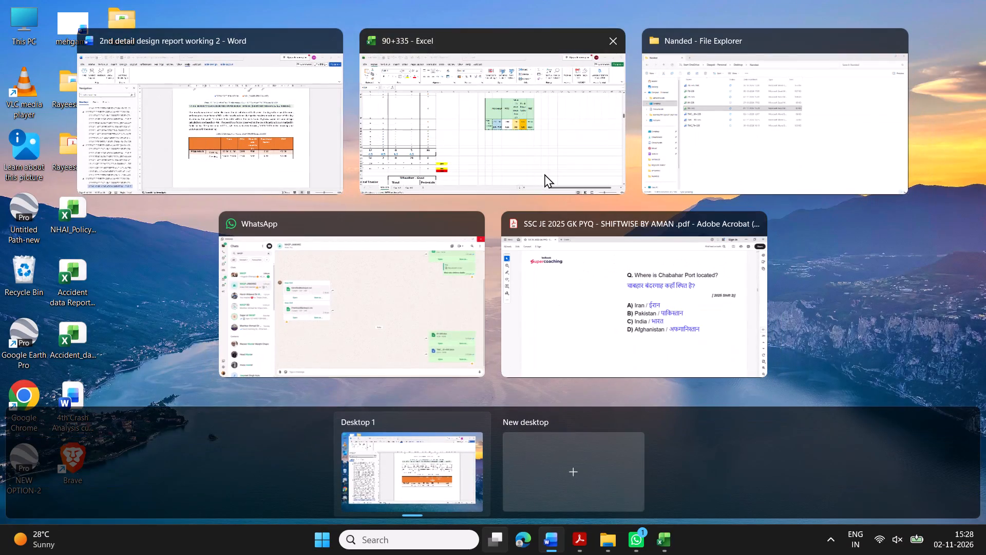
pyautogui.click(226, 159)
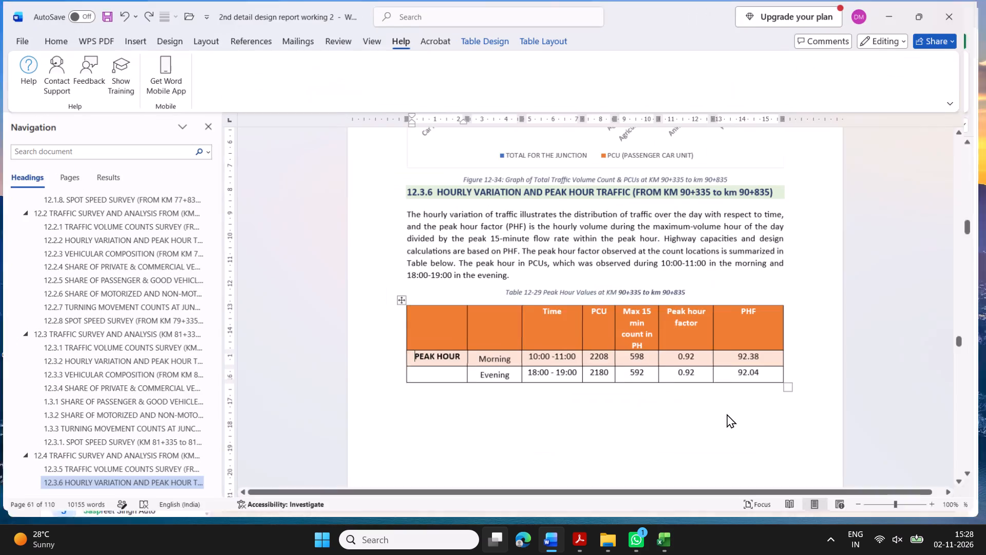
# Delete the morning hourly variation chart for KM 90+335 to km 90+835 above the Figure 12-35 caption.
pyautogui.scroll(-1, 707, 439)
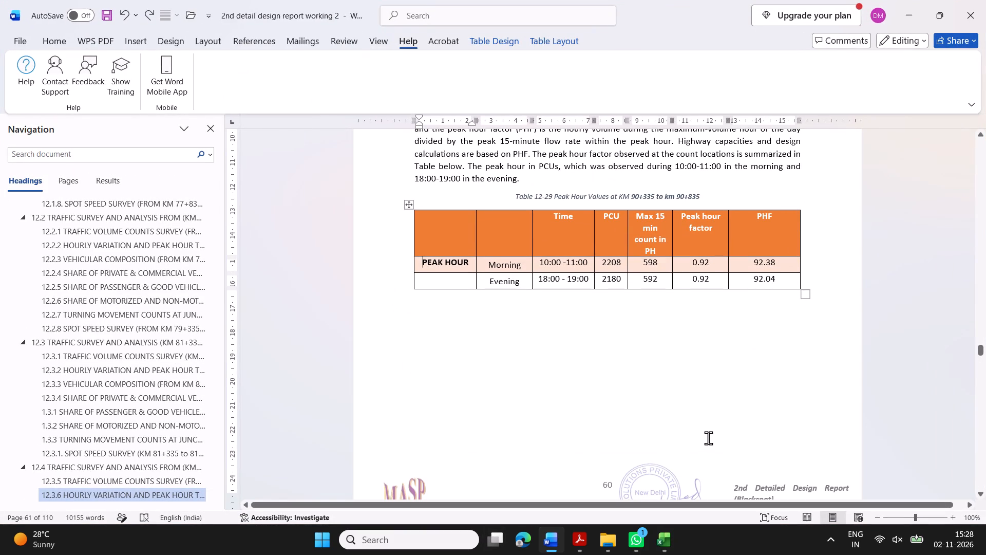
pyautogui.scroll(-3, 764, 438)
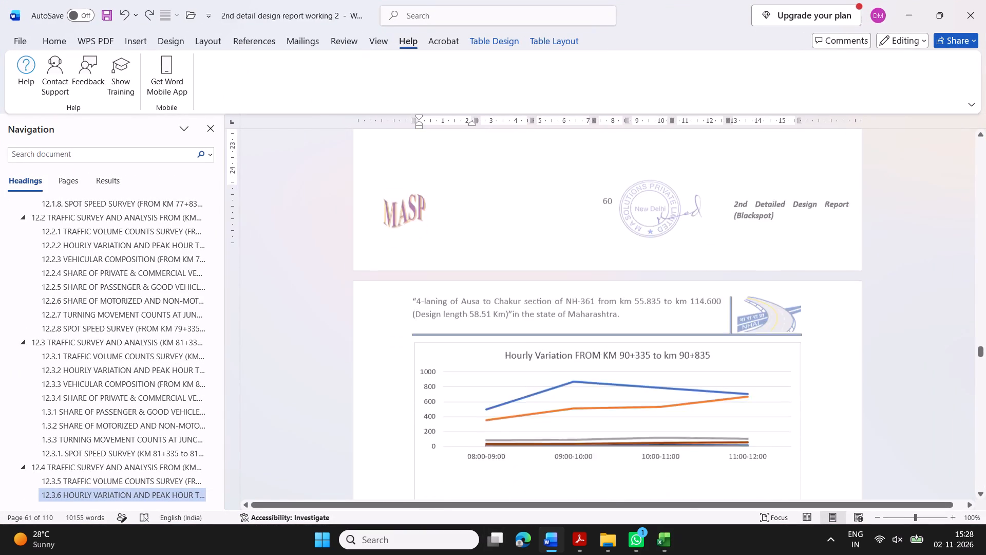
pyautogui.scroll(-1, 764, 438)
pyautogui.click(752, 224)
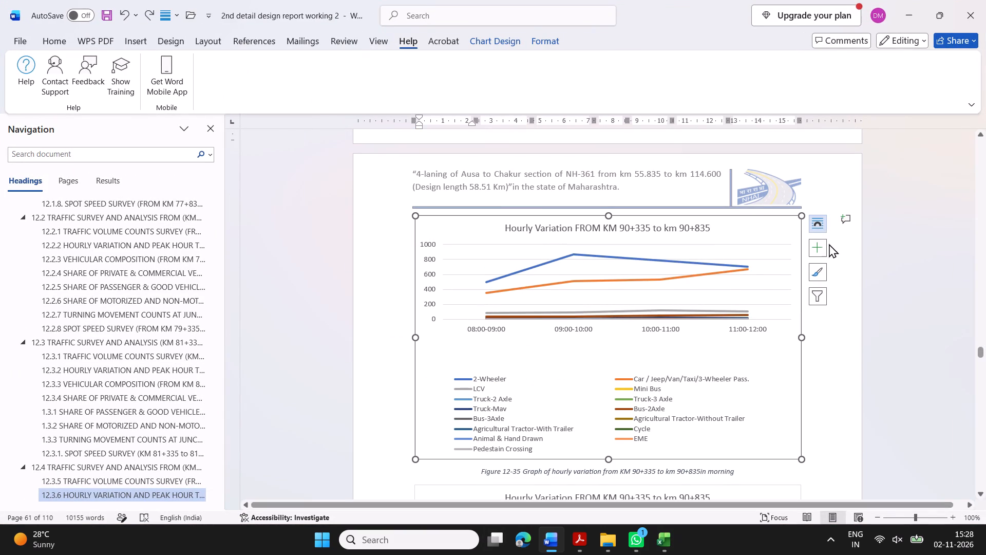
pyautogui.click(839, 162)
pyautogui.click(765, 235)
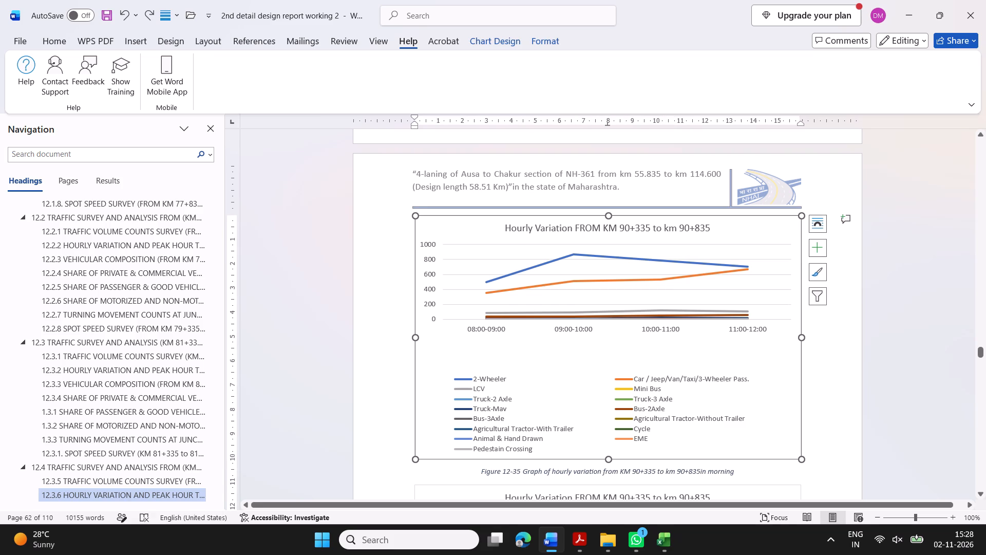
pyautogui.press('Delete')
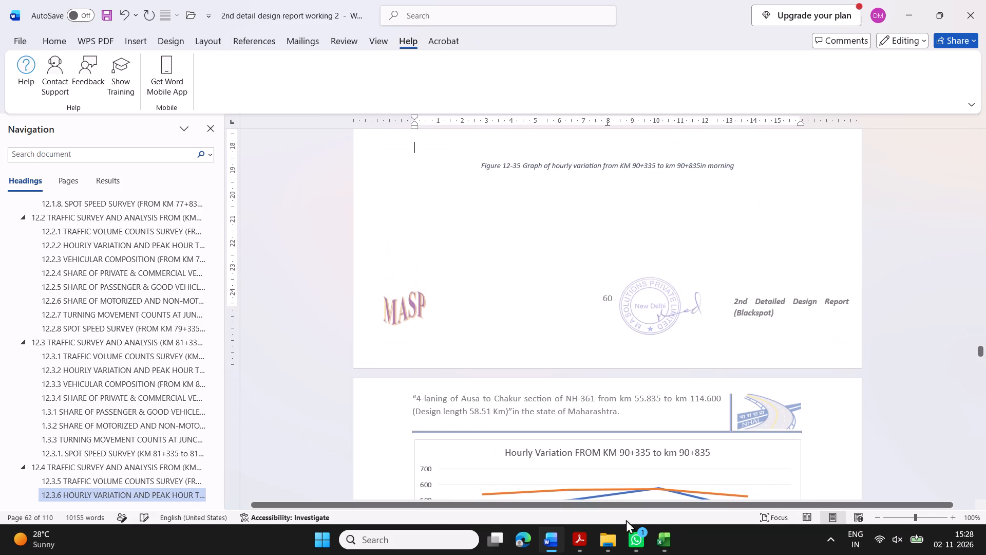
# Switch to the 90+335 Excel workbook and examine the morning and evening hourly vehicle count and PCU tables.
pyautogui.click(488, 546)
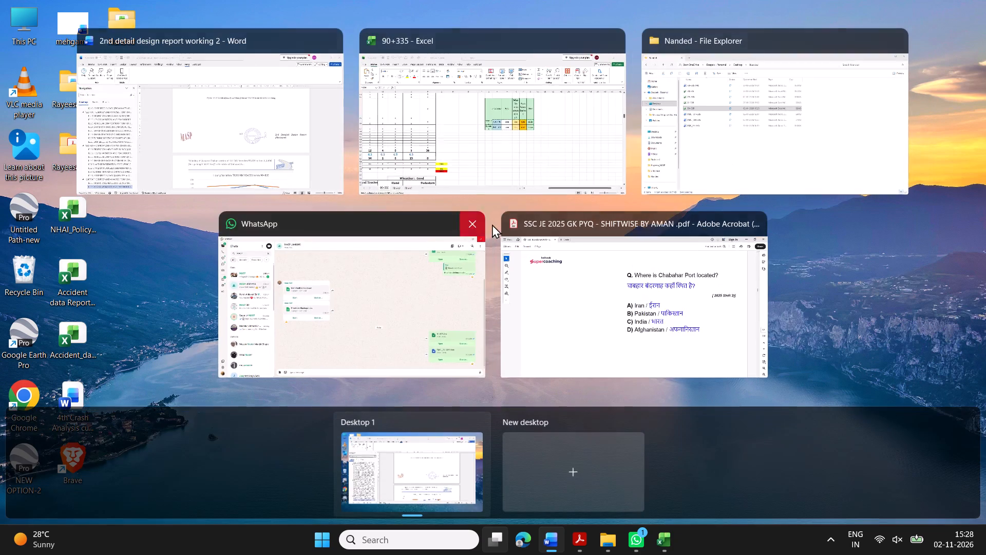
pyautogui.click(521, 161)
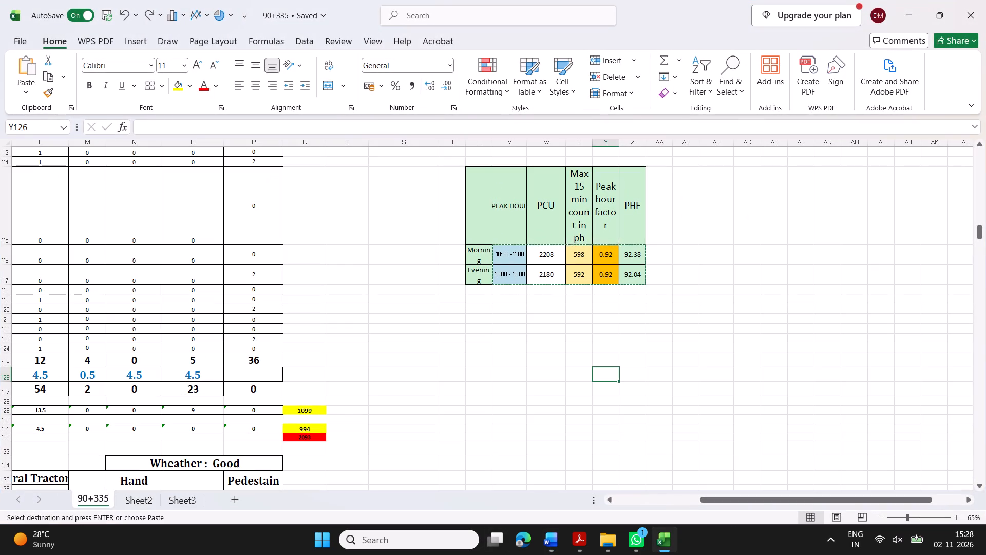
pyautogui.scroll(3, 436, 337)
pyautogui.hscroll(-5, 436, 337)
pyautogui.scroll(5, 436, 337)
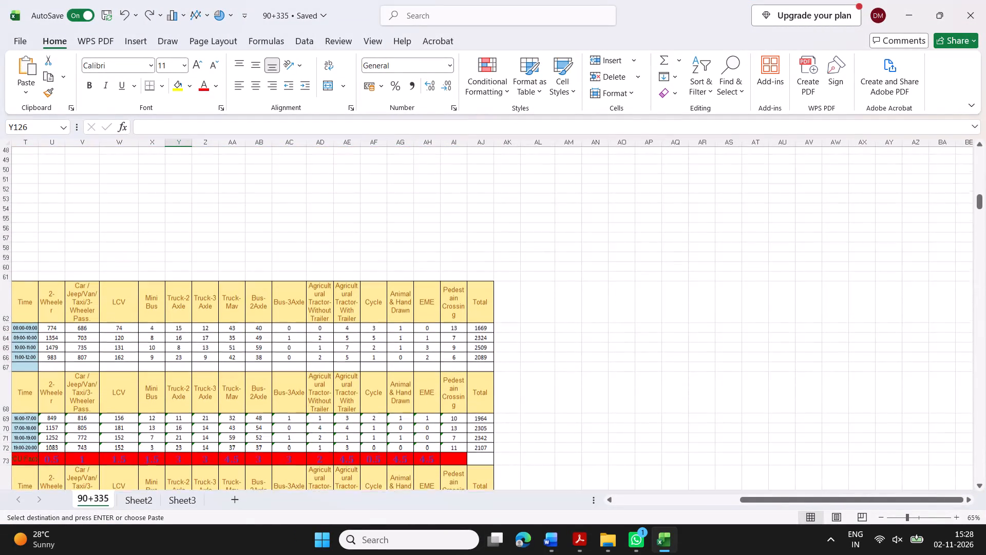
pyautogui.scroll(1, 436, 337)
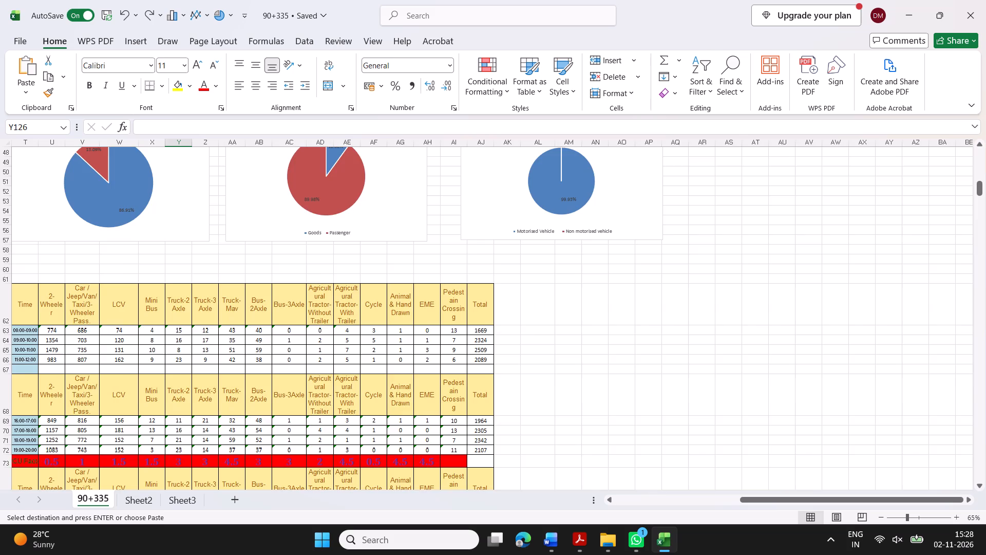
pyautogui.scroll(-1, 609, 356)
pyautogui.hscroll(1, 608, 354)
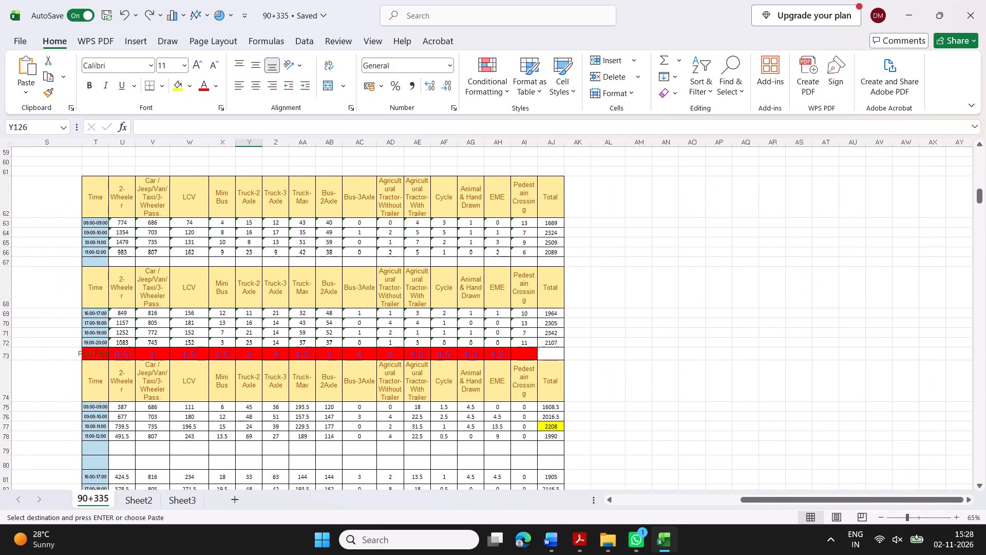
pyautogui.scroll(1, 662, 334)
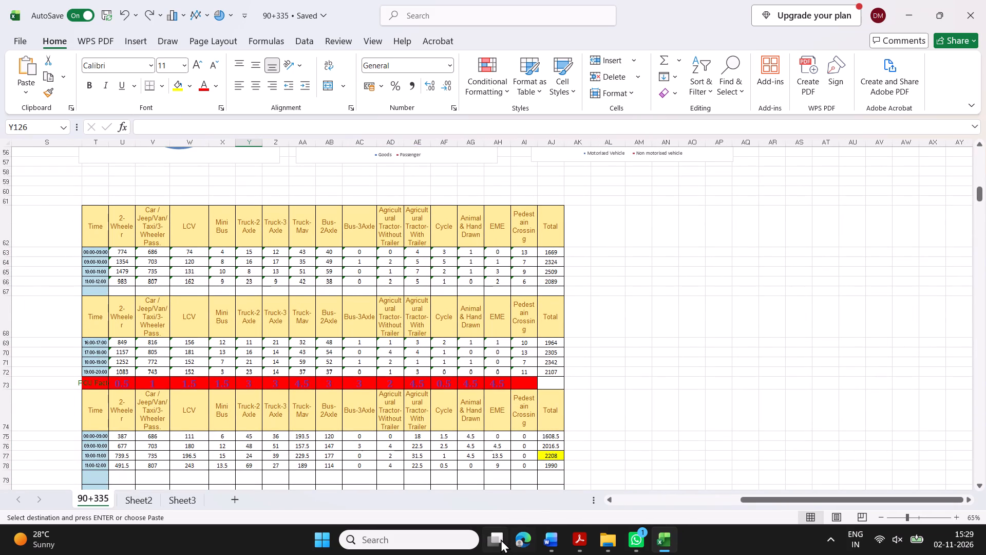
pyautogui.scroll(-1, 501, 535)
pyautogui.keyDown('ctrl'); pyautogui.scroll(1, 502, 533); pyautogui.keyUp('ctrl')
pyautogui.keyDown('ctrl'); pyautogui.scroll(-1, 502, 533); pyautogui.keyUp('ctrl')
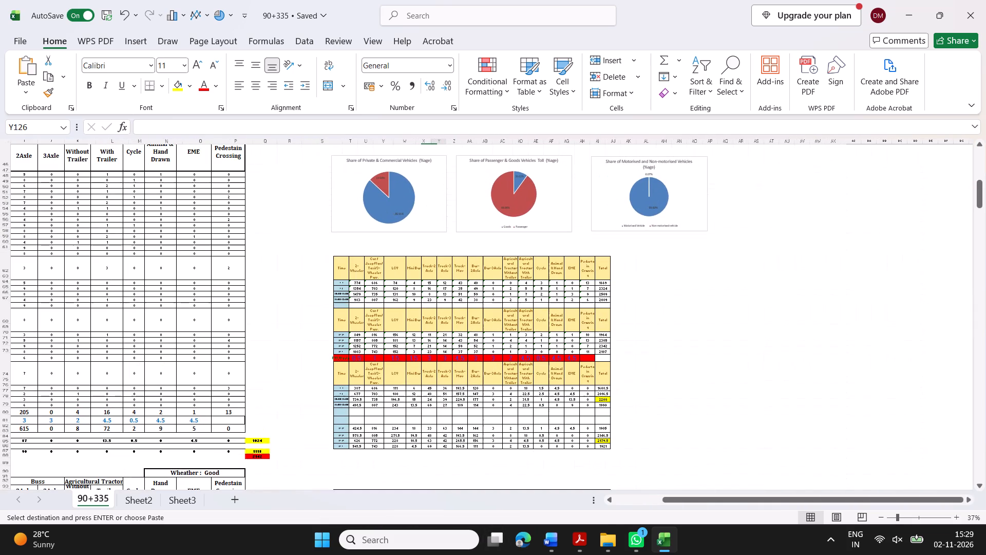
pyautogui.scroll(-1, 663, 323)
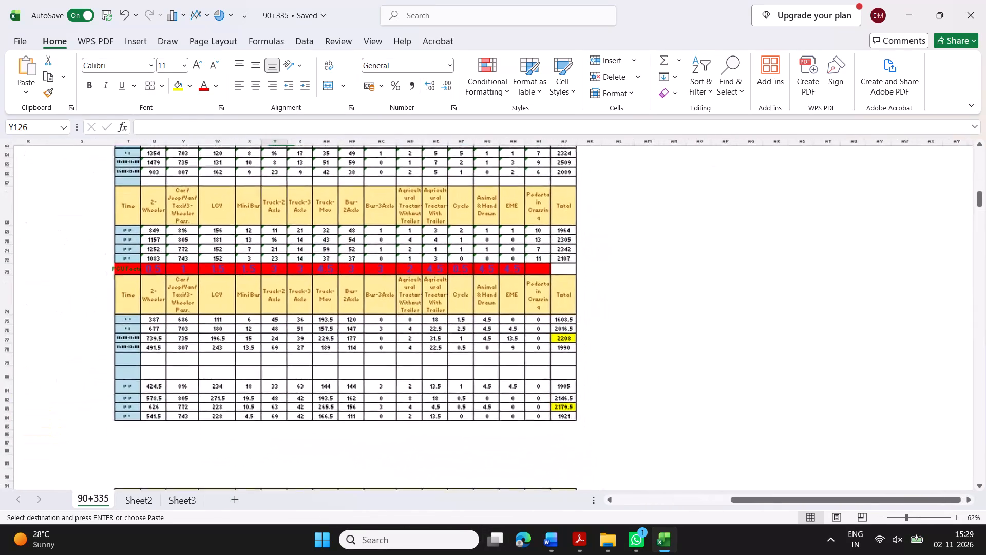
pyautogui.scroll(1, 663, 323)
# Open the 81-335 Excel workbook from the Nanded folder in File Explorer.
pyautogui.click(500, 542)
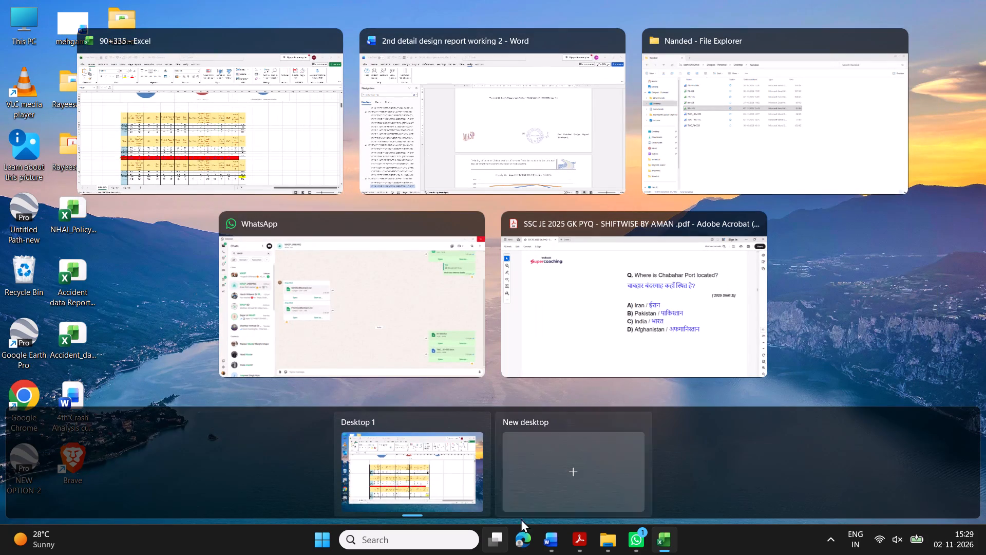
pyautogui.click(607, 545)
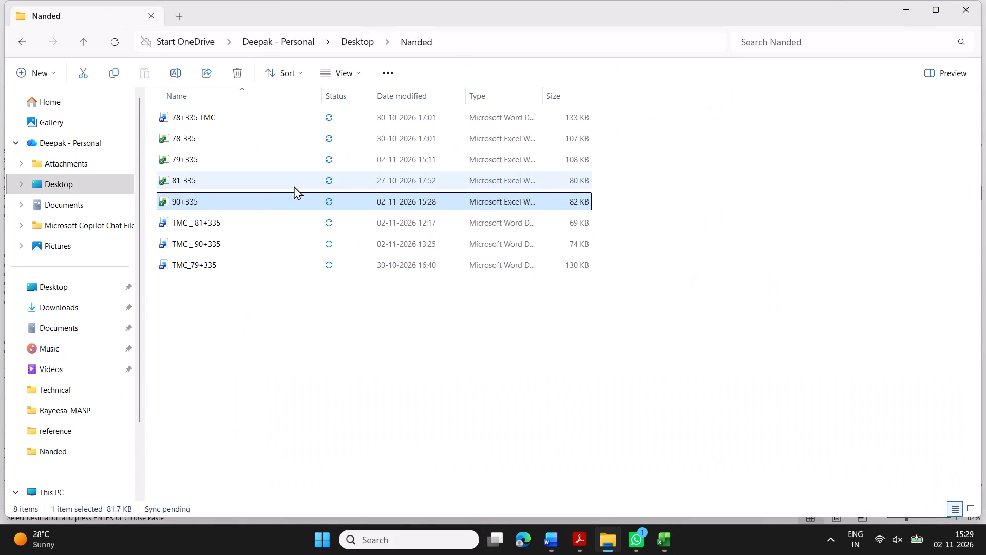
pyautogui.doubleClick(270, 173)
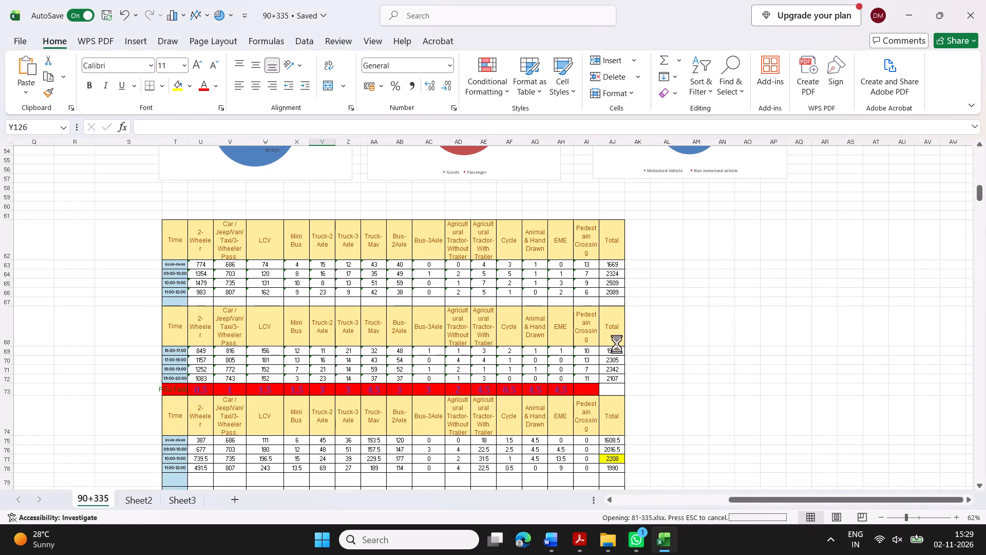
# In the 81-335 workbook, examine the hourly count tables and the morning hourly variation line chart beside them.
pyautogui.scroll(-1, 671, 322)
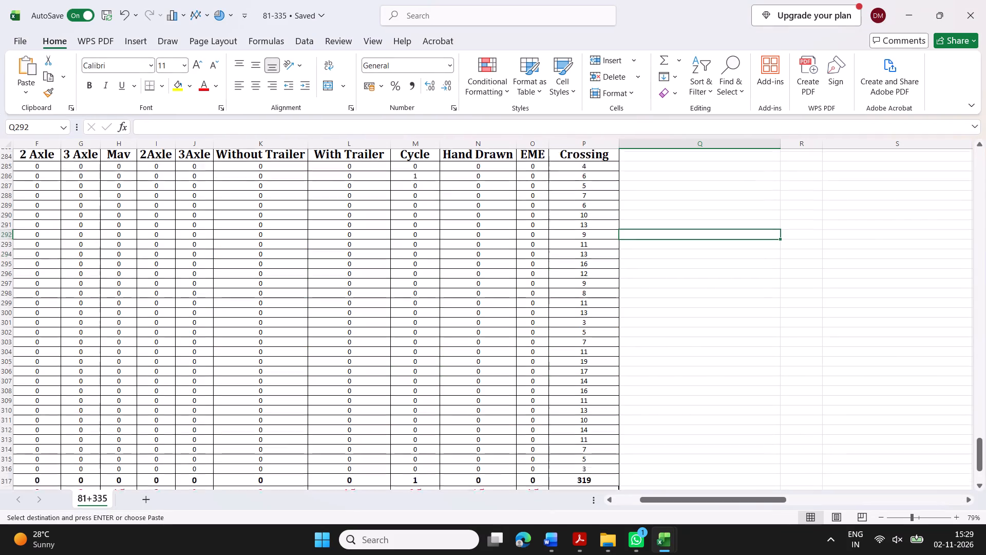
pyautogui.scroll(-1, 671, 322)
pyautogui.hscroll(-4, 684, 311)
pyautogui.scroll(12, 684, 310)
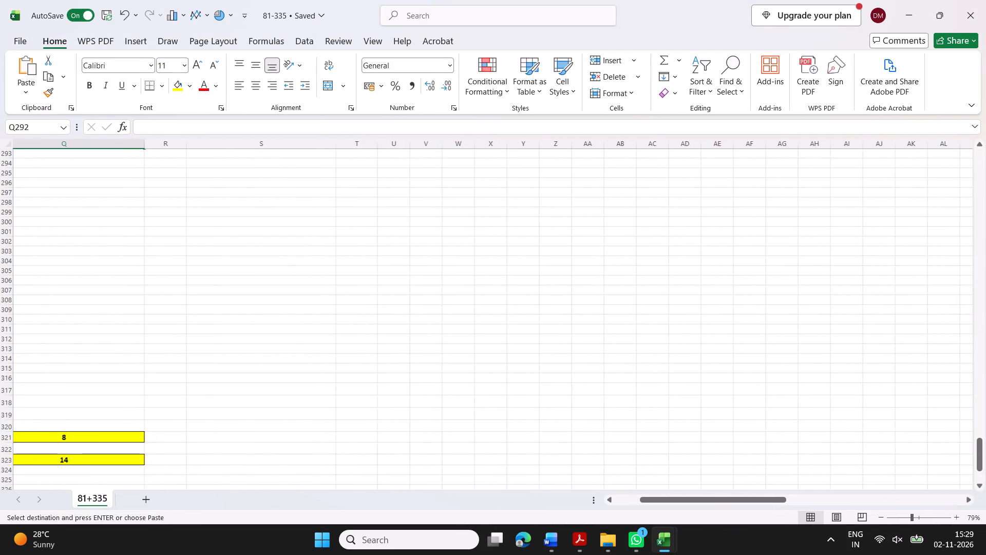
pyautogui.scroll(6, 649, 261)
pyautogui.scroll(8, 589, 237)
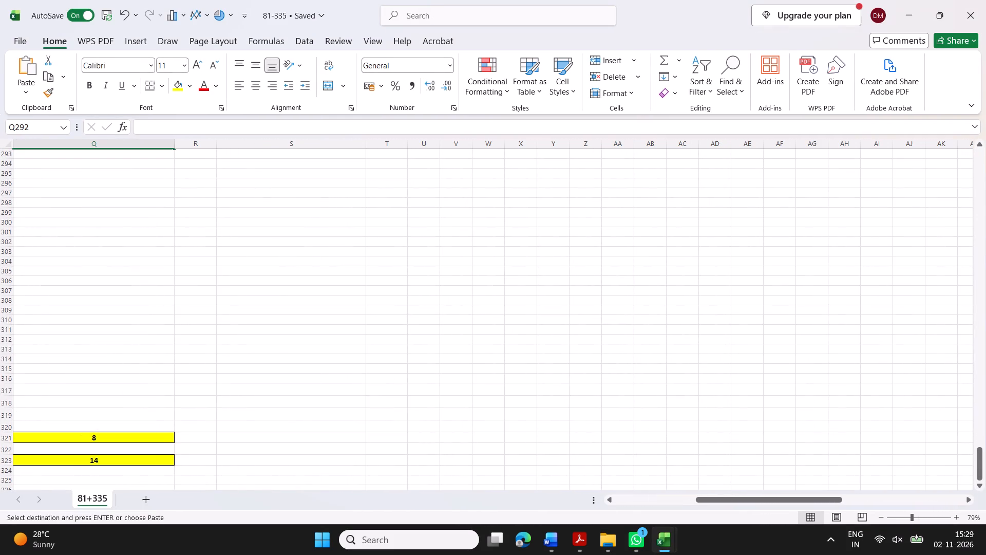
pyautogui.scroll(13, 323, 235)
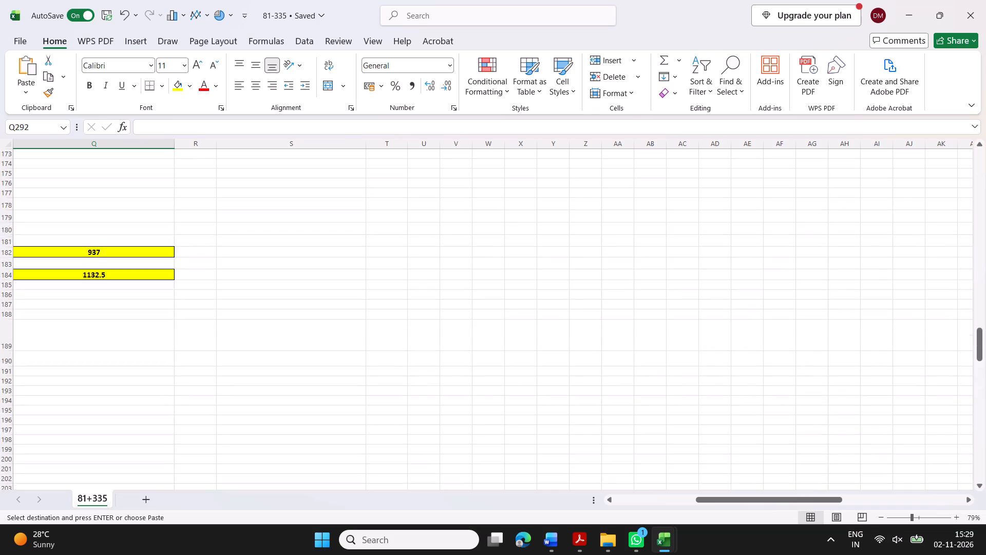
pyautogui.scroll(6, 363, 225)
pyautogui.hscroll(2, 363, 225)
pyautogui.hscroll(-4, 363, 225)
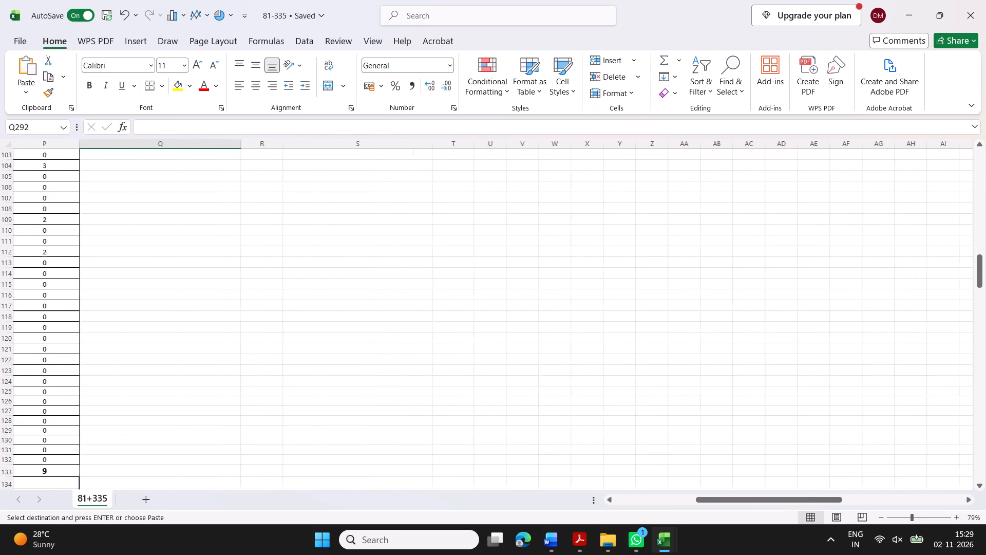
pyautogui.scroll(17, 683, 253)
pyautogui.scroll(14, 686, 244)
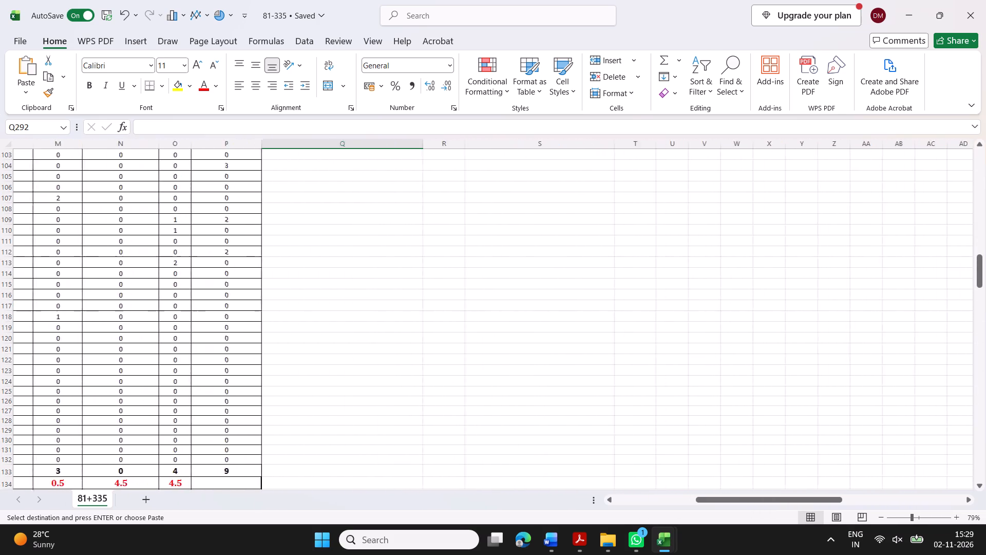
pyautogui.scroll(19, 666, 237)
pyautogui.scroll(12, 666, 237)
pyautogui.scroll(-2, 666, 237)
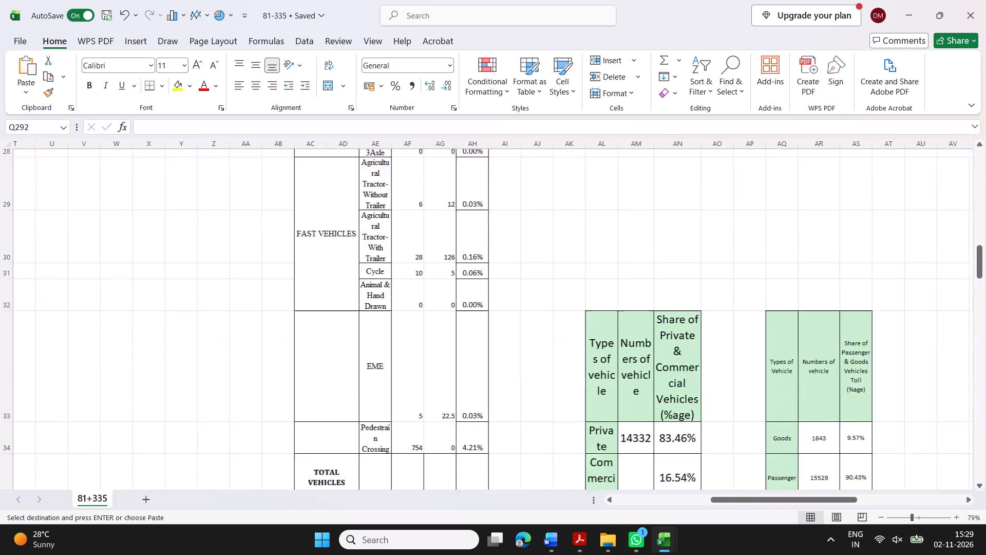
pyautogui.scroll(-4, 666, 237)
pyautogui.hscroll(-3, 666, 237)
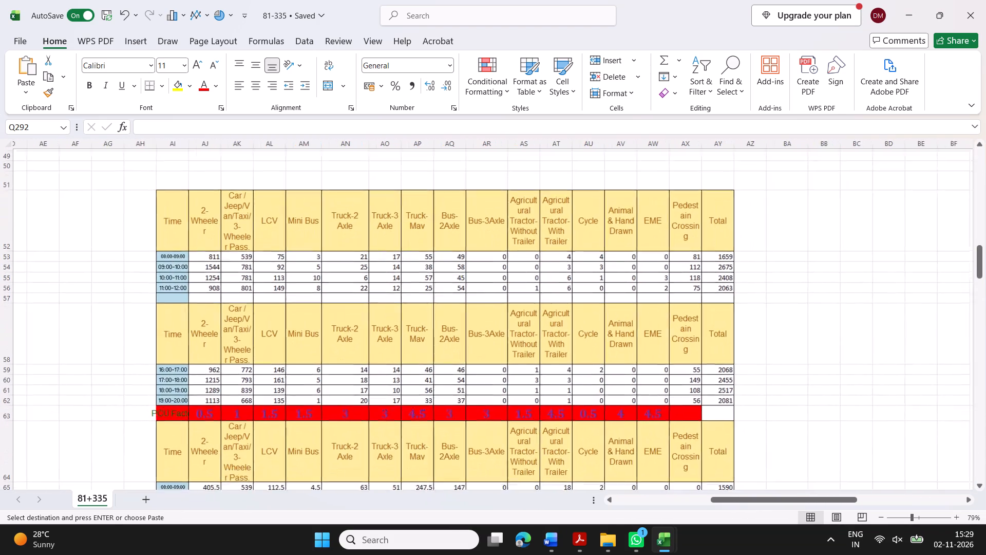
pyautogui.hscroll(-1, 734, 229)
pyautogui.hscroll(-2, 731, 271)
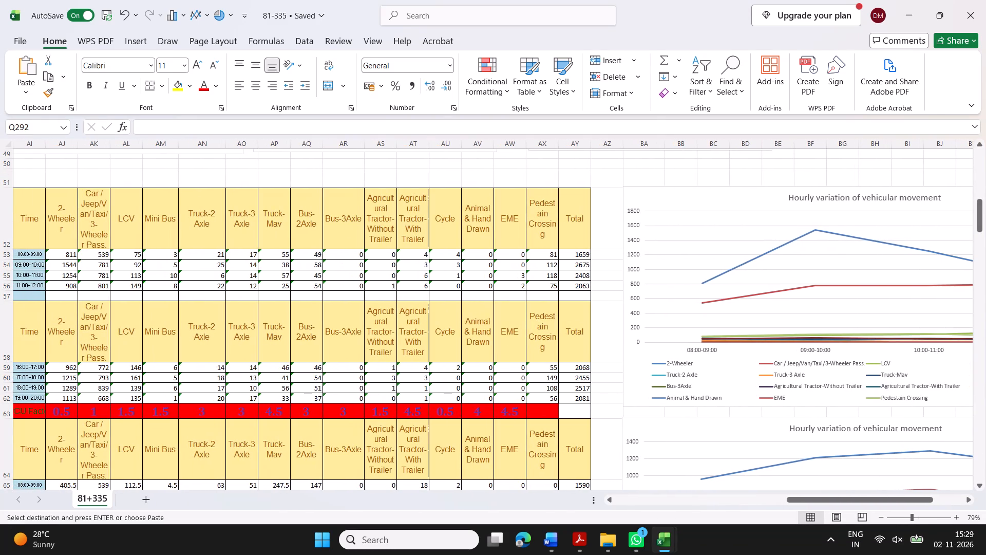
pyautogui.click(426, 270)
pyautogui.click(717, 243)
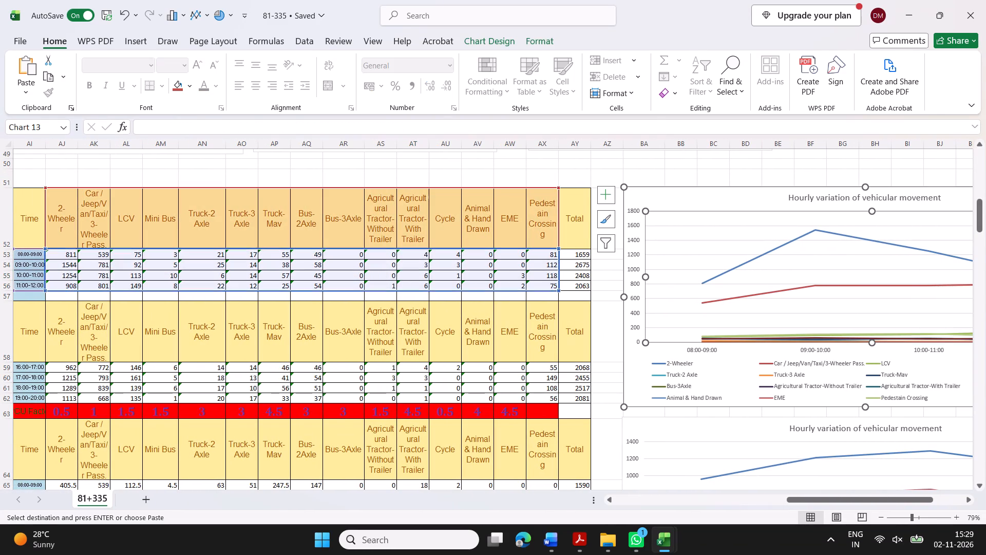
# Switch to the 90+335 workbook and insert a 2-D line chart from the morning vehicle counts with headers, U62:AI66, excluding the totals.
pyautogui.click(489, 535)
pyautogui.click(561, 154)
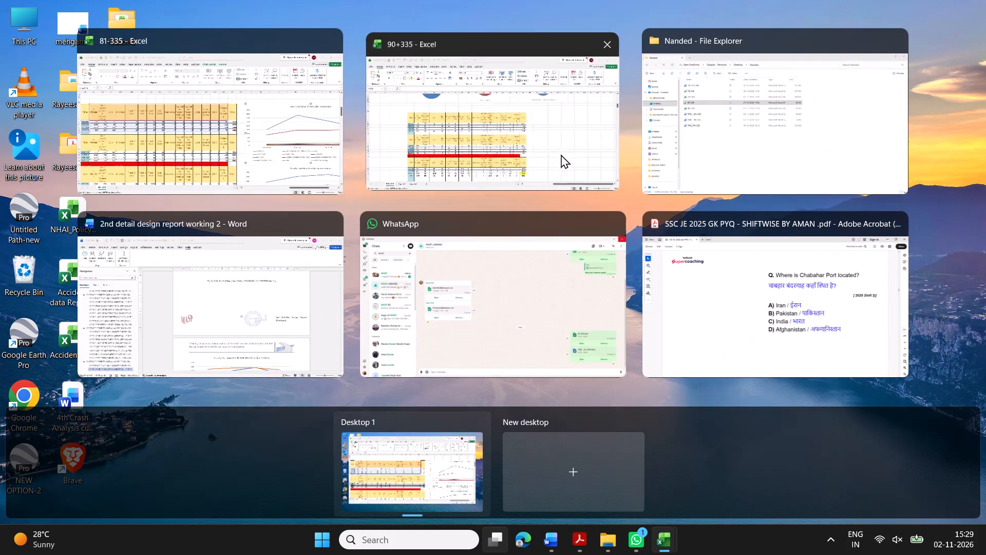
pyautogui.moveTo(194, 241); pyautogui.dragTo(384, 305)
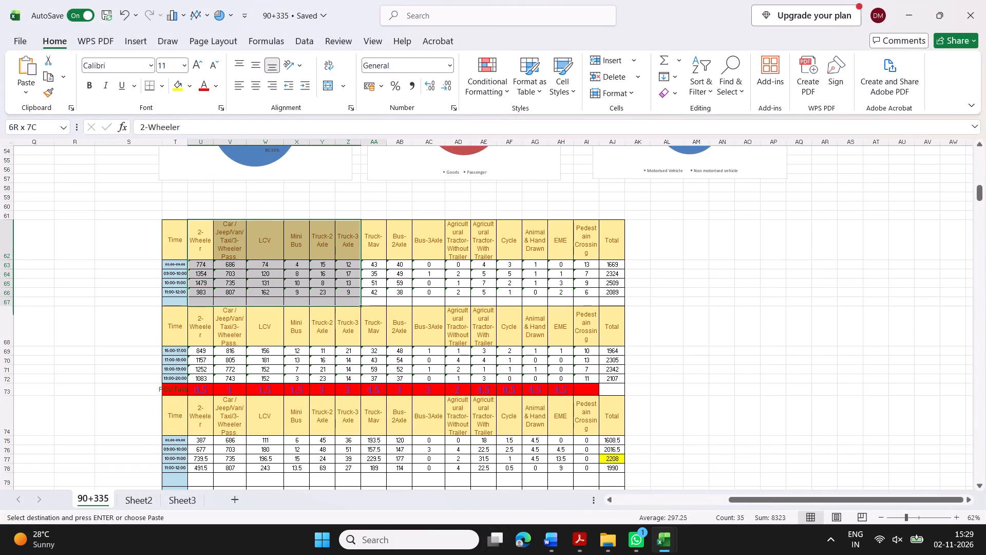
pyautogui.moveTo(384, 305); pyautogui.dragTo(608, 295)
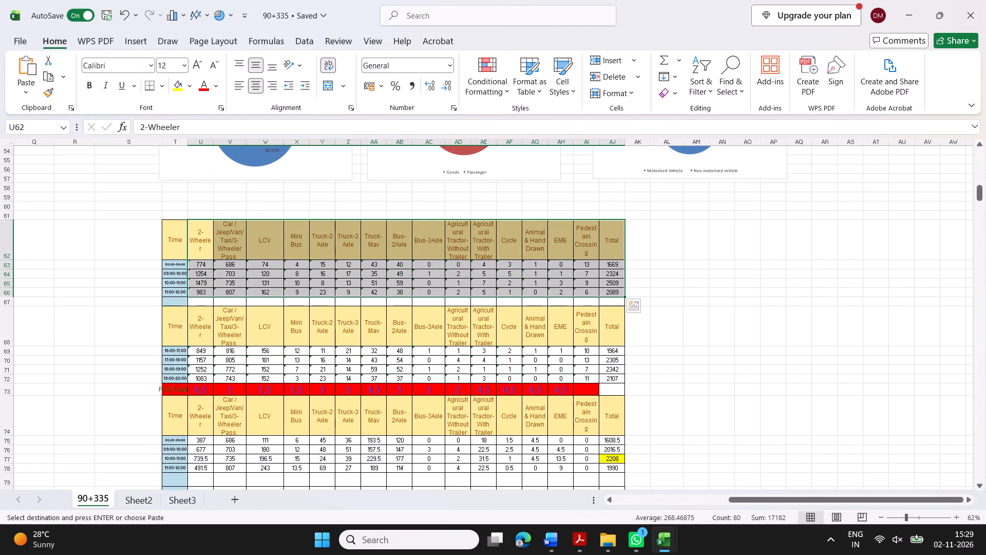
pyautogui.click(581, 289)
pyautogui.moveTo(195, 245); pyautogui.dragTo(462, 293)
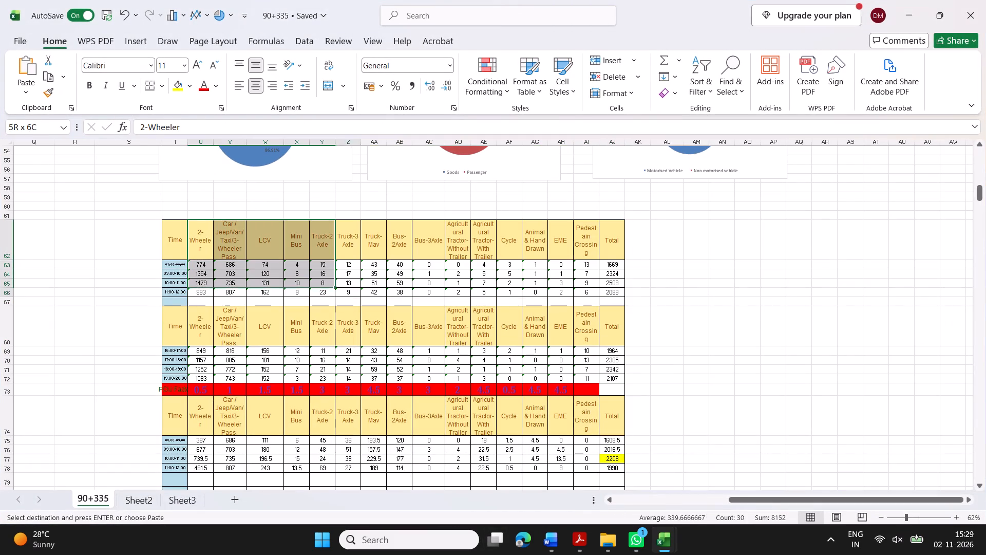
pyautogui.moveTo(462, 293); pyautogui.dragTo(579, 293)
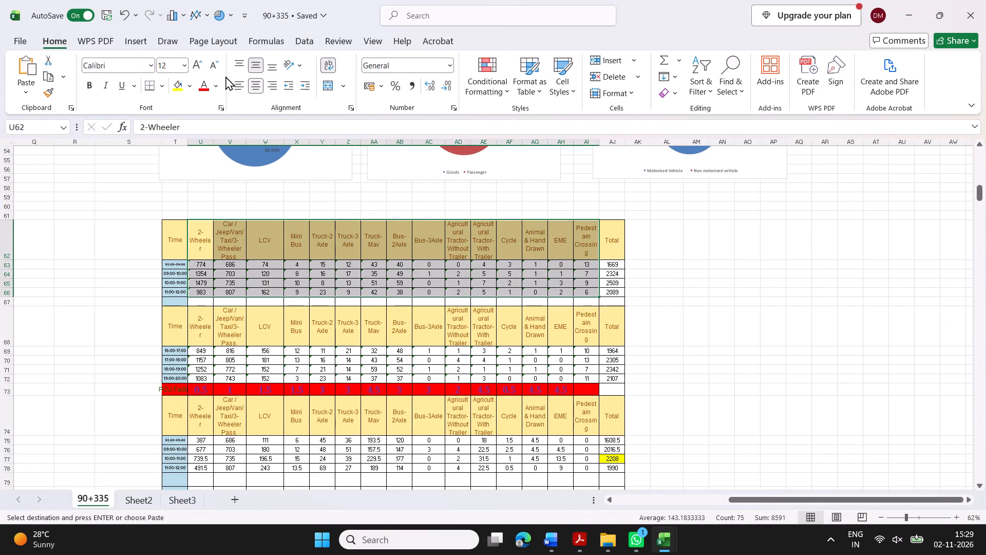
pyautogui.click(135, 46)
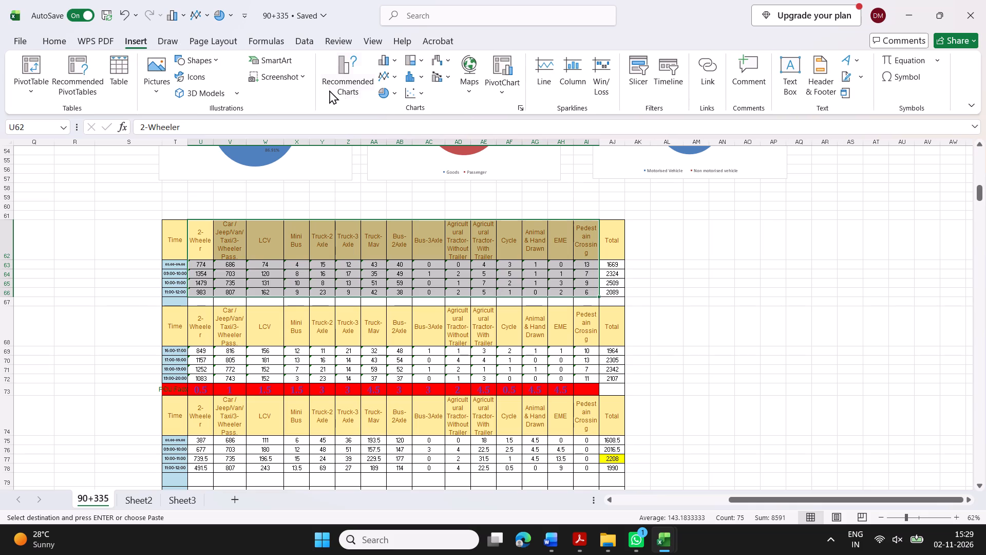
pyautogui.click(397, 79)
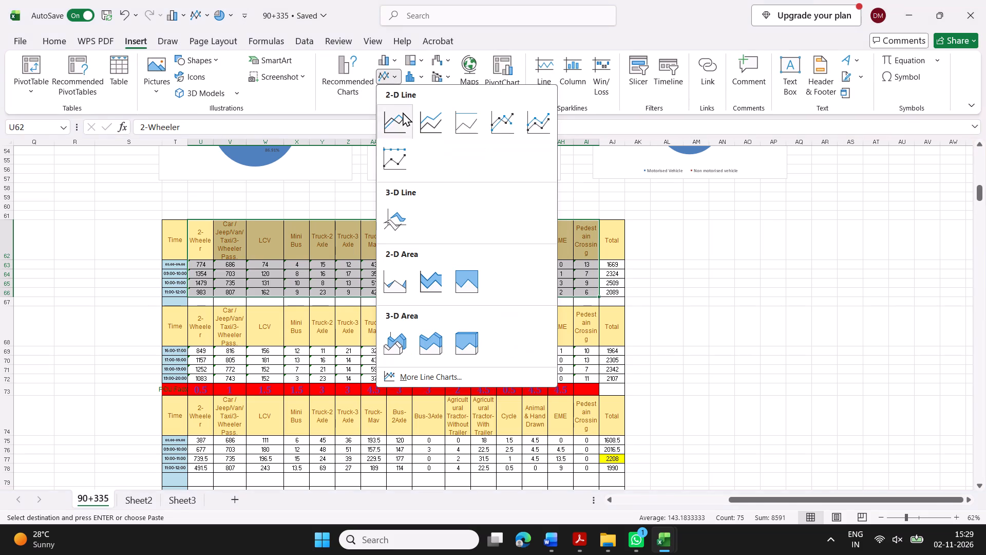
pyautogui.click(403, 113)
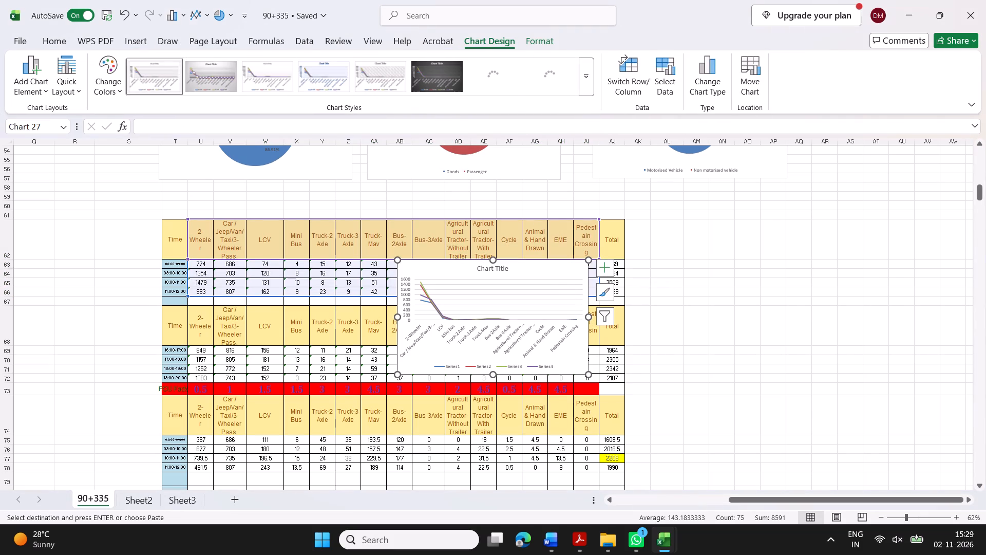
# Move the new line chart beside the morning count table, starting around column AL, and widen it to about column AU.
pyautogui.moveTo(537, 267); pyautogui.dragTo(804, 238)
pyautogui.moveTo(666, 234); pyautogui.dragTo(642, 219)
pyautogui.moveTo(859, 280); pyautogui.dragTo(911, 271)
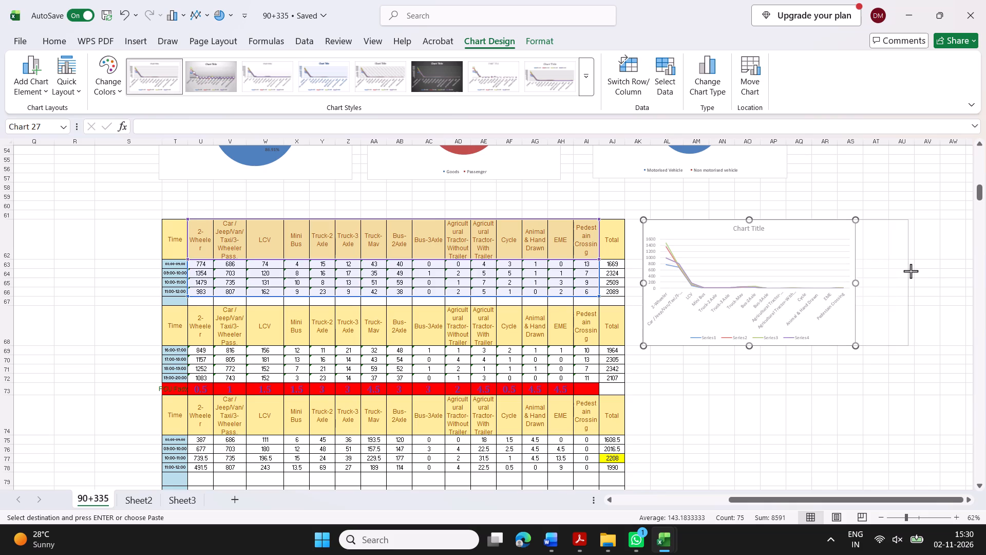
pyautogui.moveTo(911, 271); pyautogui.dragTo(908, 271)
# Check the hourly variation charts' titles and layout in the 81-335 workbook and Word section 12.3.2 as models for the new 90+335 chart.
pyautogui.click(770, 225)
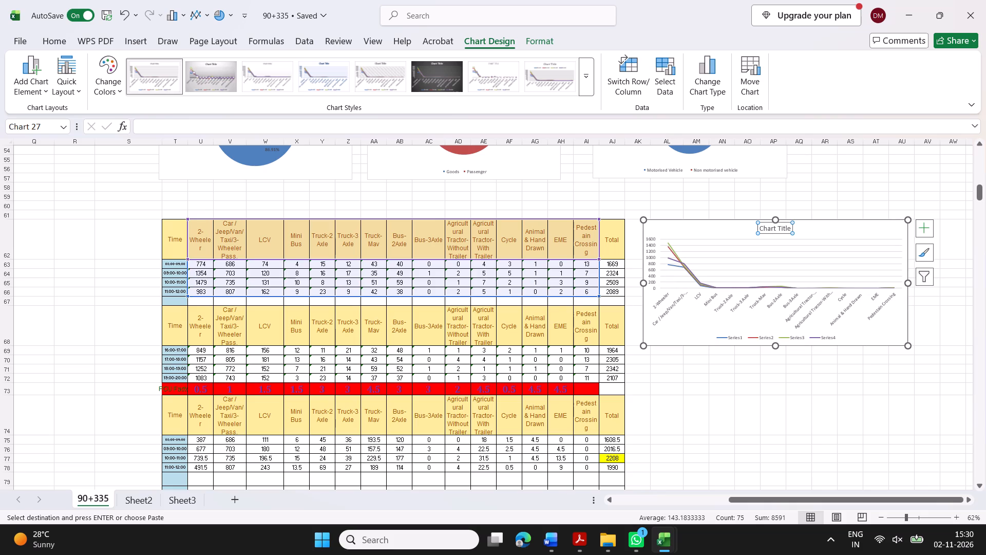
pyautogui.click(503, 537)
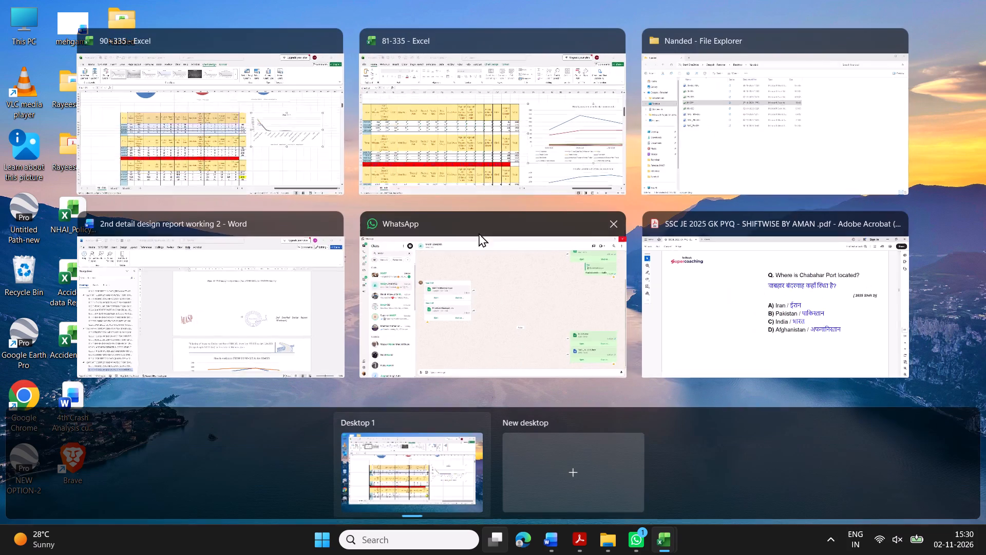
pyautogui.click(546, 132)
pyautogui.click(838, 199)
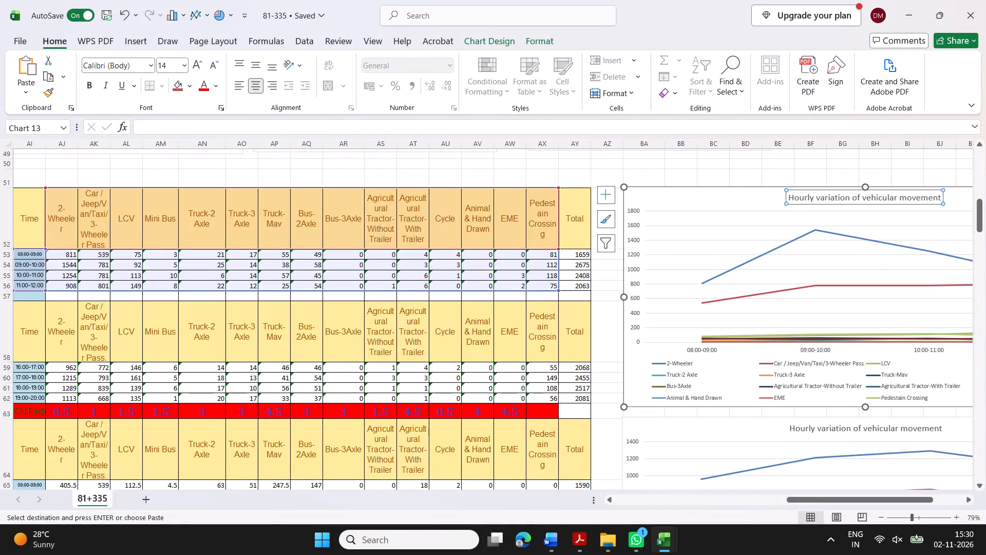
pyautogui.scroll(-1, 832, 362)
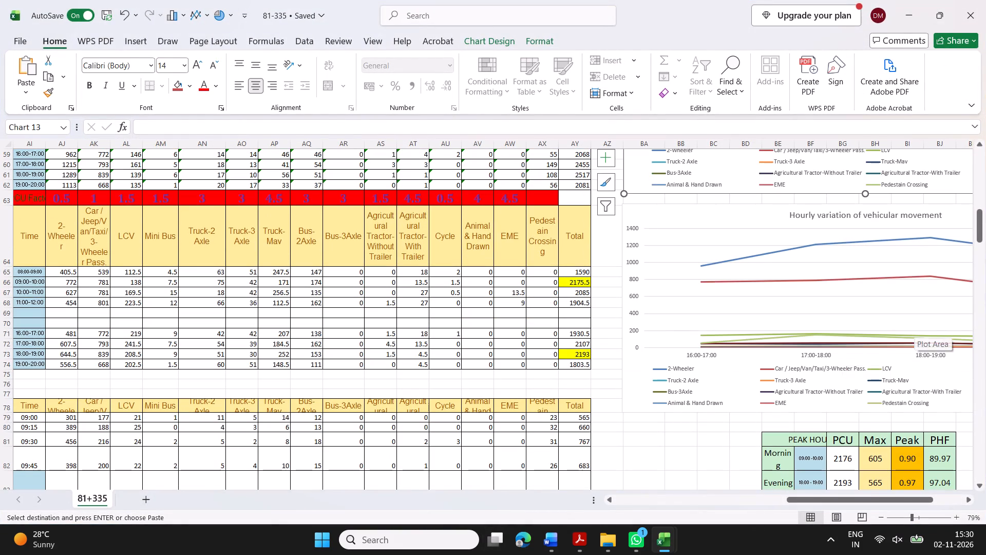
pyautogui.click(495, 529)
pyautogui.click(575, 159)
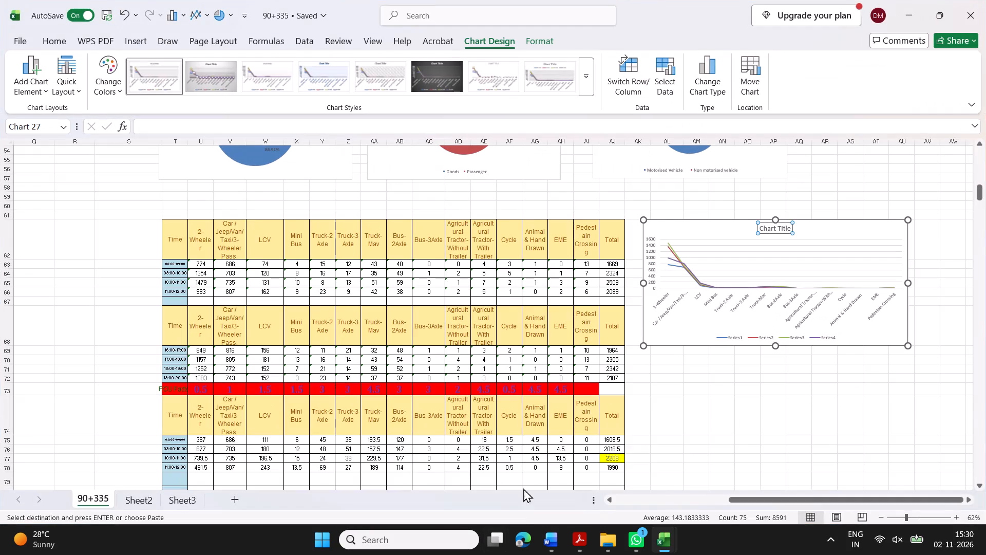
pyautogui.click(500, 538)
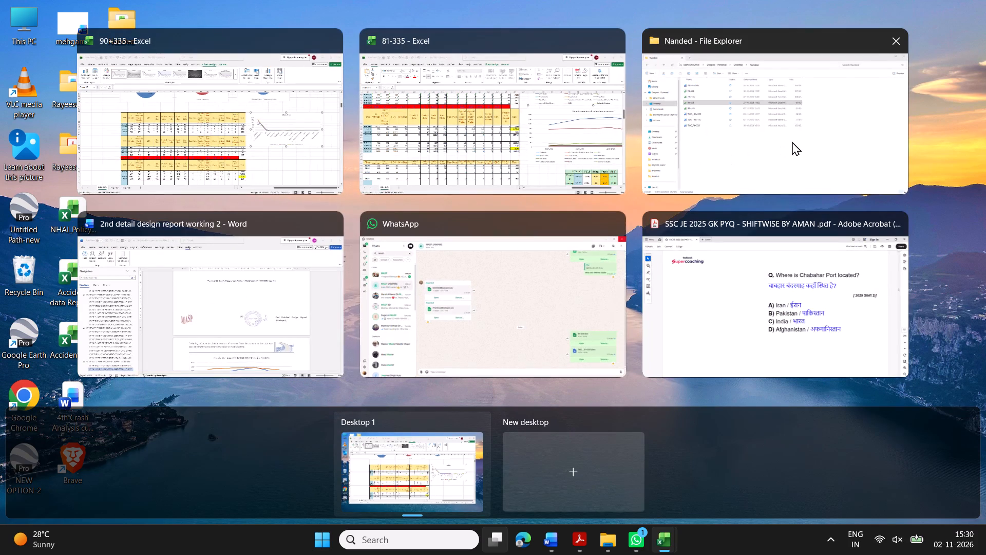
pyautogui.click(215, 336)
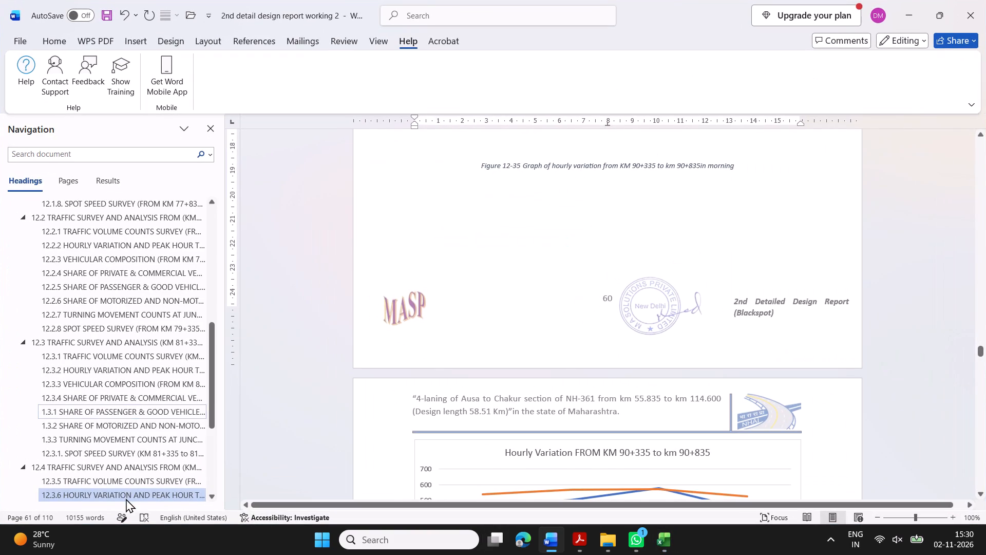
pyautogui.click(123, 370)
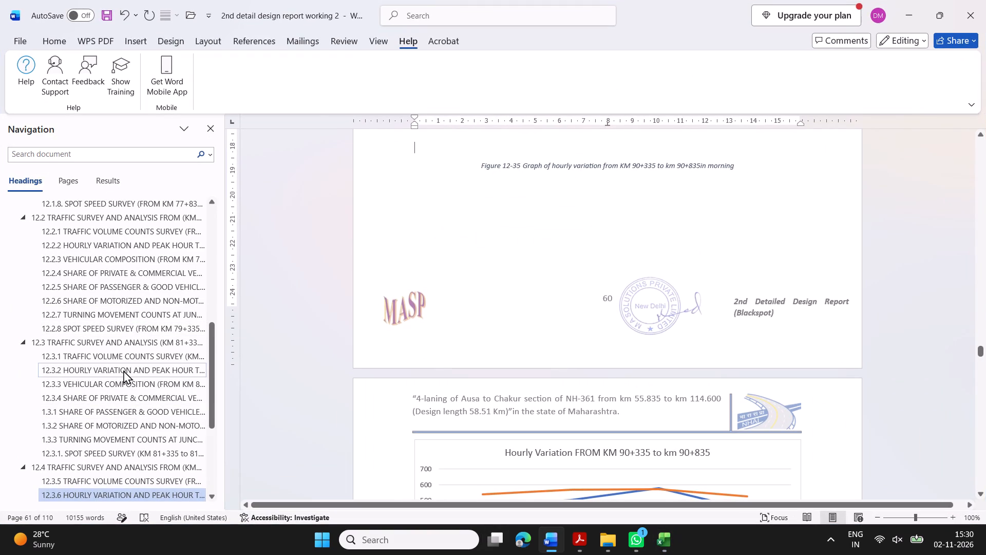
pyautogui.scroll(-4, 668, 403)
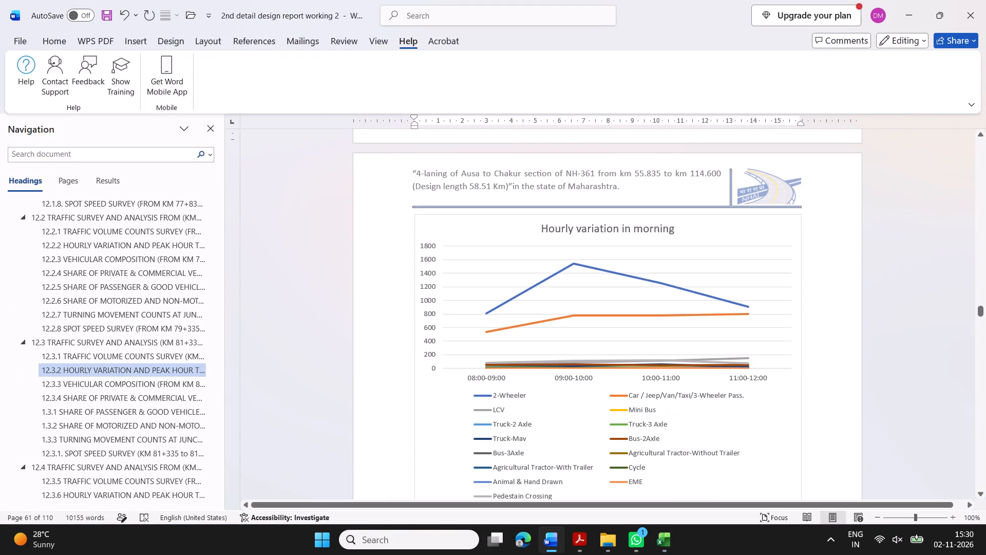
pyautogui.scroll(-3, 669, 399)
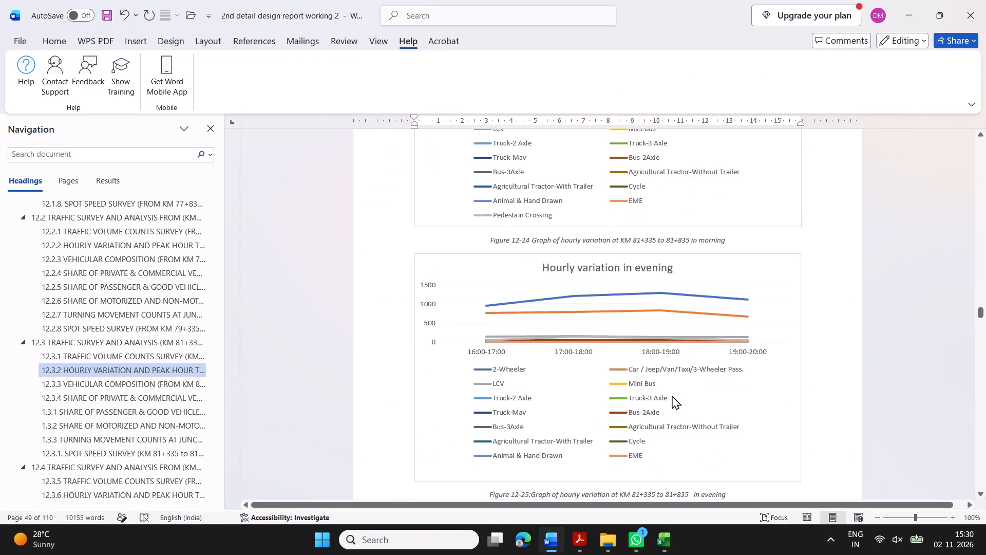
pyautogui.click(493, 538)
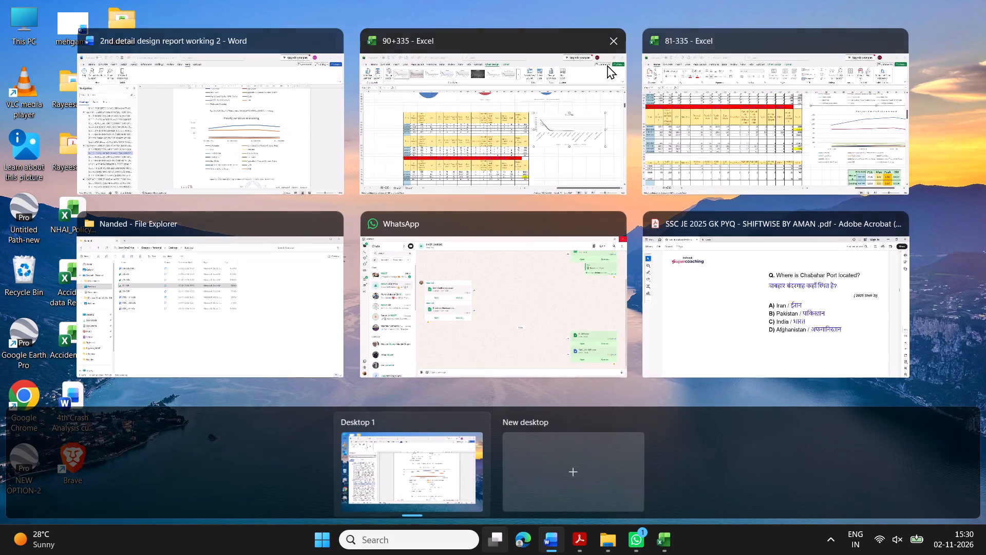
pyautogui.click(580, 147)
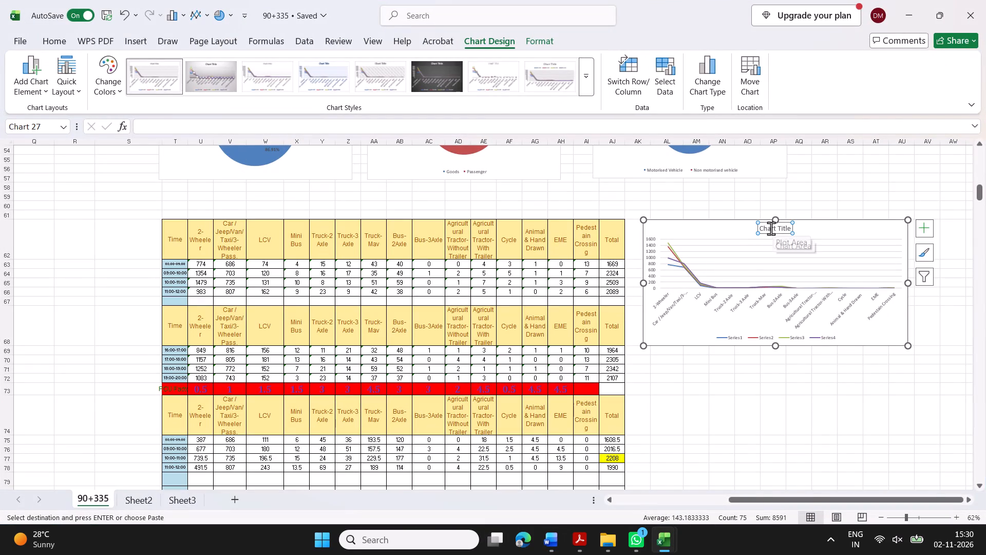
# Copy the title "Hourly variation in evening" from the Word report's evening chart and paste it over the 90+335 morning chart's title.
pyautogui.click(488, 547)
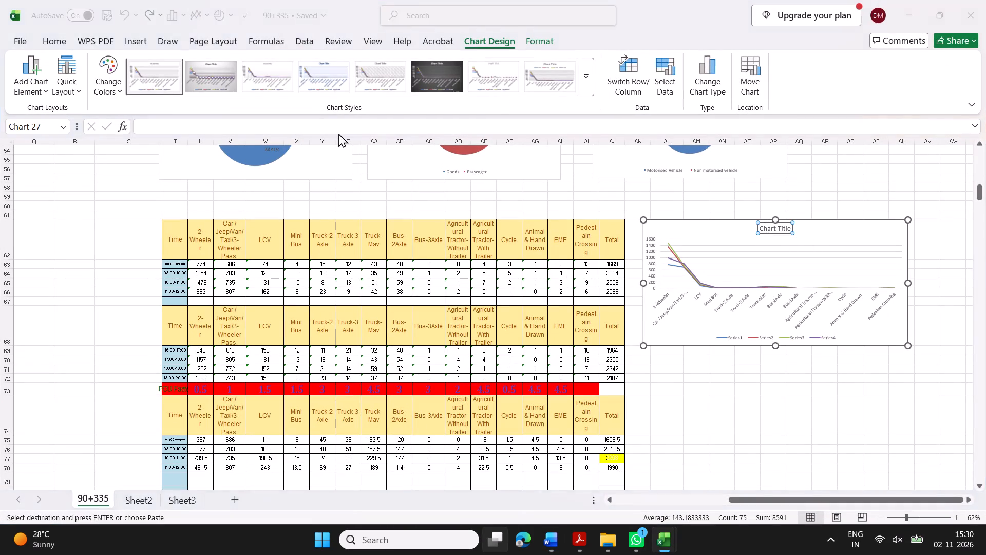
pyautogui.click(585, 162)
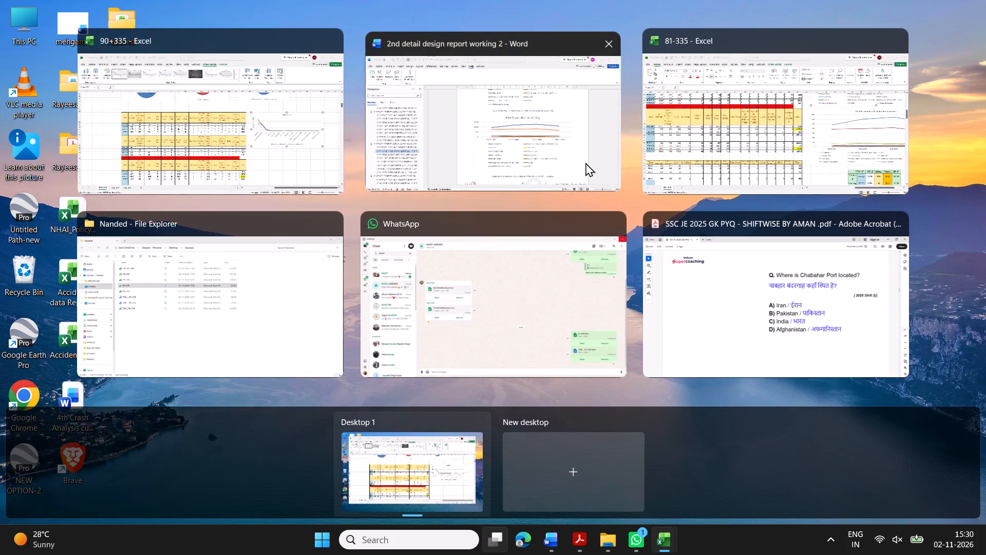
pyautogui.click(542, 236)
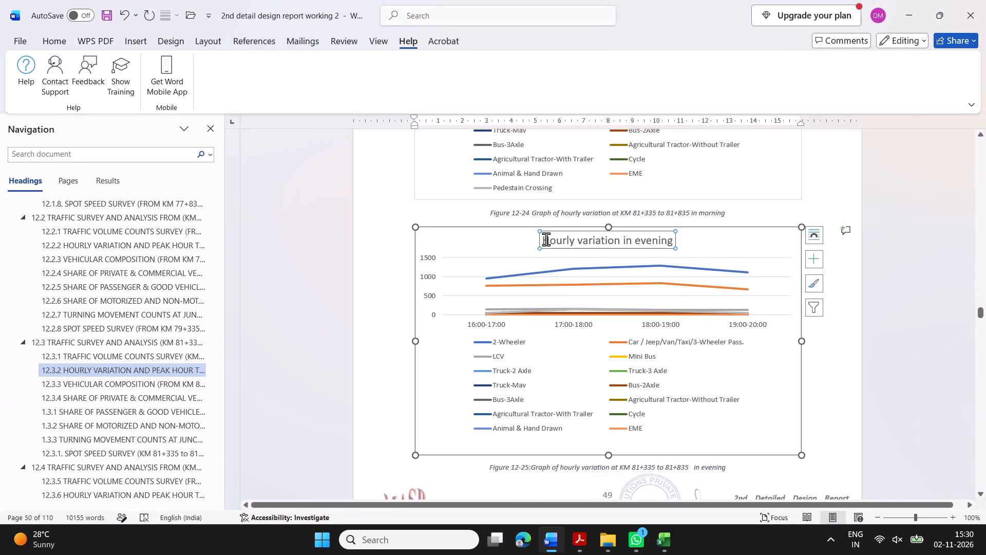
pyautogui.moveTo(546, 239); pyautogui.dragTo(655, 231)
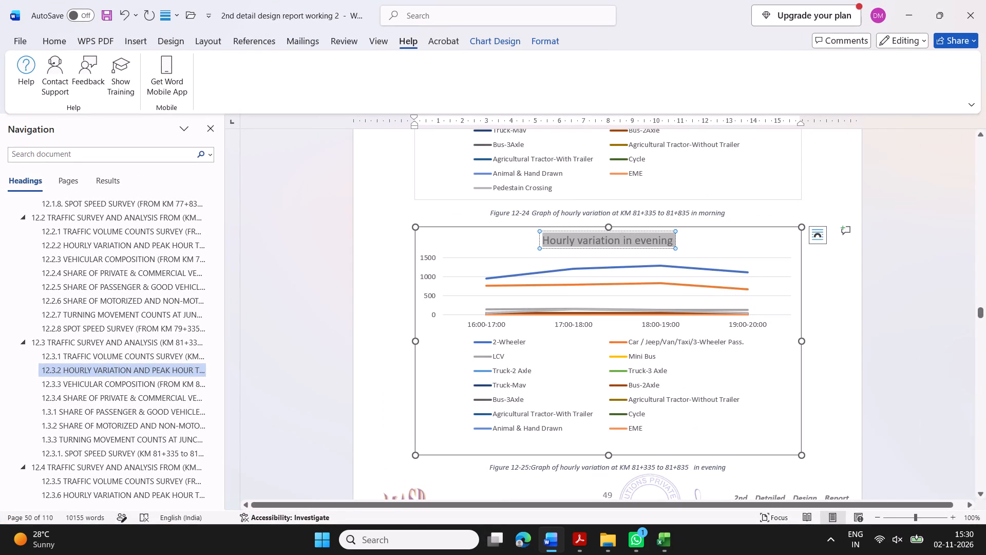
pyautogui.hotkey('ctrl', 'c')
pyautogui.click(486, 533)
pyautogui.click(568, 178)
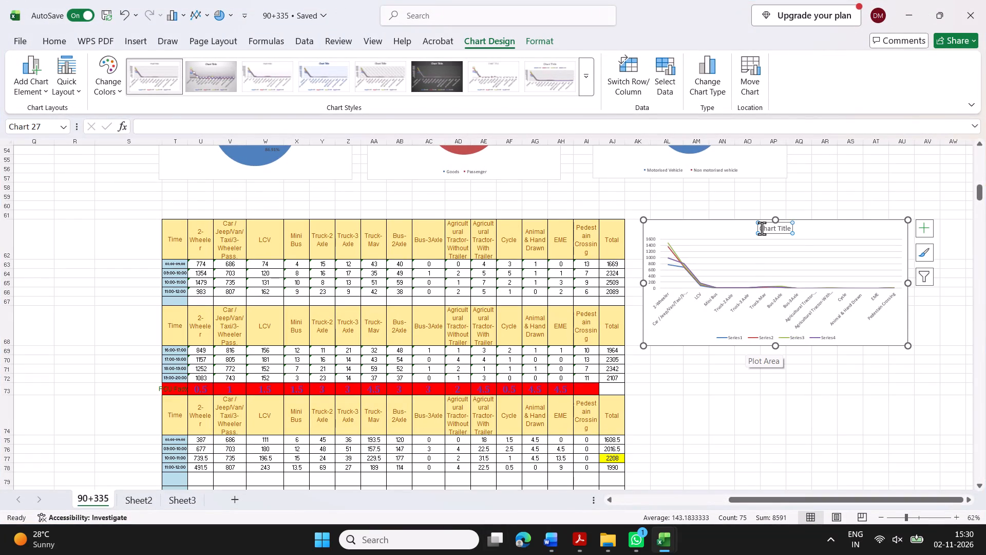
pyautogui.moveTo(762, 228); pyautogui.dragTo(831, 223)
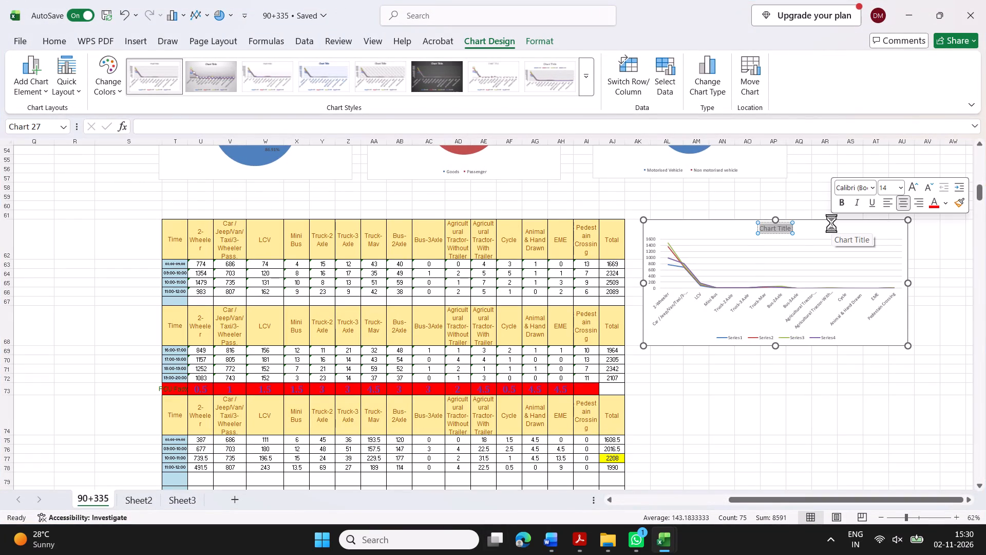
pyautogui.hotkey('ctrl', 'v')
pyautogui.moveTo(793, 231); pyautogui.dragTo(827, 229)
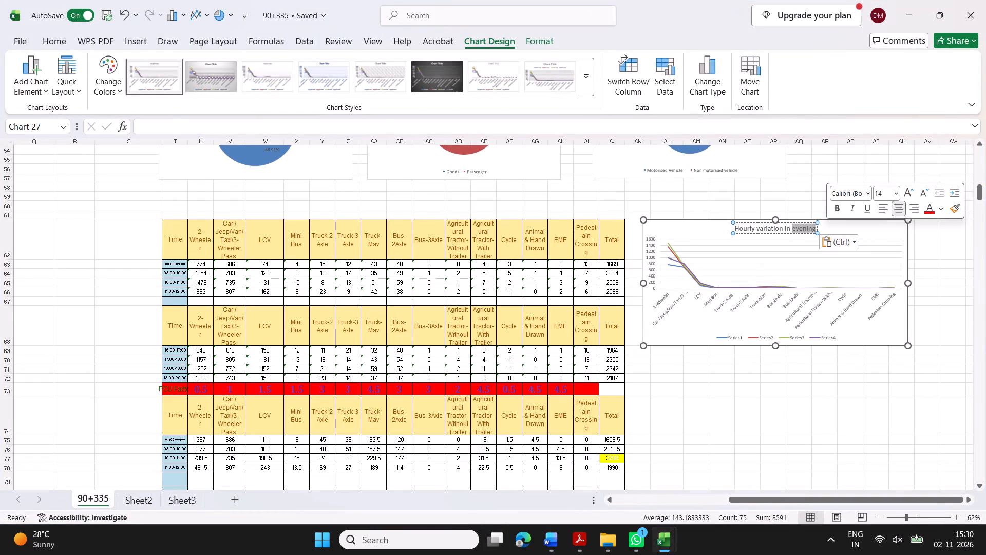
pyautogui.click(862, 230)
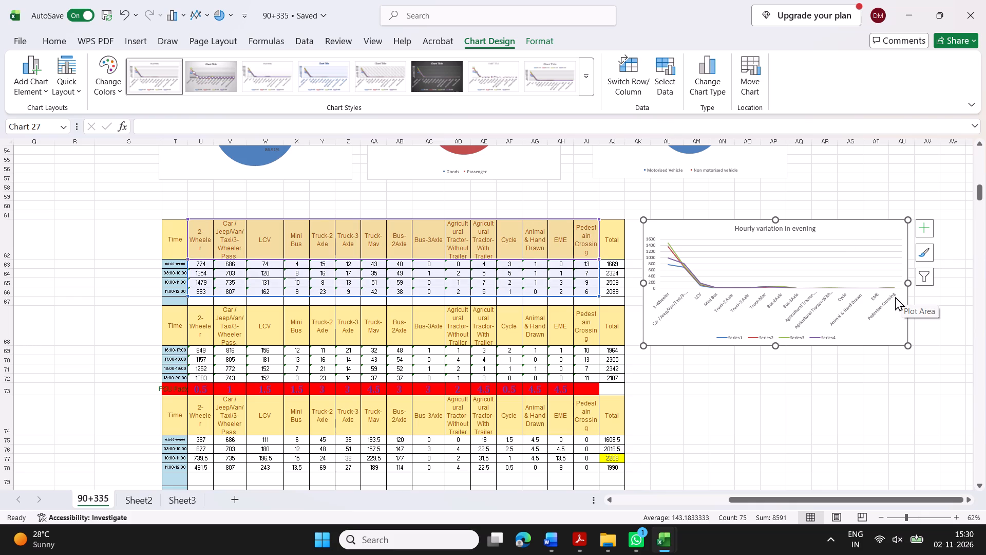
pyautogui.click(495, 535)
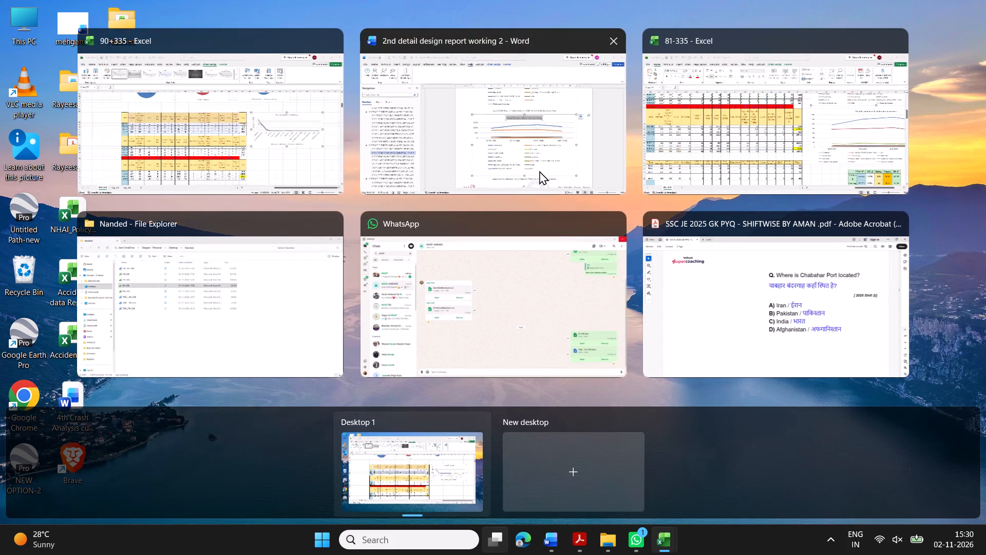
pyautogui.click(279, 155)
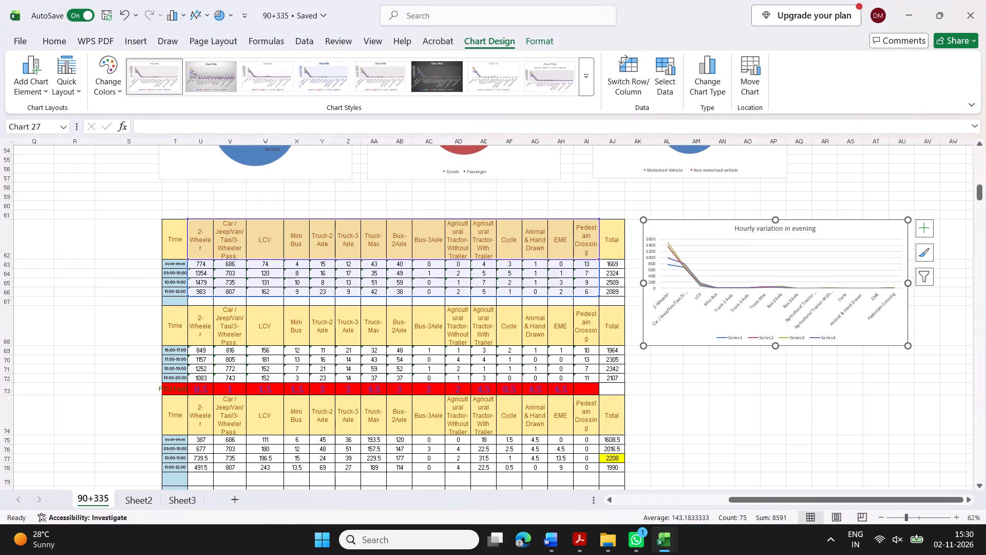
# Swap the morning chart's rows and columns so vehicle types become the series, and set the horizontal axis labels to T63:T66.
pyautogui.click(928, 230)
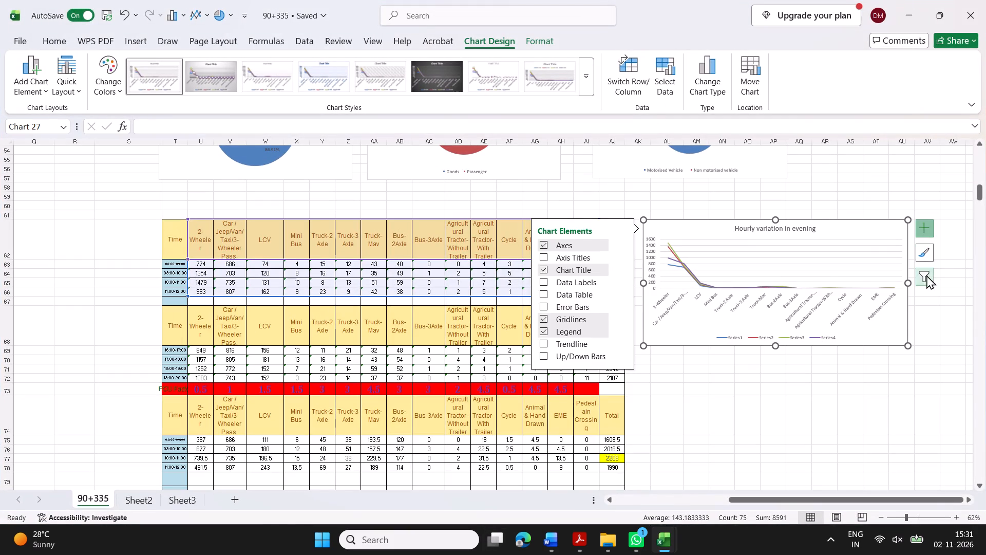
pyautogui.click(926, 275)
pyautogui.click(589, 508)
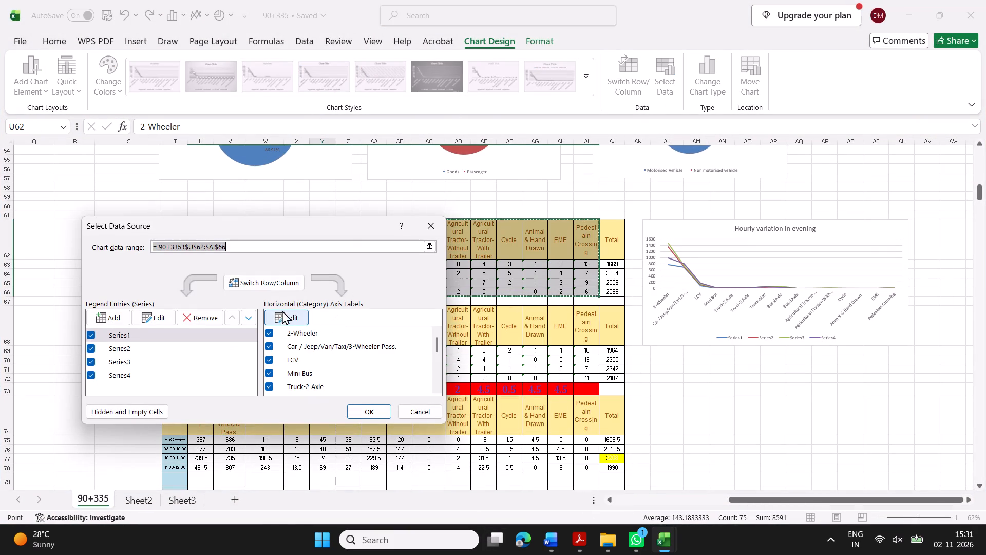
pyautogui.click(277, 284)
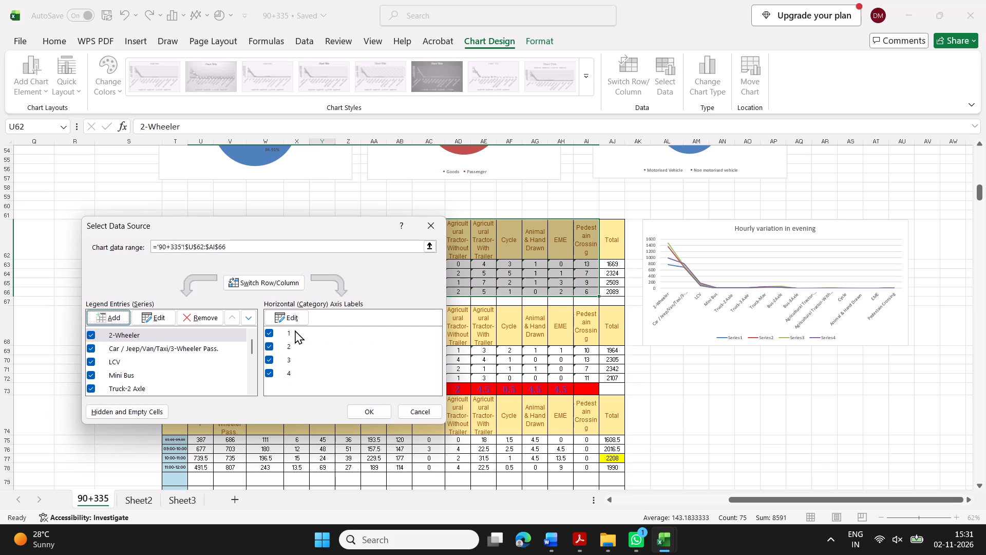
pyautogui.click(297, 322)
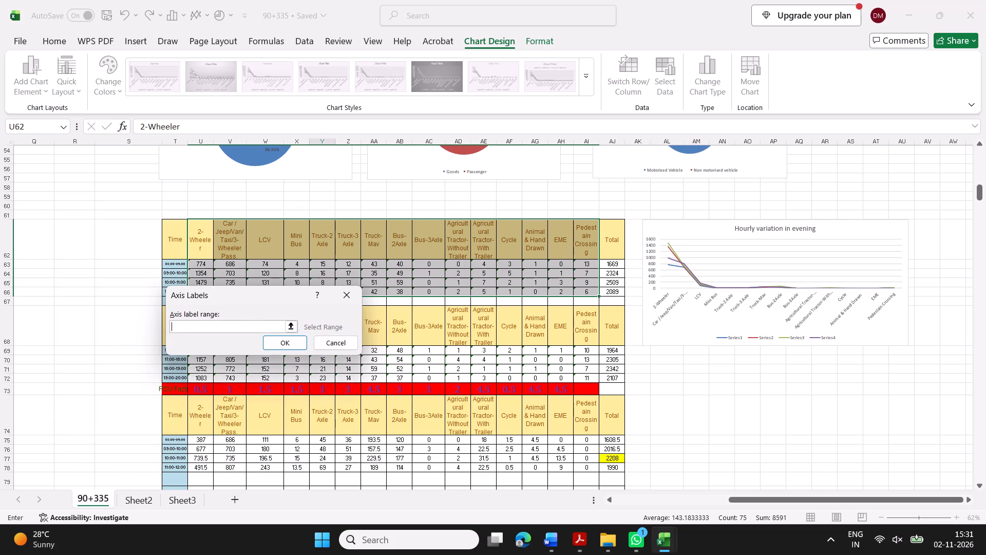
pyautogui.moveTo(260, 297); pyautogui.dragTo(434, 292)
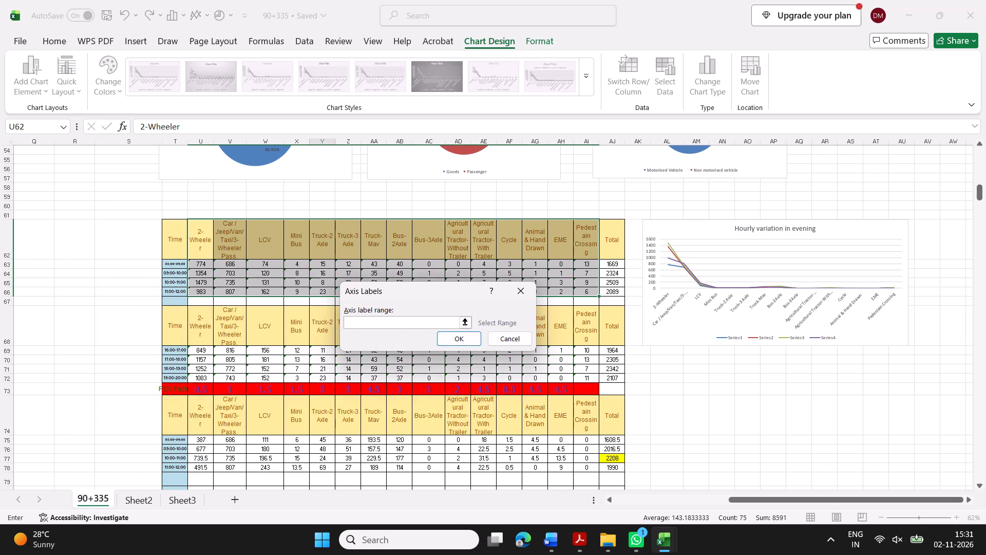
pyautogui.moveTo(177, 263); pyautogui.dragTo(174, 288)
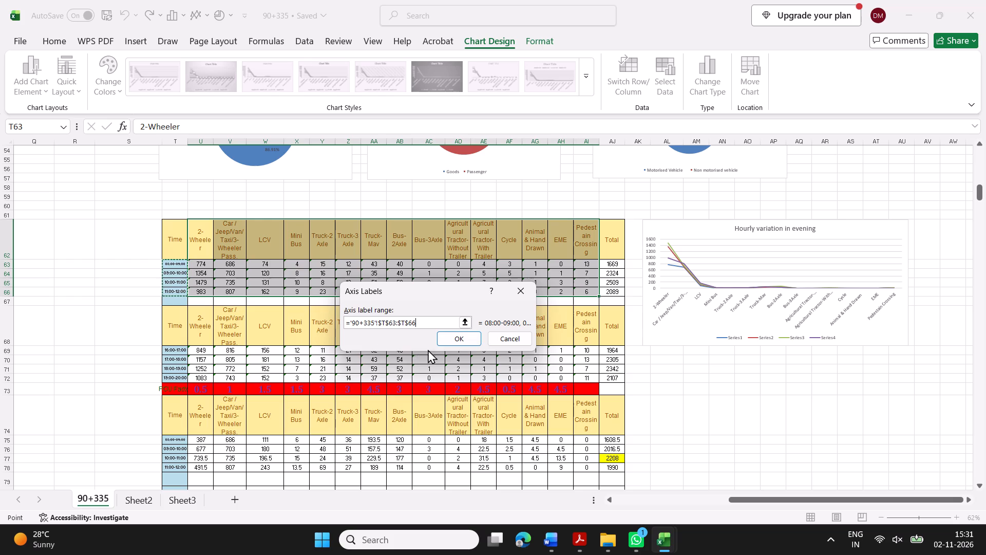
pyautogui.click(451, 340)
pyautogui.click(370, 412)
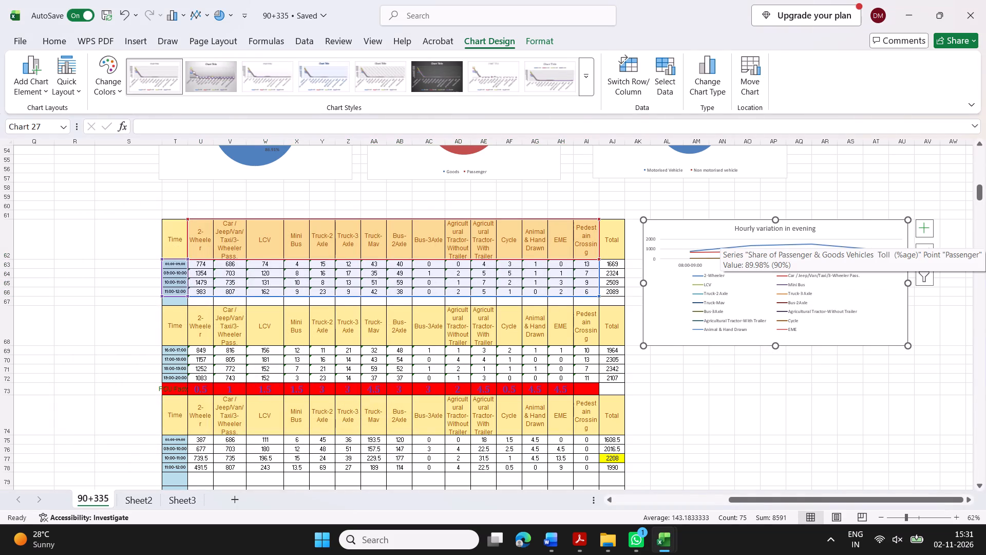
# Enlarge the morning chart by widening it to about column AW and extending its top edge up to about row 60.
pyautogui.moveTo(912, 285); pyautogui.dragTo(943, 281)
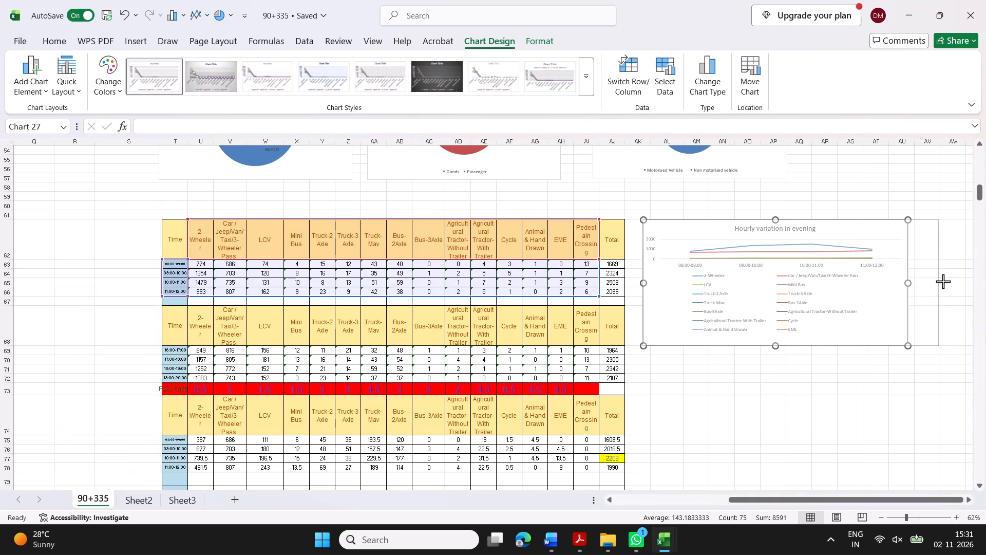
pyautogui.moveTo(943, 281); pyautogui.dragTo(946, 281)
pyautogui.moveTo(794, 218); pyautogui.dragTo(794, 209)
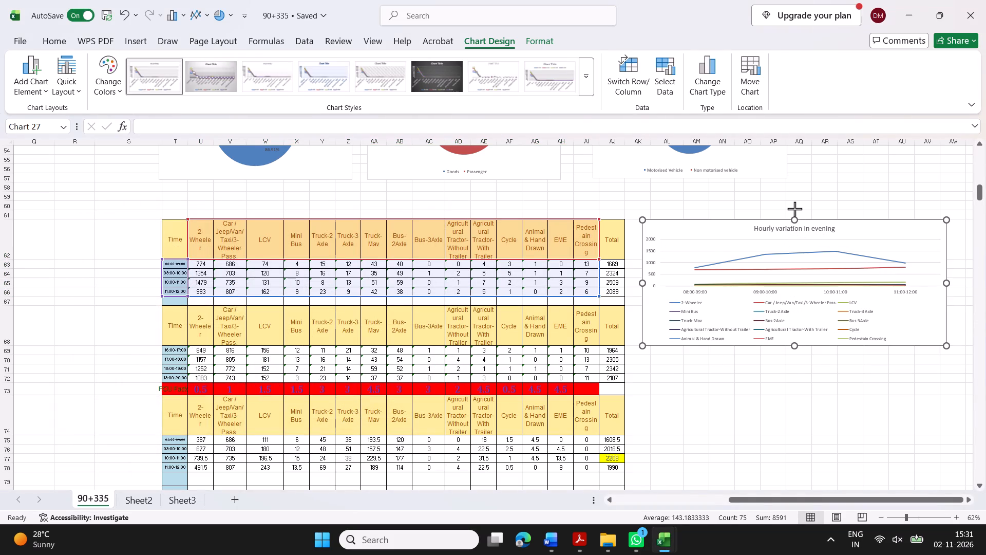
pyautogui.moveTo(794, 209); pyautogui.dragTo(794, 203)
pyautogui.click(755, 398)
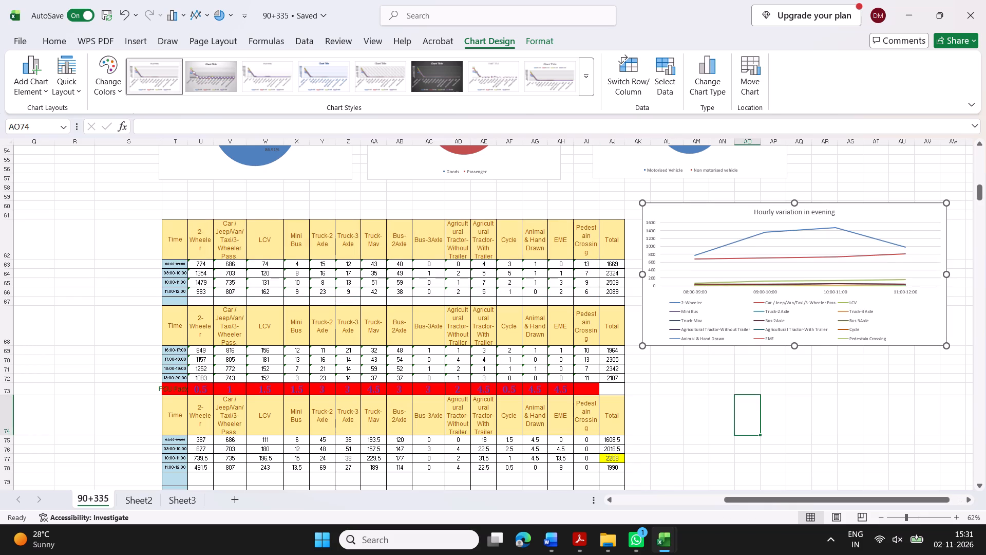
# Insert a 2-D line chart from the evening vehicle counts with headers, U68:AI72, excluding the totals.
pyautogui.moveTo(208, 338); pyautogui.dragTo(571, 376)
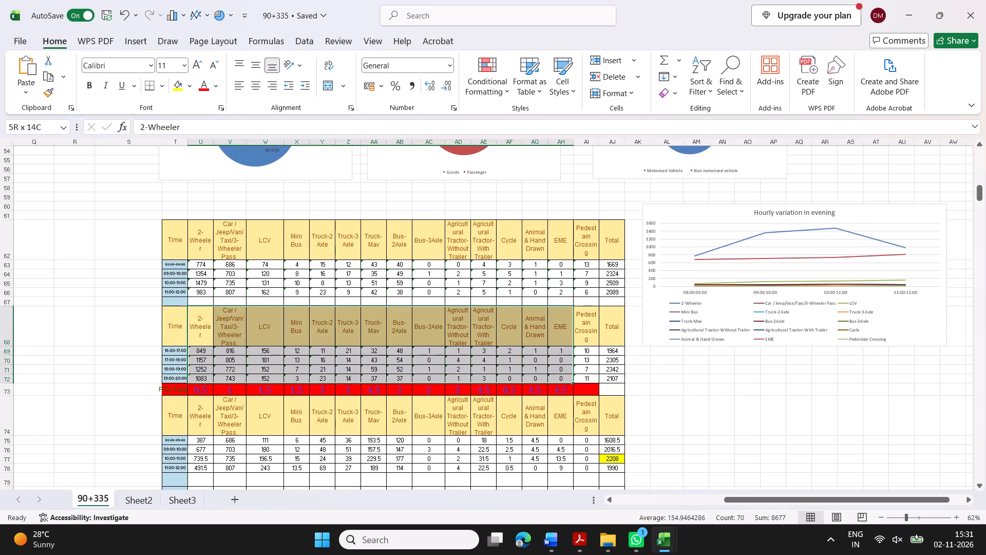
pyautogui.moveTo(571, 376); pyautogui.dragTo(584, 375)
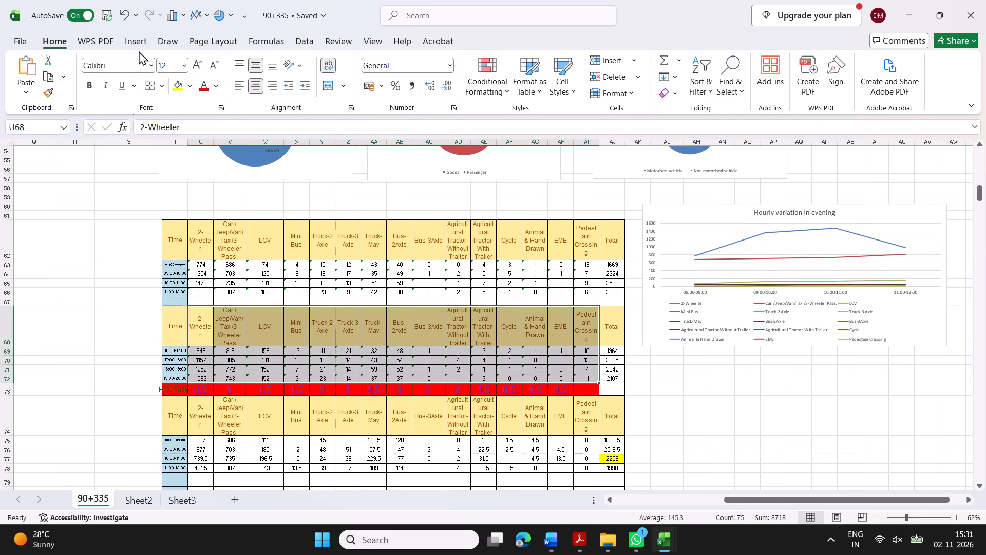
pyautogui.click(136, 45)
pyautogui.click(393, 74)
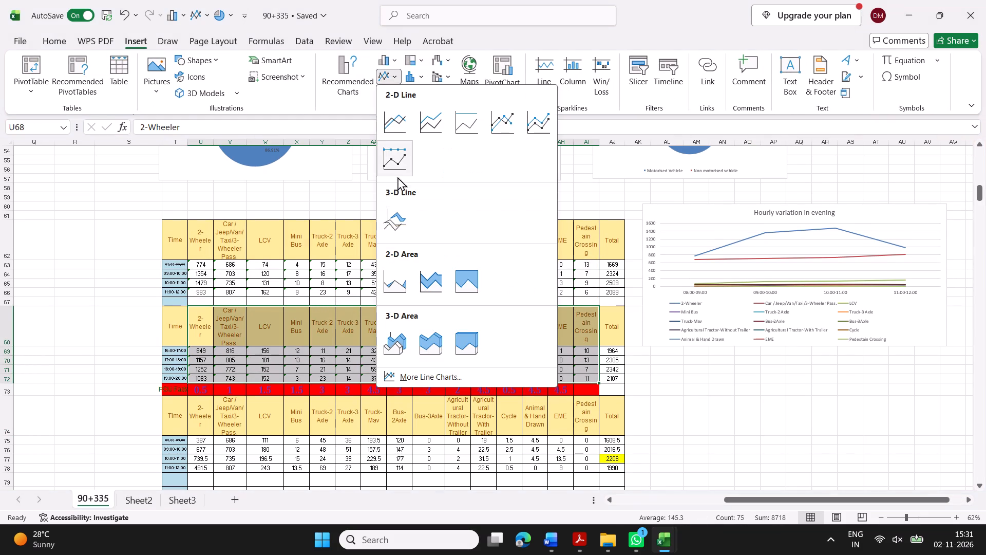
pyautogui.click(390, 126)
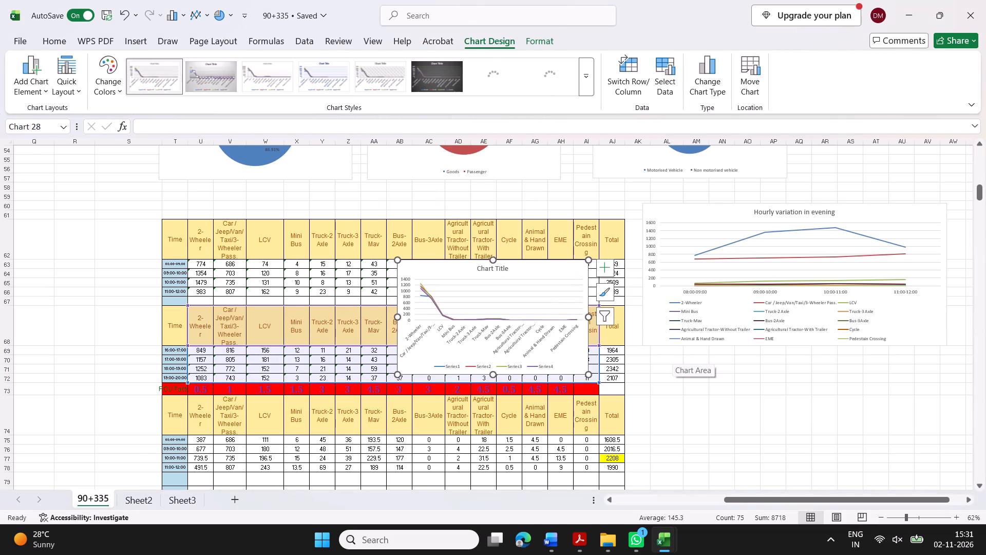
# Move the evening chart below the morning chart and widen it to match, spanning about columns AL to AW.
pyautogui.moveTo(549, 270); pyautogui.dragTo(873, 387)
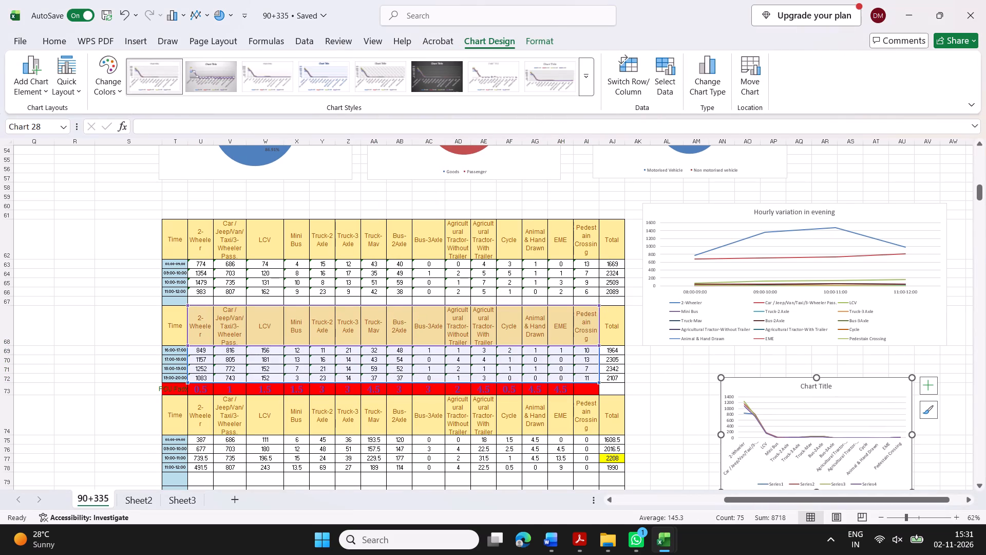
pyautogui.moveTo(721, 437); pyautogui.dragTo(645, 435)
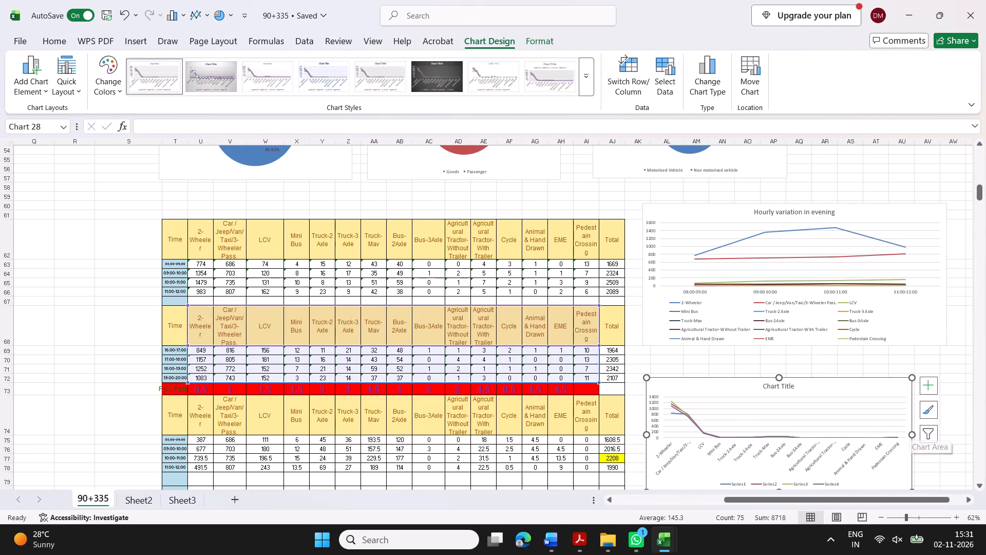
pyautogui.moveTo(912, 435); pyautogui.dragTo(948, 430)
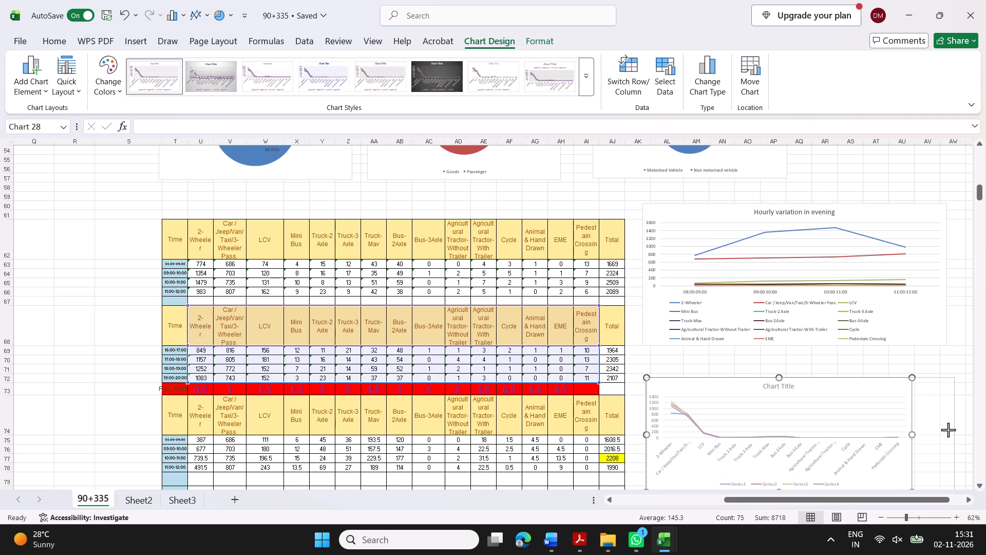
pyautogui.moveTo(948, 430); pyautogui.dragTo(947, 430)
pyautogui.click(972, 352)
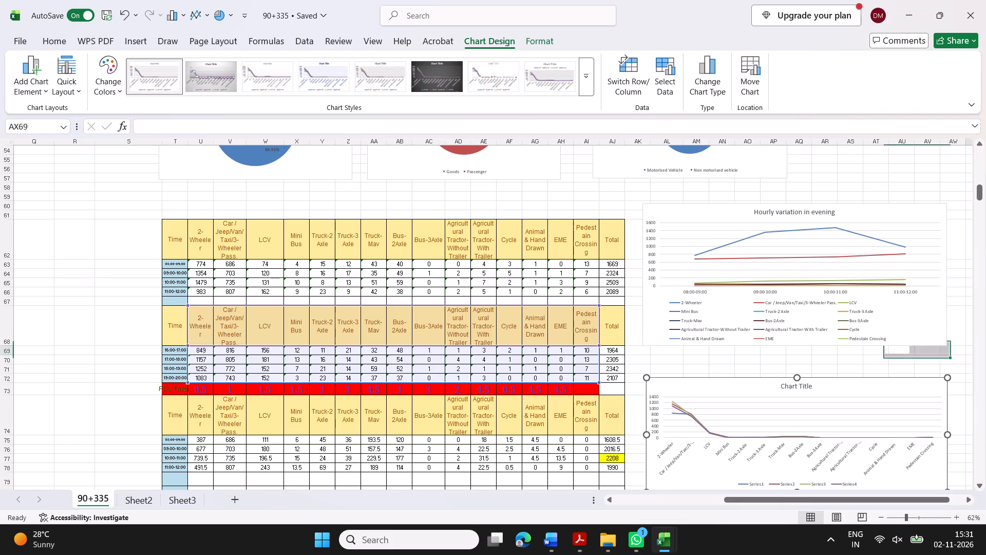
# Replace the evening chart's placeholder title with the copied text "Hourly variation in evening".
pyautogui.click(798, 383)
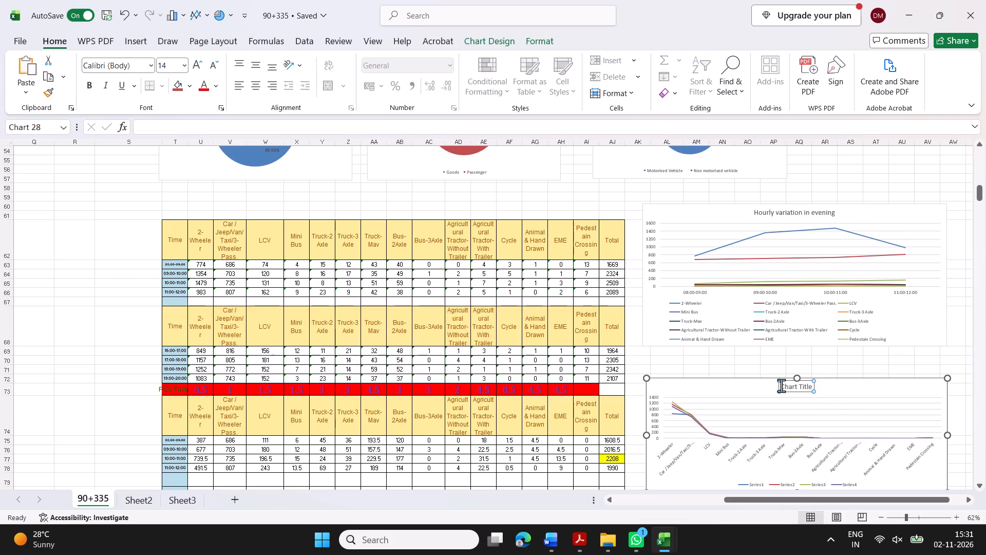
pyautogui.moveTo(782, 386); pyautogui.dragTo(816, 381)
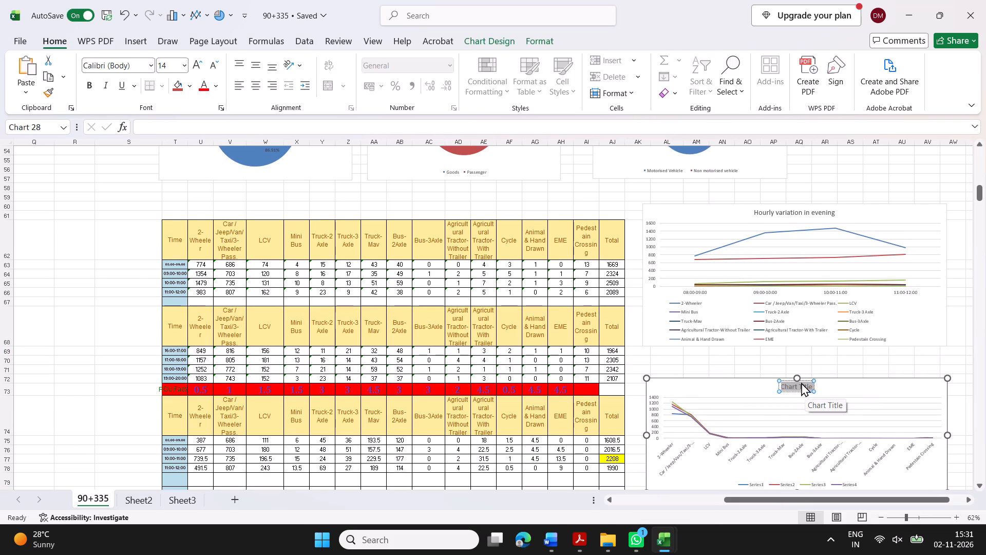
pyautogui.hotkey('ctrl', 'v')
# Retitle the morning chart as "Hourly variation in morning".
pyautogui.click(813, 207)
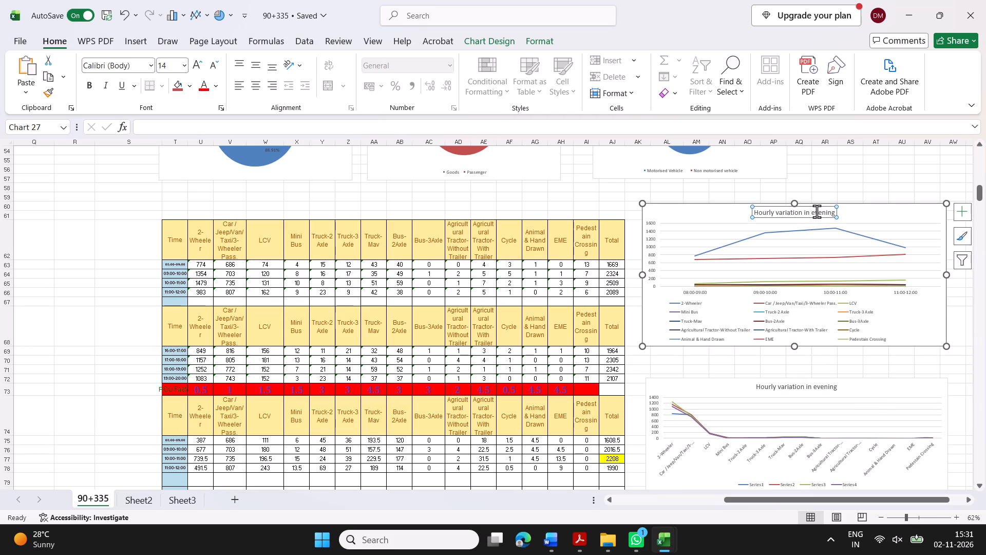
pyautogui.moveTo(814, 214); pyautogui.dragTo(843, 214)
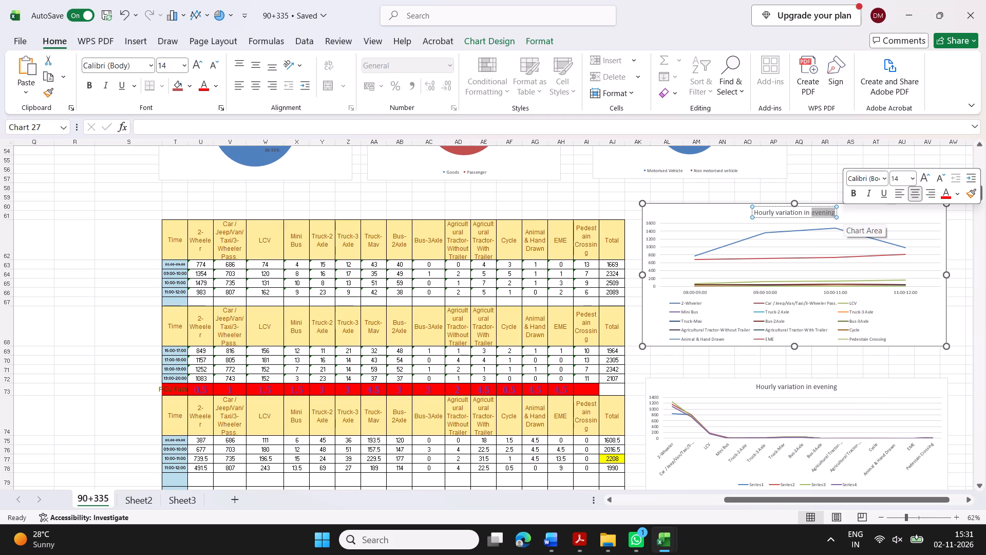
pyautogui.click(828, 214)
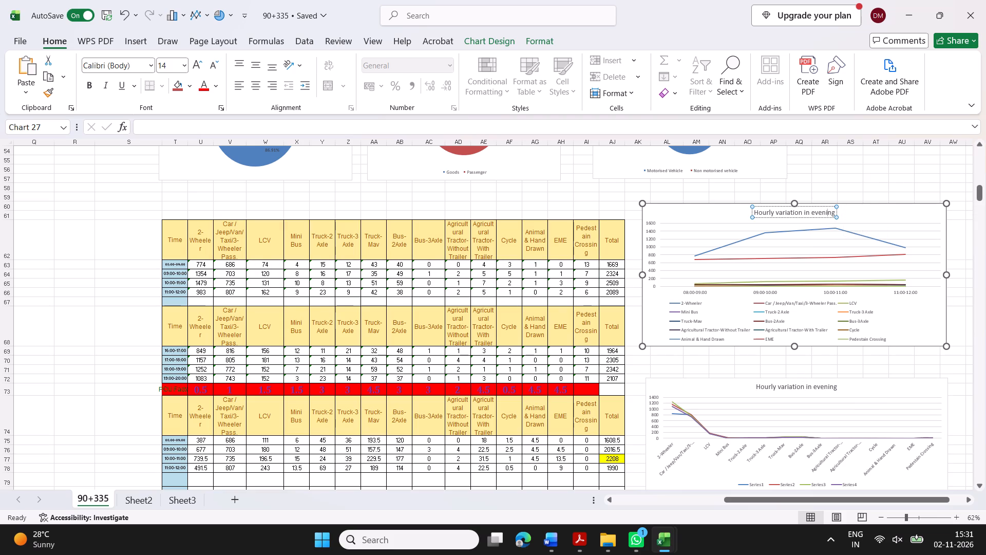
pyautogui.click(822, 214)
pyautogui.press('BackSpace')
pyautogui.press('BackSpace')
pyautogui.press('BackSpace')
pyautogui.write('MOR')
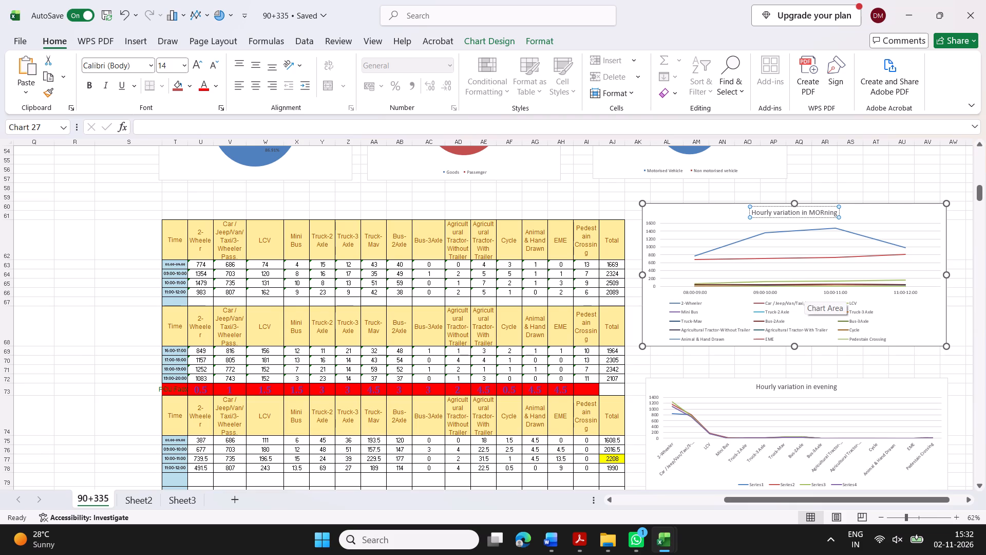
pyautogui.press('BackSpace')
pyautogui.press('BackSpace')
pyautogui.press('BackSpace')
pyautogui.write('mor')
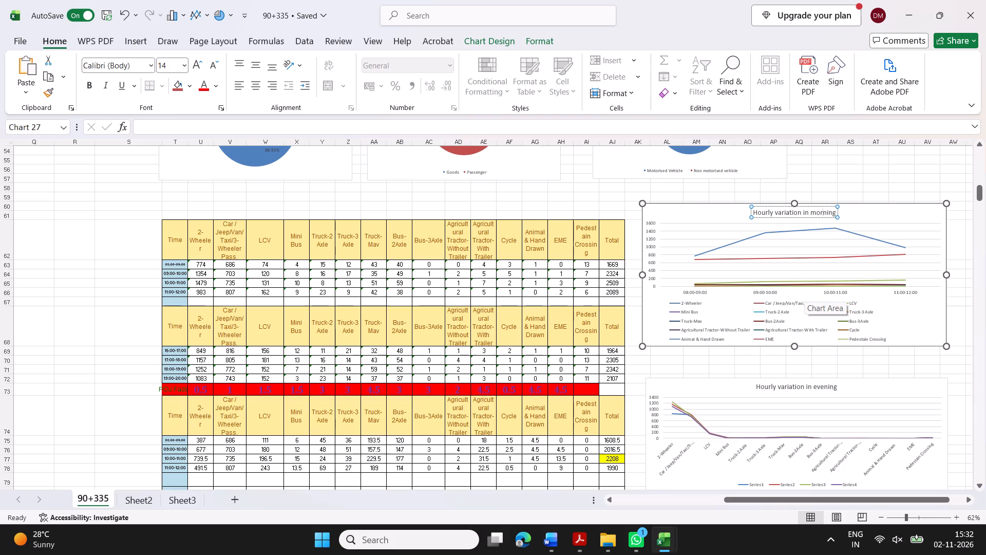
pyautogui.click(889, 364)
# Copy the morning chart into the Word report's section 12.3.6, between the peak hour values table and the Figure 12-35 caption.
pyautogui.click(893, 213)
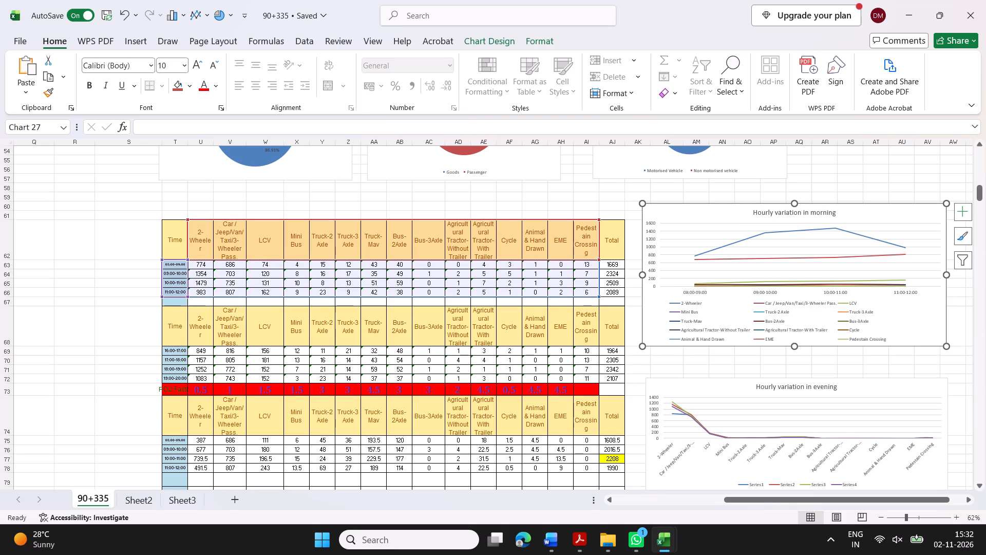
pyautogui.hotkey('ctrl', 'c')
pyautogui.click(490, 540)
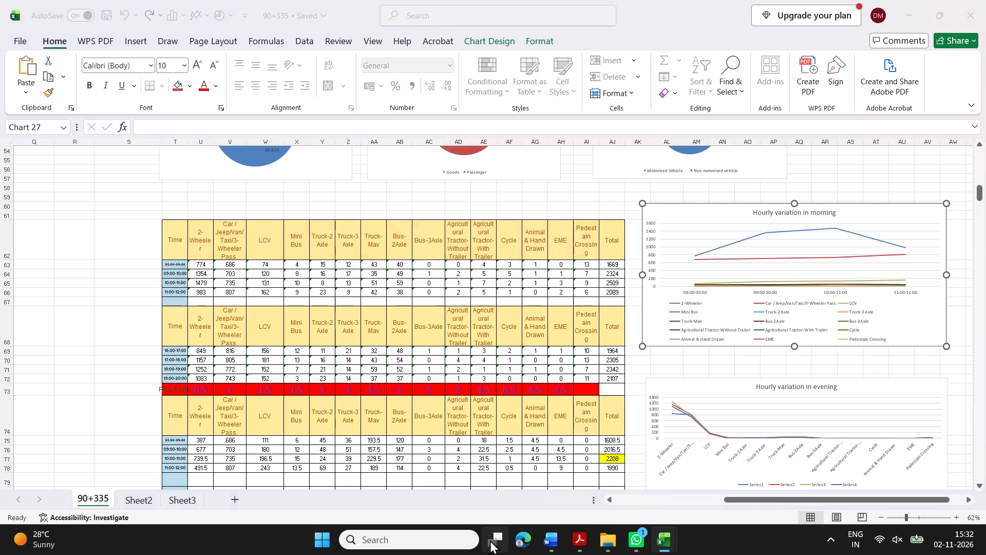
pyautogui.click(544, 129)
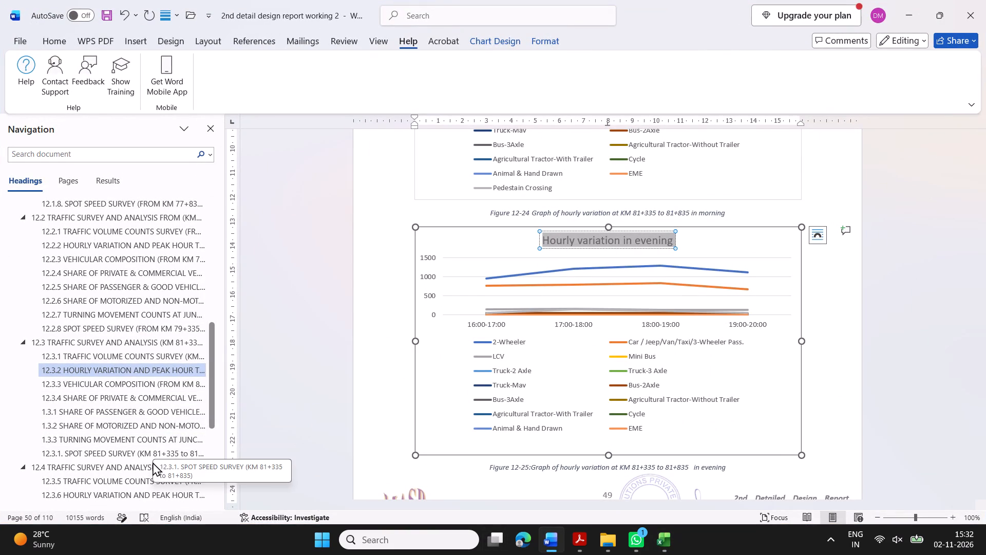
pyautogui.scroll(-1, 162, 476)
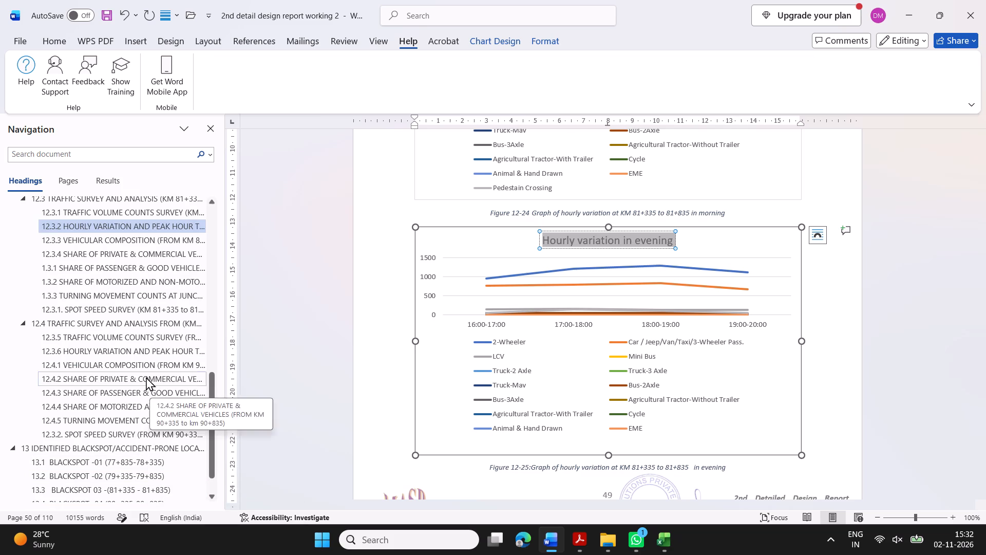
pyautogui.click(152, 351)
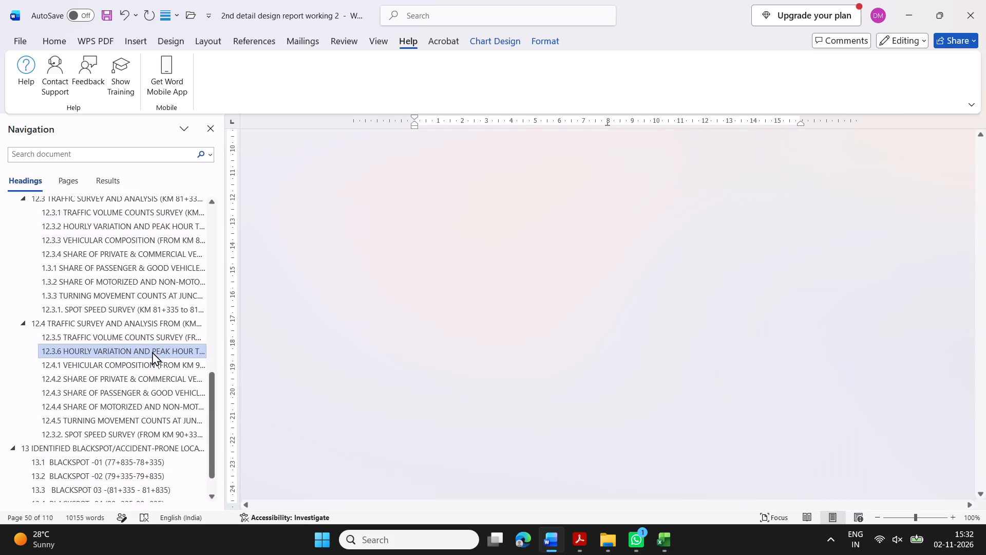
pyautogui.scroll(-4, 690, 294)
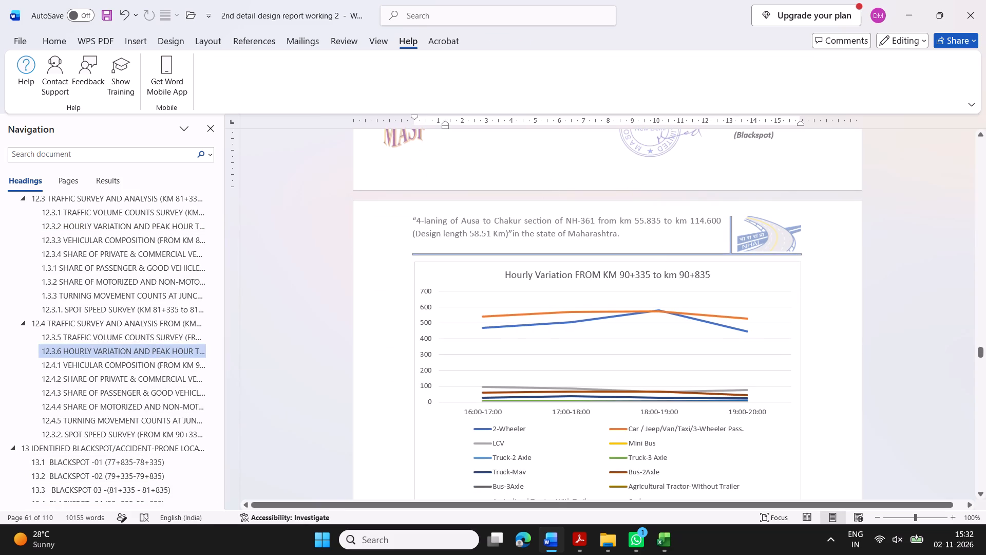
pyautogui.scroll(1, 655, 197)
pyautogui.scroll(2, 610, 267)
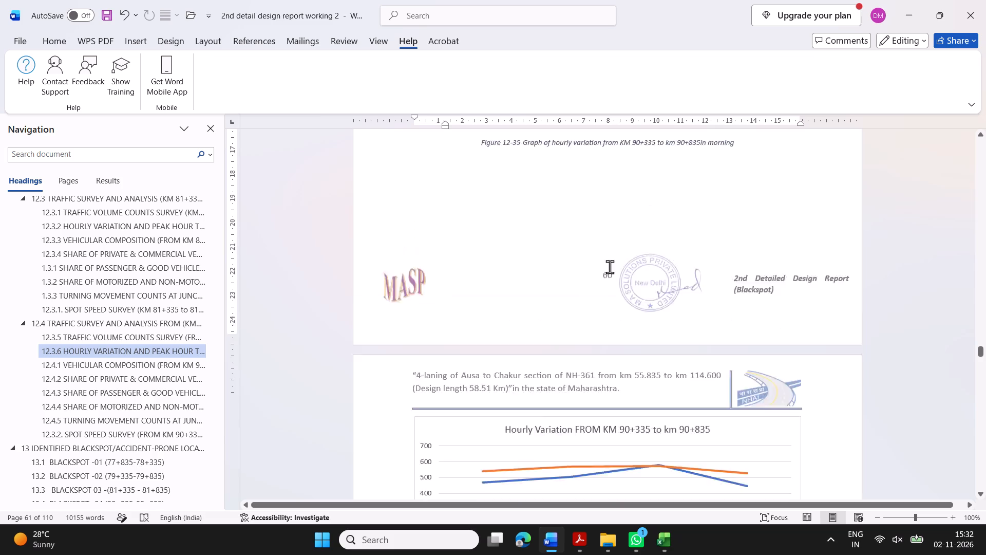
pyautogui.click(755, 249)
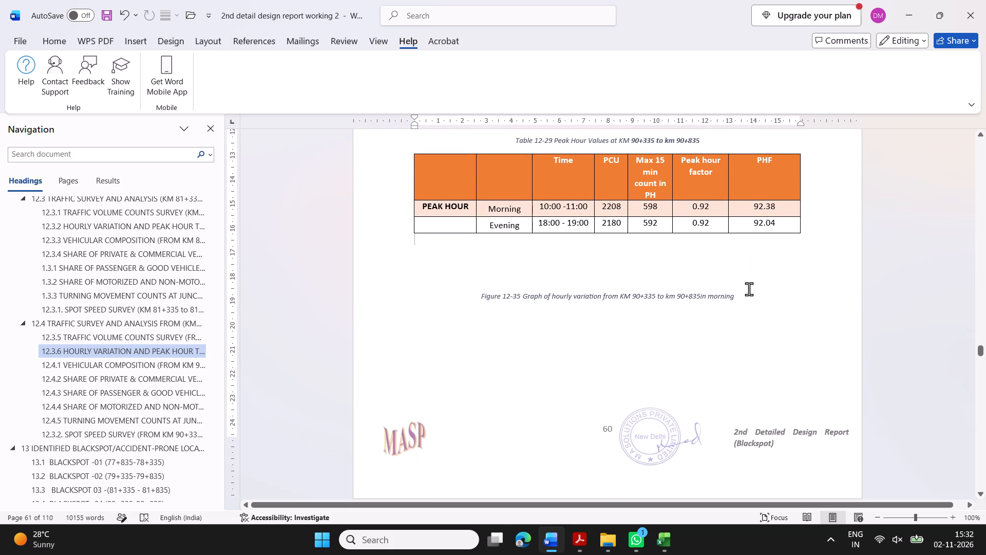
pyautogui.hotkey('ctrl', 'v')
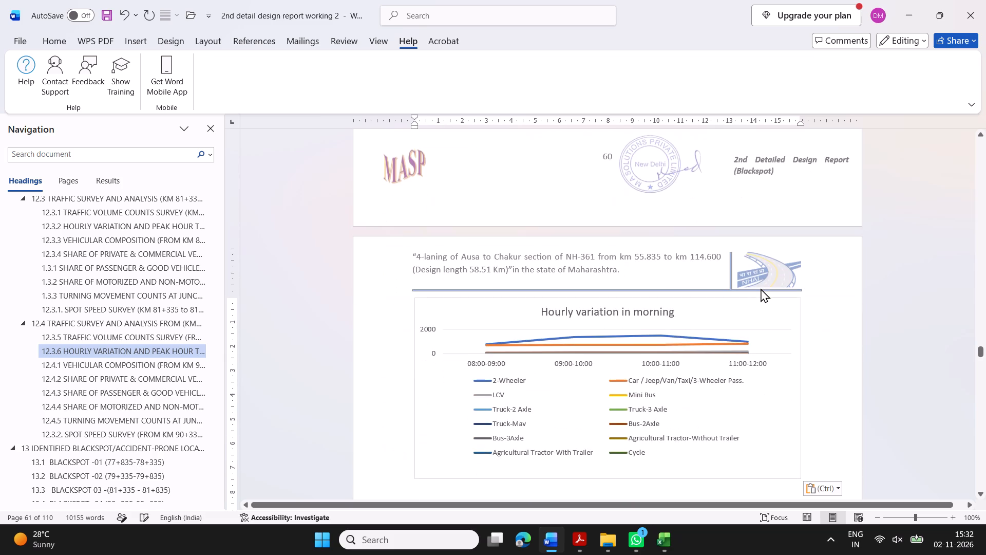
pyautogui.scroll(2, 761, 288)
pyautogui.scroll(-3, 761, 288)
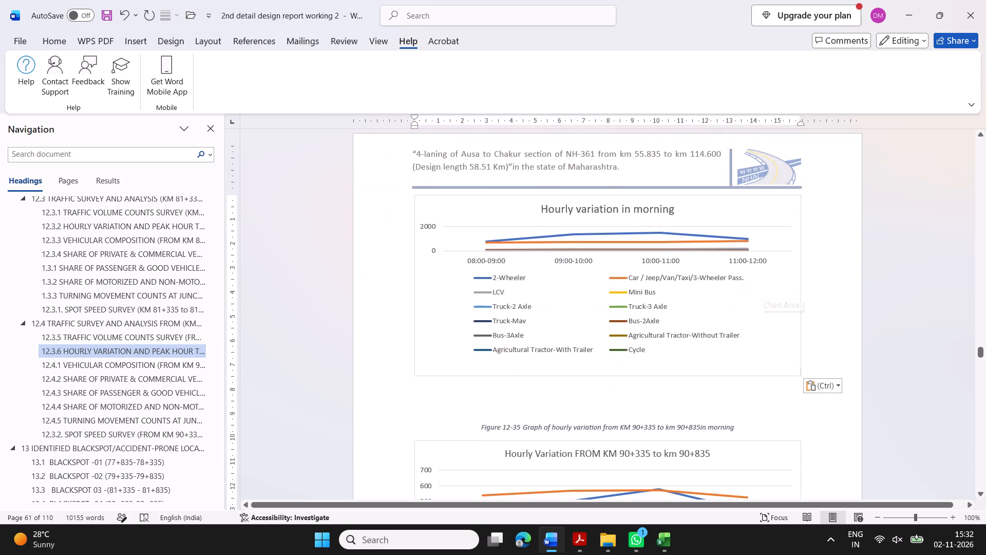
# Close up the gap above the Figure 12-35 caption and pad the start of the caption with spaces.
pyautogui.click(477, 427)
pyautogui.press('BackSpace')
pyautogui.press('BackSpace')
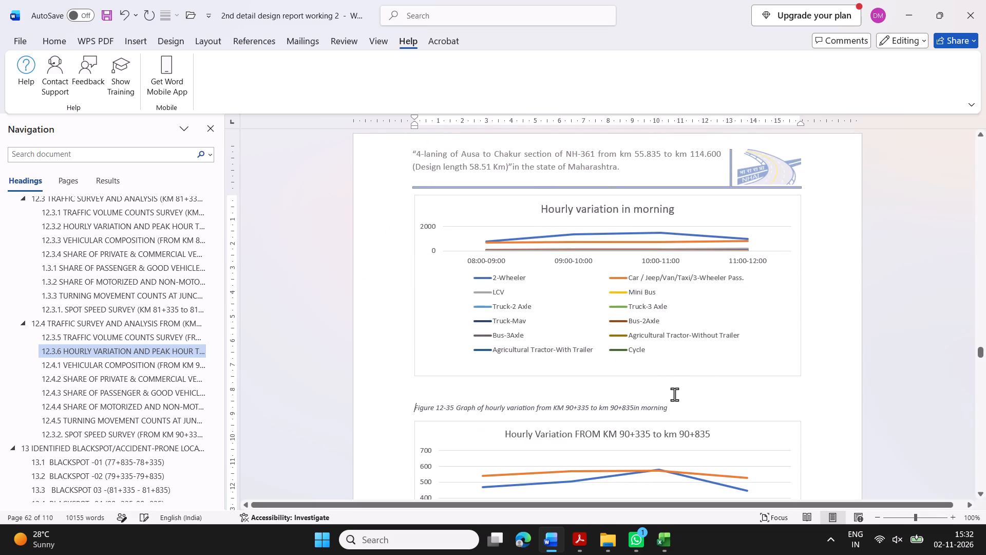
pyautogui.press('space')
pyautogui.press('space')
pyautogui.press('space')
pyautogui.press('space')
pyautogui.press('space')
pyautogui.press('space')
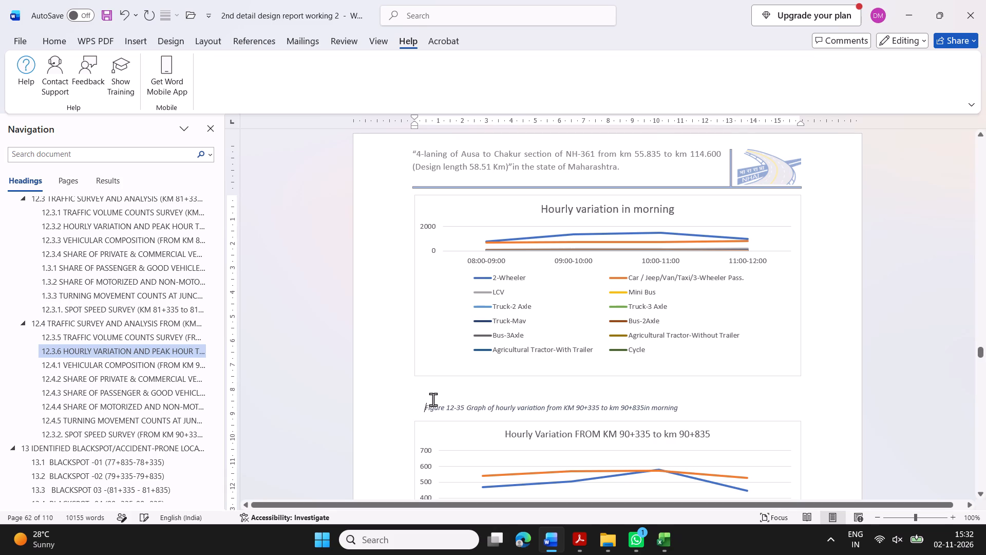
# Indent the Figure 12-35 caption by applying a bullet to it and removing only the bullet mark.
pyautogui.moveTo(423, 408); pyautogui.dragTo(681, 408)
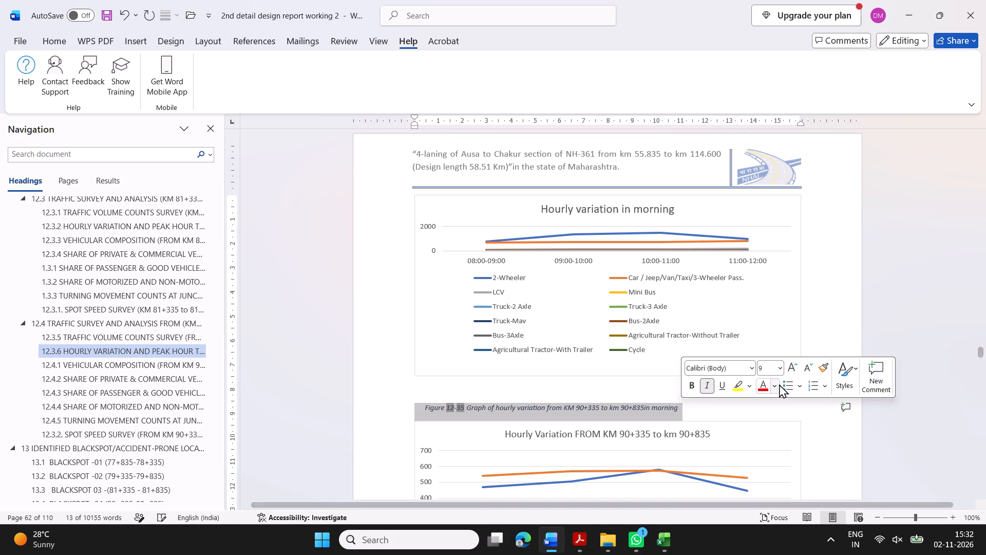
pyautogui.click(788, 388)
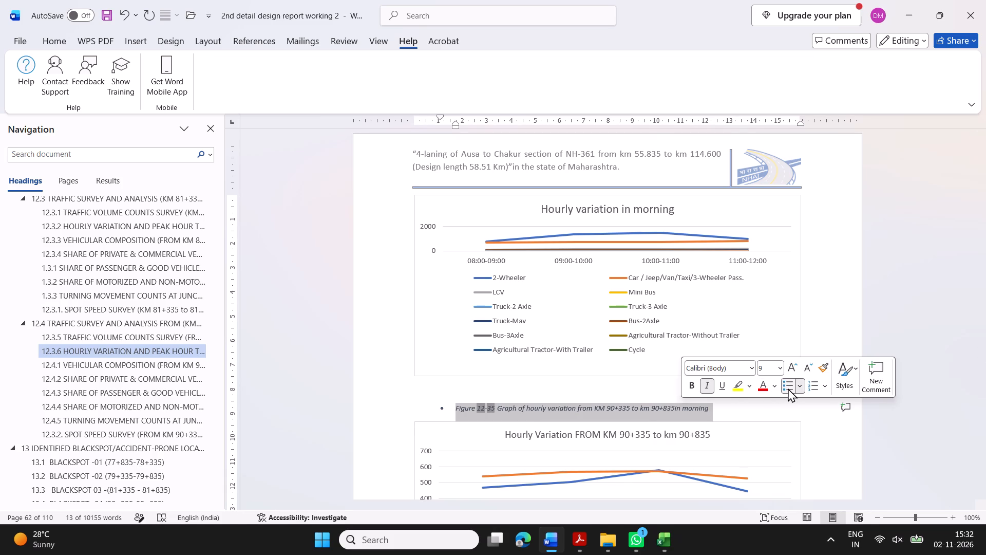
pyautogui.click(448, 407)
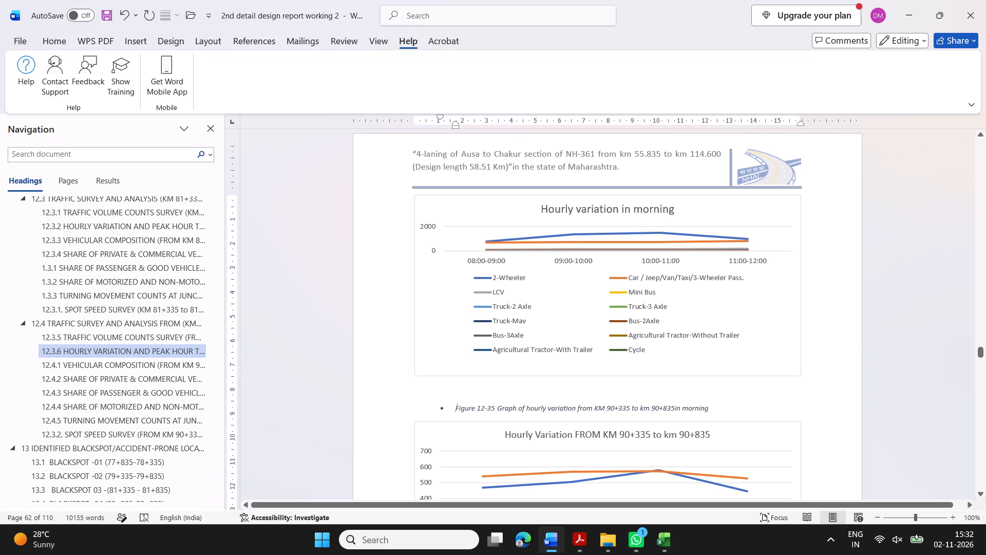
pyautogui.click(445, 408)
pyautogui.press('BackSpace')
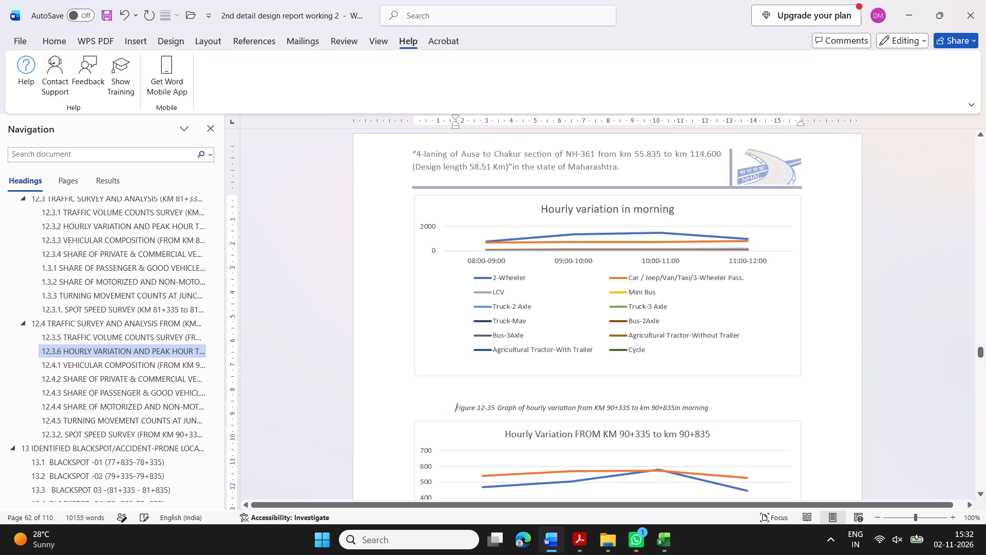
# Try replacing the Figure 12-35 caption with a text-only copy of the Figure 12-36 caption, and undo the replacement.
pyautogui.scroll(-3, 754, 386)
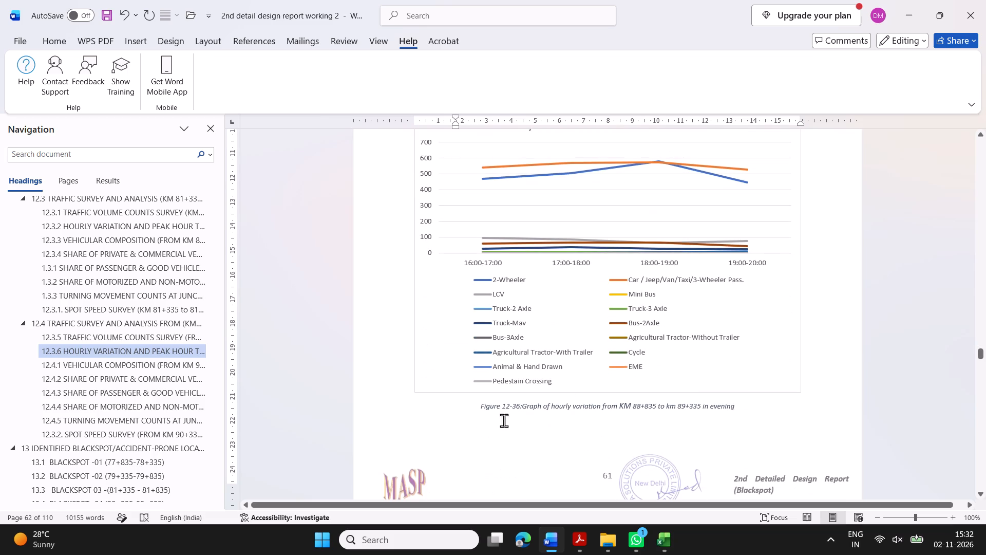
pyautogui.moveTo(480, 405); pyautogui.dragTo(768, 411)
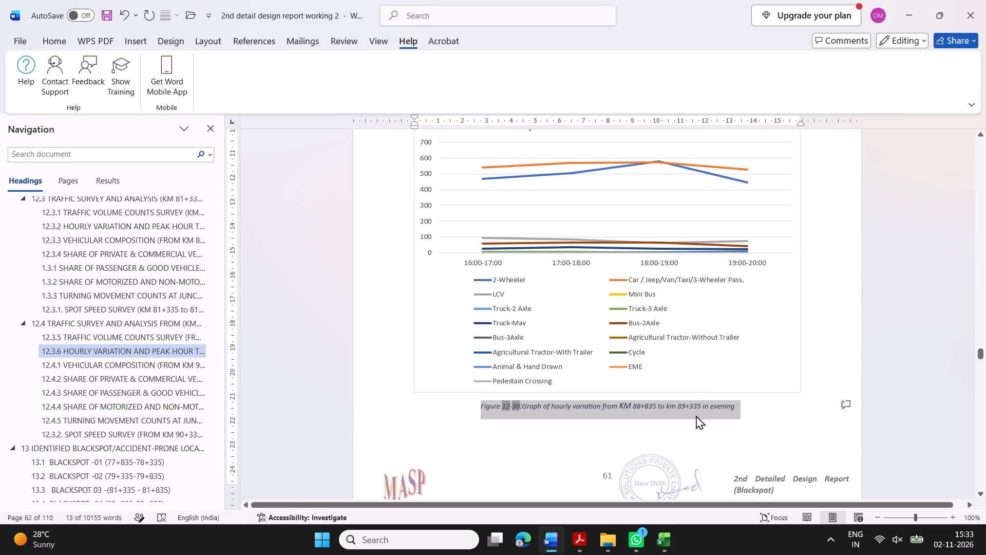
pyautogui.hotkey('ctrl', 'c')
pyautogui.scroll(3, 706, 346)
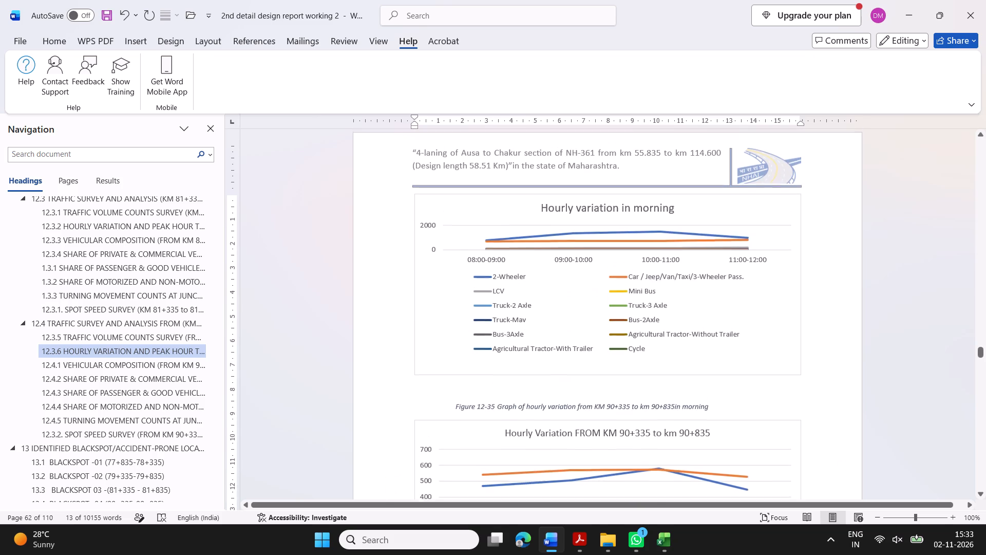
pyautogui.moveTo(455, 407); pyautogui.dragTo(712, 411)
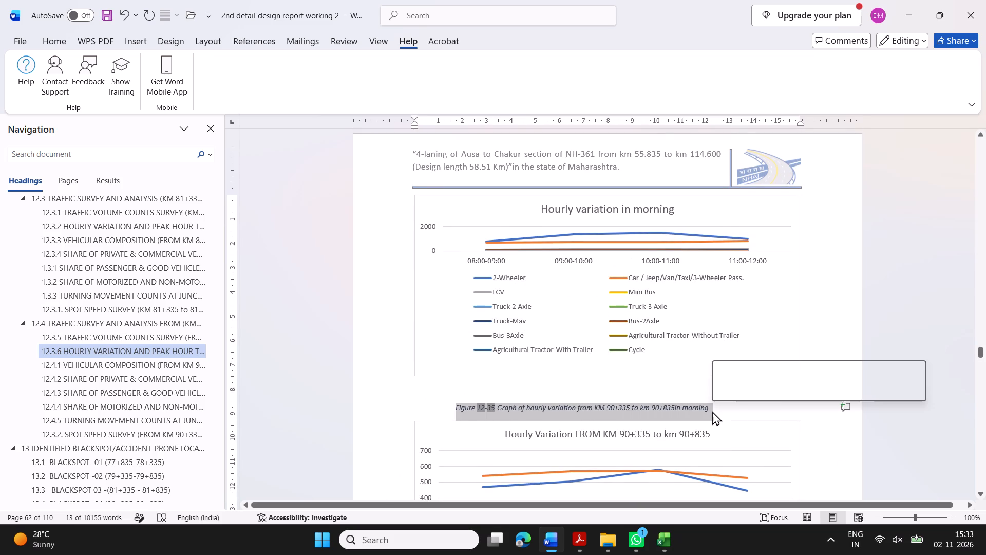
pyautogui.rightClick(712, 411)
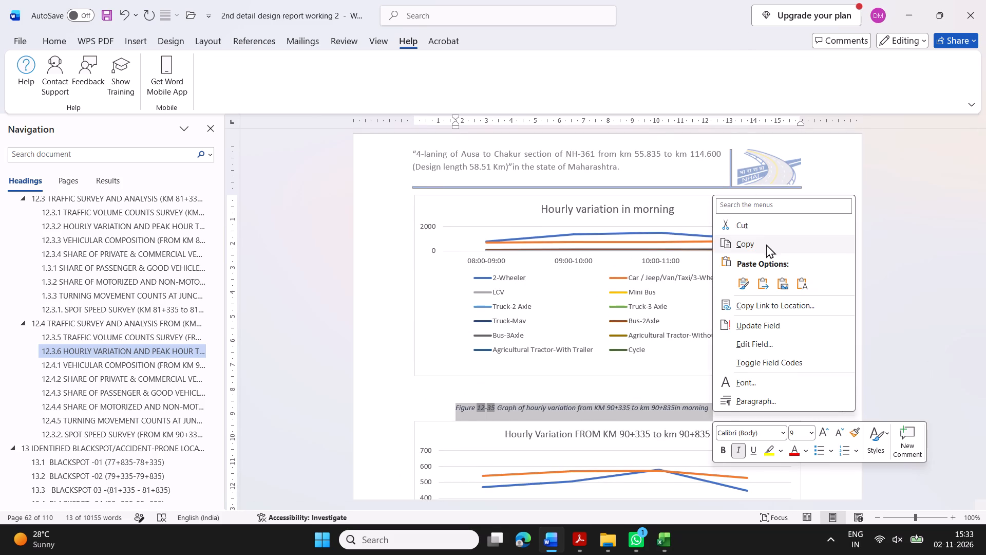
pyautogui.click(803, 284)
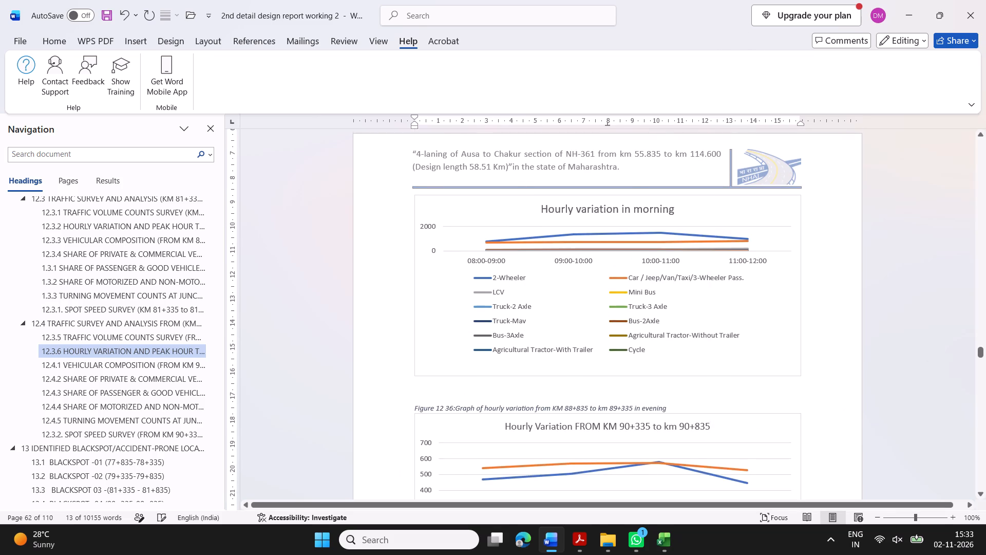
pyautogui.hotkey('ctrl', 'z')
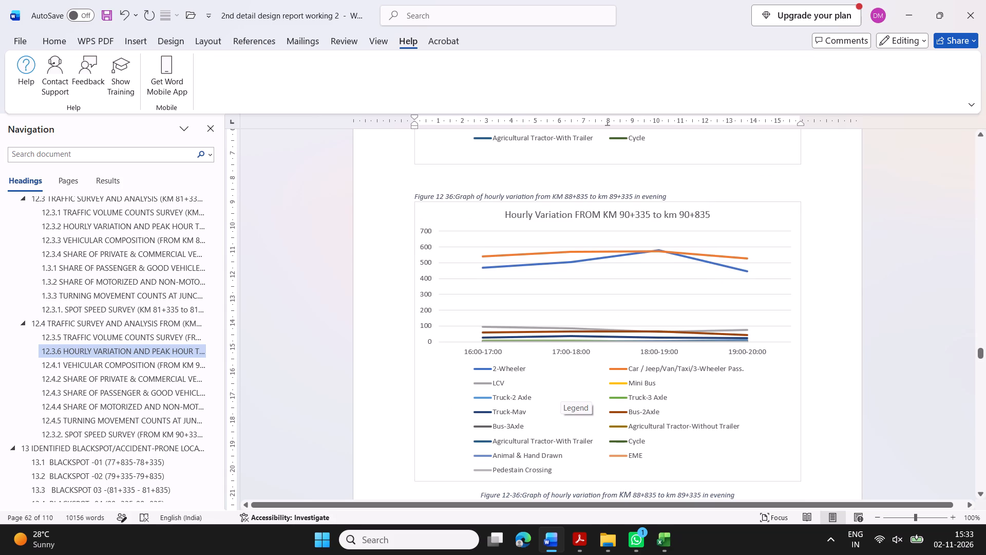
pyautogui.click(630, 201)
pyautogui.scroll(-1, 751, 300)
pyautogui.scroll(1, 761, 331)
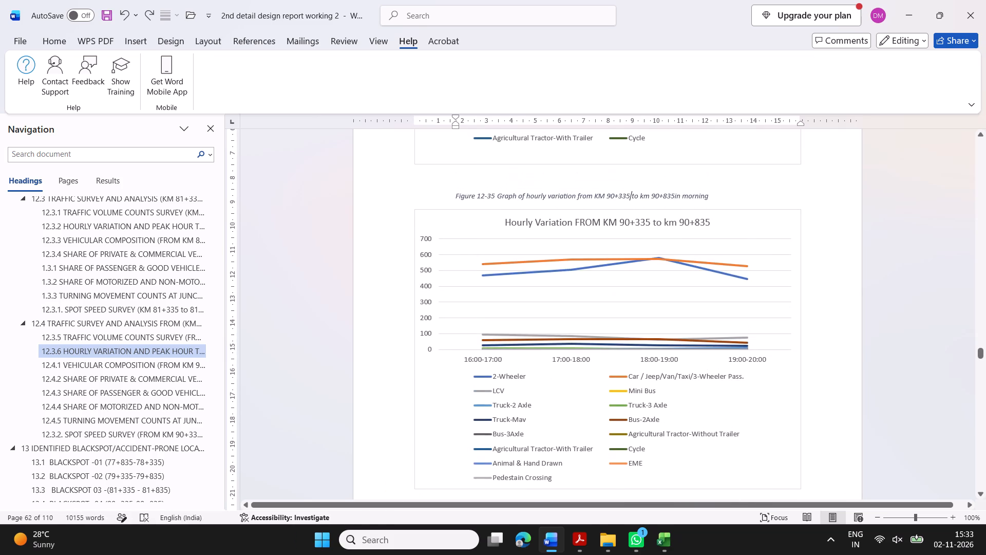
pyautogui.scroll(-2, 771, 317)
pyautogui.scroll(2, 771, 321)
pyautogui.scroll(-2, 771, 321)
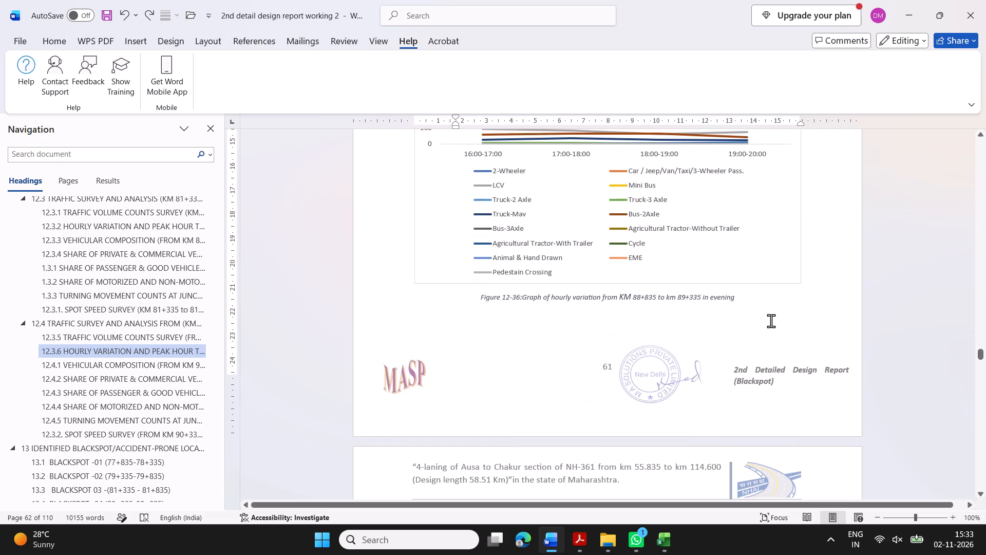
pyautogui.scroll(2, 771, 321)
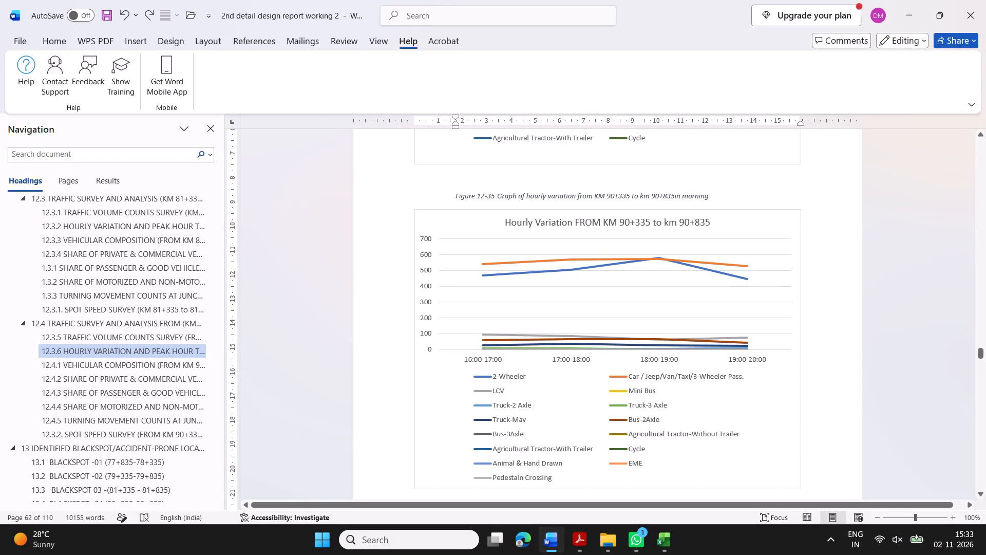
# Insert the missing space between "90+835" and "in morning" in the Figure 12-35 caption.
pyautogui.click(675, 196)
pyautogui.press('space')
# Change the starting chainage in the Figure 12-36 evening graph caption to KM 90+335.
pyautogui.scroll(-1, 662, 232)
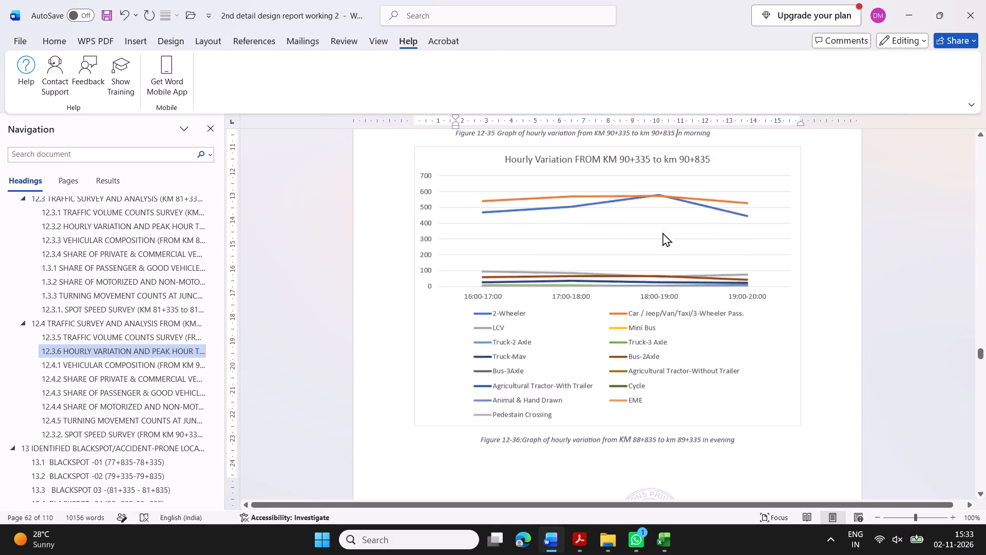
pyautogui.scroll(-1, 662, 232)
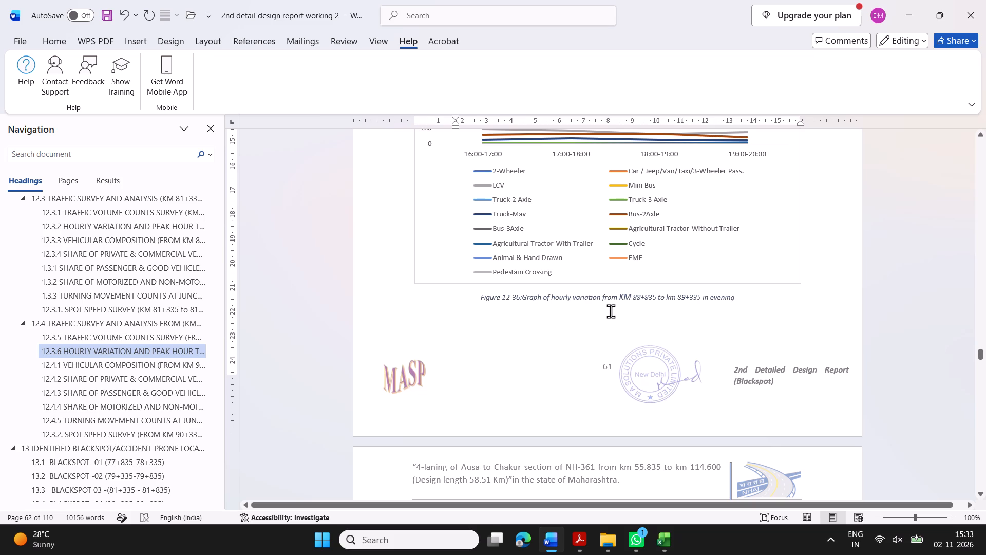
pyautogui.click(641, 296)
pyautogui.press('BackSpace')
pyautogui.press('BackSpace')
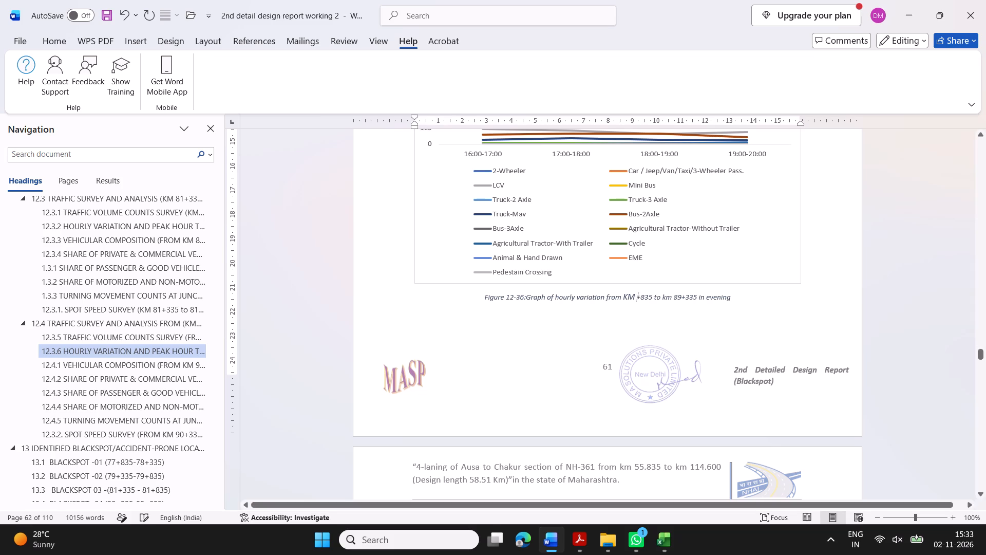
pyautogui.write('90')
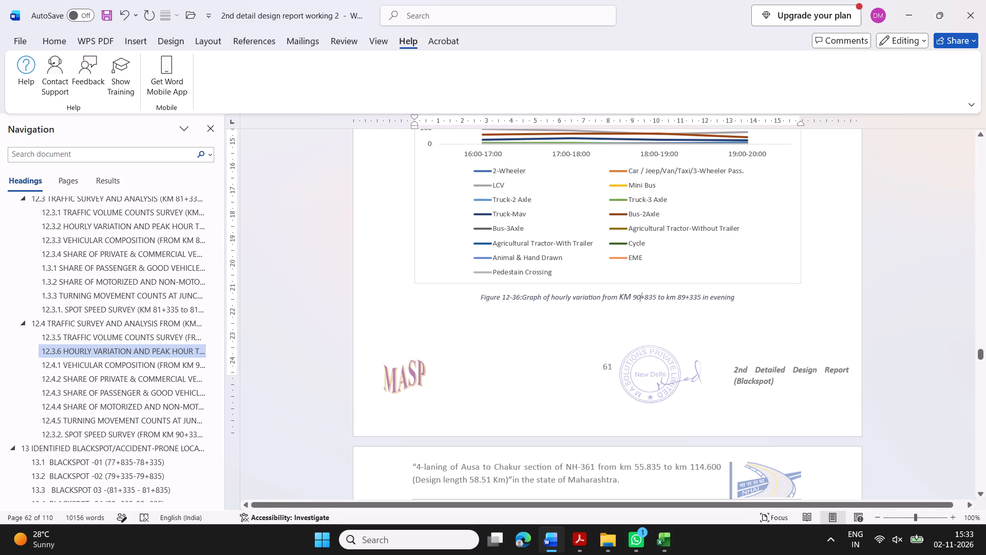
pyautogui.scroll(3, 598, 282)
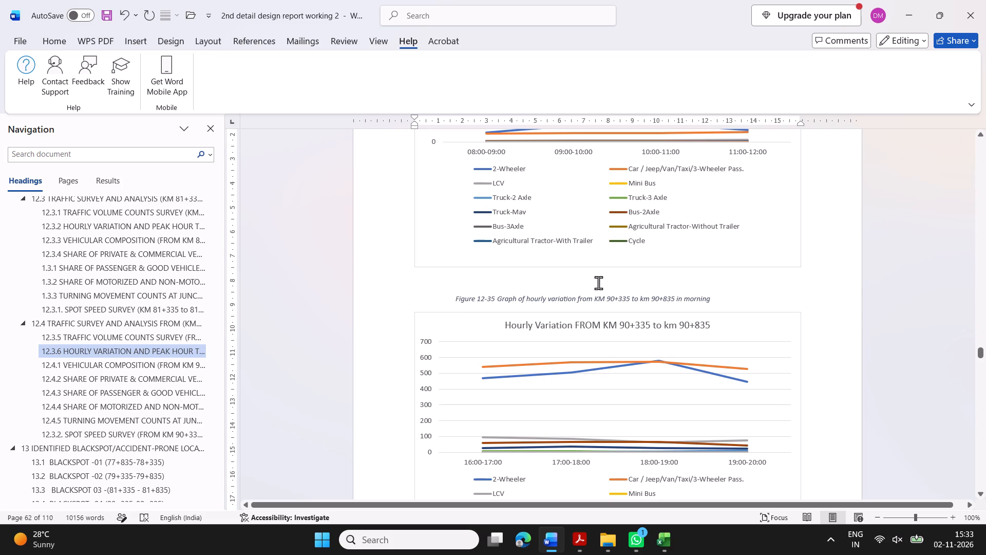
pyautogui.scroll(-3, 598, 283)
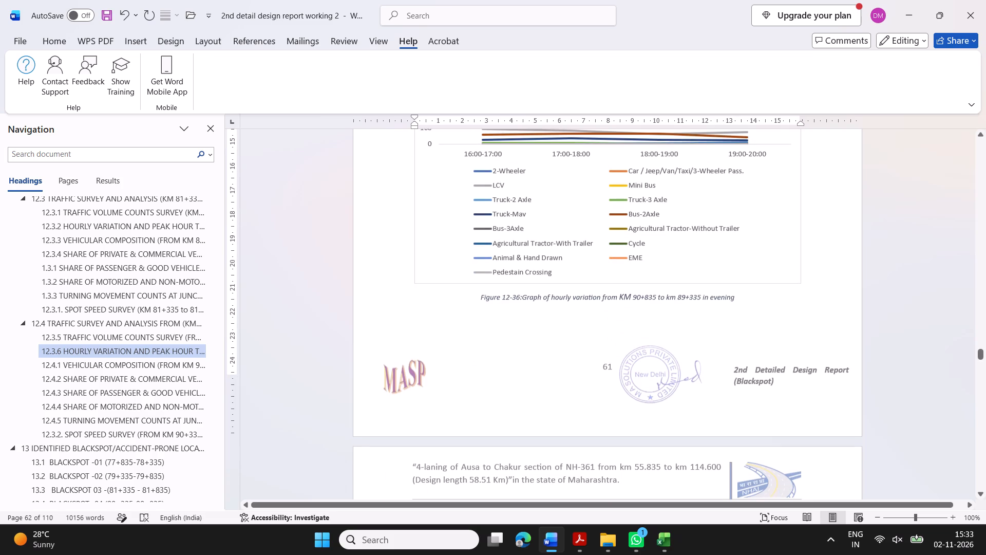
pyautogui.click(650, 296)
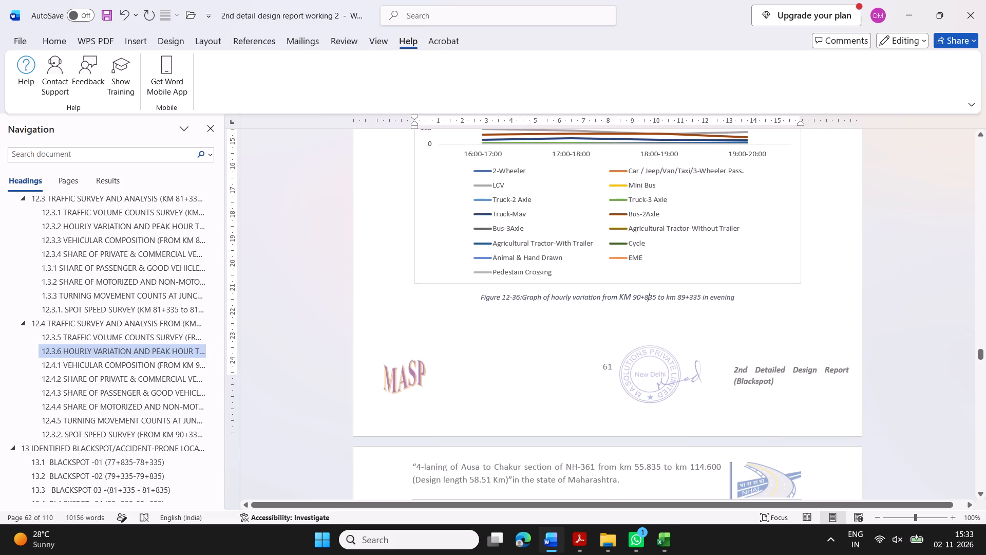
pyautogui.press('BackSpace')
pyautogui.press('3')
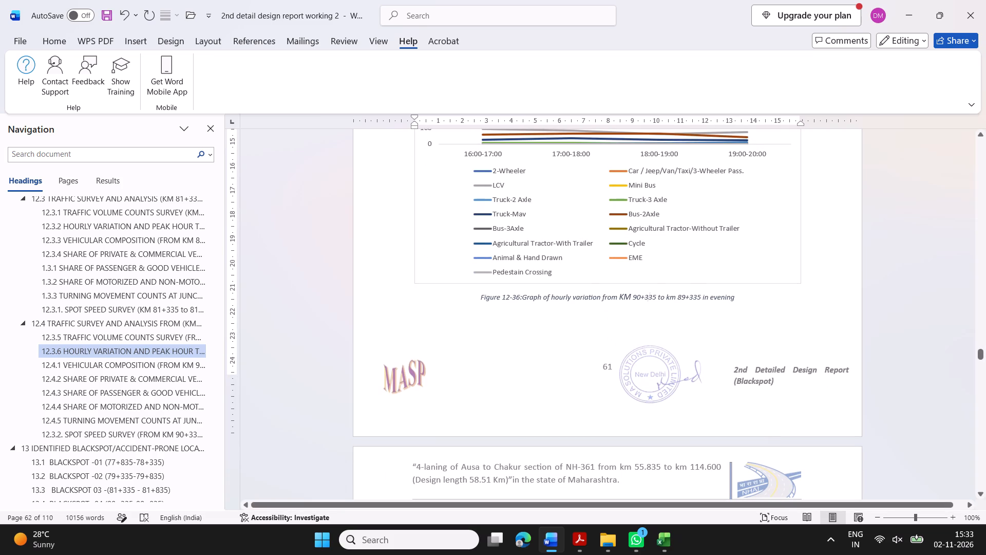
# Change the ending chainage in the Figure 12-36 caption to km 90+835.
pyautogui.click(684, 297)
pyautogui.click(682, 299)
pyautogui.press('BackSpace')
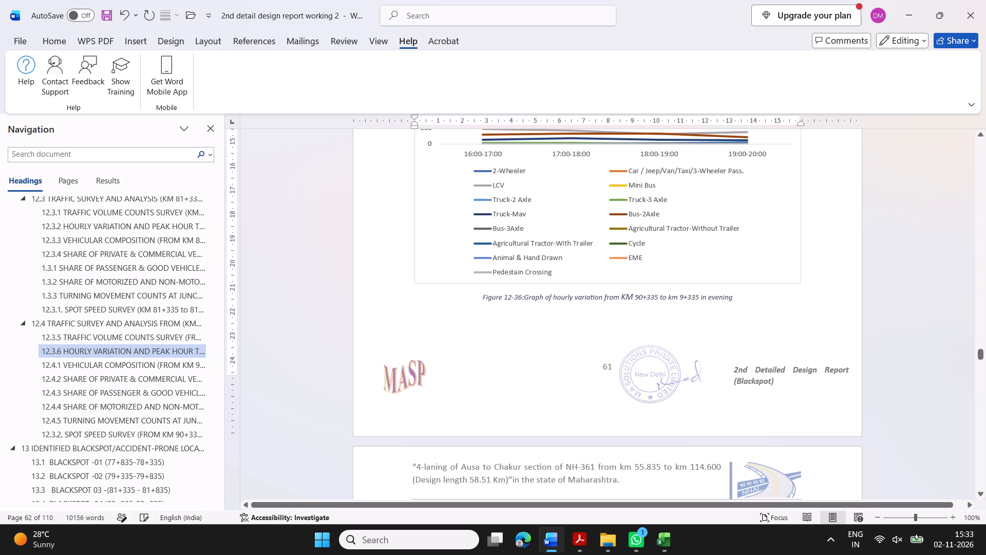
pyautogui.click(681, 300)
pyautogui.press('Right')
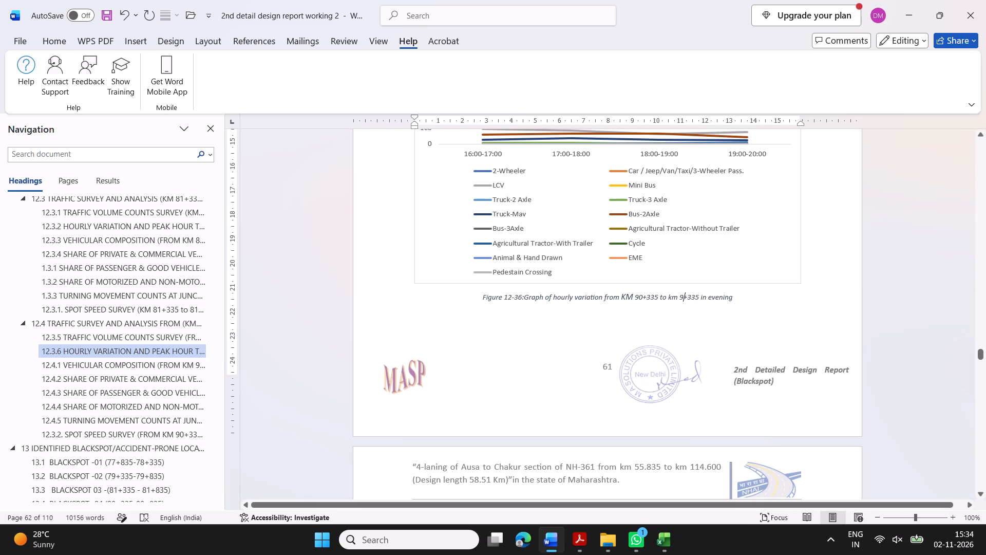
pyautogui.press('0')
pyautogui.click(693, 299)
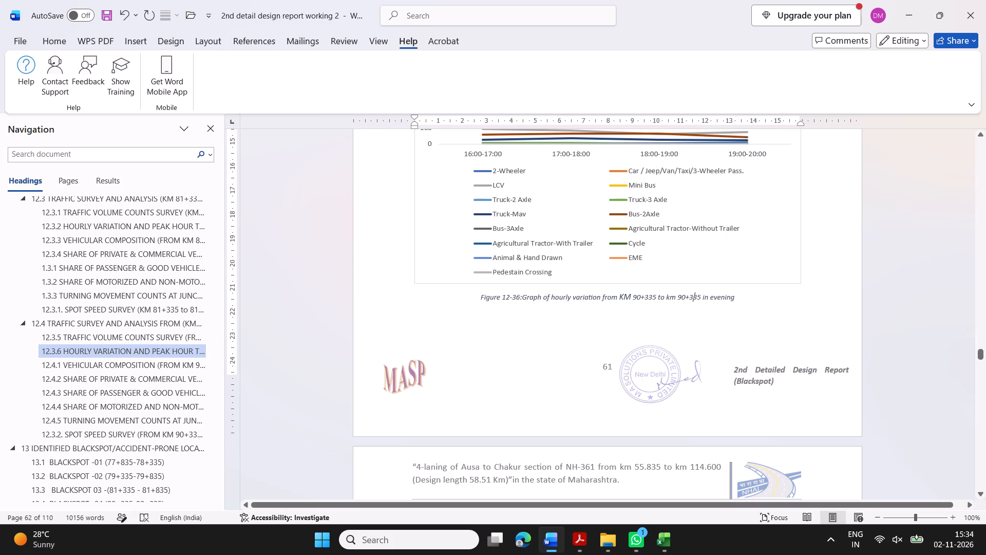
pyautogui.press('BackSpace')
pyautogui.press('8')
pyautogui.click(695, 321)
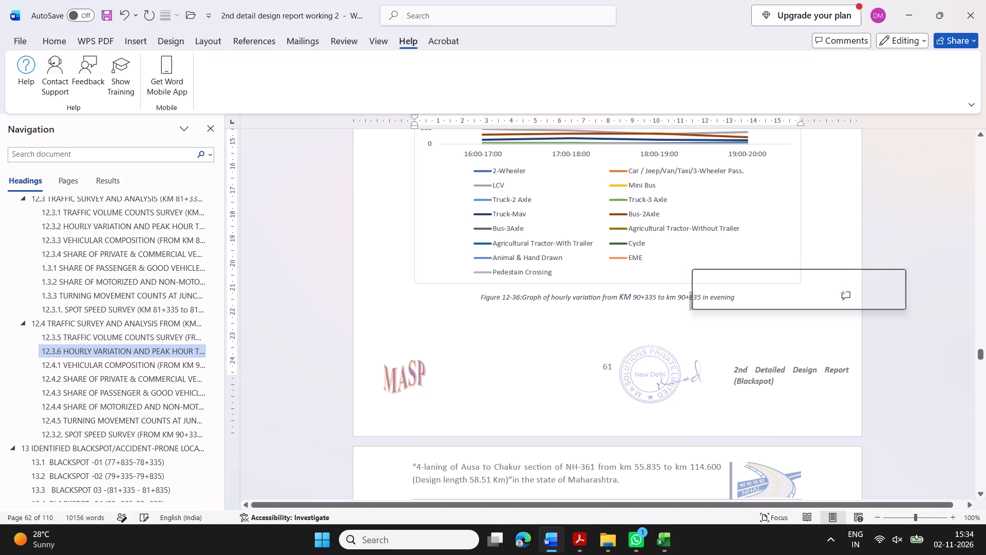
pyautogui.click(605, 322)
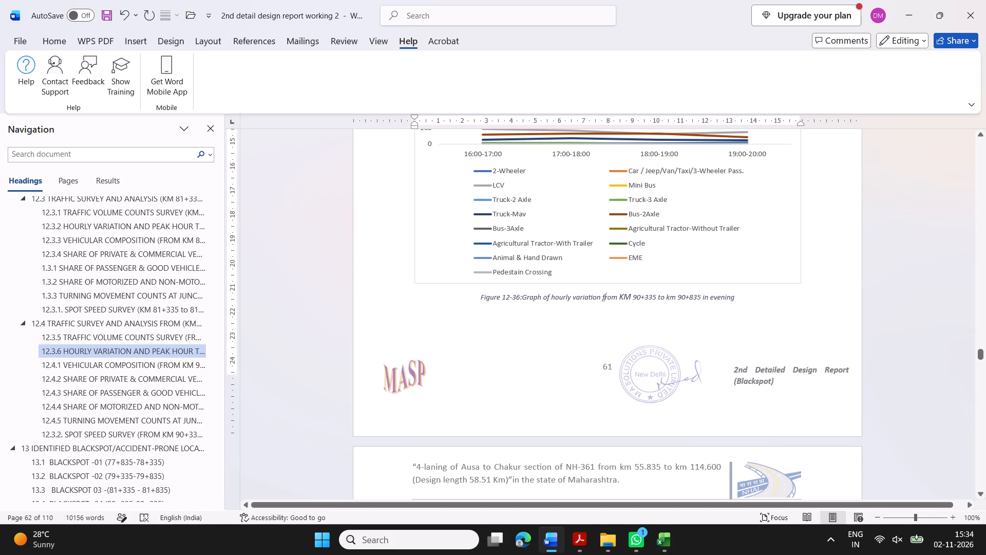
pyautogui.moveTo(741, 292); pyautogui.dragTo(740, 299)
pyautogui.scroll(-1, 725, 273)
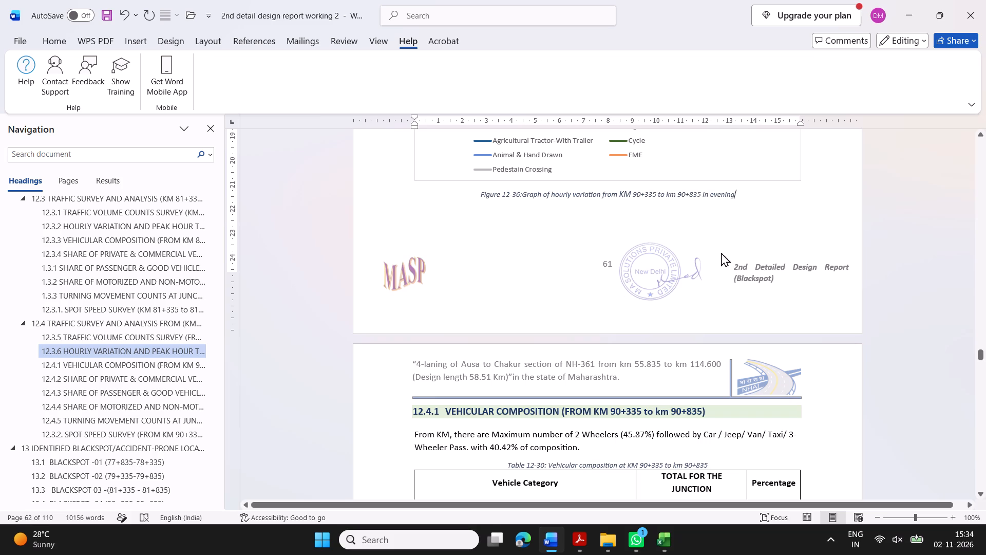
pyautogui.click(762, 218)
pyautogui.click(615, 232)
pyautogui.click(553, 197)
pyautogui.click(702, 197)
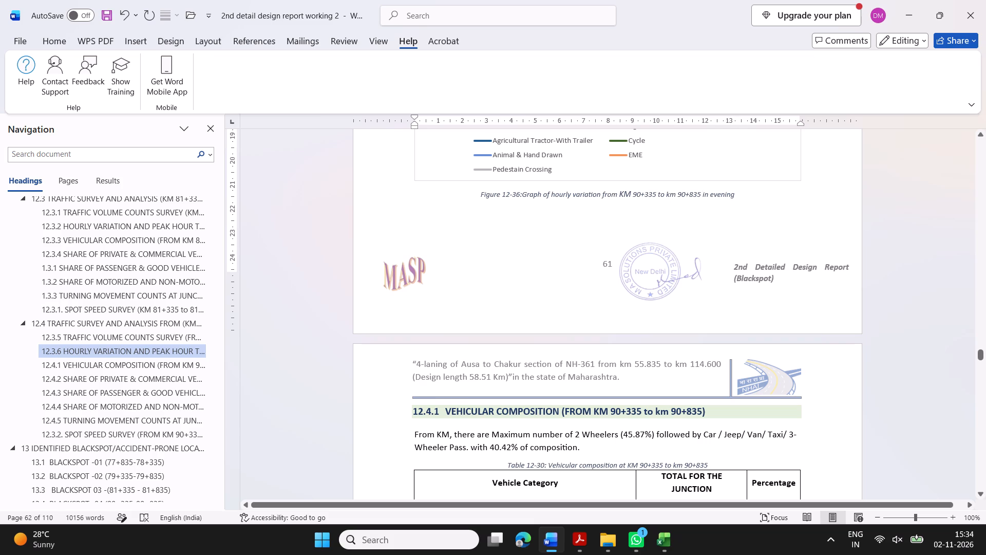
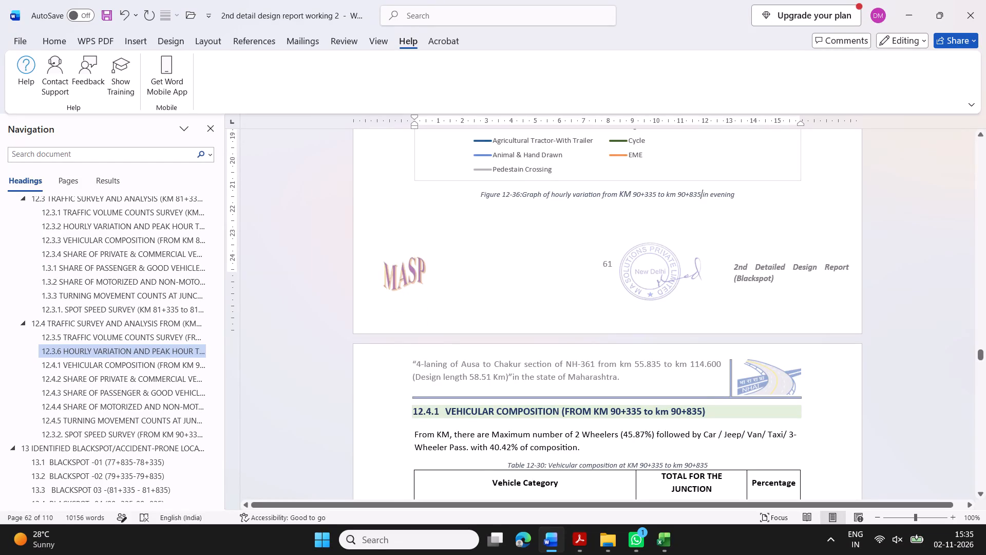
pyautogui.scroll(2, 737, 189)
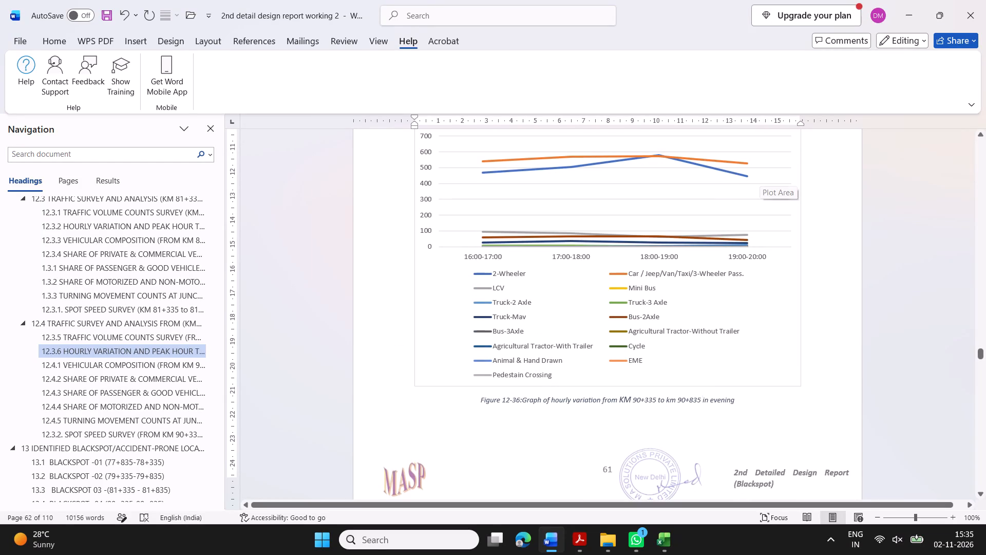
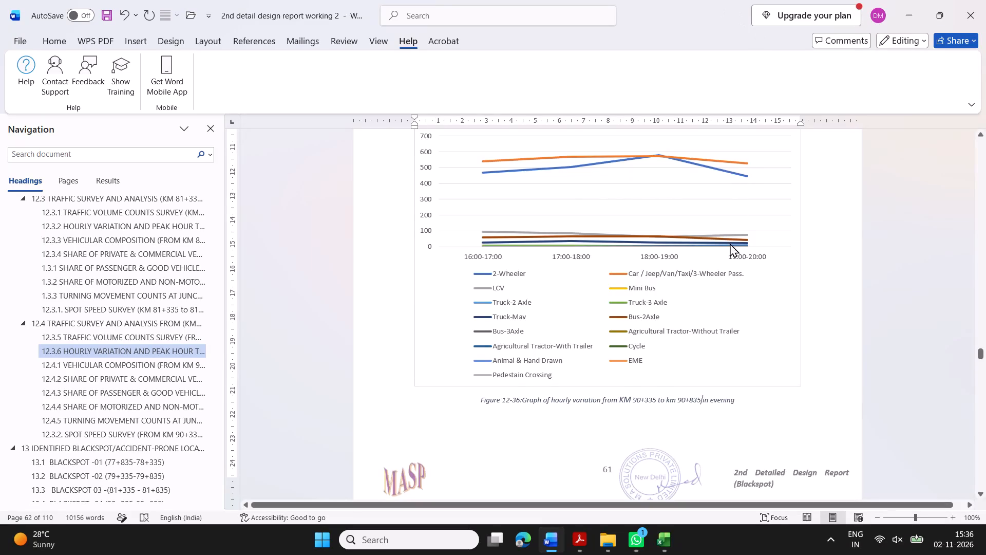
# Compare section 12.3.6's morning and evening hourly variation charts with the 90+335 workbook and with the matching charts in section 12.3.2.
pyautogui.scroll(2, 729, 233)
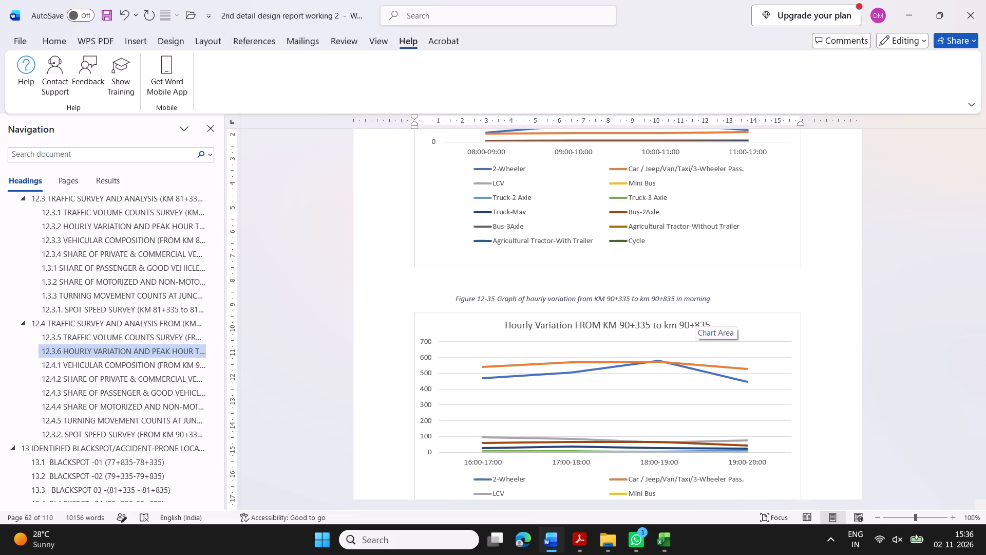
pyautogui.click(498, 535)
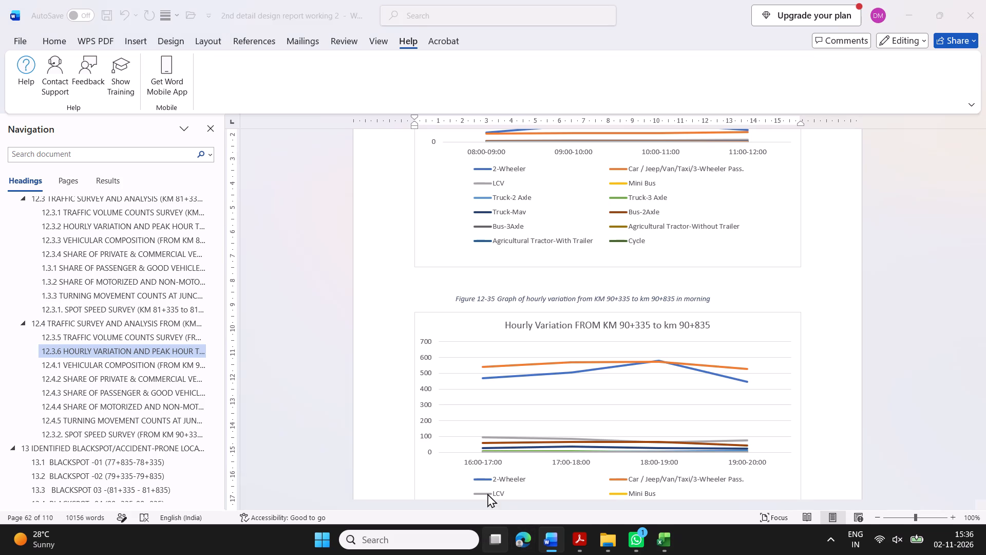
pyautogui.click(469, 156)
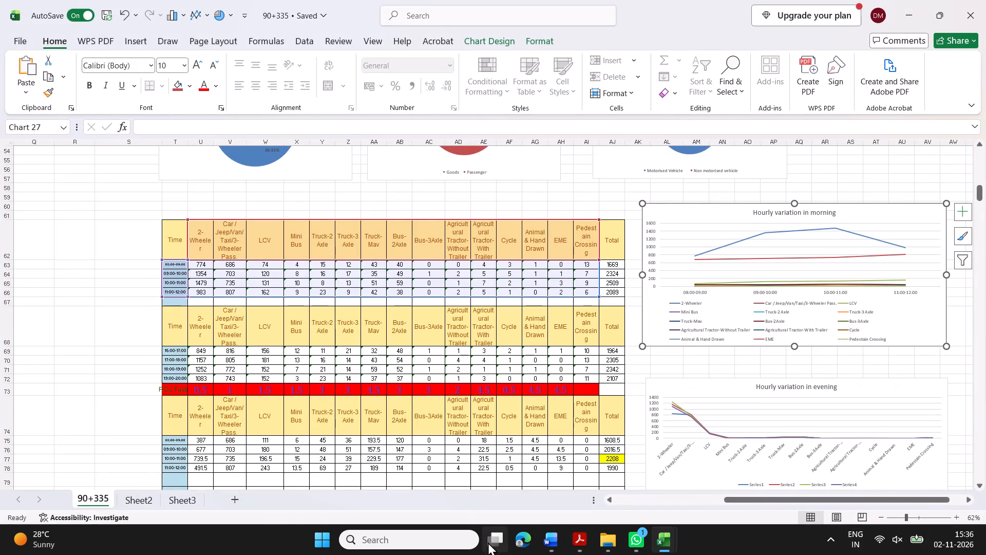
pyautogui.click(488, 542)
pyautogui.click(522, 175)
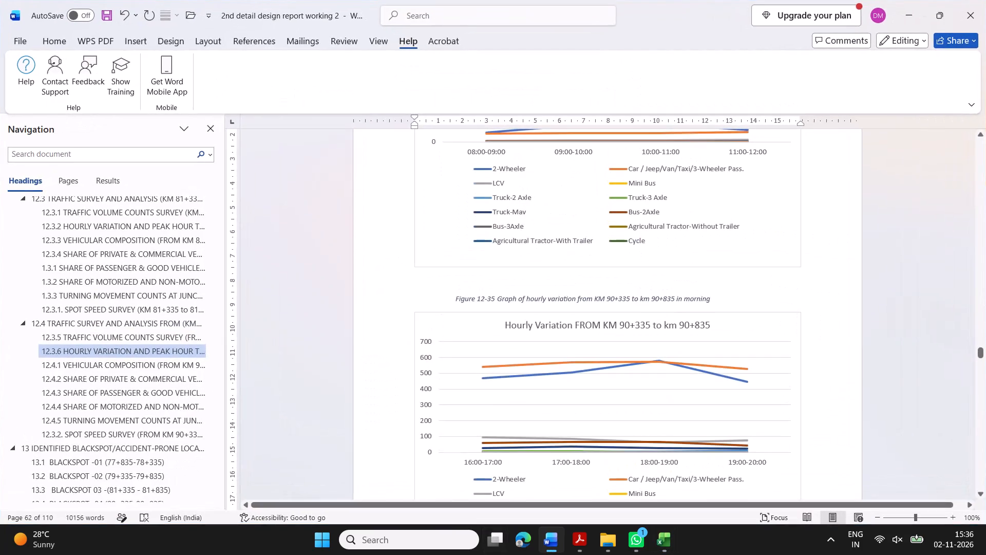
pyautogui.scroll(2, 782, 248)
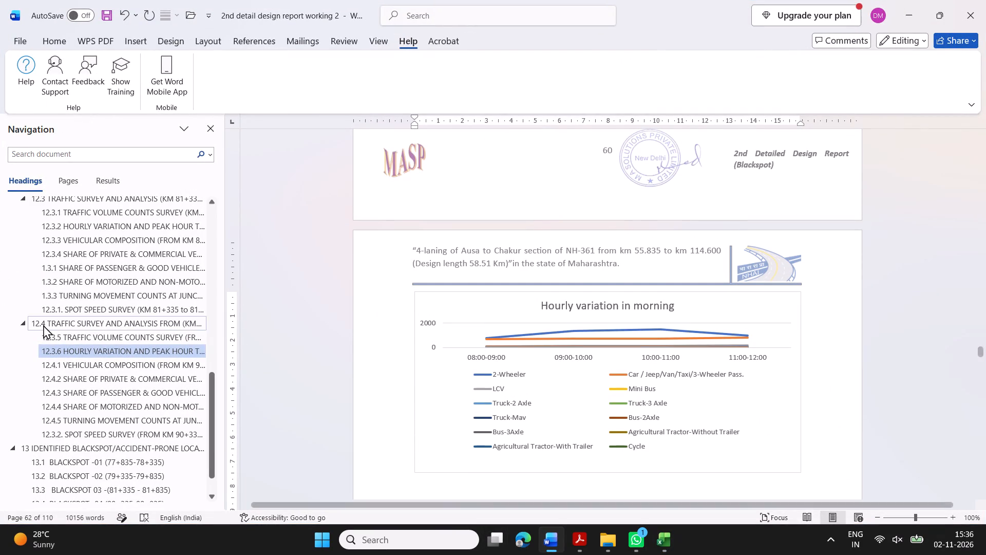
pyautogui.click(108, 230)
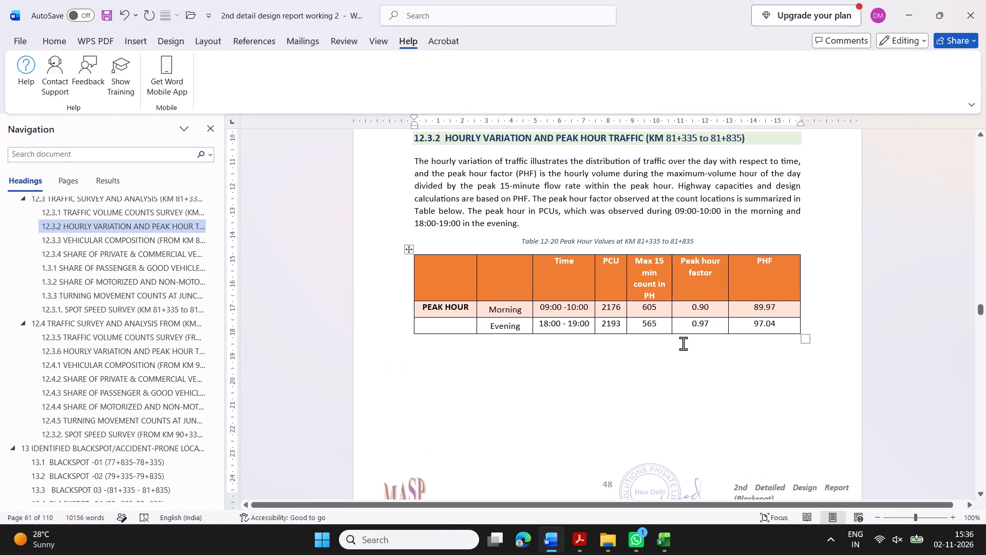
pyautogui.scroll(-6, 683, 343)
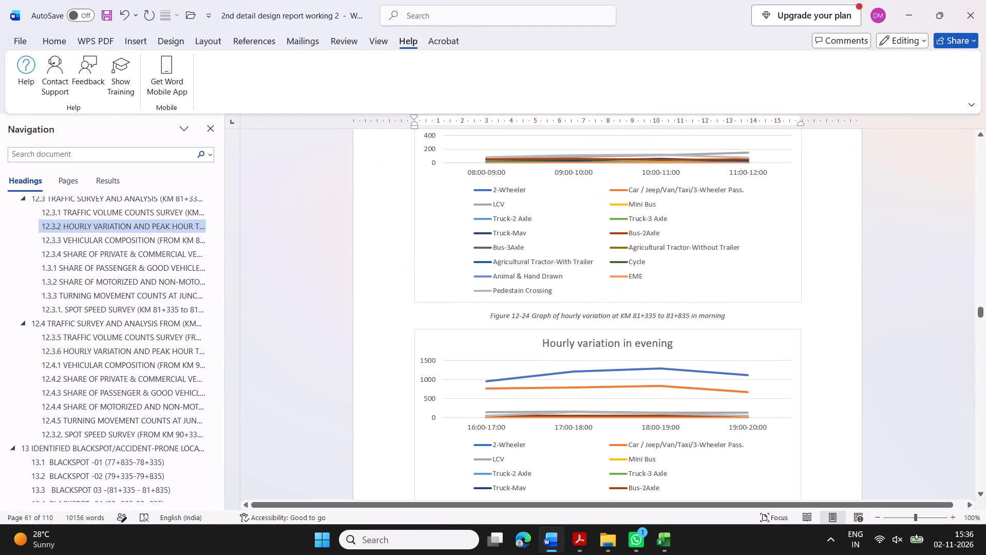
pyautogui.click(134, 354)
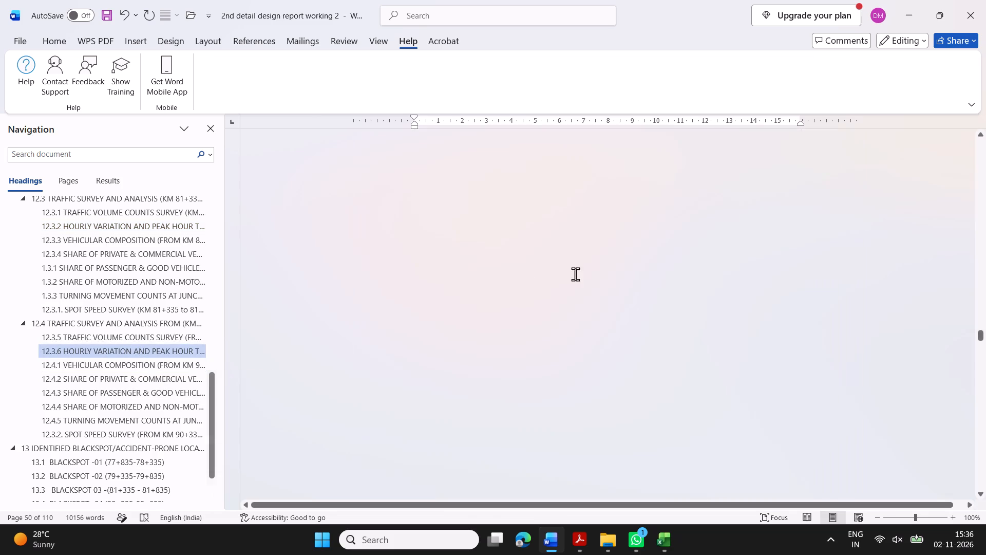
pyautogui.scroll(-7, 668, 368)
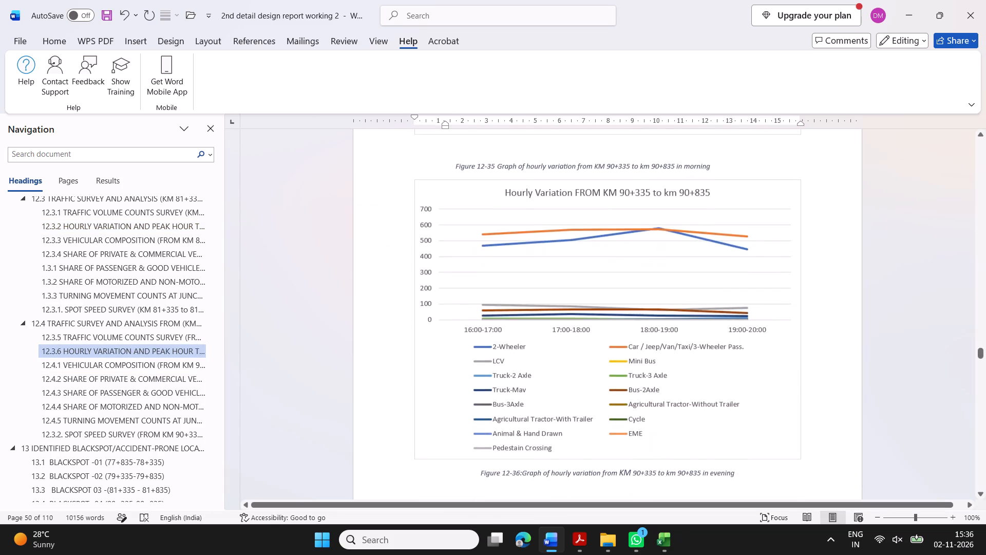
pyautogui.scroll(3, 674, 356)
pyautogui.scroll(-3, 674, 356)
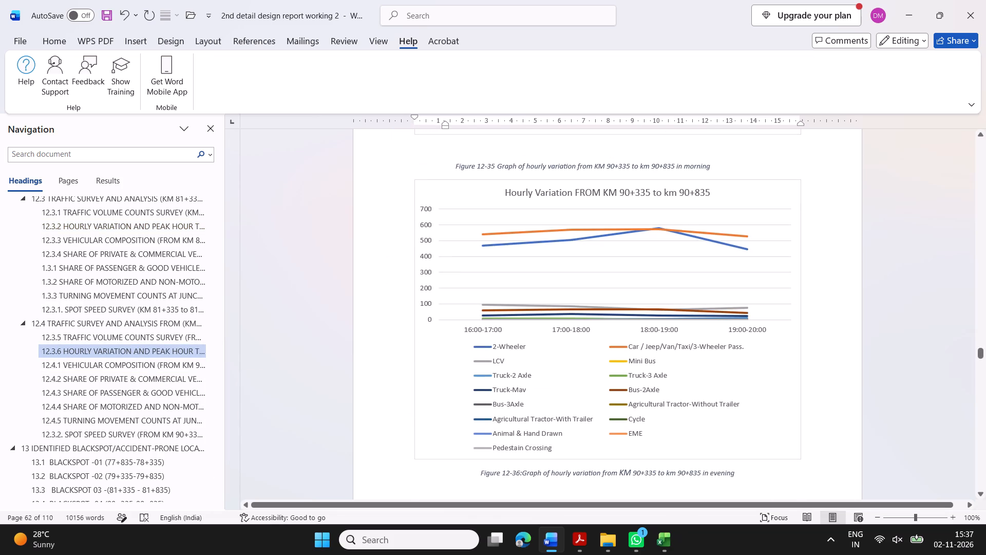
# Retitle the morning chart "Hourly Variation FROM KM 90+335 to km 90+835 in morning", reusing the evening chart's title text.
pyautogui.click(662, 196)
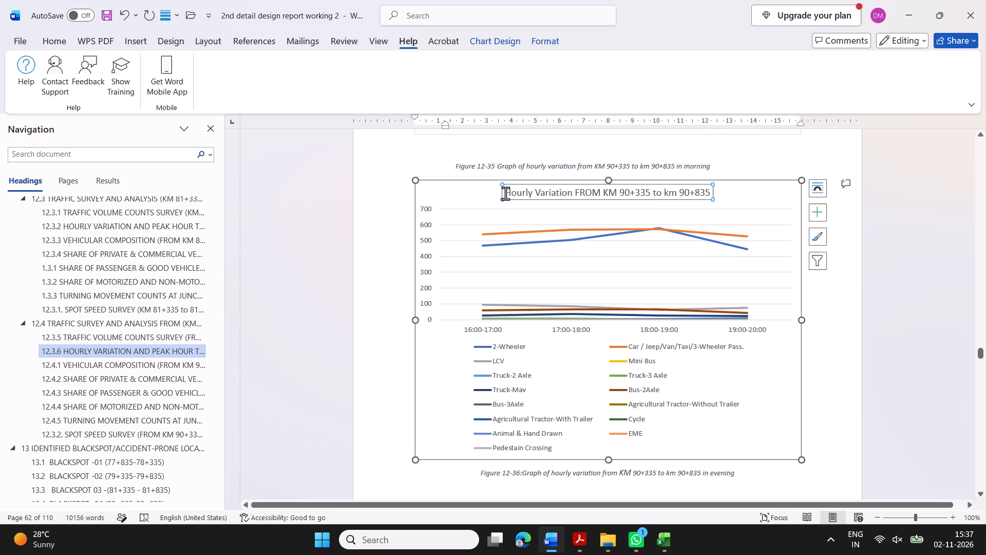
pyautogui.moveTo(506, 196); pyautogui.dragTo(694, 197)
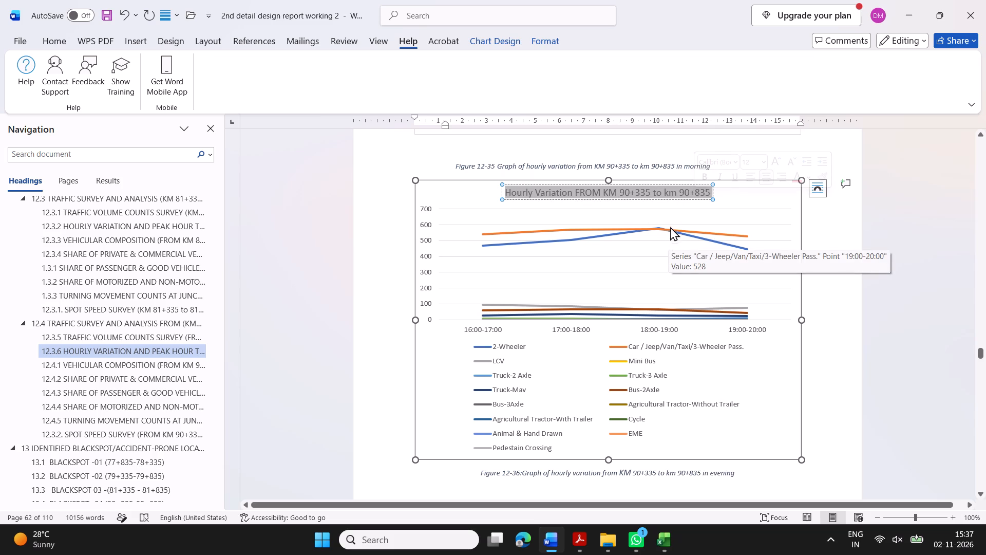
pyautogui.hotkey('ctrl', 'c')
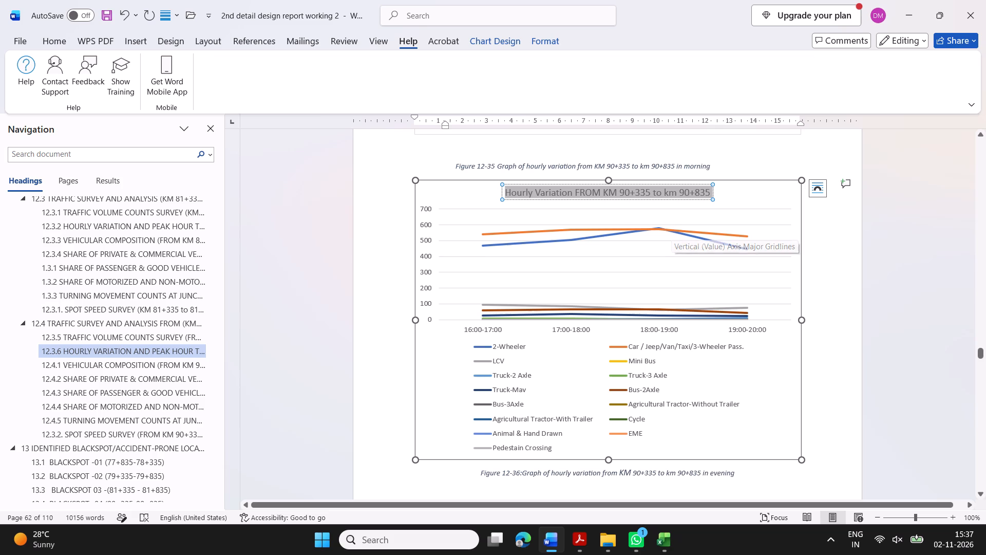
pyautogui.scroll(2, 738, 218)
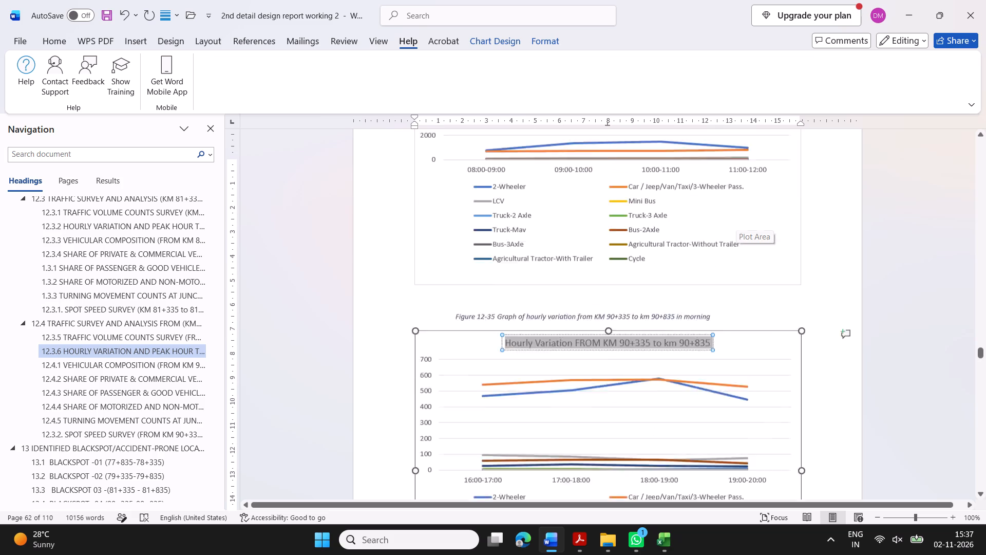
pyautogui.scroll(1, 738, 218)
pyautogui.click(566, 277)
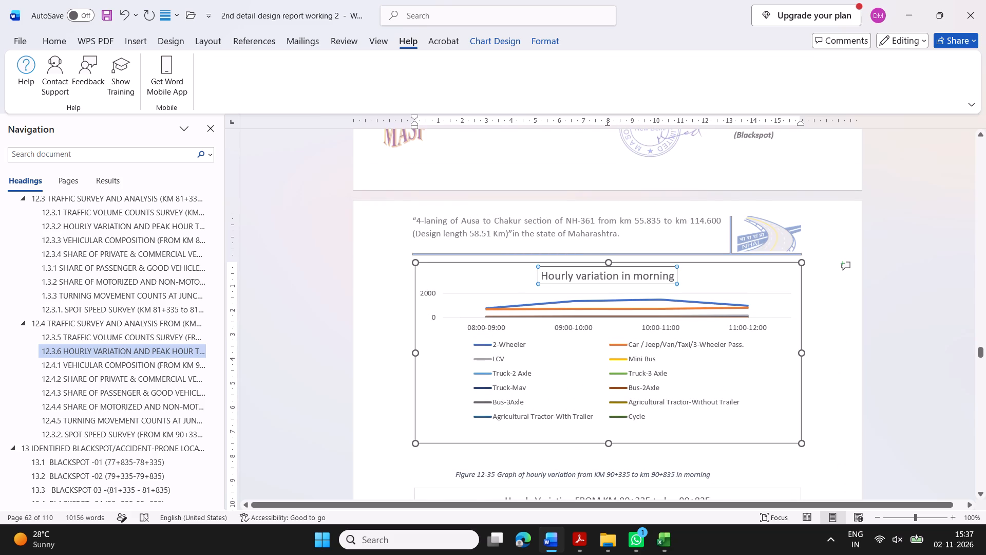
pyautogui.moveTo(542, 276); pyautogui.dragTo(646, 283)
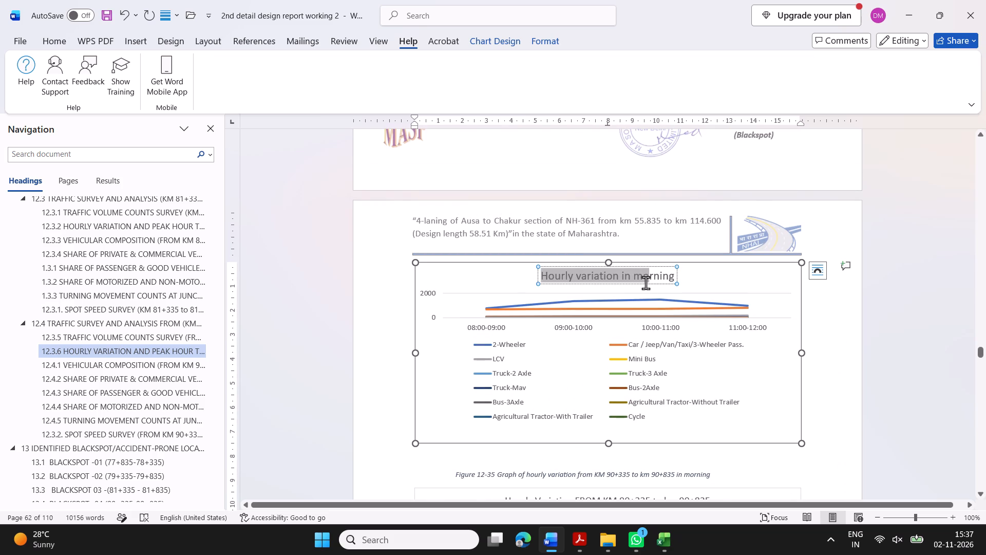
pyautogui.moveTo(646, 283); pyautogui.dragTo(630, 283)
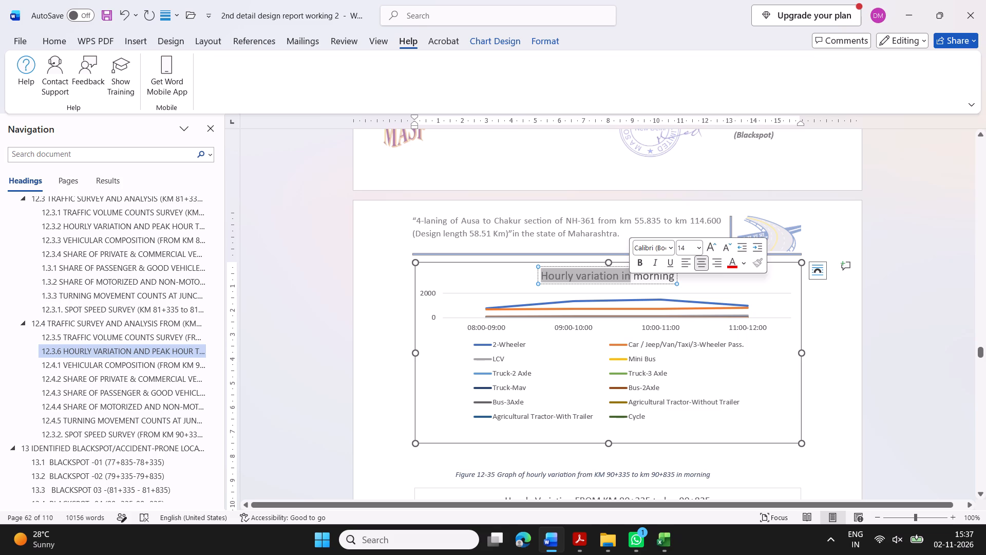
pyautogui.click(628, 280)
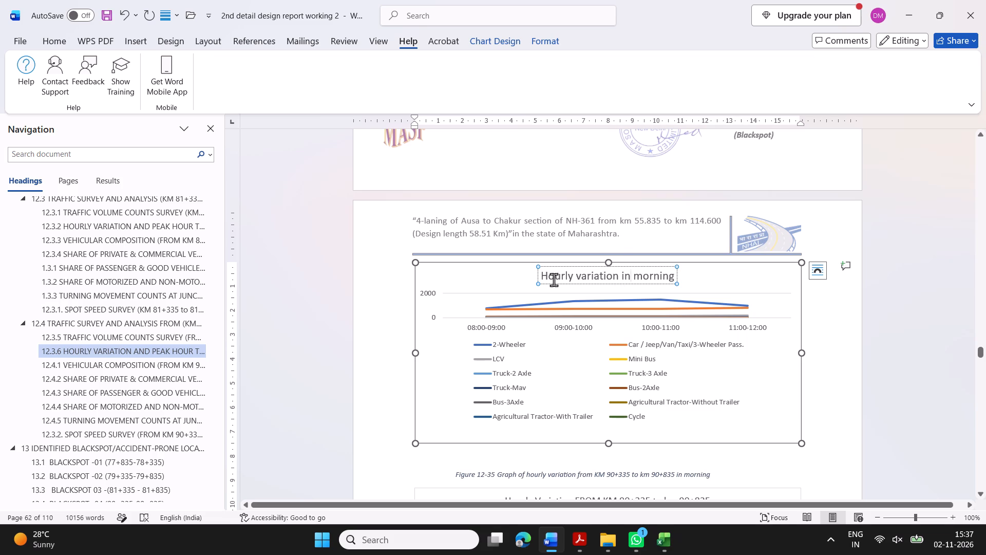
pyautogui.click(620, 279)
pyautogui.press('space')
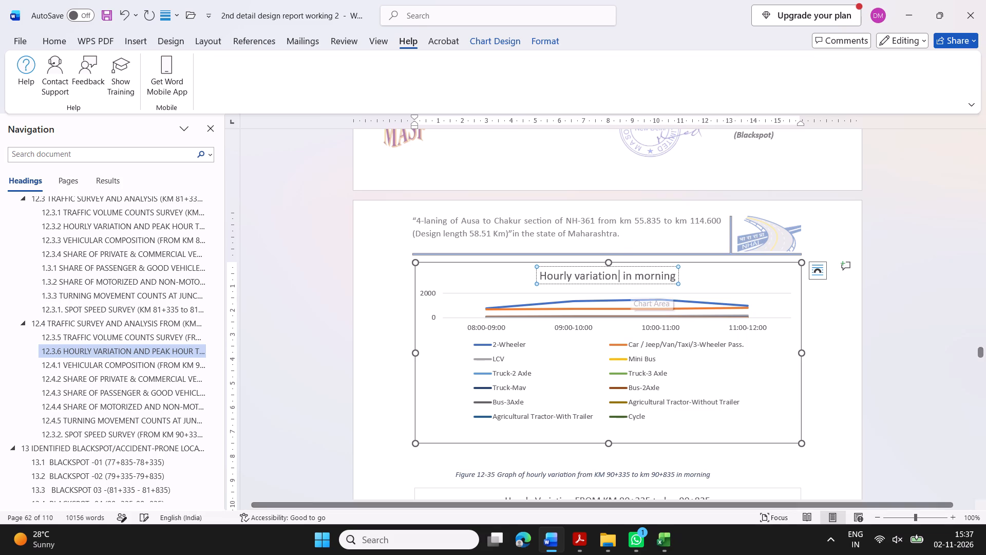
pyautogui.hotkey('ctrl', 'v')
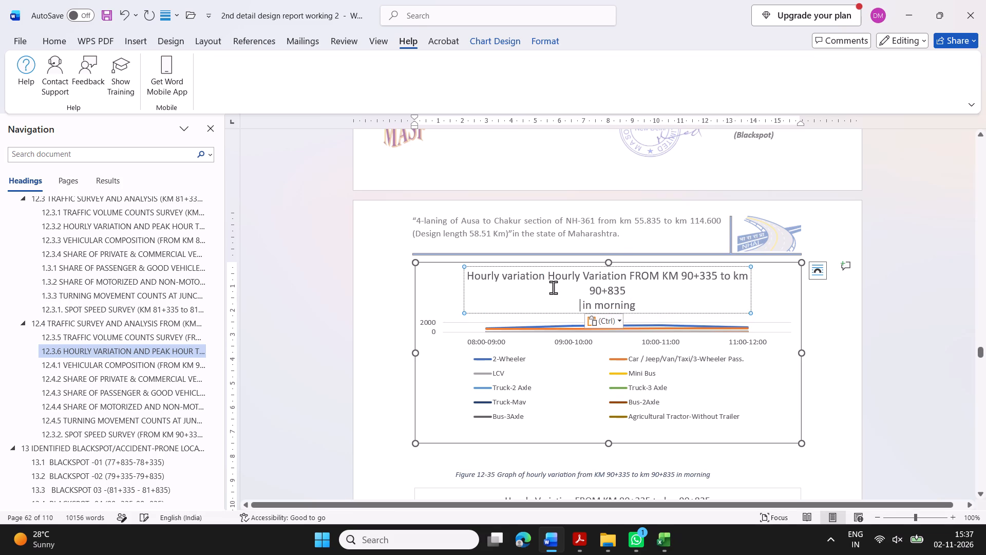
pyautogui.moveTo(545, 279); pyautogui.dragTo(466, 279)
pyautogui.press('Delete')
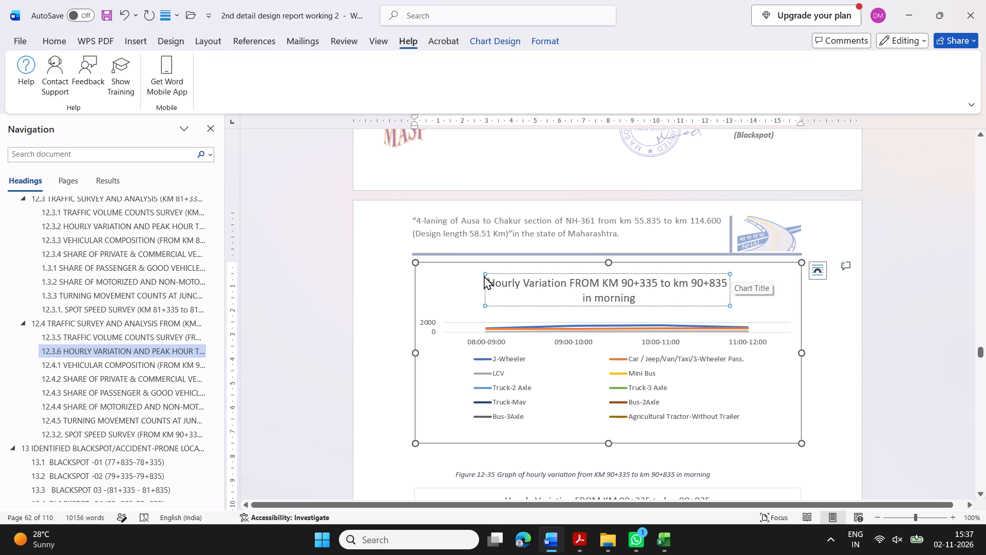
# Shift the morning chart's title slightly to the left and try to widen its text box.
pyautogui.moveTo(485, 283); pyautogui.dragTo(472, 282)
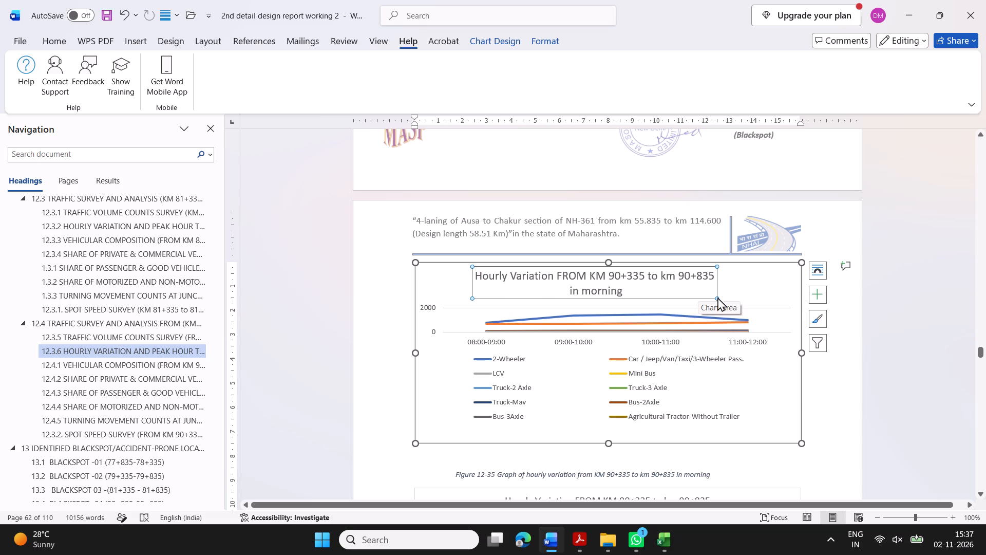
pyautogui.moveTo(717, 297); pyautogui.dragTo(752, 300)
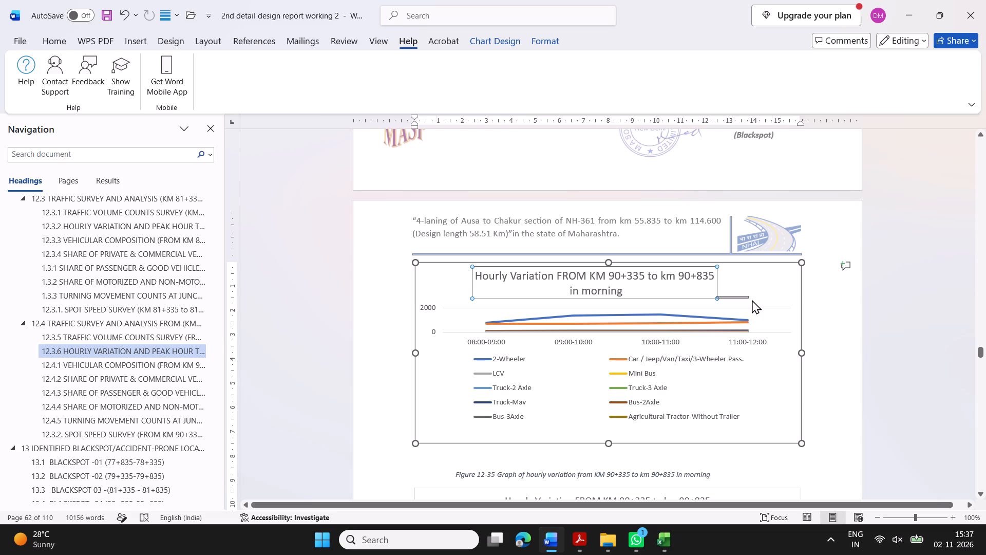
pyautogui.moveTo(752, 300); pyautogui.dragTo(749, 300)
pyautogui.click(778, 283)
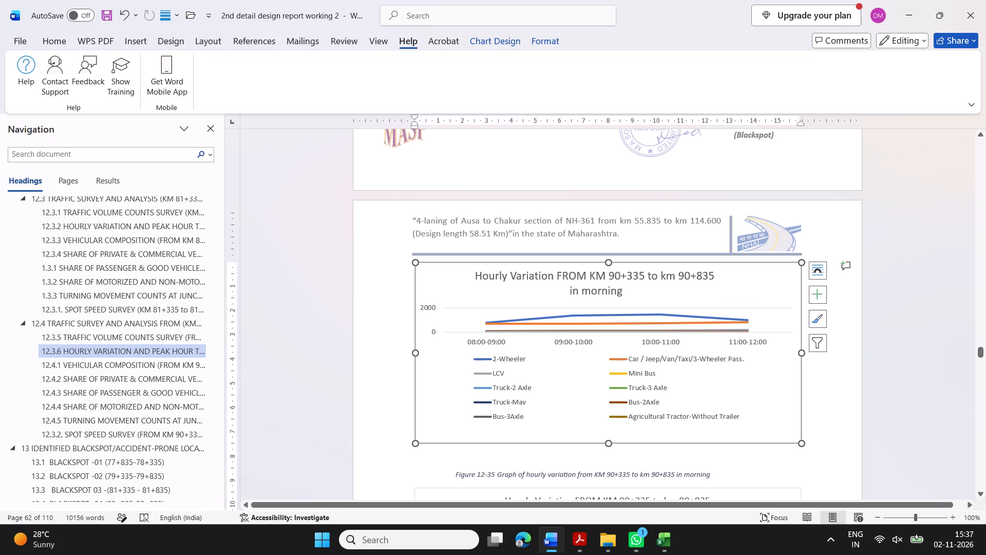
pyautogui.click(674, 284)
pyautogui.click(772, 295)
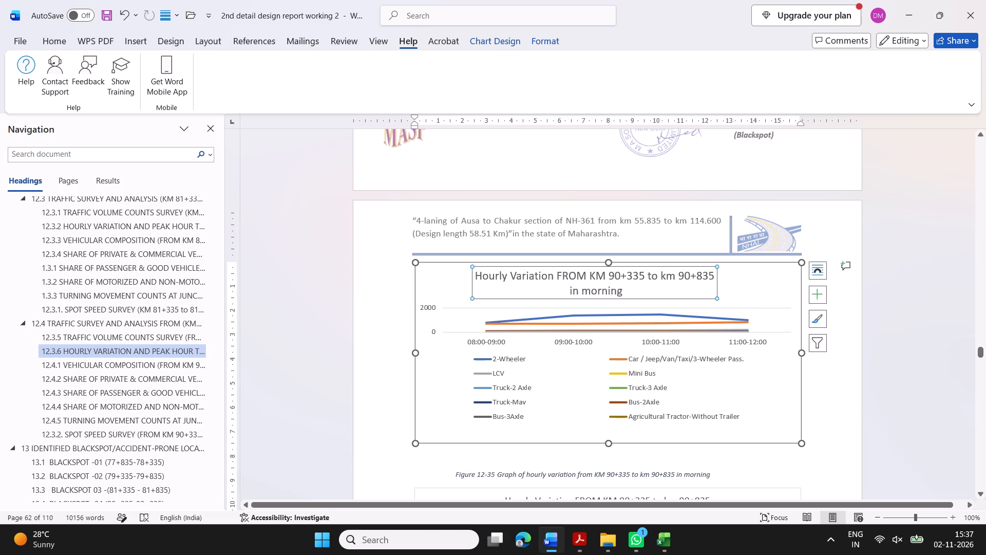
# Check the titles of the KM 90+335 hourly variation charts against the charts in section 12.3.2.
pyautogui.scroll(-2, 684, 392)
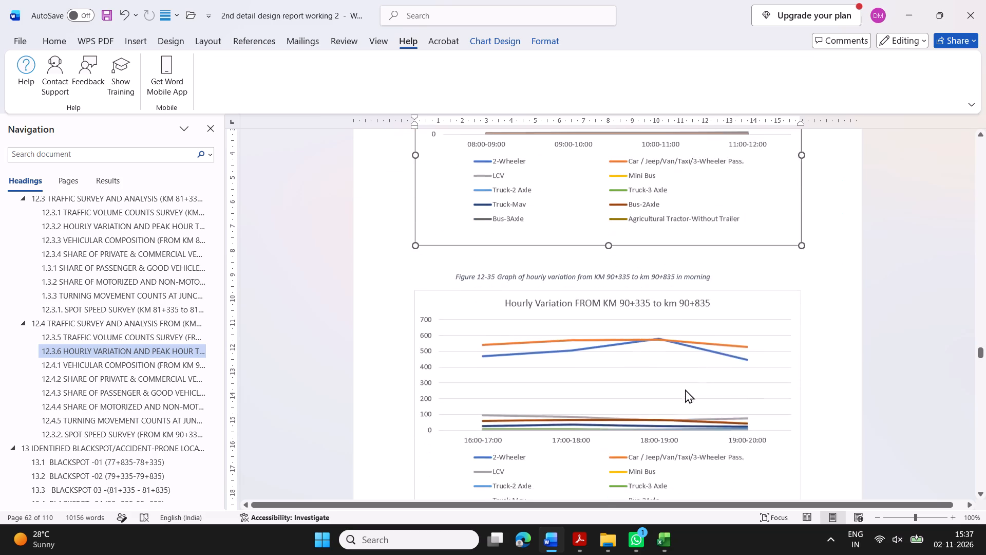
pyautogui.click(645, 302)
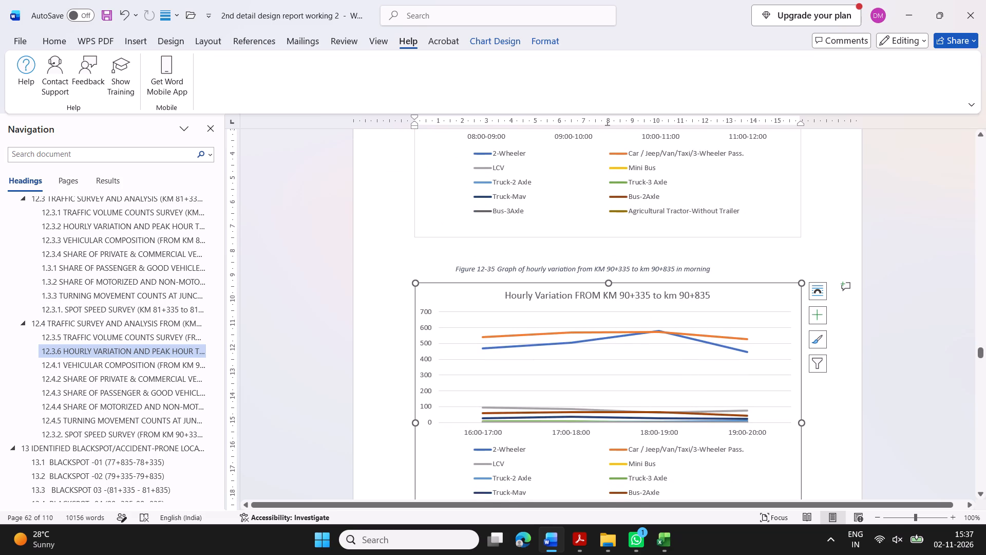
pyautogui.scroll(2, 755, 349)
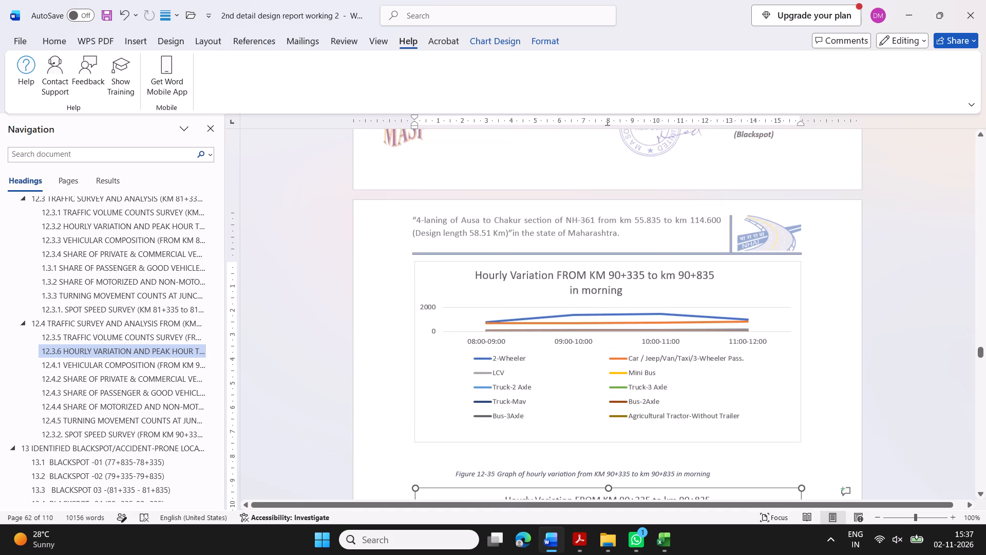
pyautogui.click(155, 224)
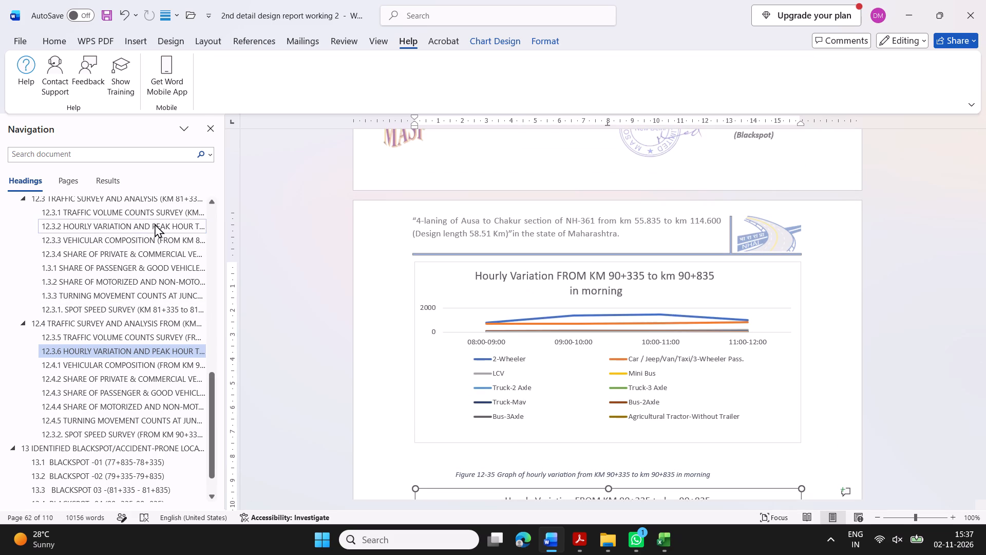
pyautogui.scroll(-5, 642, 284)
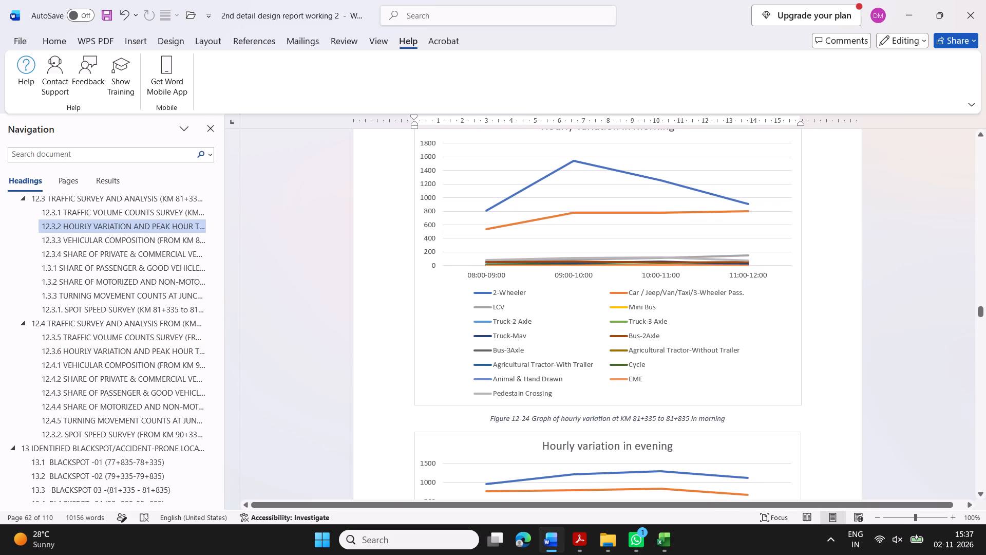
pyautogui.click(123, 352)
pyautogui.scroll(-4, 679, 356)
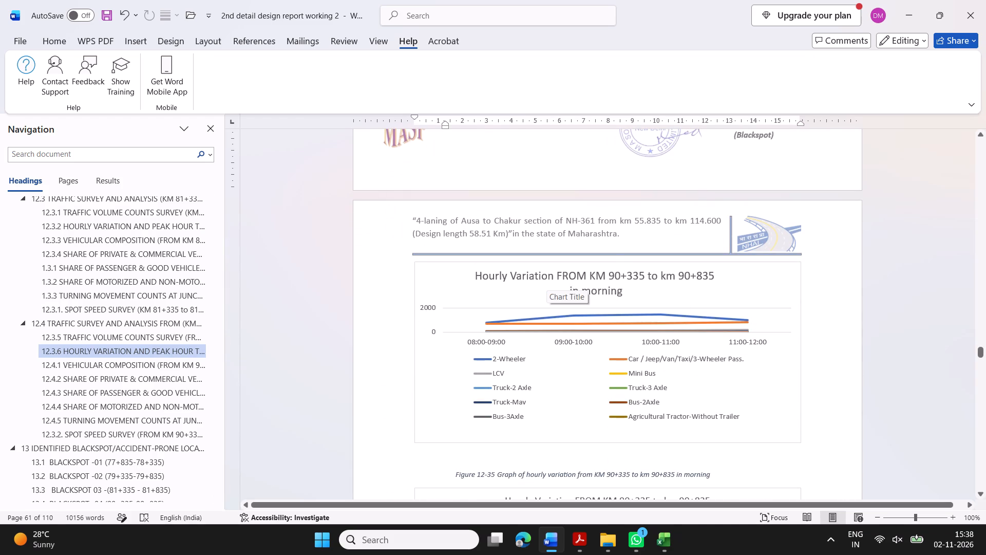
# Undo the morning chart's title adjustments and the preceding edits to the Figure 12-36 caption.
pyautogui.hotkey('ctrl', 'z')
pyautogui.hotkey('ctrl', 'z')
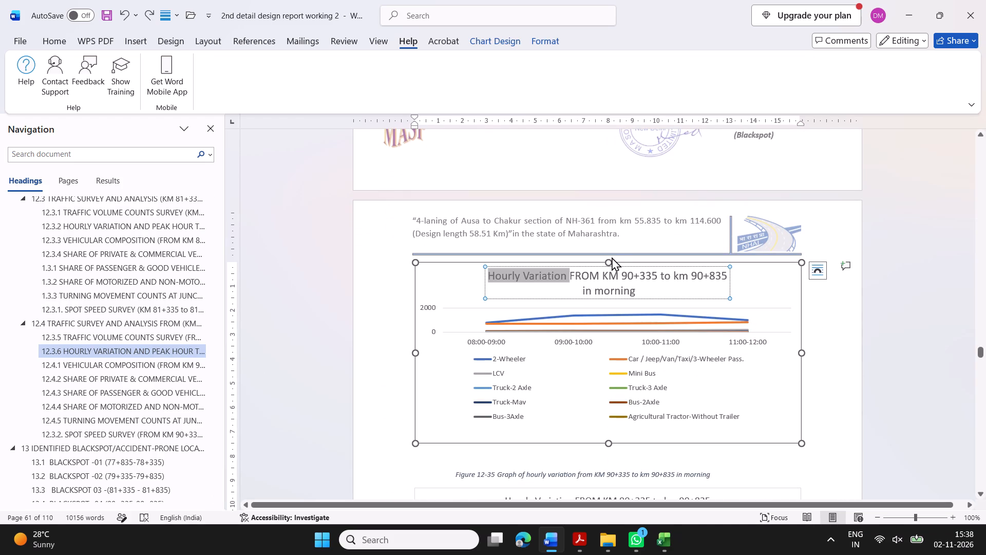
pyautogui.hotkey('ctrl', 'z')
pyautogui.hotkey('ctrl', 'z')
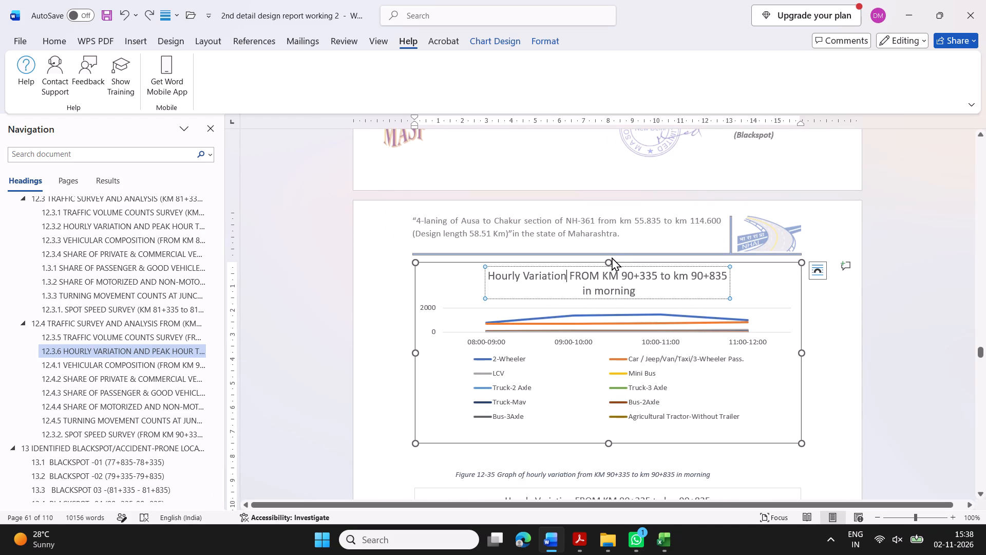
pyautogui.hotkey('ctrl', 'z')
pyautogui.scroll(2, 692, 258)
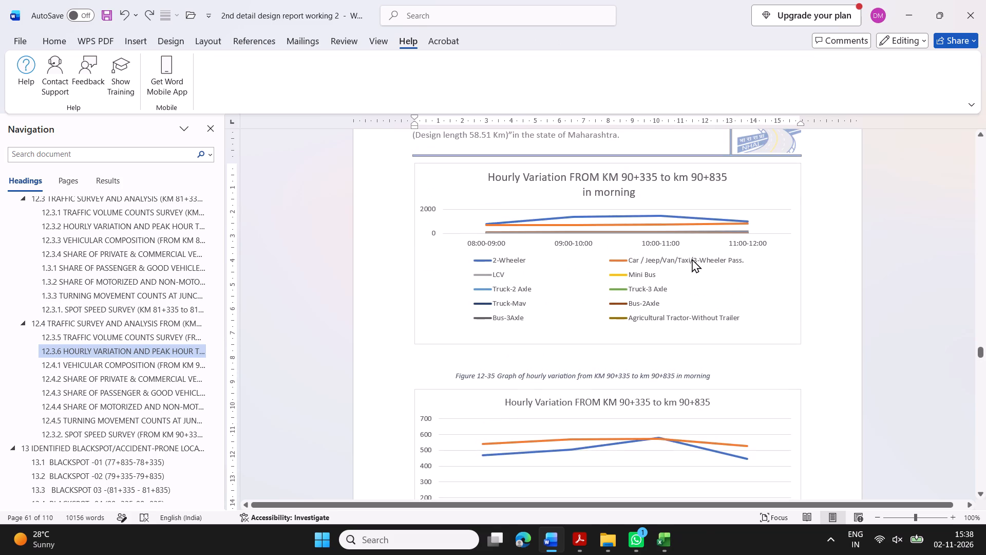
pyautogui.hotkey('ctrl', 'z')
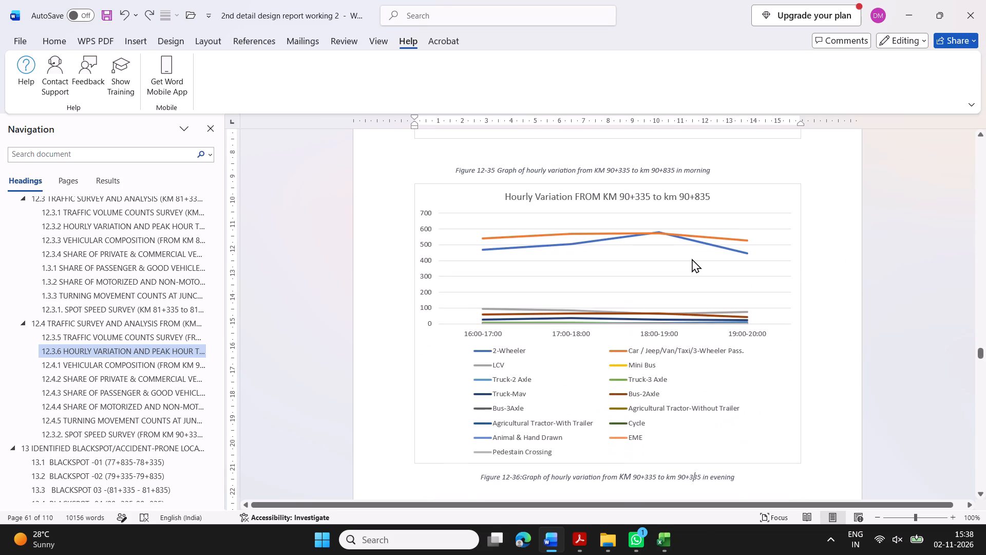
pyautogui.hotkey('ctrl', 'z')
pyautogui.scroll(3, 692, 258)
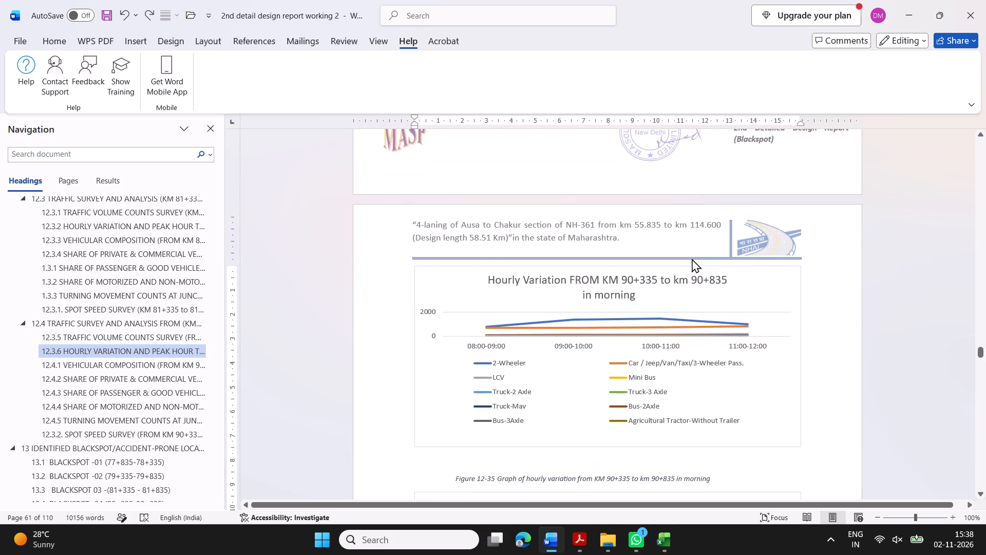
# Shorten the KM 90+335 morning chart's title to "Hourly Variation in morning" by removing its chainage text.
pyautogui.click(669, 294)
pyautogui.moveTo(568, 281); pyautogui.dragTo(697, 287)
pyautogui.click(684, 275)
pyautogui.moveTo(570, 275); pyautogui.dragTo(574, 275)
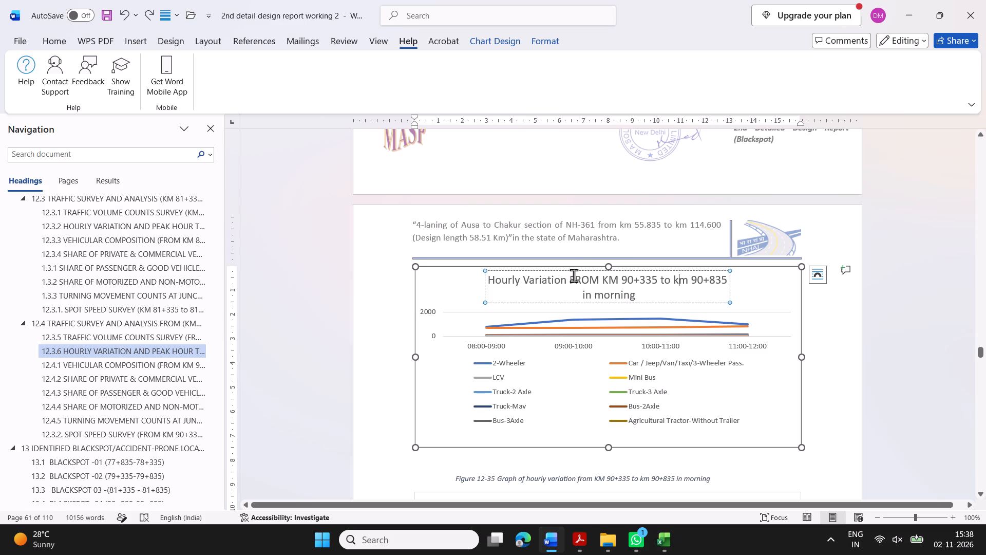
pyautogui.moveTo(574, 275); pyautogui.dragTo(734, 280)
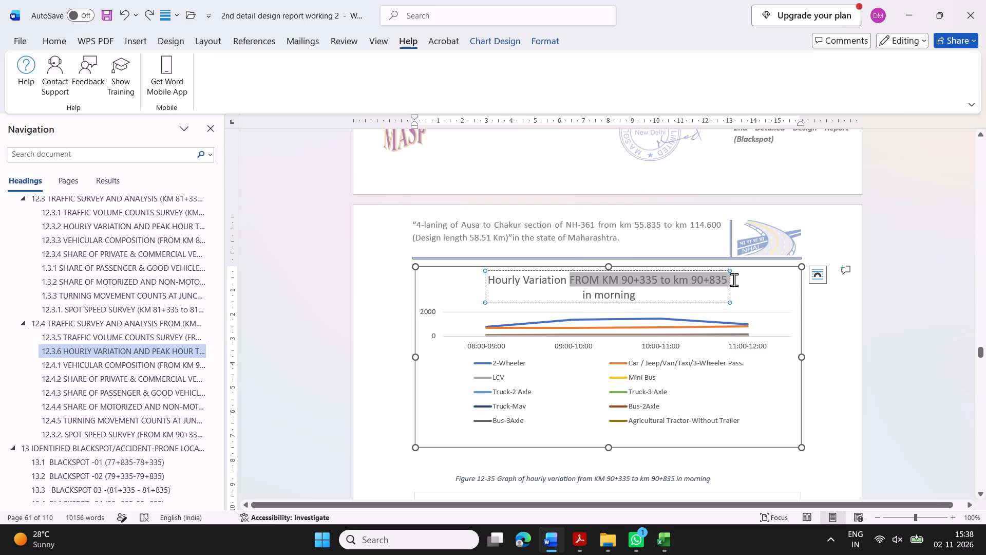
pyautogui.moveTo(734, 280); pyautogui.dragTo(731, 280)
pyautogui.press('Delete')
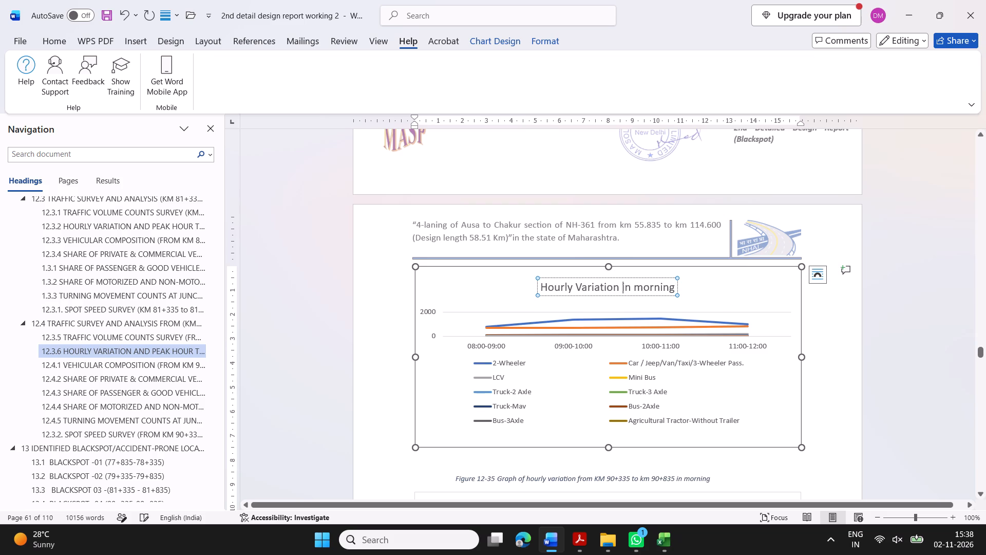
pyautogui.scroll(-2, 612, 371)
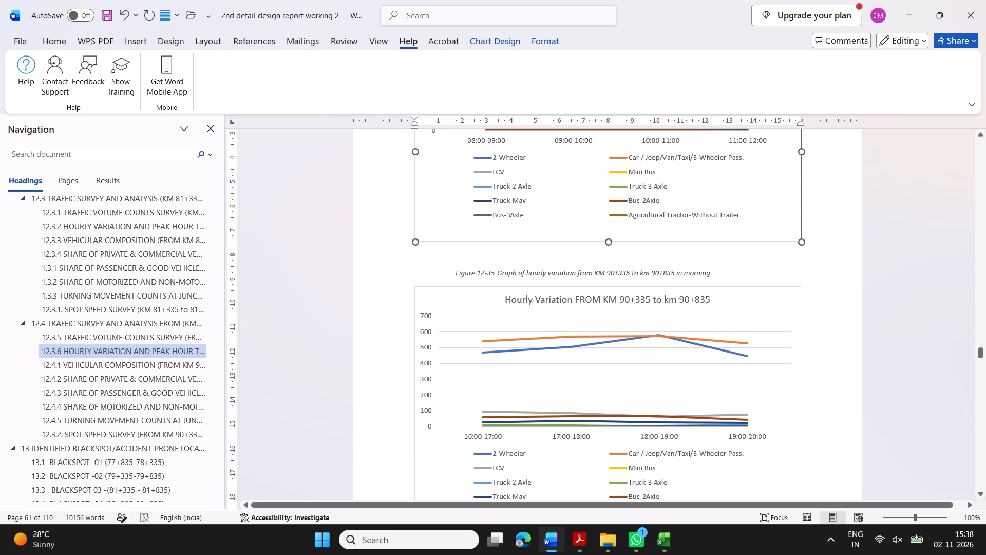
pyautogui.click(762, 308)
pyautogui.scroll(2, 762, 308)
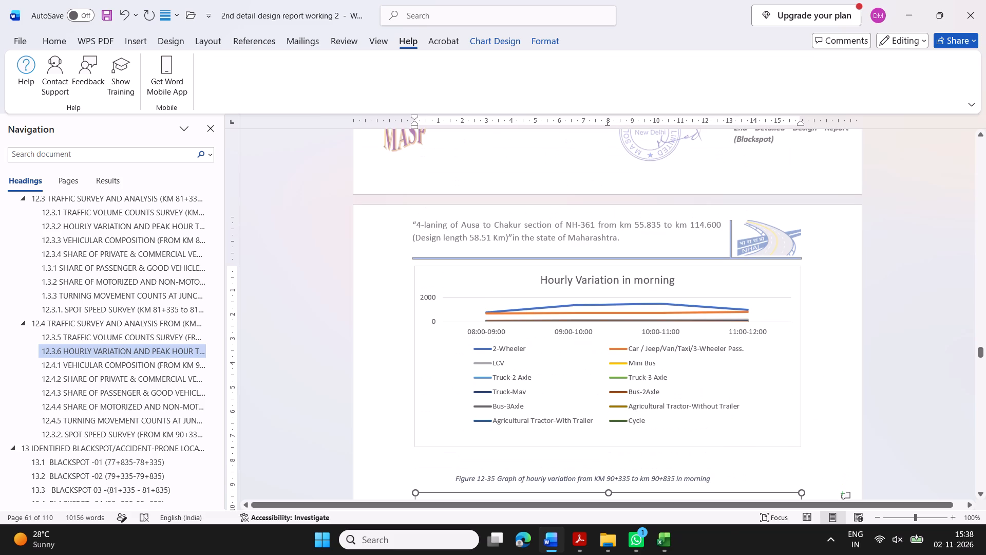
pyautogui.scroll(-3, 762, 308)
# Switch to the 90+335 workbook and enlarge the "Hourly variation in evening" chart, making it slightly wider and noticeably taller.
pyautogui.click(494, 539)
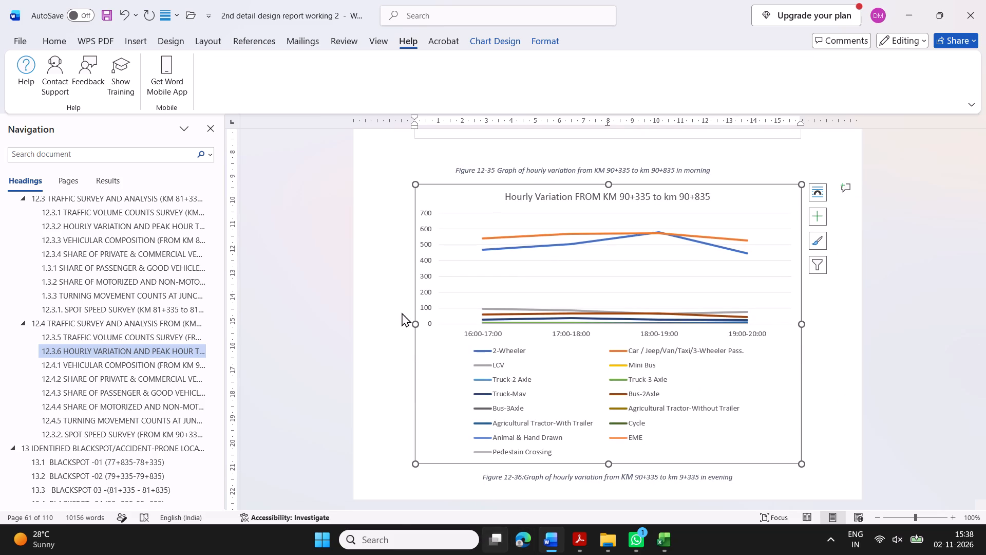
pyautogui.click(574, 159)
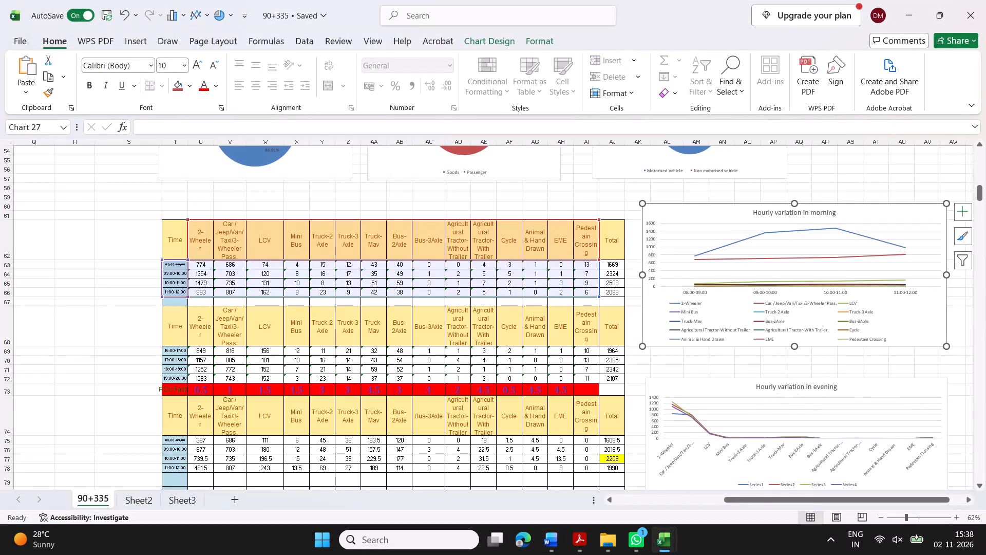
pyautogui.scroll(-1, 886, 390)
pyautogui.click(895, 256)
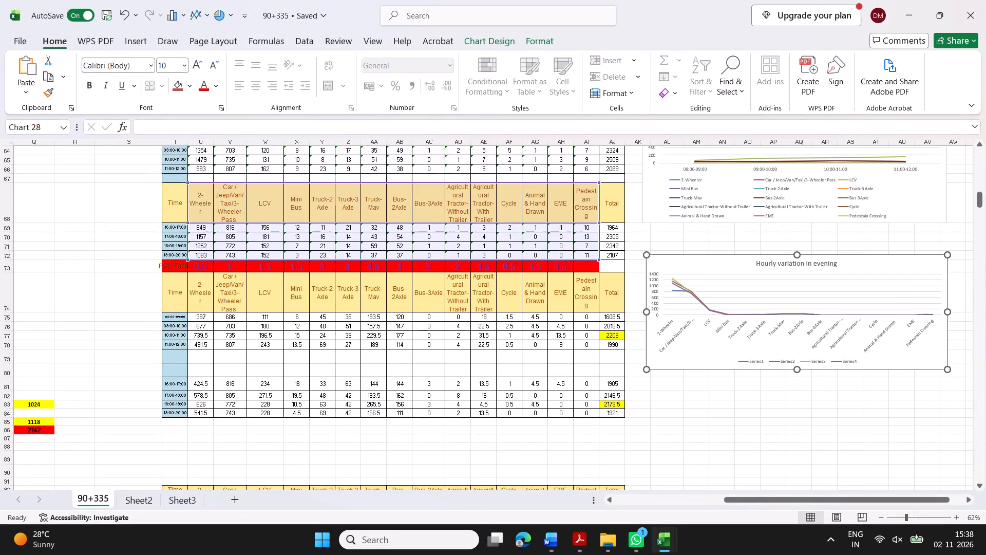
pyautogui.moveTo(948, 314); pyautogui.dragTo(961, 313)
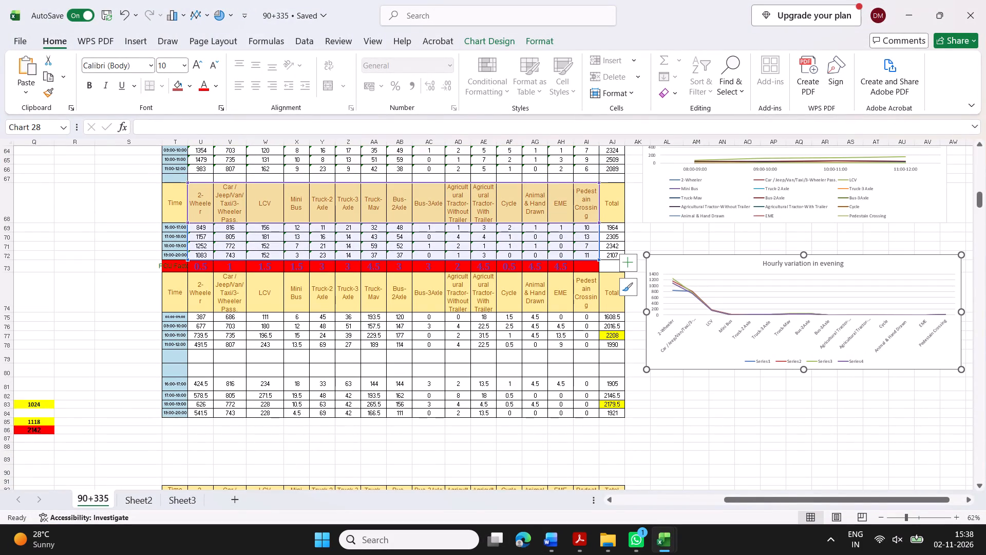
pyautogui.moveTo(804, 369); pyautogui.dragTo(786, 416)
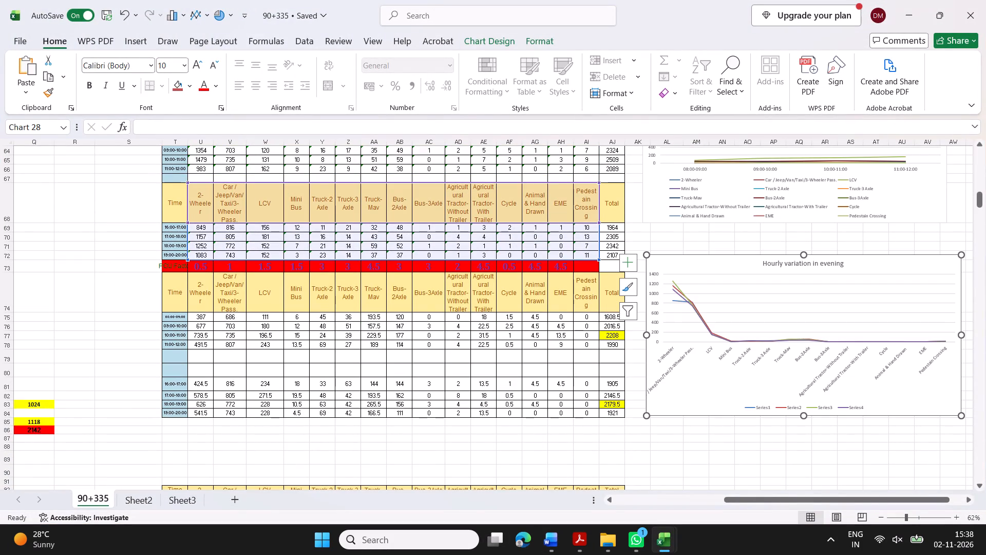
pyautogui.click(775, 420)
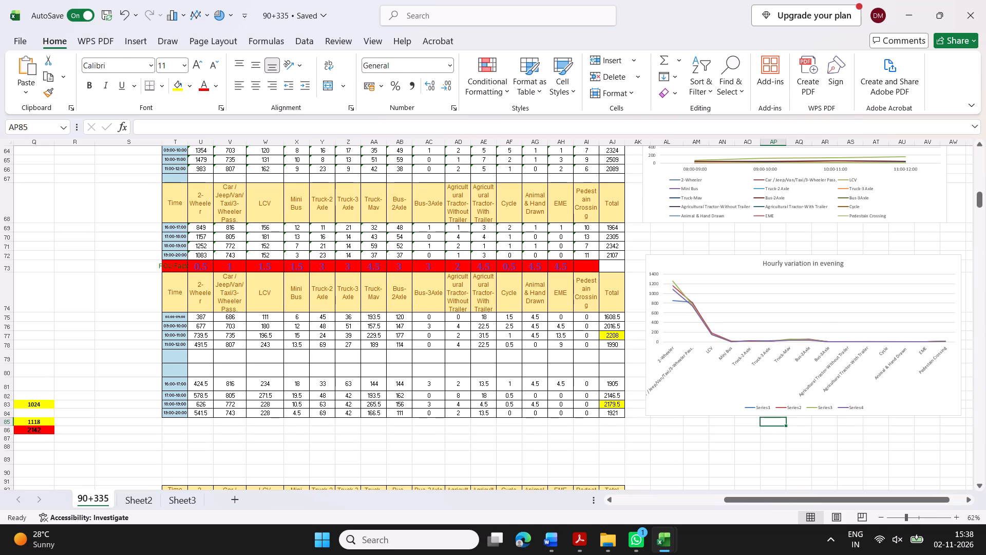
pyautogui.click(815, 258)
pyautogui.click(881, 264)
pyautogui.moveTo(804, 254); pyautogui.dragTo(804, 247)
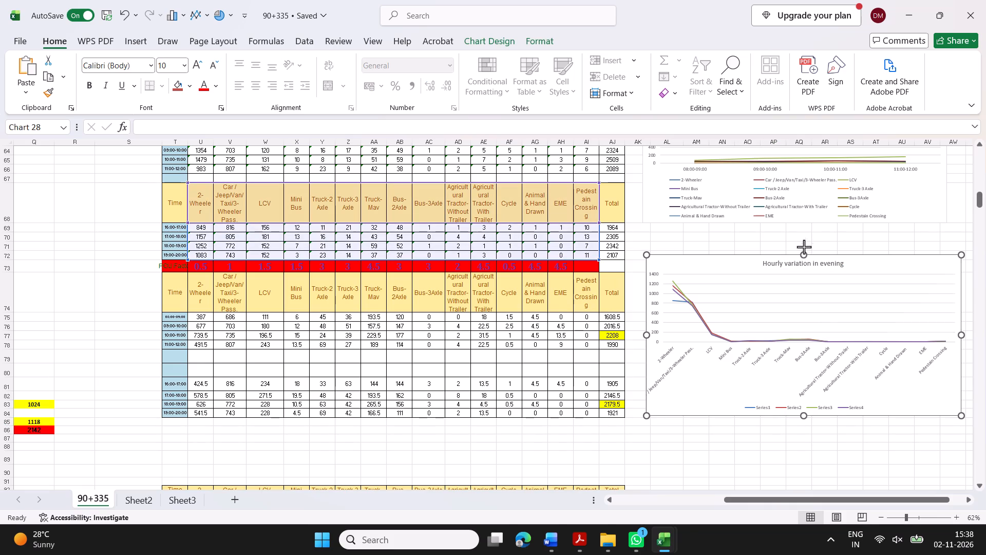
pyautogui.moveTo(804, 247); pyautogui.dragTo(805, 240)
pyautogui.click(760, 435)
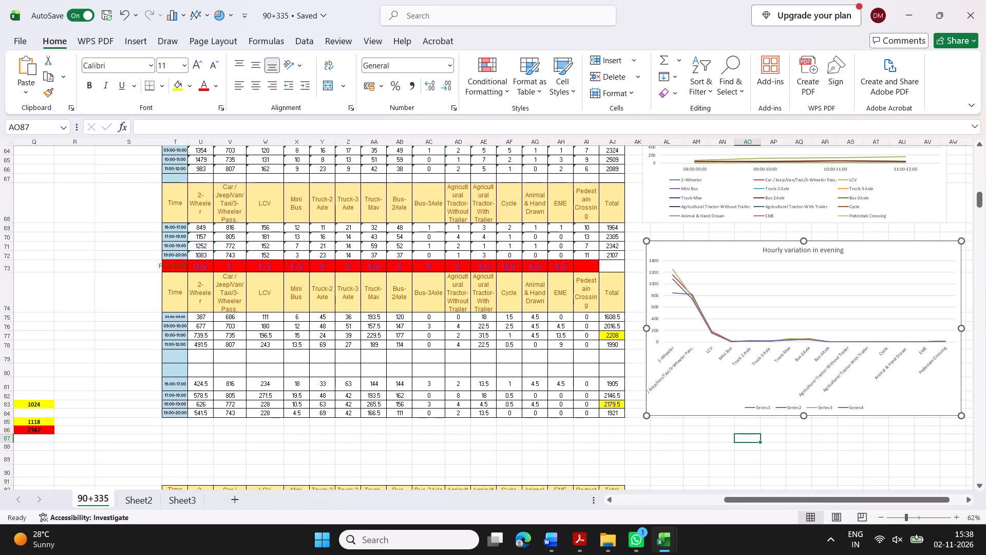
# Replace the report's evening chart above the Figure 12-36 caption with the evening hourly variation chart copied from the 90+335 workbook.
pyautogui.click(707, 258)
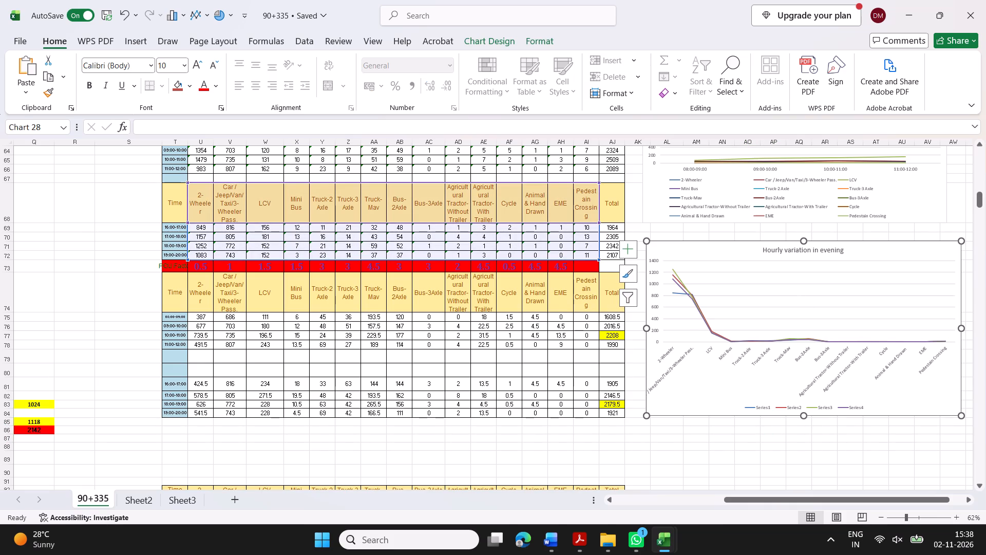
pyautogui.hotkey('ctrl', 'c')
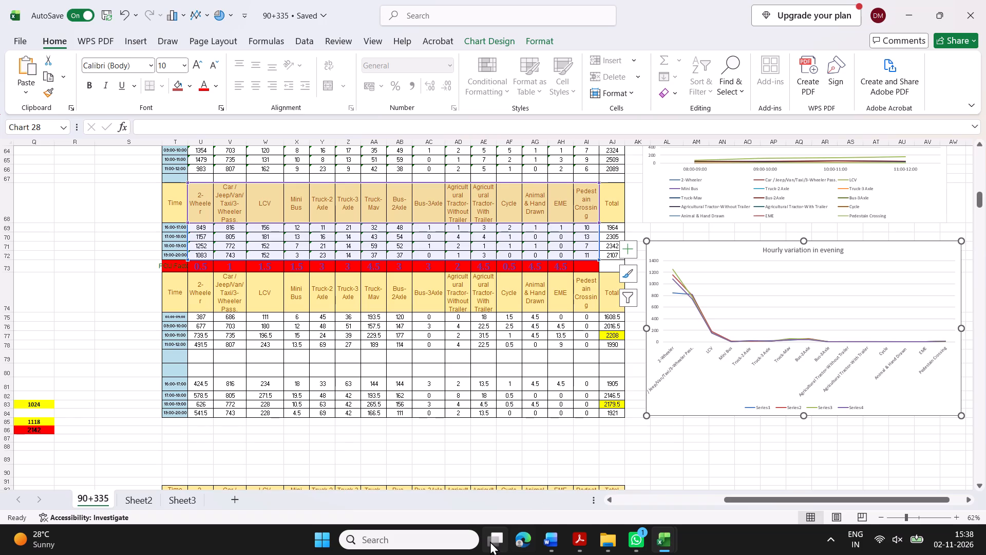
pyautogui.click(490, 541)
pyautogui.click(545, 147)
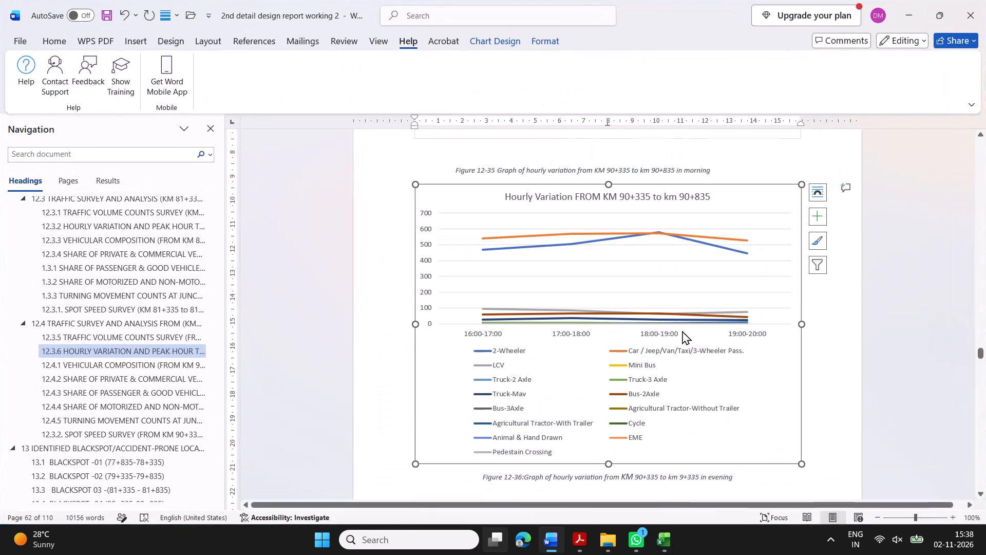
pyautogui.click(790, 211)
pyautogui.press('Delete')
pyautogui.hotkey('ctrl', 'v')
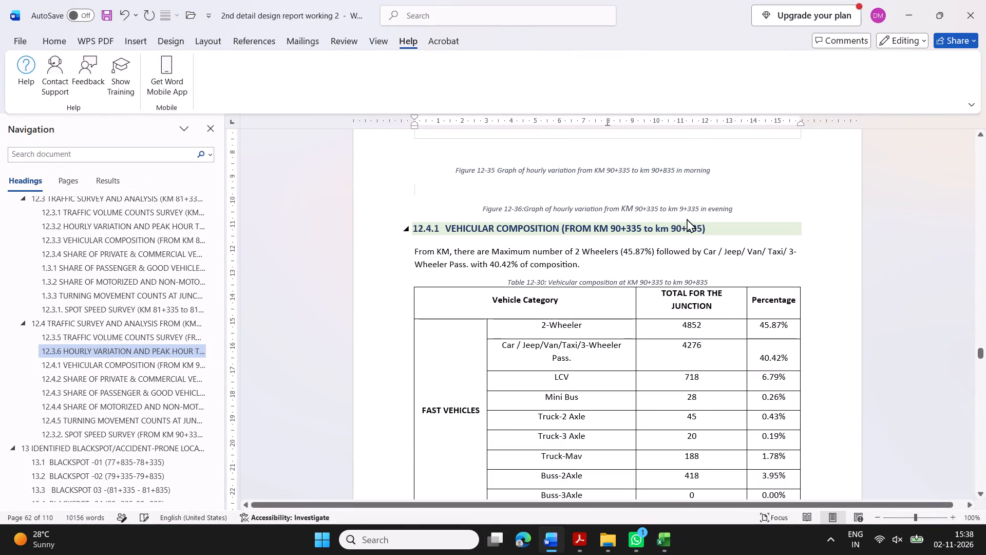
# Compare the pasted evening chart with the morning chart, and delete the pasted chart from above the Figure 12-36 caption.
pyautogui.scroll(2, 747, 224)
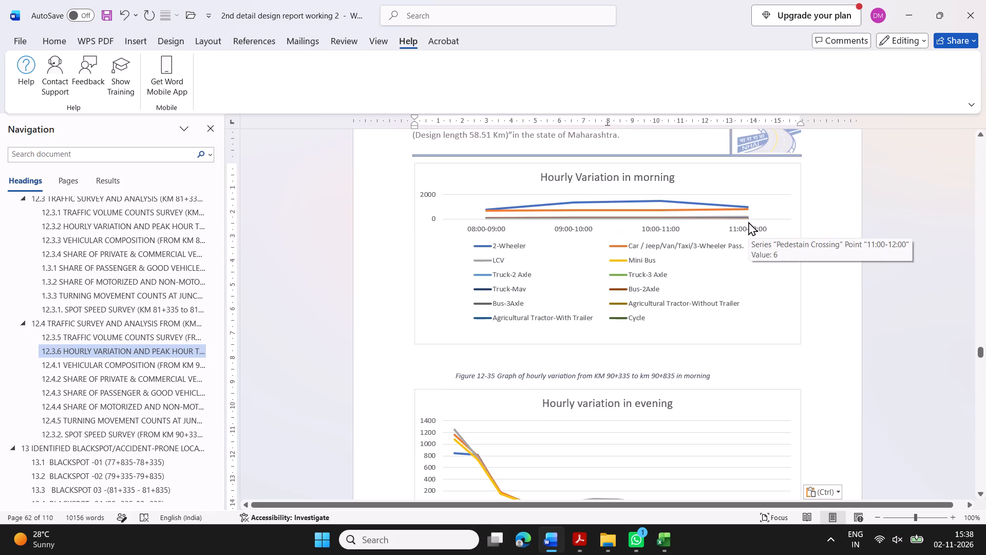
pyautogui.scroll(1, 749, 221)
pyautogui.scroll(-1, 749, 221)
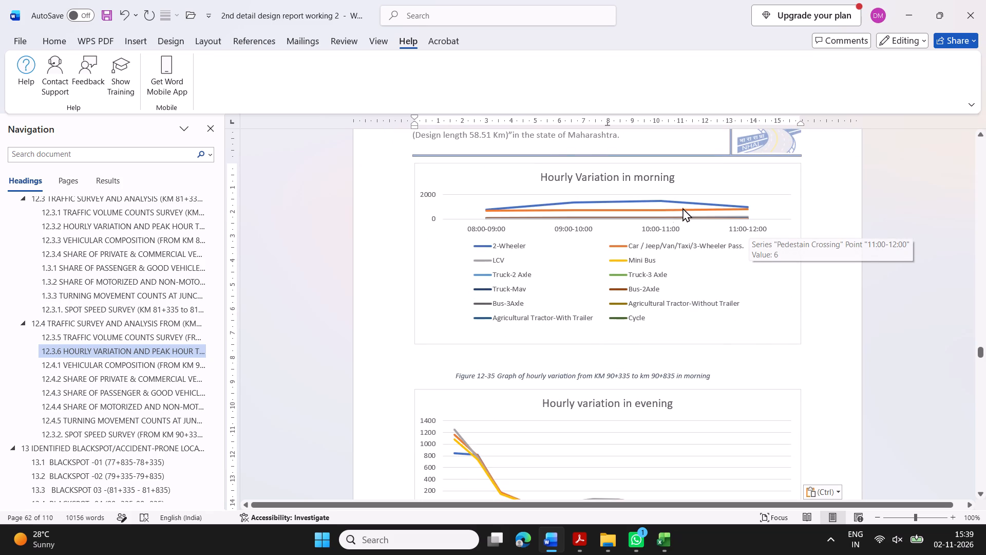
pyautogui.click(575, 176)
pyautogui.moveTo(575, 176); pyautogui.dragTo(584, 175)
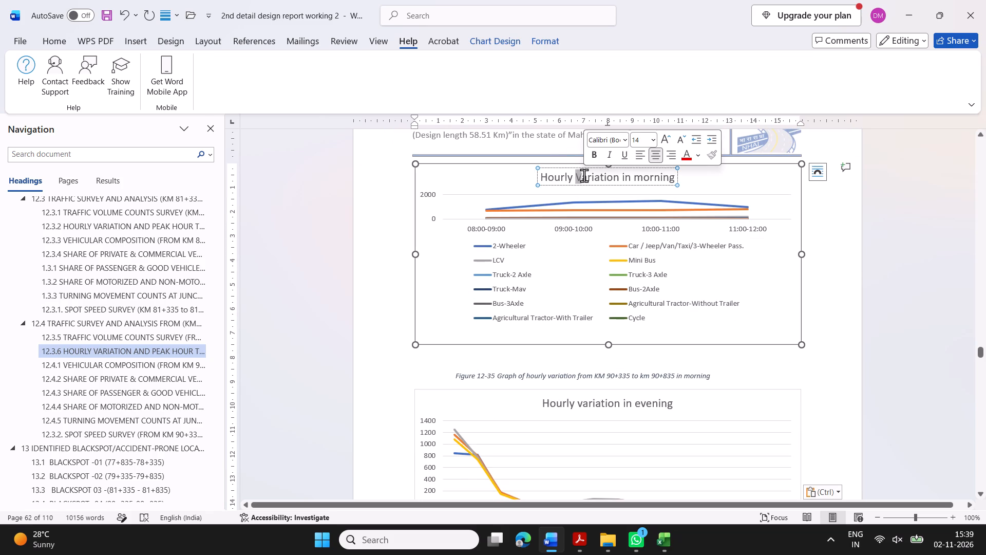
pyautogui.click(587, 401)
pyautogui.moveTo(579, 402); pyautogui.dragTo(600, 400)
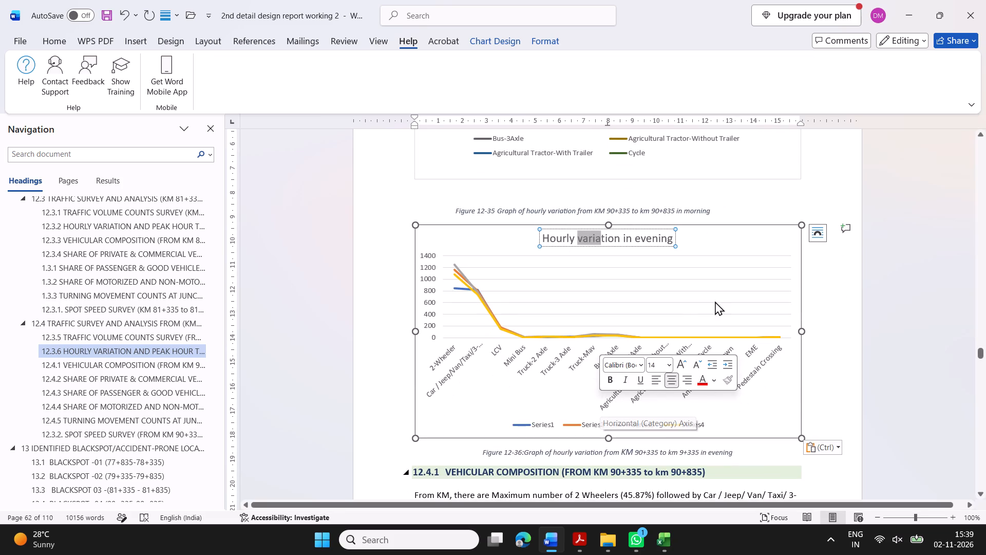
pyautogui.click(744, 241)
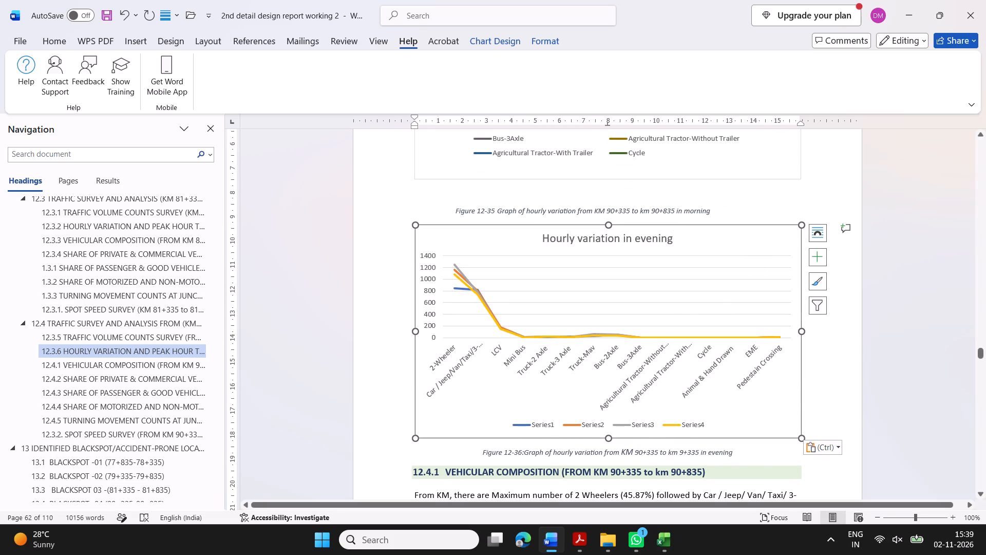
pyautogui.click(721, 235)
pyautogui.press('Delete')
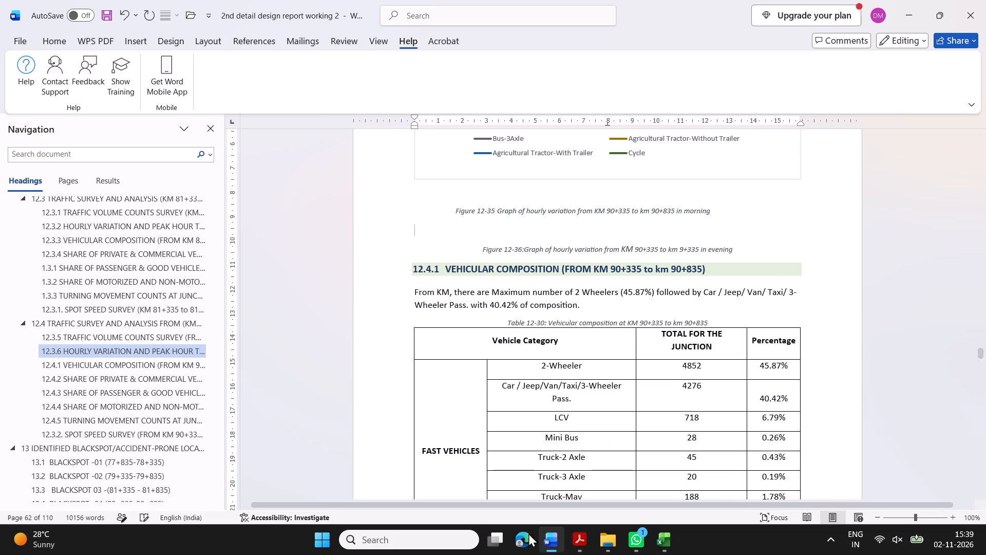
# Switch to the 90+335 workbook and swap the evening chart's rows and columns so the vehicle categories become the series.
pyautogui.click(499, 536)
pyautogui.click(570, 157)
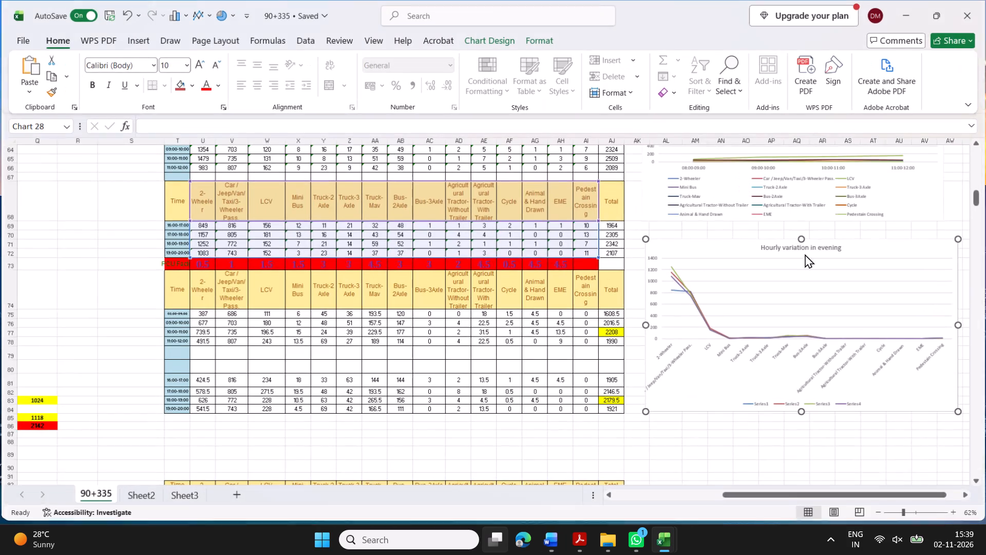
pyautogui.click(944, 253)
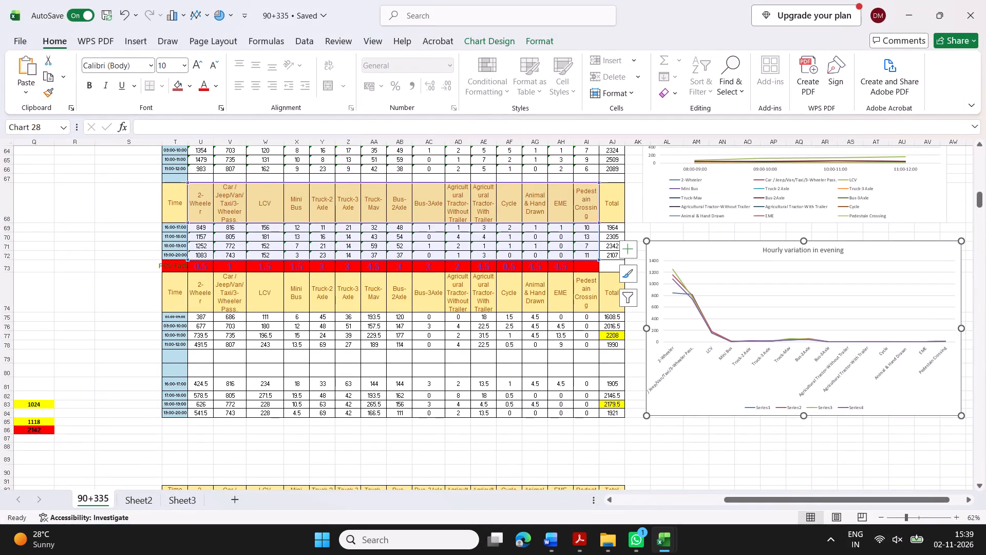
pyautogui.hscroll(-3, 917, 245)
pyautogui.click(724, 260)
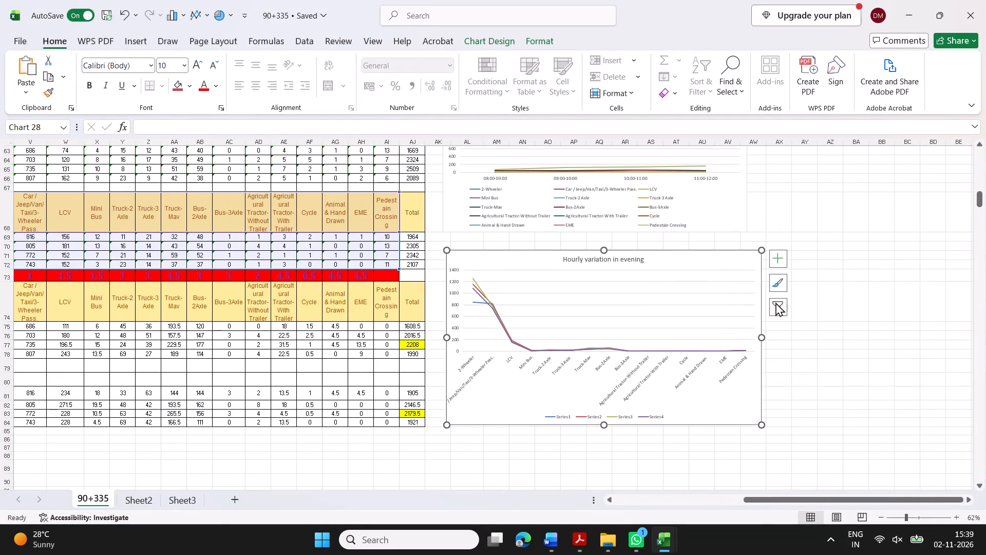
pyautogui.click(782, 305)
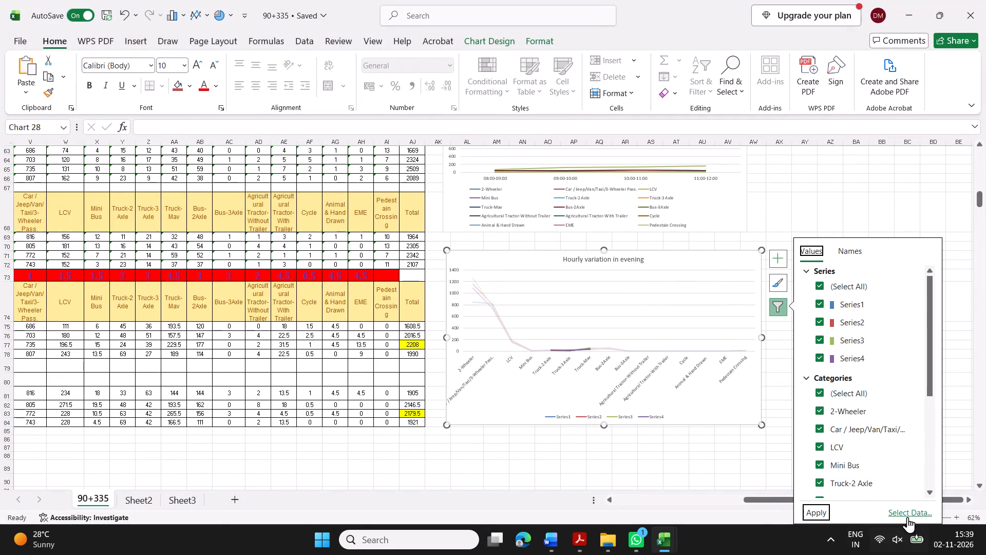
pyautogui.click(907, 510)
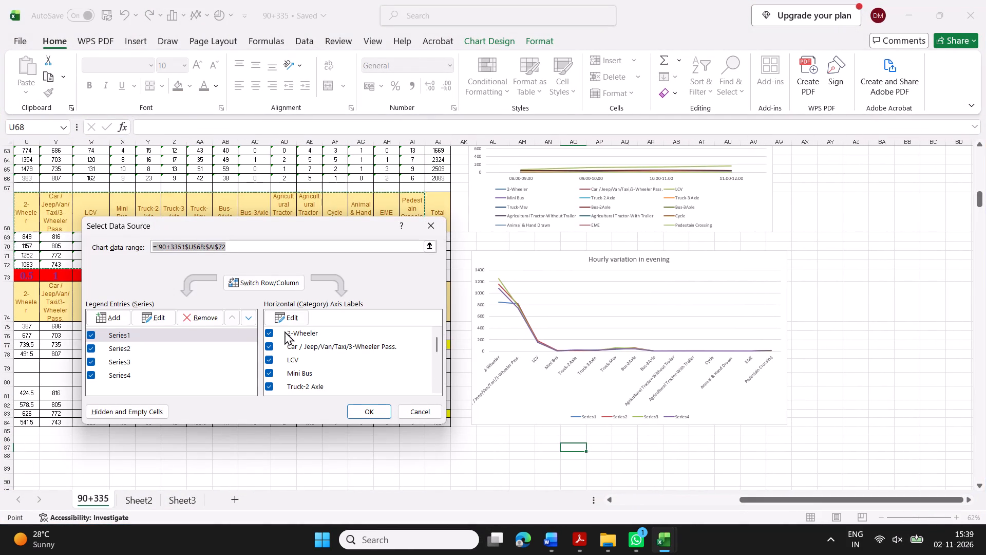
pyautogui.click(275, 279)
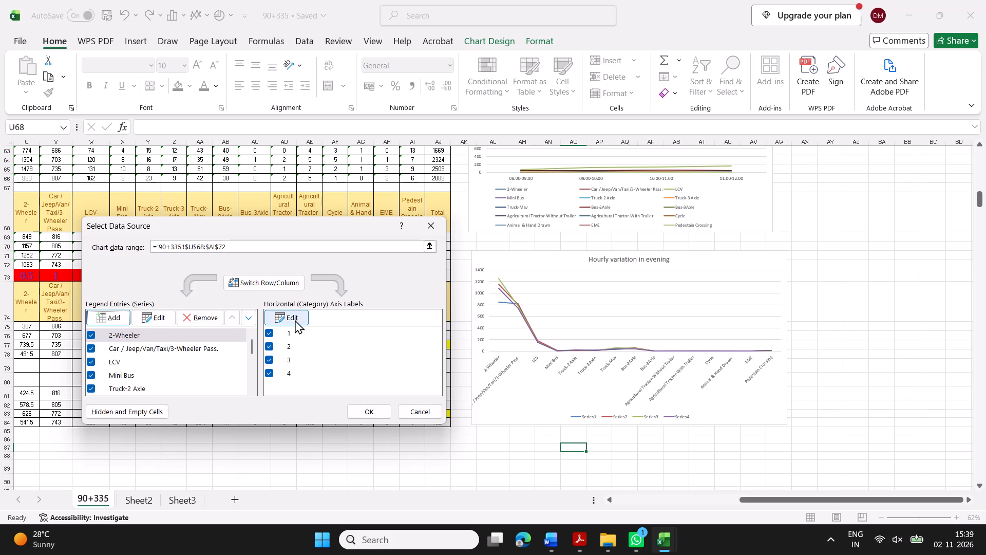
# Set the evening chart's horizontal axis labels to the time slots in T69:T72 and apply the data changes.
pyautogui.click(295, 320)
pyautogui.hscroll(1, 104, 322)
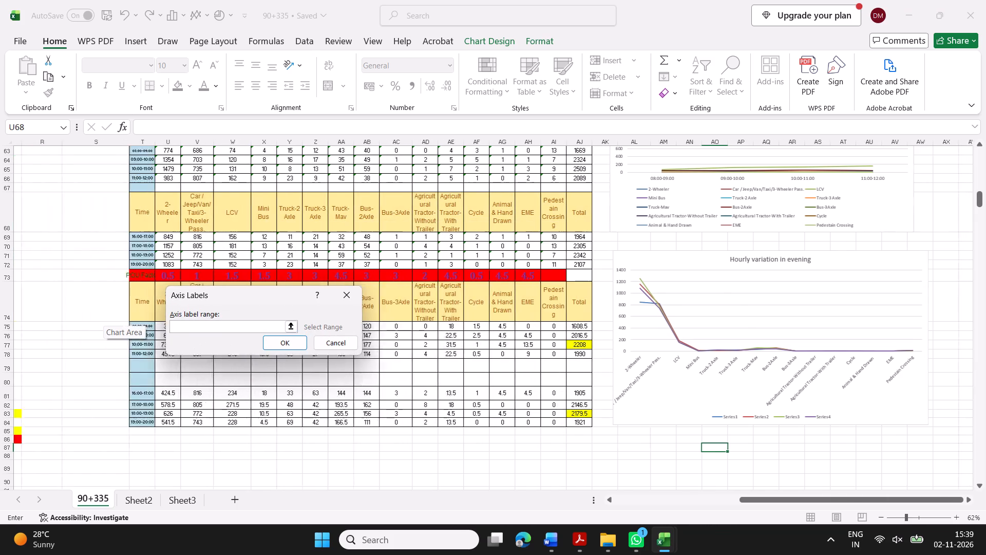
pyautogui.hscroll(-2, 141, 319)
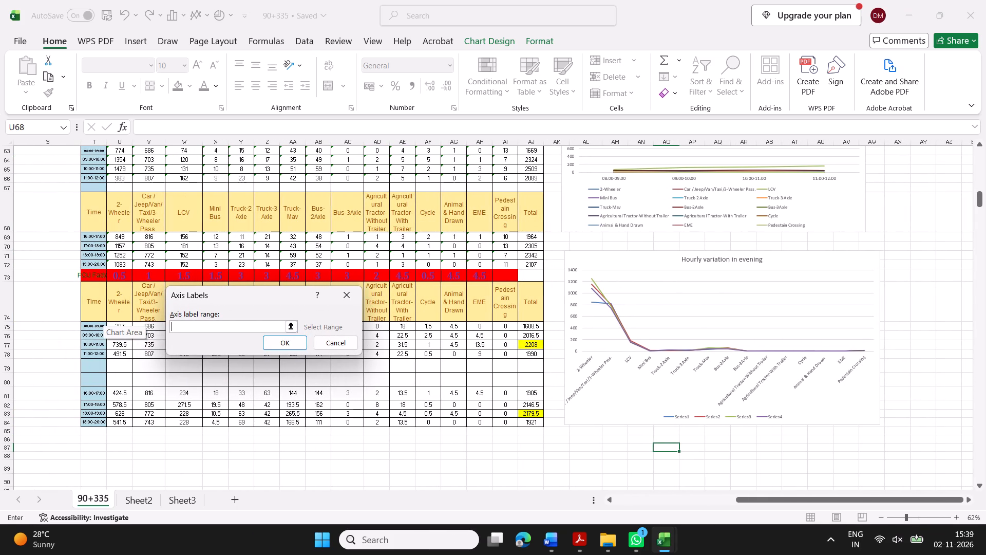
pyautogui.moveTo(100, 237); pyautogui.dragTo(100, 265)
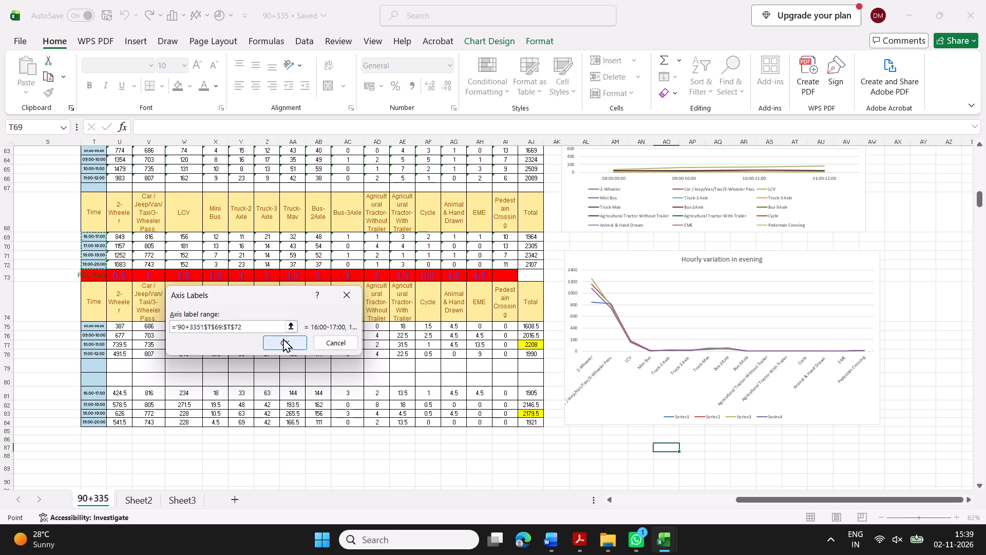
pyautogui.click(283, 338)
pyautogui.click(373, 408)
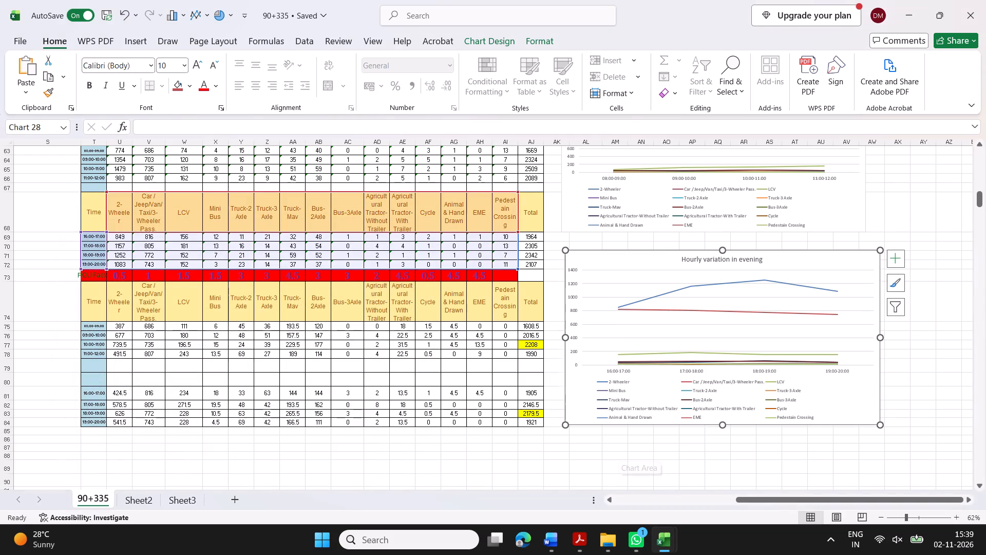
# Copy the corrected evening hourly variation chart and paste it into the Word report above the Figure 12-36 caption.
pyautogui.click(856, 251)
pyautogui.click(917, 430)
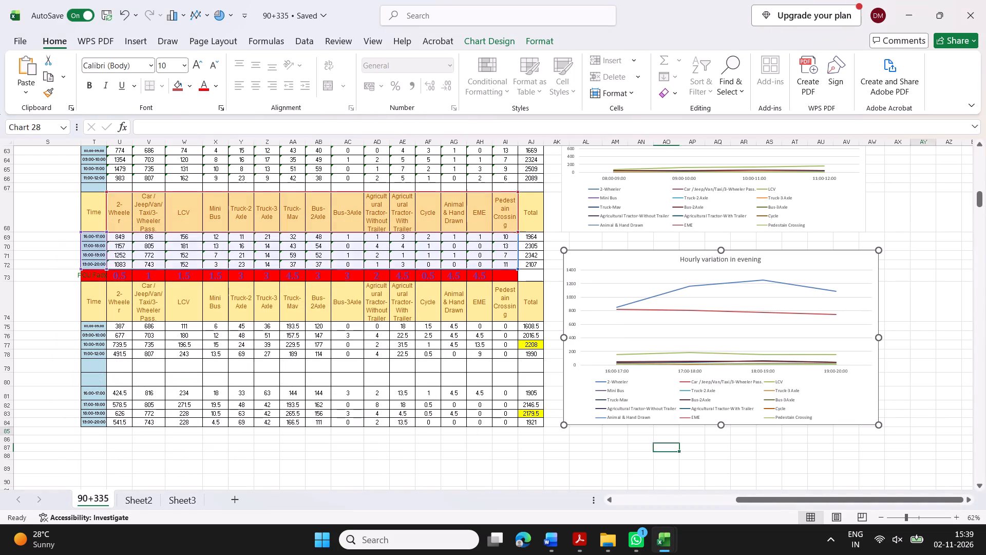
pyautogui.click(853, 271)
pyautogui.scroll(1, 980, 269)
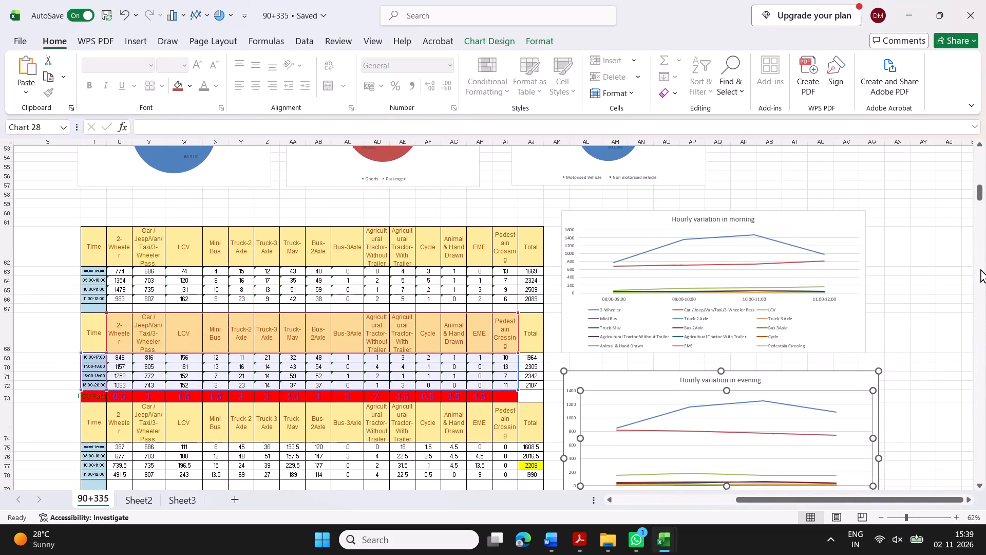
pyautogui.click(816, 380)
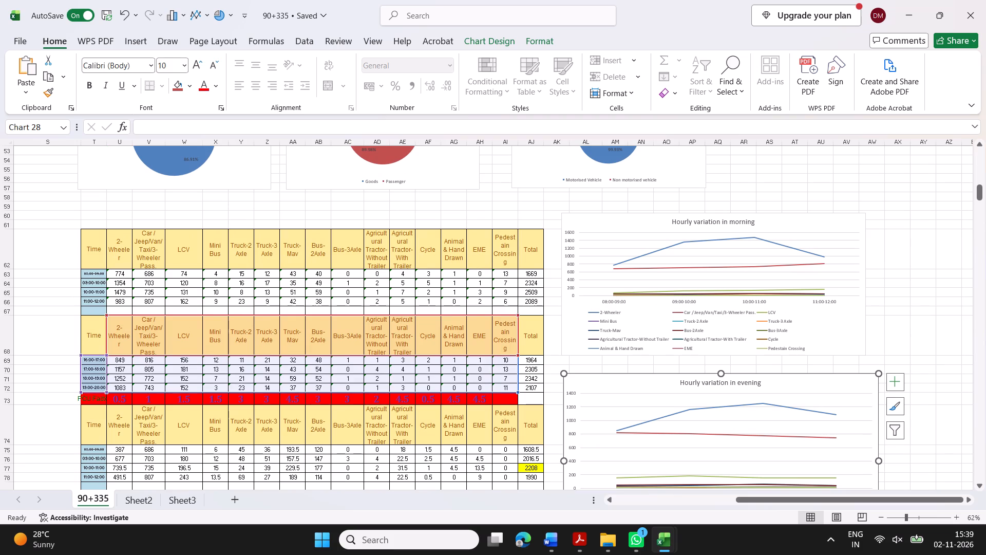
pyautogui.hotkey('ctrl', 'c')
pyautogui.press('`')
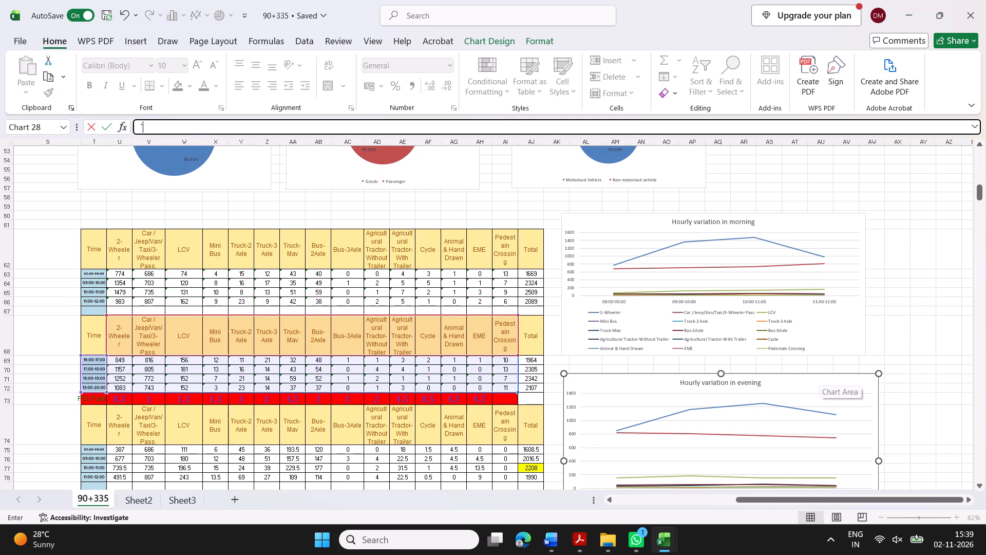
pyautogui.hotkey('ctrl', 'z')
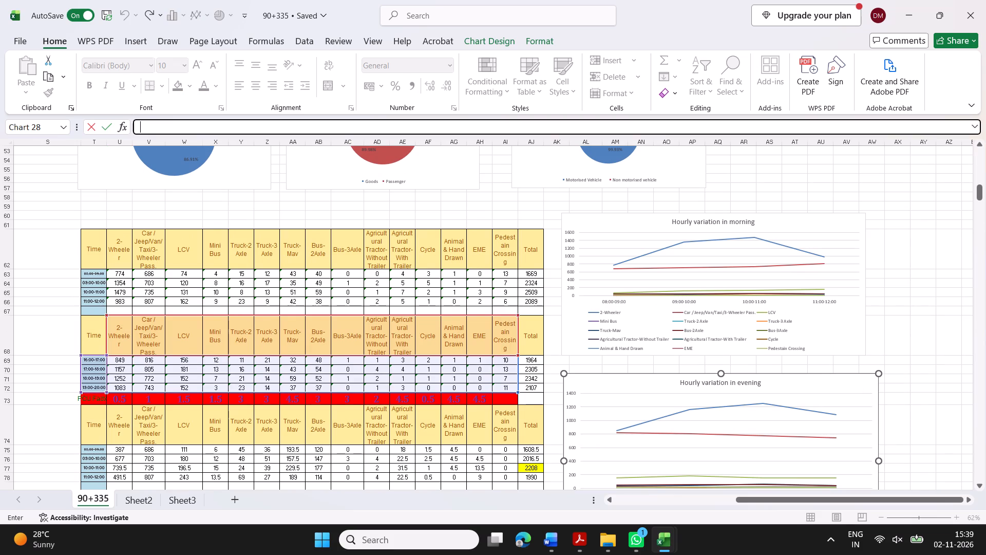
pyautogui.click(501, 531)
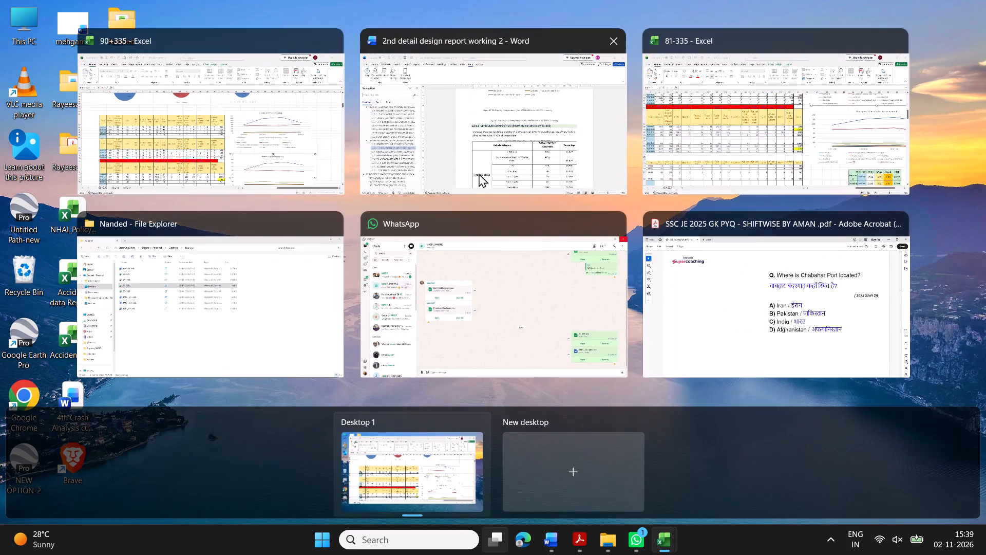
pyautogui.click(526, 165)
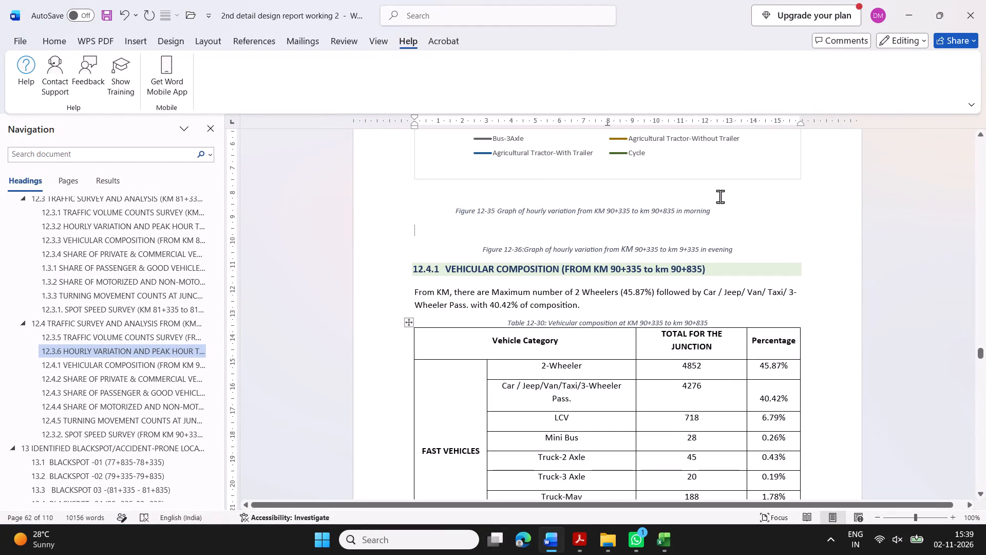
pyautogui.scroll(1, 735, 194)
pyautogui.hotkey('ctrl', 'v')
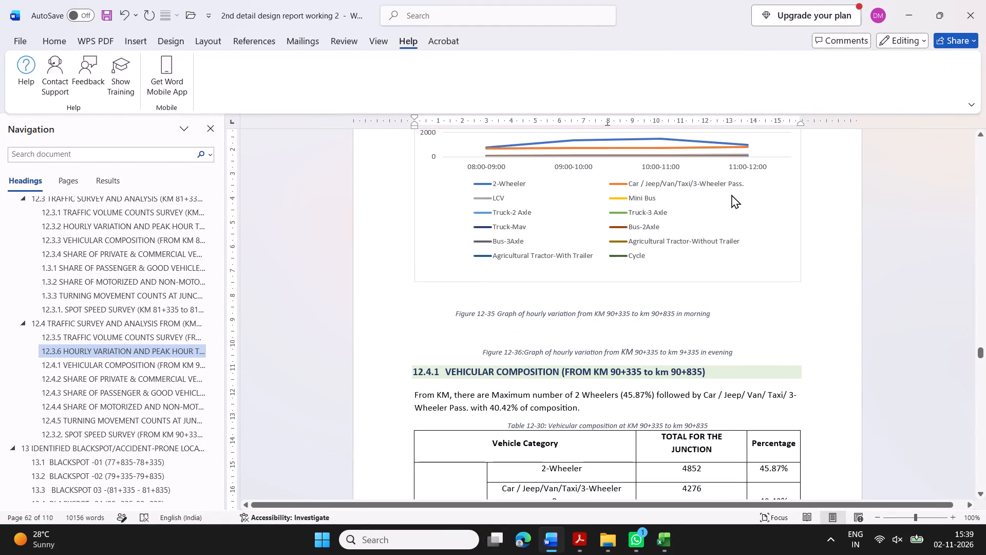
# Compare the pasted evening chart with the report's morning chart and the charts in the 90+335 workbook.
pyautogui.scroll(-1, 753, 273)
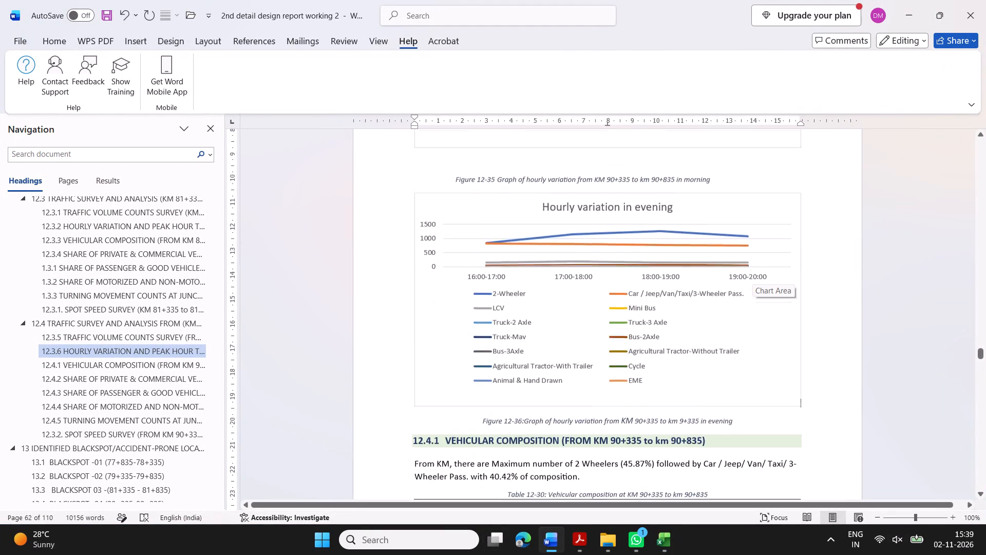
pyautogui.scroll(4, 753, 272)
pyautogui.scroll(-3, 753, 272)
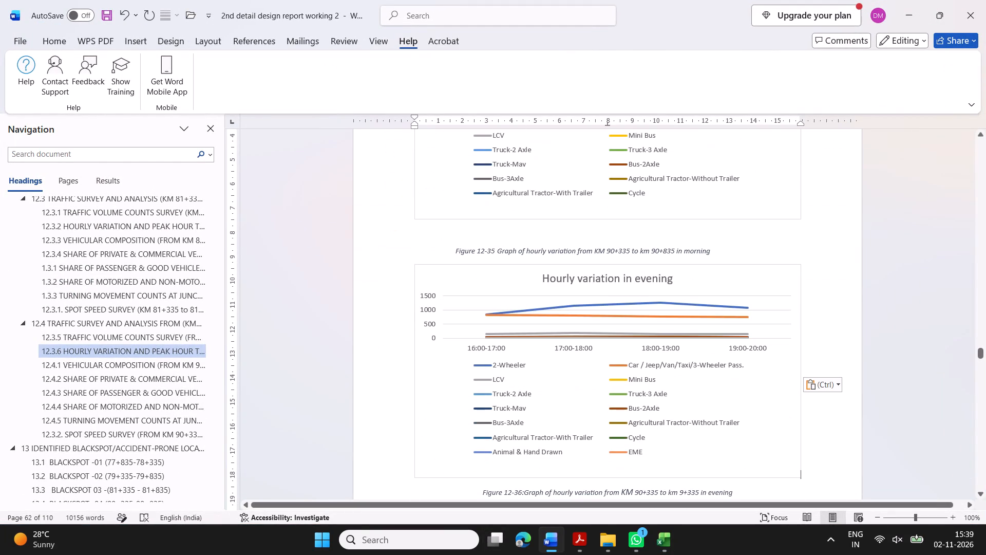
pyautogui.scroll(3, 753, 272)
pyautogui.scroll(-2, 753, 272)
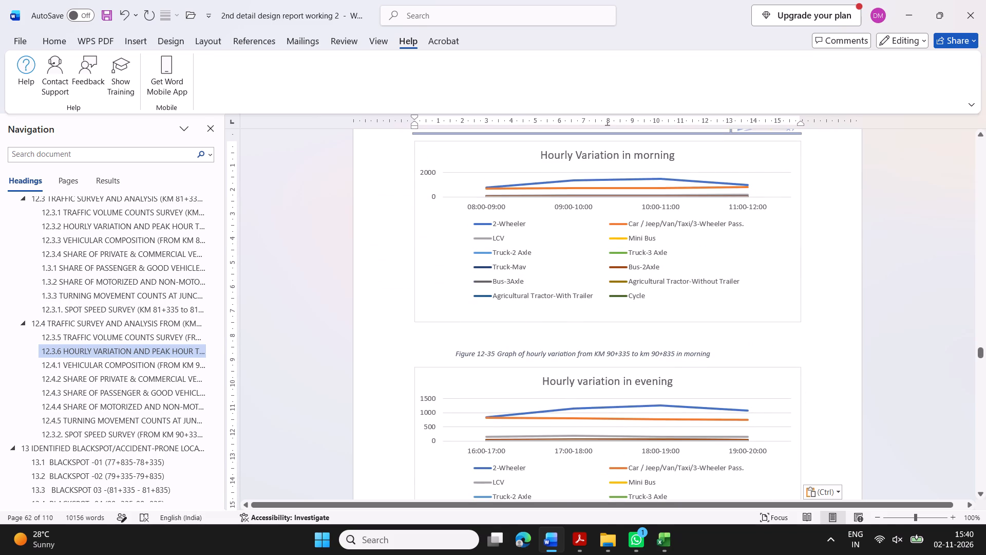
pyautogui.click(497, 542)
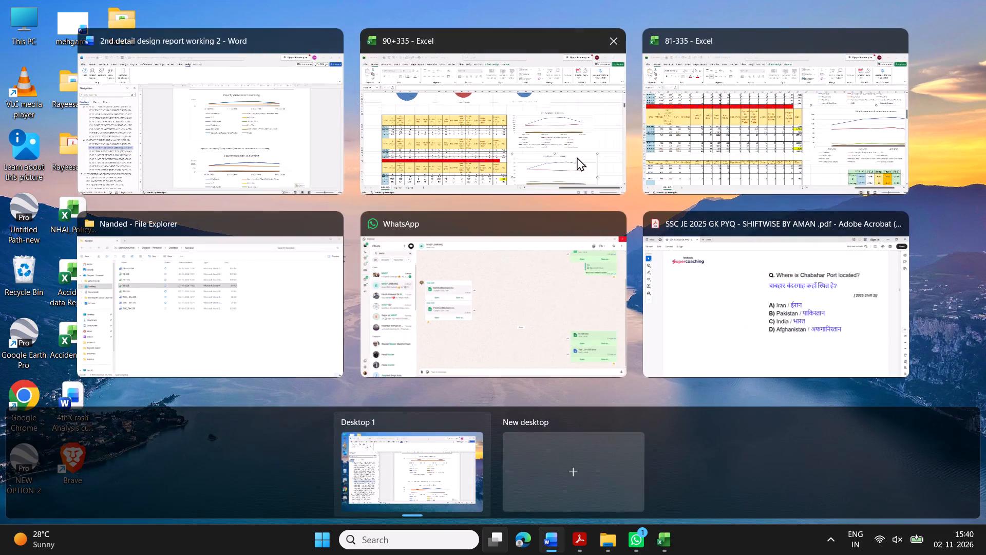
pyautogui.click(577, 157)
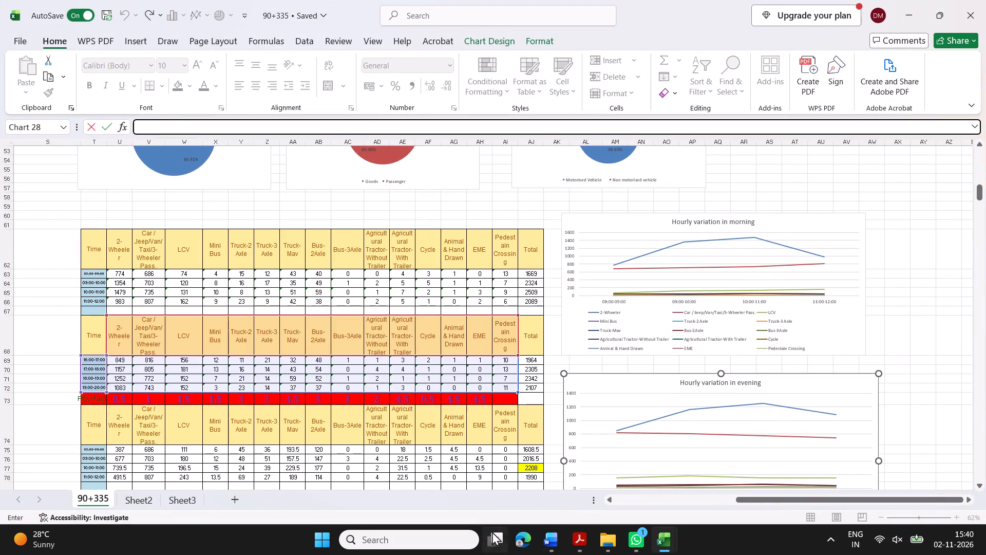
pyautogui.click(491, 535)
pyautogui.click(527, 166)
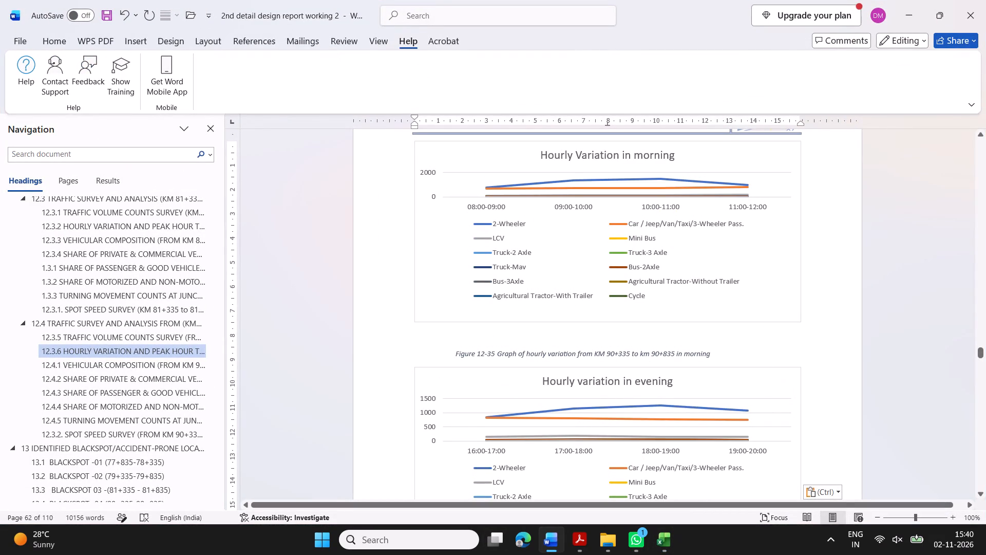
# Review the report's Table 12-30 and copy the TOTAL FOR THE JUNCTION values in AA18:AA33 of the 90+335 workbook.
pyautogui.scroll(-1, 804, 329)
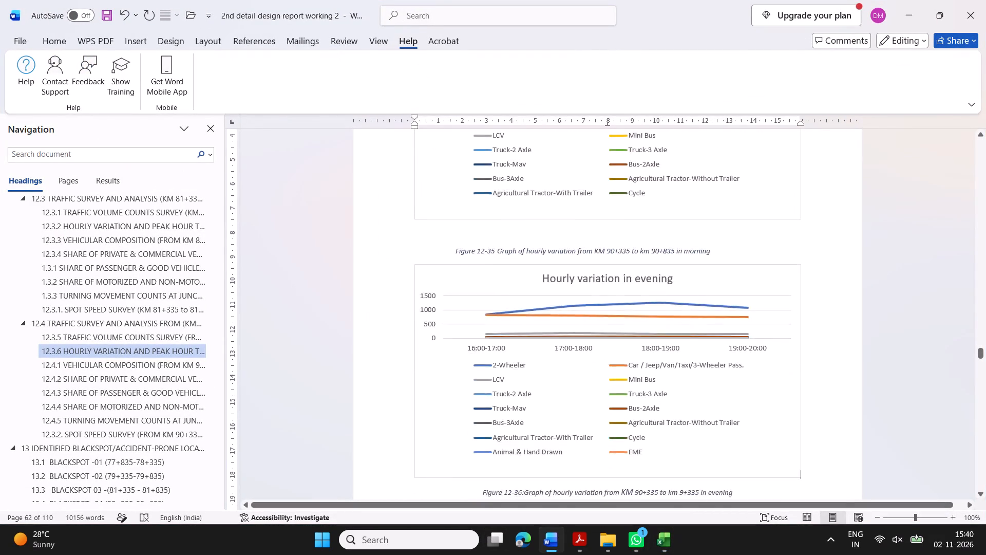
pyautogui.scroll(-2, 804, 329)
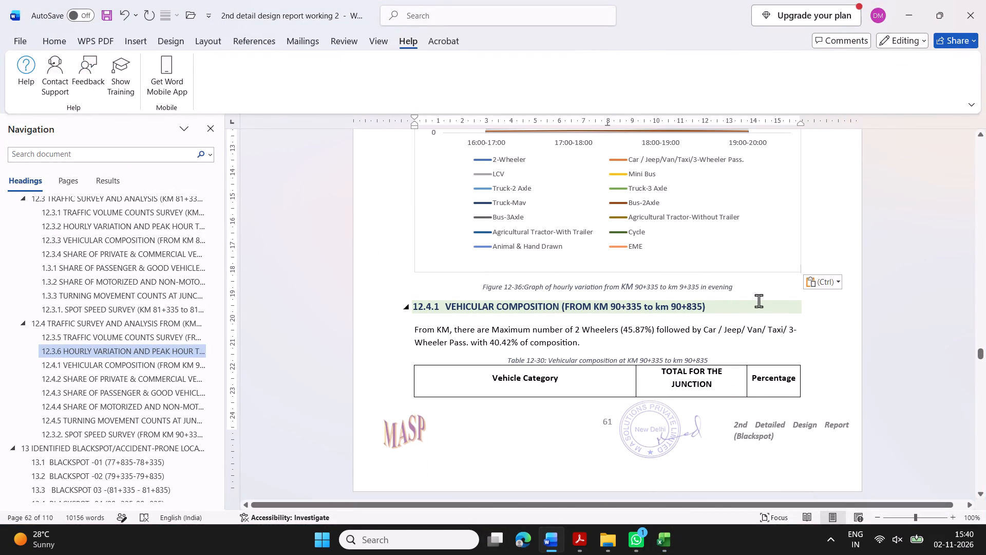
pyautogui.scroll(-2, 723, 369)
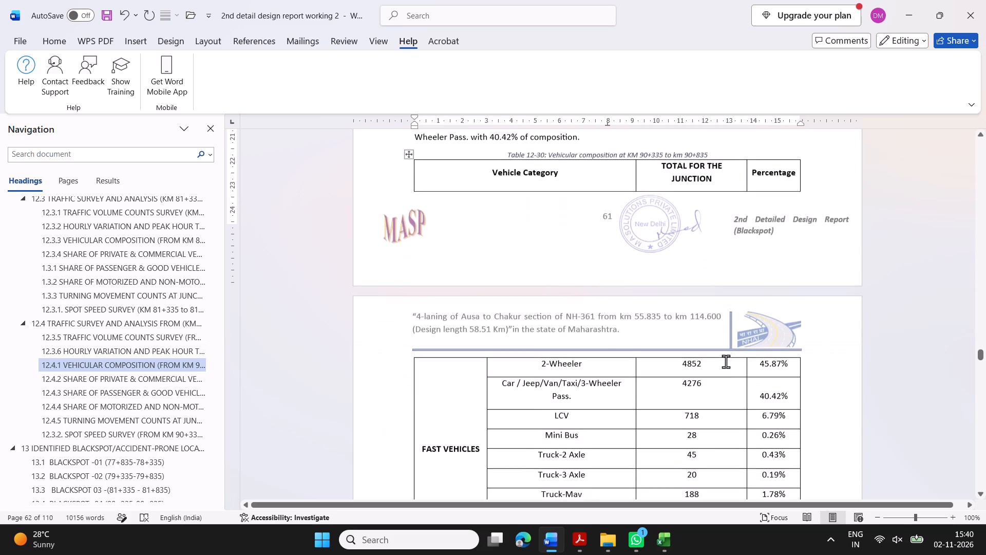
pyautogui.scroll(-3, 727, 359)
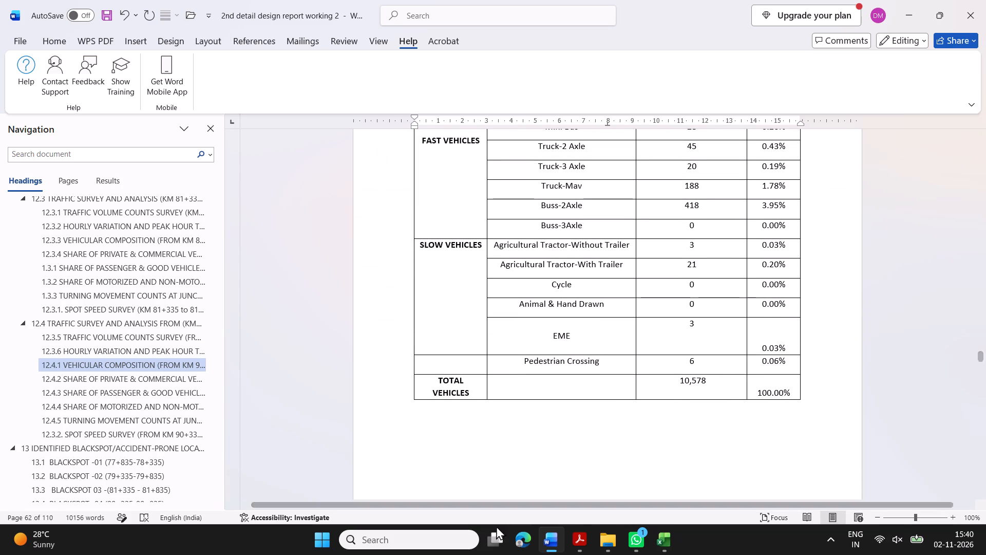
pyautogui.click(492, 536)
pyautogui.click(569, 147)
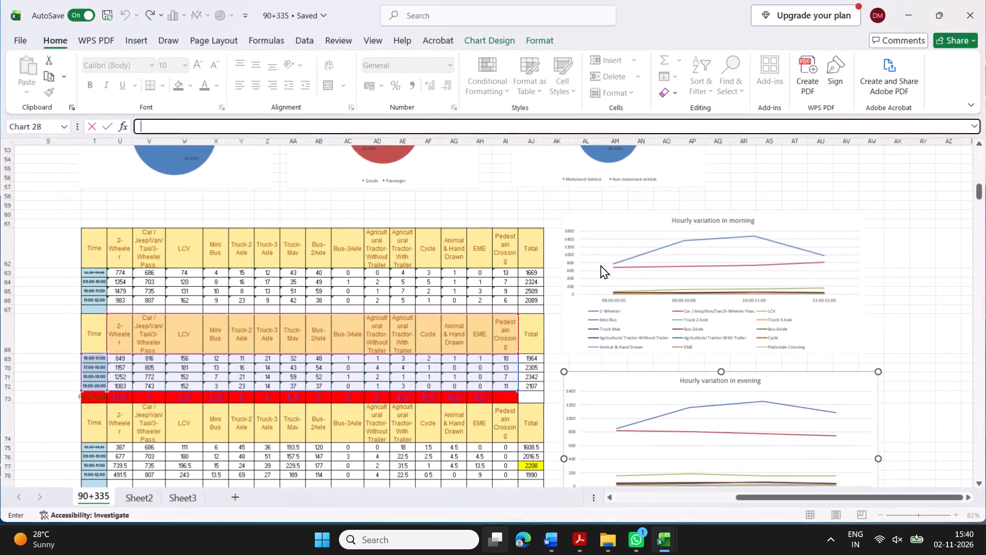
pyautogui.scroll(4, 647, 258)
pyautogui.hscroll(1, 375, 263)
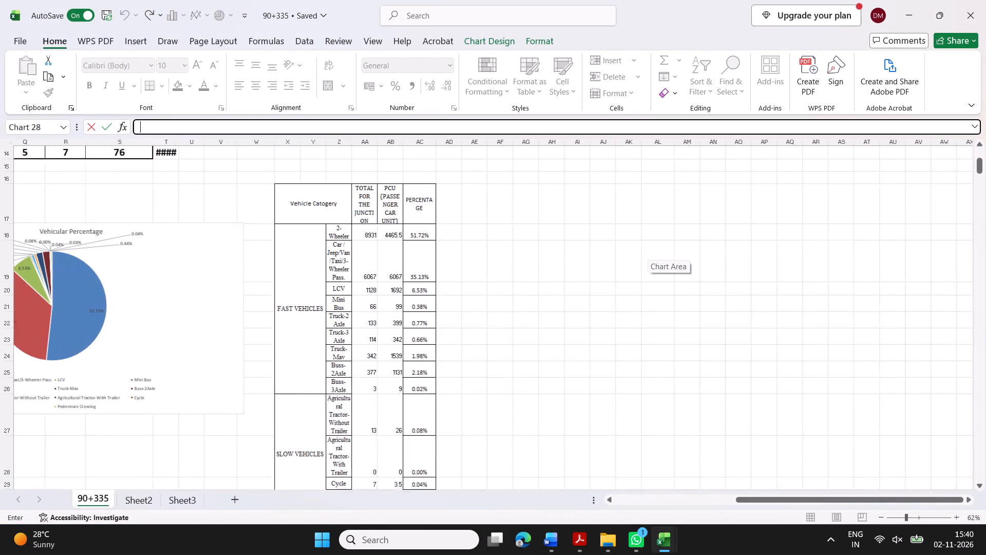
pyautogui.hscroll(1, 375, 263)
pyautogui.moveTo(376, 233); pyautogui.dragTo(380, 337)
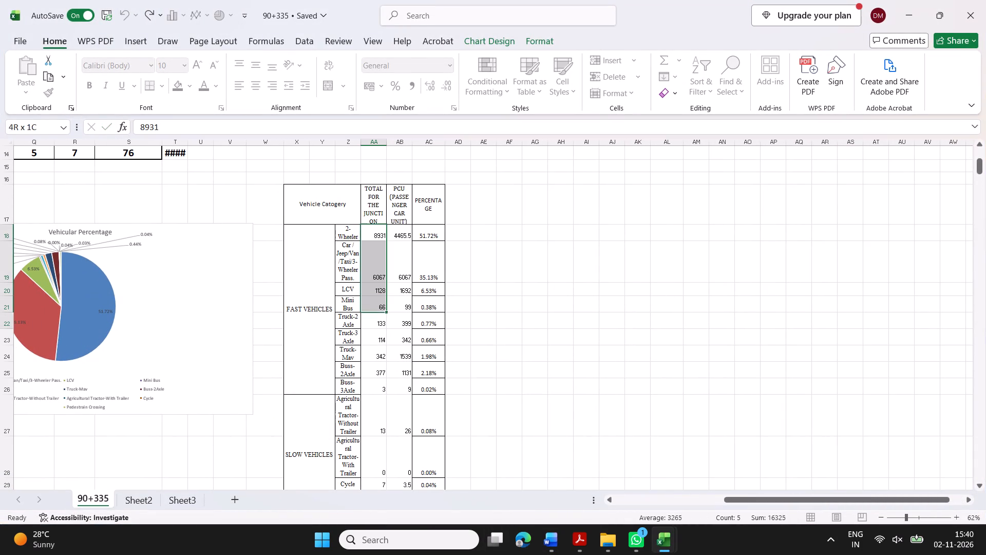
pyautogui.moveTo(380, 337); pyautogui.dragTo(362, 506)
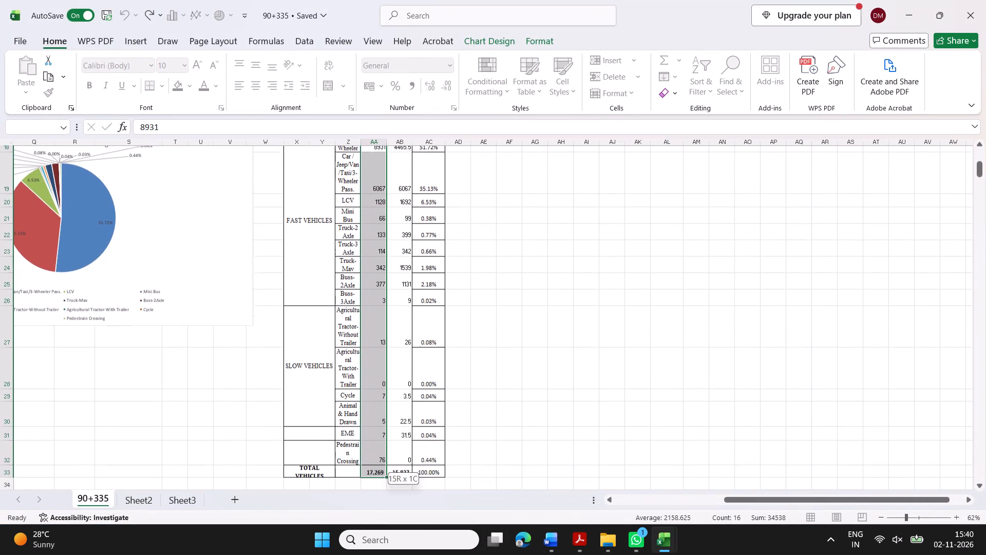
pyautogui.moveTo(362, 506); pyautogui.dragTo(380, 464)
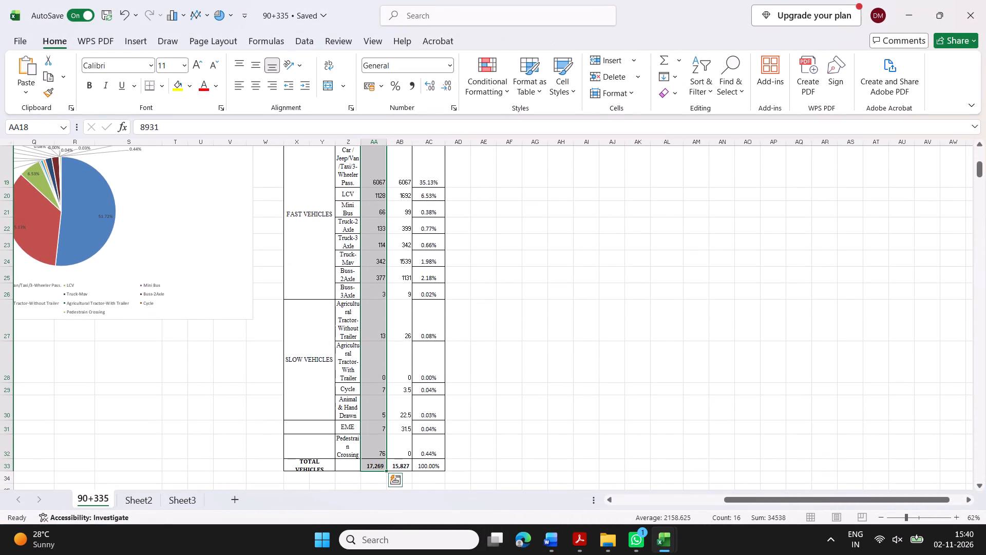
pyautogui.hotkey('ctrl', 'c')
# In the Word report, replace Table 12-30's junction totals, from 2-Wheeler to TOTAL VEHICLES, with the copied values as text only.
pyautogui.click(483, 536)
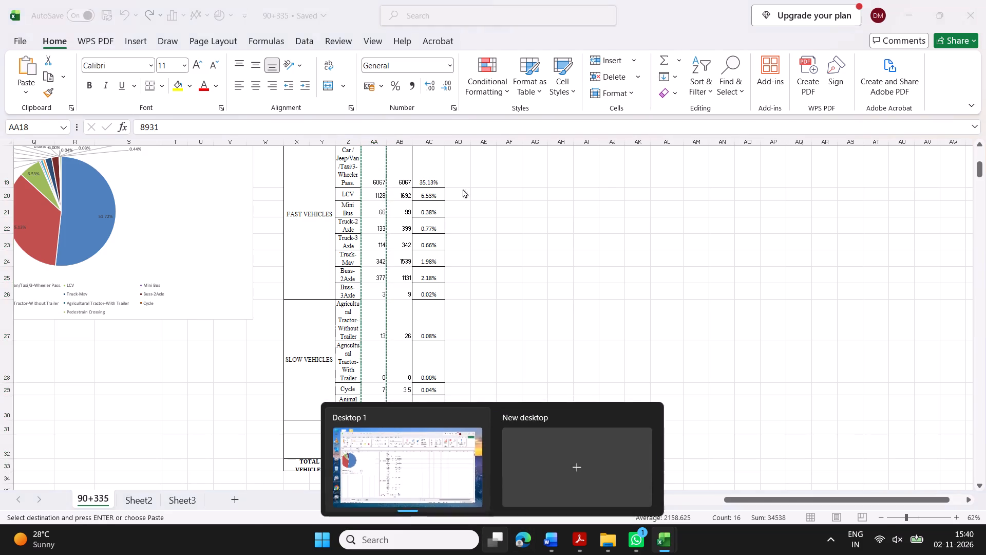
pyautogui.click(498, 157)
pyautogui.scroll(1, 741, 239)
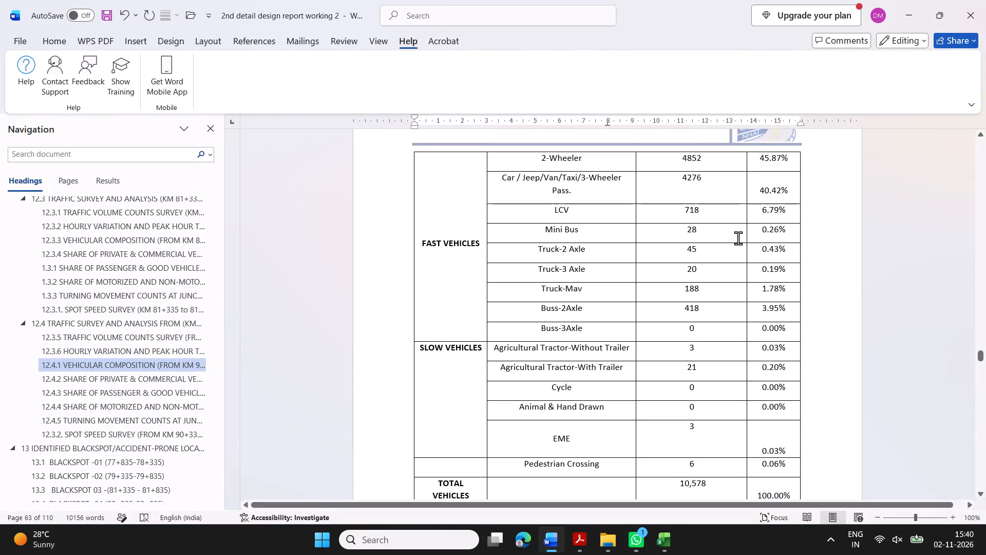
pyautogui.scroll(1, 732, 197)
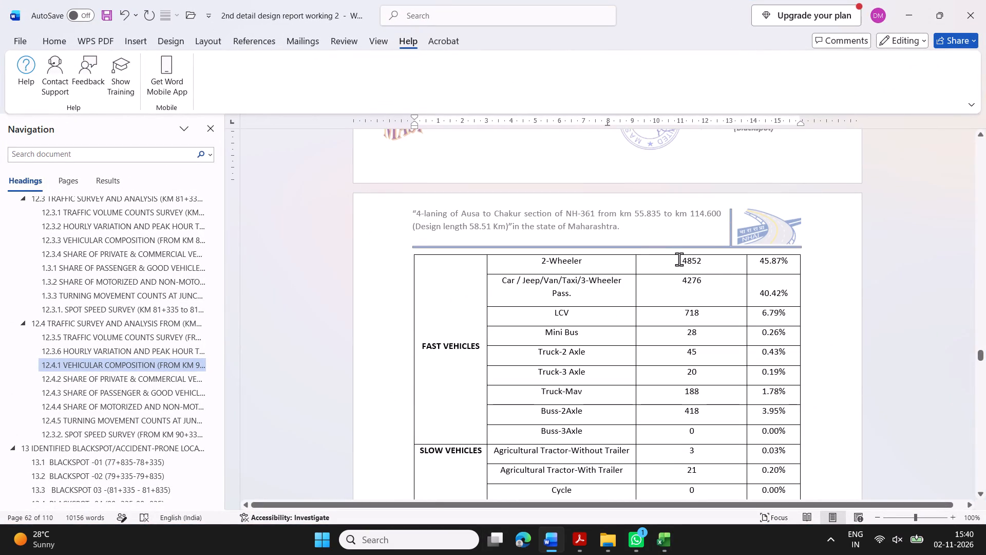
pyautogui.moveTo(678, 259); pyautogui.dragTo(698, 429)
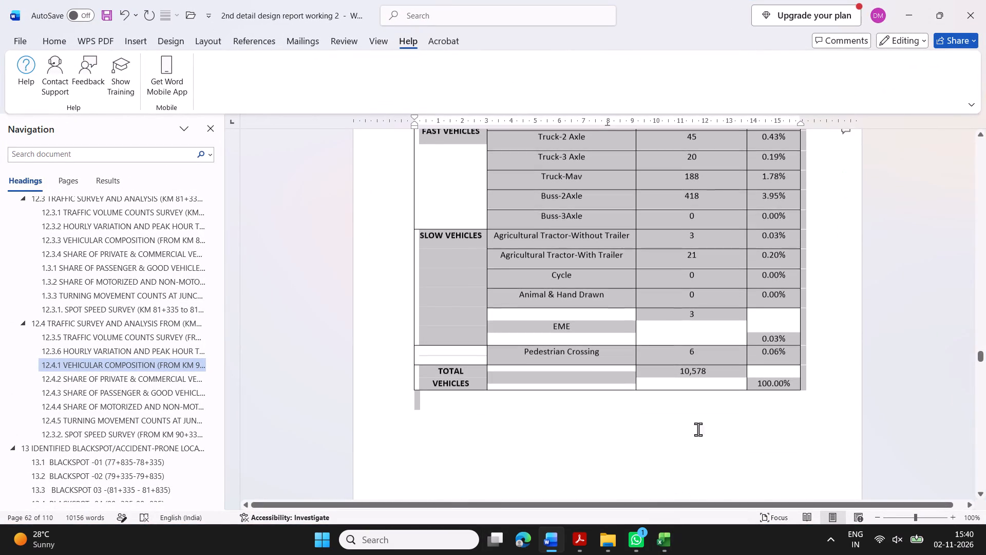
pyautogui.moveTo(698, 429); pyautogui.dragTo(704, 376)
pyautogui.rightClick(704, 376)
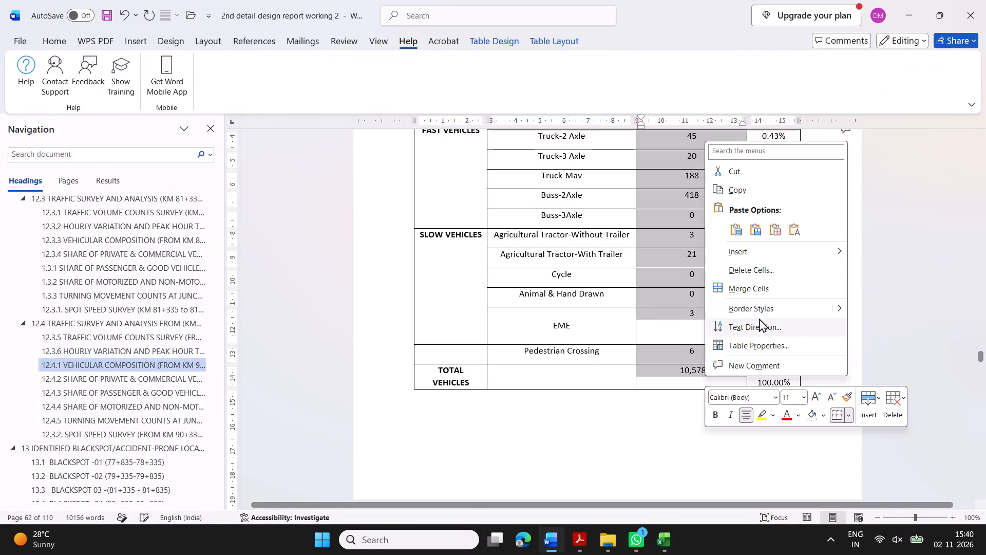
pyautogui.click(793, 230)
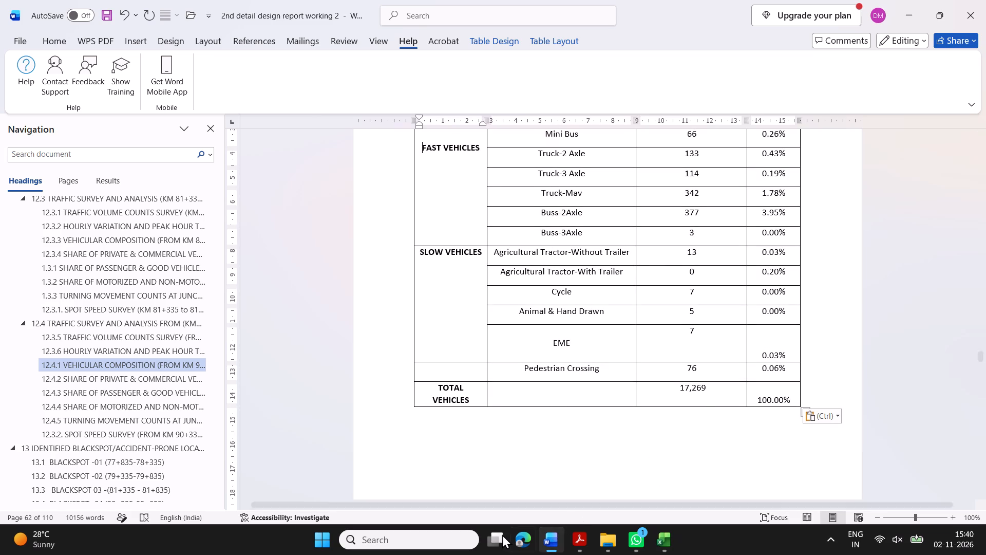
# Copy the workbook's percentages in AC18:AC33 and paste them as text only over the Percentage column of the report's Table 12-30.
pyautogui.click(502, 534)
pyautogui.click(428, 146)
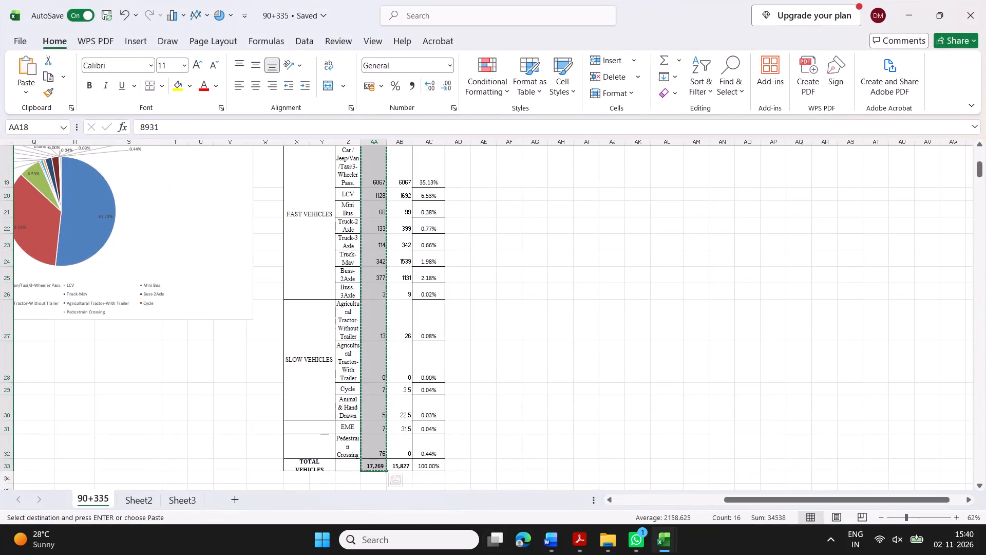
pyautogui.scroll(1, 536, 299)
pyautogui.moveTo(441, 306); pyautogui.dragTo(437, 488)
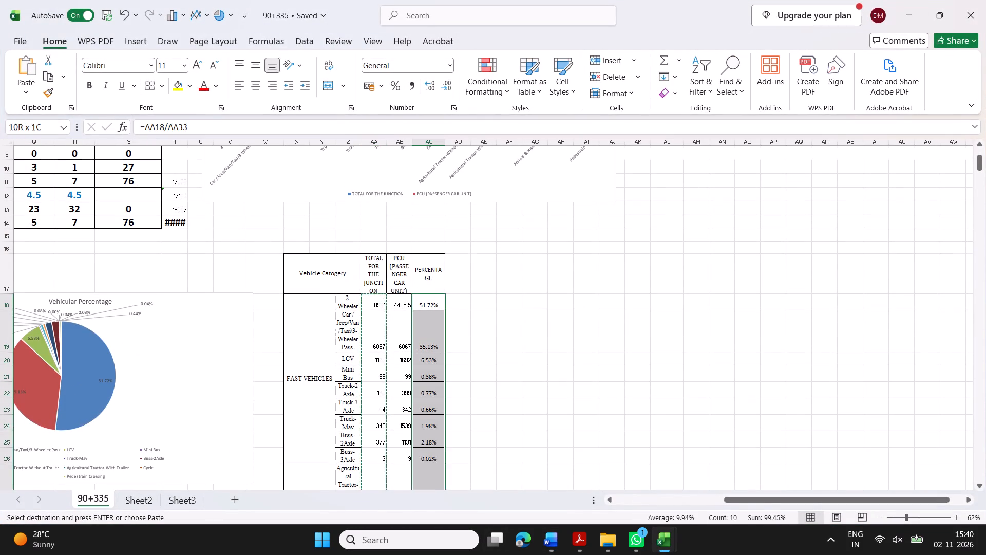
pyautogui.moveTo(437, 488); pyautogui.dragTo(432, 464)
pyautogui.hotkey('ctrl', 'c')
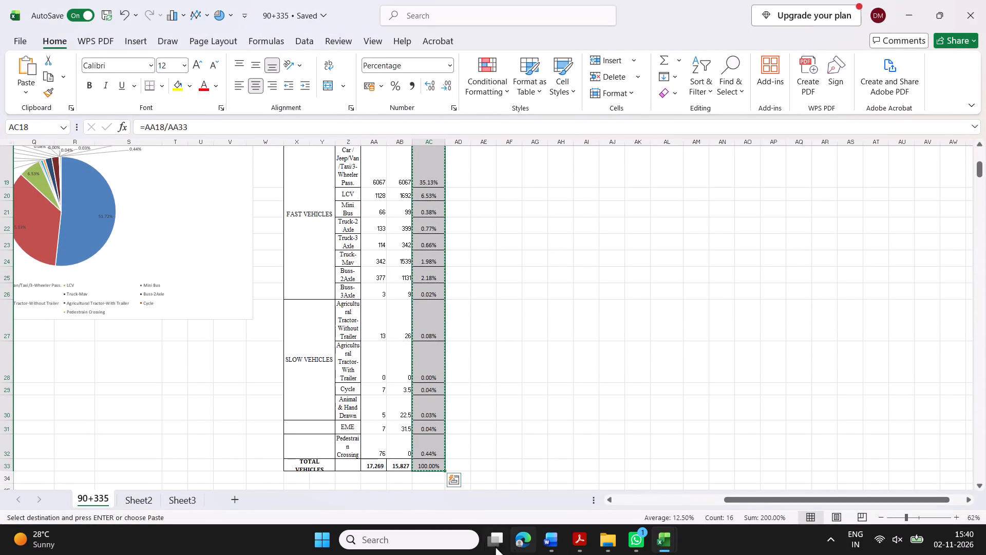
pyautogui.click(490, 542)
pyautogui.click(557, 155)
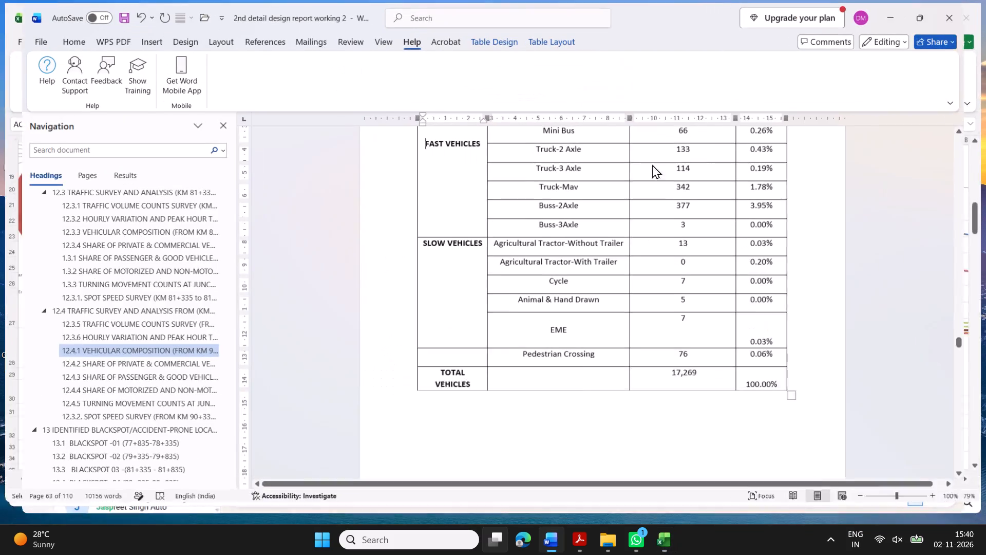
pyautogui.scroll(1, 793, 274)
pyautogui.moveTo(760, 168); pyautogui.dragTo(769, 373)
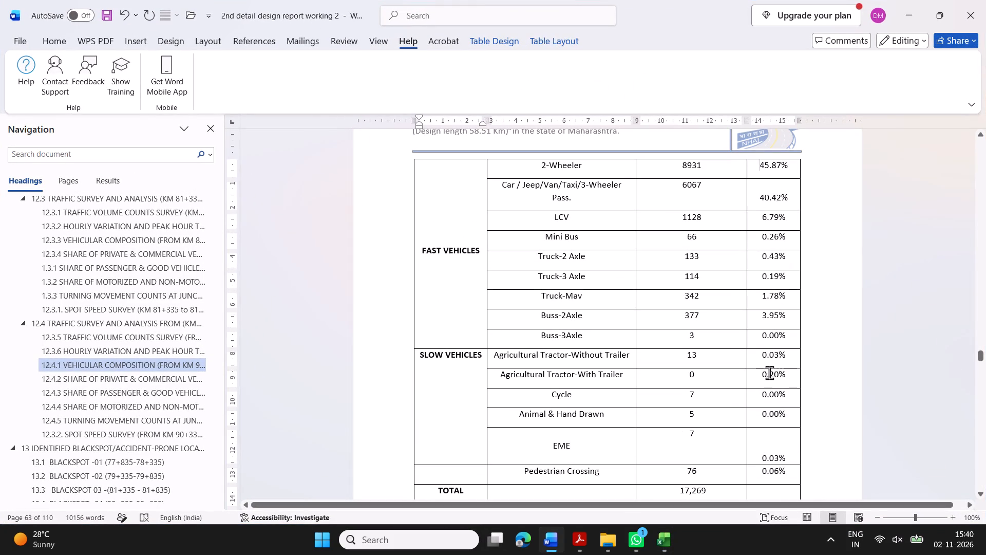
pyautogui.moveTo(769, 373); pyautogui.dragTo(790, 376)
pyautogui.rightClick(791, 389)
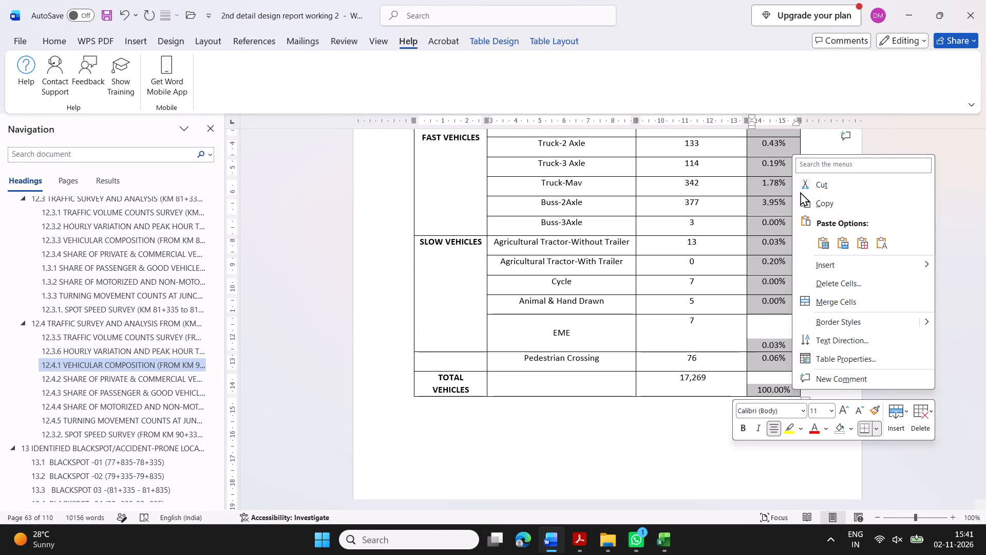
pyautogui.click(880, 247)
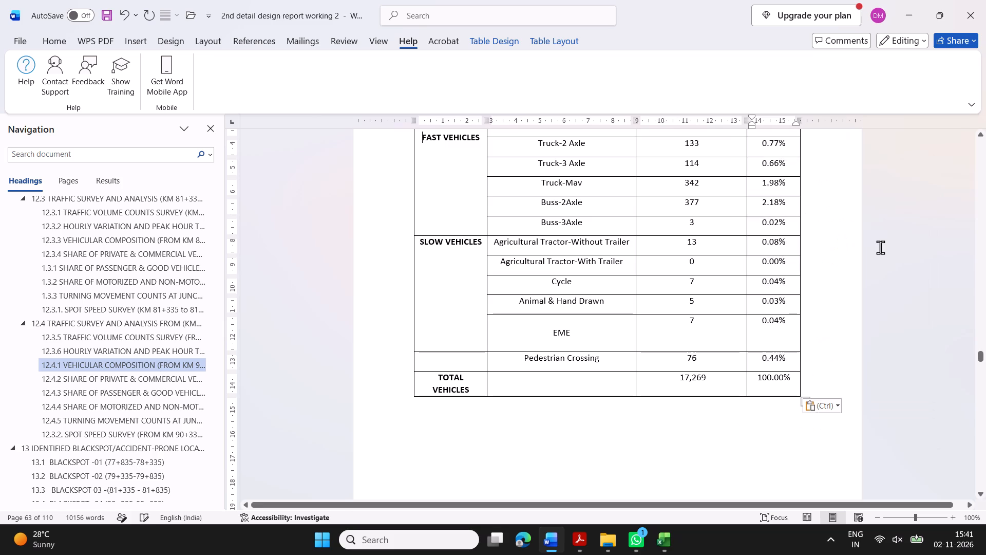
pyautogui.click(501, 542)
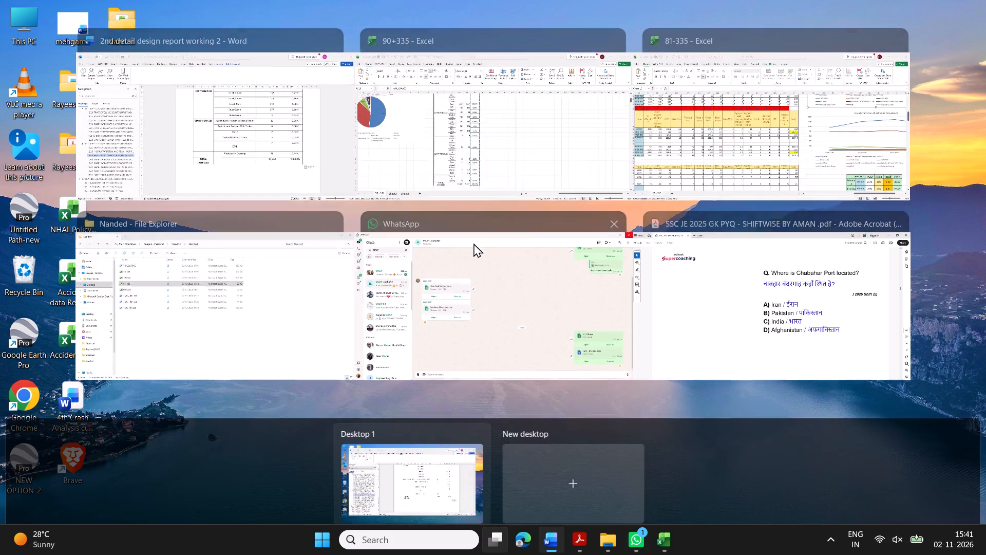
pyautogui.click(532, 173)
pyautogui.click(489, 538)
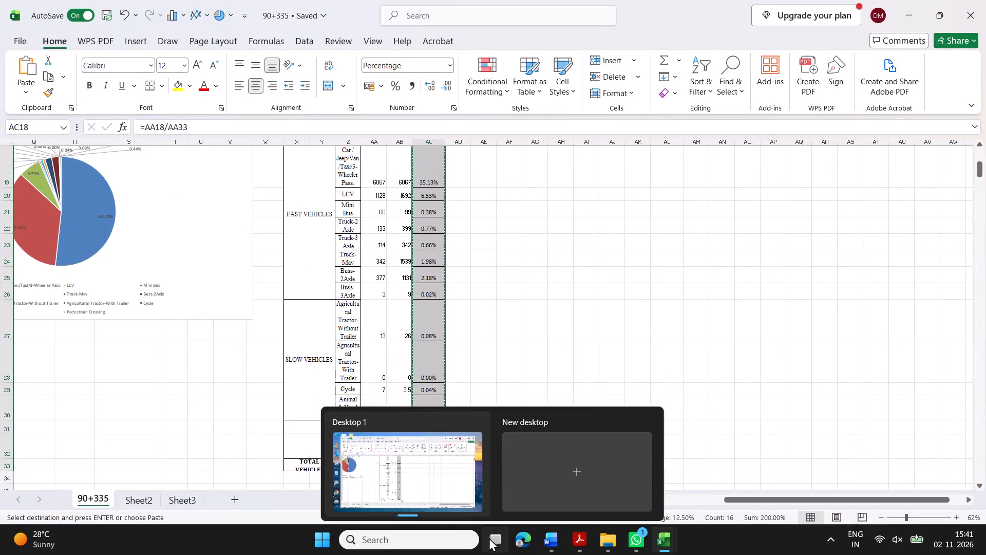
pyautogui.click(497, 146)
# Delete the old VEHICULAR COMPOSITION pie chart below Table 12-30 in the Word report.
pyautogui.scroll(-1, 726, 432)
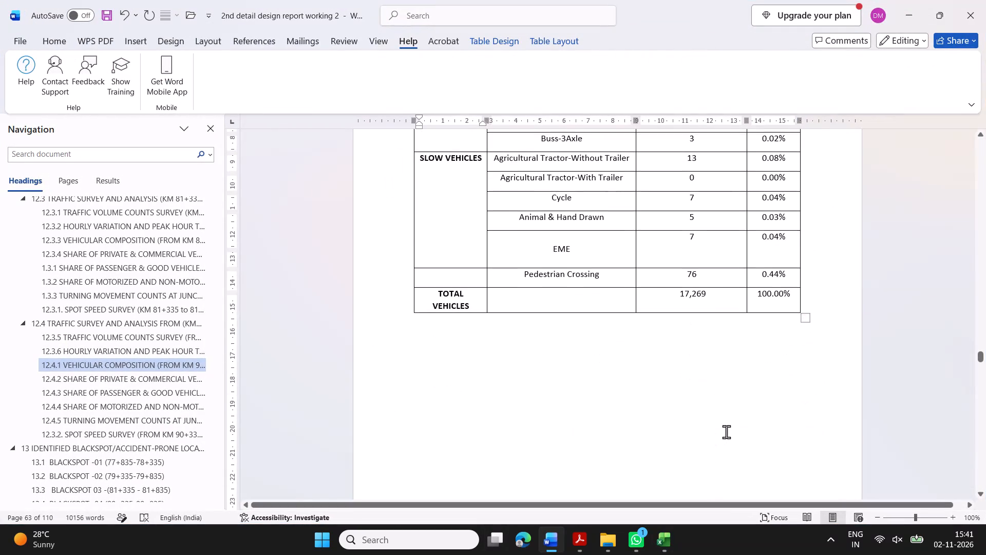
pyautogui.scroll(-2, 726, 432)
pyautogui.scroll(-2, 738, 386)
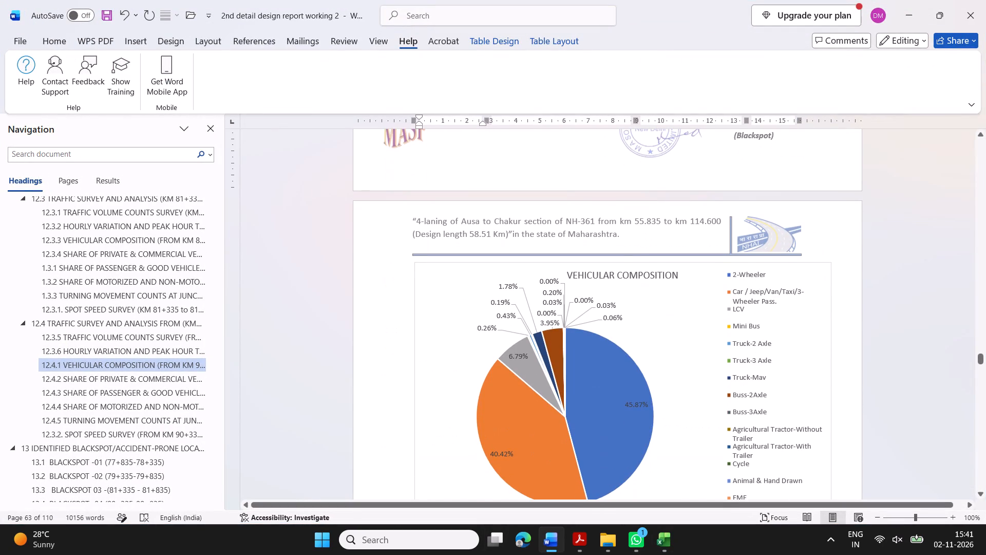
pyautogui.click(680, 337)
pyautogui.press('Delete')
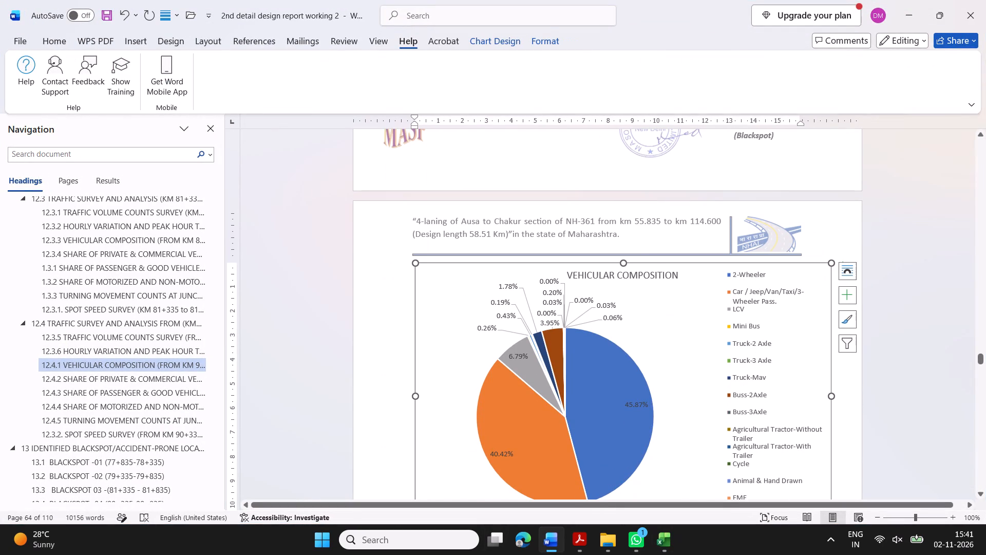
# Switch to the 90+335 workbook and place the Vehicular Percentage pie chart's legend on the right side of the chart.
pyautogui.click(503, 544)
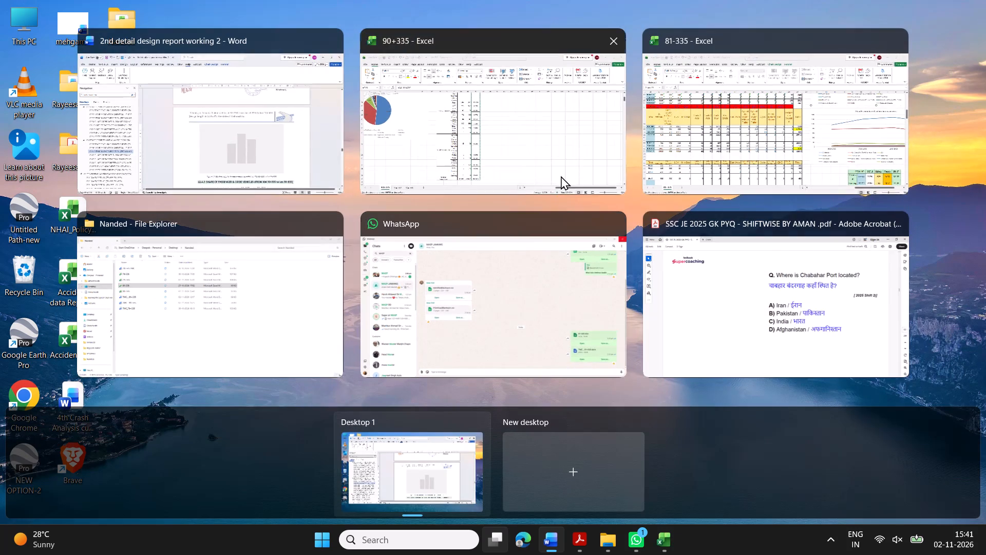
pyautogui.click(564, 110)
pyautogui.hscroll(1, 169, 229)
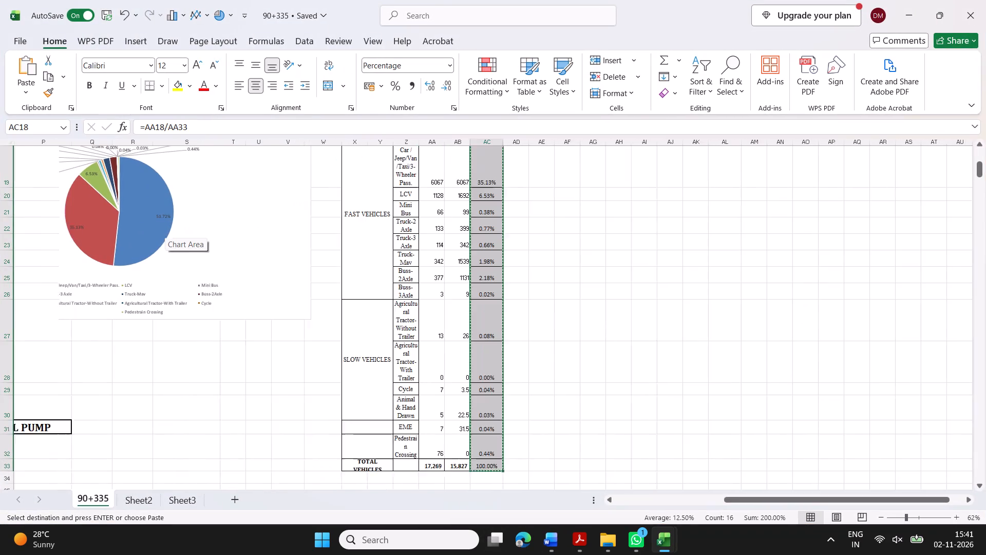
pyautogui.hscroll(1, 169, 229)
pyautogui.scroll(1, 257, 222)
pyautogui.click(324, 254)
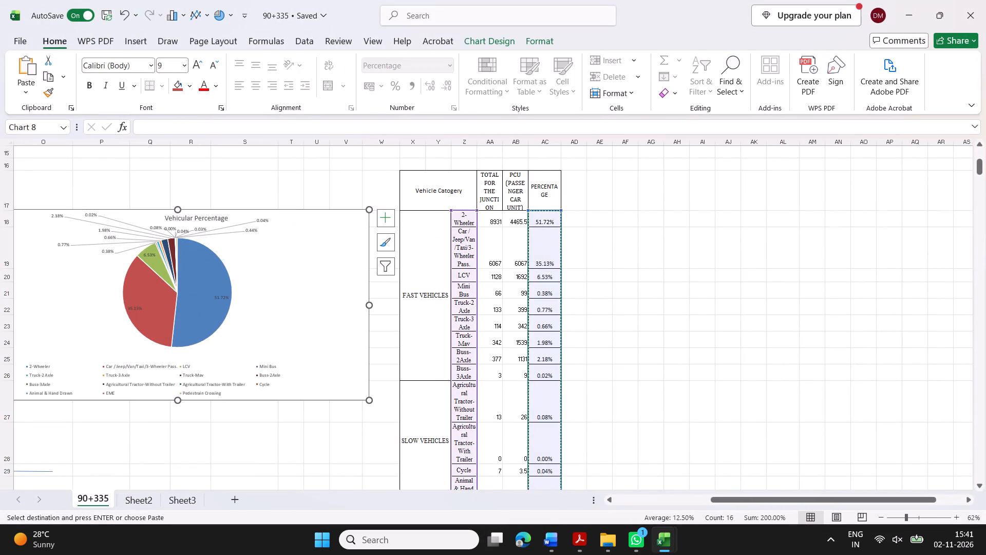
pyautogui.click(390, 271)
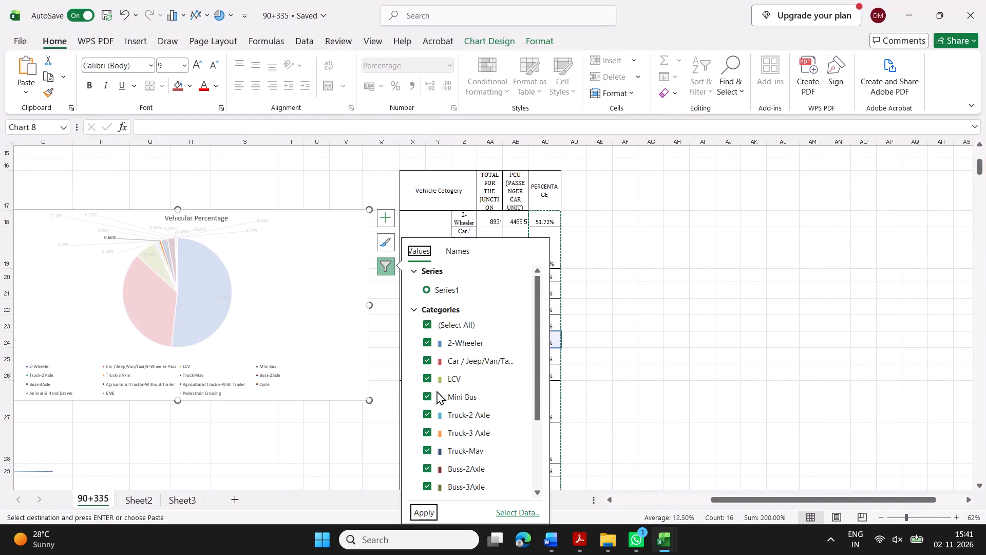
pyautogui.click(393, 219)
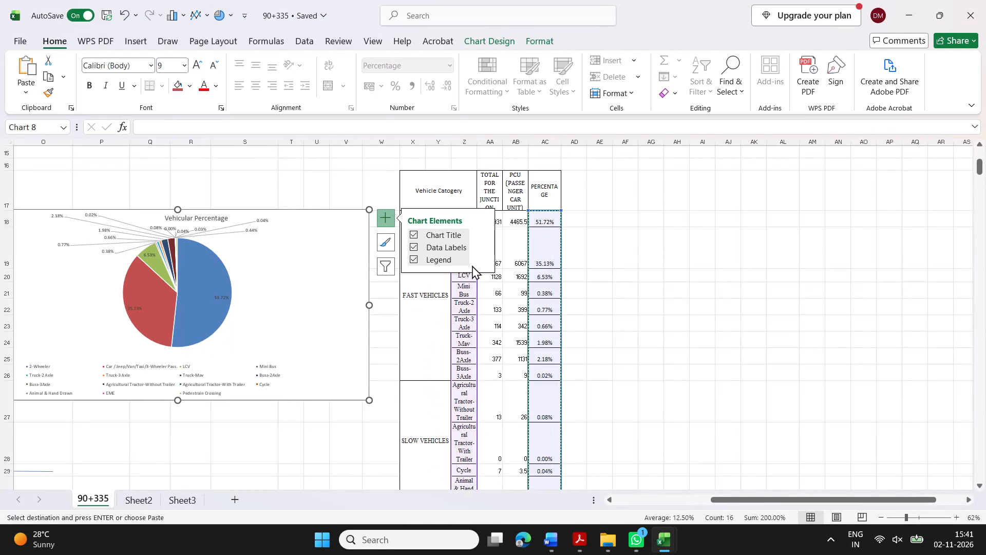
pyautogui.click(482, 260)
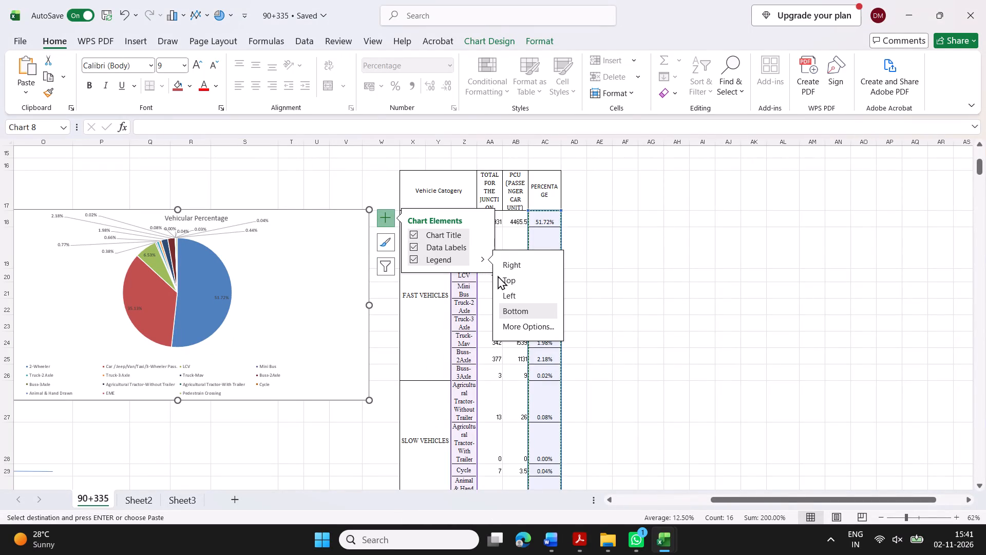
pyautogui.click(524, 266)
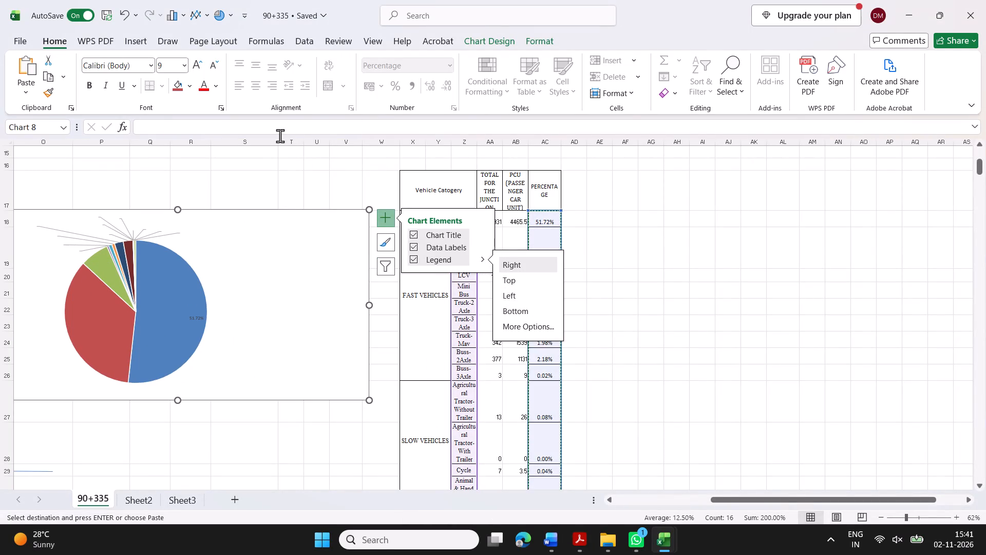
# Change the workbook pie chart's title to "Vehicular Composition".
pyautogui.click(215, 221)
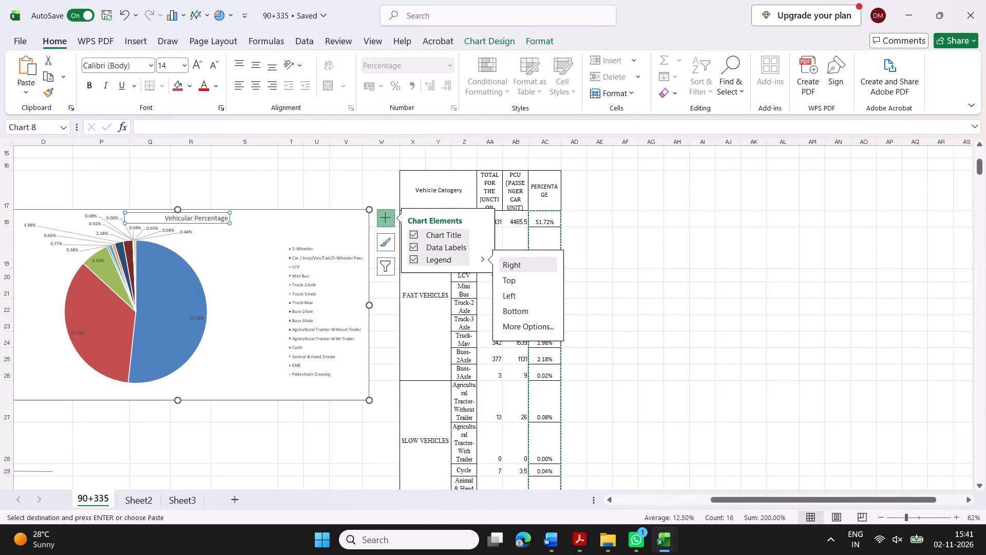
pyautogui.click(202, 220)
pyautogui.moveTo(194, 217); pyautogui.dragTo(229, 216)
pyautogui.press('c')
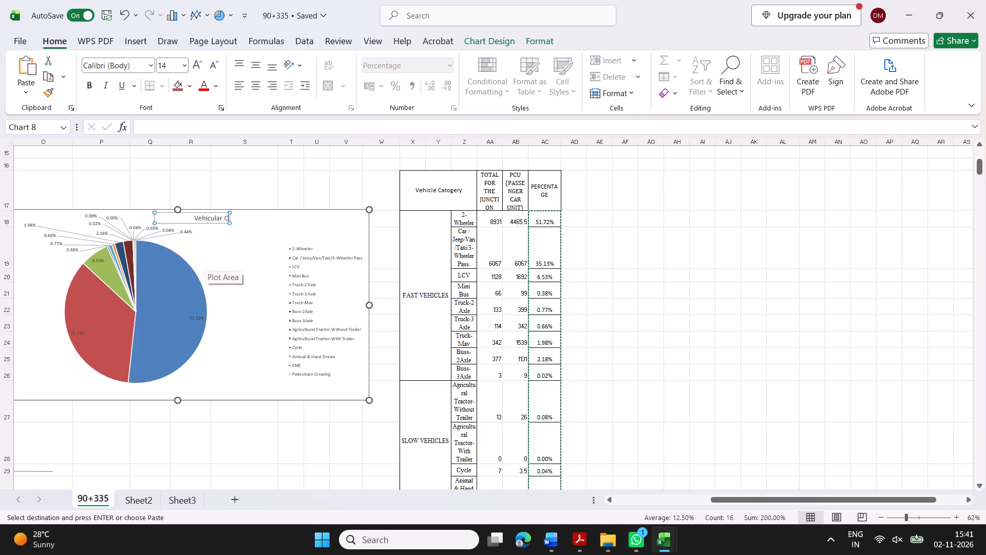
pyautogui.write('omposition')
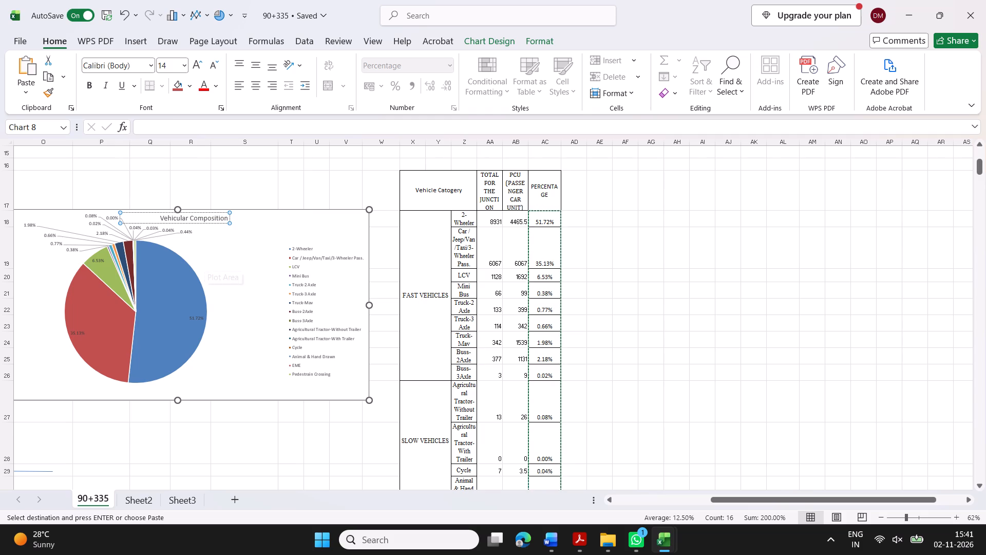
pyautogui.click(271, 180)
# Copy the Vehicular Composition pie chart and paste it into the Word report above the Figure 12-37 caption.
pyautogui.click(245, 272)
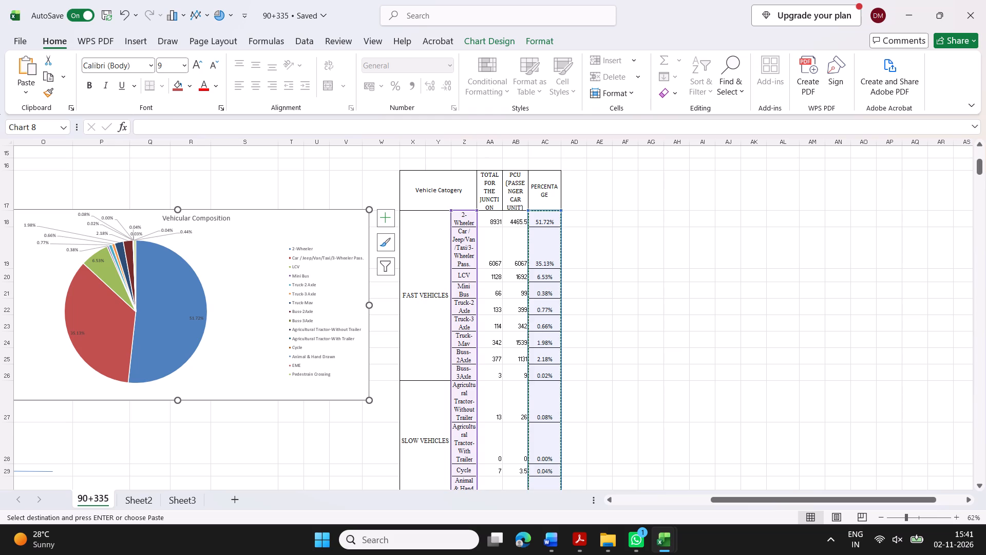
pyautogui.hotkey('ctrl', 'c')
pyautogui.click(496, 539)
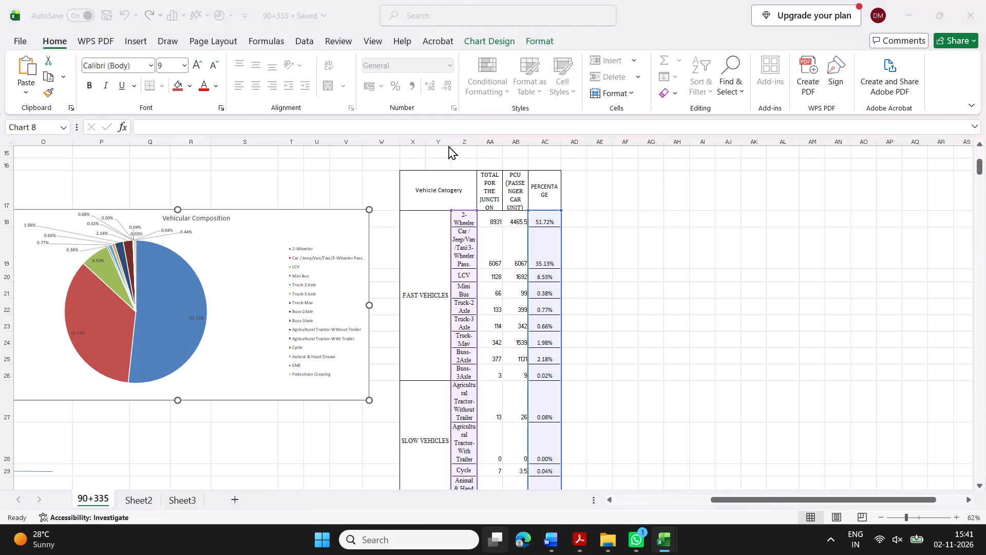
pyautogui.click(514, 111)
pyautogui.hotkey('ctrl', 'v')
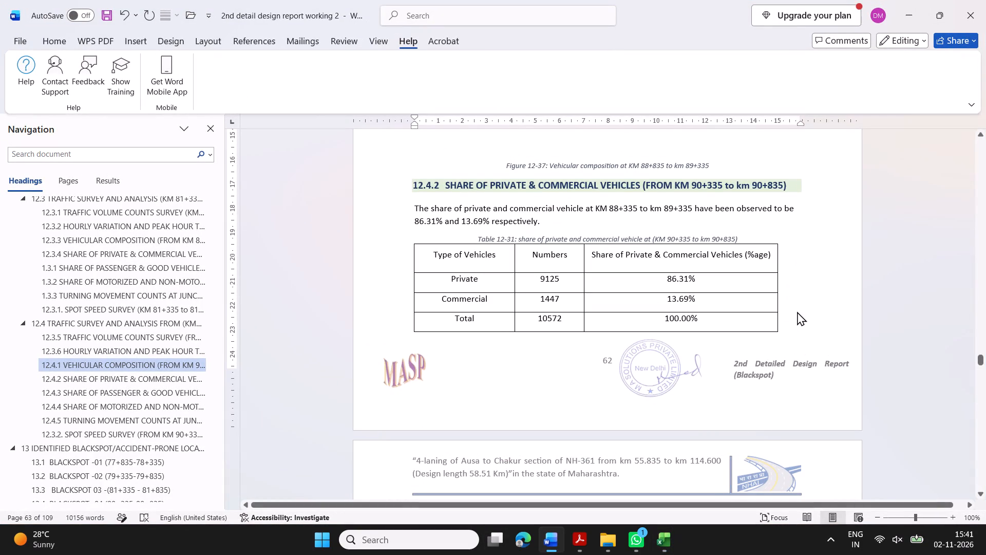
pyautogui.scroll(3, 689, 349)
pyautogui.scroll(-4, 695, 332)
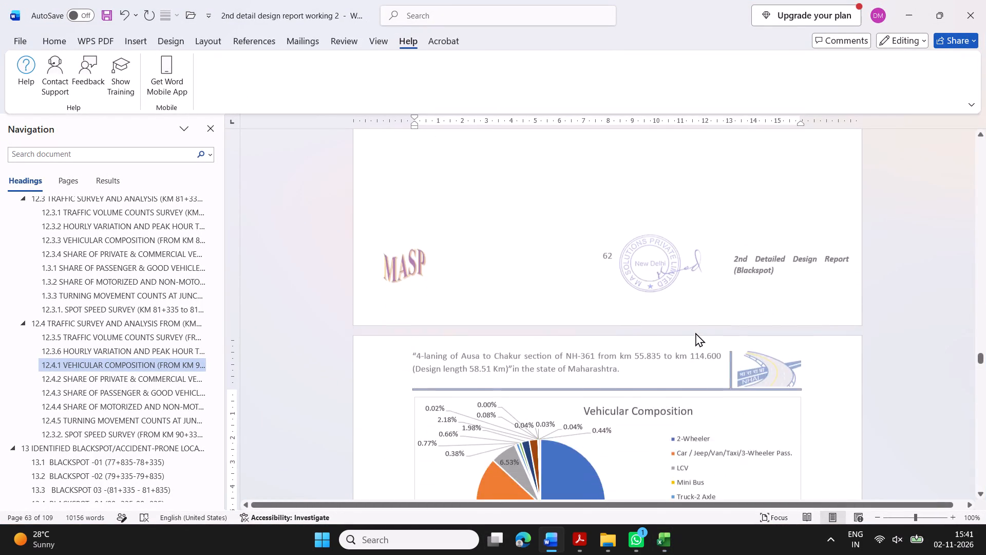
pyautogui.scroll(-2, 695, 332)
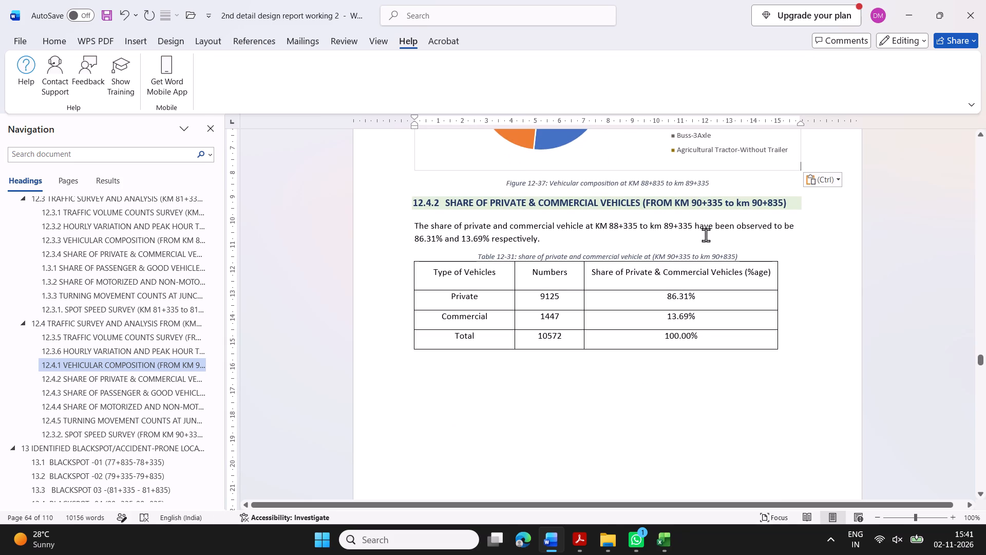
pyautogui.scroll(2, 706, 235)
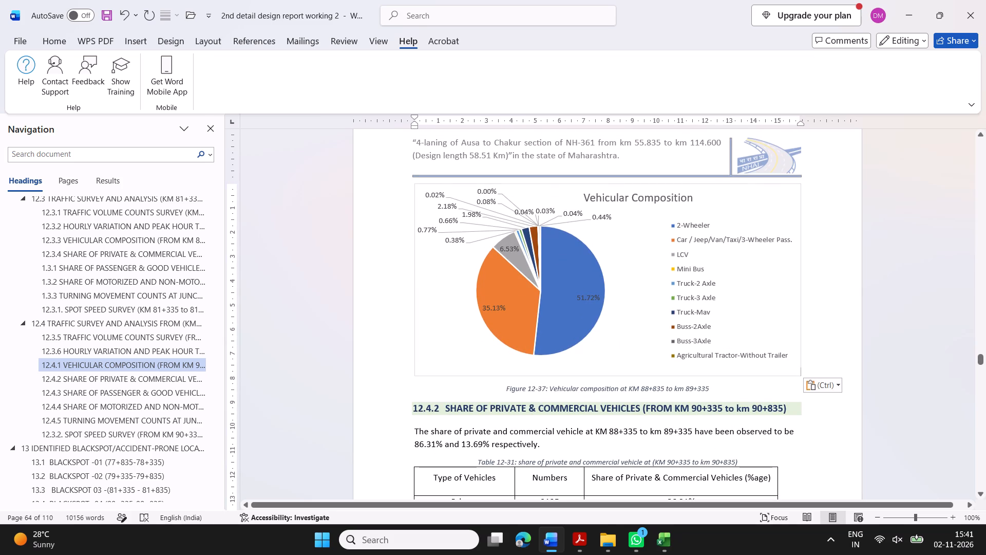
# Update the chainage in the Figure 12-37 caption to read "KM 90+335 to km 90+835".
pyautogui.click(647, 393)
pyautogui.click(648, 389)
pyautogui.press('BackSpace')
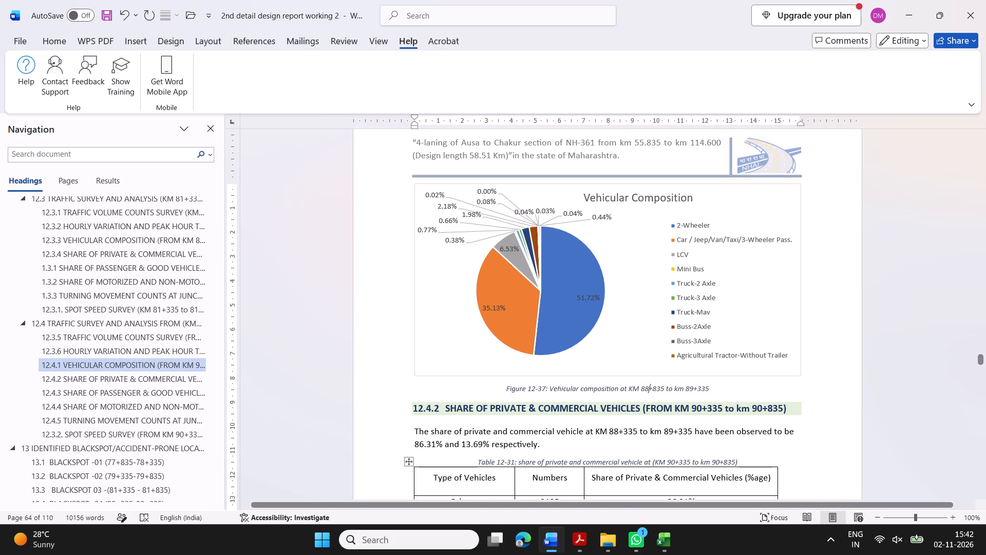
pyautogui.press('BackSpace')
pyautogui.write('90')
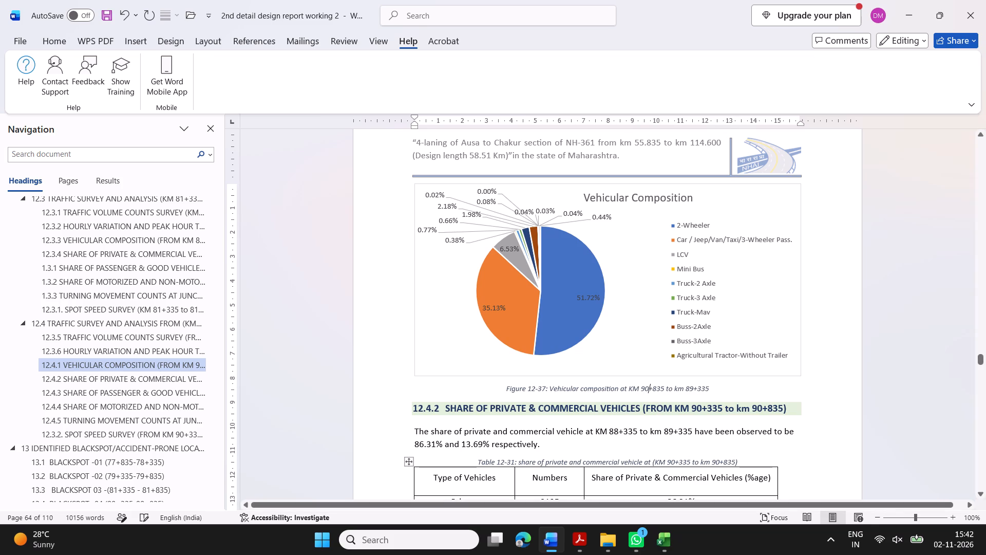
pyautogui.click(657, 393)
pyautogui.press('BackSpace')
pyautogui.press('3')
pyautogui.click(692, 391)
pyautogui.press('BackSpace')
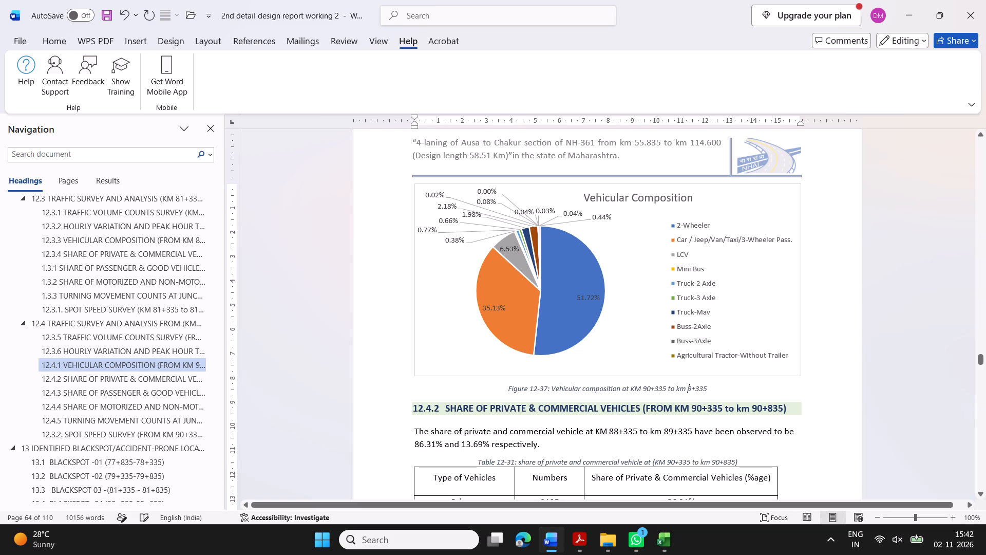
pyautogui.click(691, 392)
pyautogui.press('0')
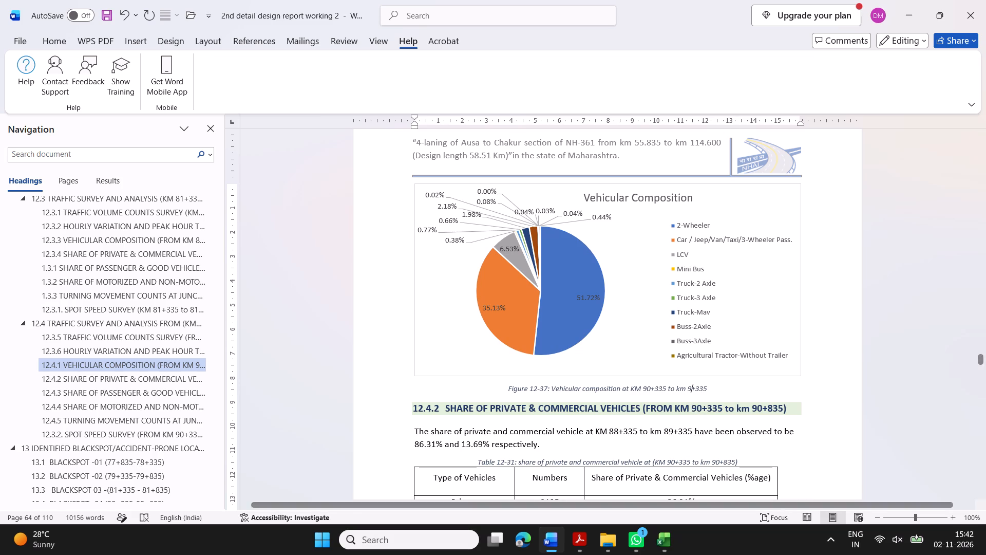
pyautogui.click(701, 391)
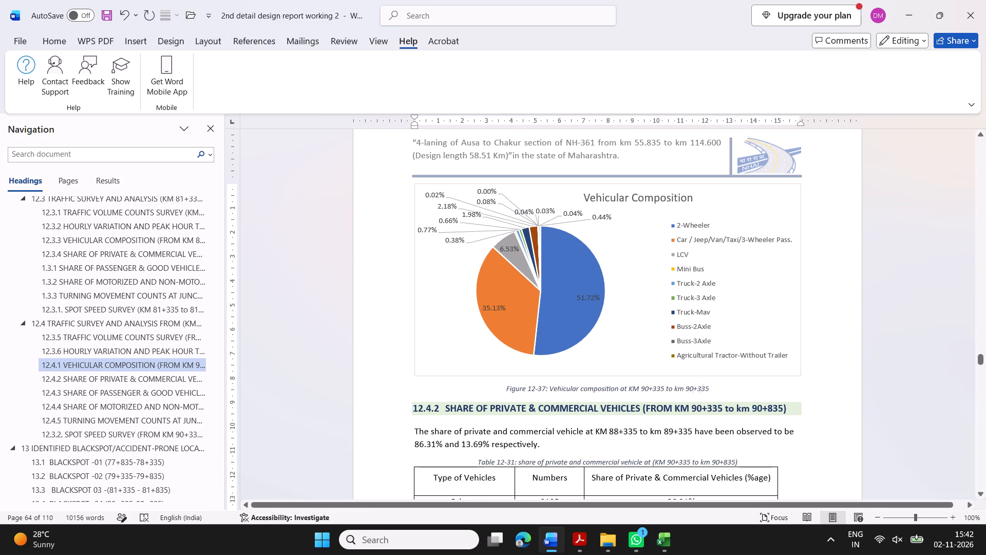
pyautogui.press('BackSpace')
pyautogui.press('8')
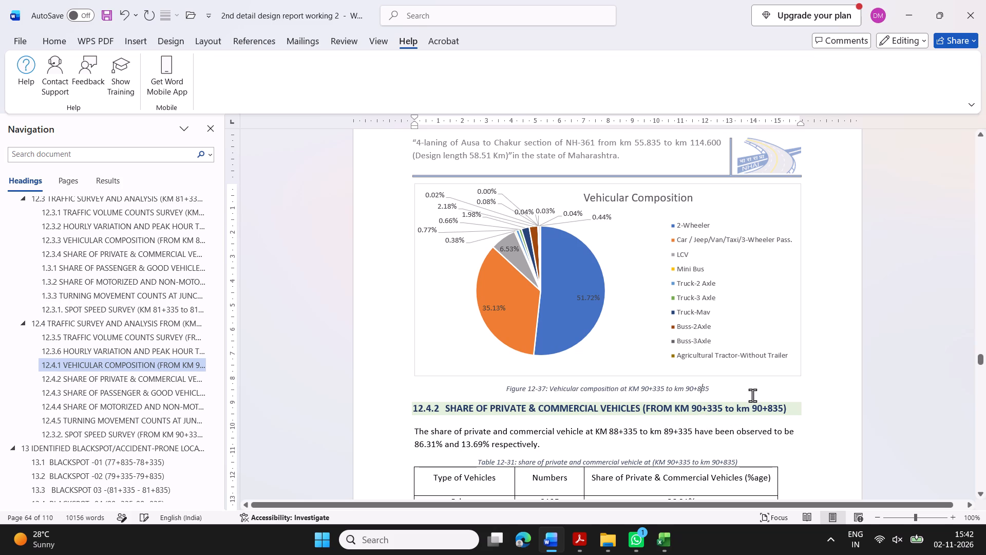
pyautogui.click(752, 395)
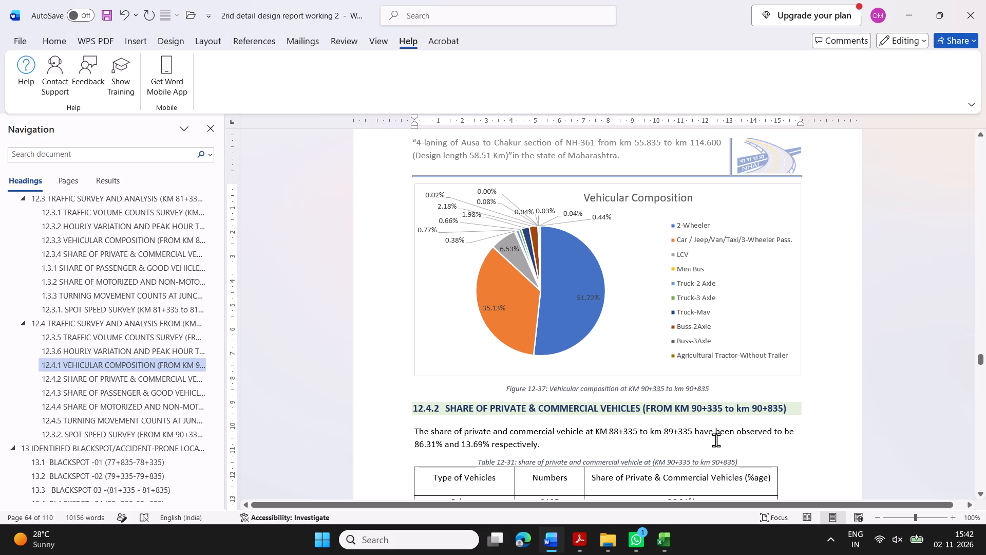
# Update the chainage in section 12.4.2's introductory sentence to "KM 90+335 to km 90+835".
pyautogui.click(716, 440)
pyautogui.click(618, 431)
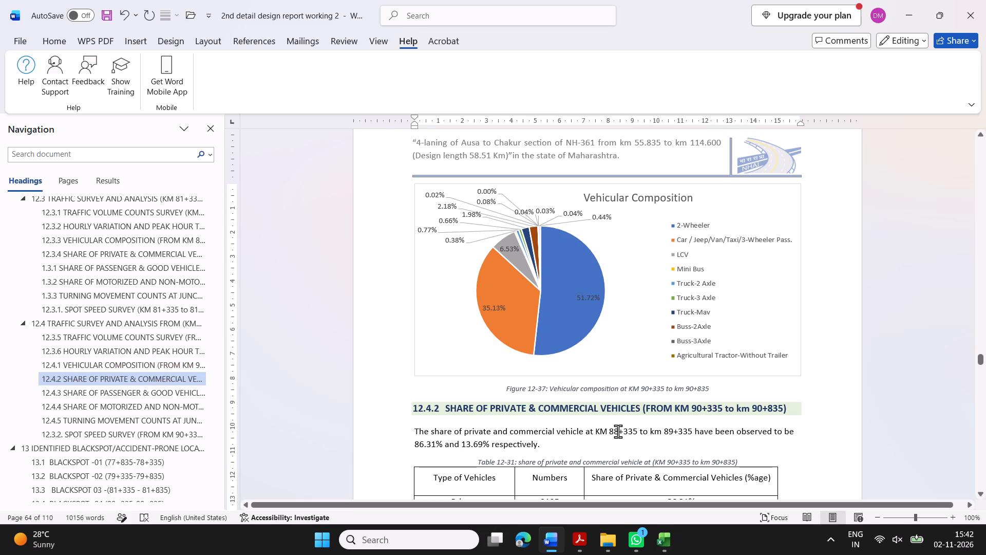
pyautogui.press('BackSpace')
pyautogui.press('BackSpace')
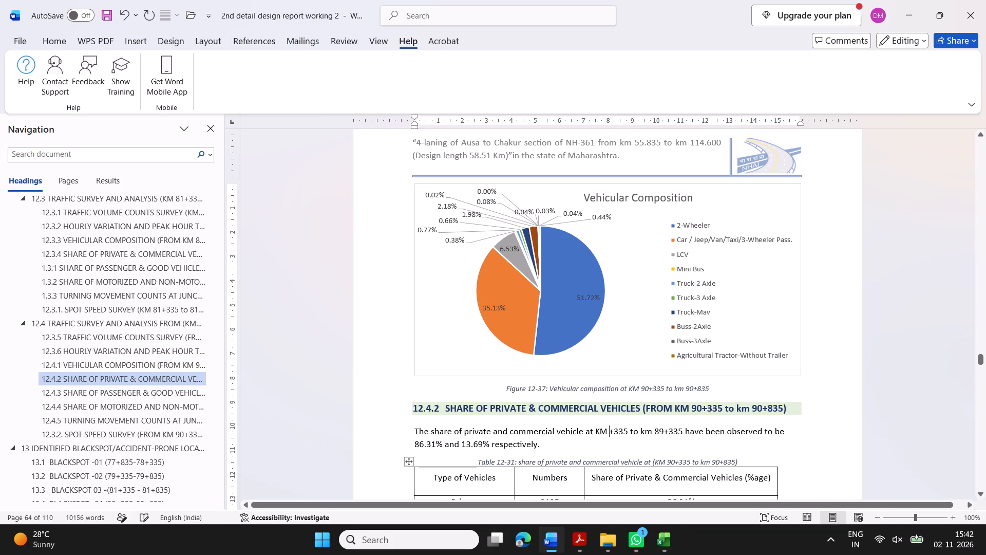
pyautogui.press('9')
pyautogui.press('0')
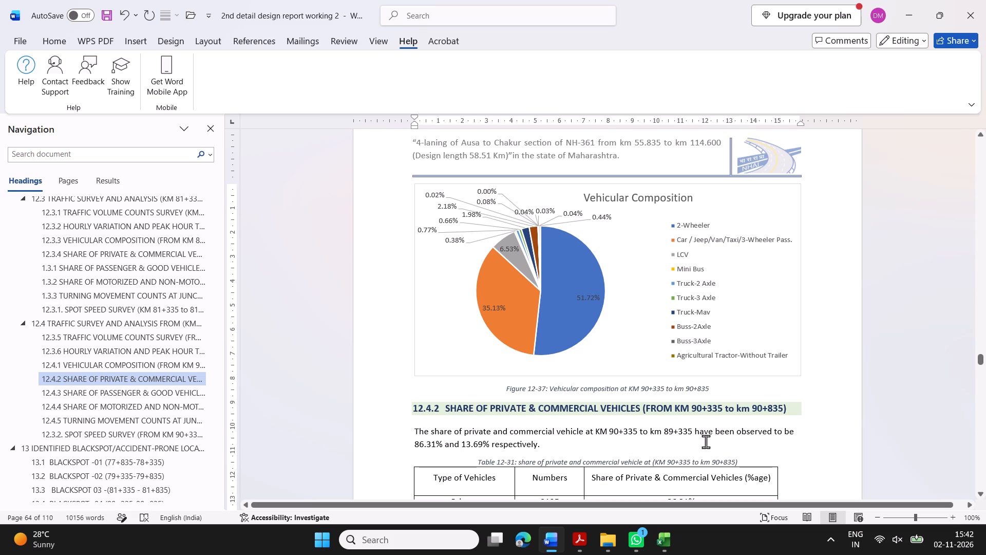
pyautogui.click(668, 434)
pyautogui.press('BackSpace')
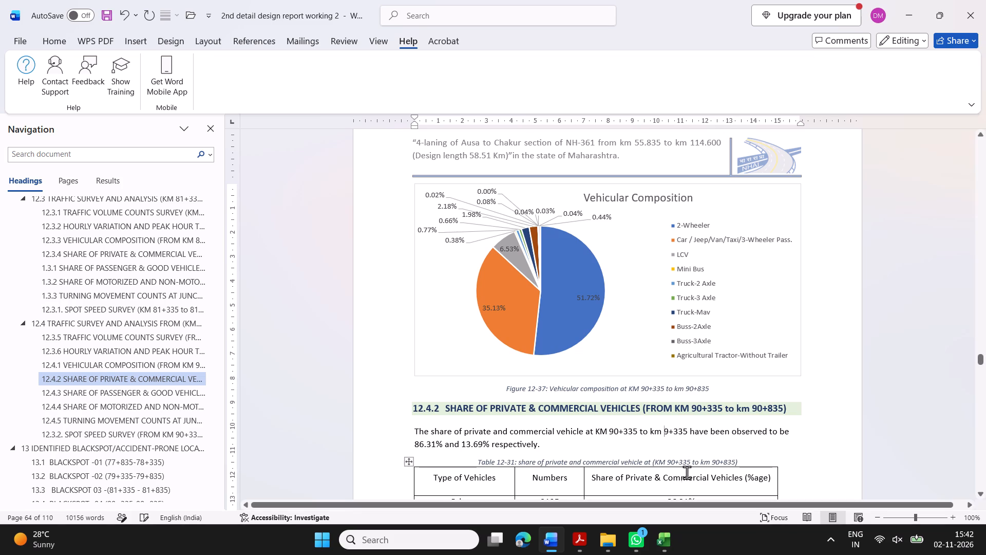
pyautogui.click(668, 433)
pyautogui.press('0')
pyautogui.click(682, 433)
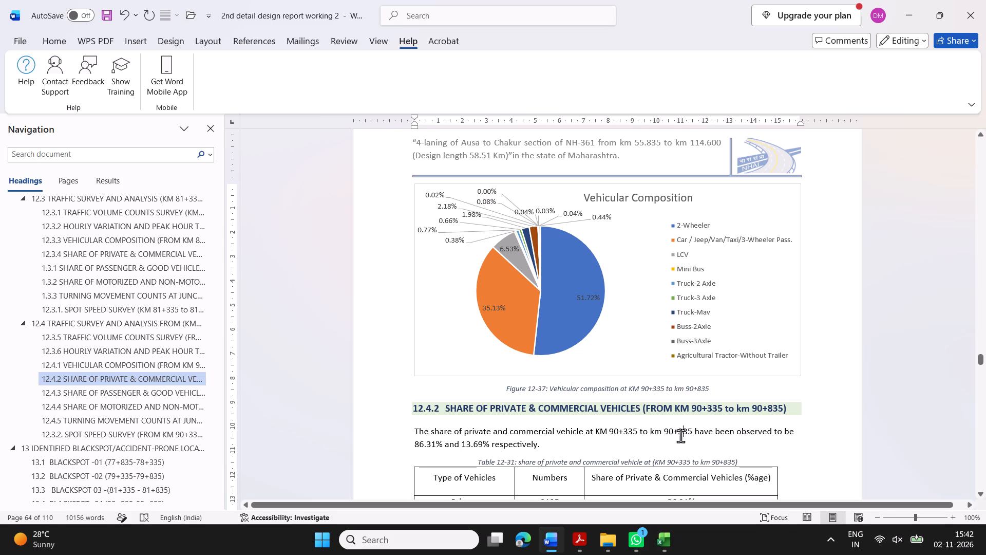
pyautogui.press('BackSpace')
pyautogui.press('8')
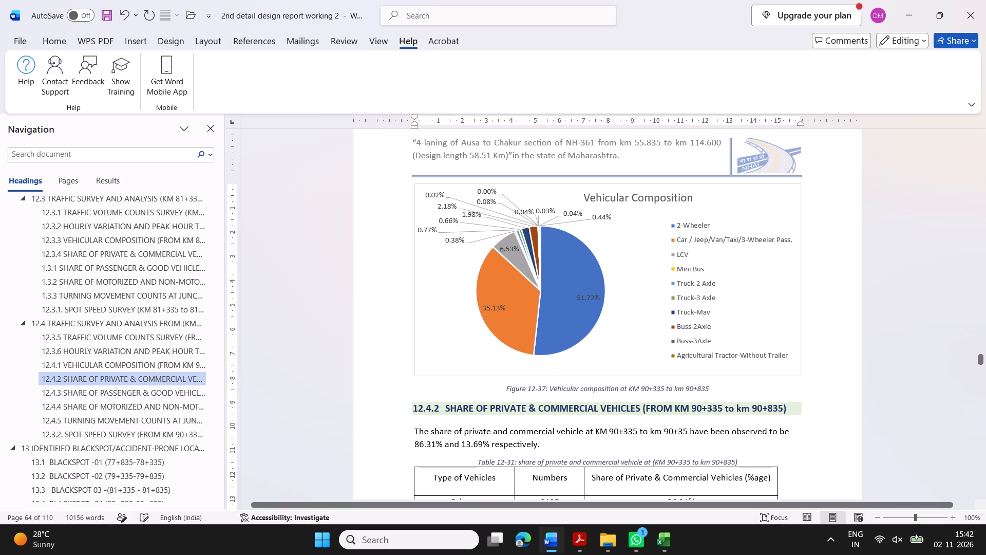
pyautogui.click(775, 449)
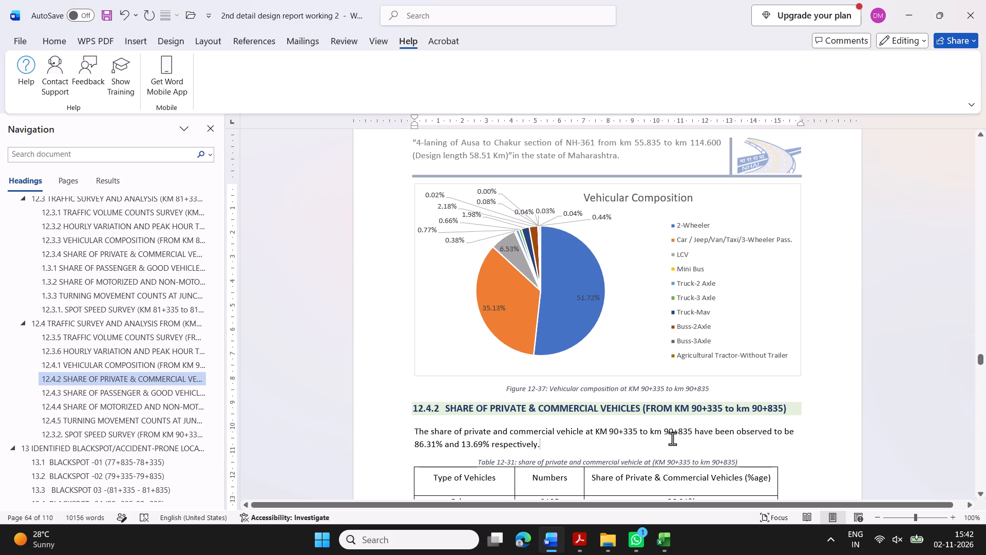
# Replace Table 12-31's numbers and percentages with the 90+335 workbook's private, commercial and total vehicle values, pasted as text only.
pyautogui.scroll(-2, 677, 416)
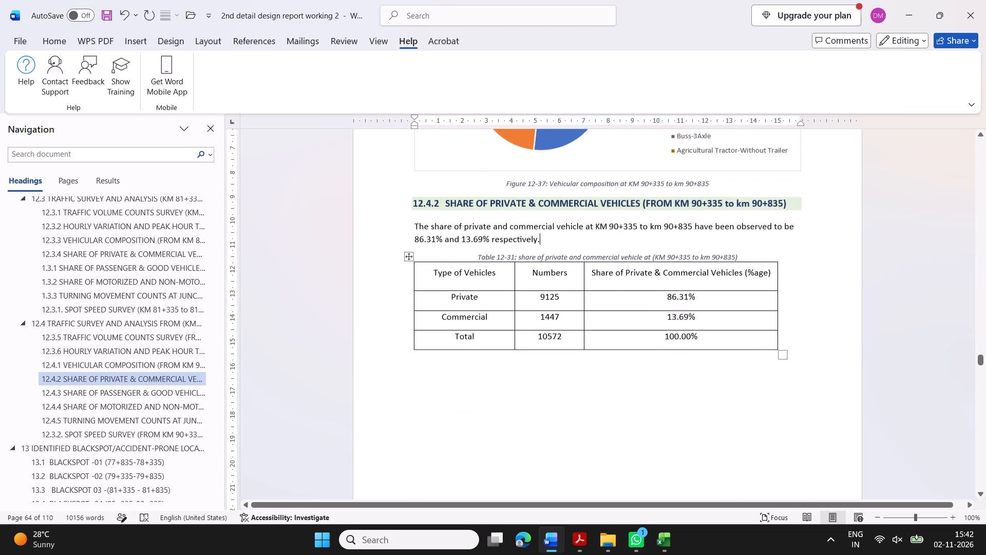
pyautogui.click(498, 539)
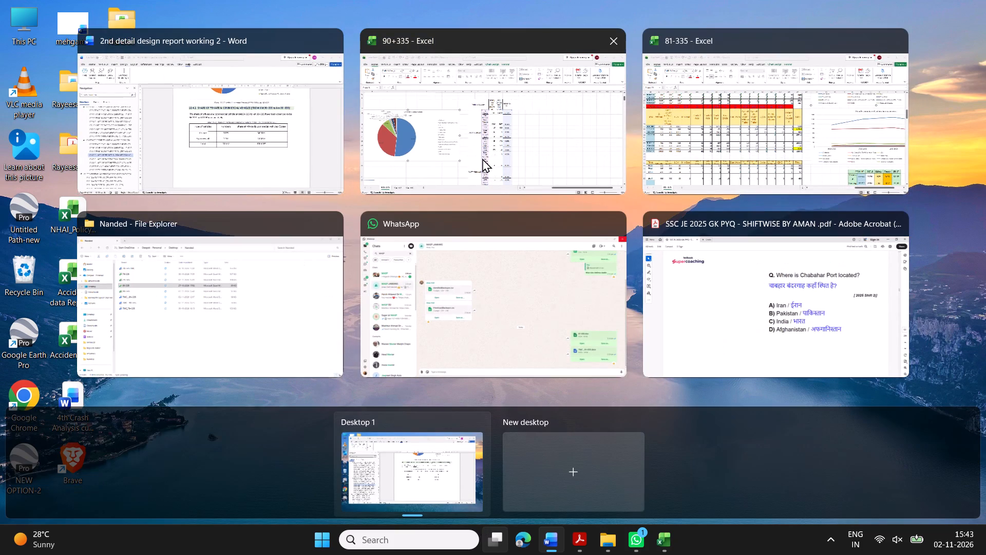
pyautogui.click(516, 170)
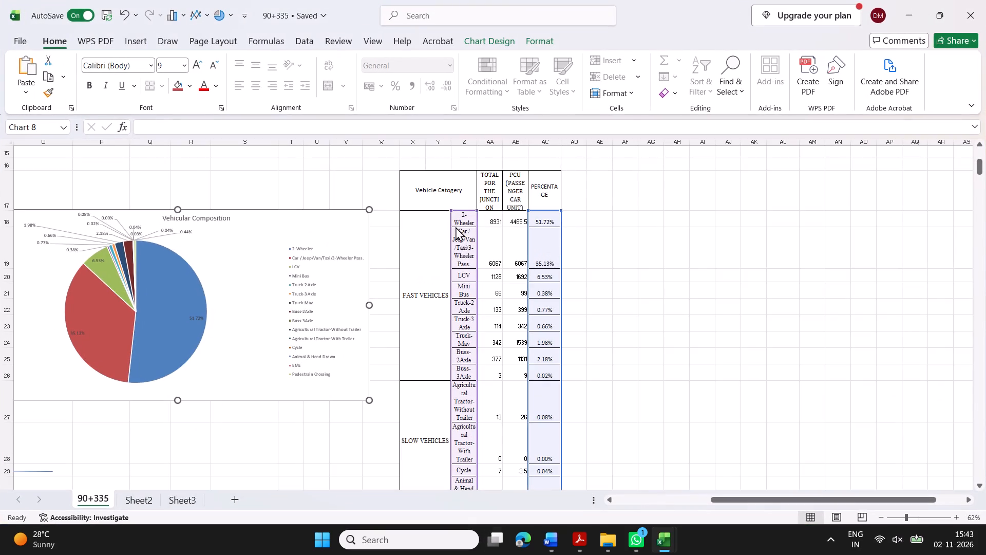
pyautogui.scroll(-3, 442, 338)
pyautogui.scroll(-3, 502, 328)
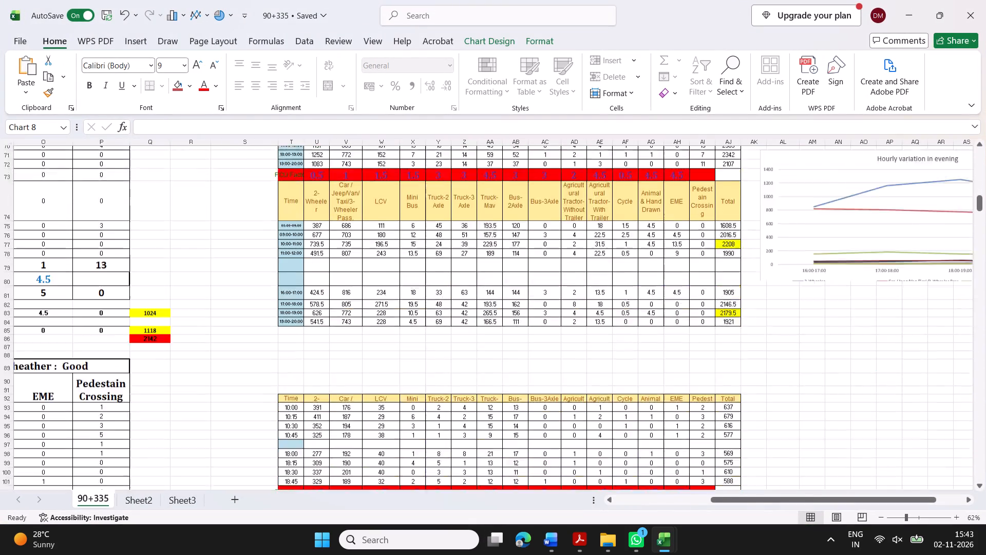
pyautogui.scroll(3, 458, 350)
pyautogui.scroll(1, 443, 273)
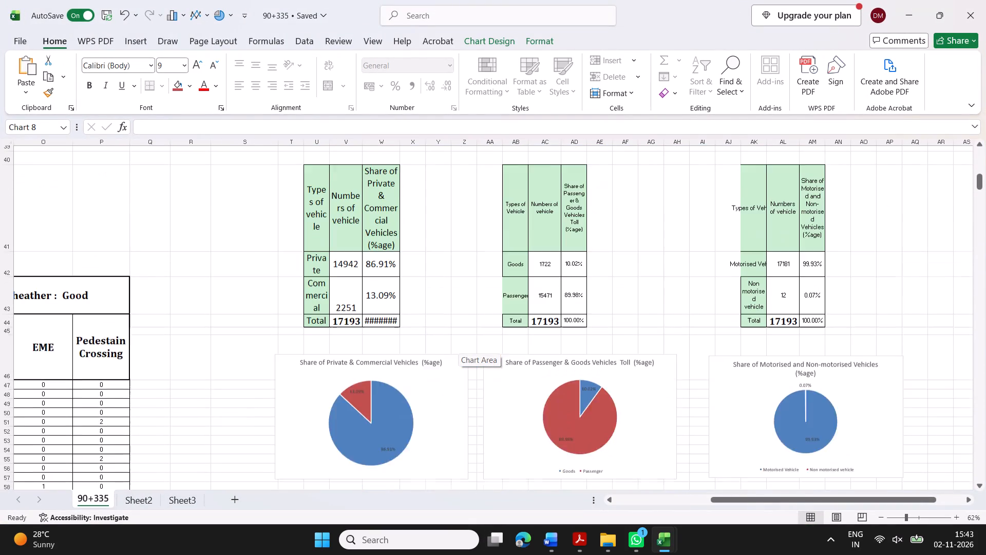
pyautogui.moveTo(348, 323); pyautogui.dragTo(378, 379)
pyautogui.hotkey('ctrl', 'c')
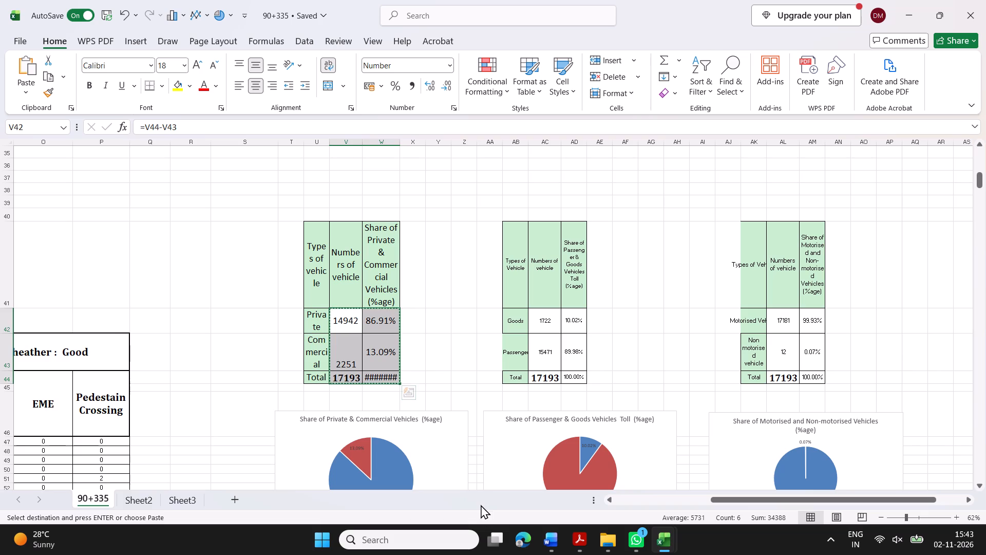
pyautogui.click(487, 531)
pyautogui.click(454, 161)
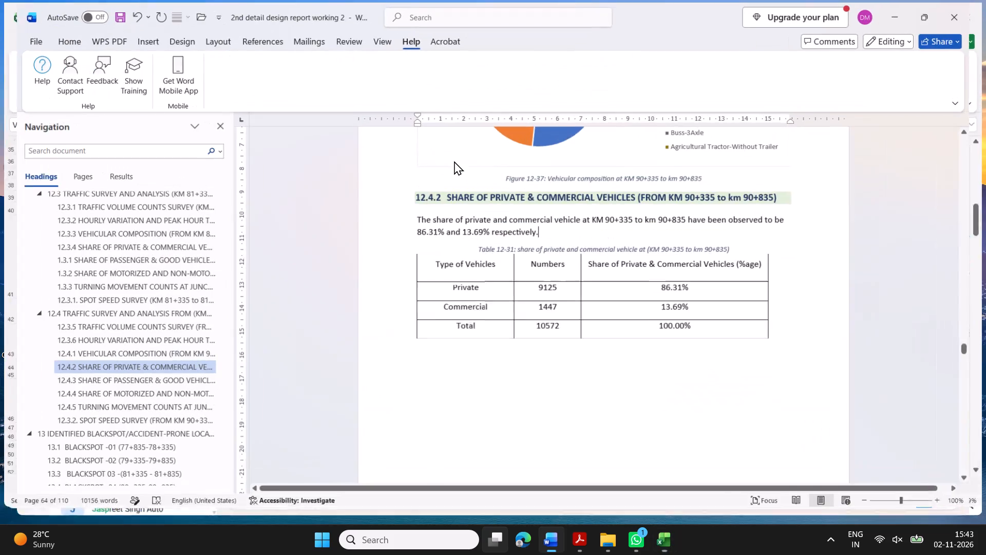
pyautogui.moveTo(538, 300); pyautogui.dragTo(686, 343)
pyautogui.rightClick(688, 339)
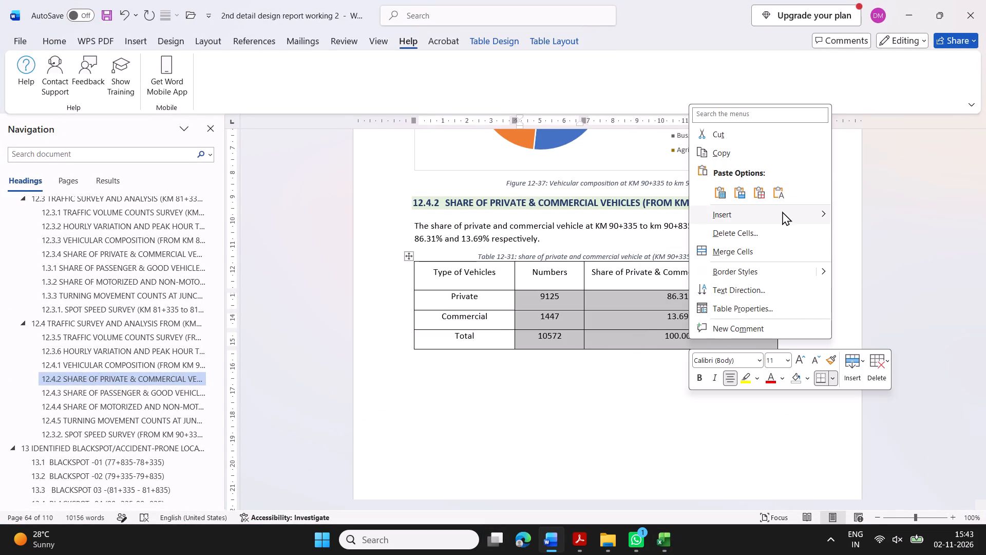
pyautogui.click(781, 195)
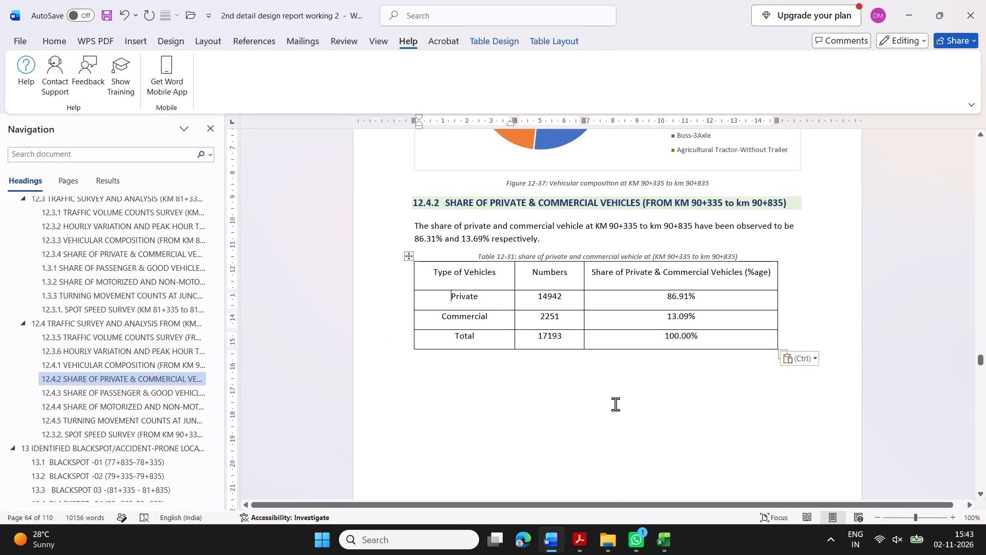
# Update the shares in section 12.4.2's introductory sentence to 86.91% and 13.09%.
pyautogui.click(485, 542)
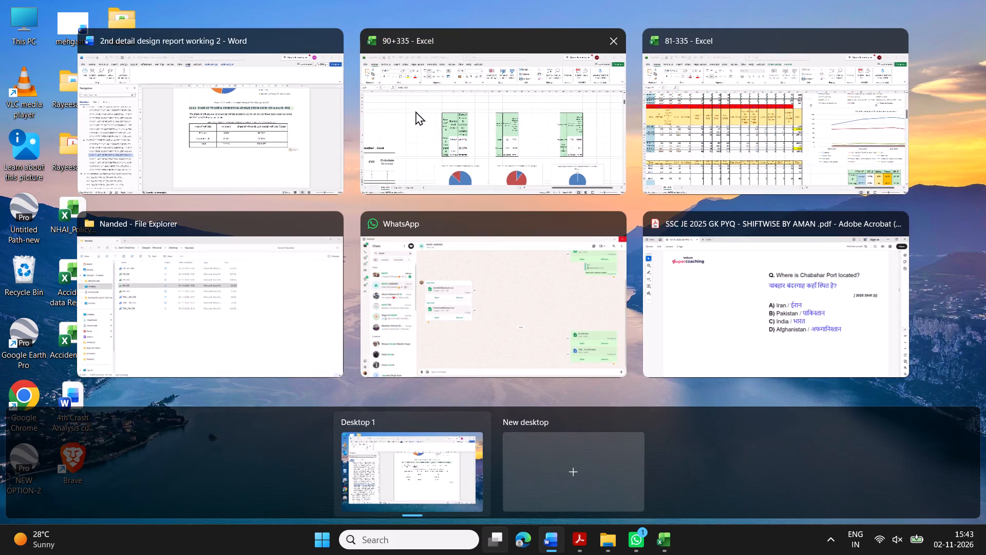
pyautogui.click(448, 146)
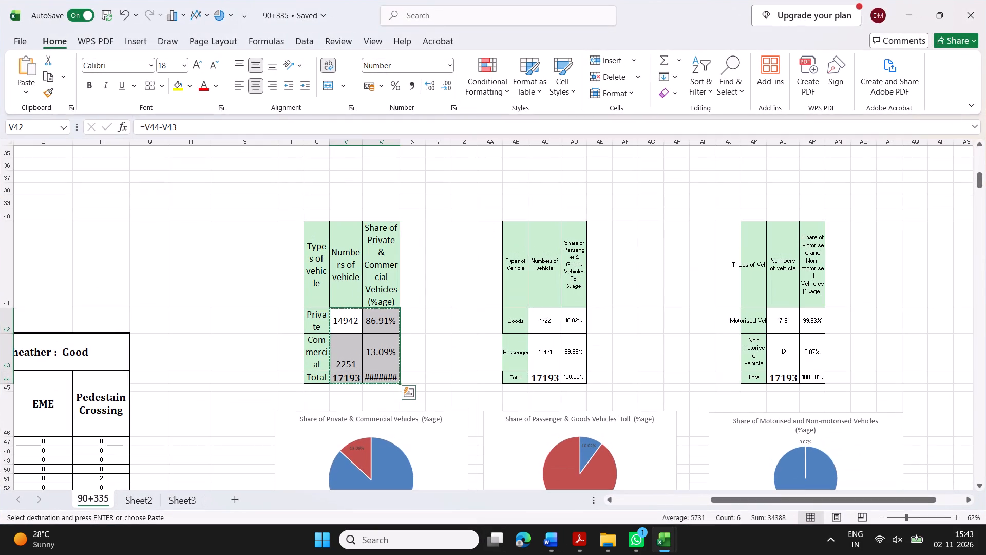
pyautogui.click(454, 454)
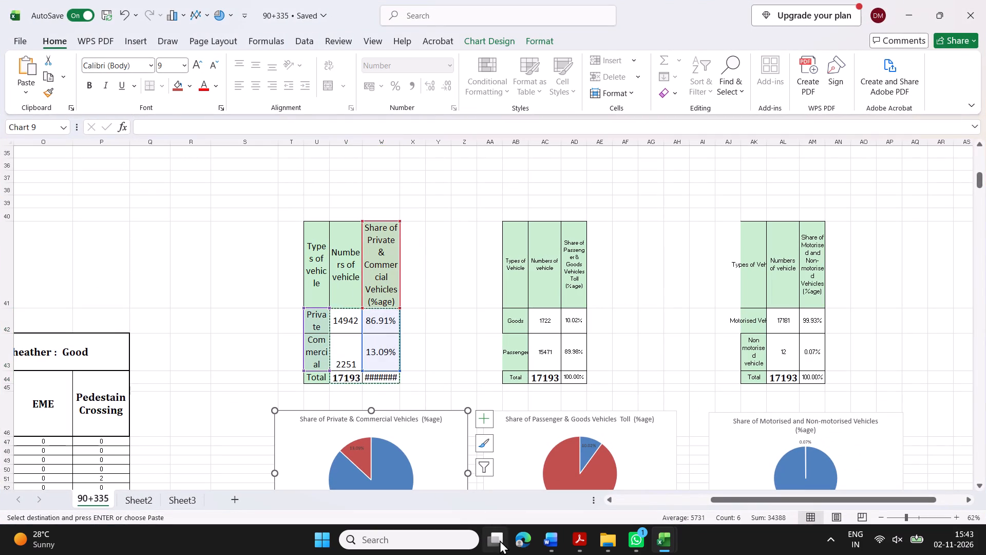
pyautogui.click(500, 540)
pyautogui.click(479, 141)
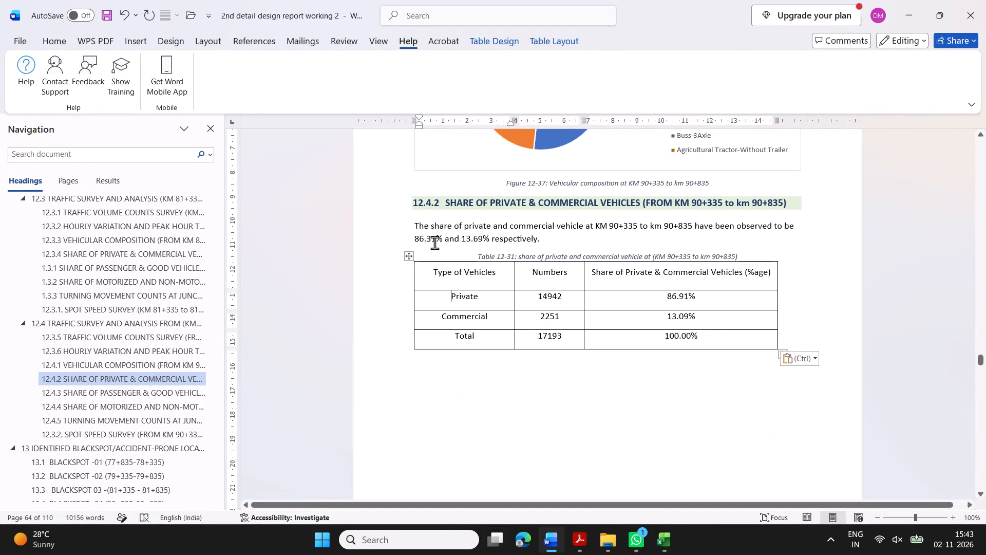
pyautogui.click(430, 242)
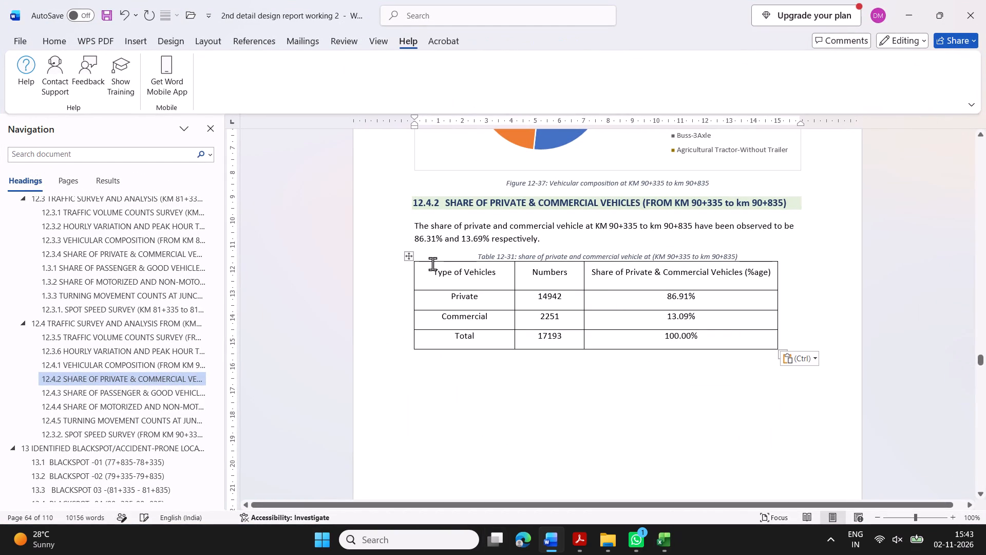
pyautogui.press('BackSpace')
pyautogui.press('9')
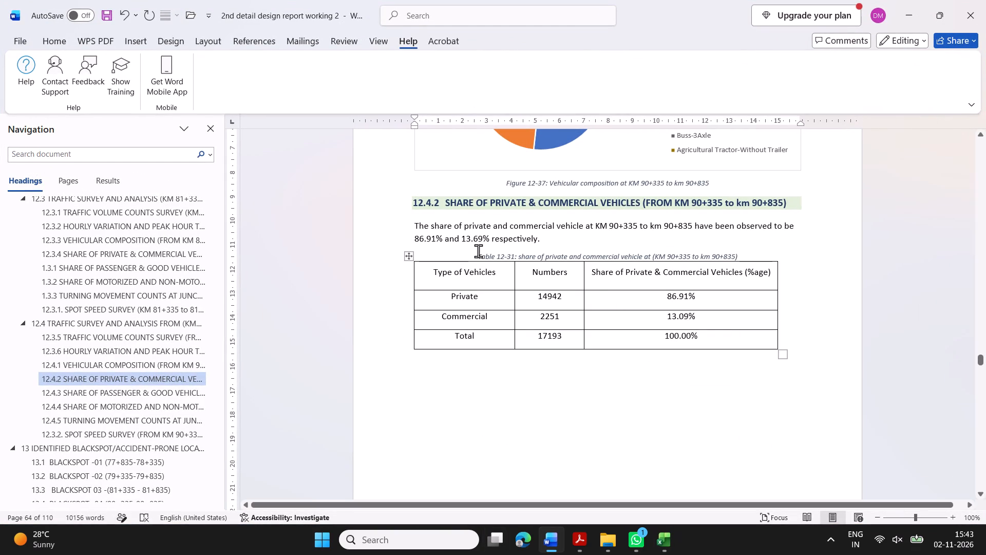
pyautogui.click(478, 239)
pyautogui.press('BackSpace')
pyautogui.press('0')
pyautogui.moveTo(535, 367); pyautogui.dragTo(527, 367)
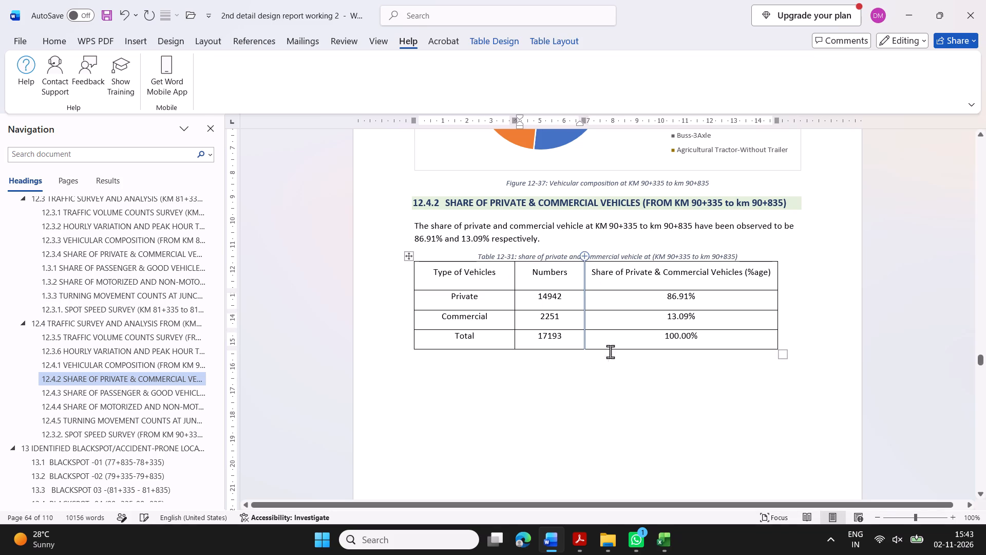
# Replace the pie chart above the Figure 12-38 caption with the 90+335 workbook's Share of Private & Commercial Vehicles chart.
pyautogui.scroll(-4, 606, 361)
pyautogui.click(683, 346)
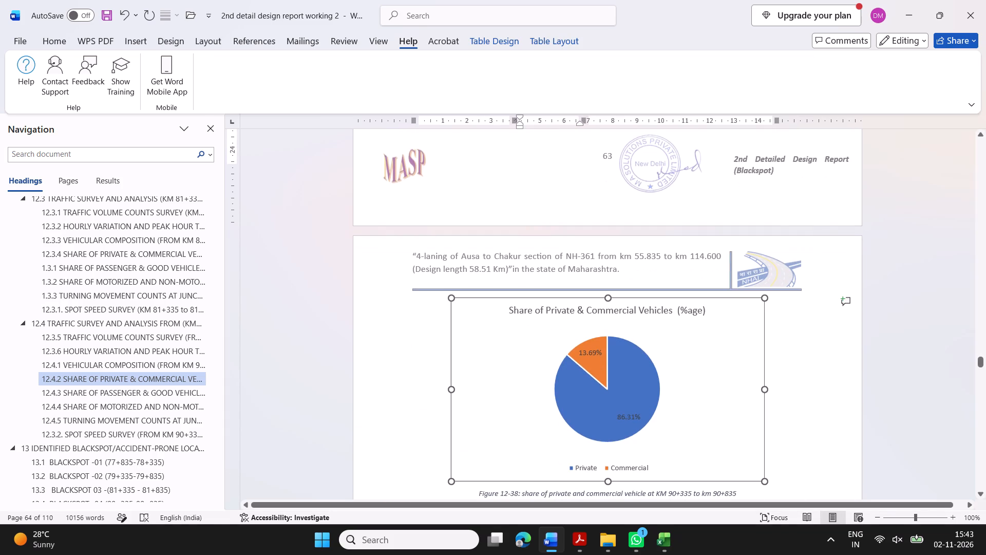
pyautogui.press('Delete')
pyautogui.click(494, 541)
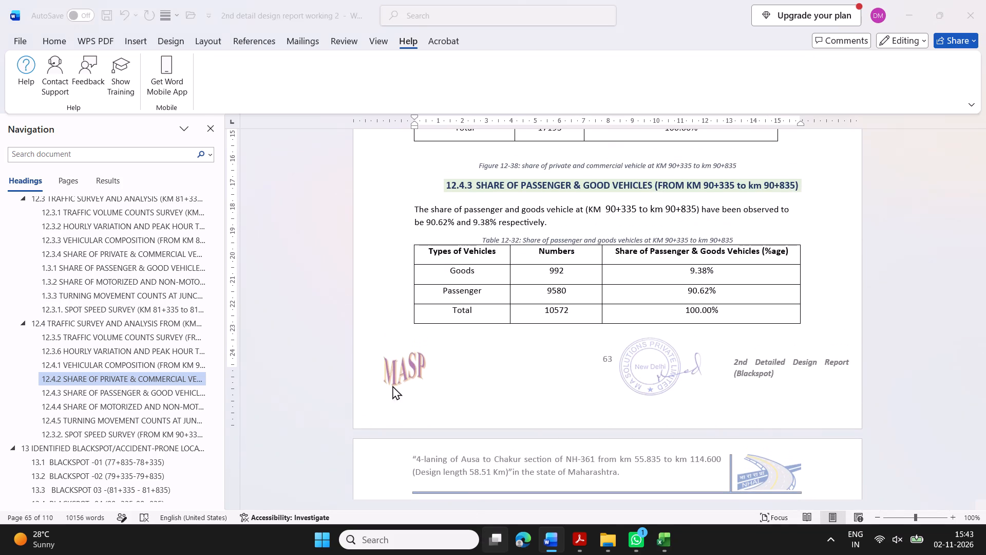
pyautogui.click(423, 132)
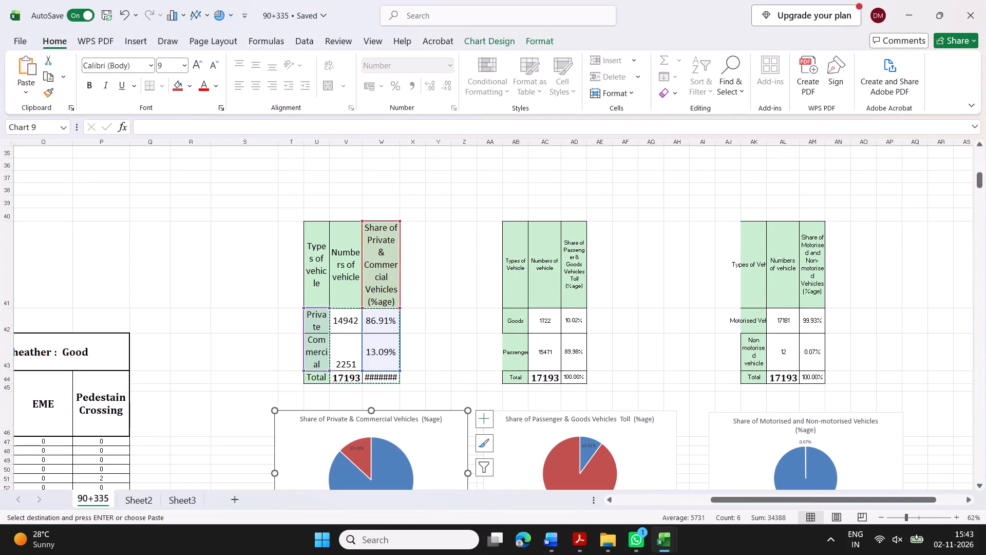
pyautogui.hotkey('ctrl', 'c')
pyautogui.click(499, 534)
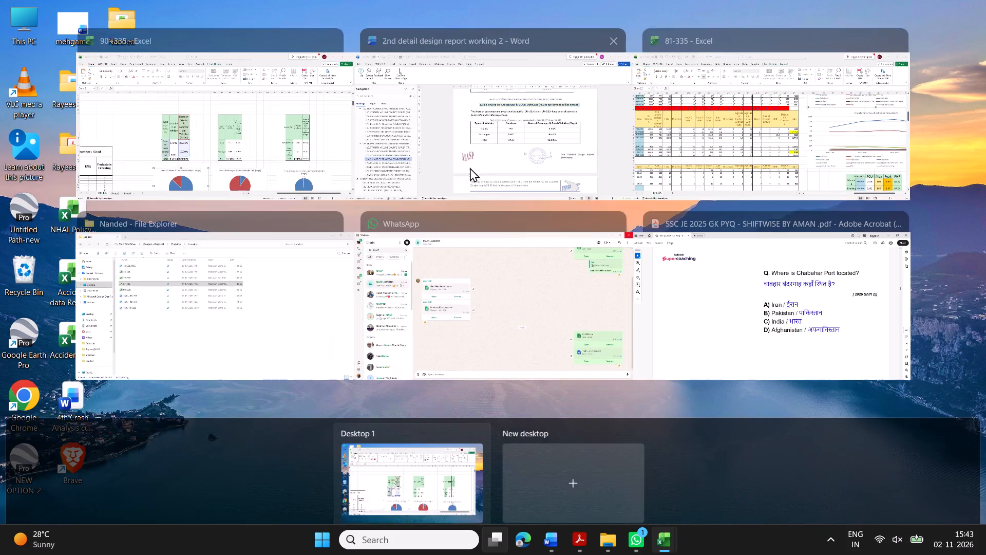
pyautogui.click(494, 163)
pyautogui.hotkey('ctrl', 'v')
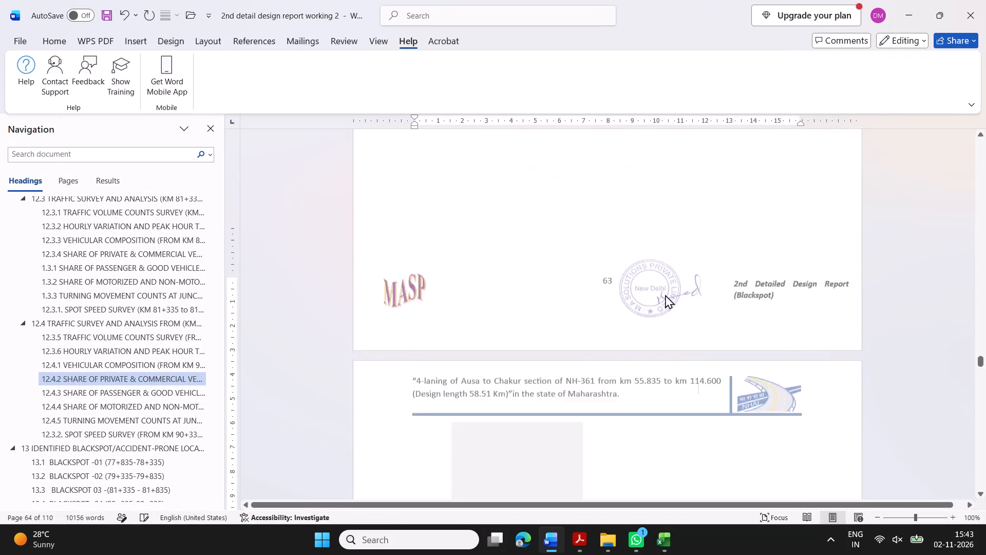
# Review section 12.4.2's sentence, Table 12-31 and the pasted pie chart in the report.
pyautogui.scroll(2, 721, 306)
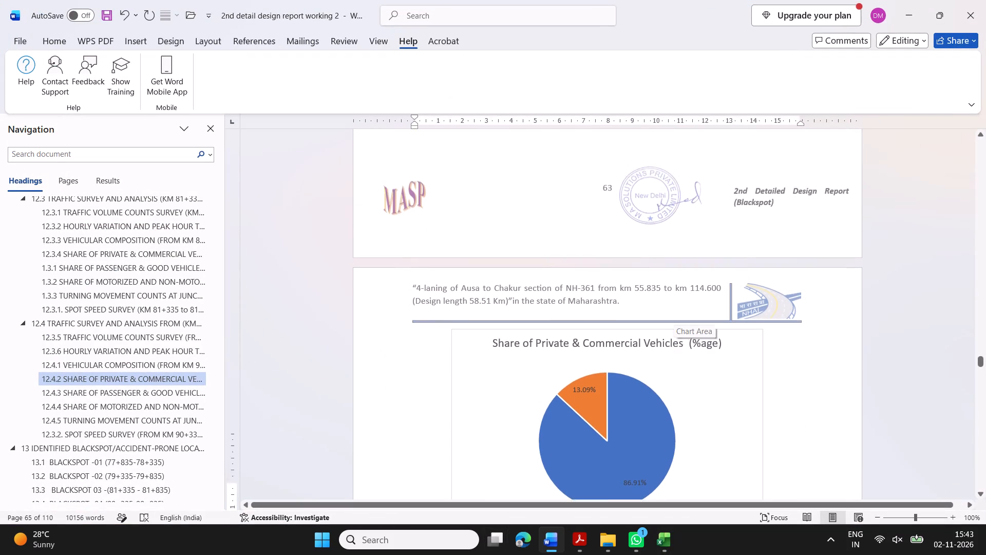
pyautogui.scroll(2, 721, 306)
pyautogui.scroll(-4, 721, 306)
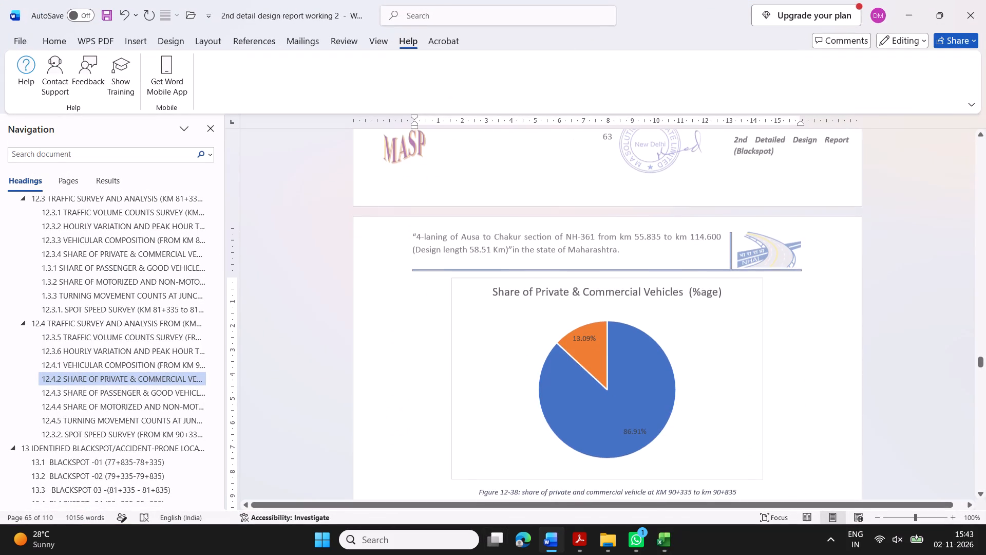
pyautogui.scroll(5, 722, 299)
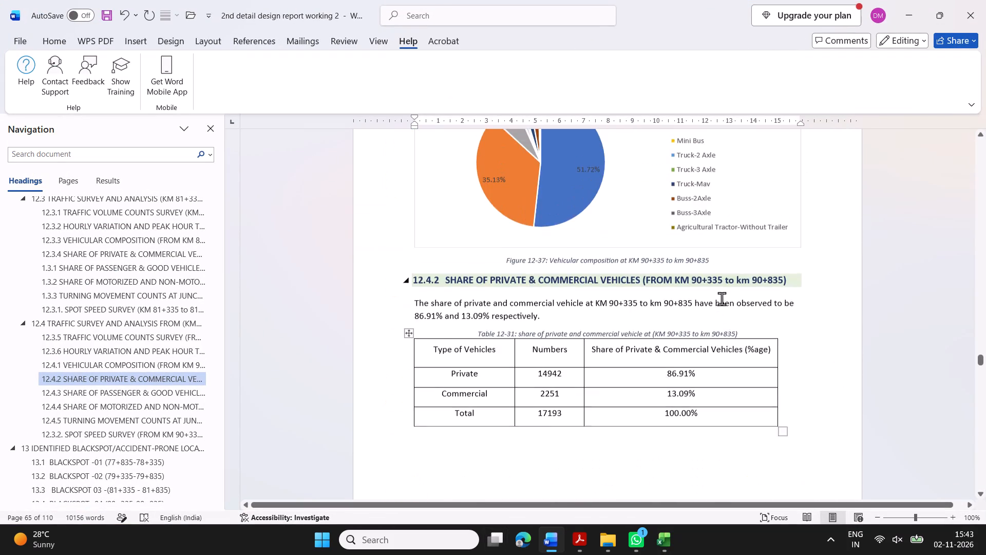
pyautogui.scroll(2, 722, 299)
pyautogui.scroll(-3, 722, 299)
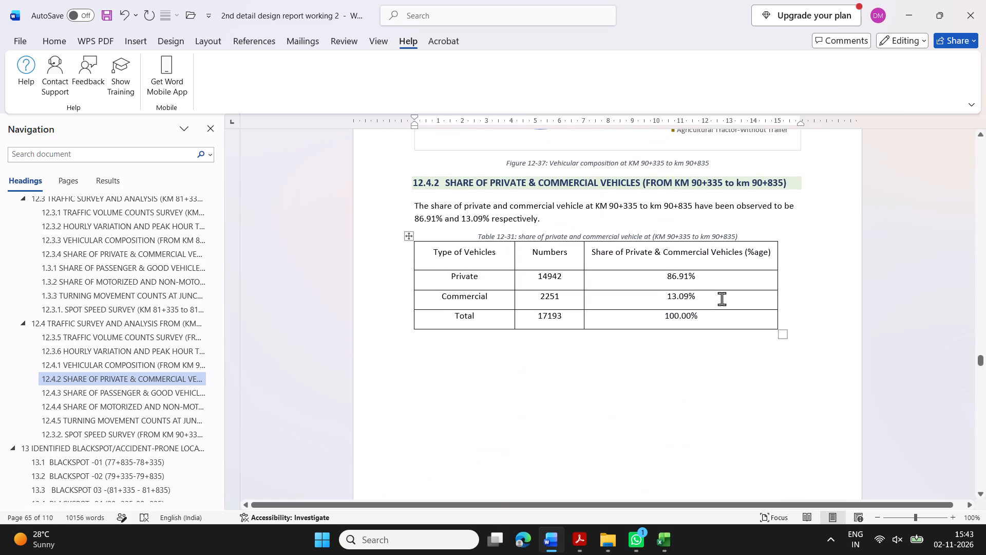
pyautogui.scroll(-4, 722, 299)
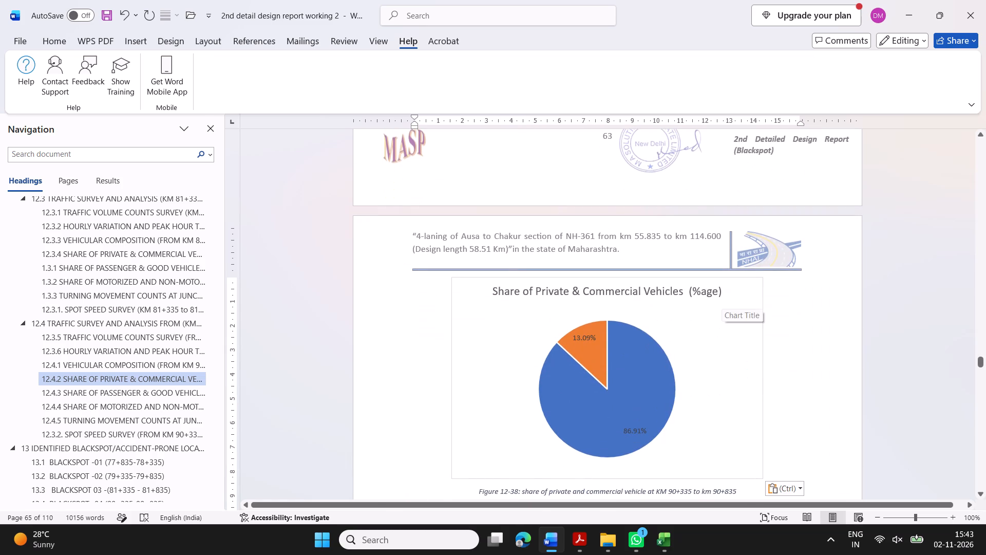
# Reduce the section 12.4.3 heading's left indent so that its number aligns with the body text margin.
pyautogui.scroll(-1, 722, 299)
pyautogui.scroll(-1, 704, 339)
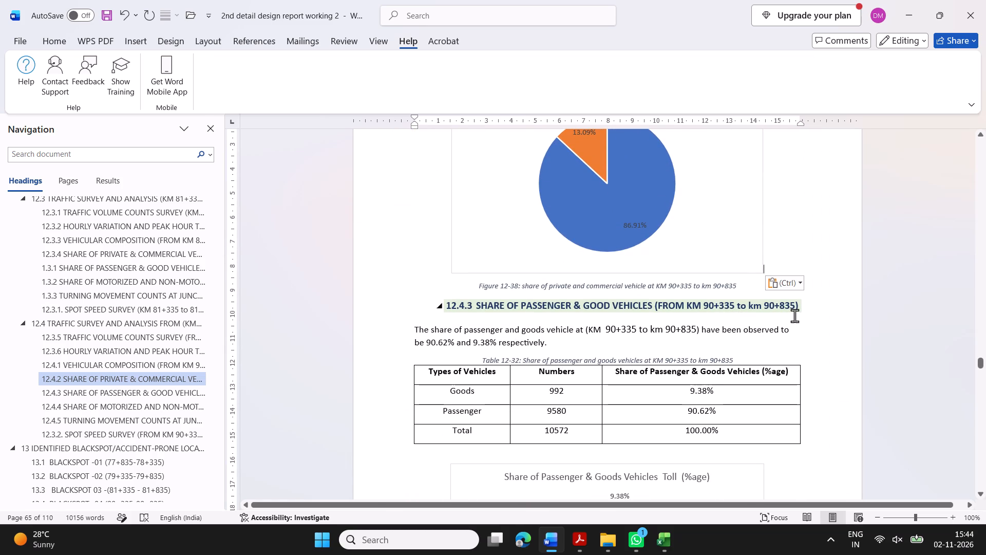
pyautogui.click(449, 312)
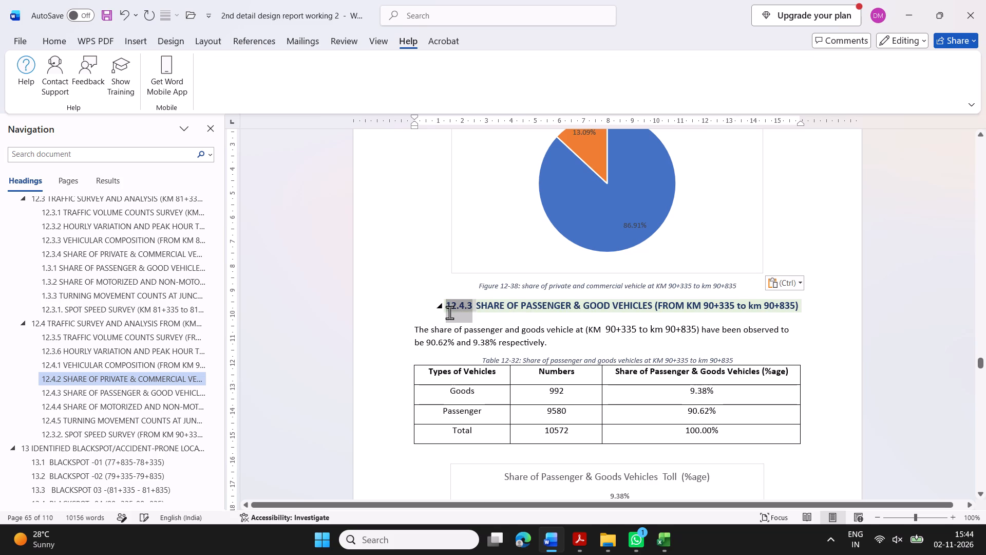
pyautogui.click(473, 309)
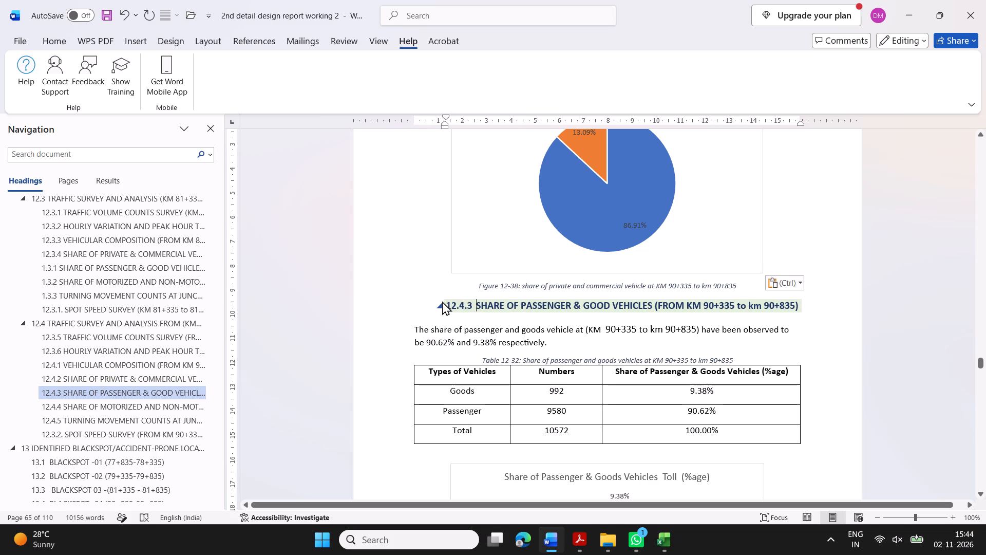
pyautogui.click(447, 303)
pyautogui.click(458, 311)
pyautogui.moveTo(445, 128); pyautogui.dragTo(429, 129)
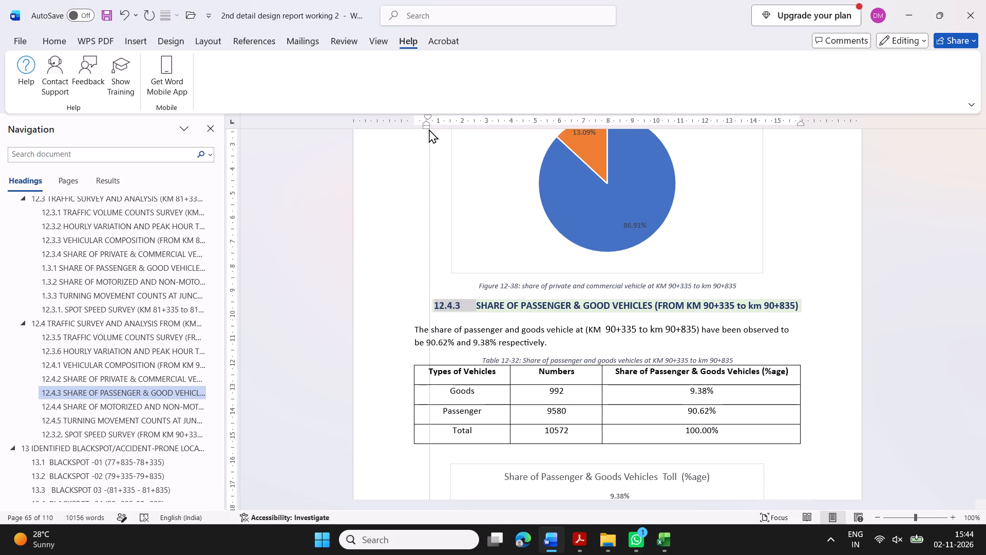
pyautogui.moveTo(429, 129); pyautogui.dragTo(415, 130)
pyautogui.click(387, 193)
pyautogui.click(439, 286)
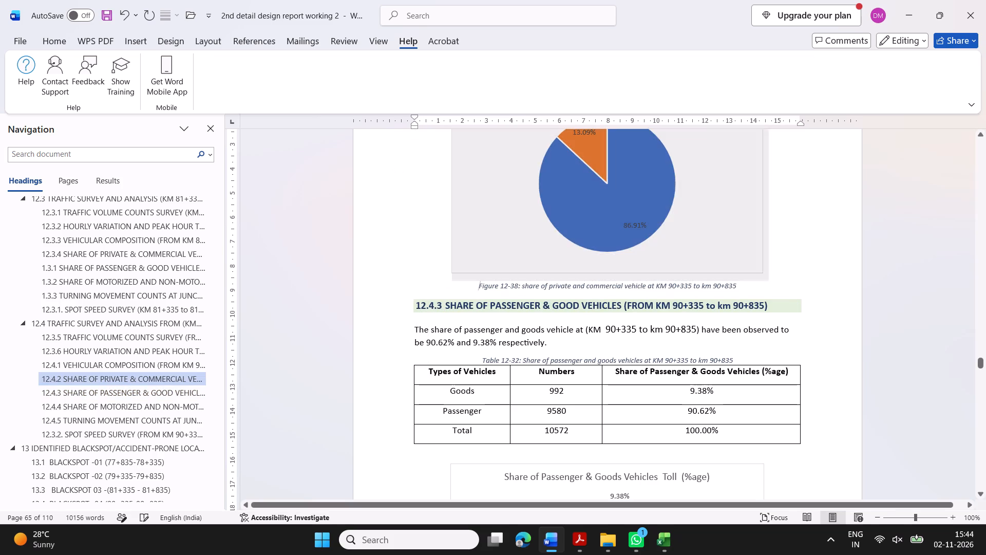
pyautogui.click(545, 317)
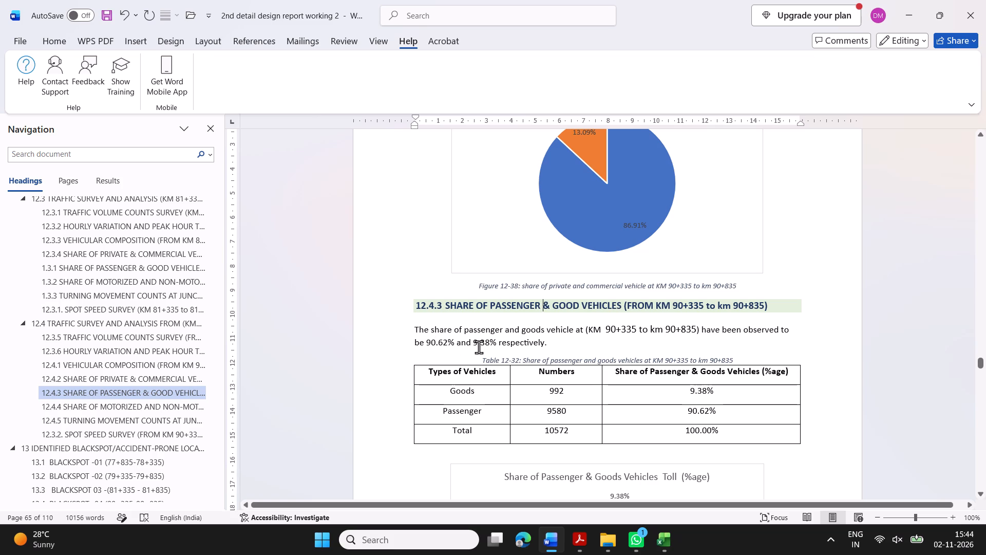
pyautogui.scroll(-1, 616, 304)
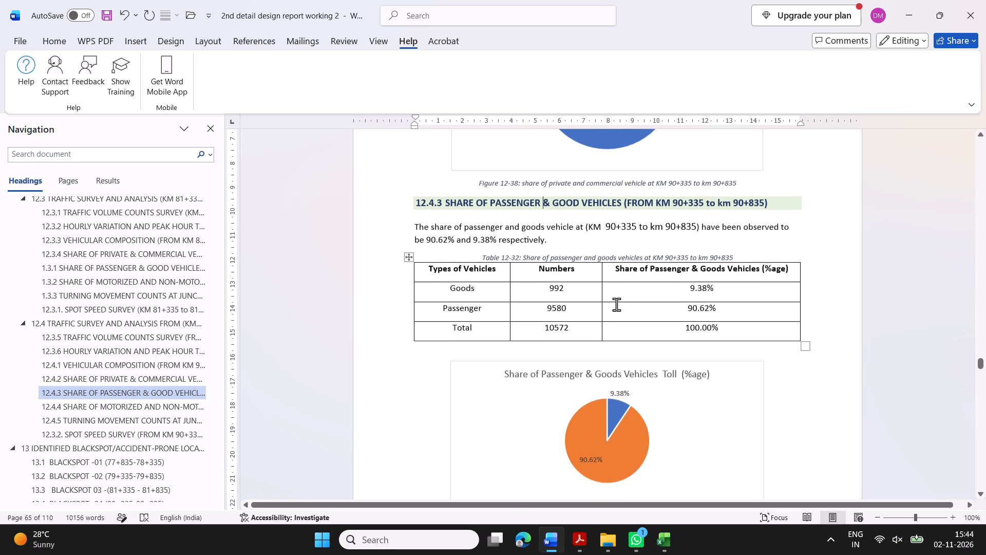
# Replace Table 12-32's figures with the 90+335 workbook's values: Goods 1722, 10.02%; Passenger 15471, 89.98%; Total 17193, 100.00%, keeping the table's formatting.
pyautogui.click(500, 542)
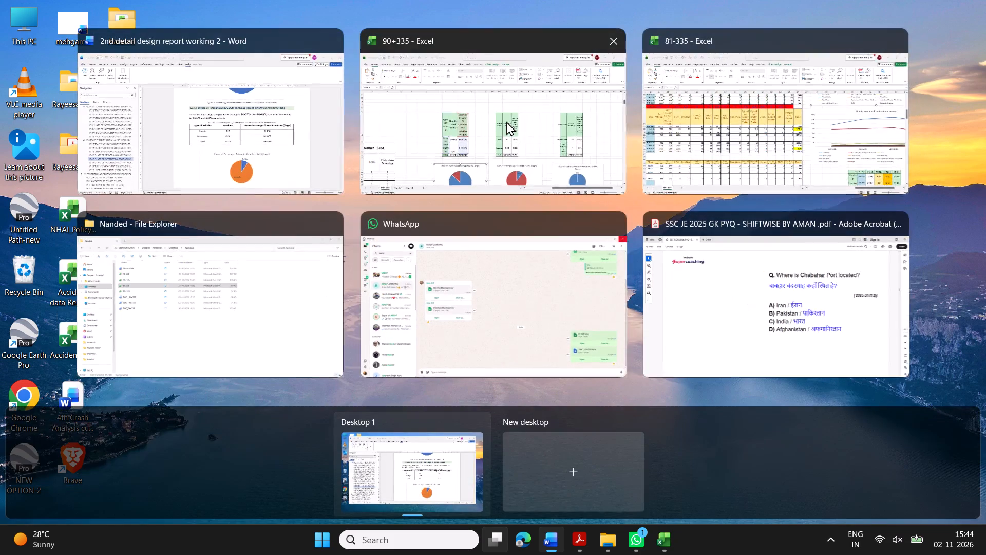
pyautogui.click(506, 121)
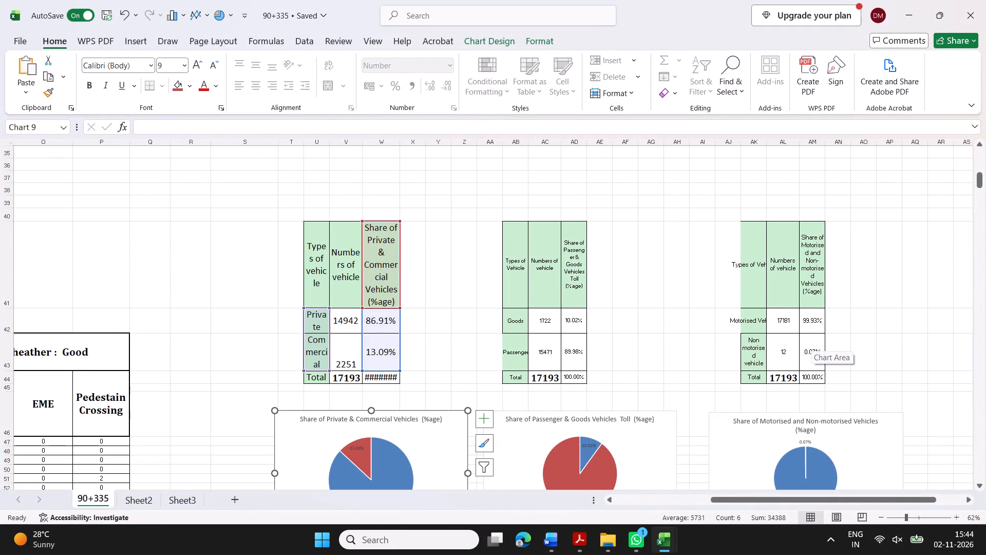
pyautogui.click(500, 543)
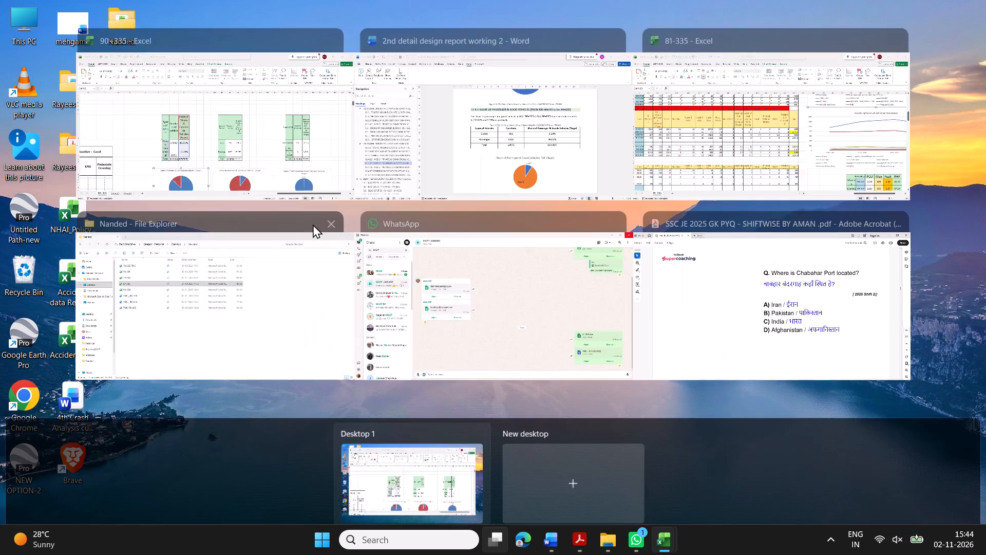
pyautogui.click(463, 114)
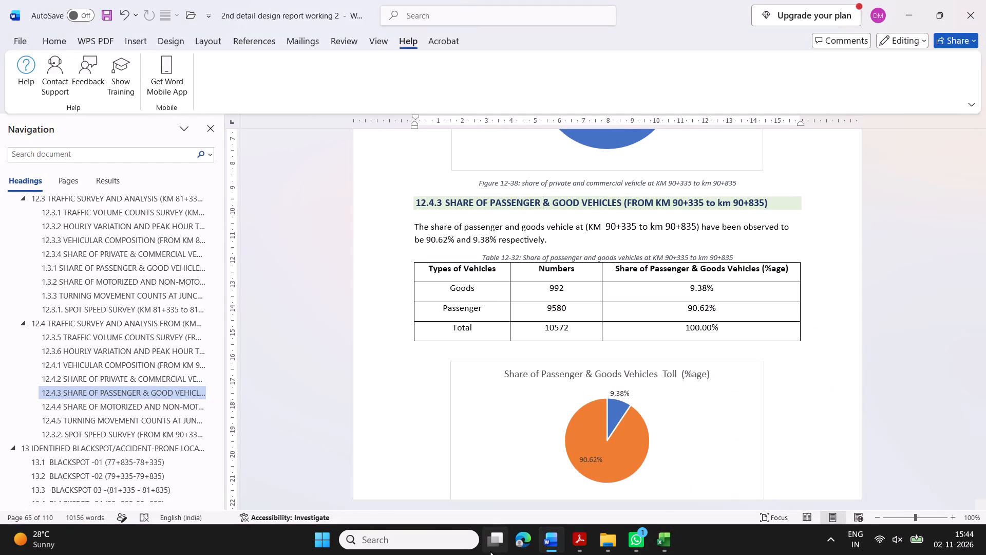
pyautogui.click(491, 547)
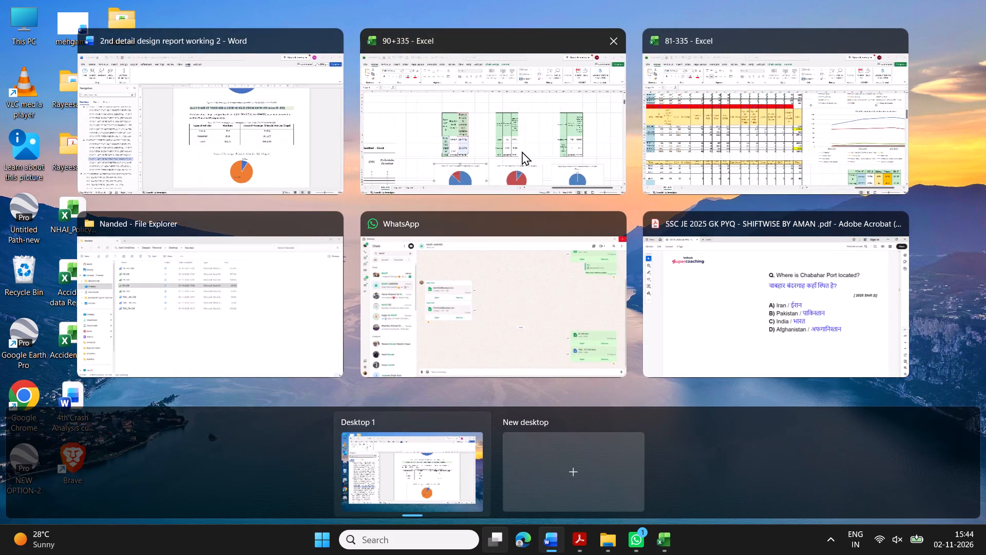
pyautogui.click(522, 151)
pyautogui.moveTo(537, 318); pyautogui.dragTo(537, 318)
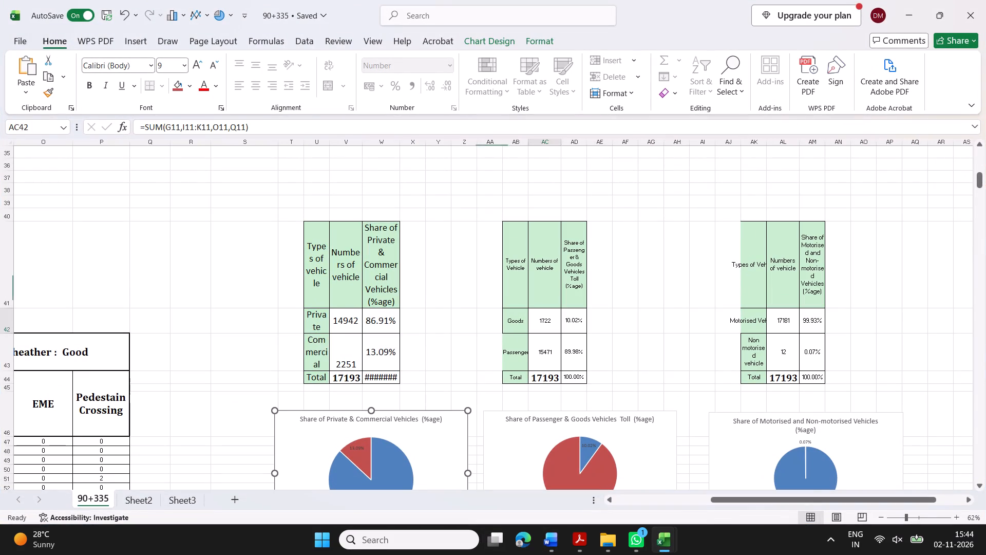
pyautogui.moveTo(537, 318); pyautogui.dragTo(575, 373)
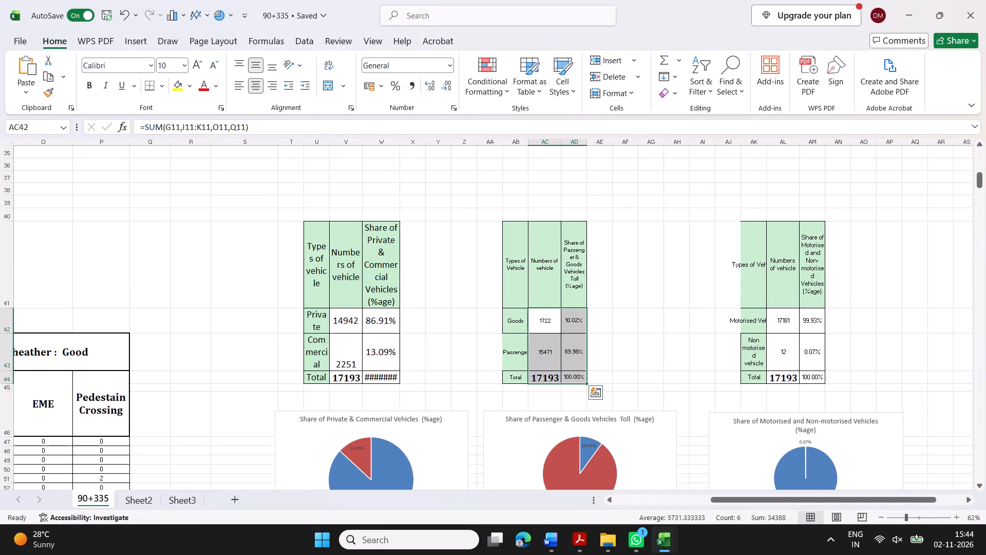
pyautogui.hotkey('ctrl', 'c')
pyautogui.click(492, 540)
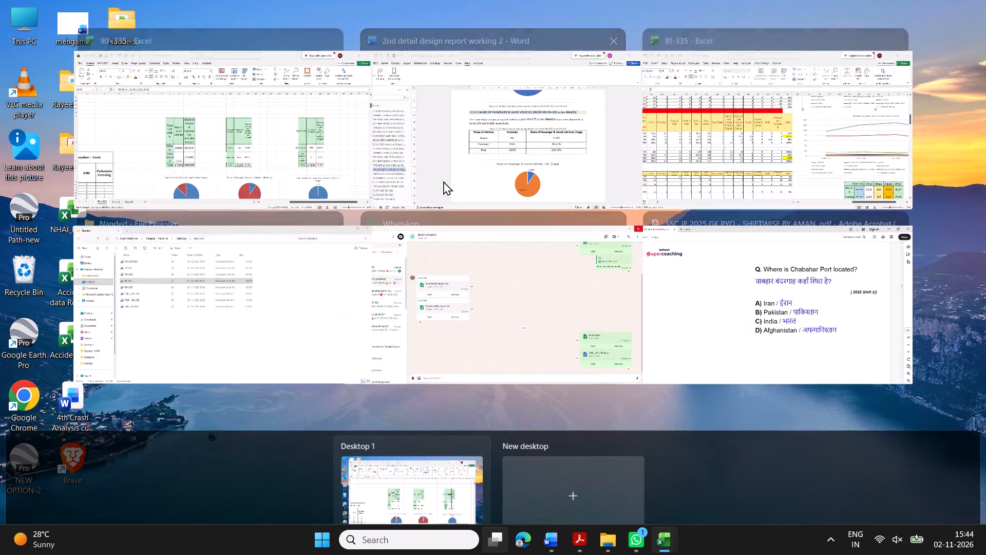
pyautogui.click(453, 178)
pyautogui.moveTo(545, 290); pyautogui.dragTo(713, 329)
pyautogui.rightClick(713, 329)
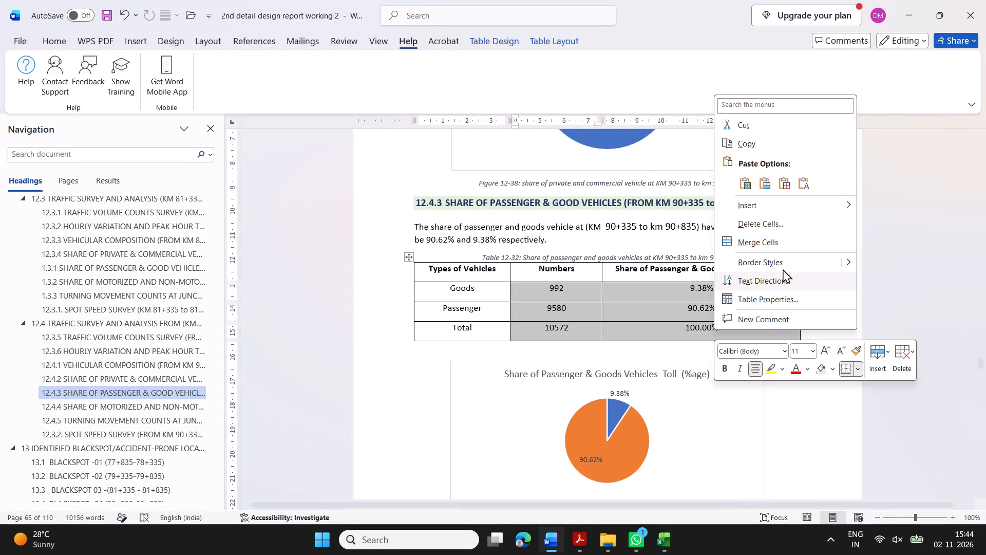
pyautogui.click(800, 184)
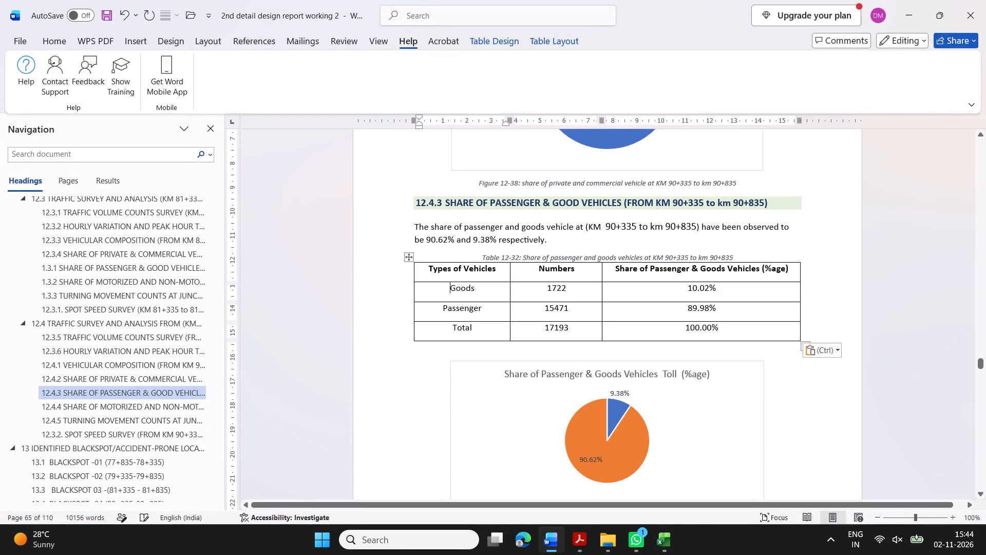
# Replace the pie chart above the Figure 12-39 caption with the 90+335 workbook's Share of Passenger & Goods Vehicles Toll chart.
pyautogui.click(812, 416)
pyautogui.click(711, 410)
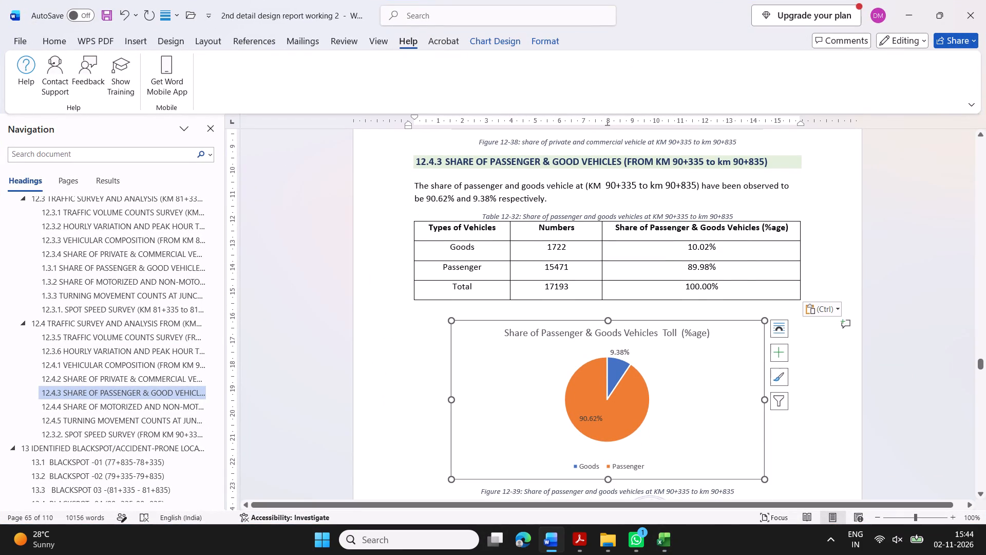
pyautogui.press('Delete')
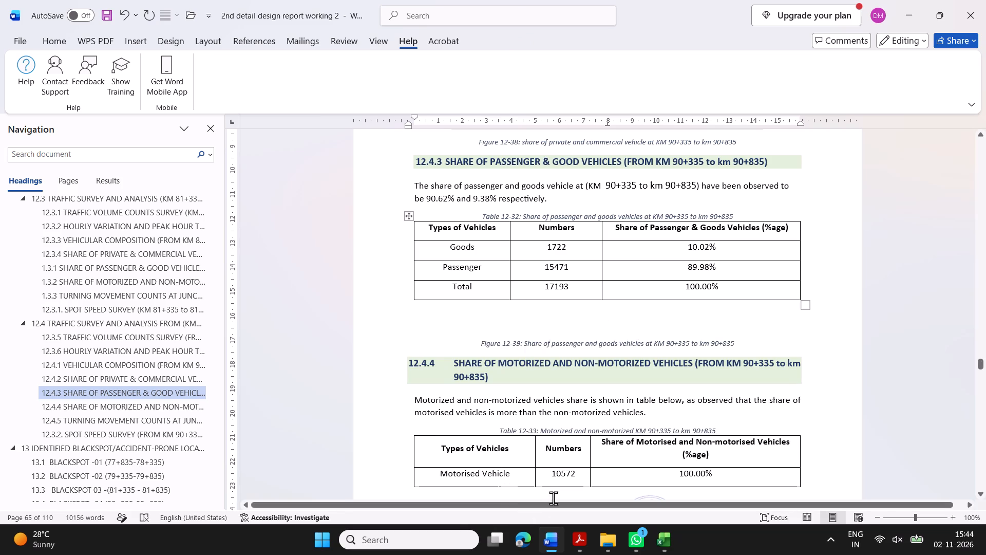
pyautogui.click(502, 545)
pyautogui.click(505, 180)
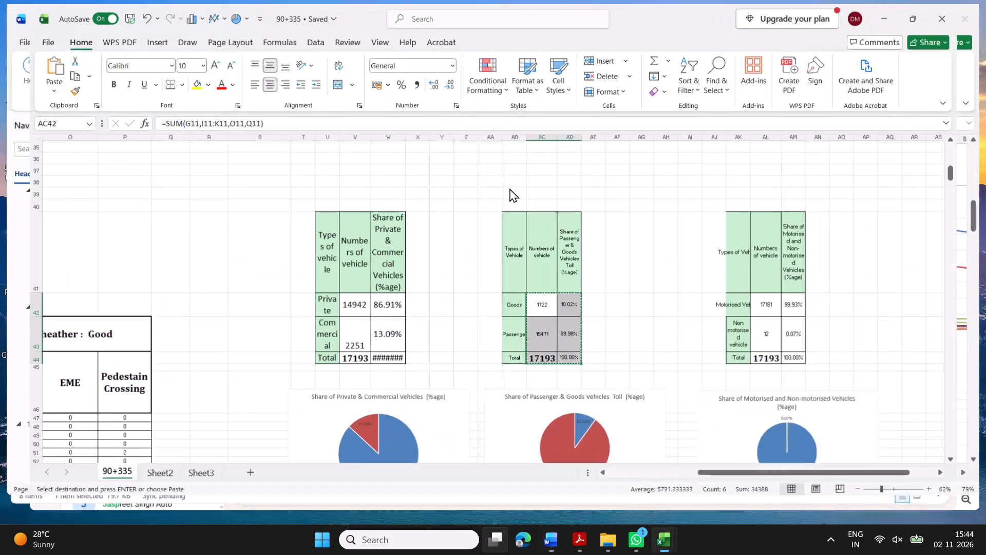
pyautogui.click(544, 442)
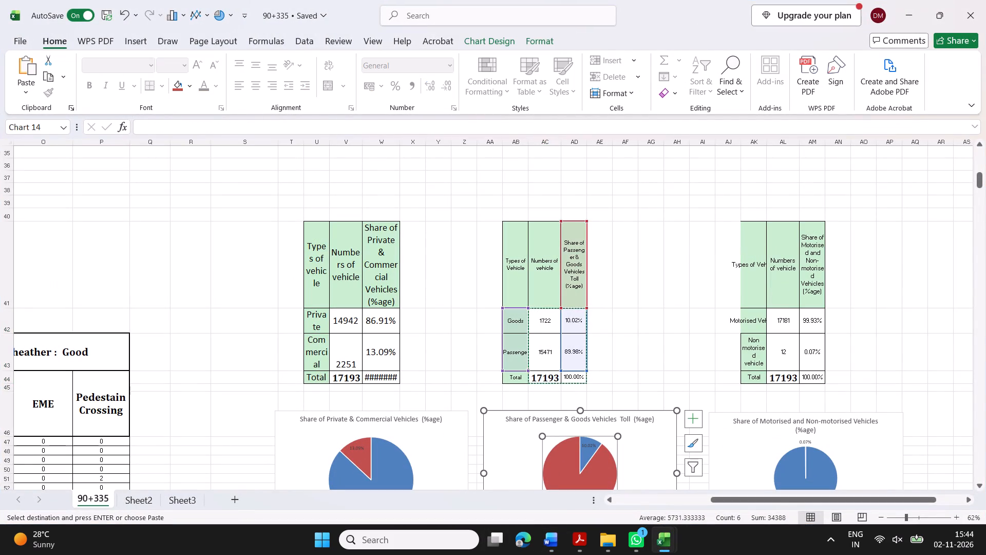
pyautogui.click(516, 437)
pyautogui.hotkey('ctrl', 'c')
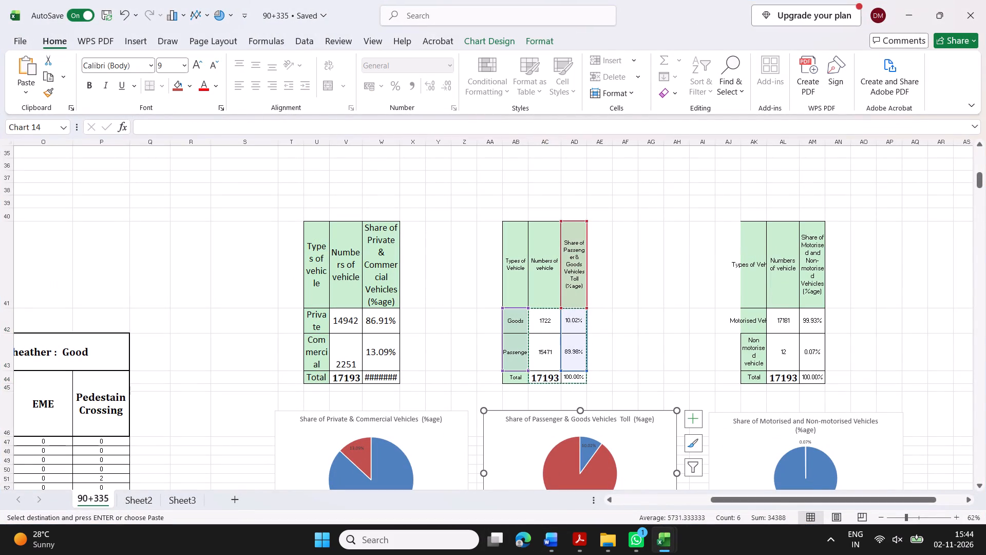
pyautogui.click(492, 540)
pyautogui.click(458, 127)
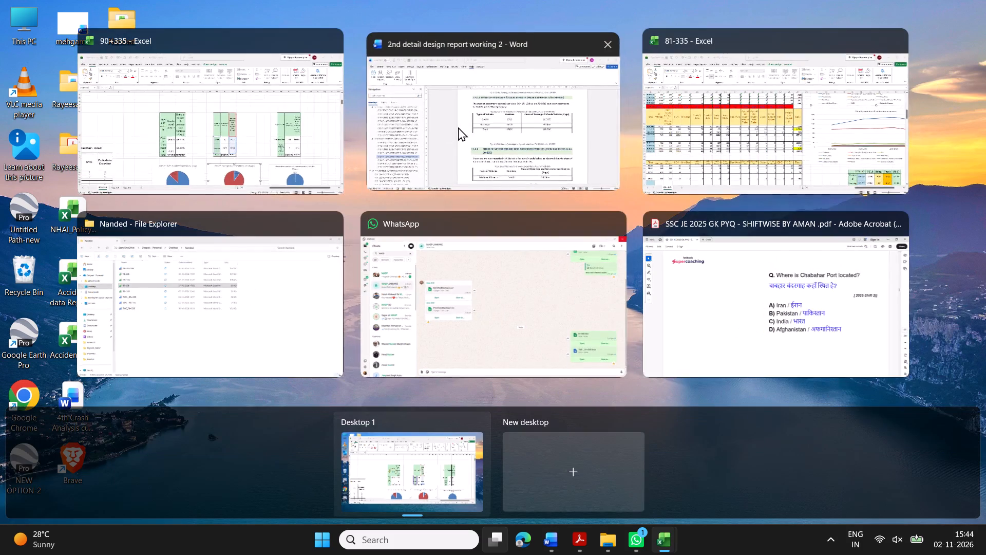
pyautogui.hotkey('ctrl', 'v')
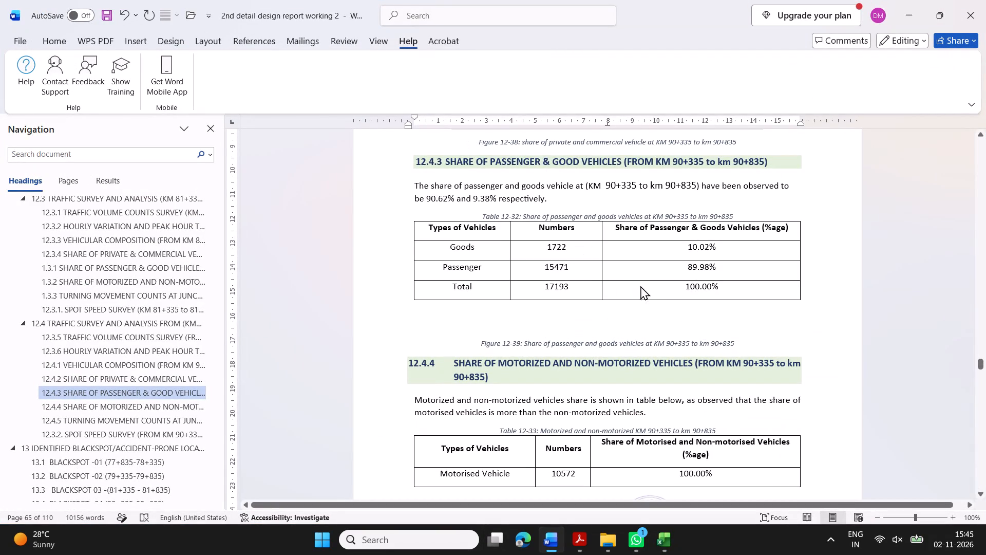
# Update the passenger share in section 12.4.3's introductory sentence to 89.98%, copied from Table 12-32 as plain text, keeping a space after it.
pyautogui.scroll(1, 763, 325)
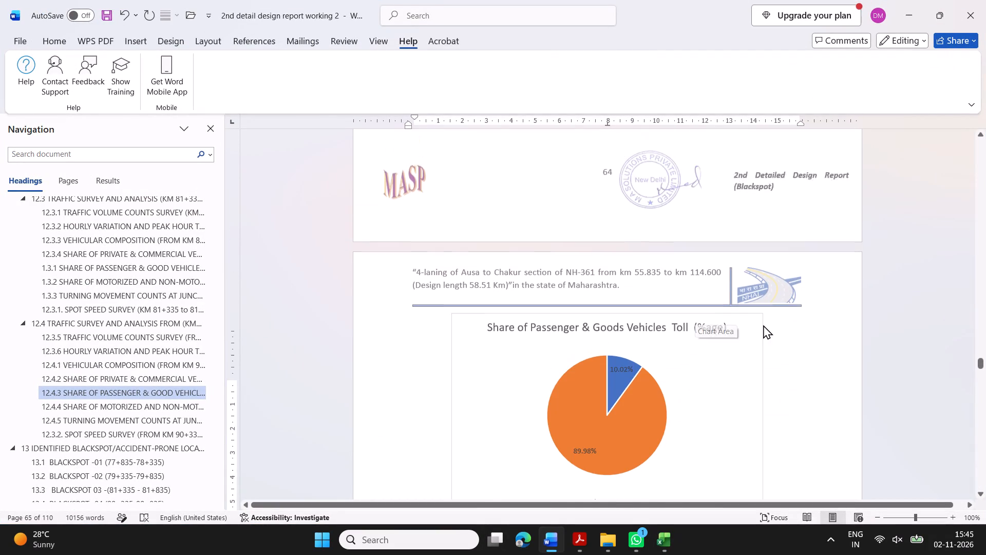
pyautogui.scroll(3, 763, 325)
pyautogui.scroll(-2, 763, 325)
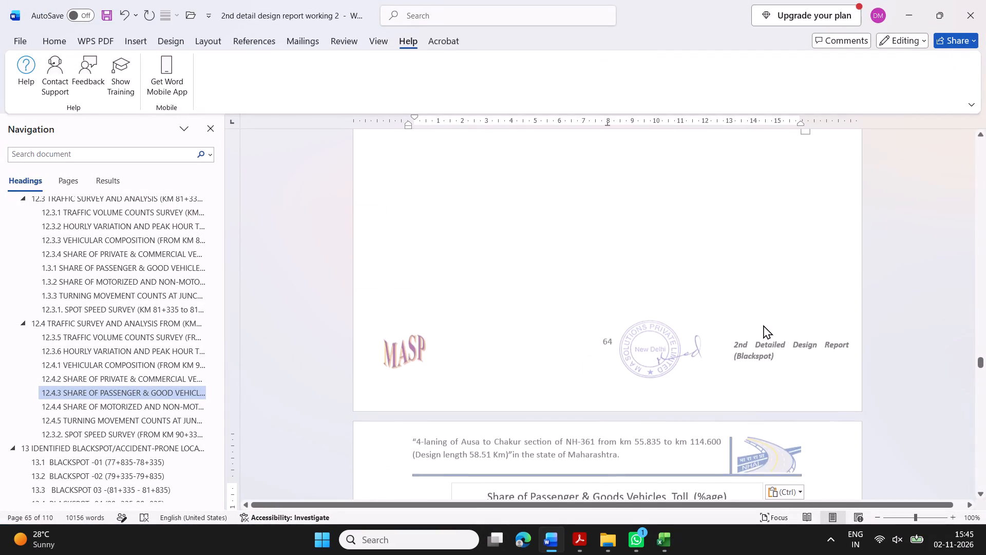
pyautogui.scroll(-3, 763, 325)
pyautogui.scroll(2, 764, 320)
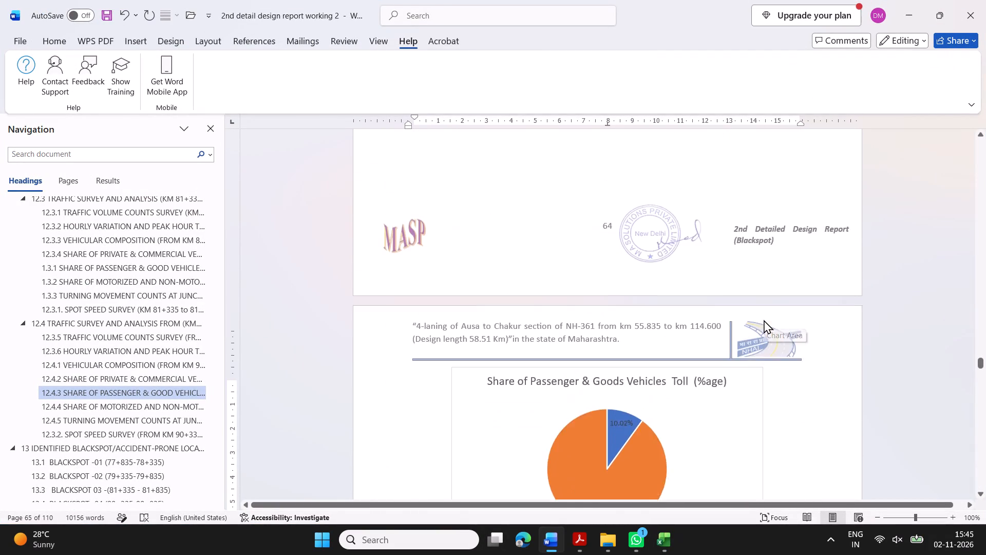
pyautogui.scroll(3, 764, 320)
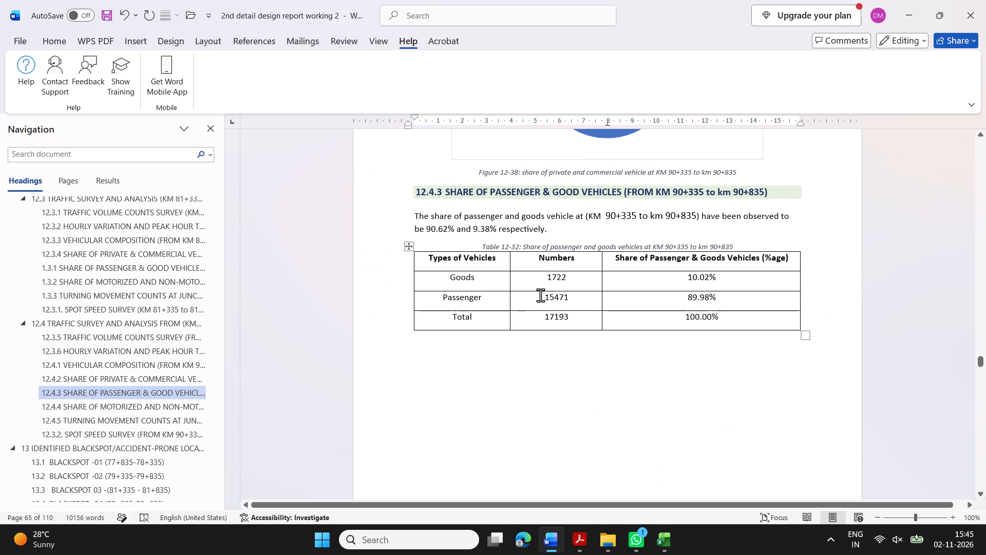
pyautogui.click(435, 234)
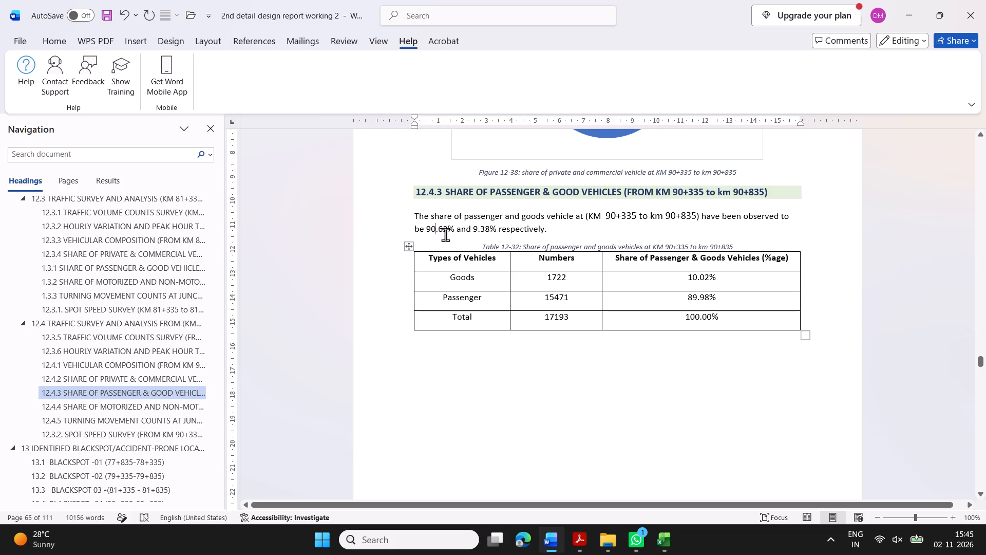
pyautogui.moveTo(682, 299); pyautogui.dragTo(719, 300)
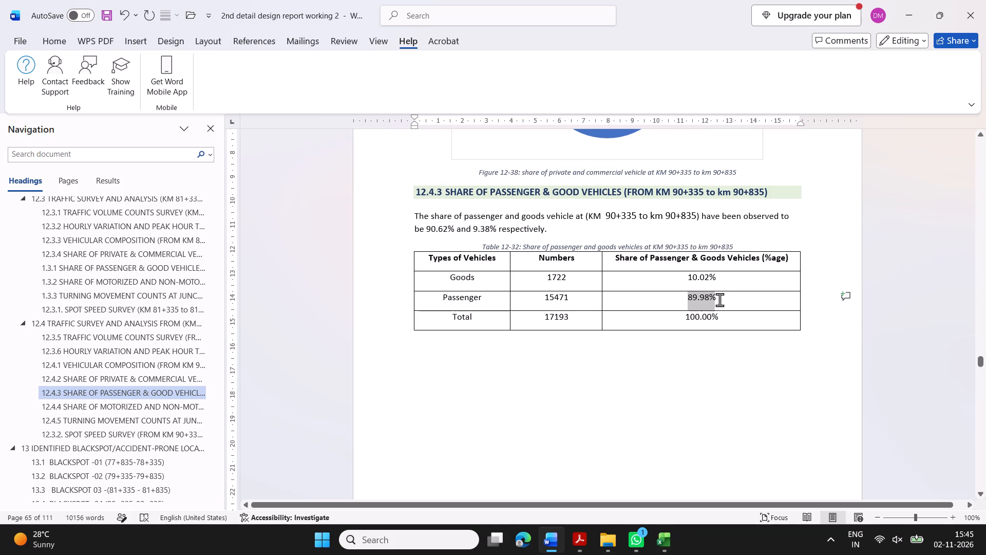
pyautogui.moveTo(719, 300); pyautogui.dragTo(719, 299)
pyautogui.rightClick(710, 303)
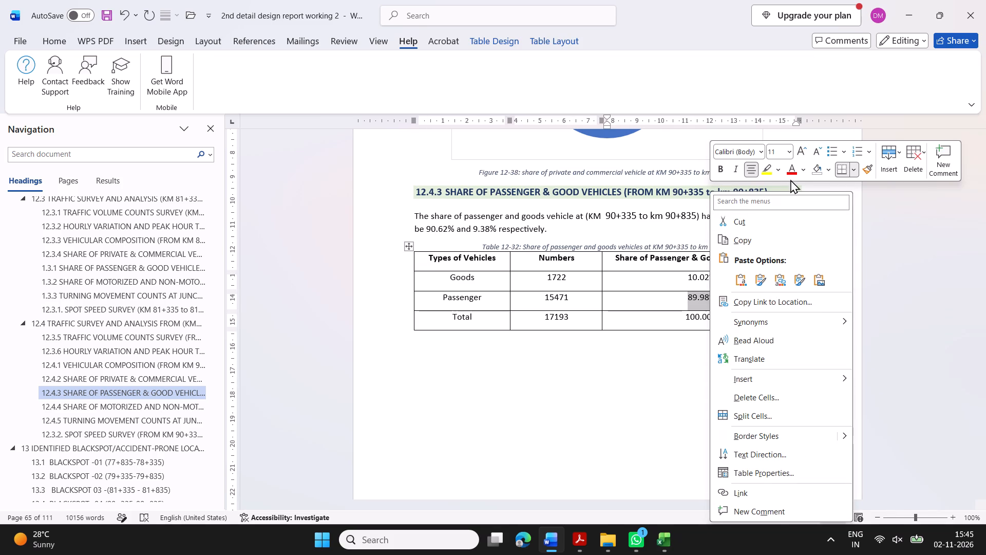
pyautogui.click(676, 302)
pyautogui.hotkey('ctrl', 'c')
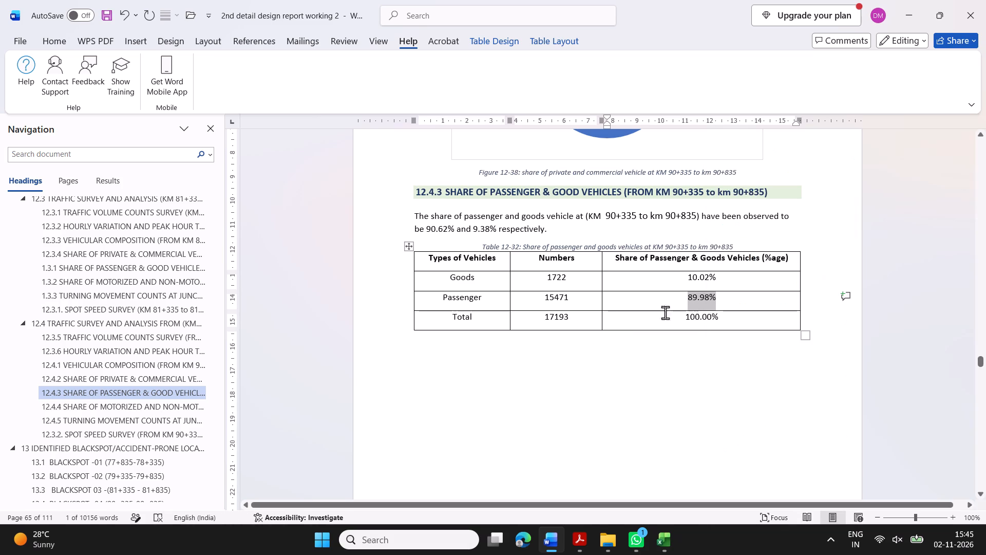
pyautogui.moveTo(428, 230); pyautogui.dragTo(447, 229)
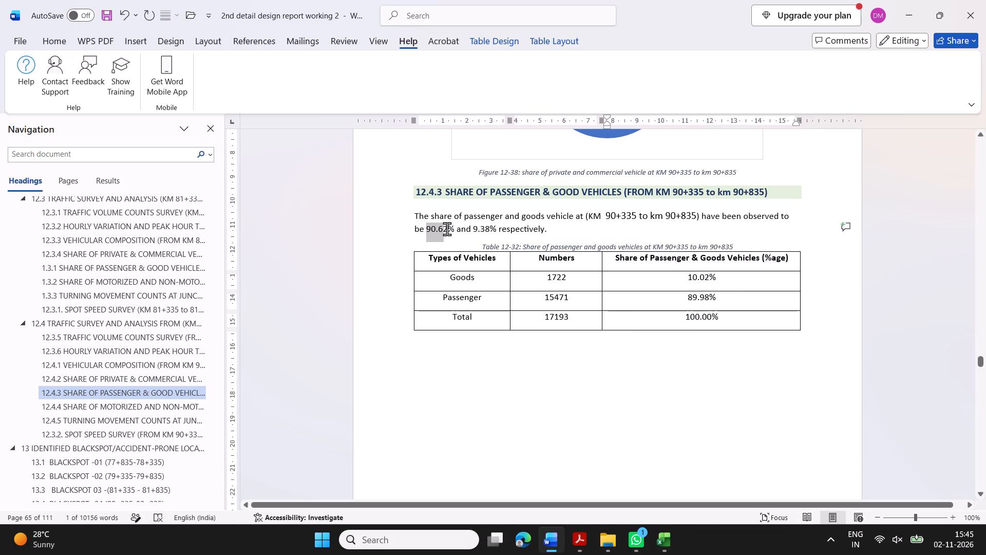
pyautogui.moveTo(447, 229); pyautogui.dragTo(451, 228)
pyautogui.rightClick(451, 228)
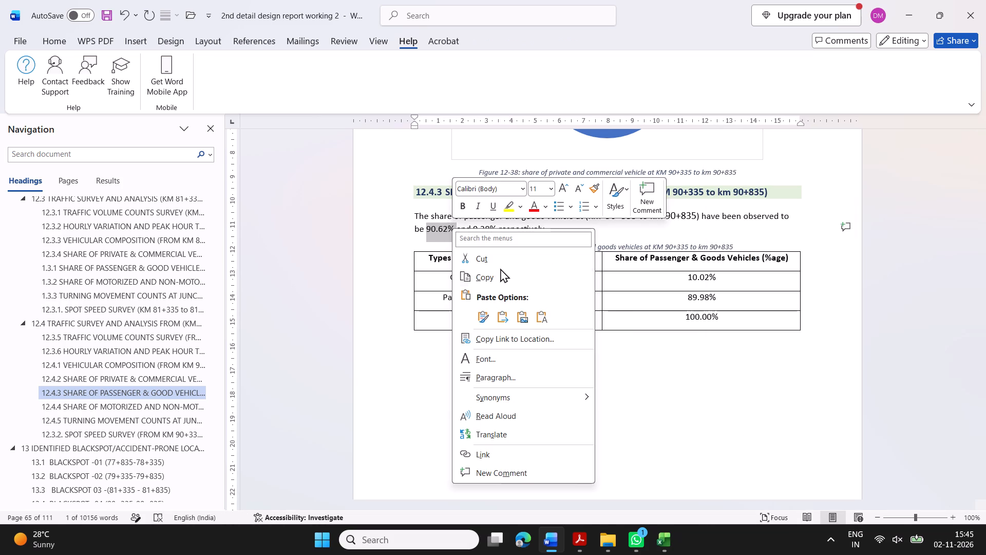
pyautogui.click(538, 317)
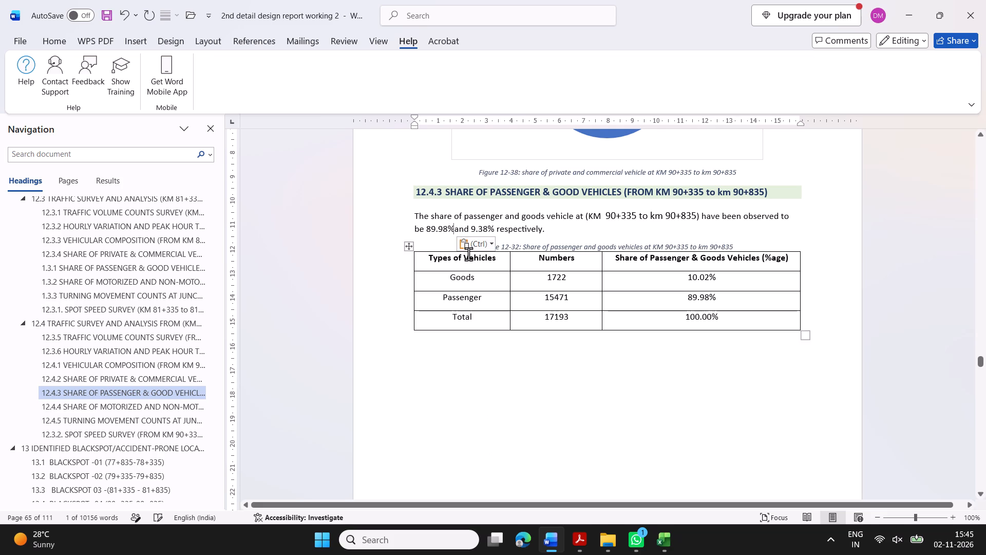
pyautogui.press('space')
# Update the goods share in section 12.4.3's introductory sentence to 10.02%, copied from Table 12-32 as plain text.
pyautogui.moveTo(688, 280); pyautogui.dragTo(715, 277)
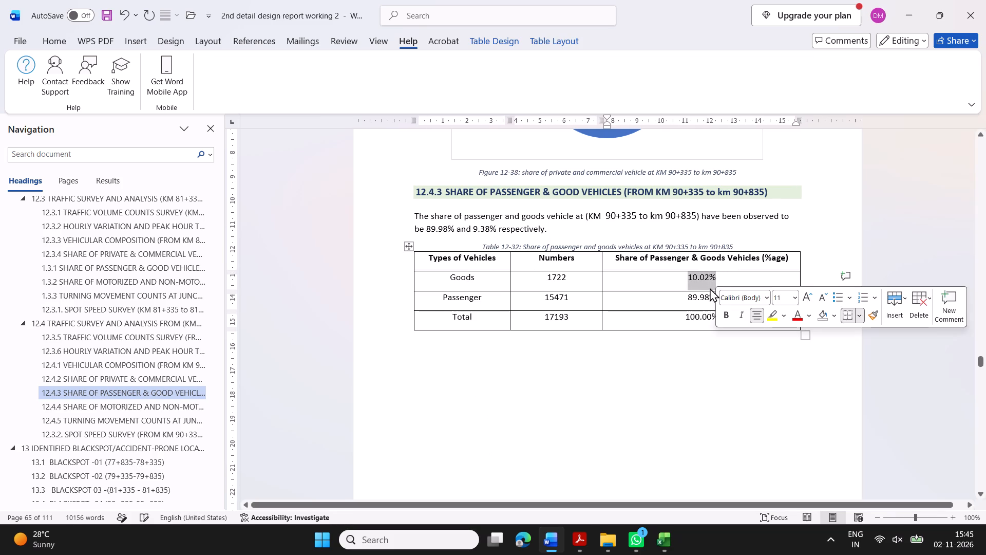
pyautogui.rightClick(708, 284)
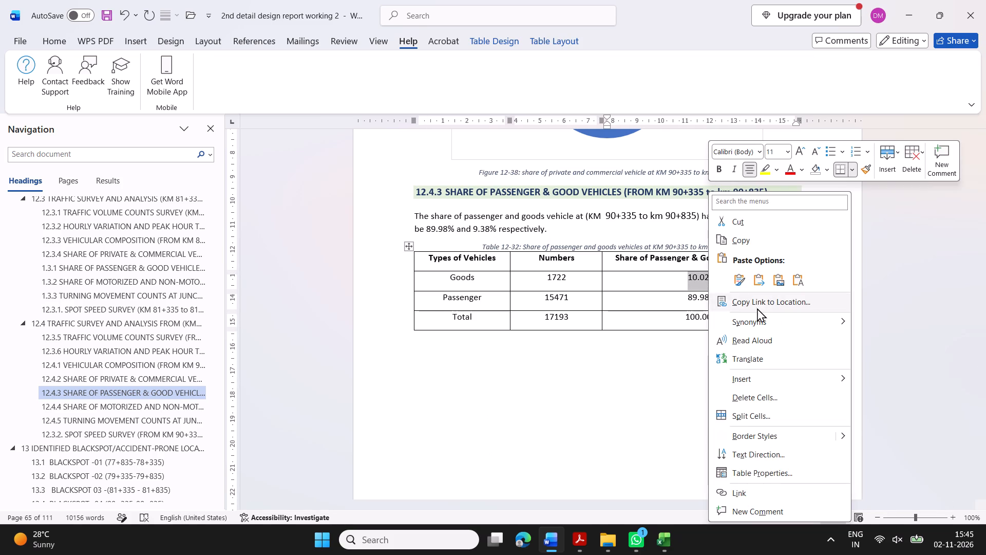
pyautogui.click(678, 274)
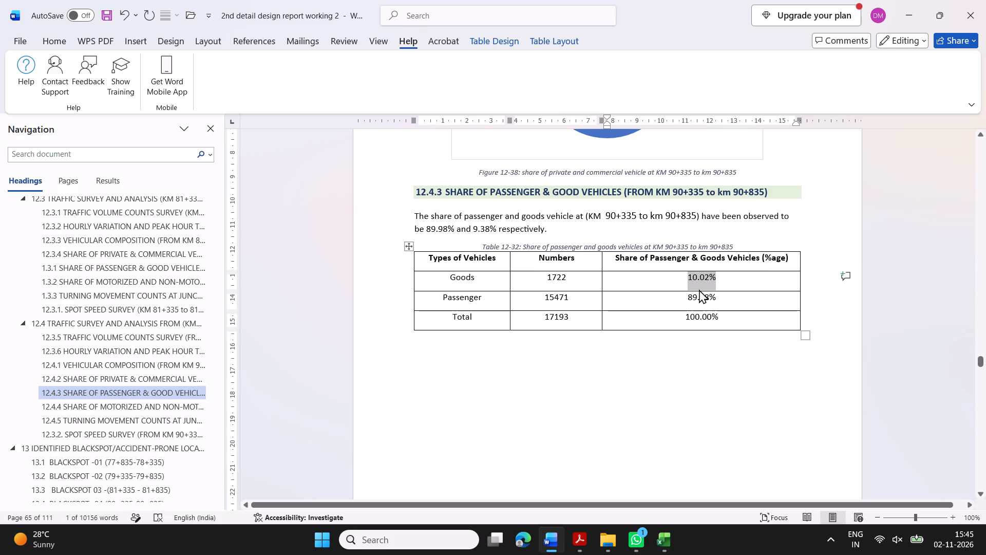
pyautogui.hotkey('ctrl', 'c')
pyautogui.moveTo(475, 232); pyautogui.dragTo(489, 231)
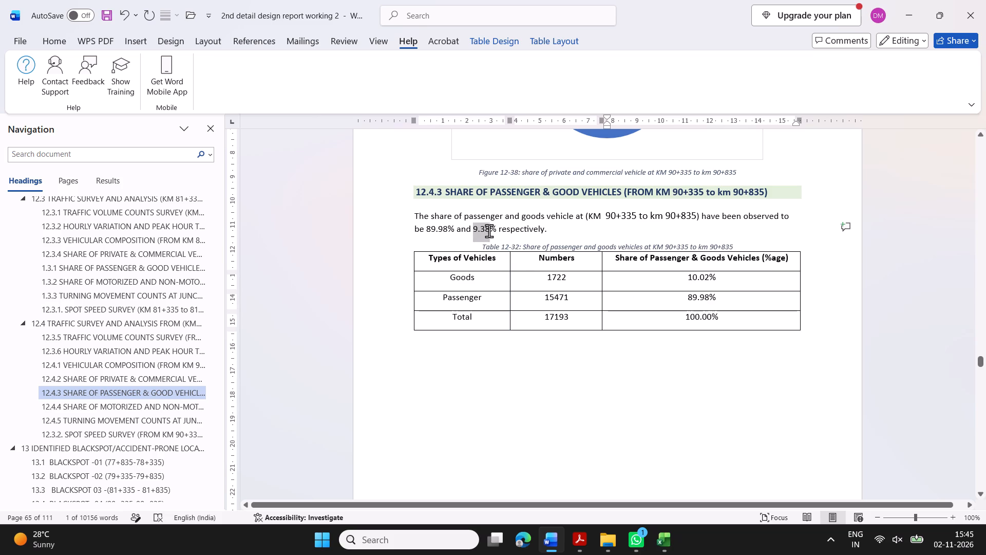
pyautogui.moveTo(489, 231); pyautogui.dragTo(492, 230)
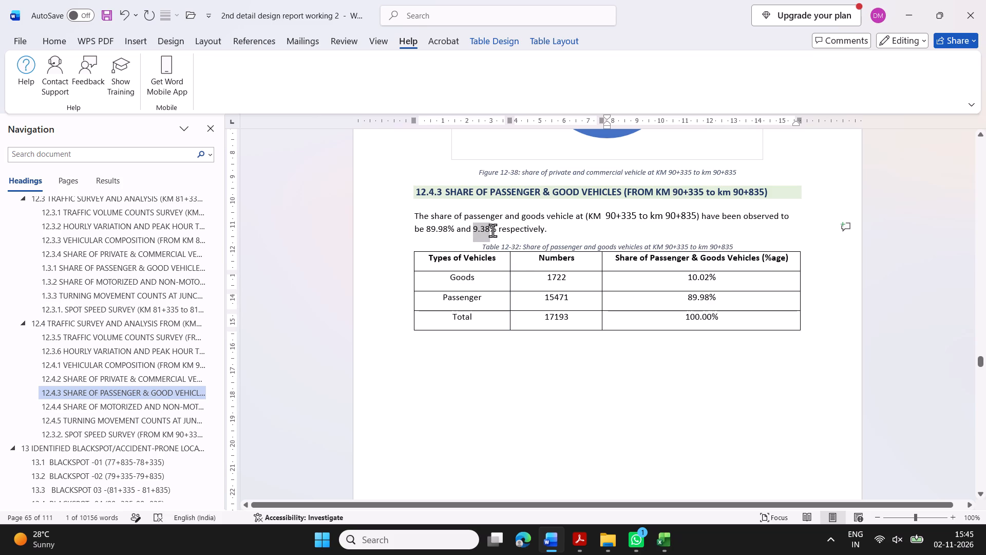
pyautogui.moveTo(492, 230); pyautogui.dragTo(496, 230)
pyautogui.rightClick(492, 232)
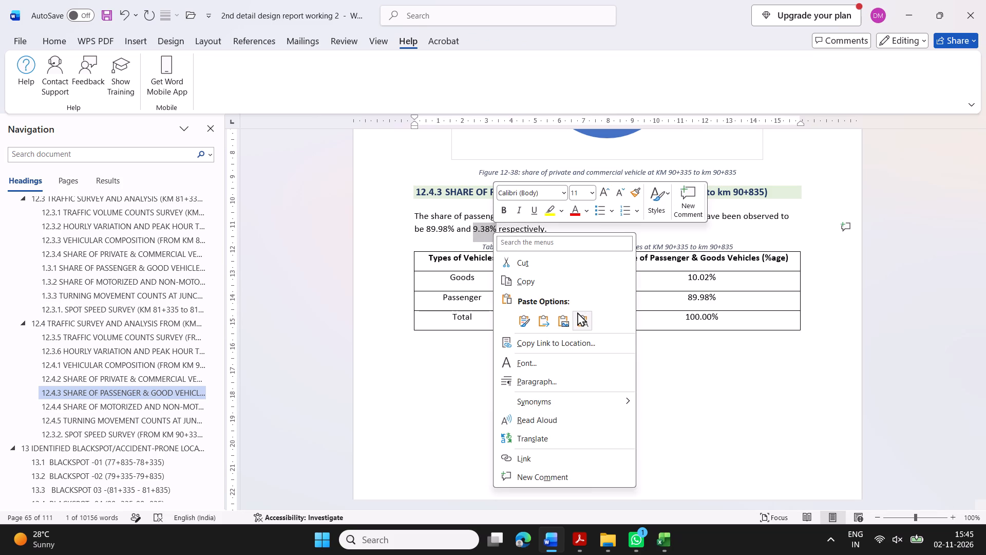
pyautogui.click(581, 319)
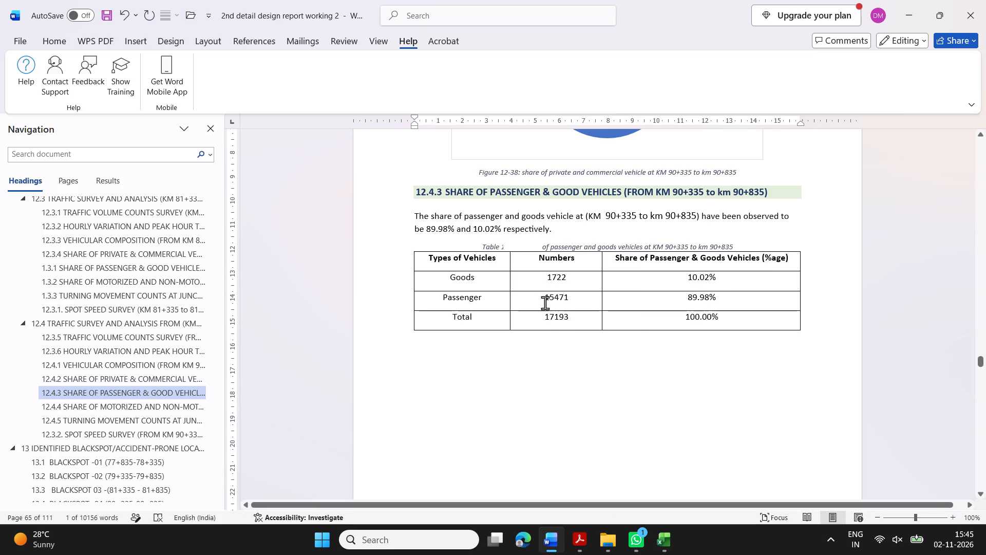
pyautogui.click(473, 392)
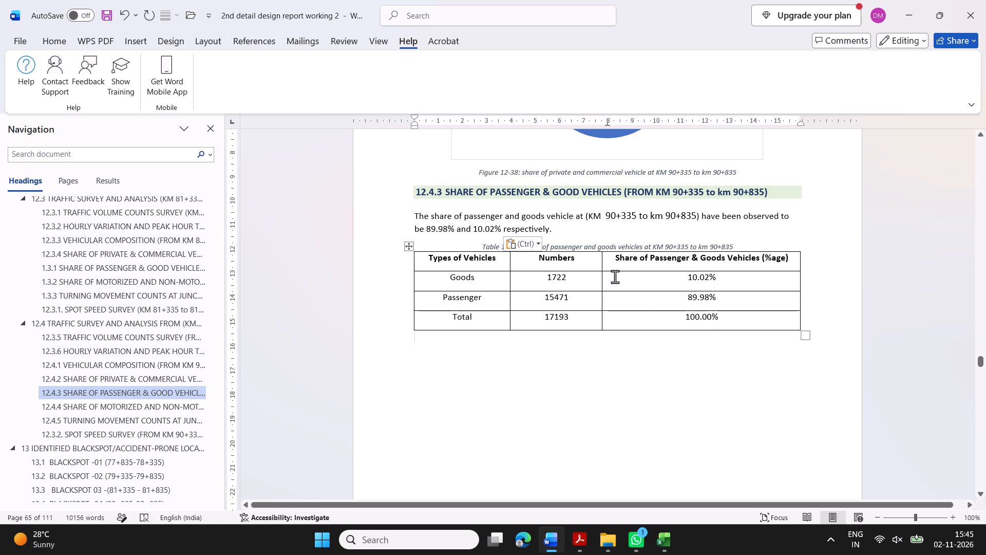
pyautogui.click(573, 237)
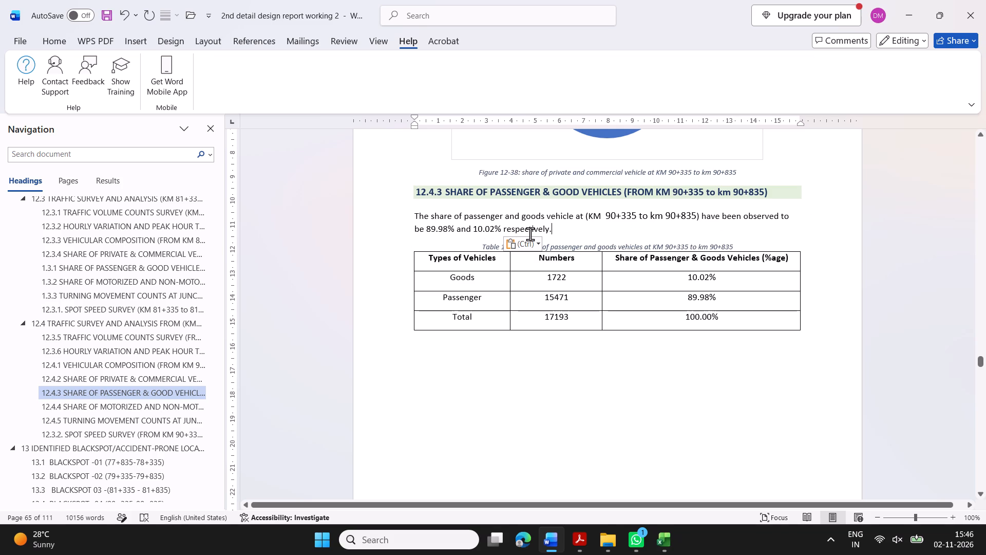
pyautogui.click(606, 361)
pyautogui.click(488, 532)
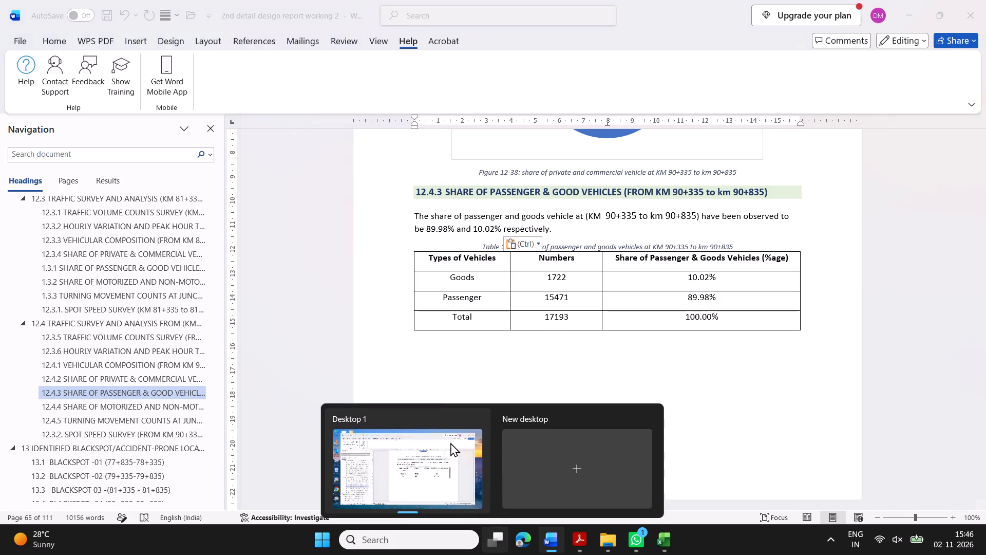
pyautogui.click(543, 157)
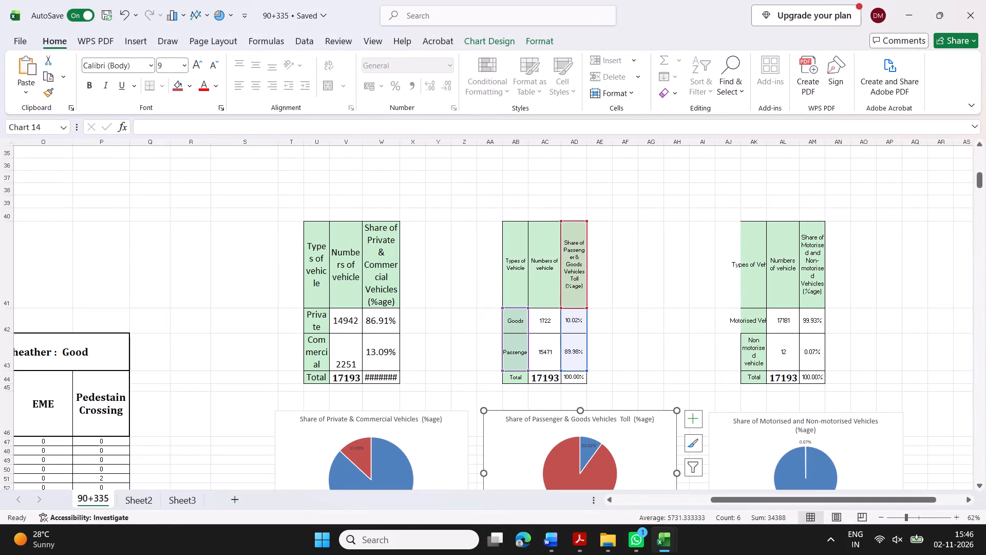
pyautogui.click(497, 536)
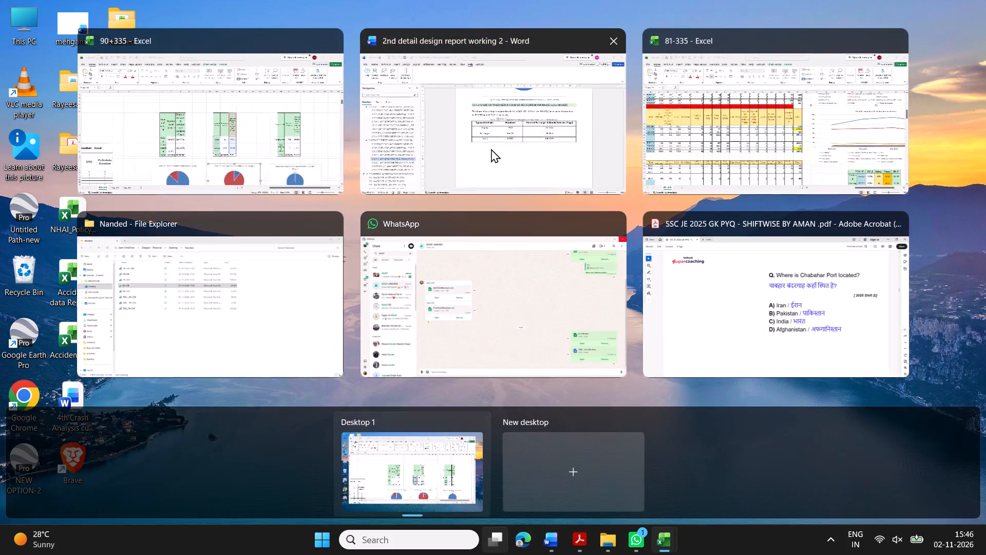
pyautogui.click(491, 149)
# Review the updated tables, introductory percentages and pie chart in sections 12.4.2 and 12.4.3.
pyautogui.scroll(-1, 695, 408)
pyautogui.scroll(3, 695, 408)
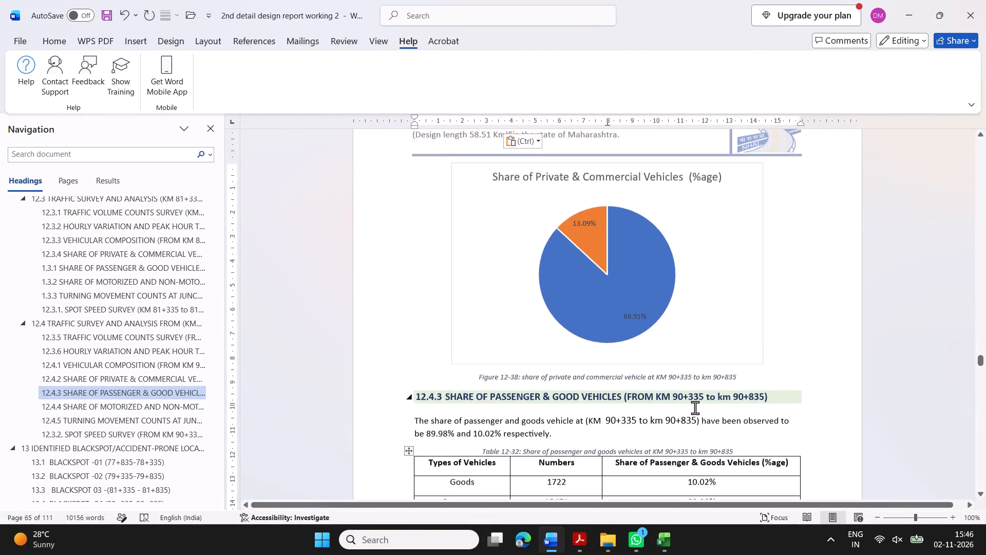
pyautogui.scroll(3, 695, 408)
pyautogui.scroll(-1, 695, 408)
pyautogui.scroll(3, 695, 408)
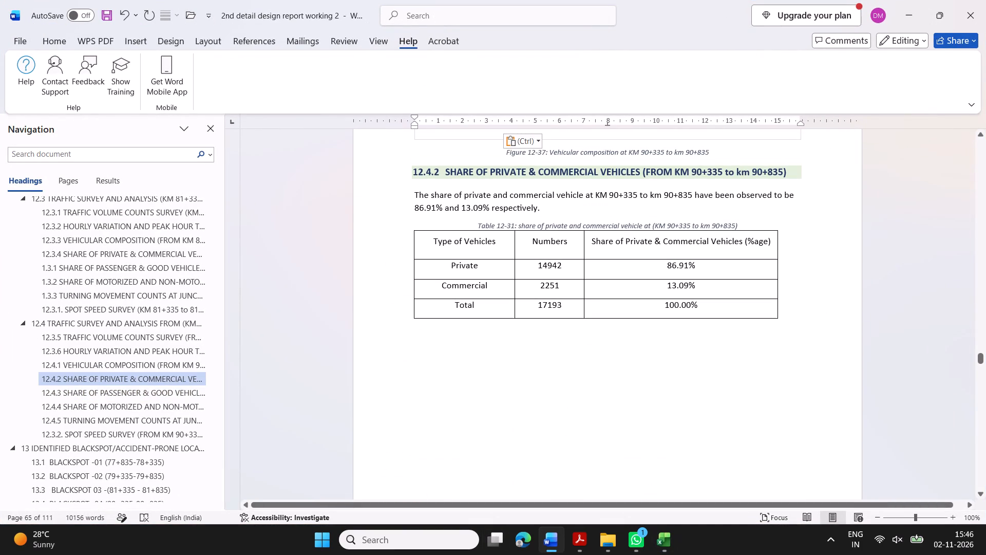
pyautogui.scroll(-4, 695, 408)
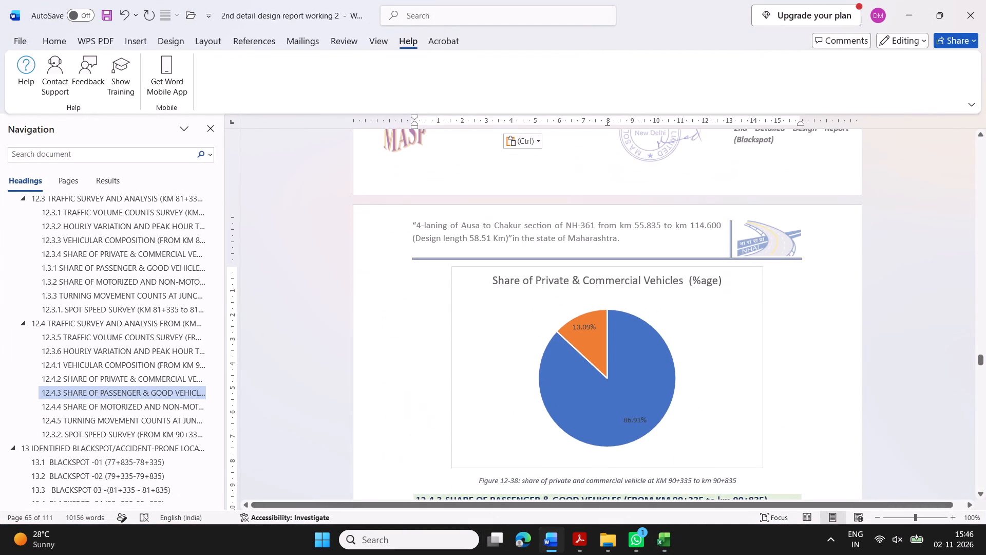
pyautogui.scroll(4, 695, 408)
pyautogui.scroll(-4, 695, 408)
pyautogui.scroll(4, 695, 408)
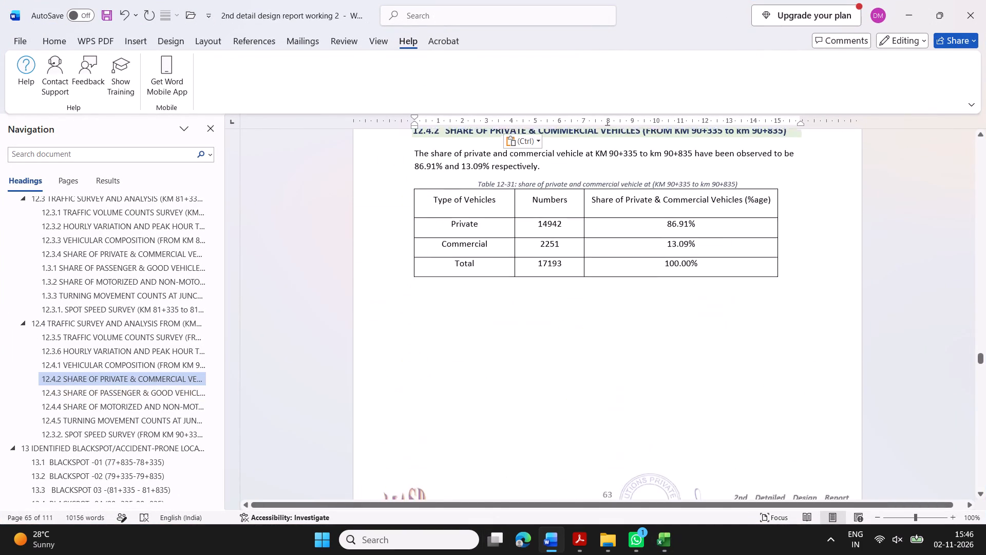
pyautogui.scroll(-9, 695, 408)
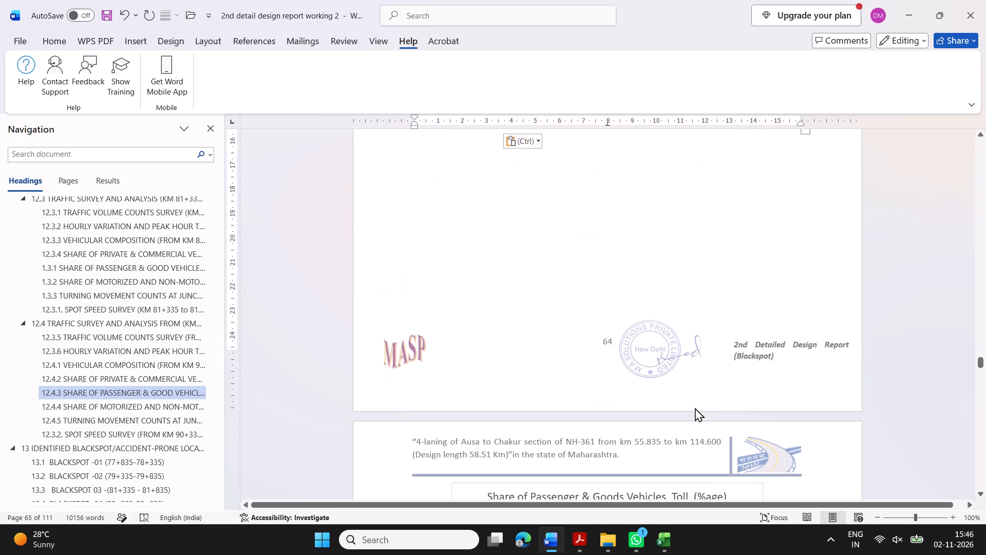
pyautogui.scroll(-2, 695, 408)
pyautogui.scroll(3, 695, 408)
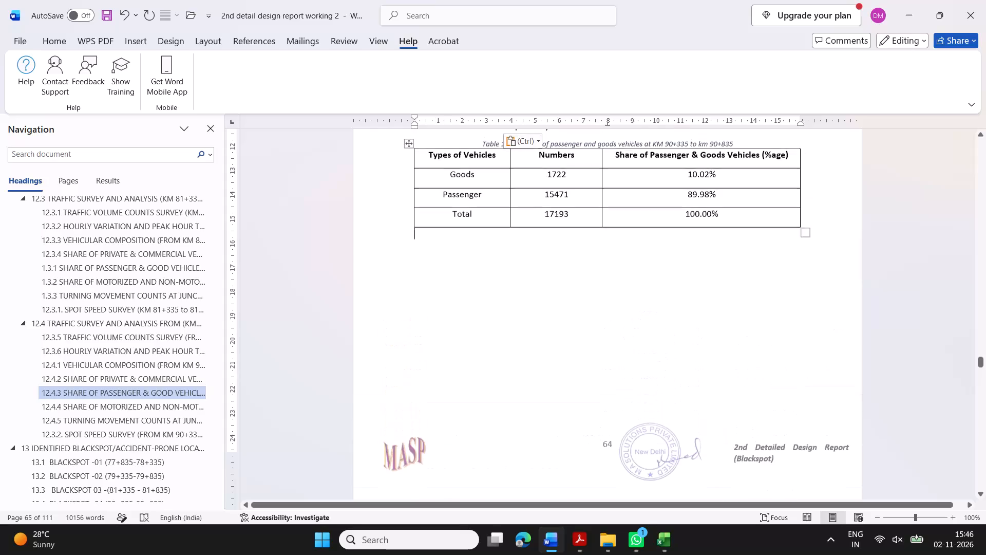
pyautogui.scroll(1, 695, 408)
pyautogui.scroll(-1, 695, 408)
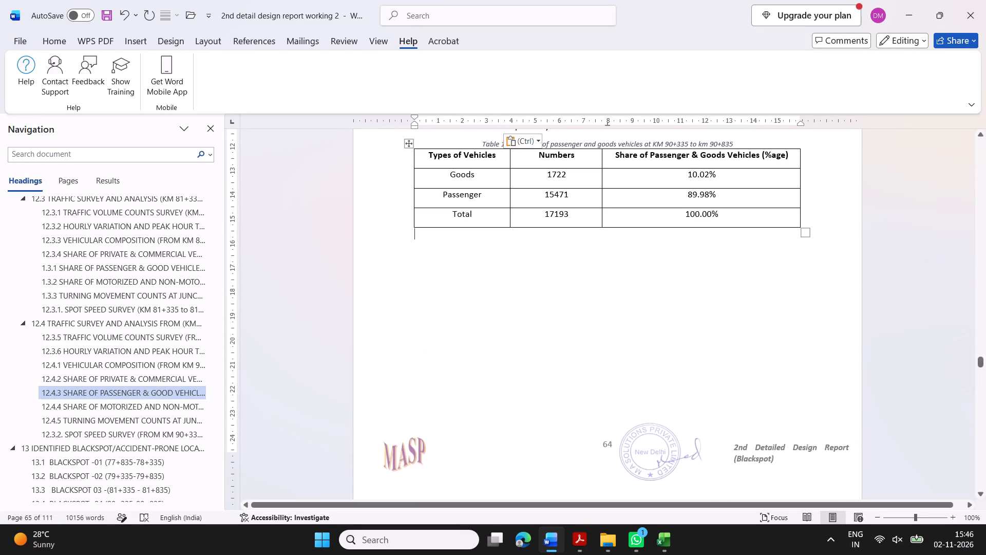
# Replace Table 12-33's figures with the 90+335 workbook's values: Motorised 17181, 99.93%; Non-motorised 12, 0.07%; Total 17193, 100.00%, keeping the table's formatting.
pyautogui.scroll(-6, 695, 408)
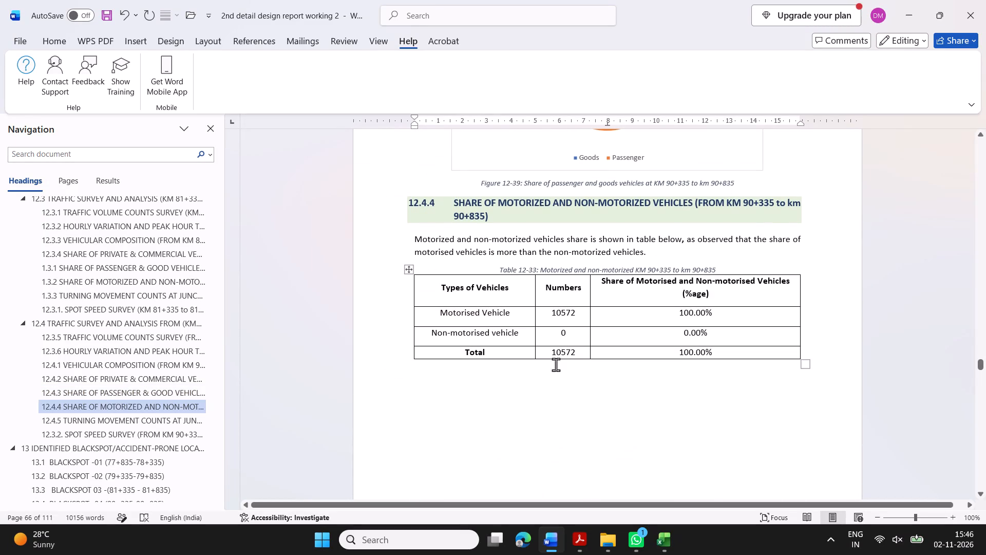
pyautogui.click(498, 539)
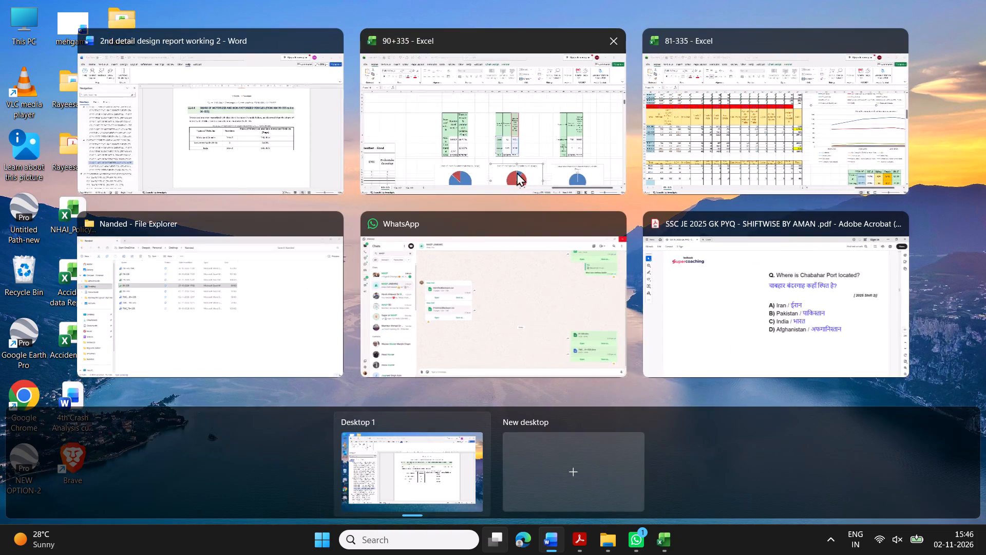
pyautogui.click(521, 152)
pyautogui.scroll(-1, 707, 359)
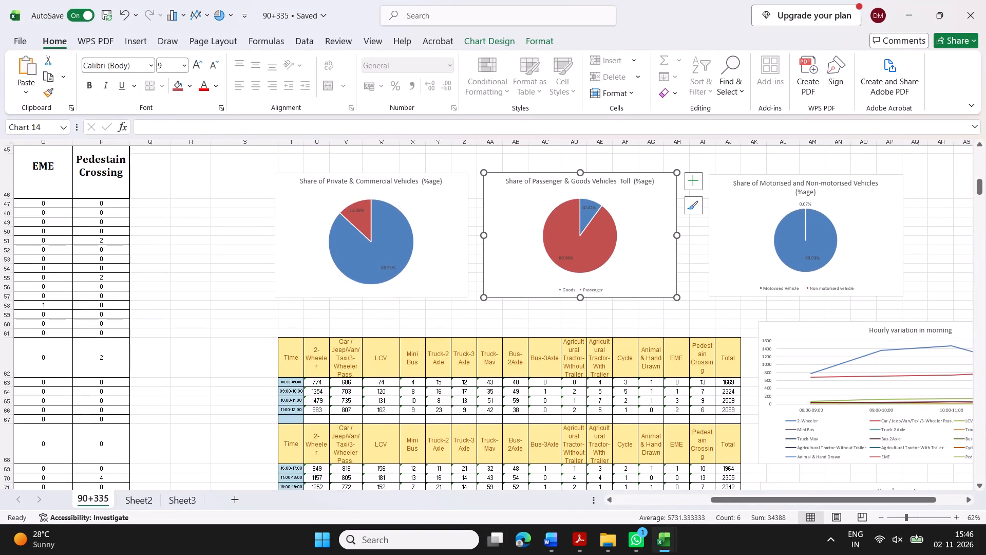
pyautogui.scroll(1, 782, 197)
pyautogui.moveTo(774, 320); pyautogui.dragTo(814, 373)
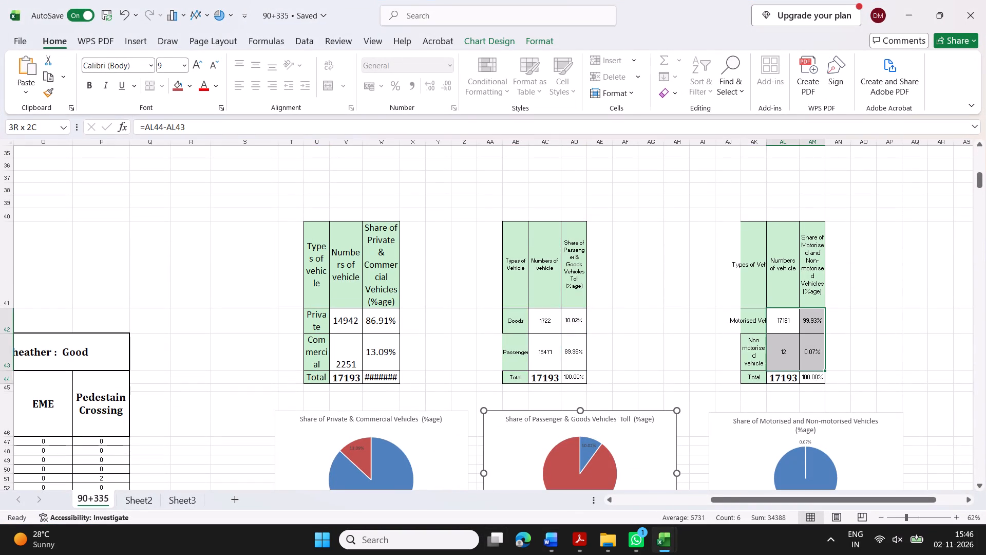
pyautogui.moveTo(814, 373); pyautogui.dragTo(812, 373)
pyautogui.rightClick(812, 373)
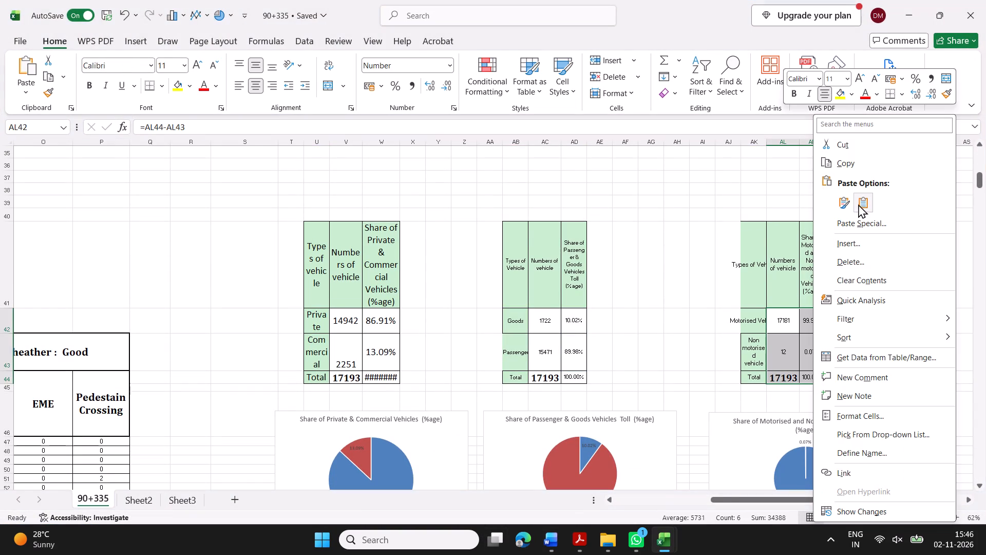
pyautogui.click(850, 162)
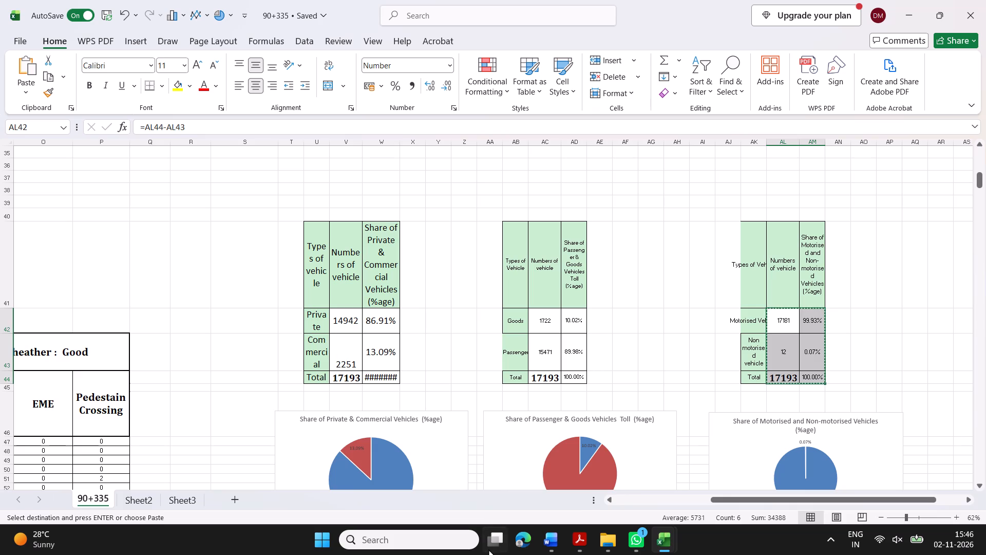
pyautogui.click(501, 541)
pyautogui.click(504, 131)
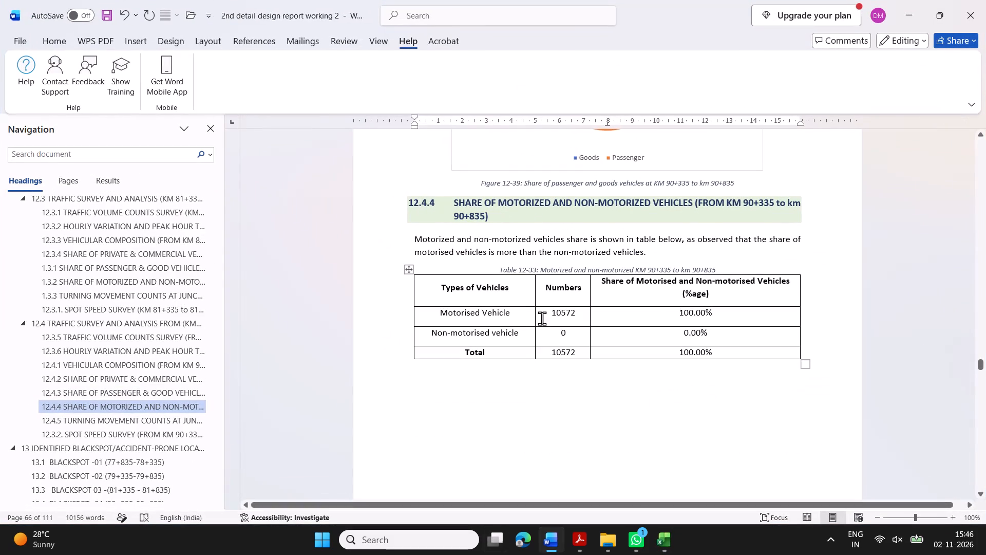
pyautogui.moveTo(548, 317); pyautogui.dragTo(666, 362)
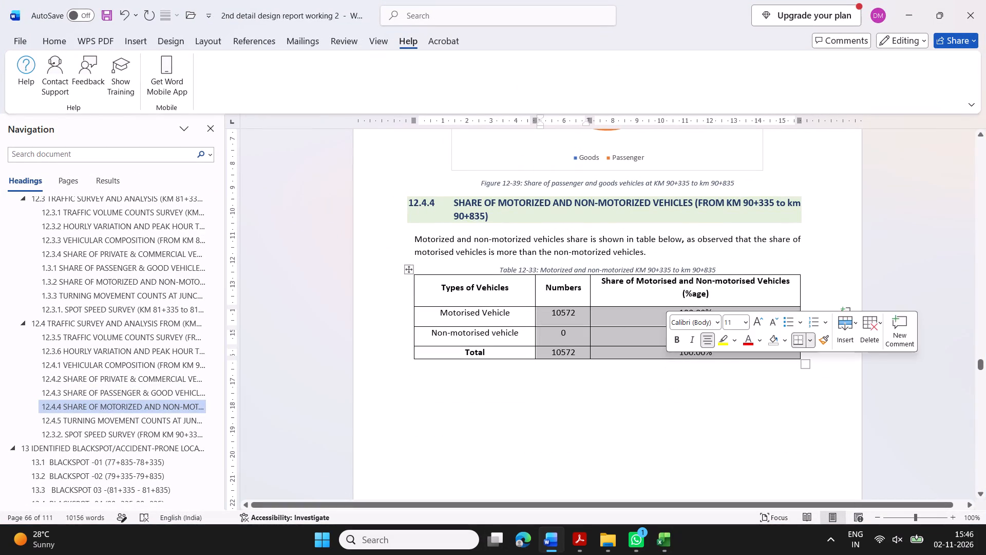
pyautogui.rightClick(668, 360)
pyautogui.click(757, 213)
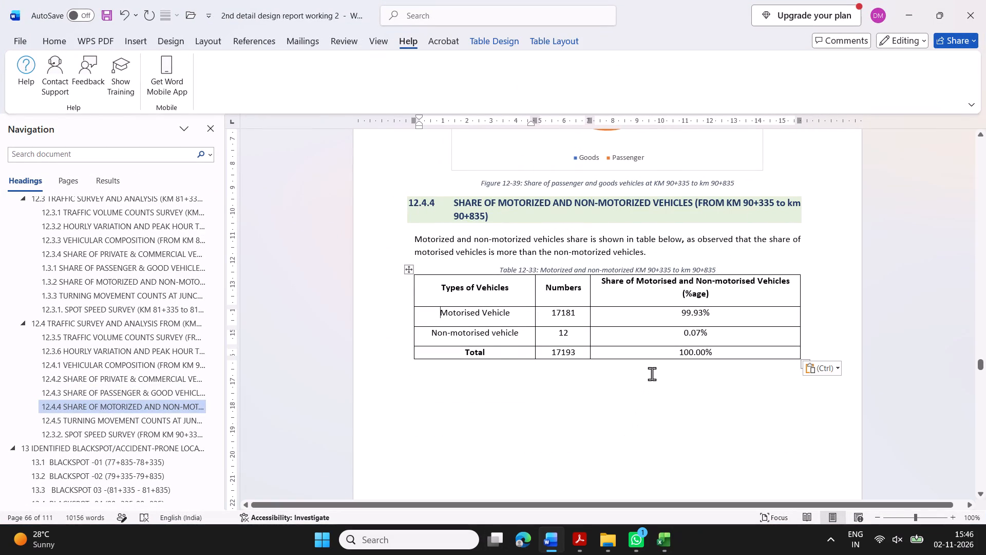
# Replace the pie chart above the Figure 12-40 caption with the 90+335 workbook's Share of Motorised and Non-motorised Vehicles chart.
pyautogui.scroll(-2, 653, 371)
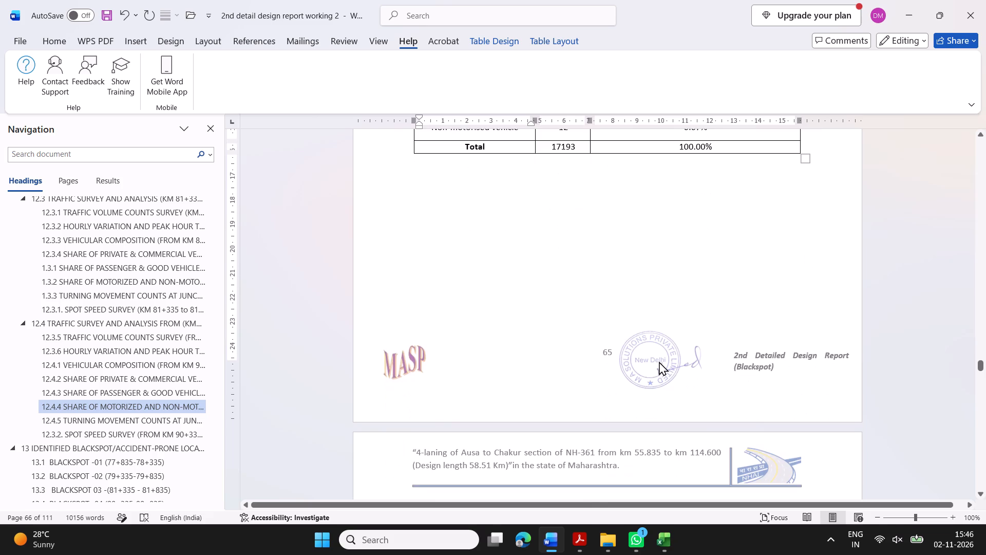
pyautogui.scroll(-2, 659, 361)
pyautogui.click(713, 345)
pyautogui.press('Delete')
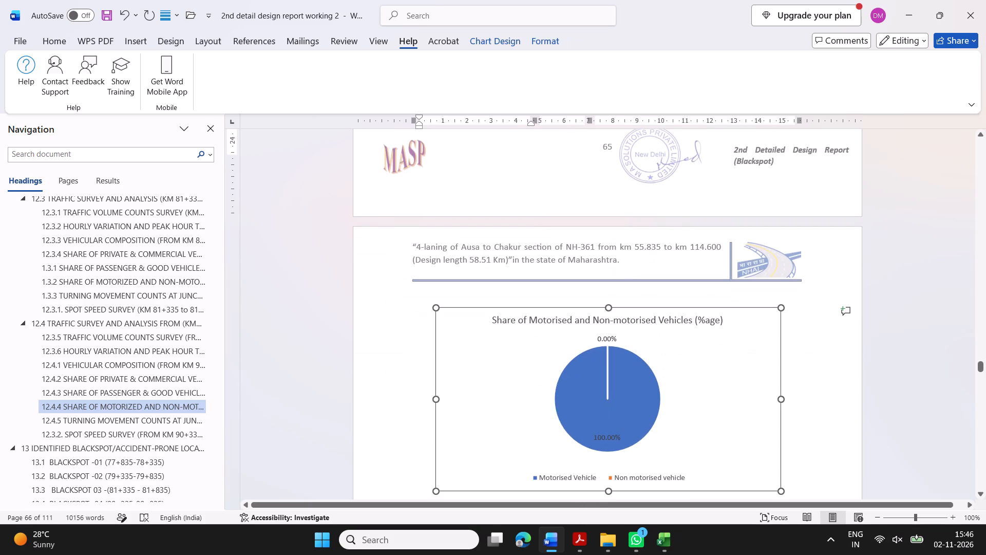
pyautogui.click(486, 543)
pyautogui.click(482, 144)
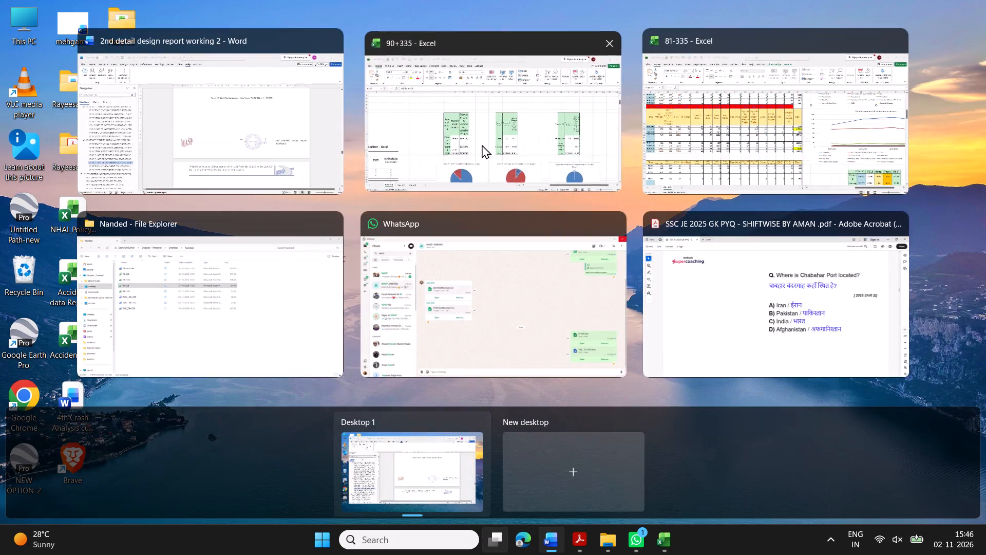
pyautogui.click(900, 329)
pyautogui.scroll(-2, 898, 350)
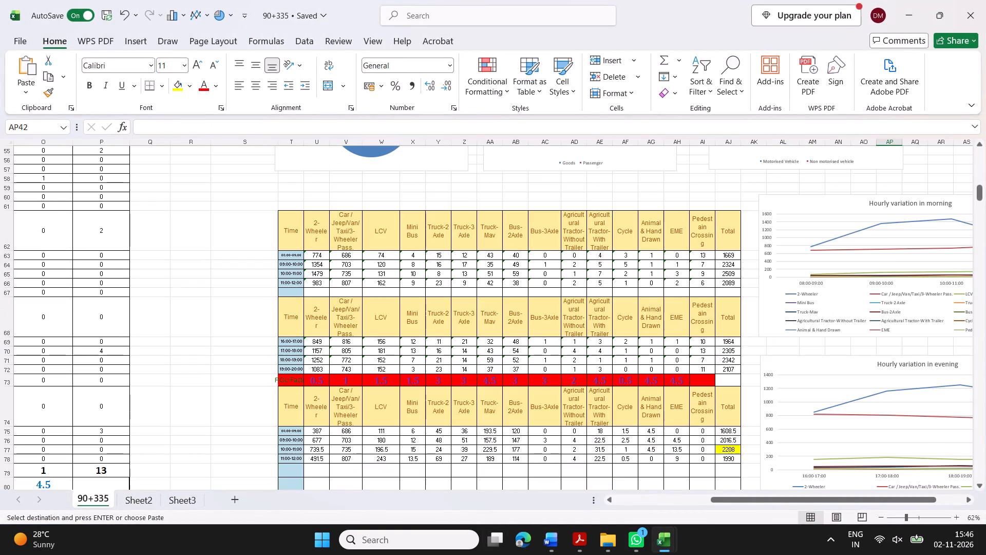
pyautogui.scroll(1, 856, 214)
pyautogui.click(876, 229)
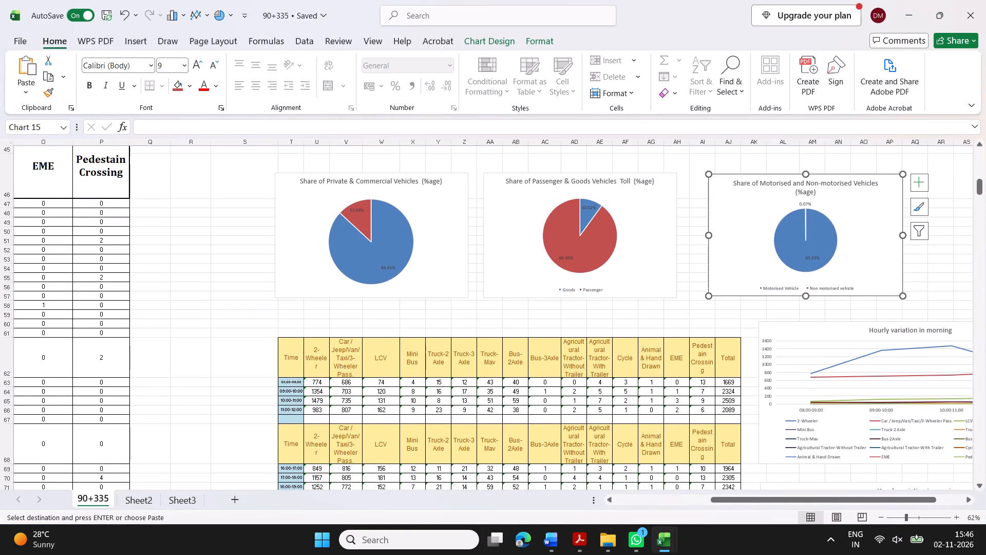
pyautogui.hotkey('ctrl', 'c')
pyautogui.click(503, 547)
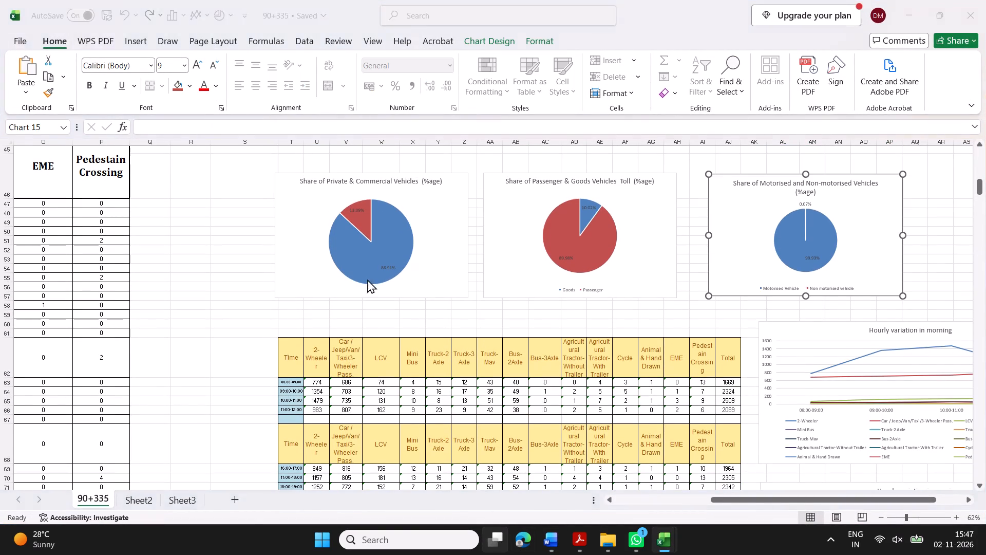
pyautogui.click(548, 179)
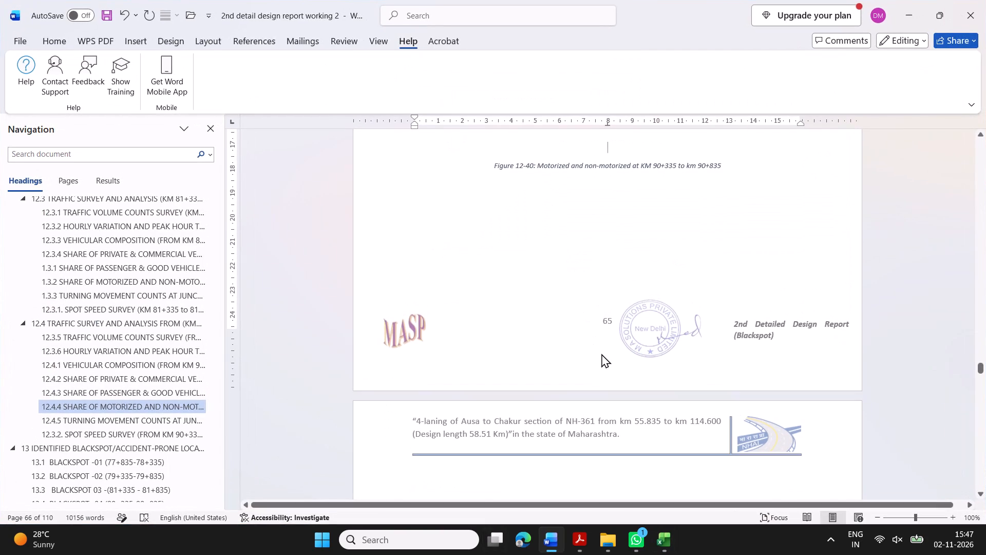
pyautogui.hotkey('ctrl', 'v')
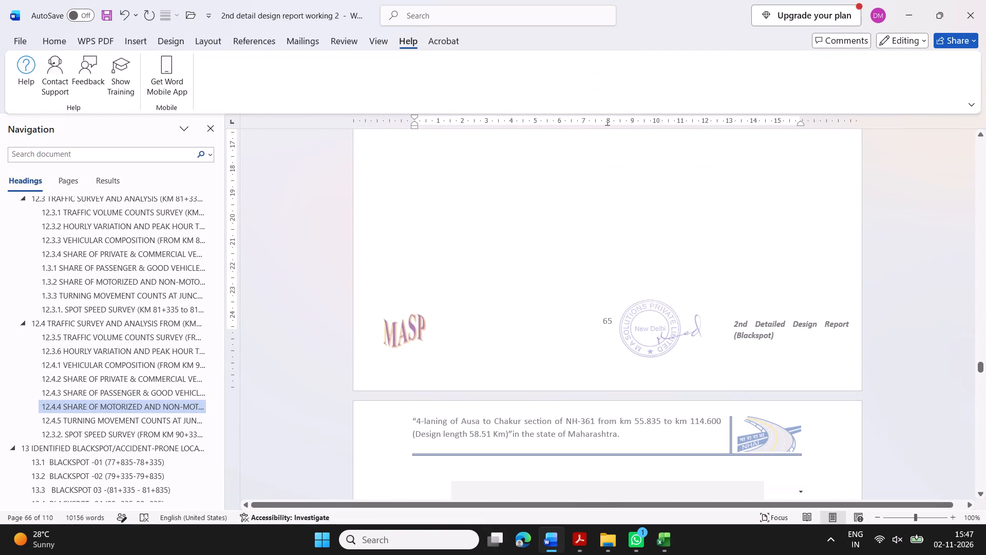
# Remove the blank lines above the Share of Motorised and Non-motorised Vehicles pie chart in section 12.4.4.
pyautogui.scroll(-3, 722, 276)
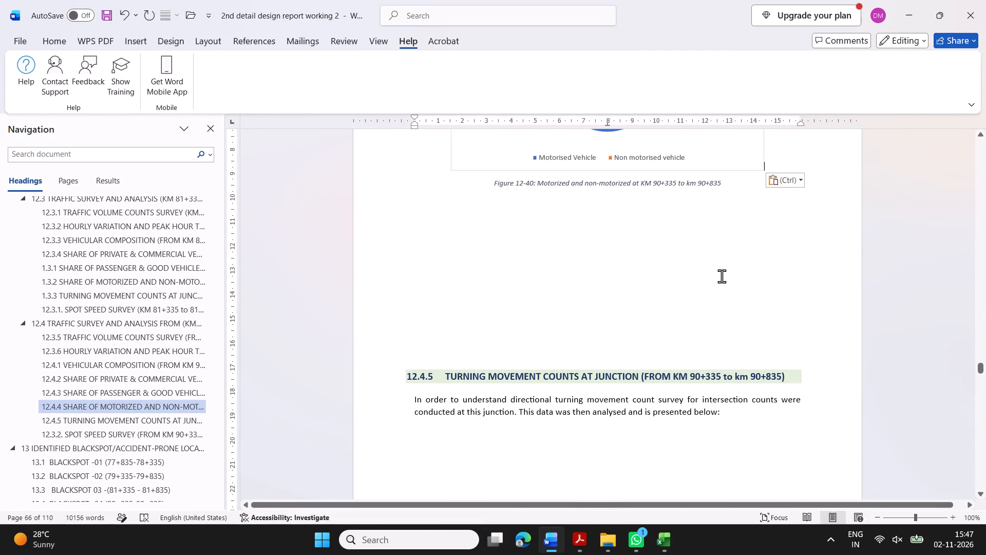
pyautogui.scroll(6, 730, 272)
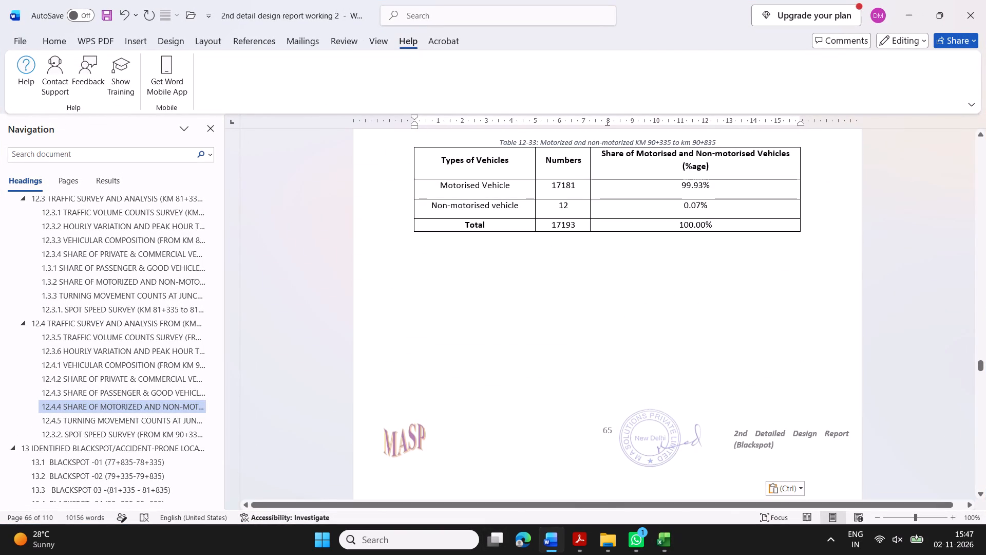
pyautogui.scroll(-4, 730, 272)
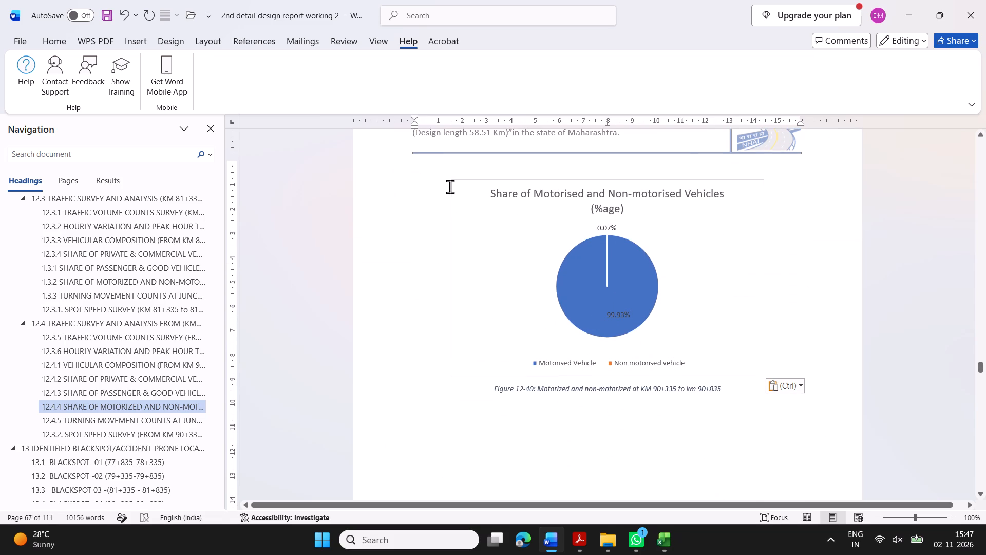
pyautogui.click(457, 171)
pyautogui.press('BackSpace')
pyautogui.press('BackSpace')
pyautogui.press('BackSpace')
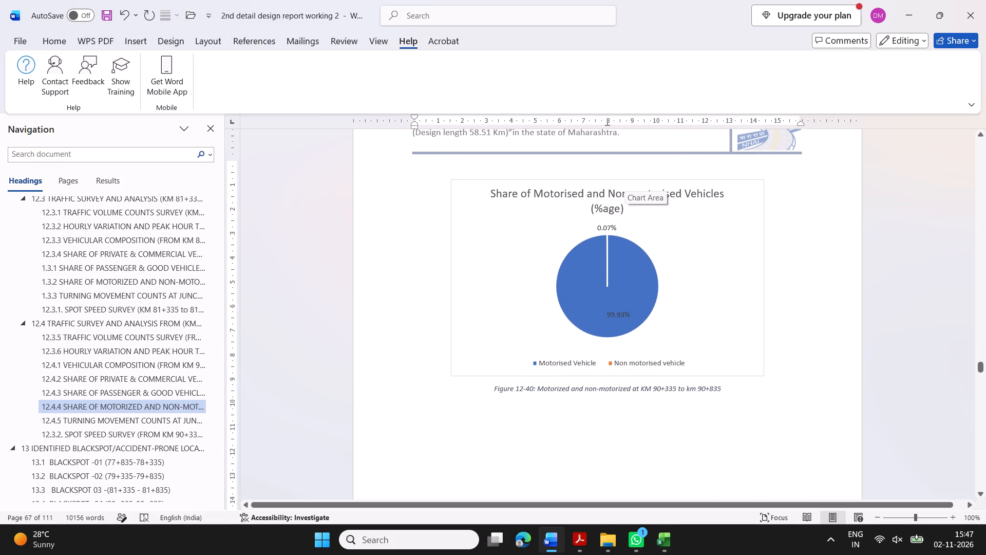
pyautogui.press('BackSpace')
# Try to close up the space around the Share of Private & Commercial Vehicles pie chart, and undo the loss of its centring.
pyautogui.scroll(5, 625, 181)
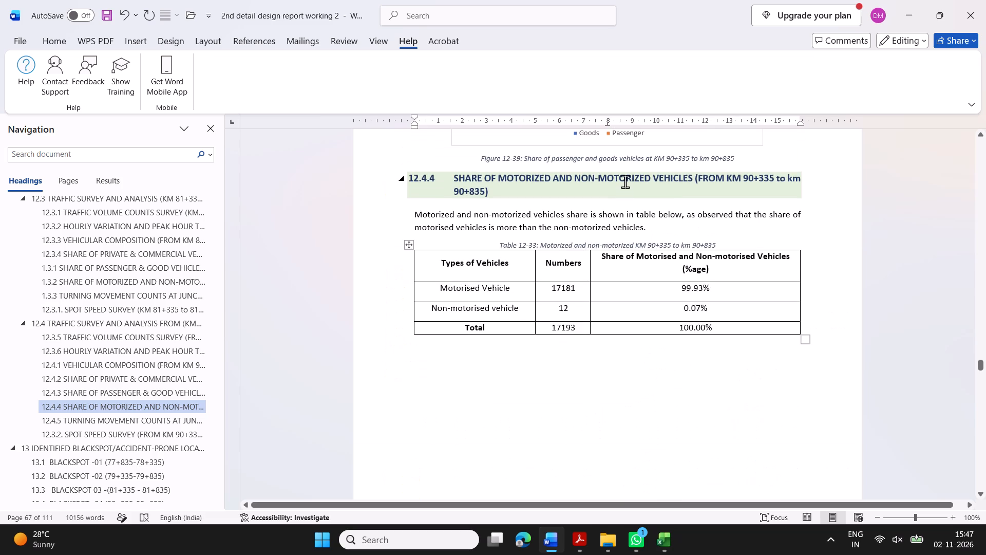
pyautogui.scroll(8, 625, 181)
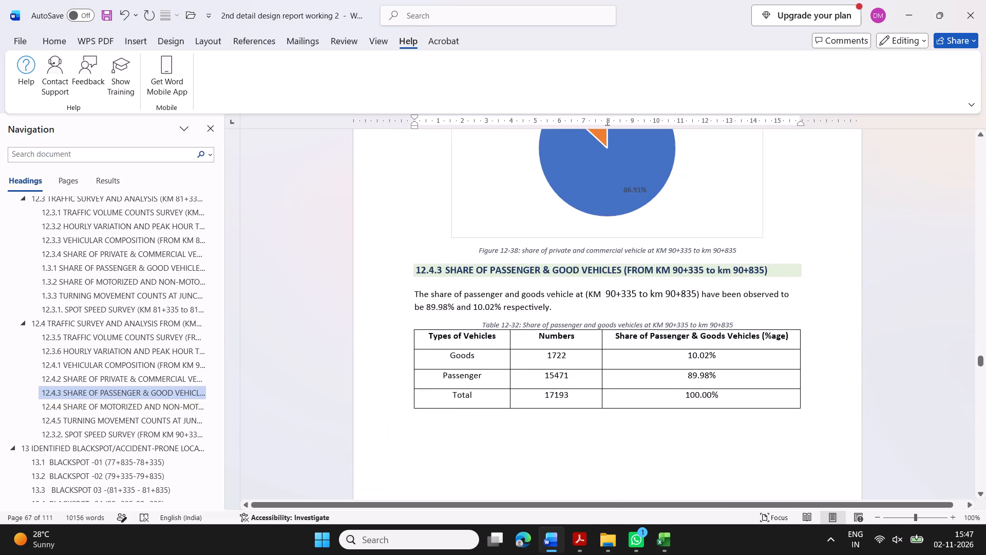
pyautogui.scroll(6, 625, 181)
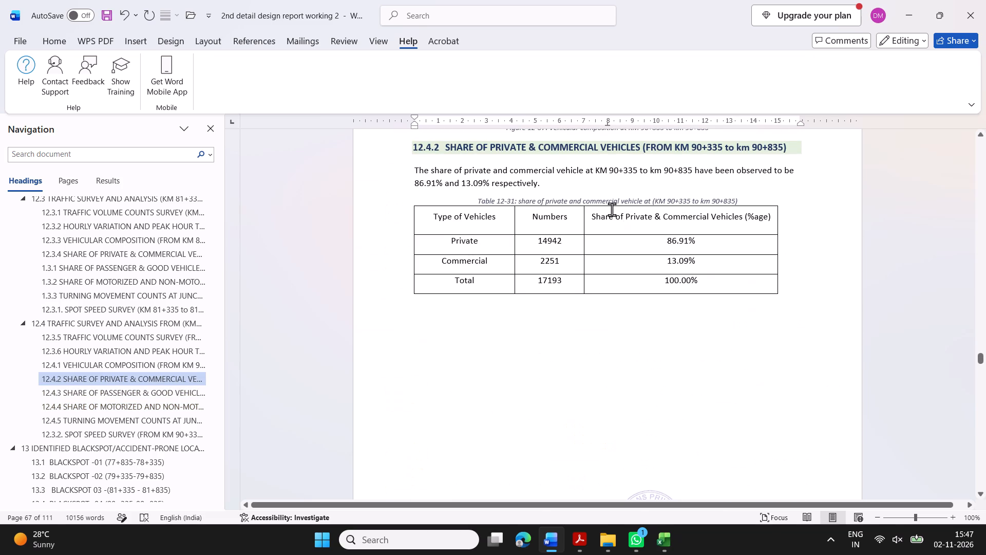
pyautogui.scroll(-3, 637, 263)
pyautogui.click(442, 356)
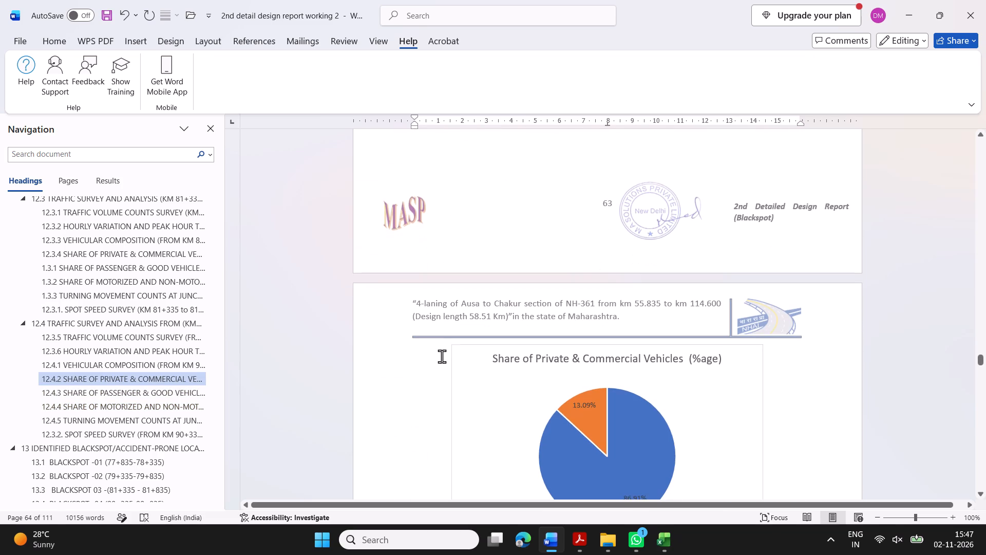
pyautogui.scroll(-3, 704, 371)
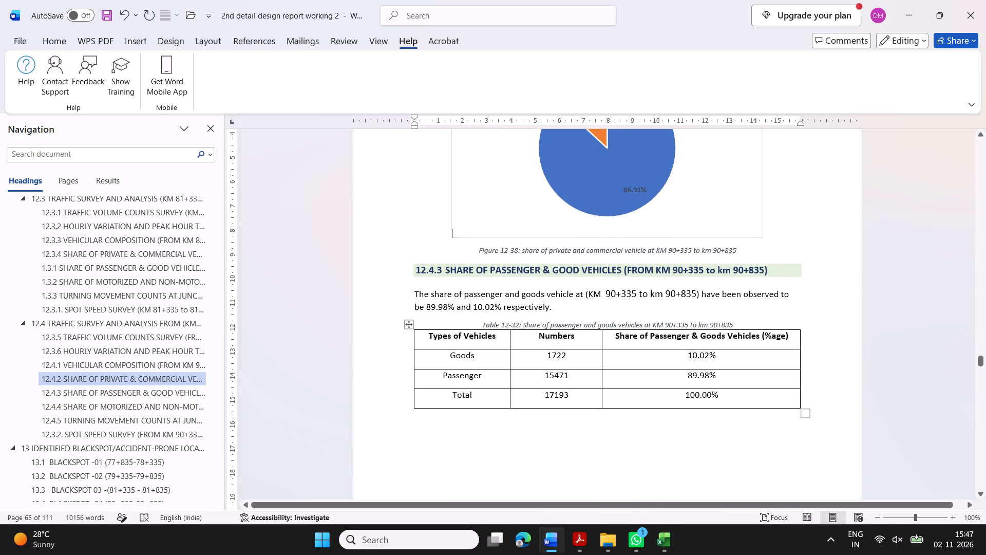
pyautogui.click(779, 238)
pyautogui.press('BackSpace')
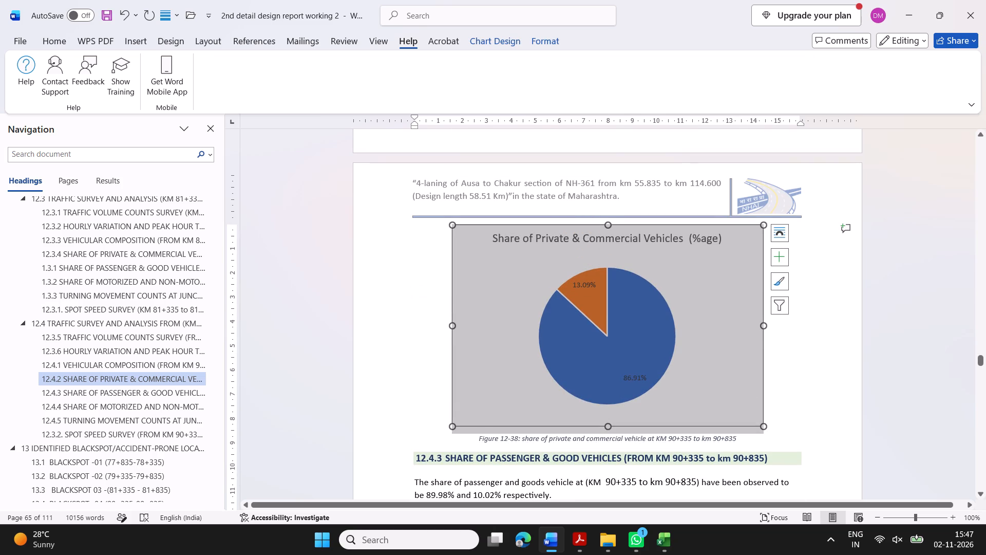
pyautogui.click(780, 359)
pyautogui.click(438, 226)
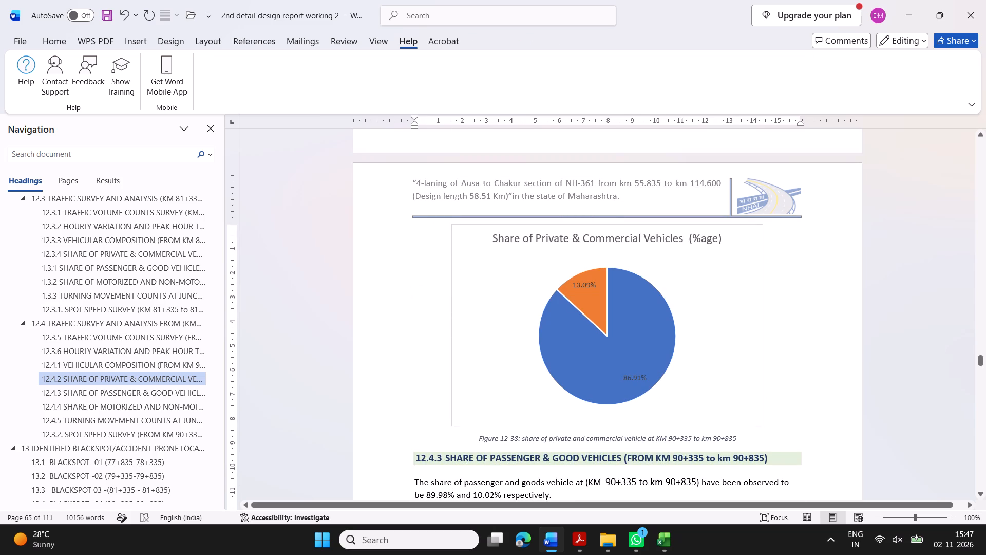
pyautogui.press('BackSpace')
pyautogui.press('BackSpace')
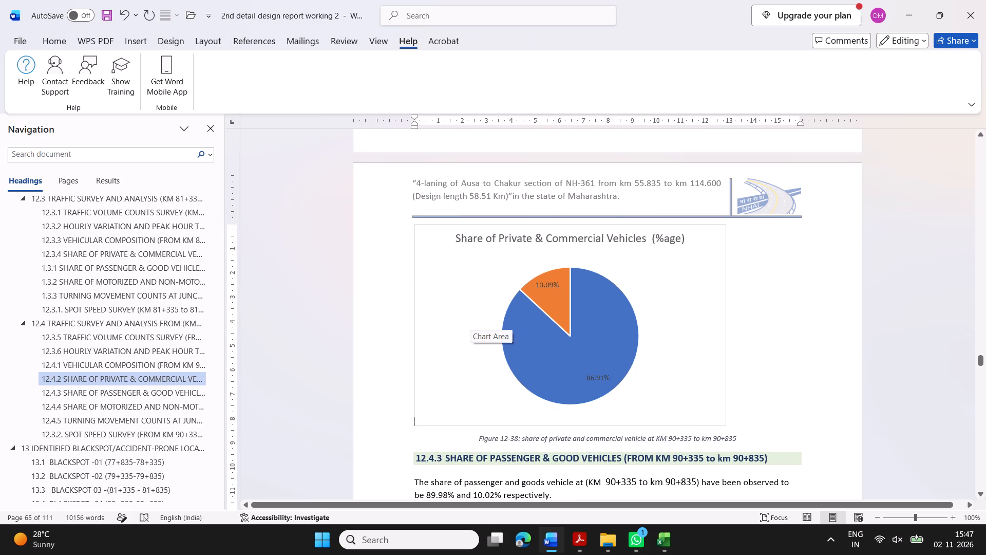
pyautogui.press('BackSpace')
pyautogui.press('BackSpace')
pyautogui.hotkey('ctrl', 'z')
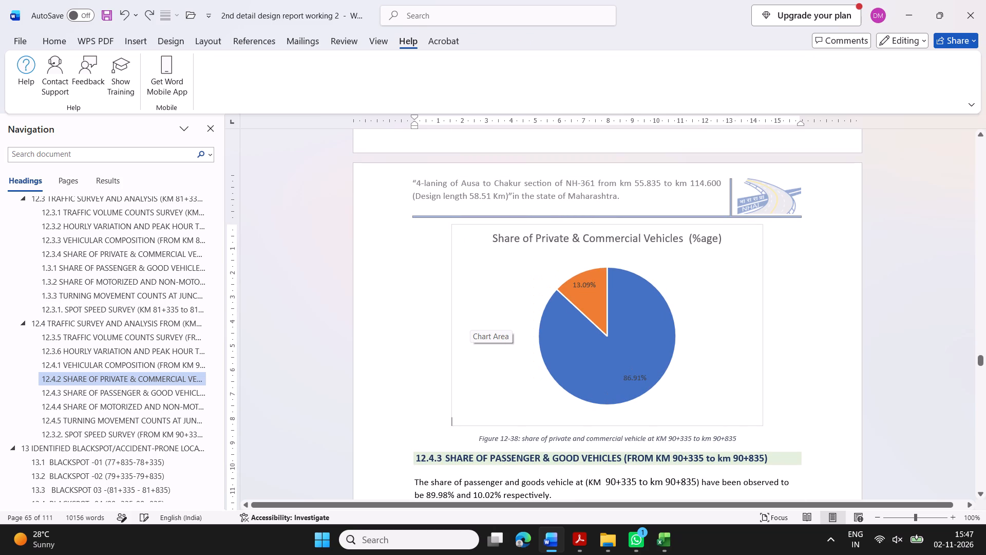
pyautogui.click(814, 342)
# Shrink the Share of Passenger & Goods Vehicles Toll pie chart above the Figure 12-39 caption, keeping its proportions.
pyautogui.scroll(-2, 768, 289)
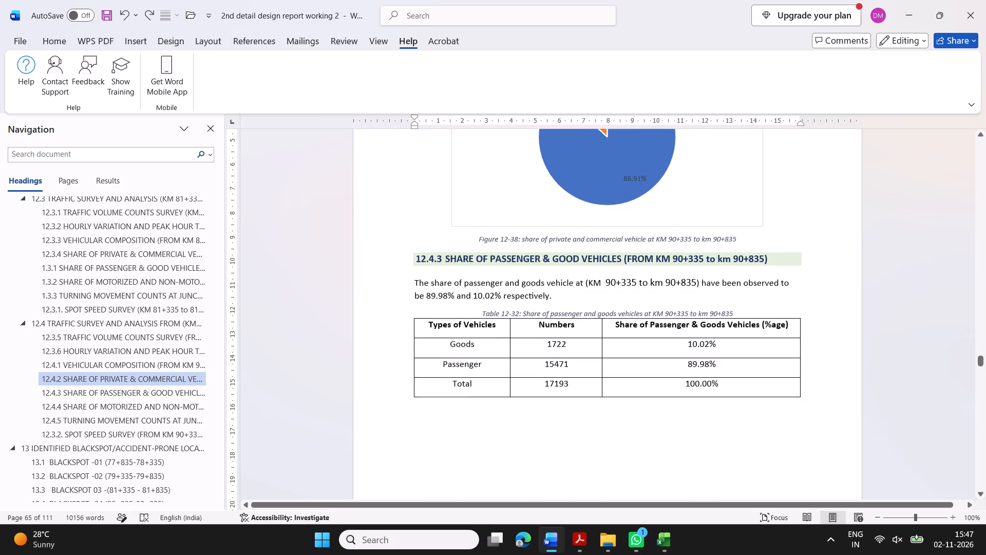
pyautogui.scroll(-3, 768, 289)
pyautogui.scroll(-2, 742, 388)
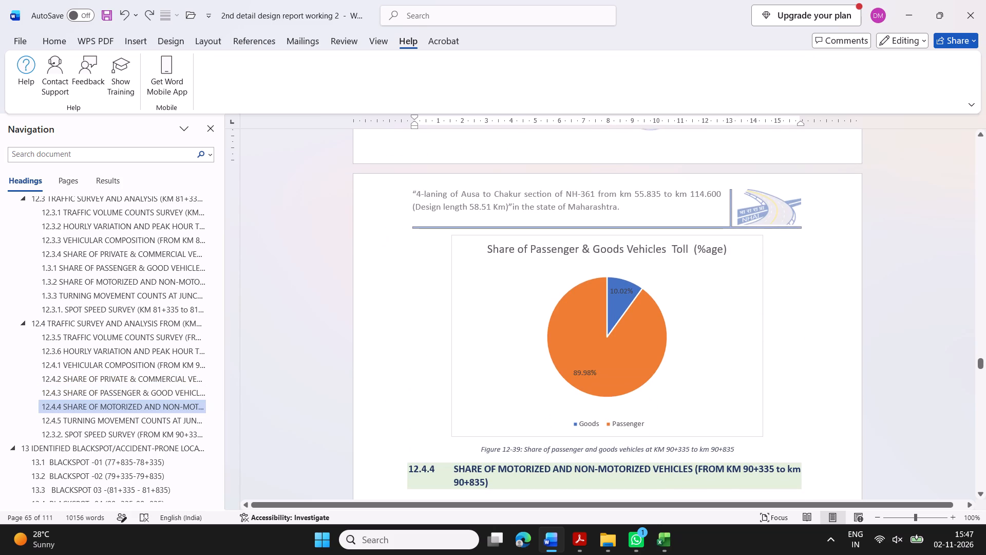
pyautogui.click(734, 405)
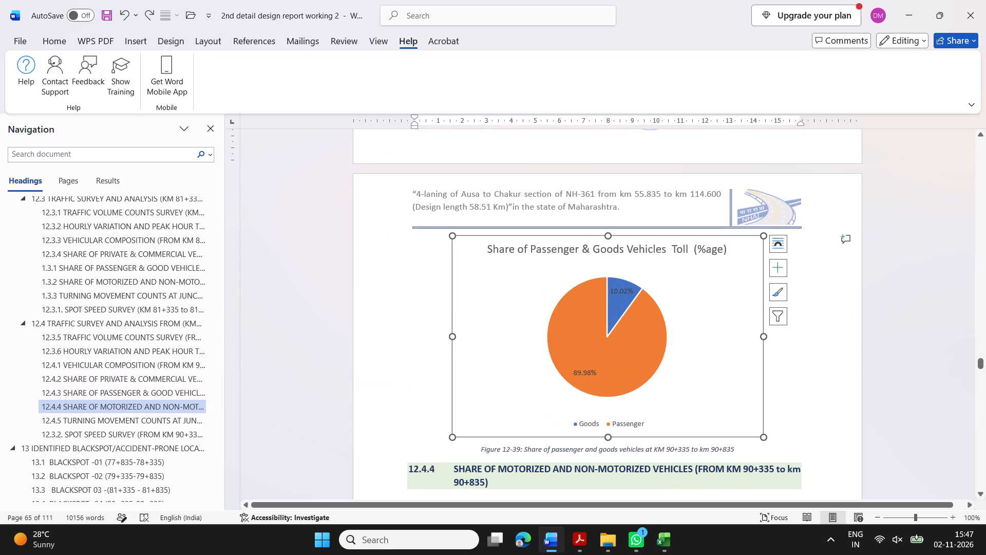
pyautogui.moveTo(761, 437); pyautogui.dragTo(729, 405)
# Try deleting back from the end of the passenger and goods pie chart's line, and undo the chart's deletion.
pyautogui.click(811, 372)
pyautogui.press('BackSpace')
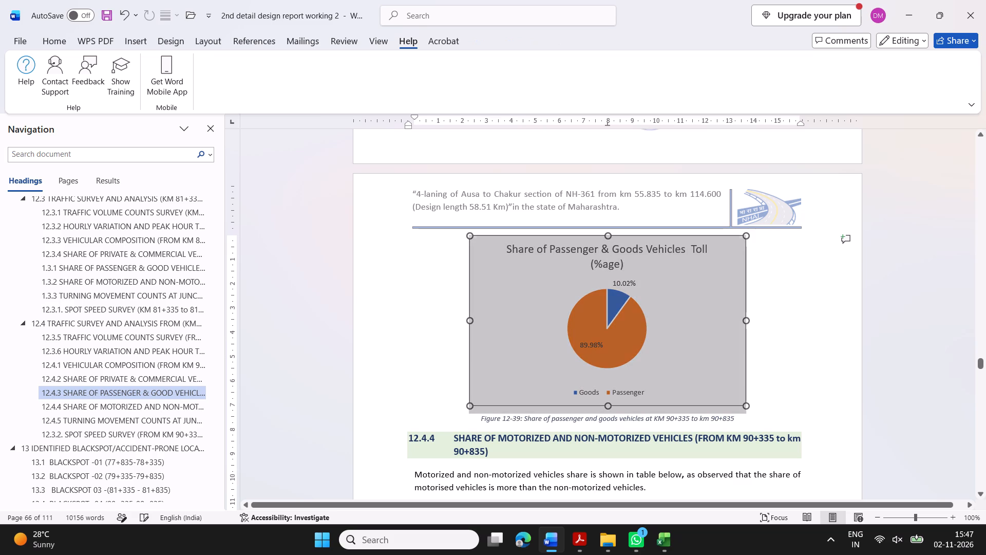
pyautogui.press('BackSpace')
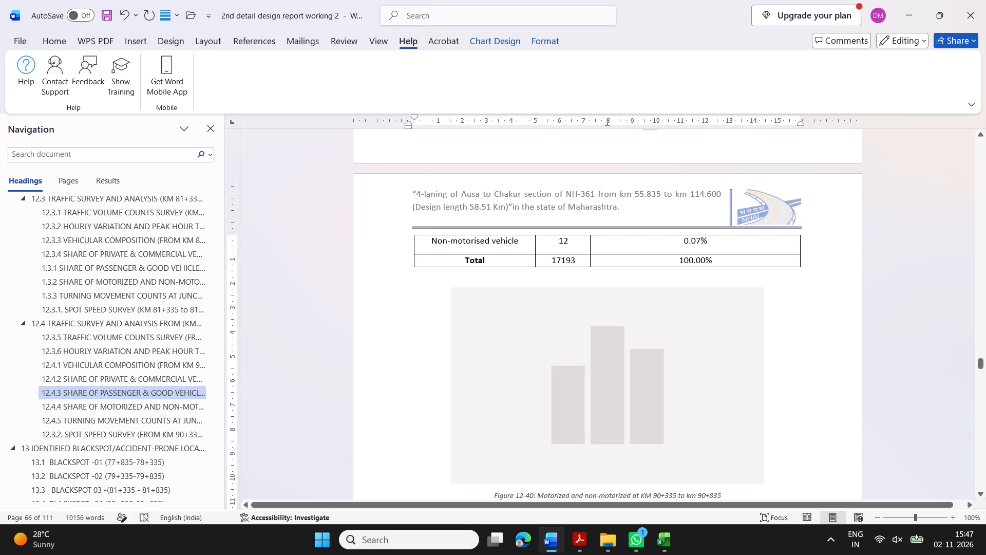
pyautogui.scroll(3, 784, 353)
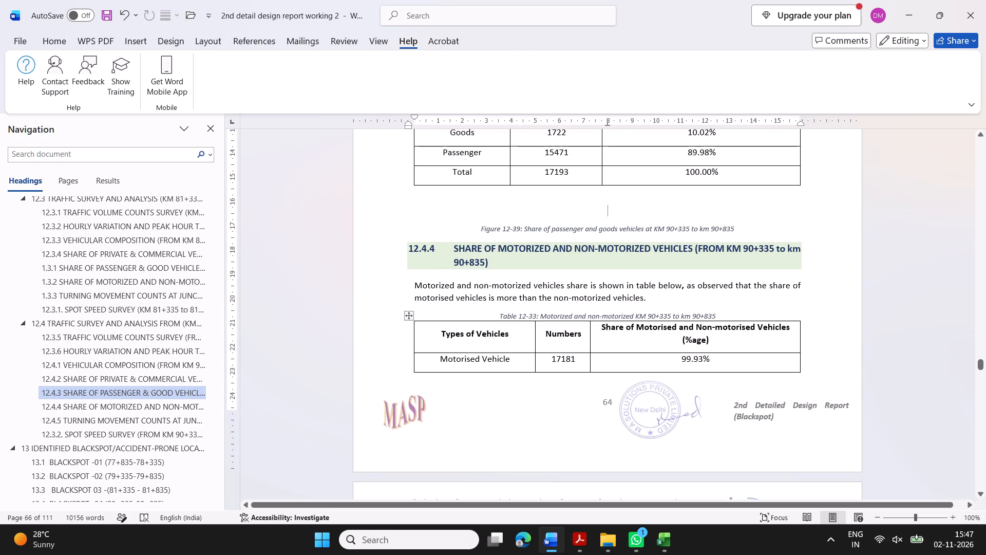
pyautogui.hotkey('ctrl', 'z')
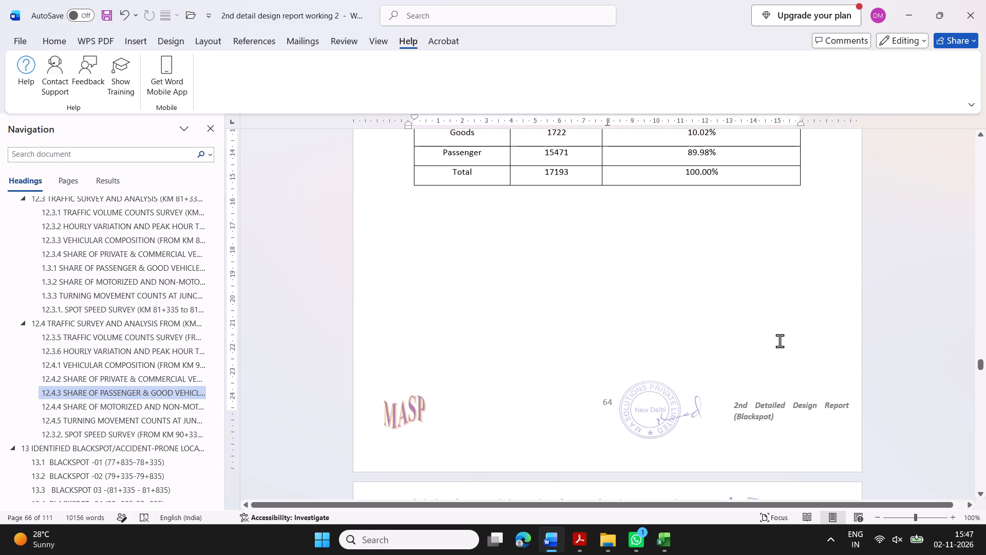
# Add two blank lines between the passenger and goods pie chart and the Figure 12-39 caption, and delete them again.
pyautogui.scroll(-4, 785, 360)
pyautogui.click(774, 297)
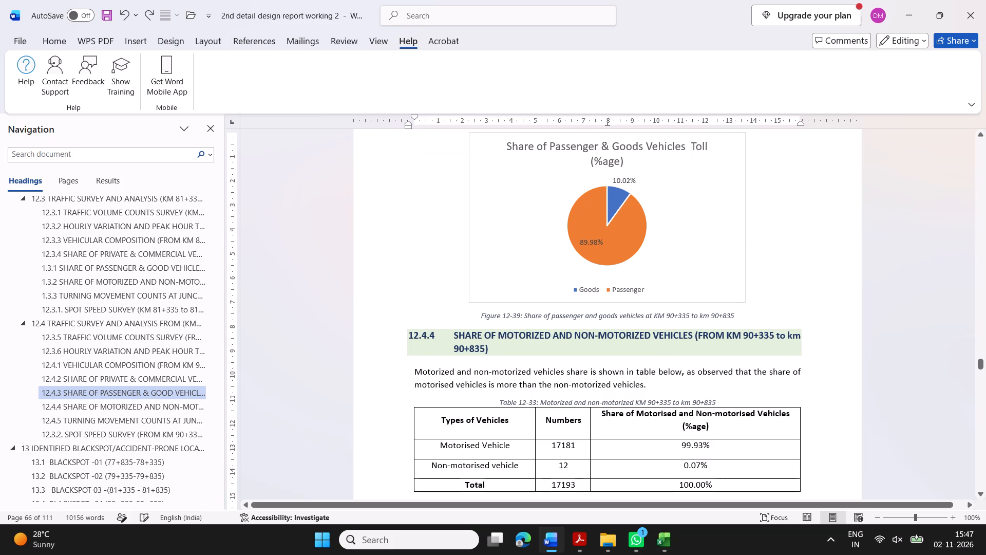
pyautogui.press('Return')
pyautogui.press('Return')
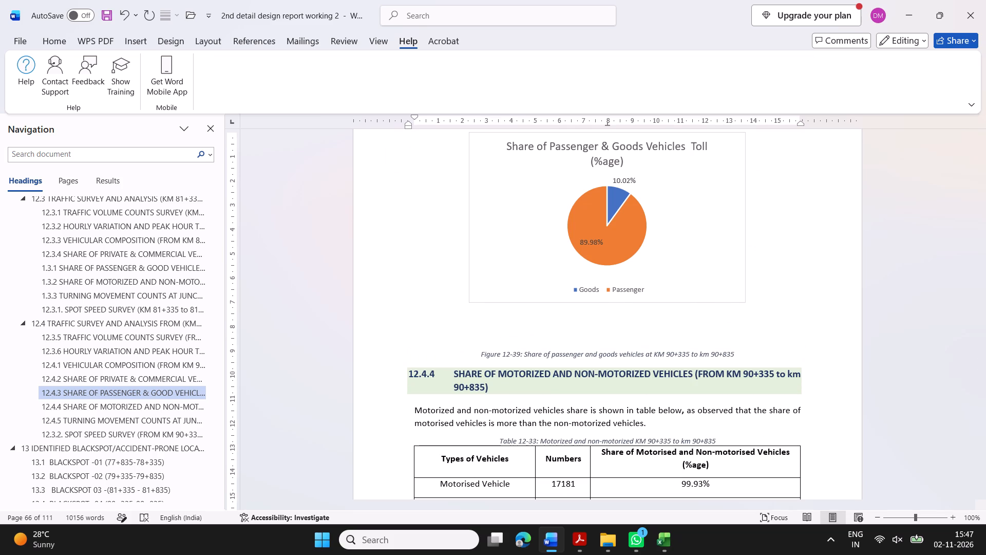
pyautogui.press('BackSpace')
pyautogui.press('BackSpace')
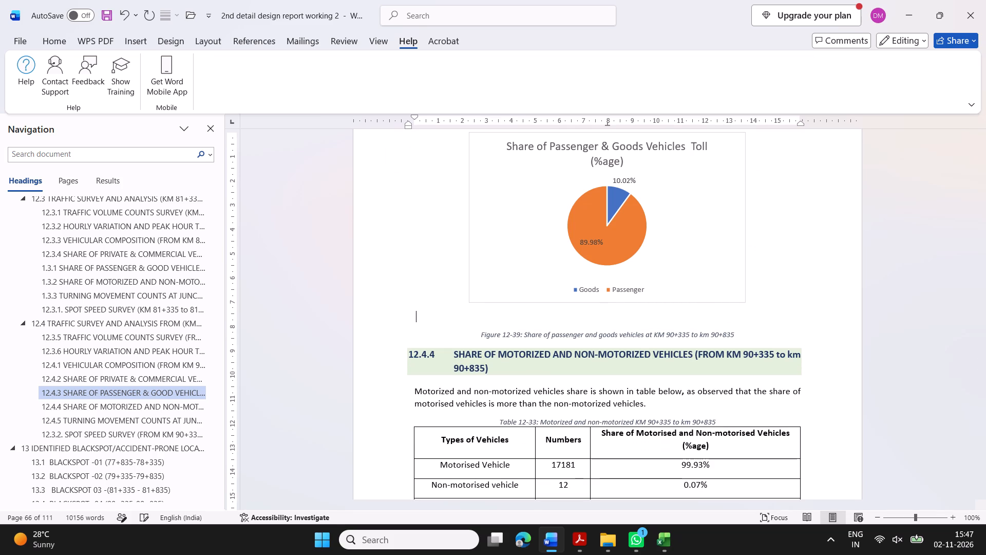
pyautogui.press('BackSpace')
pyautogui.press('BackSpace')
# Remove the extra blank lines between the Figure 12-40 caption and heading 12.4.5, undoing any deletion that cuts into the caption.
pyautogui.scroll(-2, 776, 299)
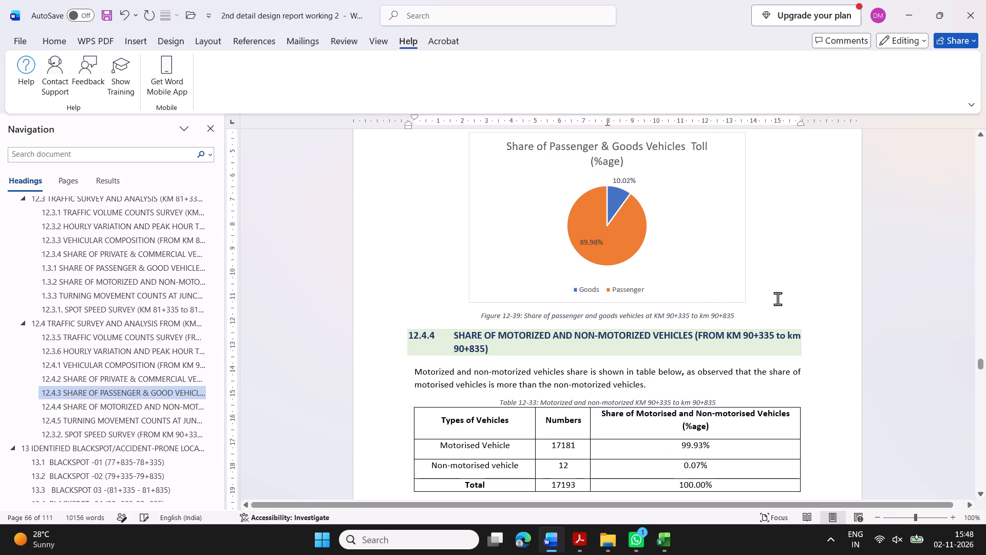
pyautogui.scroll(-8, 778, 299)
pyautogui.scroll(2, 778, 299)
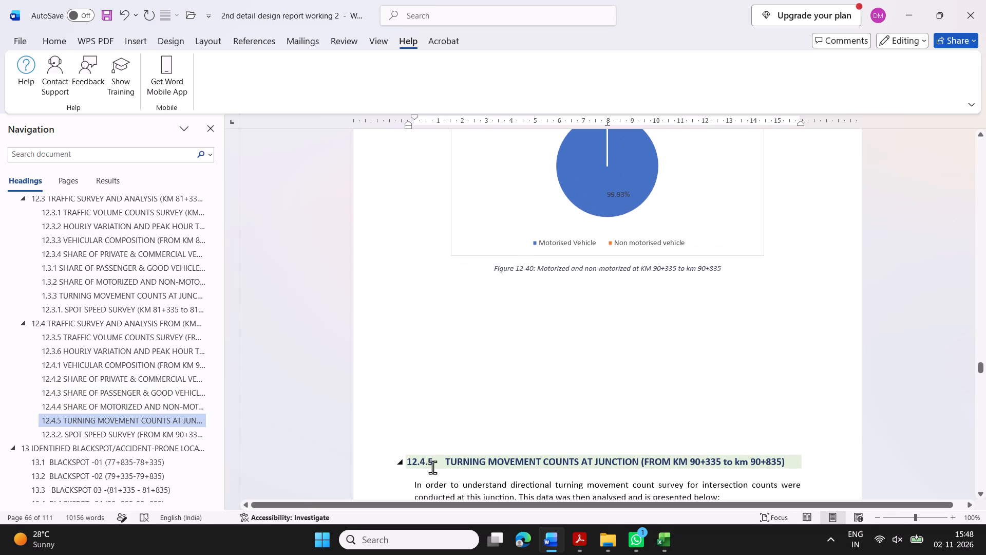
pyautogui.click(434, 434)
pyautogui.press('BackSpace')
pyautogui.press('BackSpace')
pyautogui.press('BackSpace')
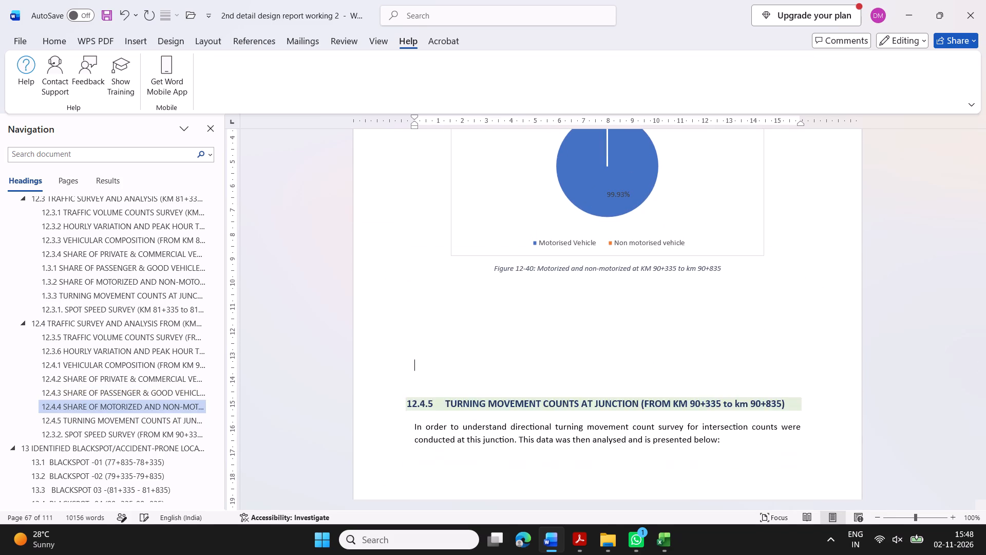
pyautogui.press('BackSpace')
pyautogui.press('BackSpace')
pyautogui.press('BackSpace')
pyautogui.press('BackSpace')
pyautogui.press('BackSpace')
pyautogui.press('BackSpace')
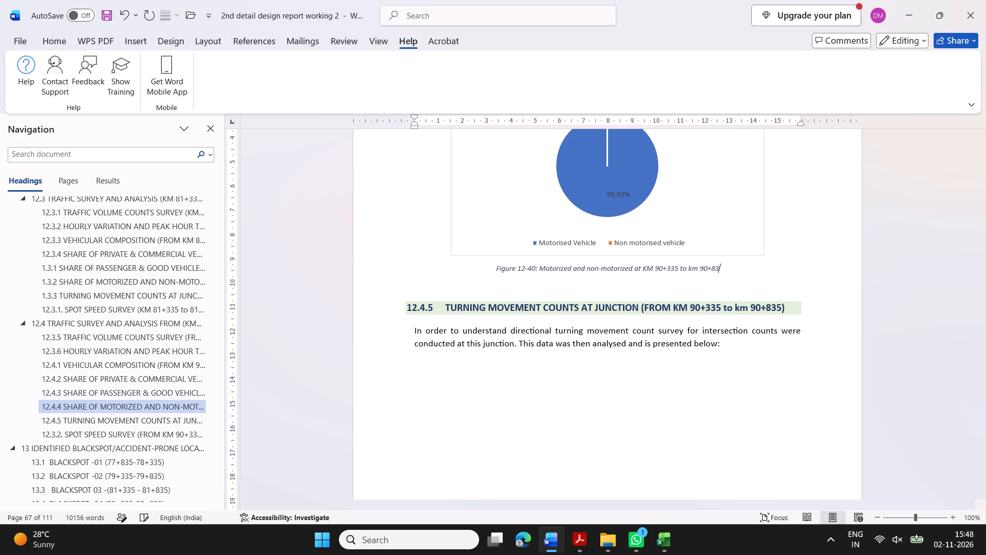
pyautogui.hotkey('ctrl', 'z')
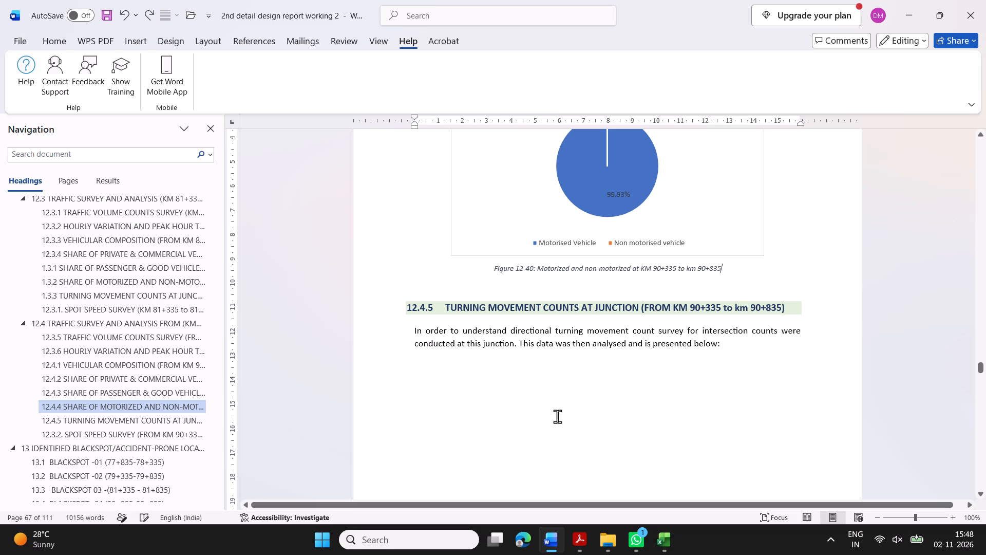
# Delete the old morning and evening peak hour TMC diagrams at CH. 89+000 under heading 12.4.5.
pyautogui.click(651, 415)
pyautogui.scroll(-2, 636, 384)
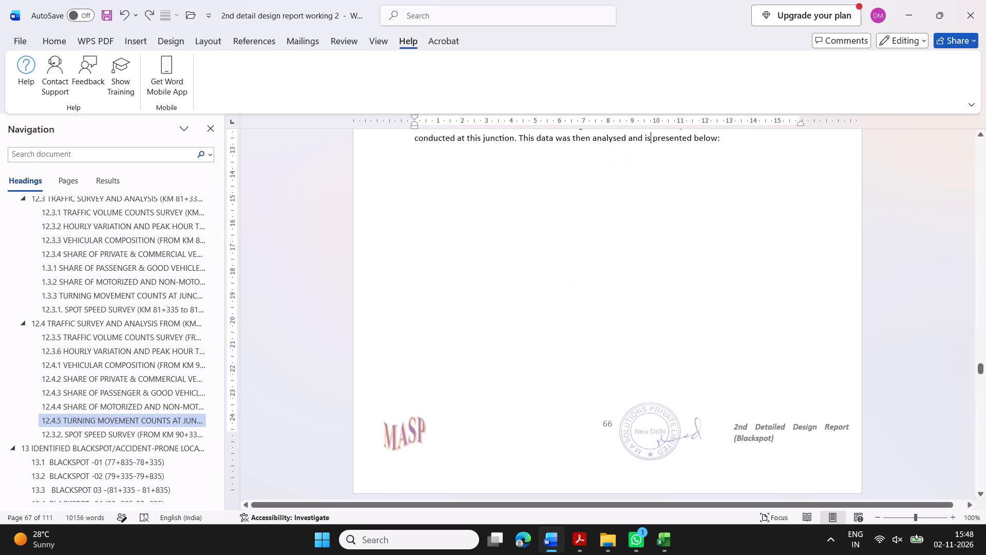
pyautogui.scroll(-3, 636, 384)
pyautogui.click(766, 322)
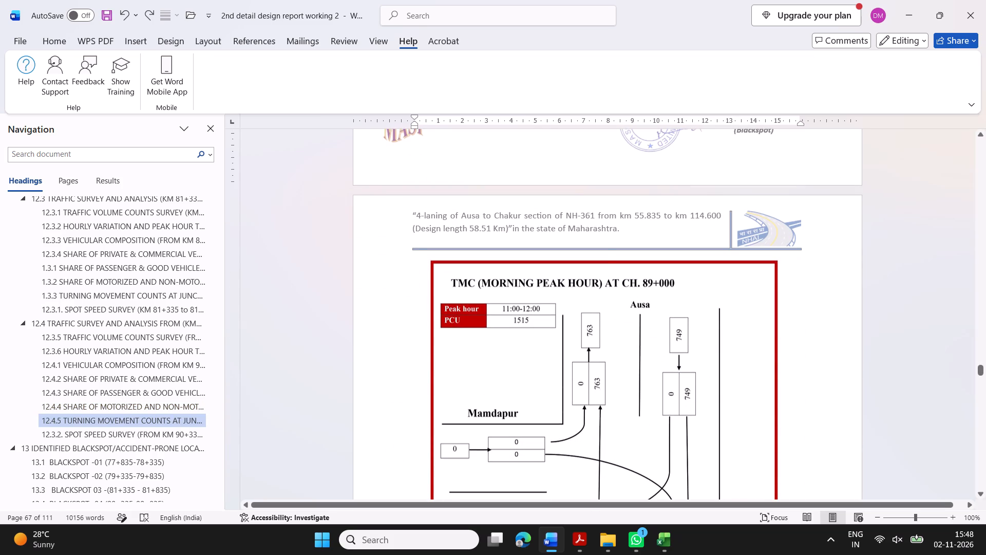
pyautogui.press('Delete')
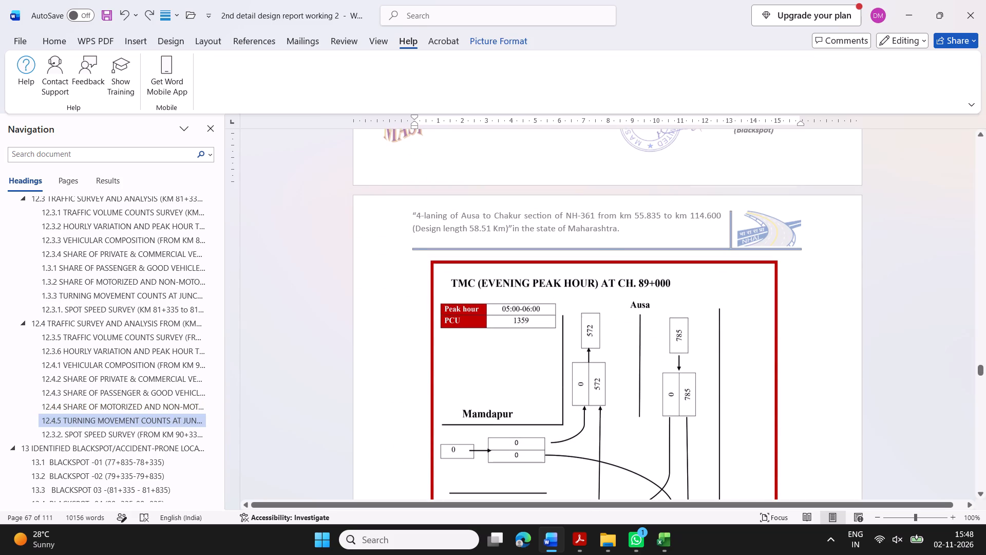
pyautogui.click(748, 340)
pyautogui.press('Delete')
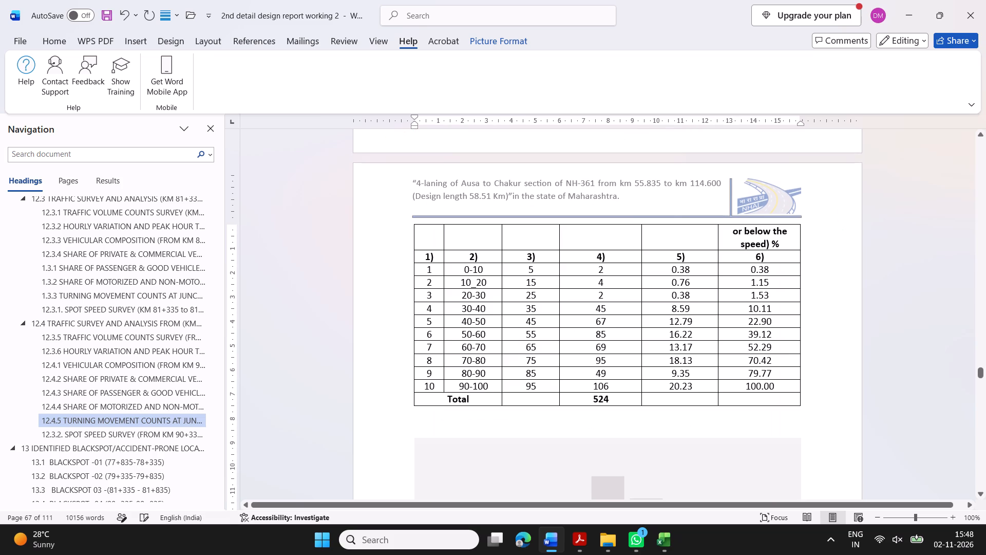
pyautogui.scroll(1, 870, 310)
pyautogui.scroll(-1, 780, 330)
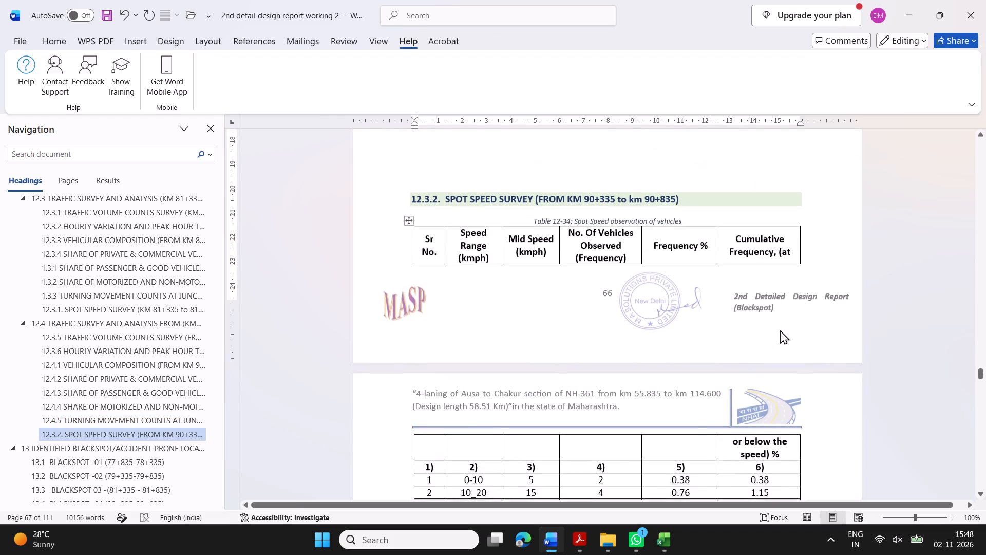
pyautogui.scroll(3, 780, 330)
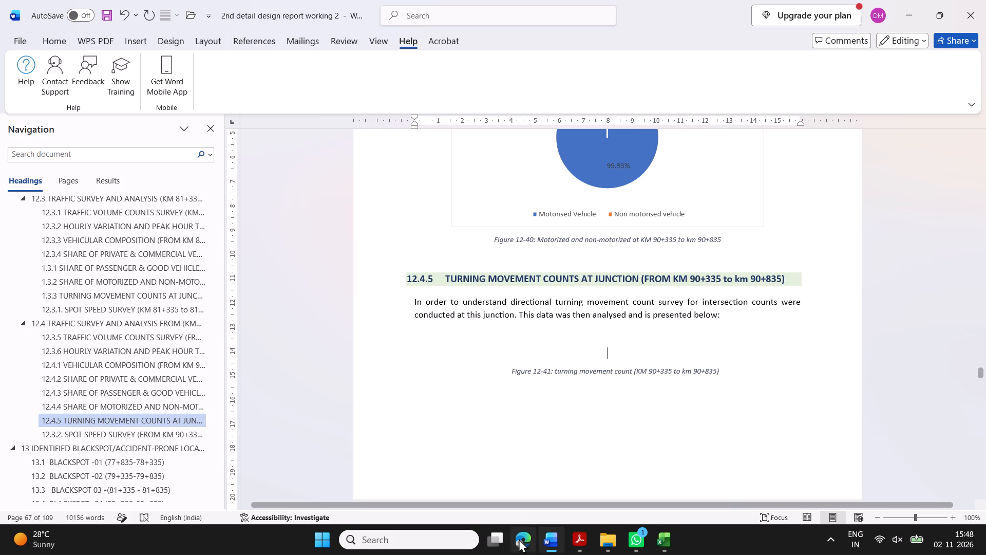
# Switch to File Explorer and open the TMC _ 90+335 document from the Nanded folder.
pyautogui.click(497, 543)
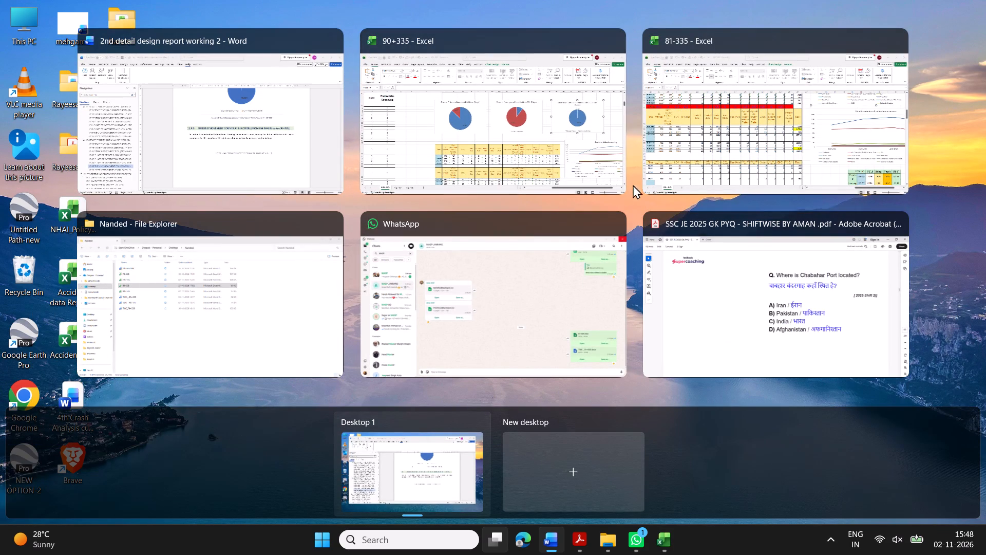
pyautogui.click(250, 298)
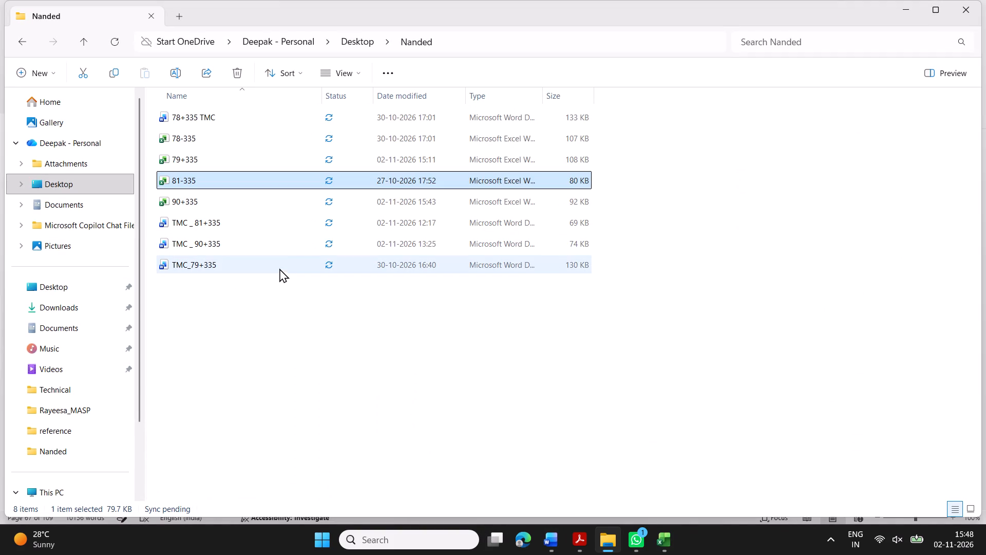
pyautogui.doubleClick(278, 245)
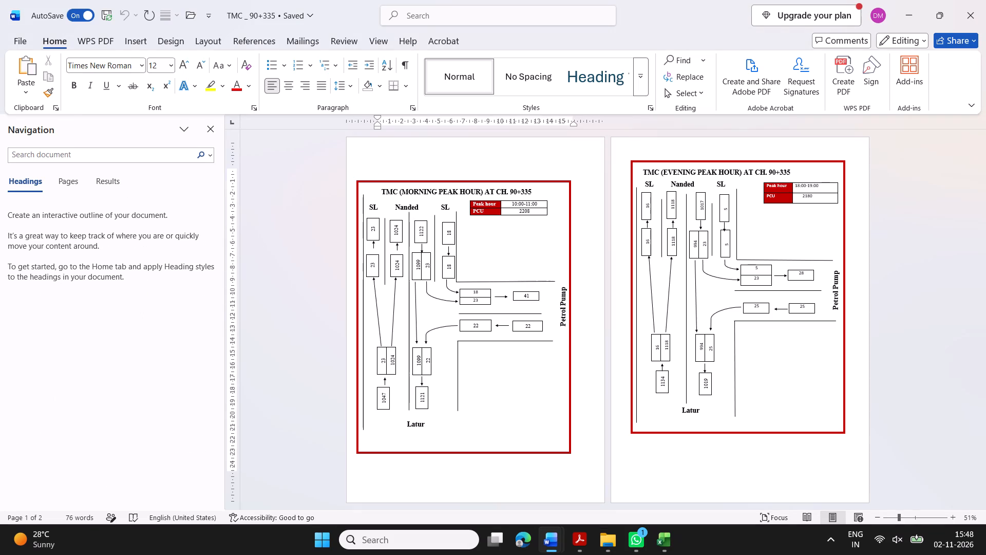
# Capture a screen snip of the TMC (Morning Peak Hour) diagram at CH. 90+335.
pyautogui.press('shift+super+s')
pyautogui.moveTo(354, 174); pyautogui.dragTo(398, 279)
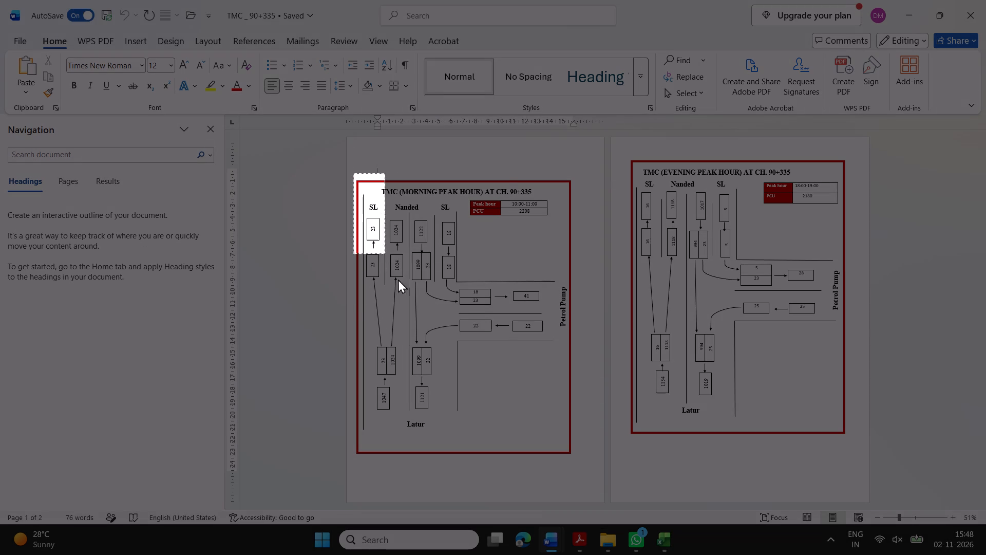
# Snip the TMC (Morning Peak Hour) at CH. 90+335 diagram from the TMC _ 90+335 document and paste it above the report's Figure 12-41 caption.
pyautogui.moveTo(398, 279); pyautogui.dragTo(574, 465)
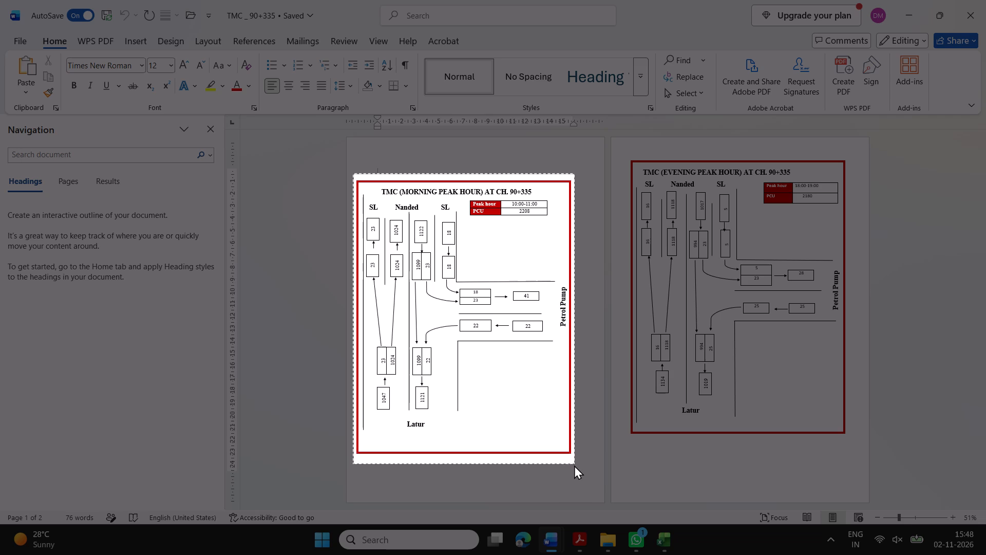
pyautogui.moveTo(574, 465); pyautogui.dragTo(575, 455)
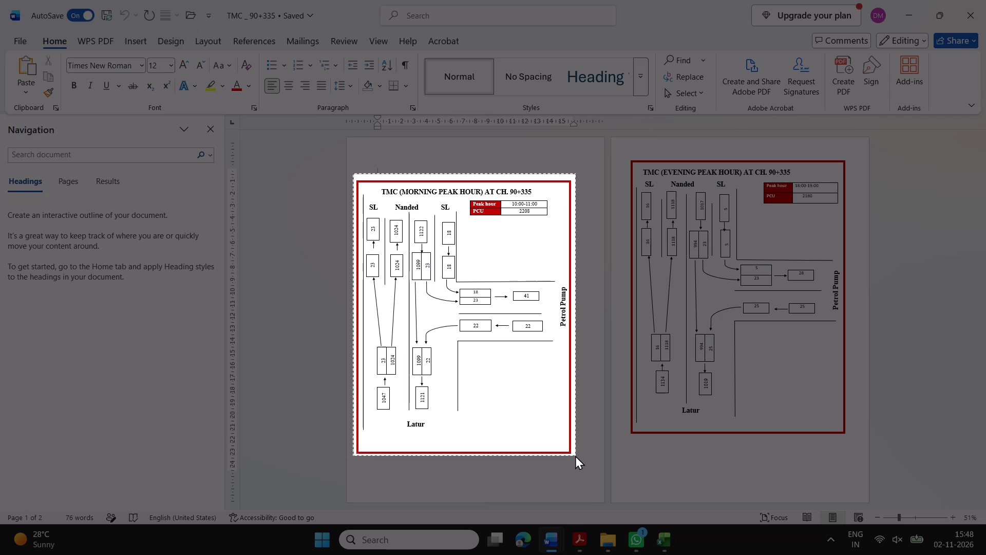
pyautogui.moveTo(575, 455); pyautogui.dragTo(573, 455)
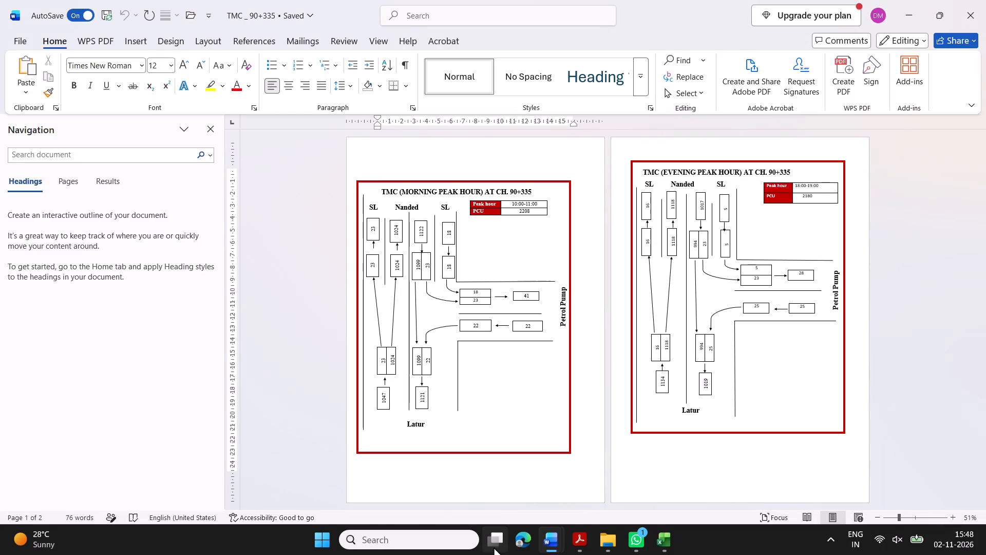
pyautogui.click(496, 546)
pyautogui.click(461, 145)
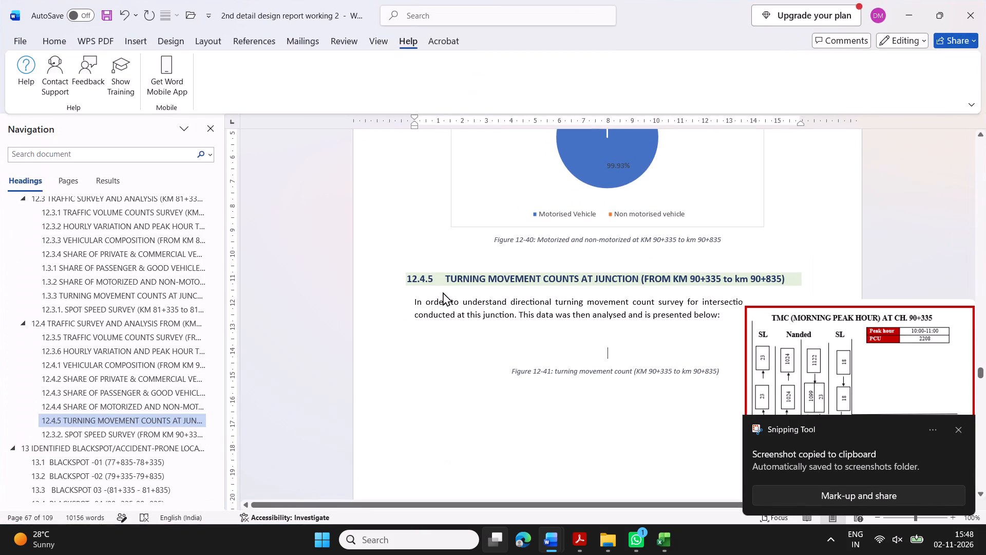
pyautogui.hotkey('ctrl', 'v')
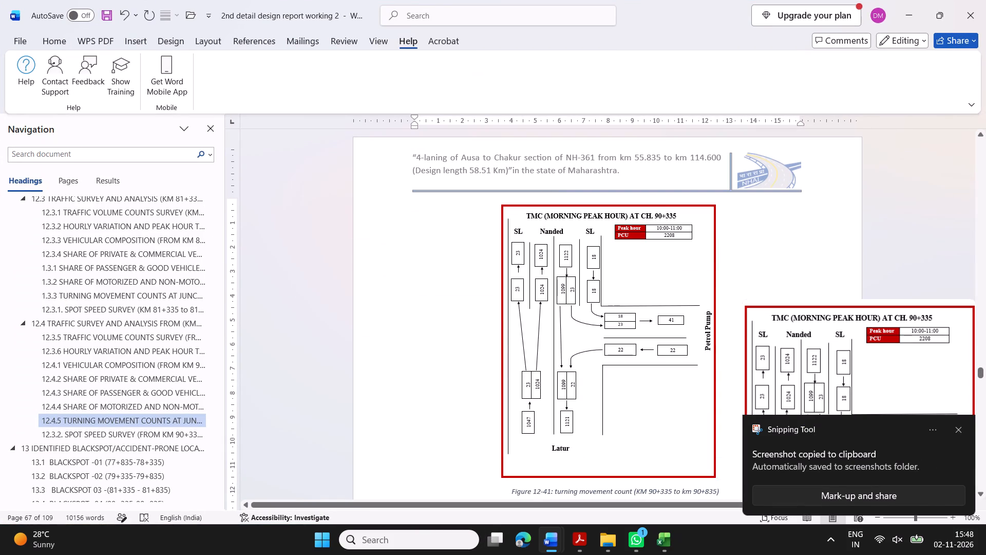
# Shorten and slightly widen the morning peak hour diagram so it fits with its Figure 12-41 caption on page 66.
pyautogui.scroll(-1, 639, 372)
pyautogui.click(617, 296)
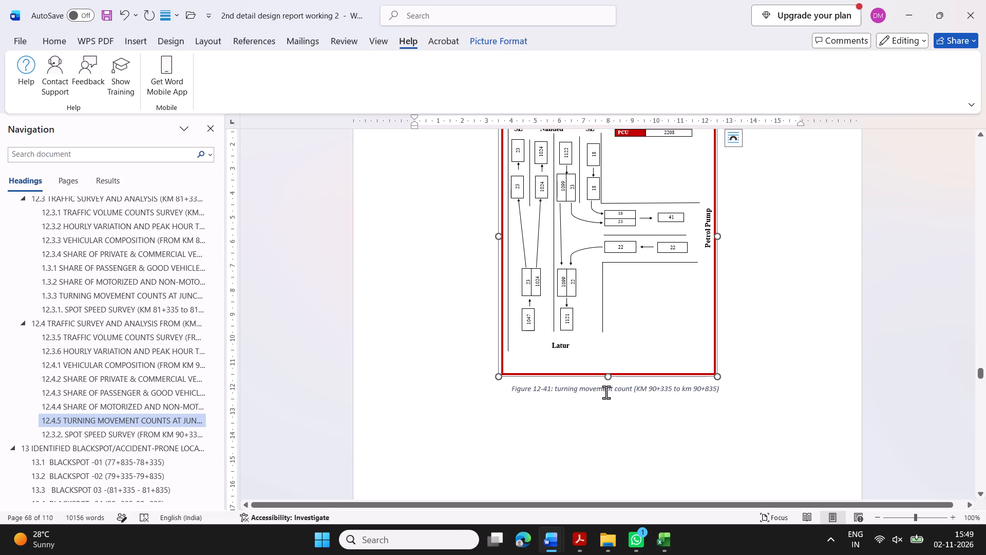
pyautogui.moveTo(610, 375); pyautogui.dragTo(602, 311)
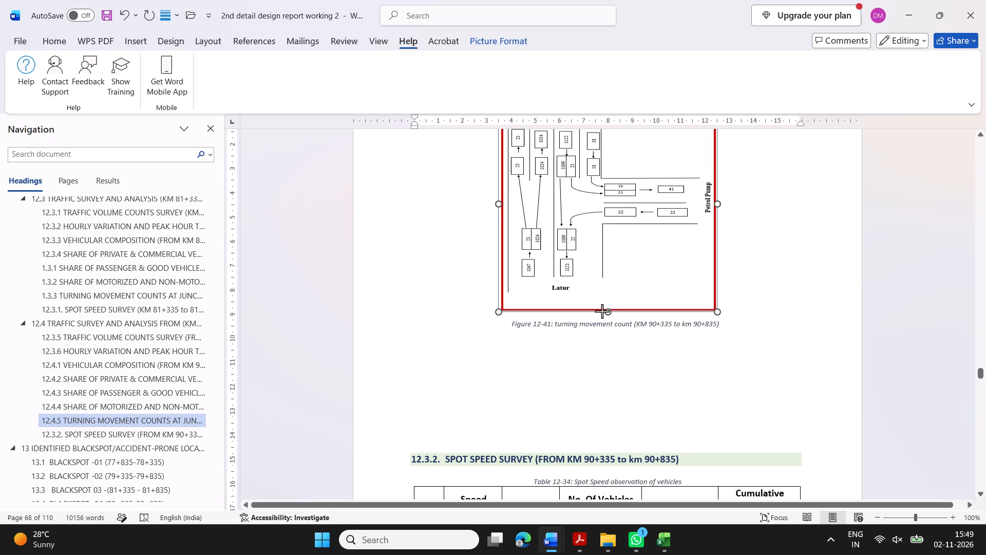
pyautogui.moveTo(602, 311); pyautogui.dragTo(605, 298)
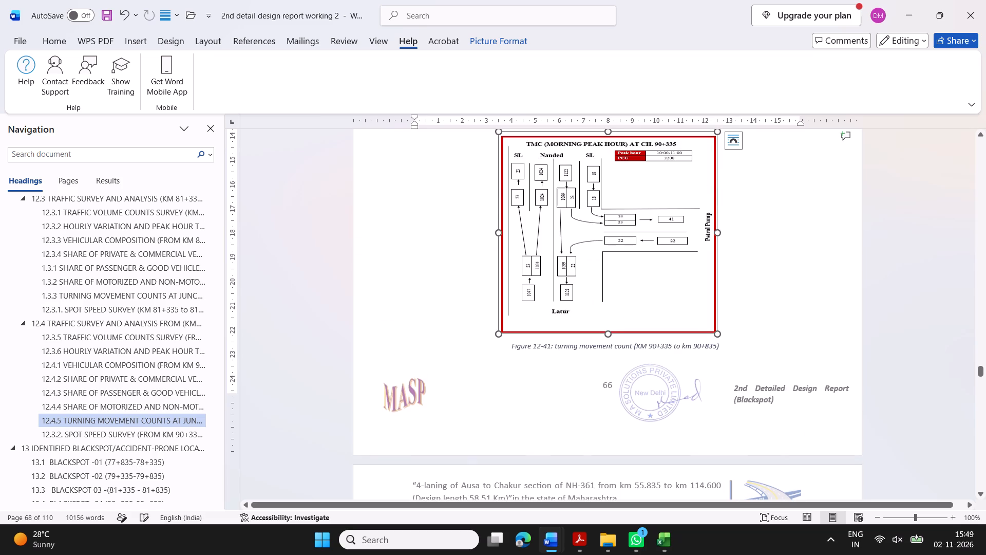
pyautogui.moveTo(496, 231); pyautogui.dragTo(471, 233)
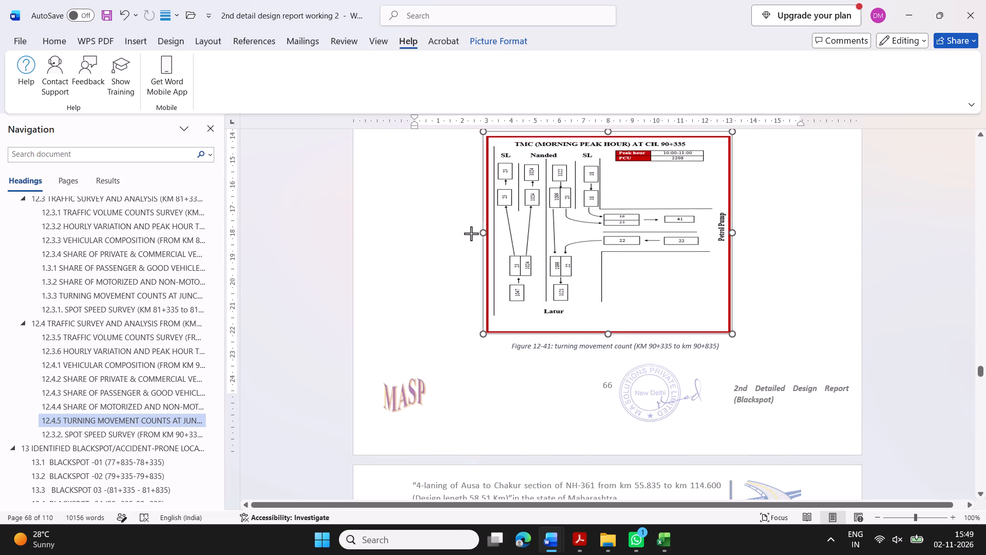
pyautogui.moveTo(471, 233); pyautogui.dragTo(489, 232)
pyautogui.moveTo(609, 331); pyautogui.dragTo(606, 332)
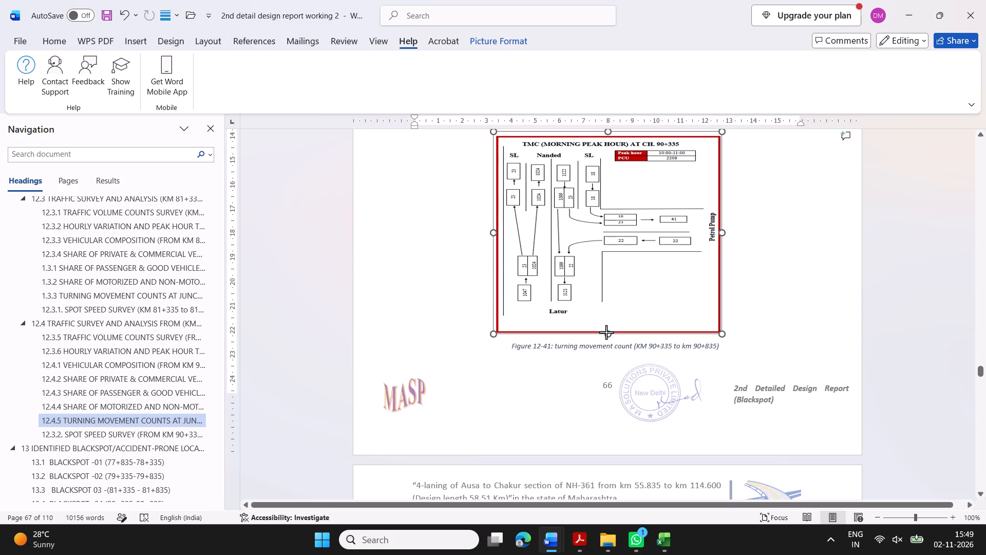
pyautogui.moveTo(606, 332); pyautogui.dragTo(599, 335)
pyautogui.moveTo(609, 337); pyautogui.dragTo(610, 337)
pyautogui.moveTo(610, 337); pyautogui.dragTo(605, 348)
pyautogui.click(590, 395)
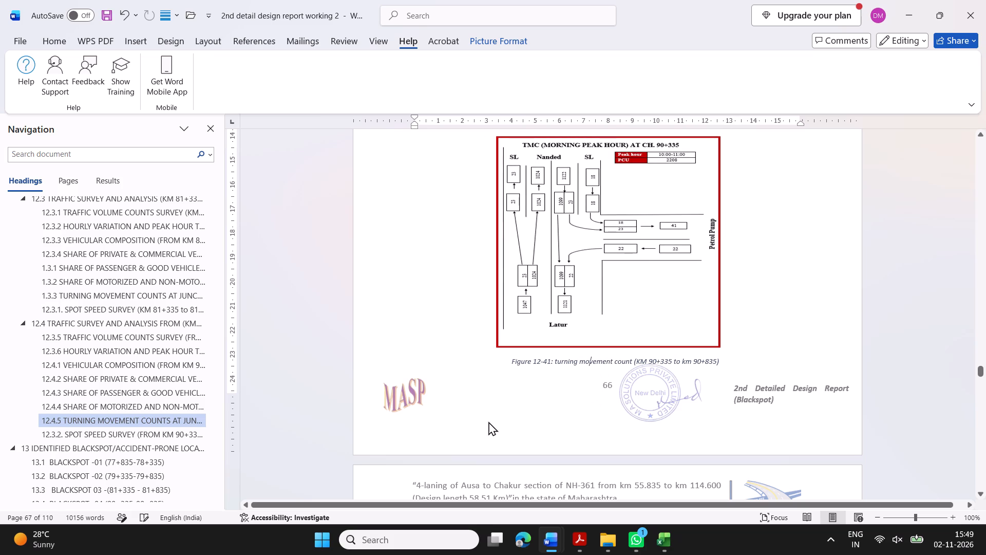
# Add a line below the morning diagram and paste there a snip of the TMC (Evening Peak Hour) at CH. 90+335 diagram from TMC _ 90+335.
pyautogui.click(742, 340)
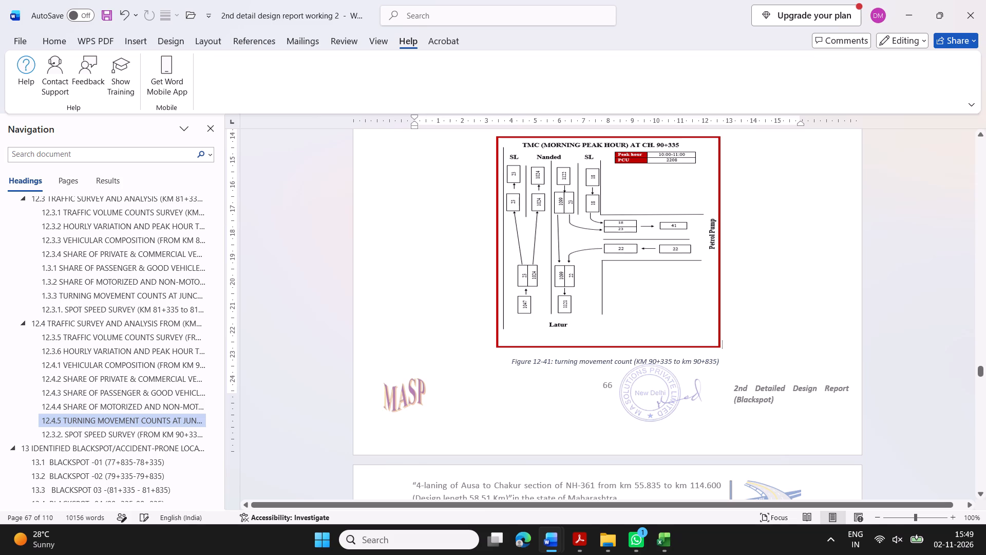
pyautogui.press('Return')
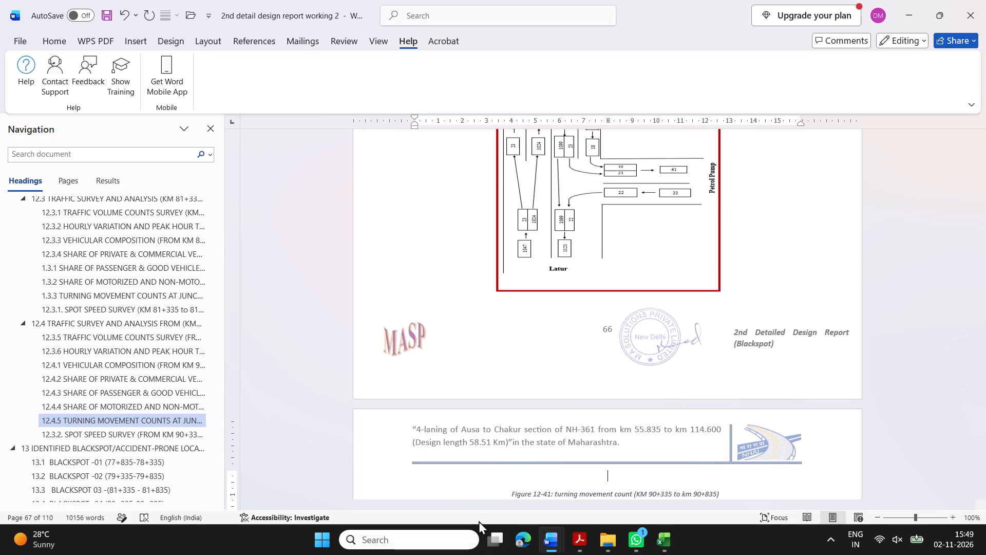
pyautogui.click(501, 536)
pyautogui.click(482, 179)
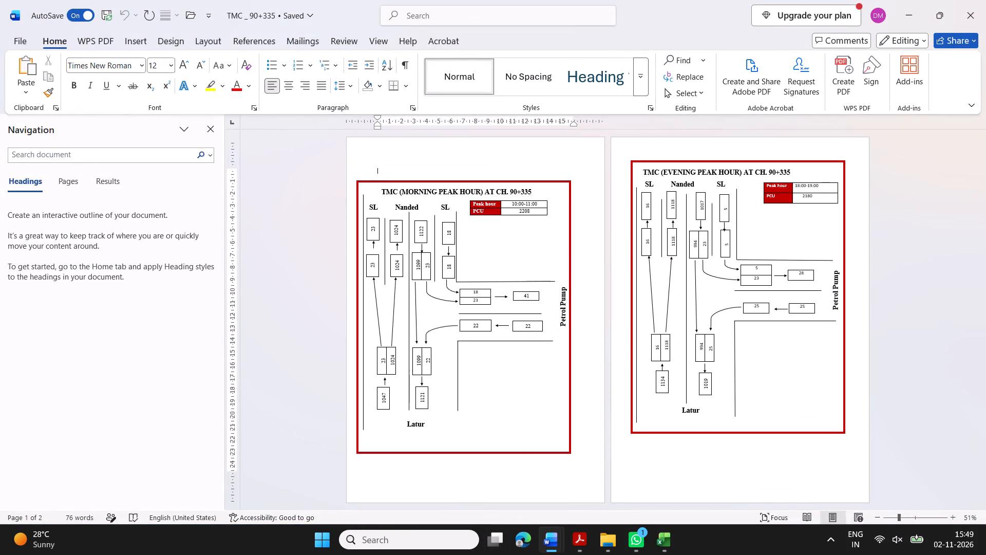
pyautogui.press('shift+super+s')
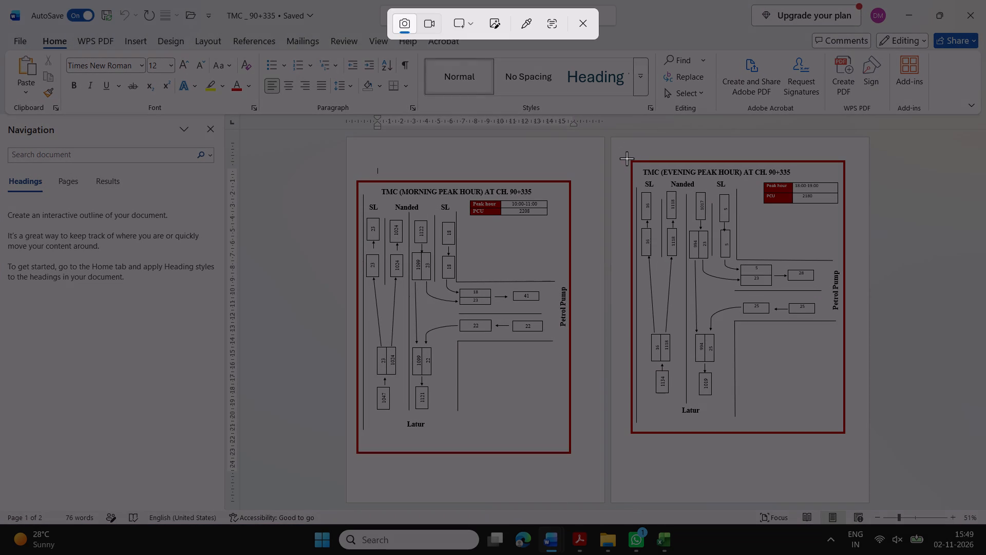
pyautogui.moveTo(628, 159); pyautogui.dragTo(850, 382)
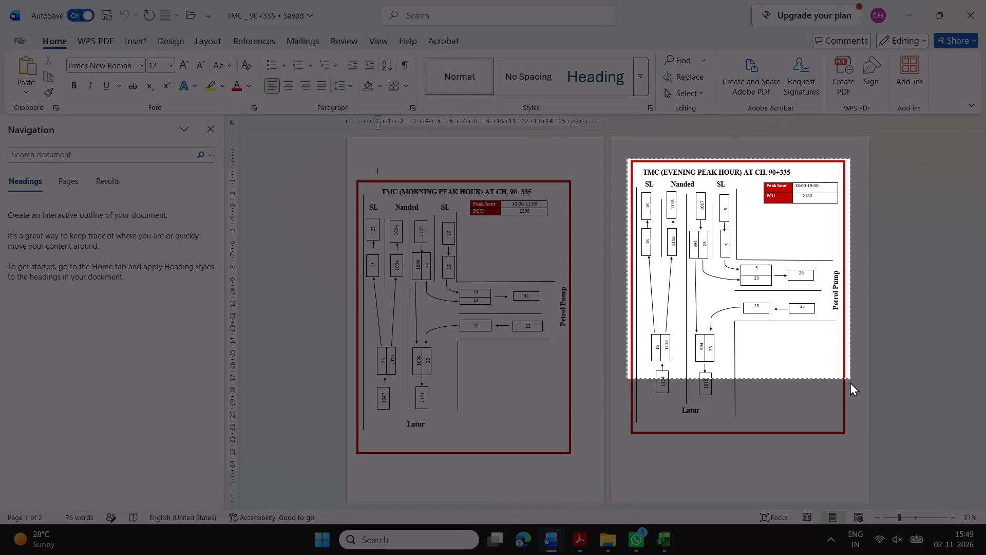
pyautogui.moveTo(850, 382); pyautogui.dragTo(847, 435)
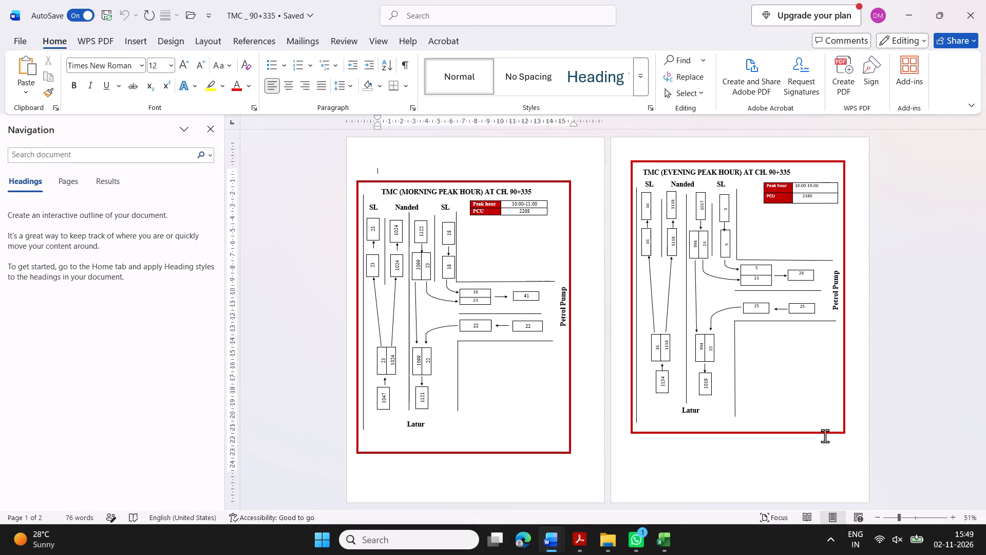
pyautogui.click(496, 539)
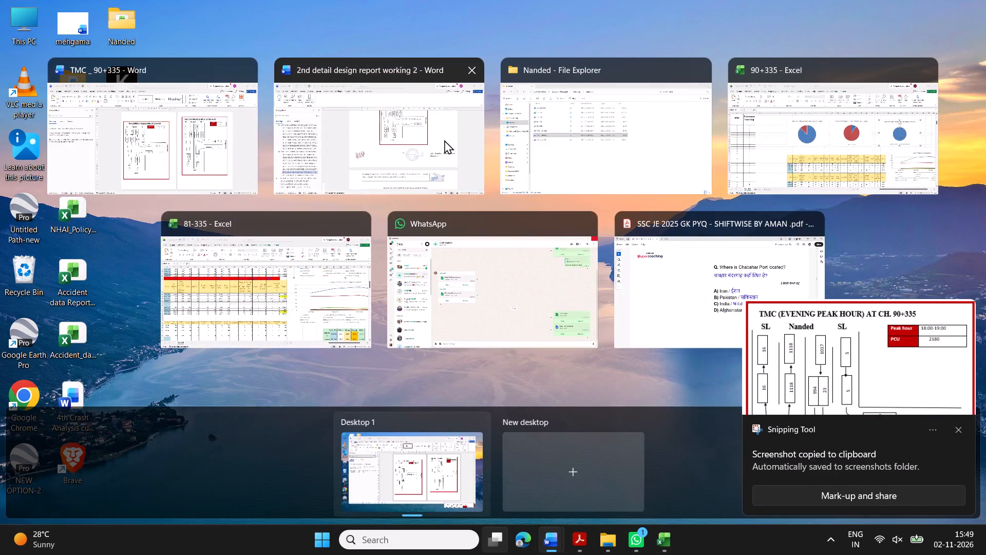
pyautogui.click(444, 139)
pyautogui.hotkey('ctrl', 'v')
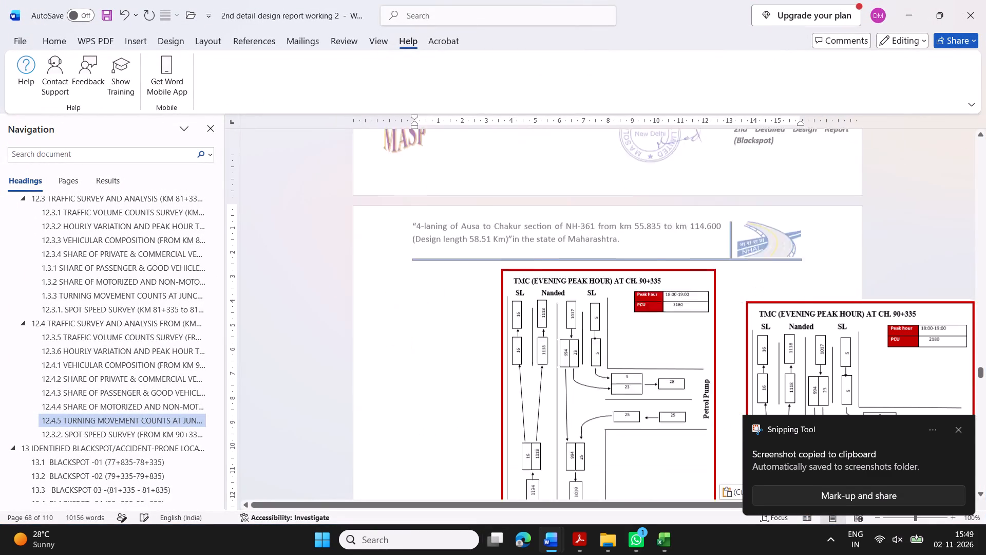
# Delete the blank line between the section 12.4.5 introductory paragraph and the morning peak hour diagram.
pyautogui.scroll(5, 666, 313)
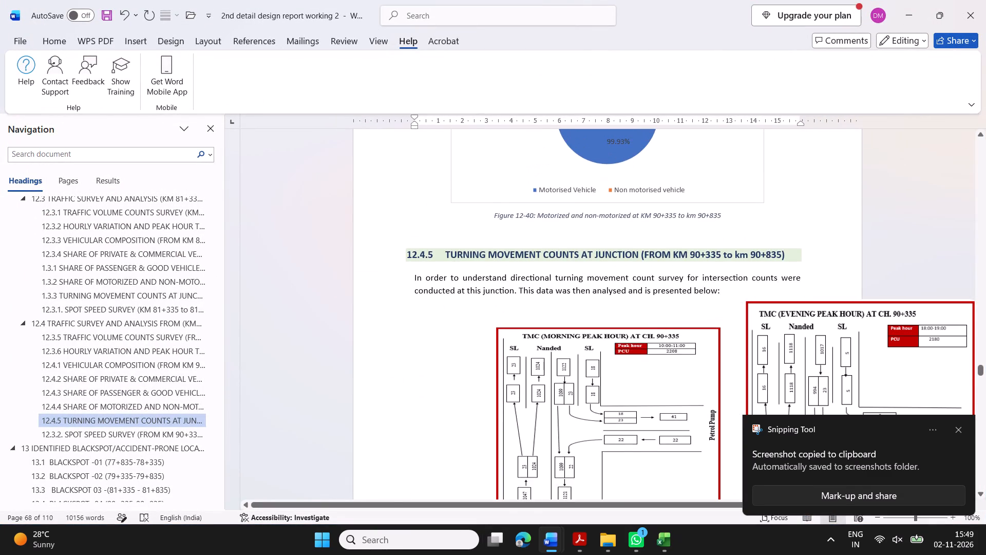
pyautogui.scroll(-1, 627, 335)
pyautogui.click(514, 215)
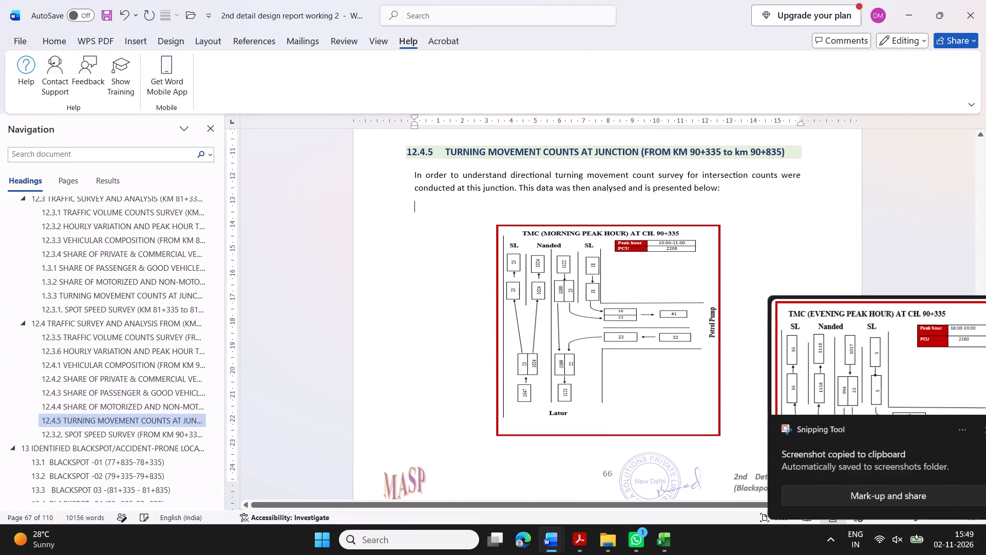
pyautogui.press('BackSpace')
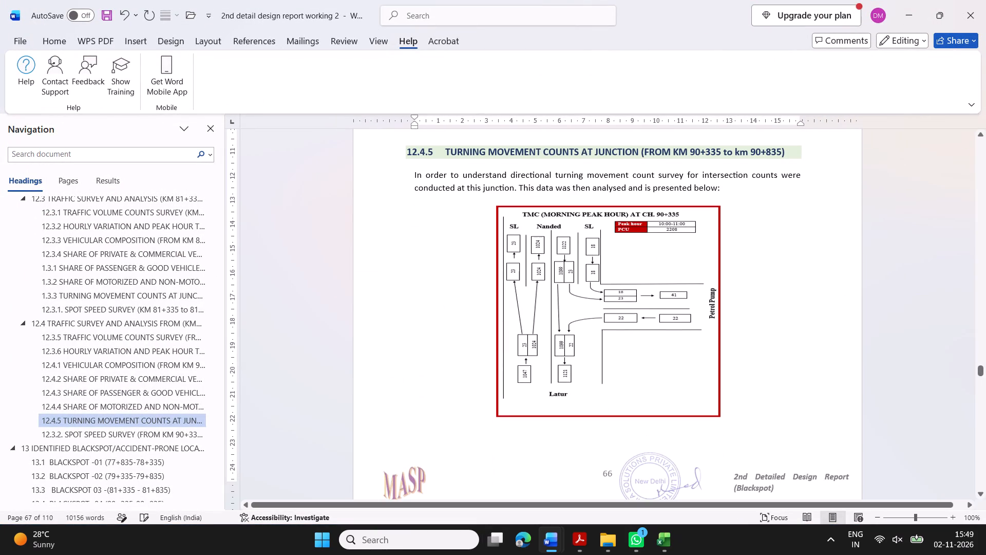
# Widen the evening peak hour diagram slightly to match the morning diagram's width.
pyautogui.scroll(-4, 566, 320)
pyautogui.click(530, 307)
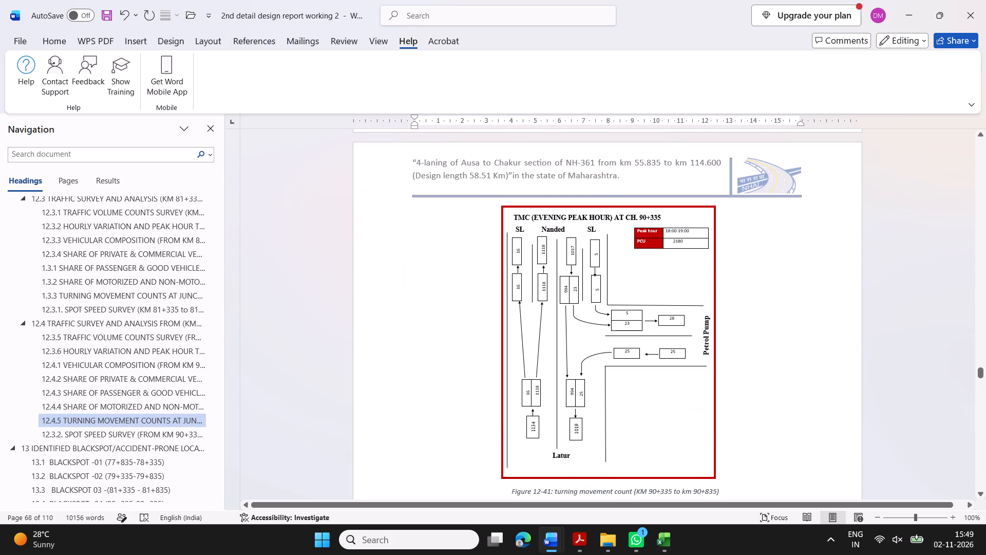
pyautogui.moveTo(497, 344); pyautogui.dragTo(480, 339)
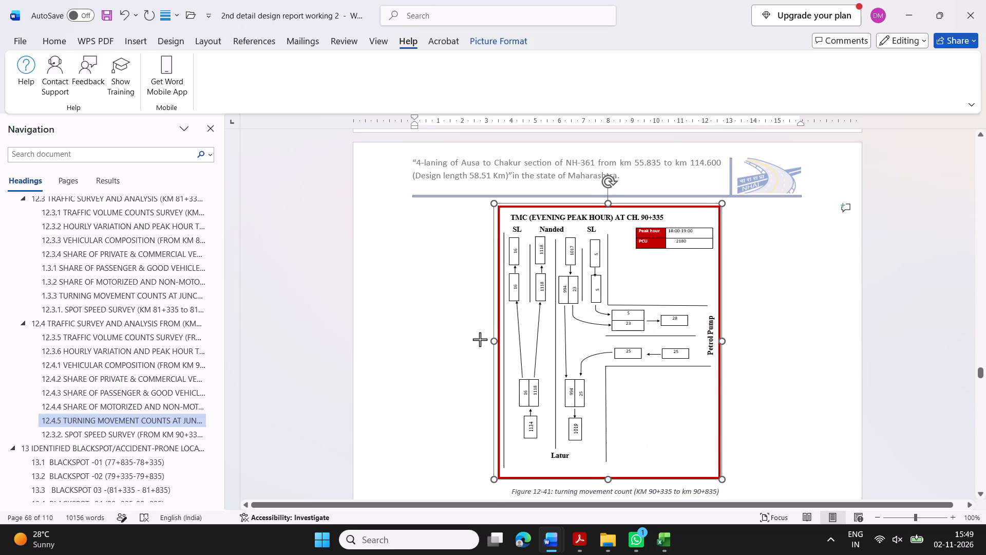
pyautogui.moveTo(480, 339); pyautogui.dragTo(487, 343)
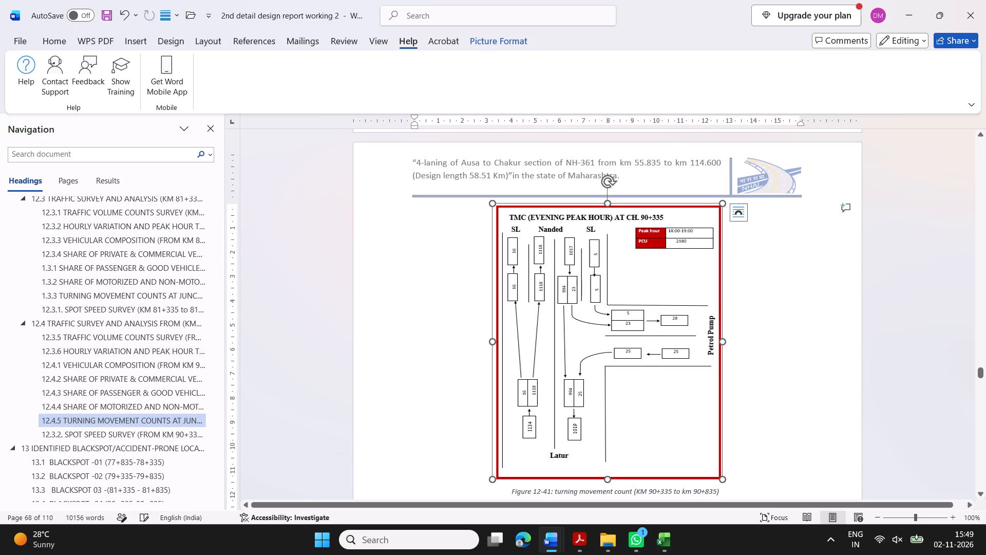
pyautogui.click(817, 355)
# Remove the blank lines between the Figure 12-41 caption and the 12.3.2 Spot Speed Survey heading.
pyautogui.scroll(-3, 785, 333)
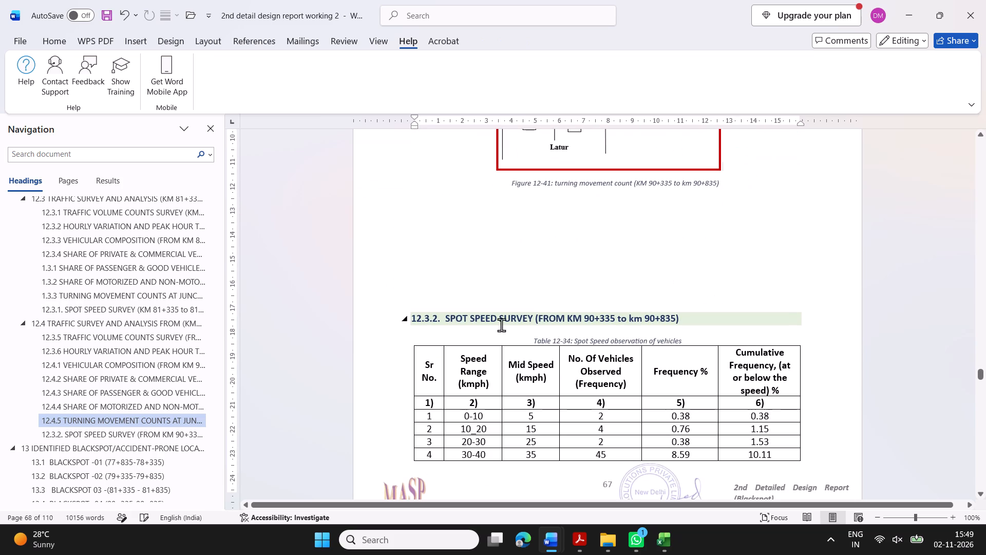
pyautogui.click(487, 305)
pyautogui.press('BackSpace')
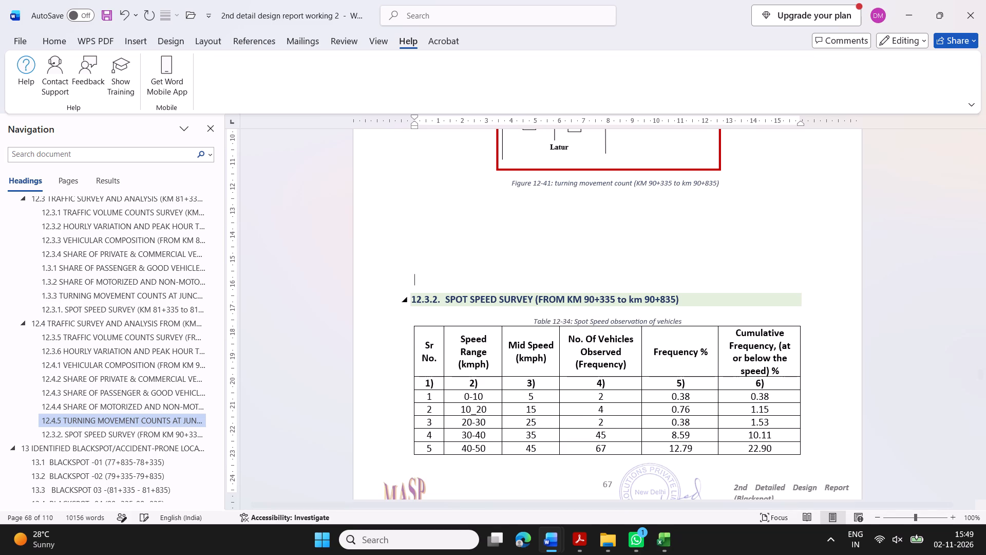
pyautogui.press('BackSpace')
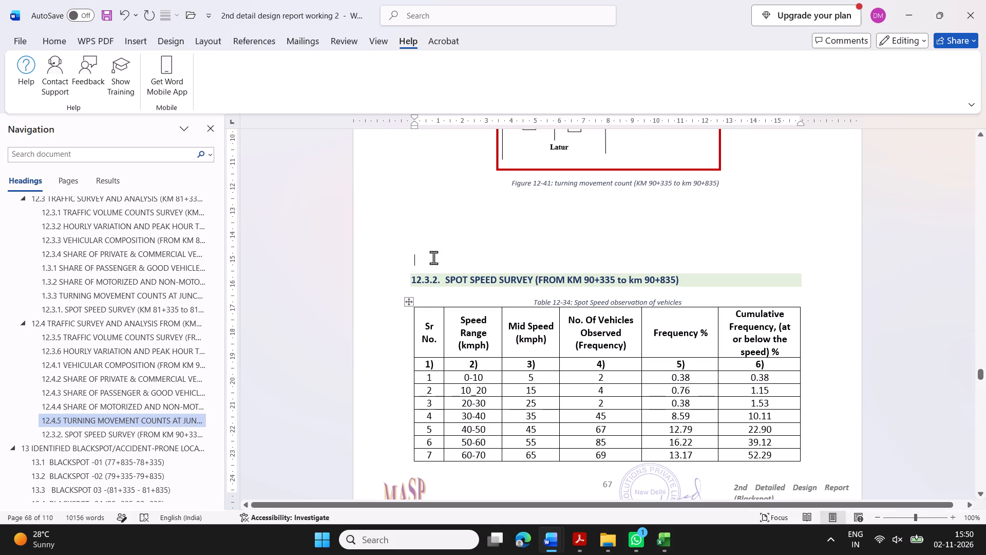
pyautogui.press('BackSpace')
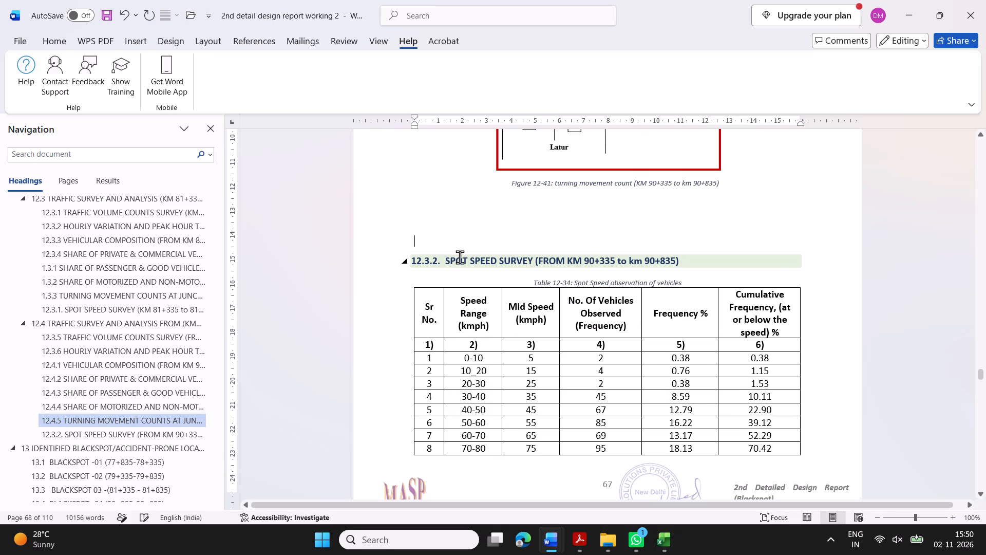
pyautogui.press('BackSpace')
pyautogui.press('BackSpace')
pyautogui.press('BackSpace')
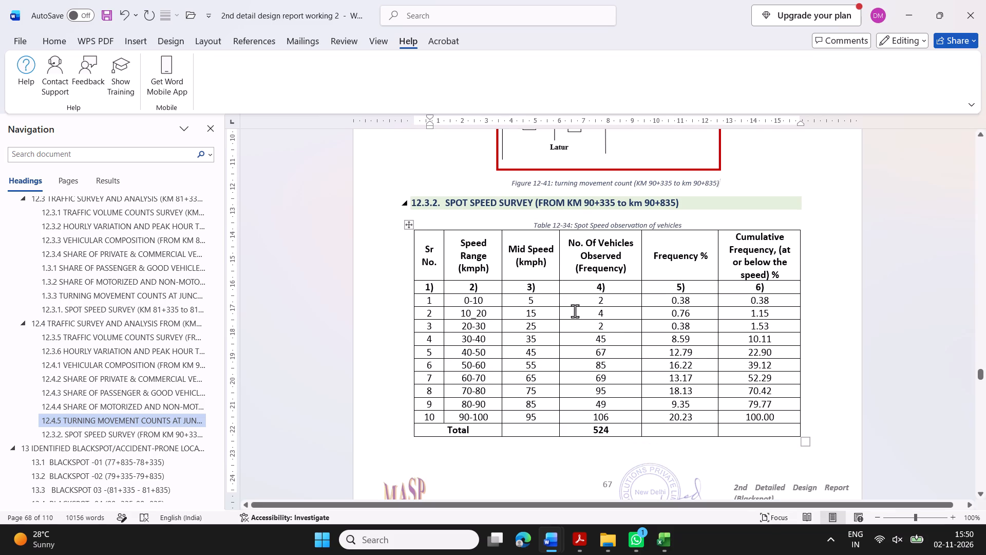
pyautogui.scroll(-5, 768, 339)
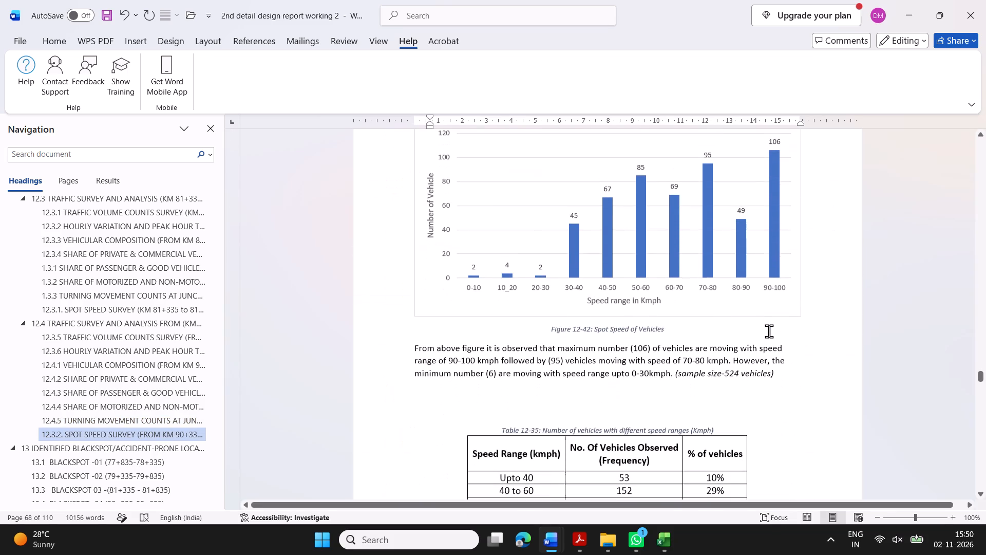
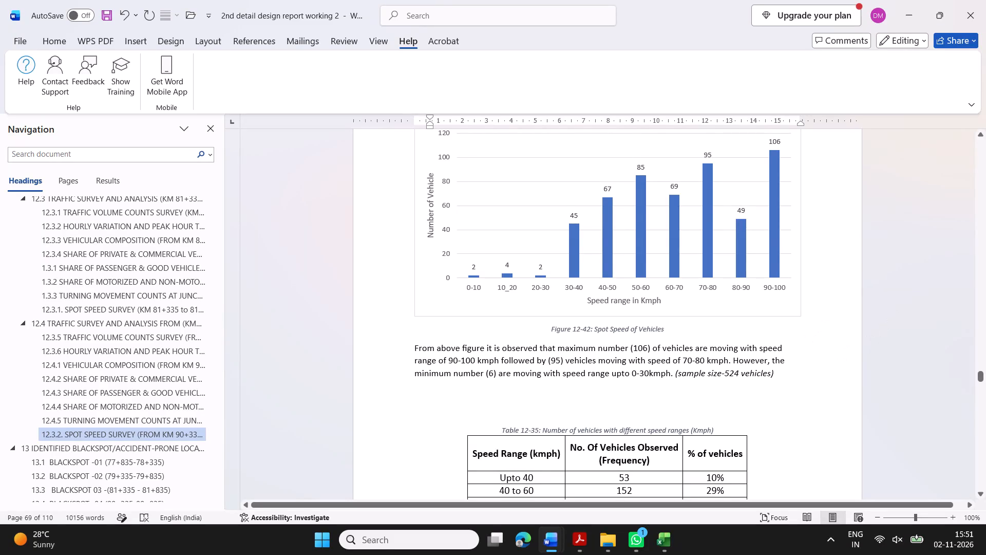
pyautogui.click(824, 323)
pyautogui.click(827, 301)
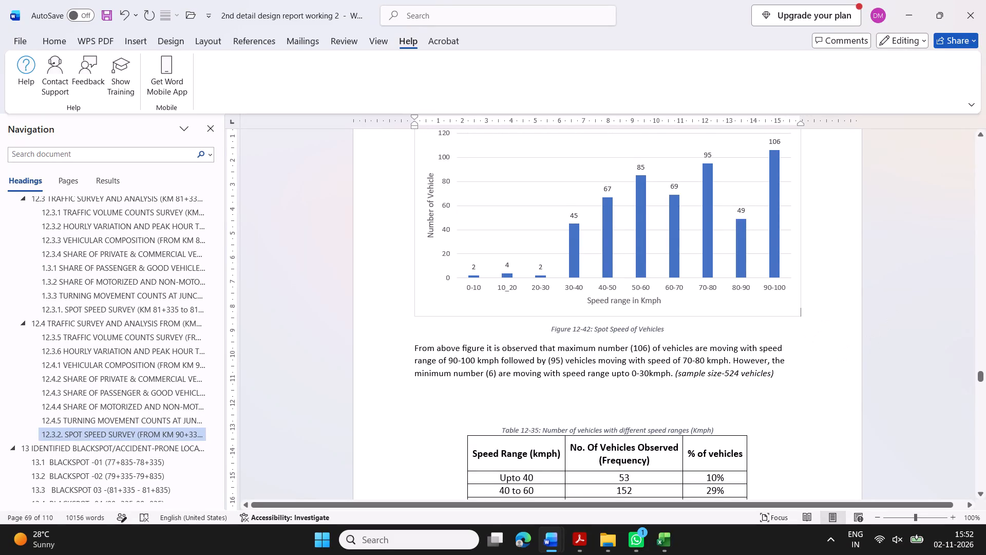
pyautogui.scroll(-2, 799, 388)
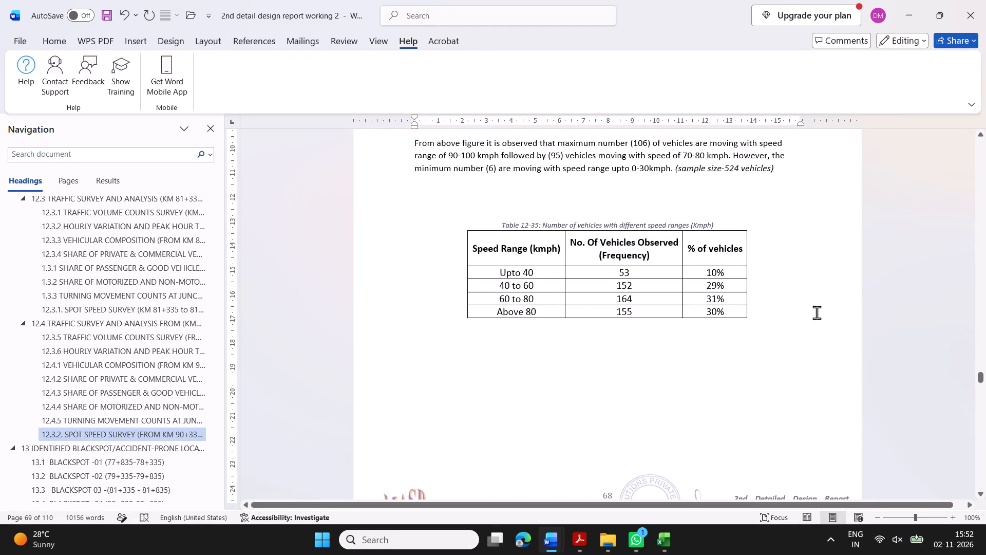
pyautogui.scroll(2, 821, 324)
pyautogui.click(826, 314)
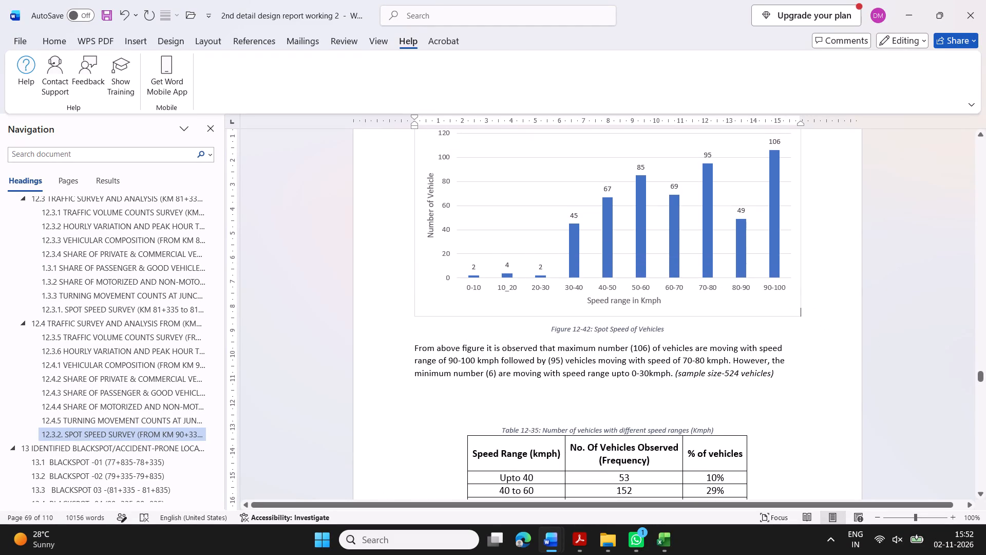
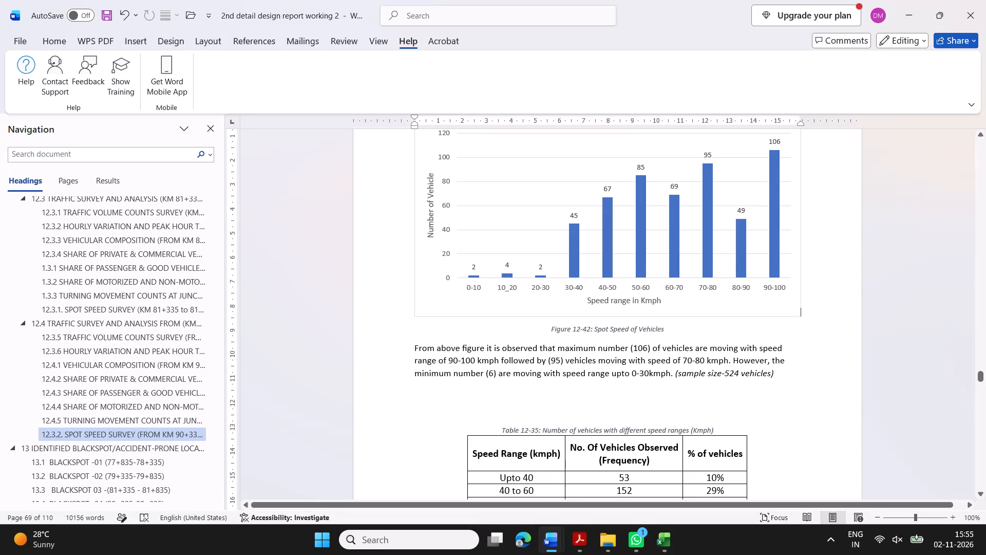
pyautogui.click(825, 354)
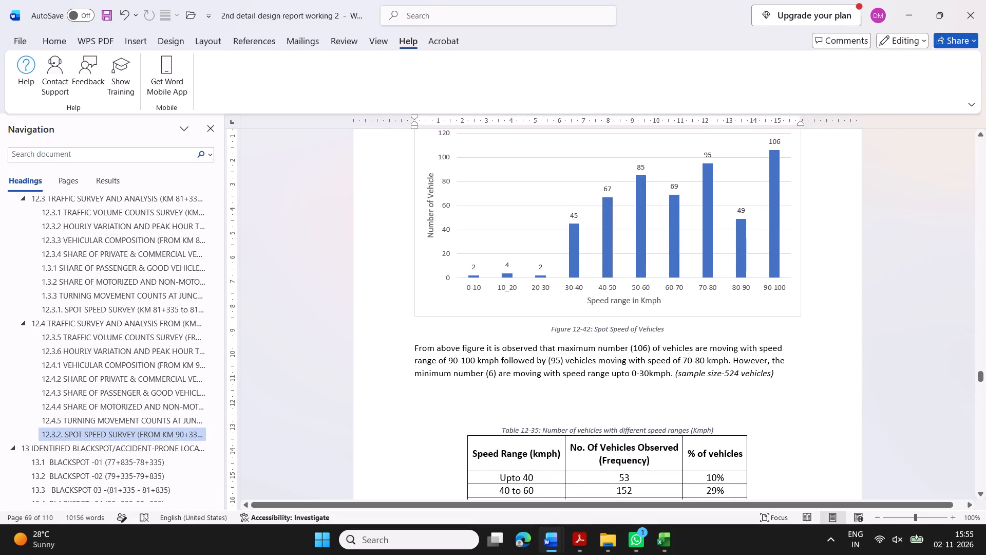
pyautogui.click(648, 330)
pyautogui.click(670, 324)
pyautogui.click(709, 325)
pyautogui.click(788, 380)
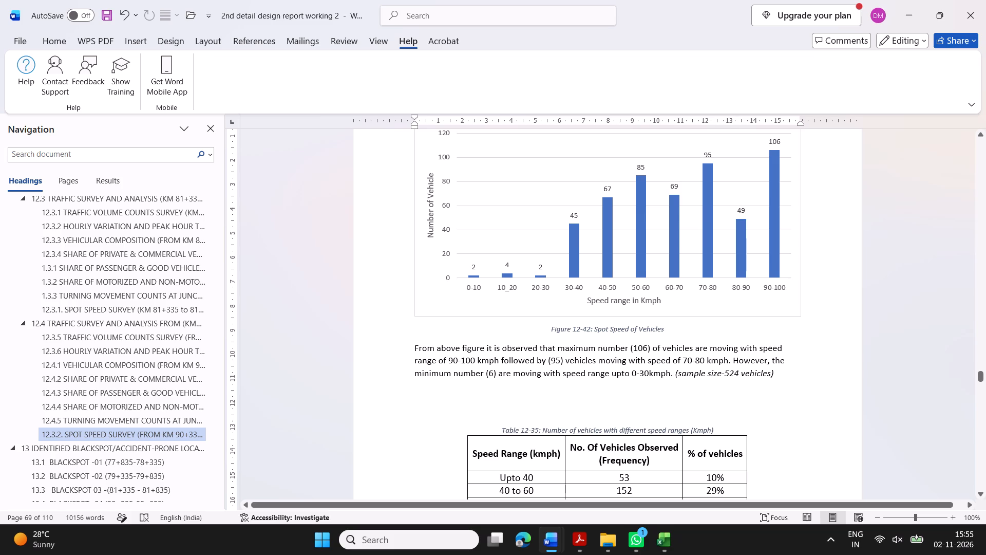
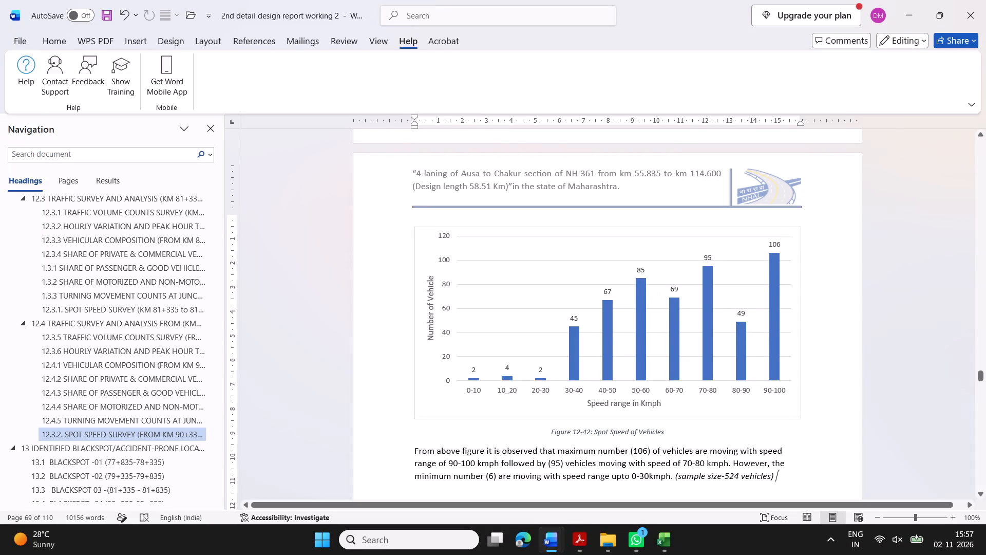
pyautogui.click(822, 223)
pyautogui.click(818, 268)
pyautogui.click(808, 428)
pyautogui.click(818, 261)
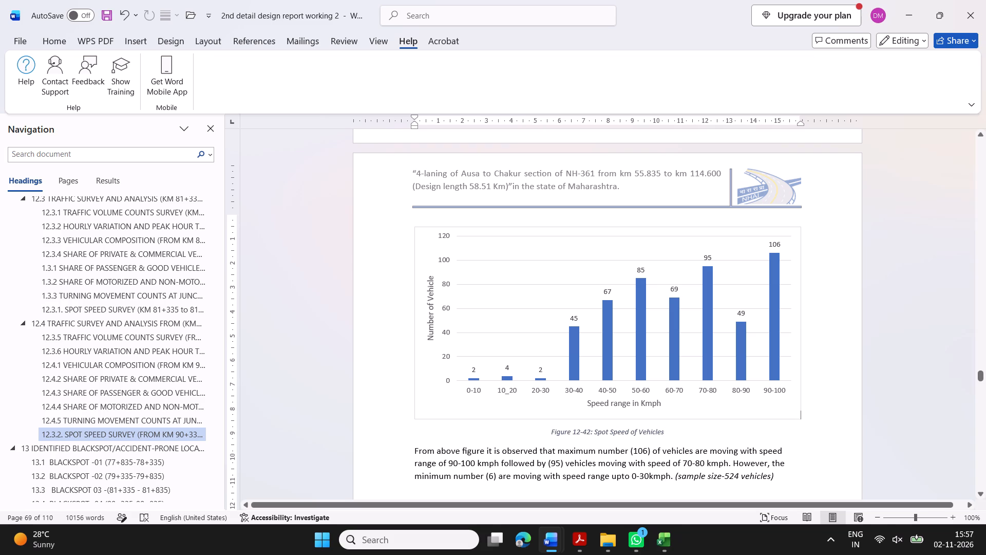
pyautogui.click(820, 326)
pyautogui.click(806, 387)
# Examine the km 90+335 spot speed table and the section 13 details and mitigation recommendations for Blackspots 01 and 02.
pyautogui.click(121, 436)
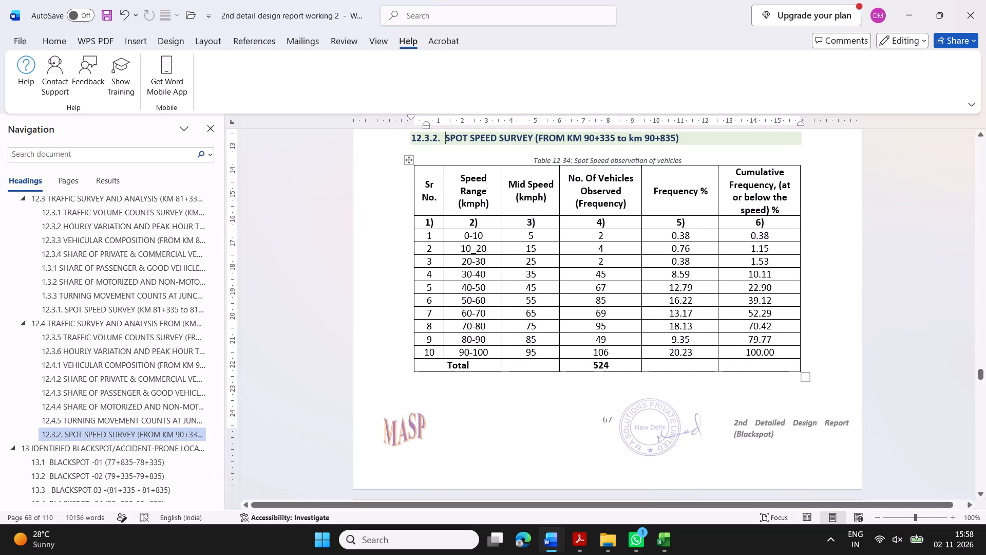
pyautogui.scroll(-1, 111, 435)
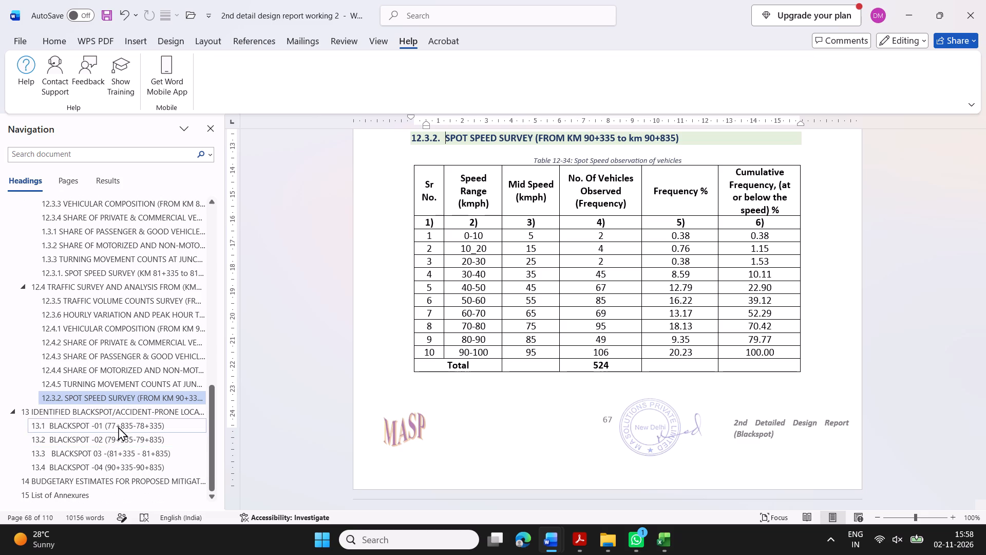
pyautogui.click(119, 425)
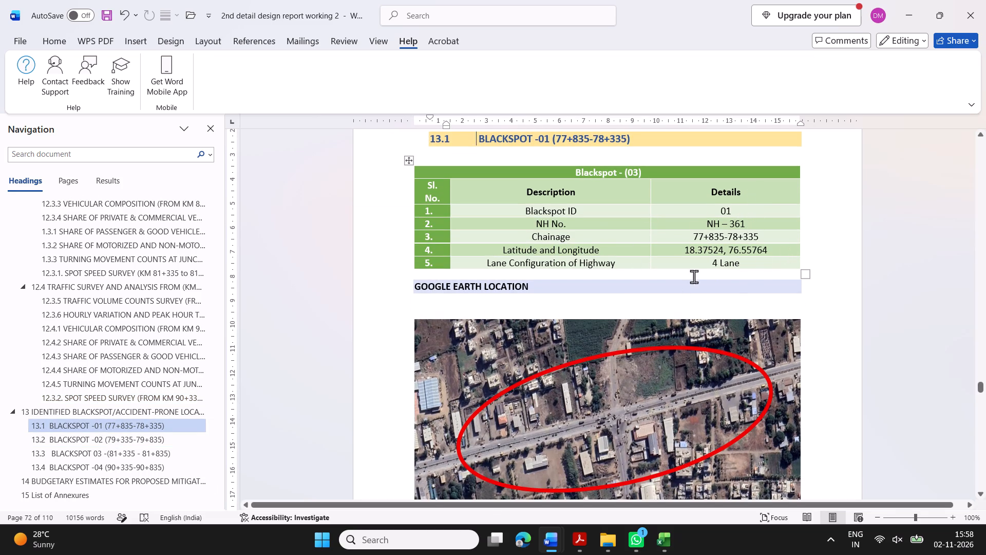
pyautogui.scroll(-6, 551, 302)
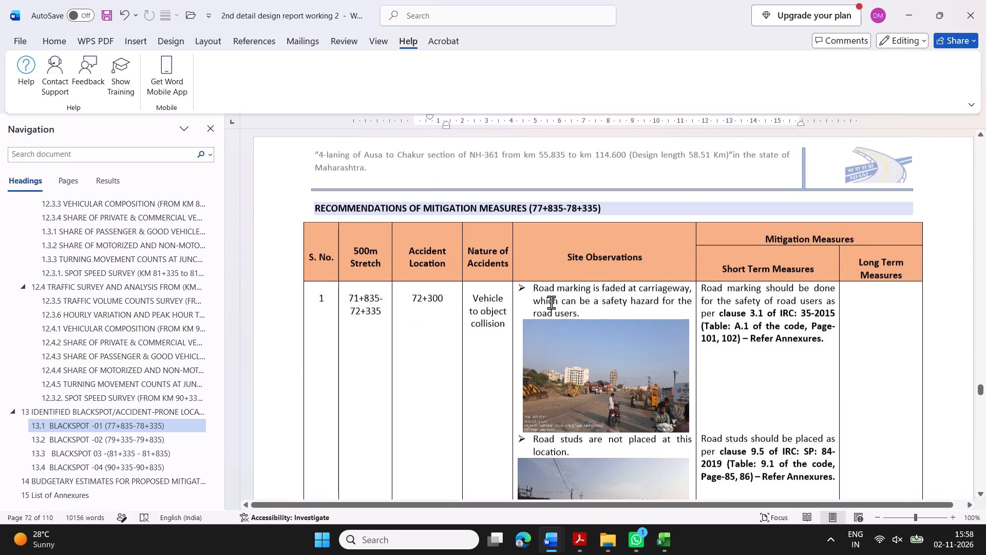
pyautogui.scroll(-1, 551, 302)
pyautogui.scroll(1, 551, 302)
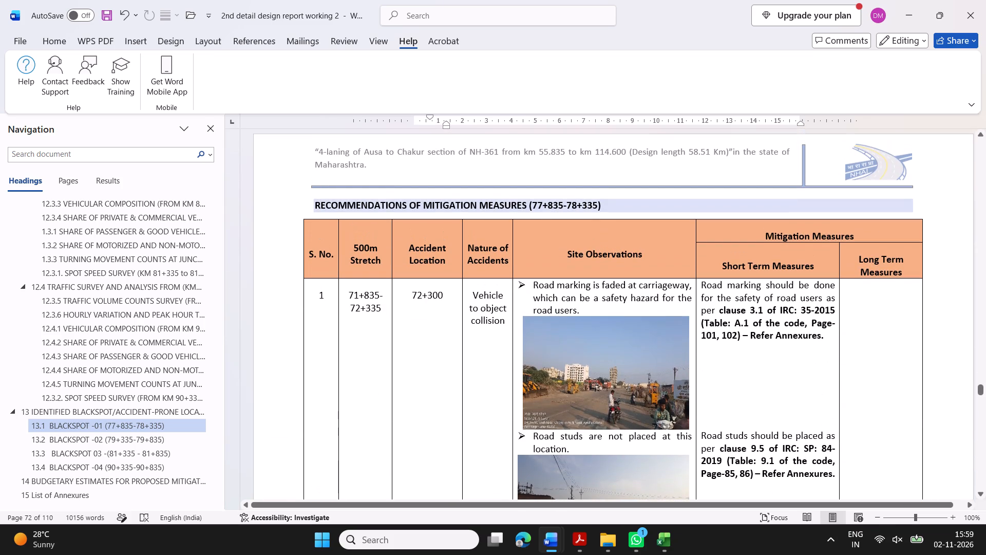
pyautogui.click(116, 436)
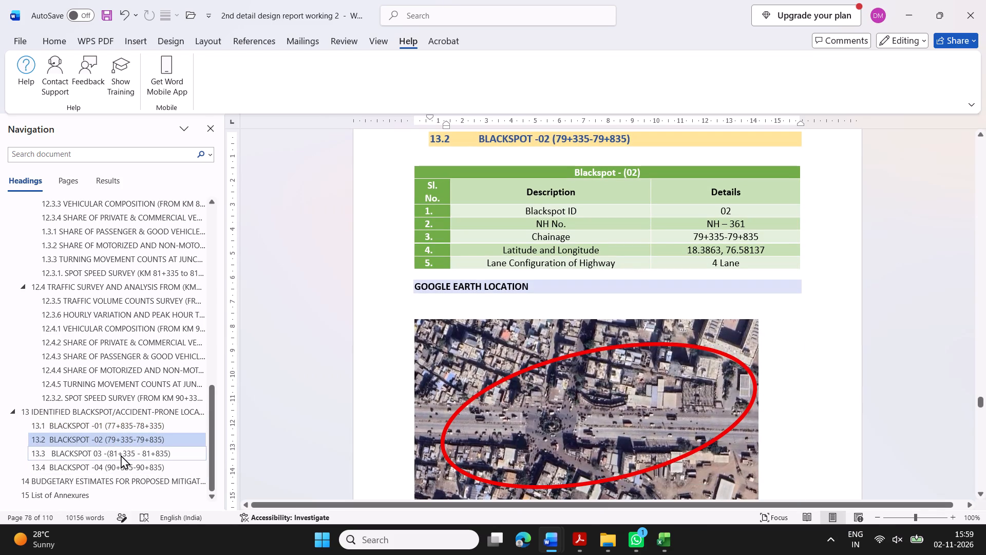
pyautogui.scroll(-6, 793, 363)
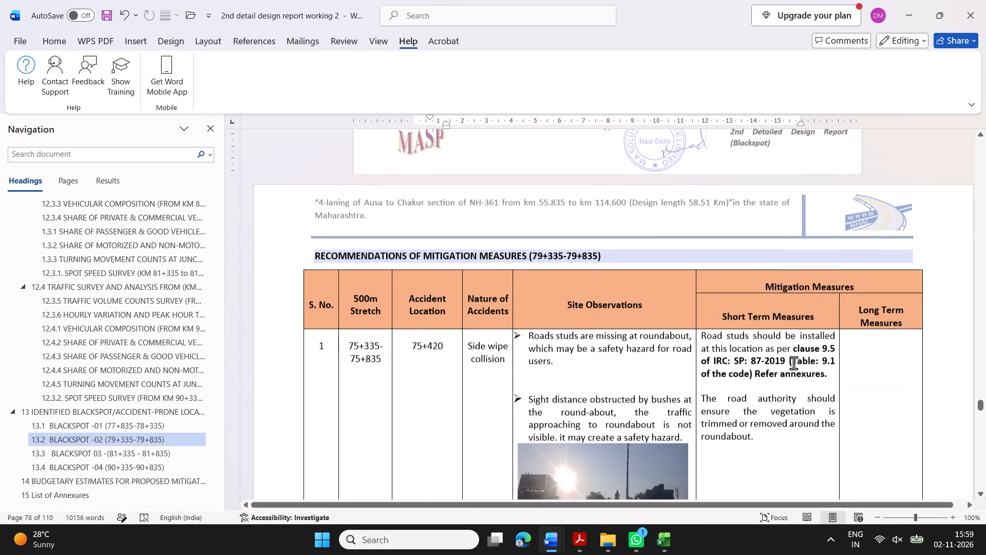
pyautogui.scroll(-3, 793, 363)
# Go to the spot speed survey section for km 81+335 to 81+835 to view its observation table.
pyautogui.scroll(6, 161, 336)
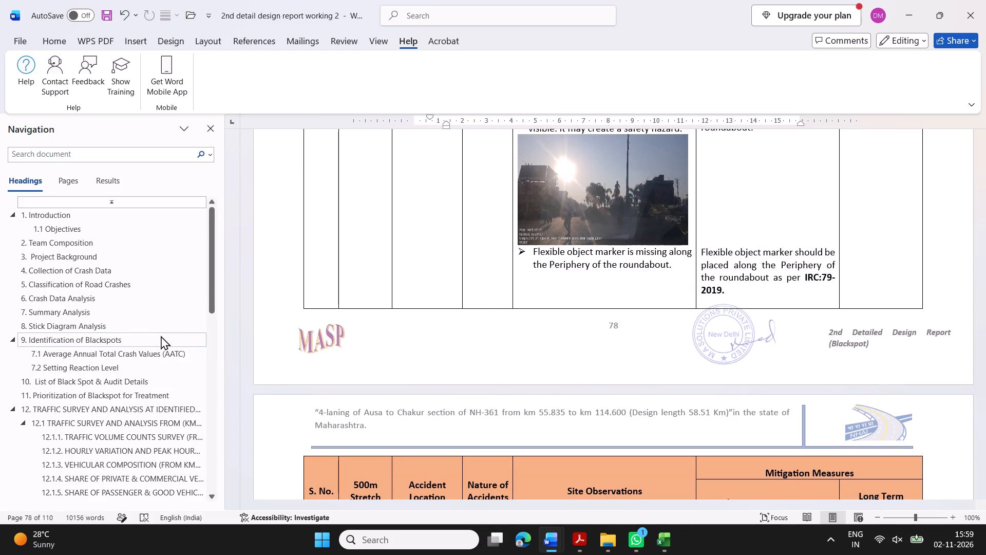
pyautogui.scroll(-2, 149, 430)
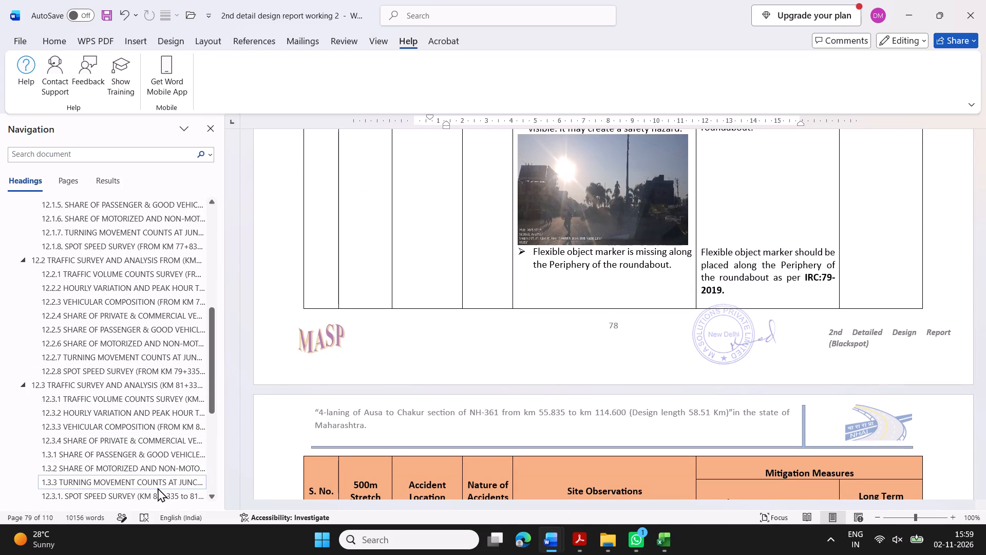
pyautogui.click(156, 502)
pyautogui.click(447, 540)
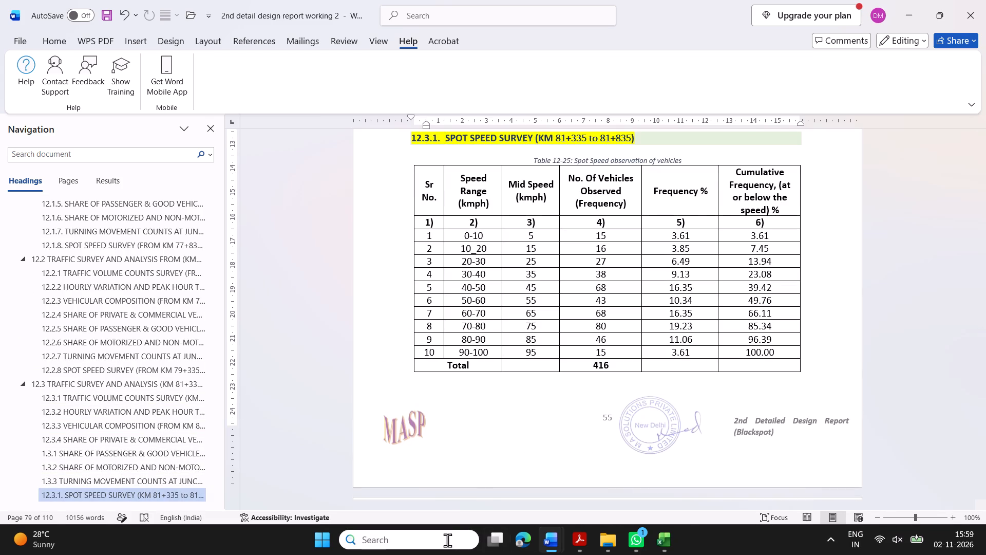
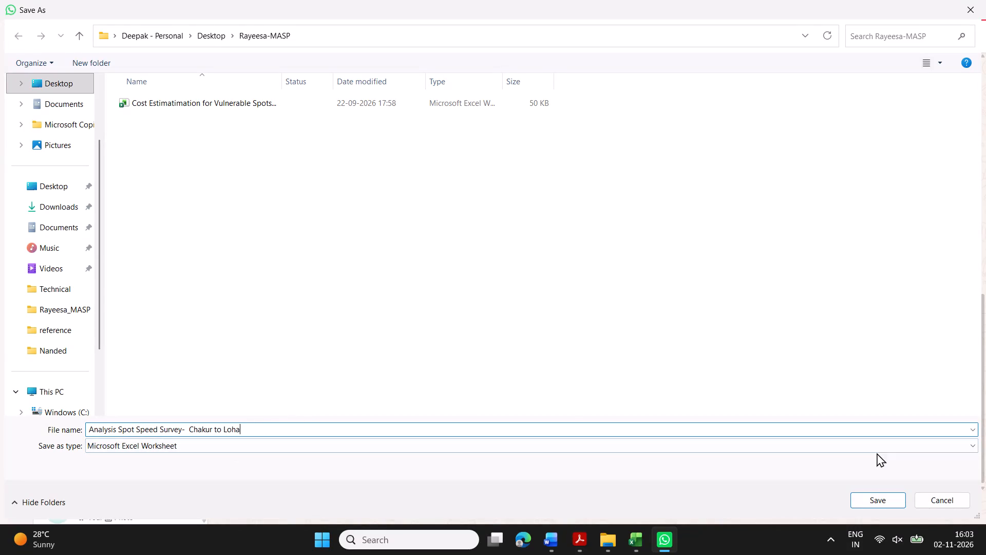
# Choose the Downloads folder as the save location for the "Analysis Spot Speed Survey- Chakur to Loha" Excel worksheet.
pyautogui.click(45, 208)
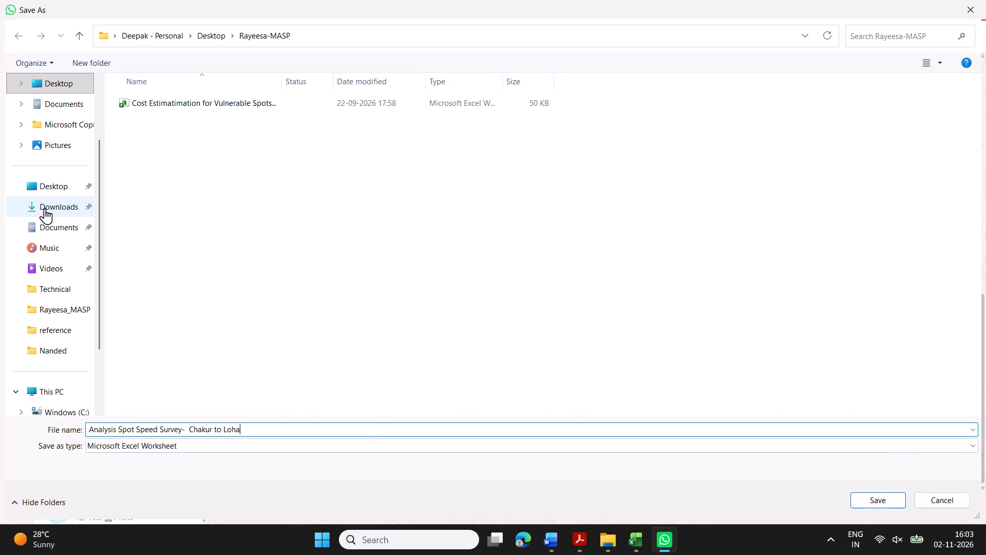
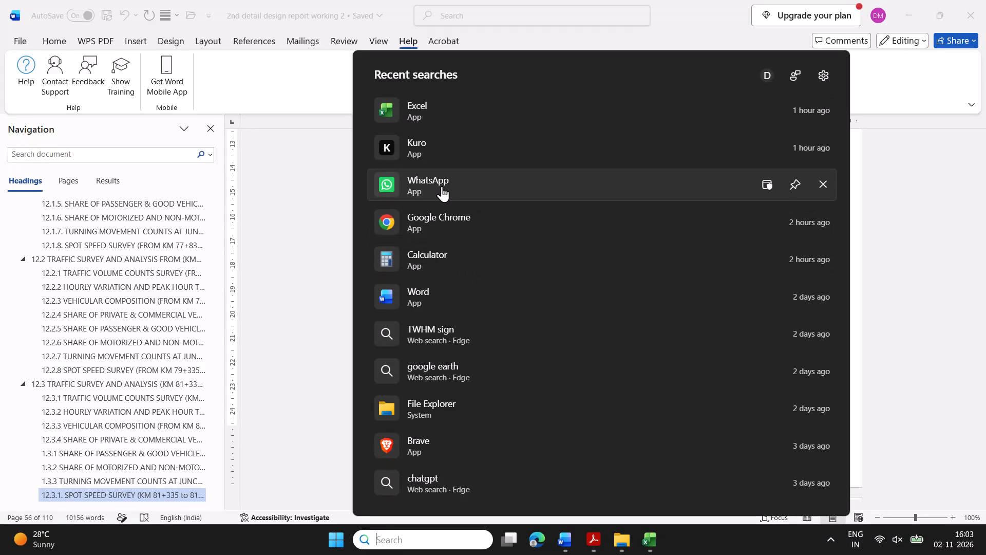
# Open the "Analysis Spot Speed Survey- Ausa to Chakur" workbook from the Downloads folder and enable editing.
pyautogui.click(273, 324)
pyautogui.click(501, 549)
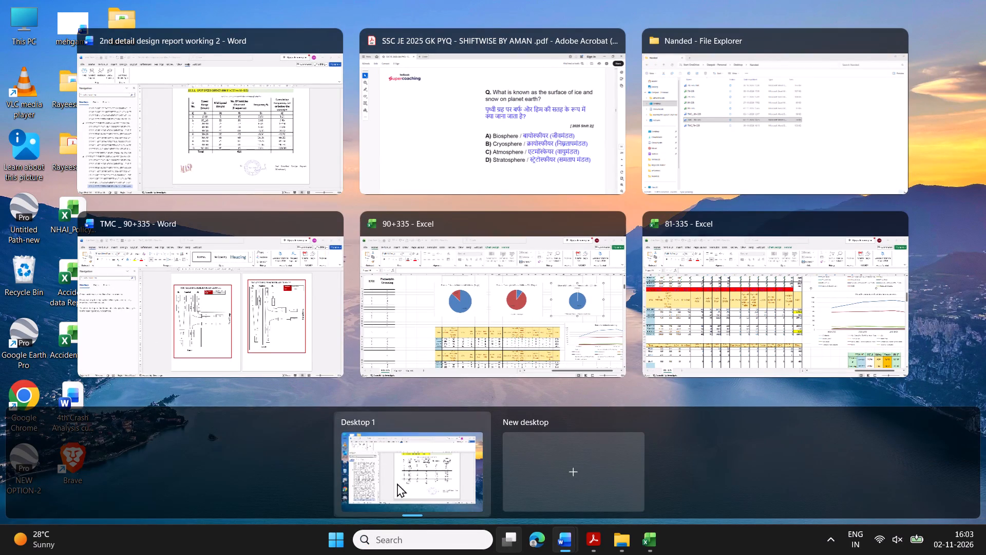
pyautogui.click(618, 542)
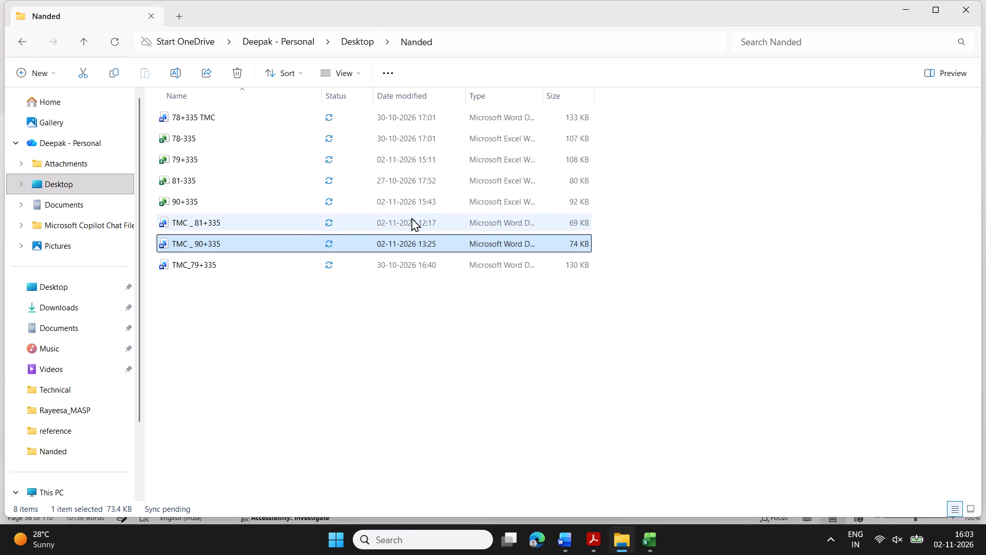
pyautogui.click(71, 301)
pyautogui.doubleClick(179, 142)
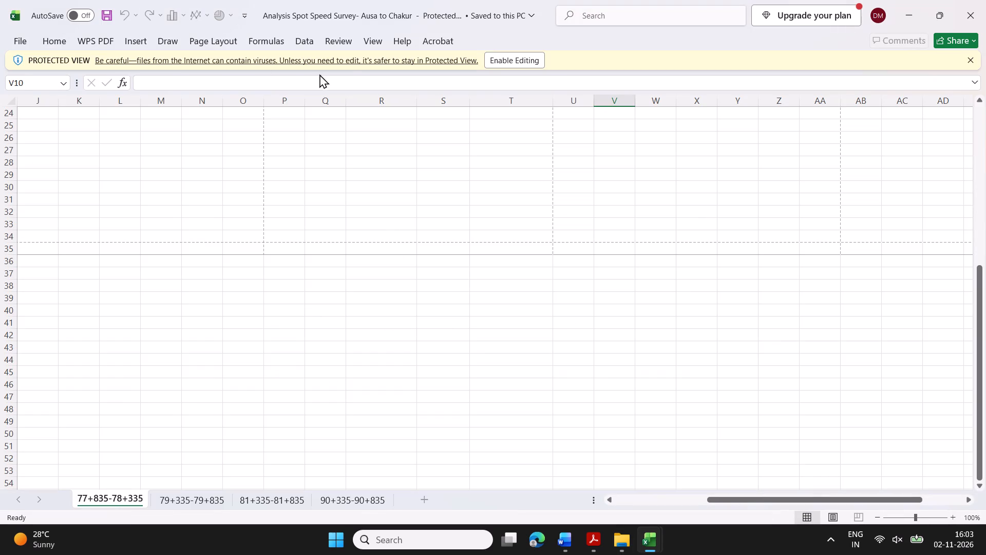
pyautogui.click(535, 69)
pyautogui.click(529, 63)
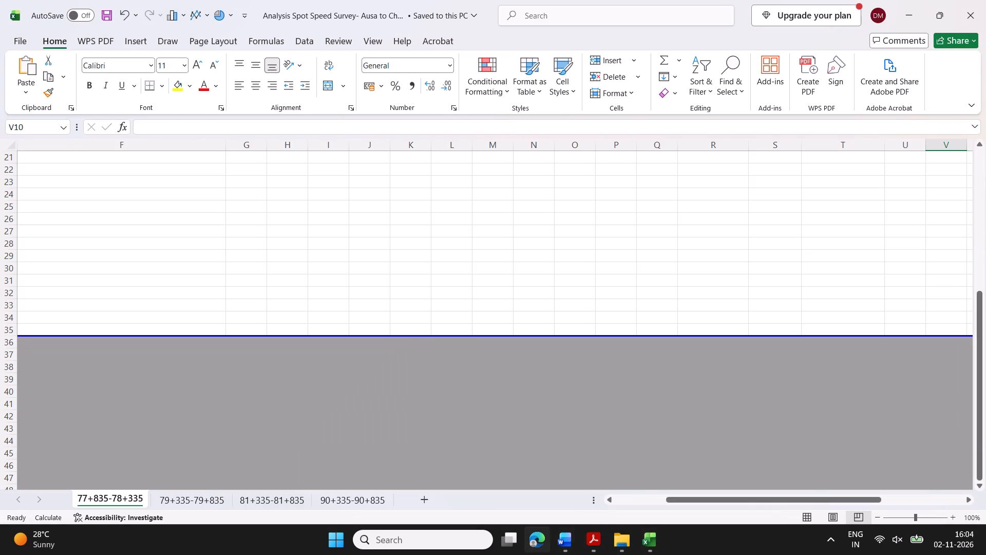
# Return to the "2nd detail design report working 2" document in Word, save it and close it.
pyautogui.click(490, 492)
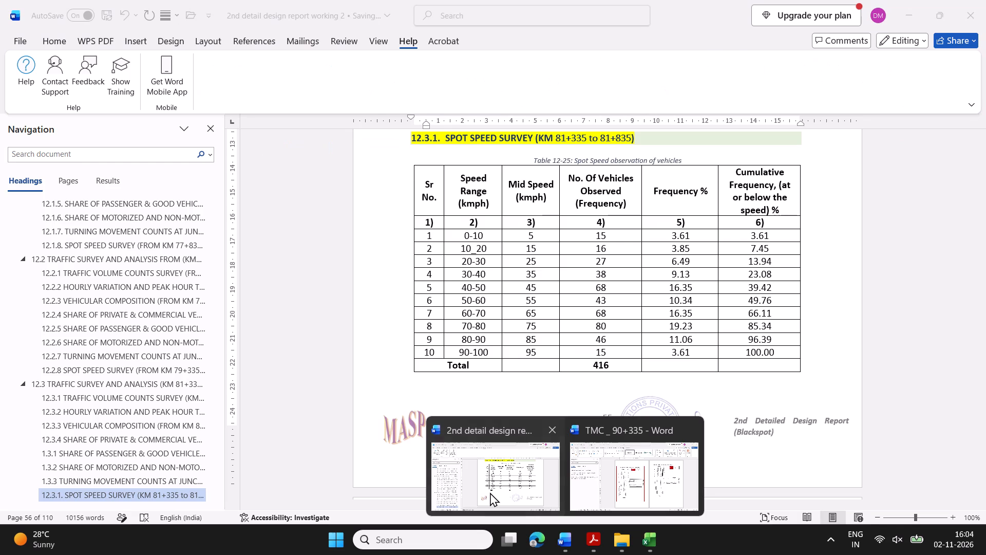
pyautogui.click(109, 356)
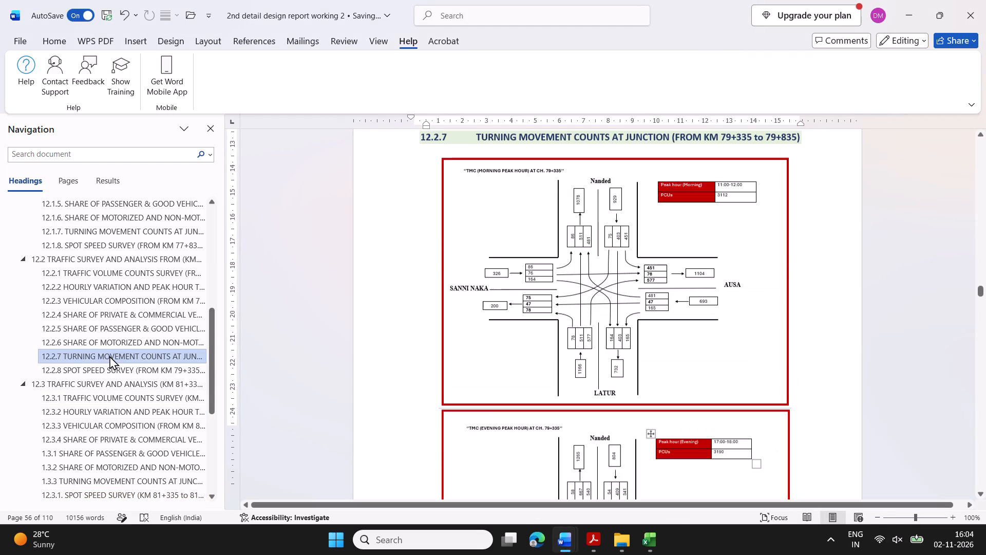
pyautogui.scroll(-2, 109, 356)
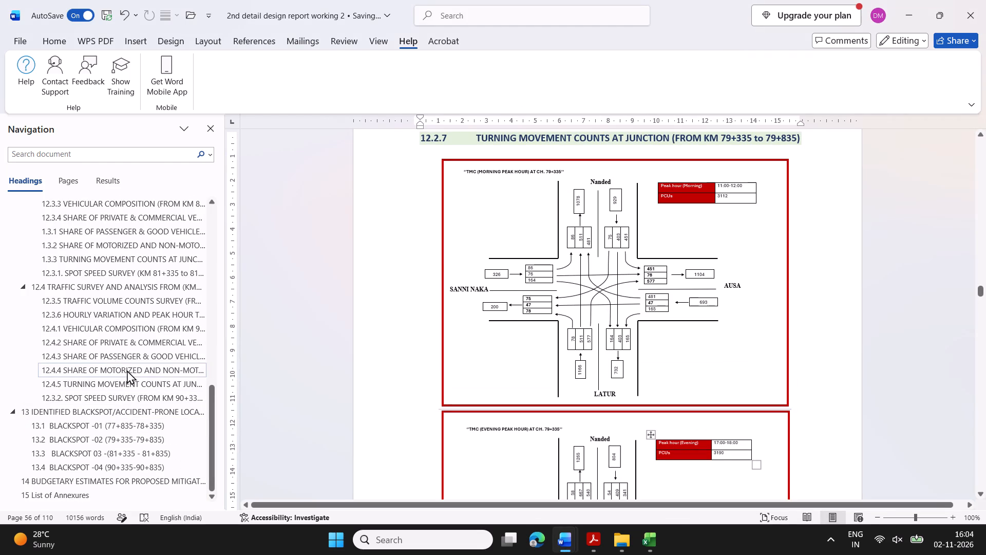
pyautogui.scroll(10, 115, 423)
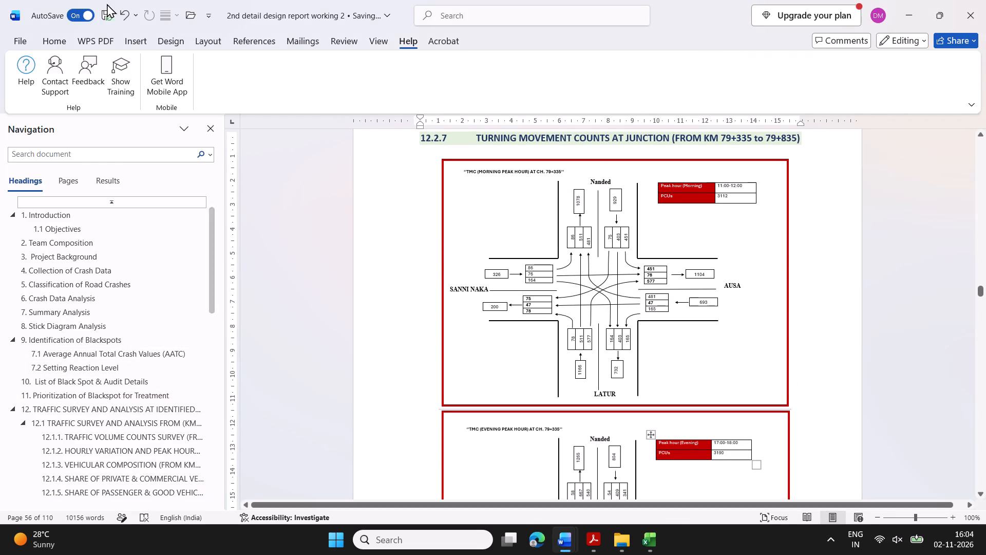
pyautogui.click(114, 17)
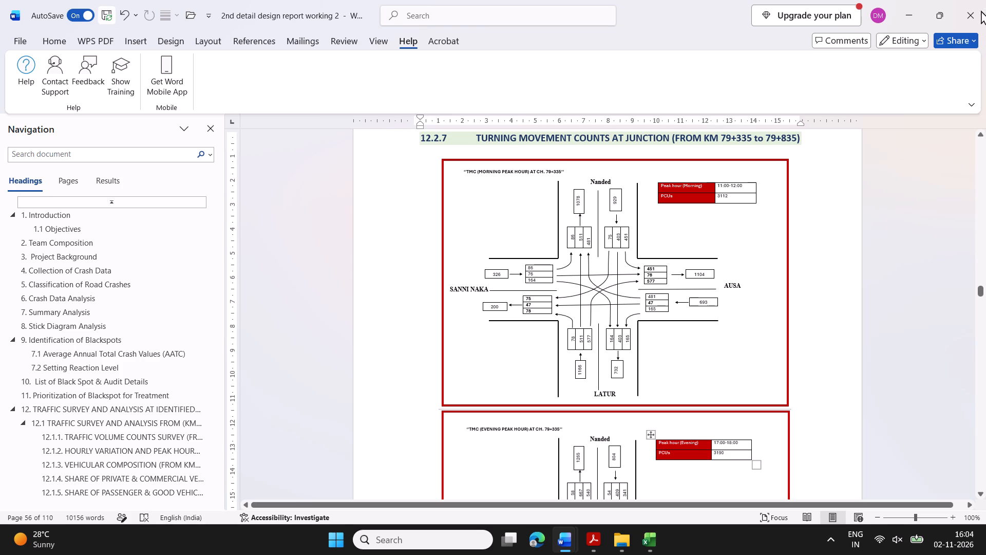
pyautogui.click(979, 11)
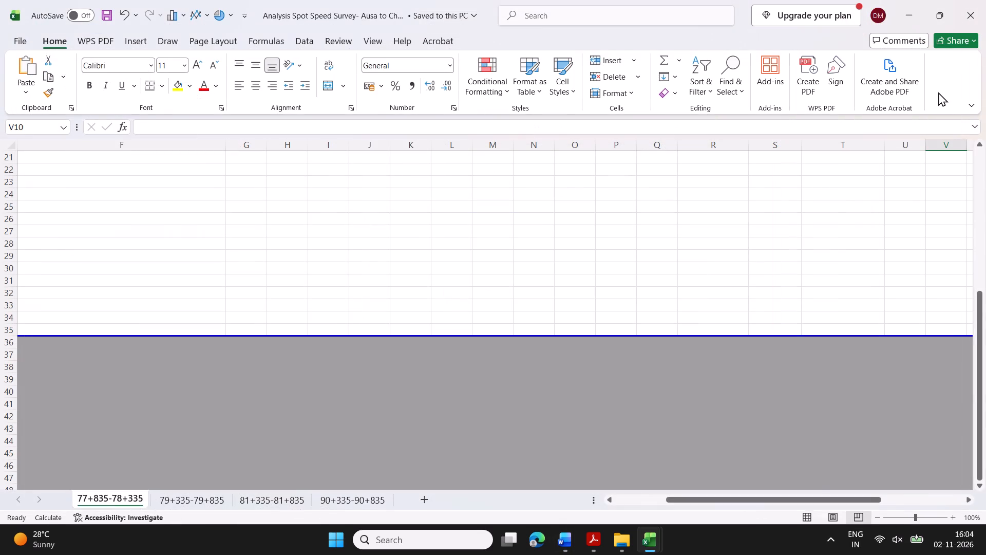
# Launch Word again and reopen the recent document "2nd detail design report working 2".
pyautogui.write('word')
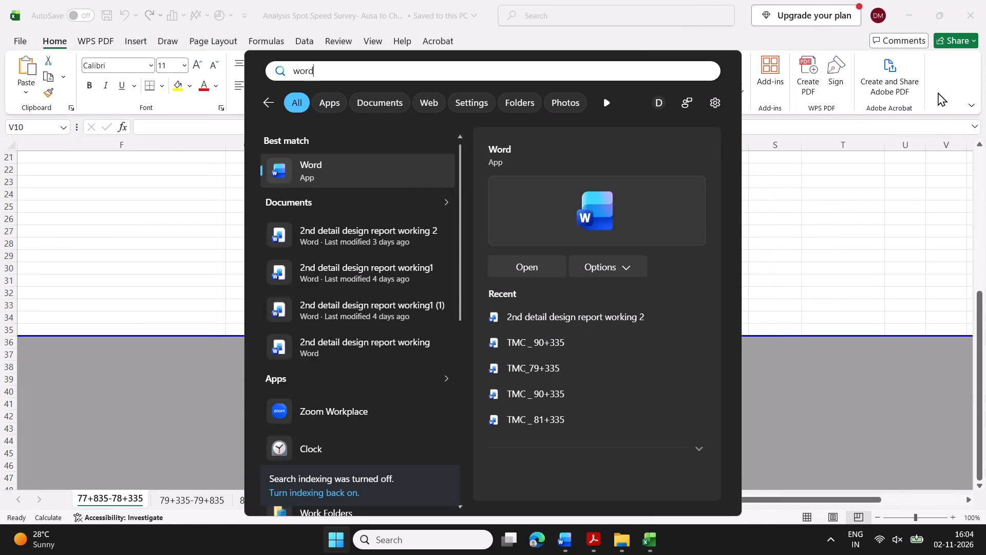
pyautogui.press('Return')
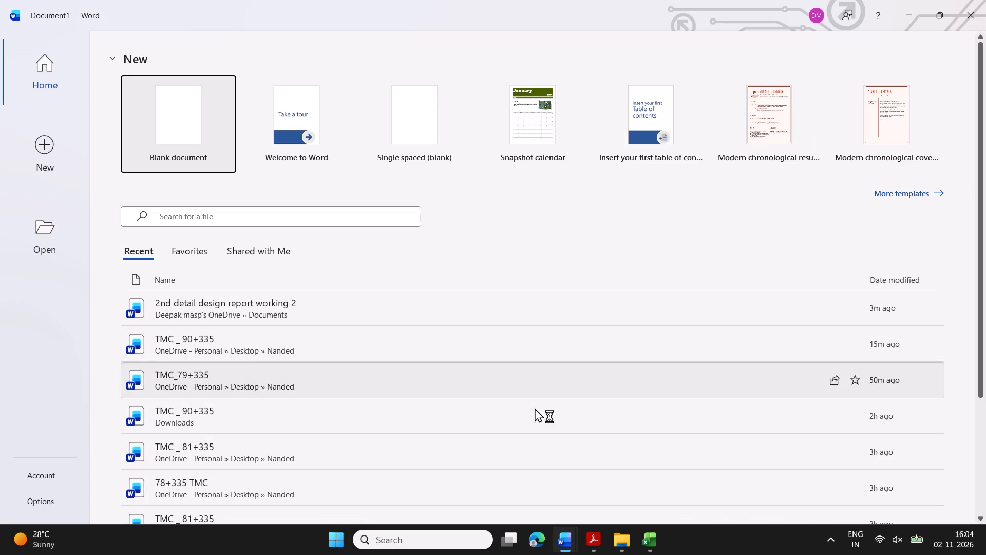
pyautogui.click(331, 303)
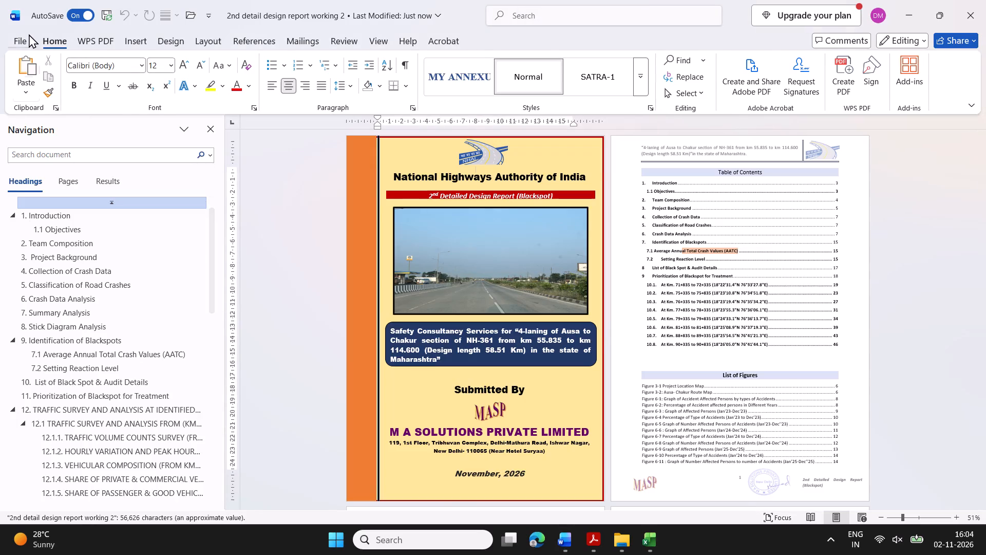
# Start saving a copy of the report and choose the Downloads folder as its location.
pyautogui.click(22, 44)
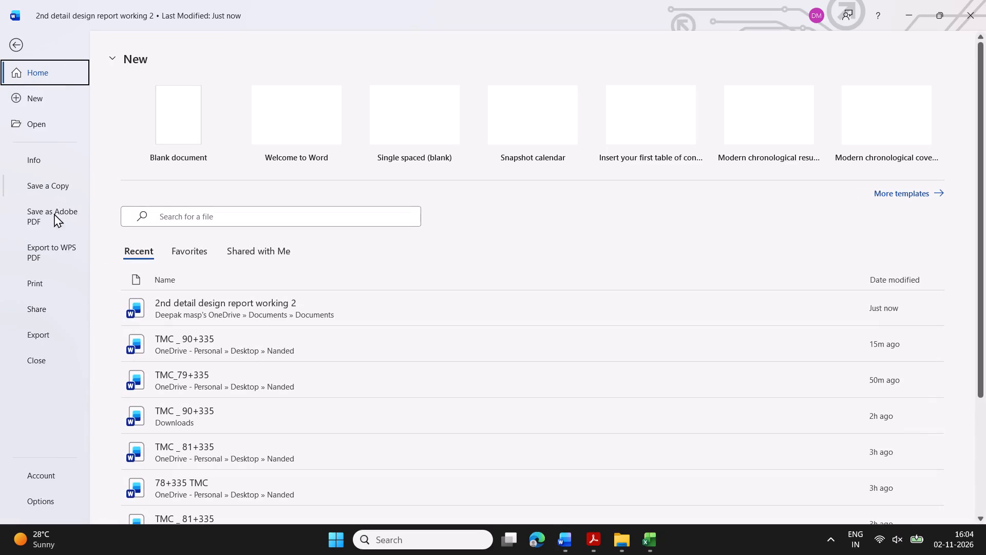
pyautogui.click(54, 195)
pyautogui.click(172, 332)
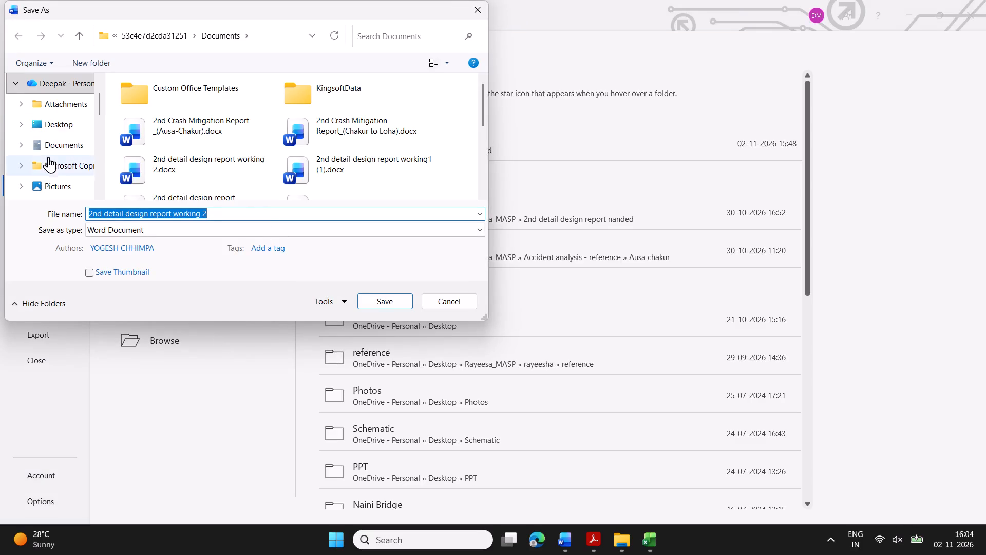
pyautogui.scroll(3, 56, 162)
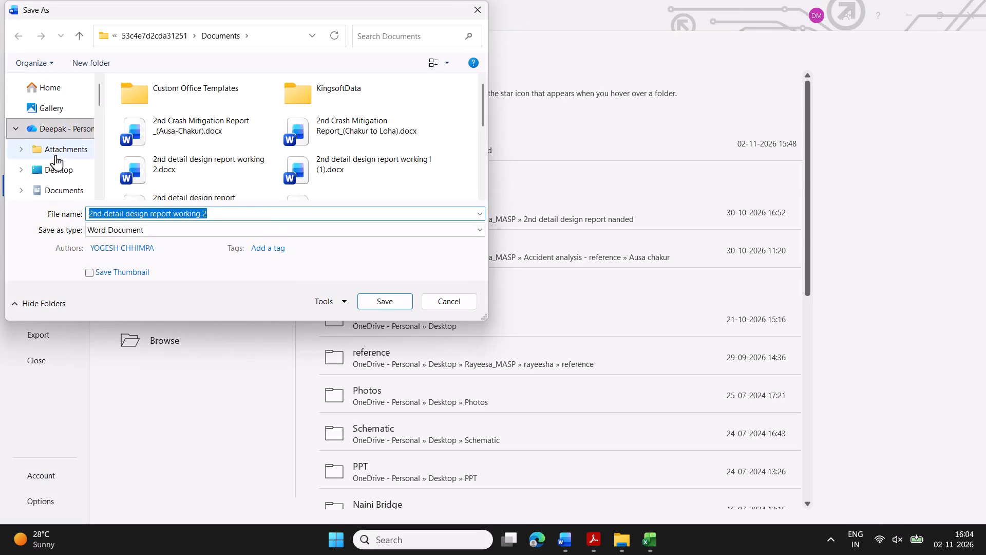
pyautogui.scroll(-1, 58, 187)
pyautogui.scroll(1, 58, 135)
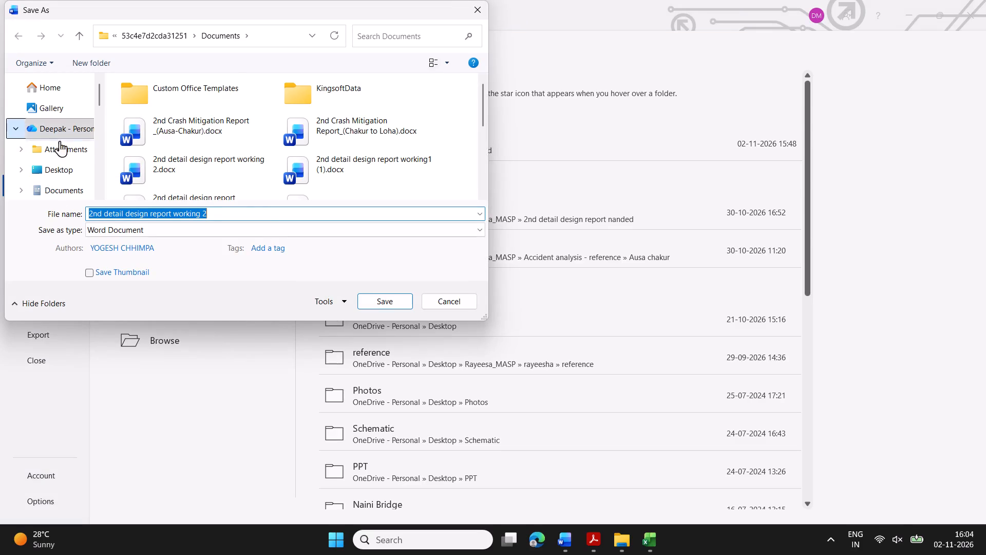
pyautogui.click(304, 38)
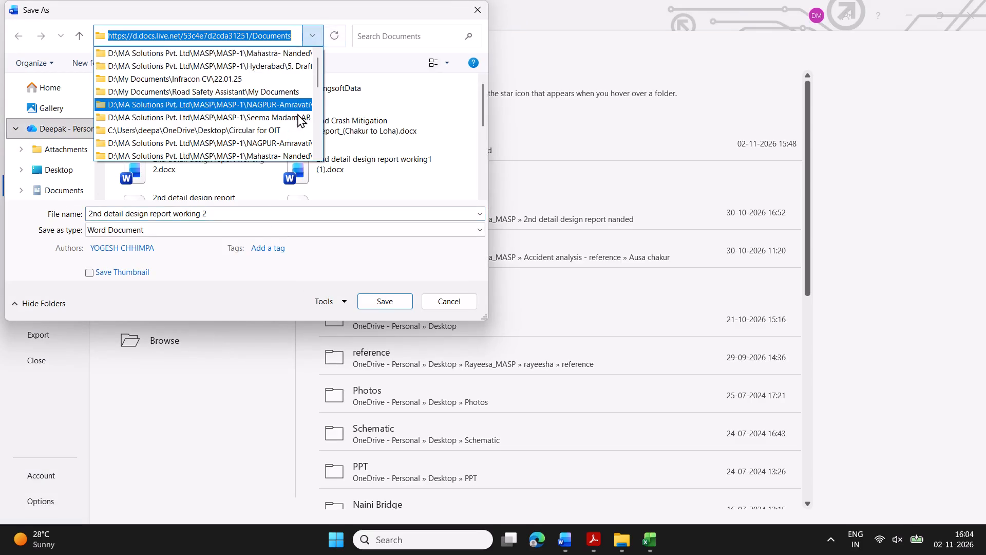
pyautogui.scroll(-3, 285, 112)
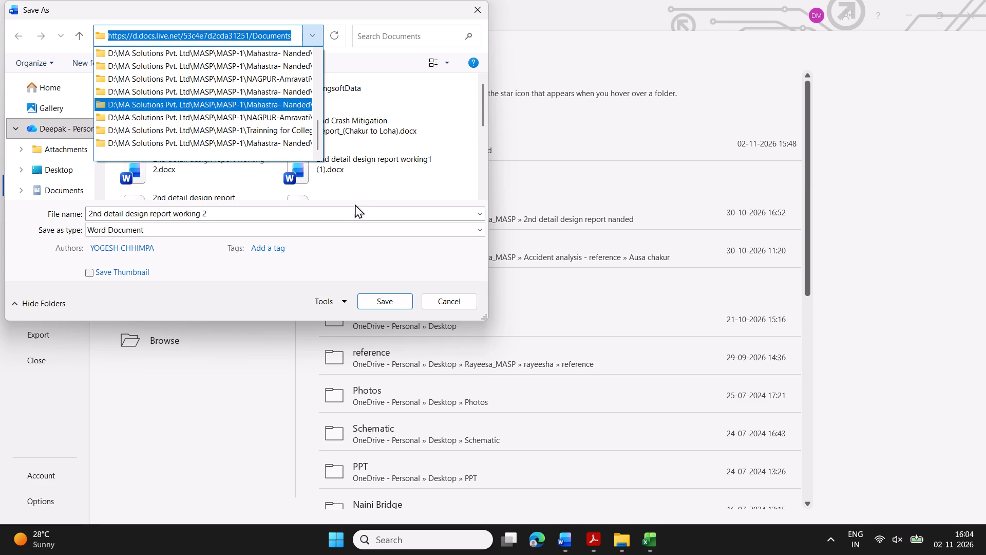
pyautogui.click(59, 14)
pyautogui.scroll(3, 54, 174)
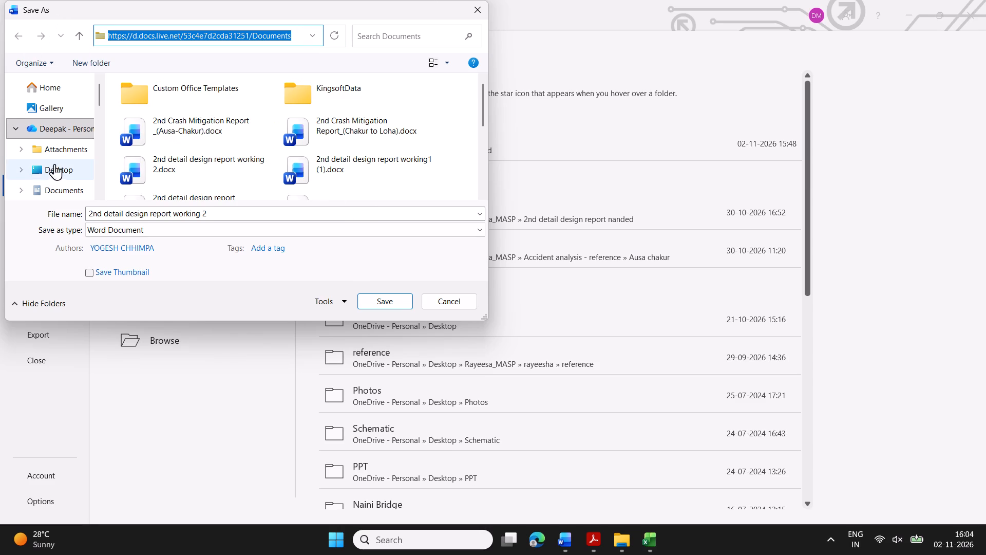
pyautogui.scroll(3, 60, 159)
pyautogui.moveTo(99, 96); pyautogui.dragTo(100, 112)
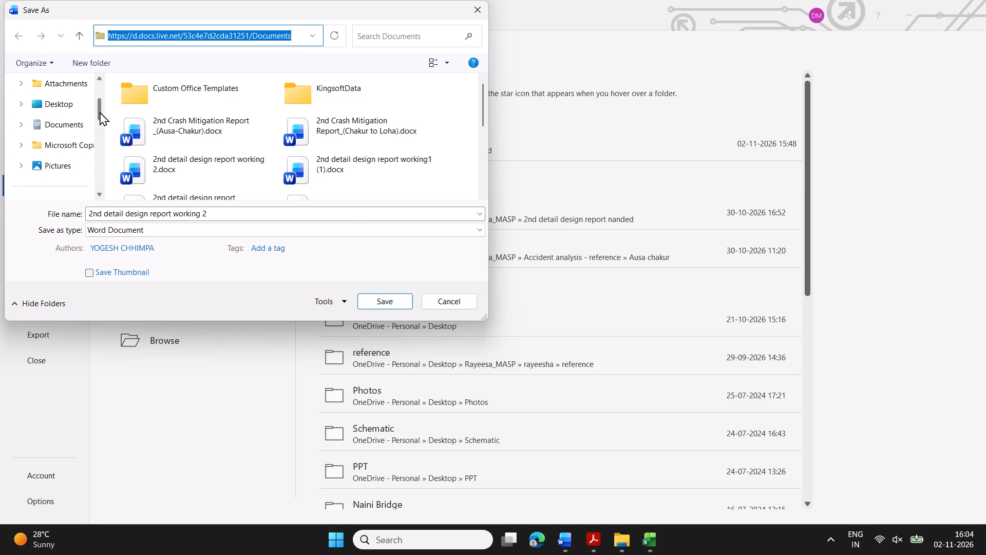
pyautogui.moveTo(100, 112); pyautogui.dragTo(92, 130)
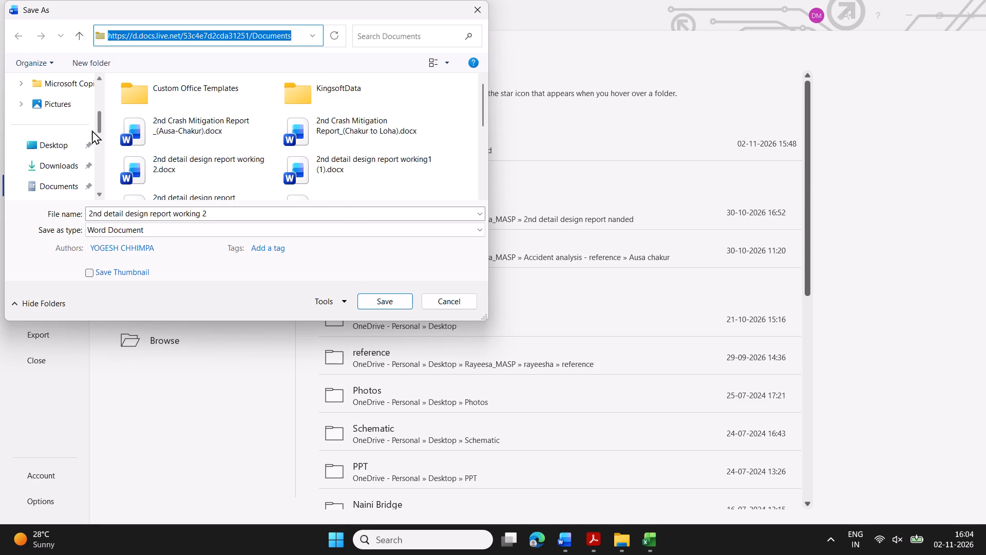
pyautogui.moveTo(92, 130); pyautogui.dragTo(100, 123)
pyautogui.click(54, 164)
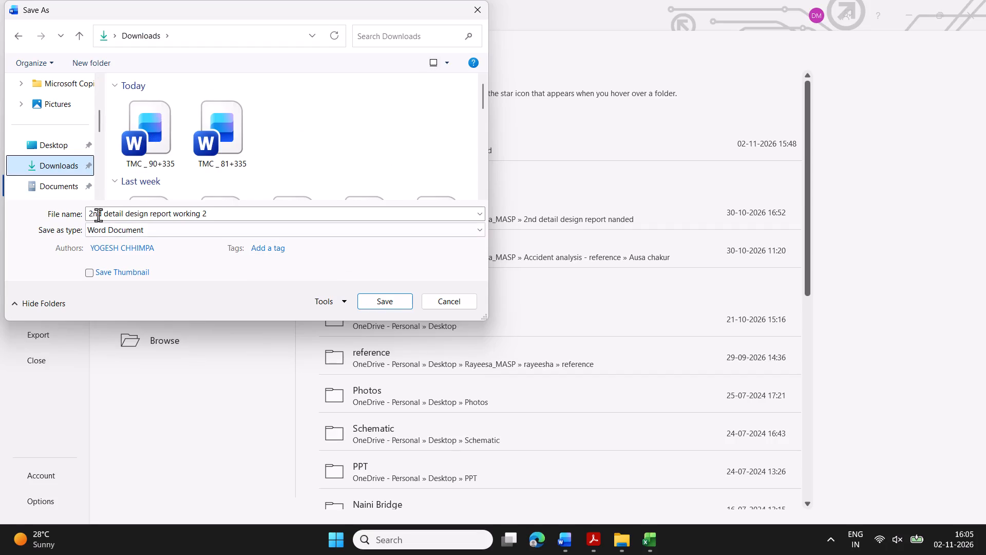
# Name the report copy "2nd detail design report working - latest" and save it as a Word document.
pyautogui.doubleClick(230, 215)
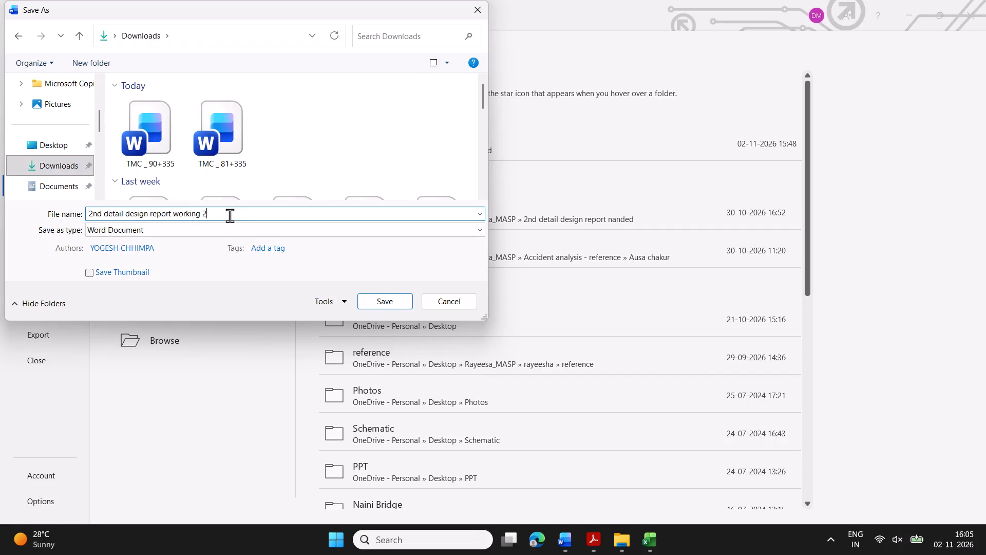
pyautogui.press('BackSpace')
pyautogui.write('- latest')
pyautogui.press('Return')
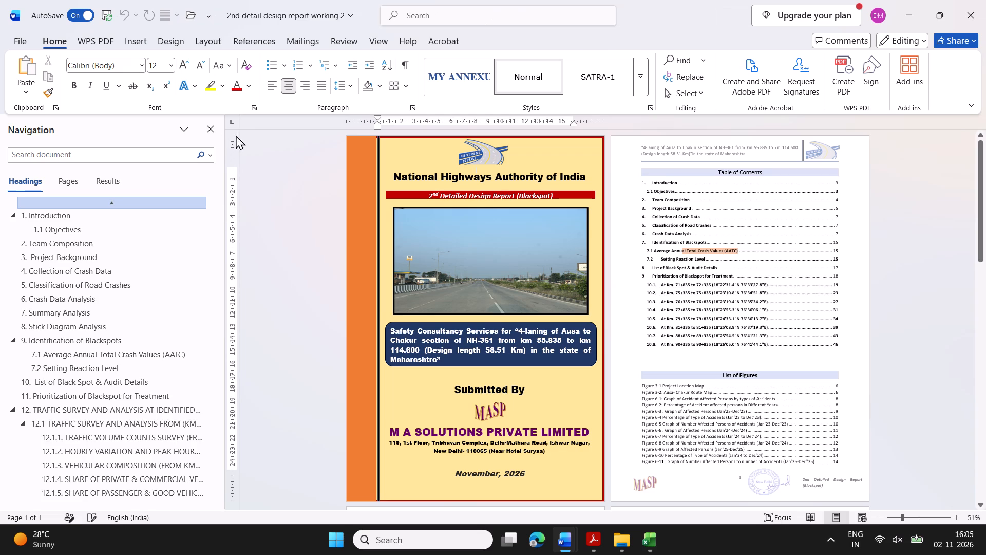
# Close the open design report and the "TMC _ 90+335" document.
pyautogui.click(972, 14)
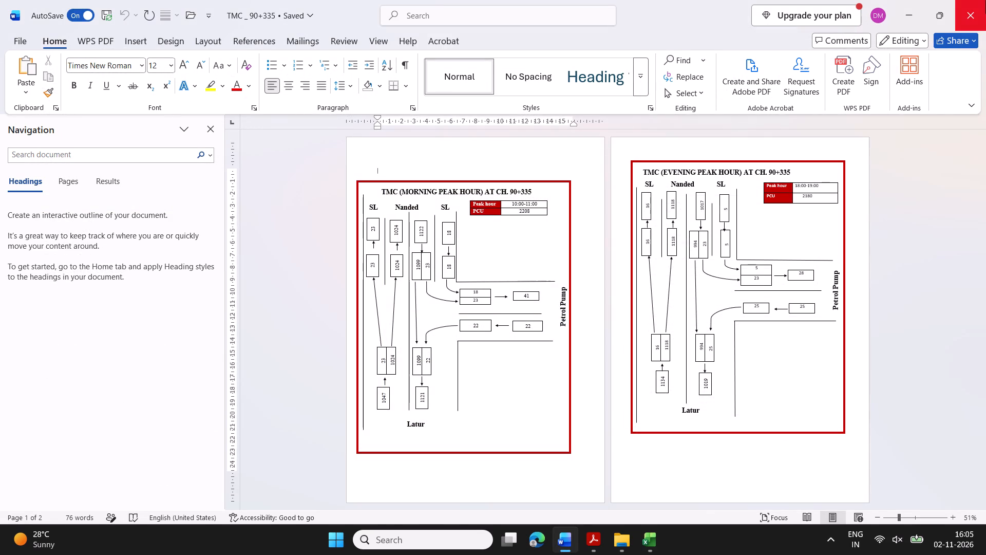
pyautogui.click(985, 0)
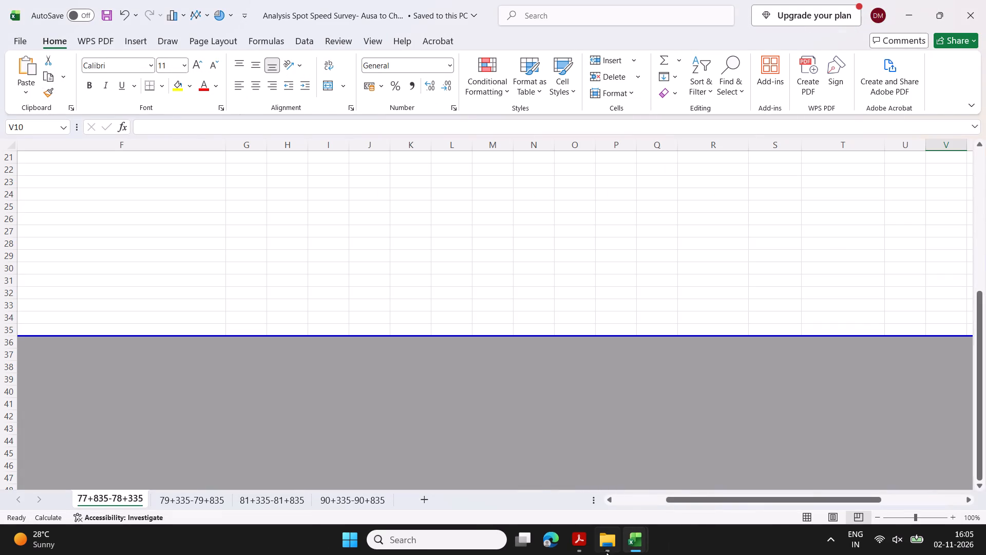
# Examine the speed table and charts on the 77+835-78+335 sheet of the Ausa to Chakur workbook.
pyautogui.scroll(11, 237, 279)
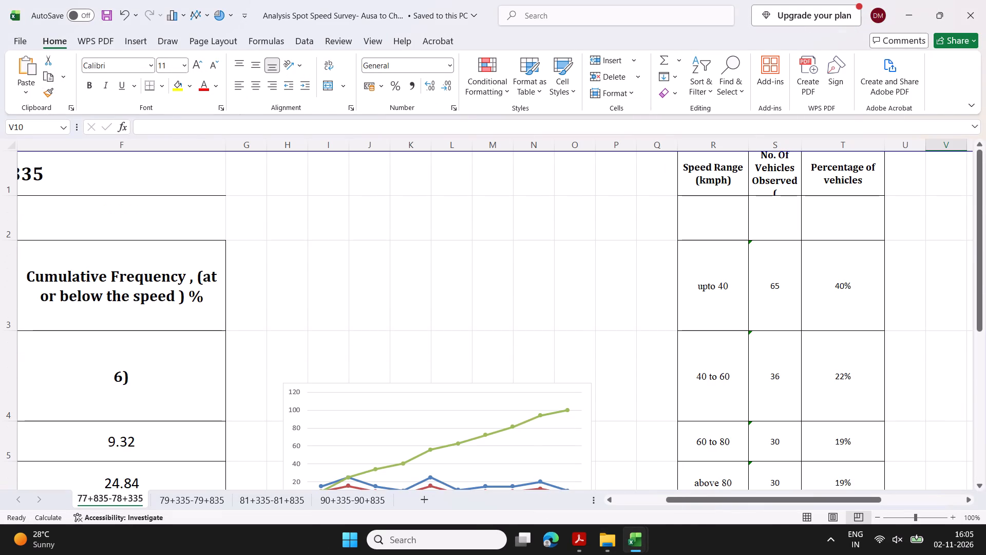
pyautogui.keyDown('ctrl'); pyautogui.scroll(-4, 576, 295); pyautogui.keyUp('ctrl')
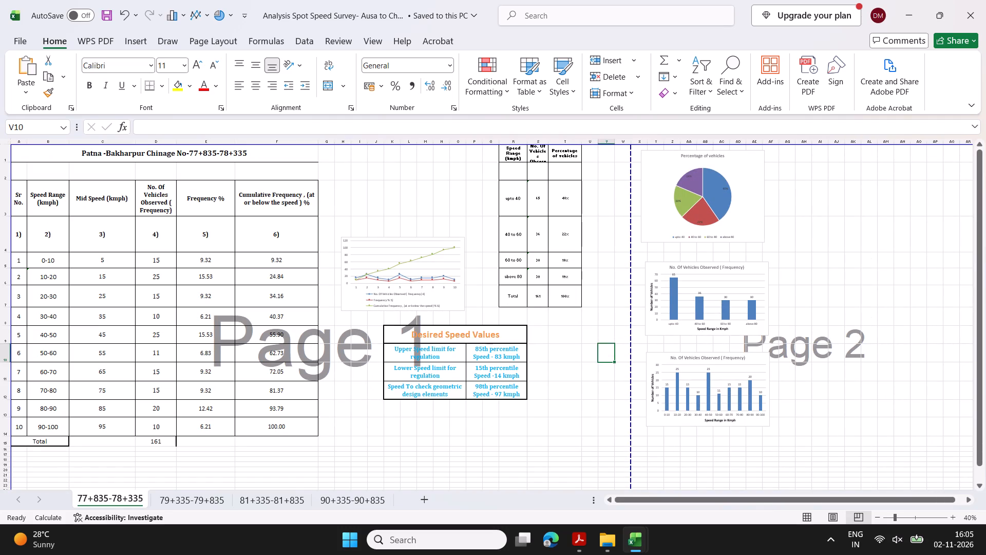
pyautogui.click(403, 30)
# Close the 81-335 and 90+335 workbooks, keeping the Ausa to Chakur spot speed workbook open.
pyautogui.doubleClick(914, 10)
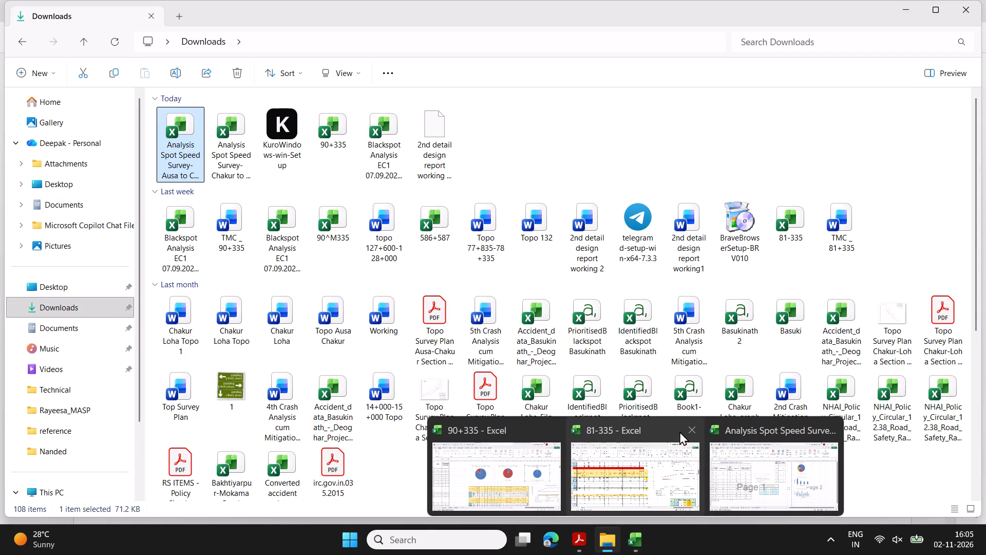
pyautogui.click(686, 428)
pyautogui.click(626, 433)
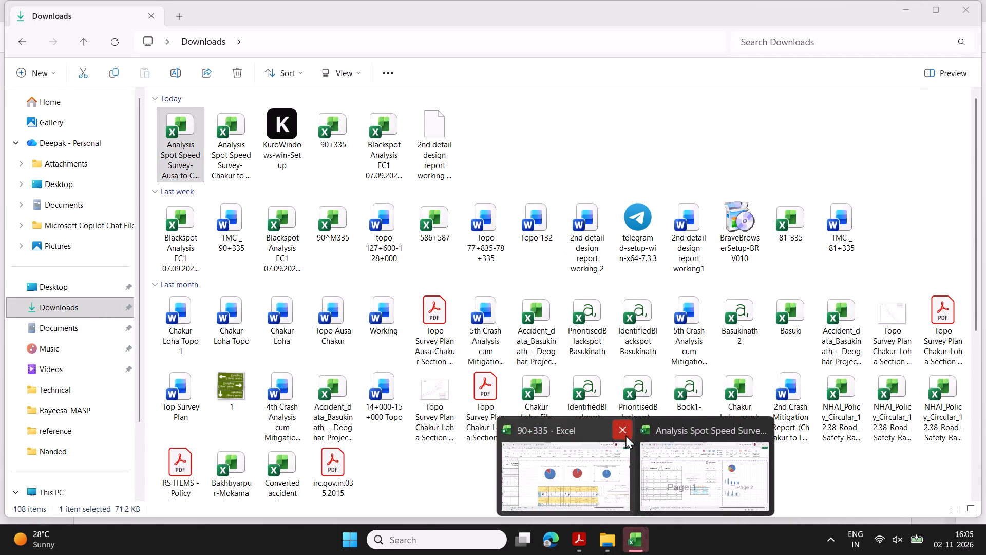
pyautogui.click(618, 467)
# Open the "Analysis Spot Speed Survey- Chakur to Loha" workbook from the Downloads folder and enable editing.
pyautogui.click(601, 536)
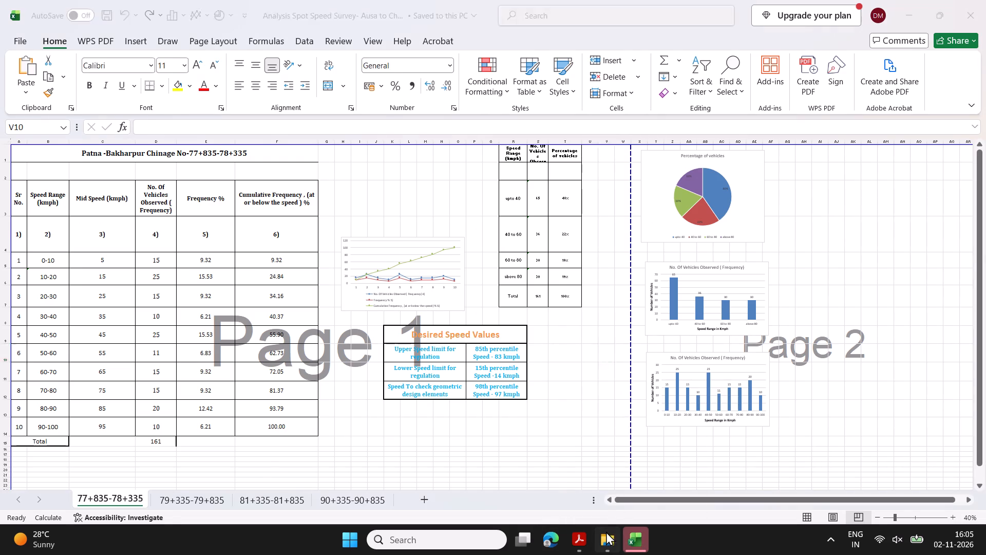
pyautogui.doubleClick(250, 164)
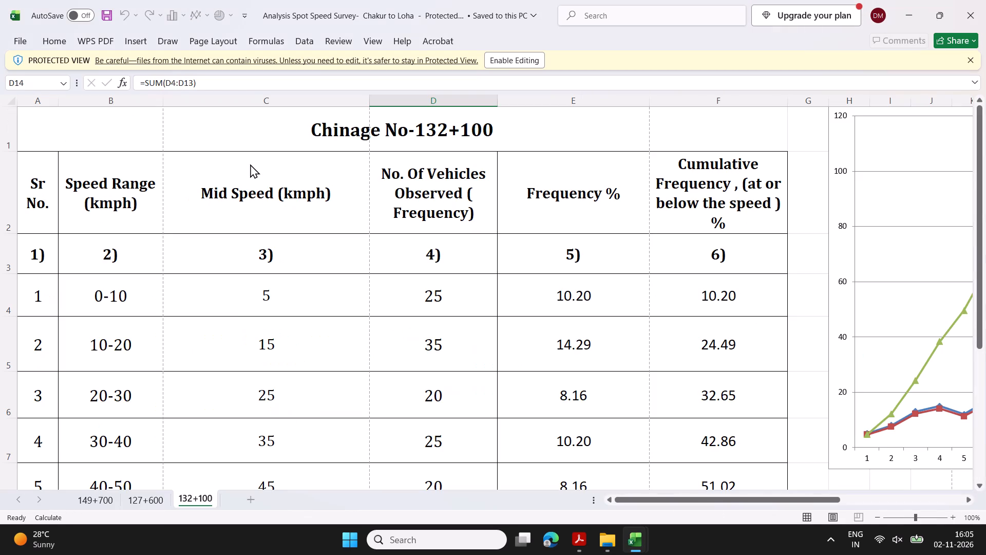
pyautogui.click(524, 58)
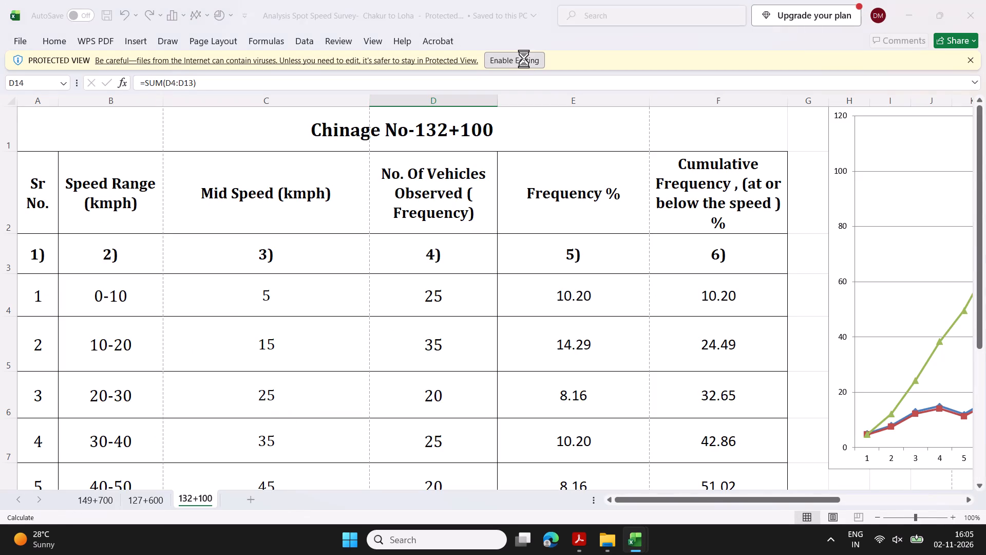
# Examine the 132+100, 127+600 and 149+700 sheets of the Chakur to Loha workbook, checking them against the Ausa to Chakur workbook.
pyautogui.keyDown('ctrl'); pyautogui.scroll(-1, 531, 295); pyautogui.keyUp('ctrl')
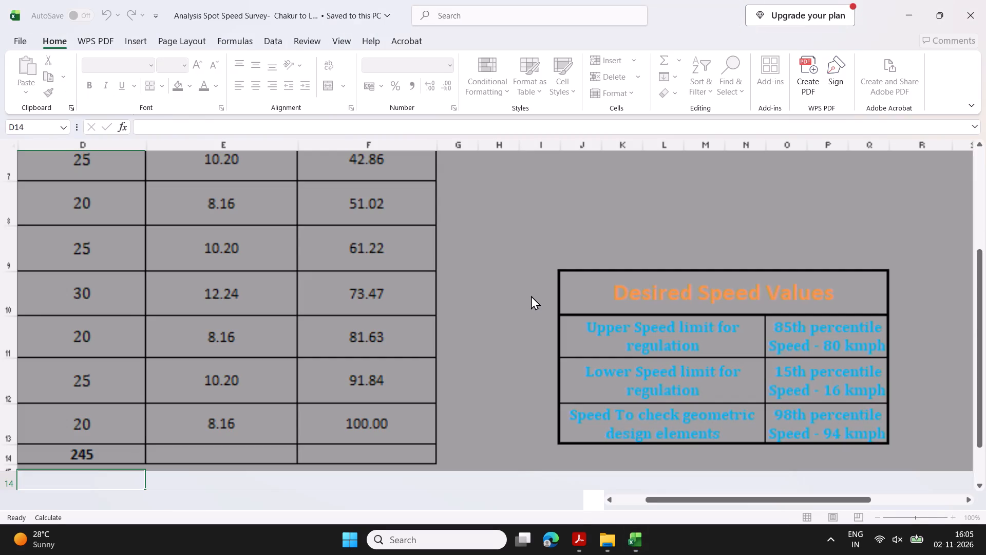
pyautogui.keyDown('ctrl'); pyautogui.scroll(-3, 531, 295); pyautogui.keyUp('ctrl')
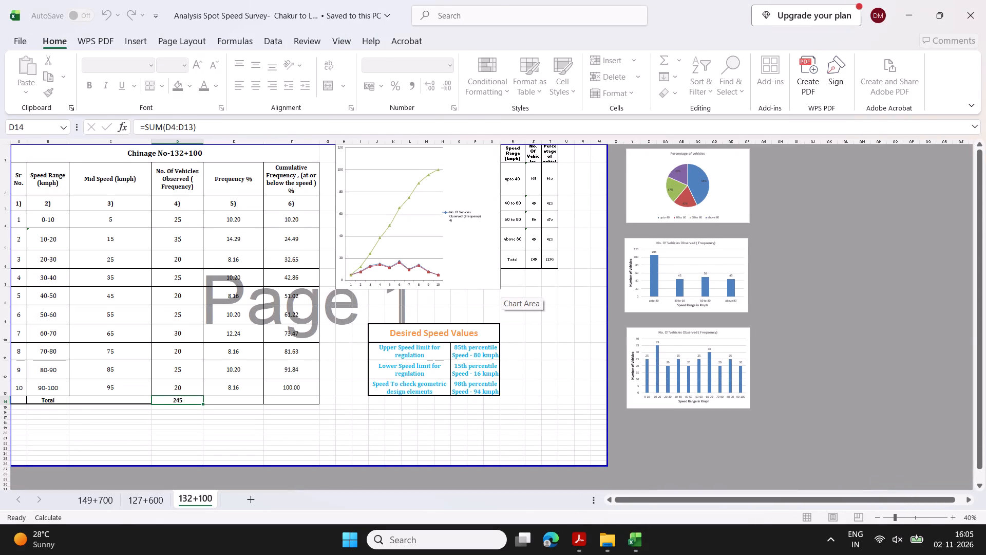
pyautogui.scroll(1, 501, 287)
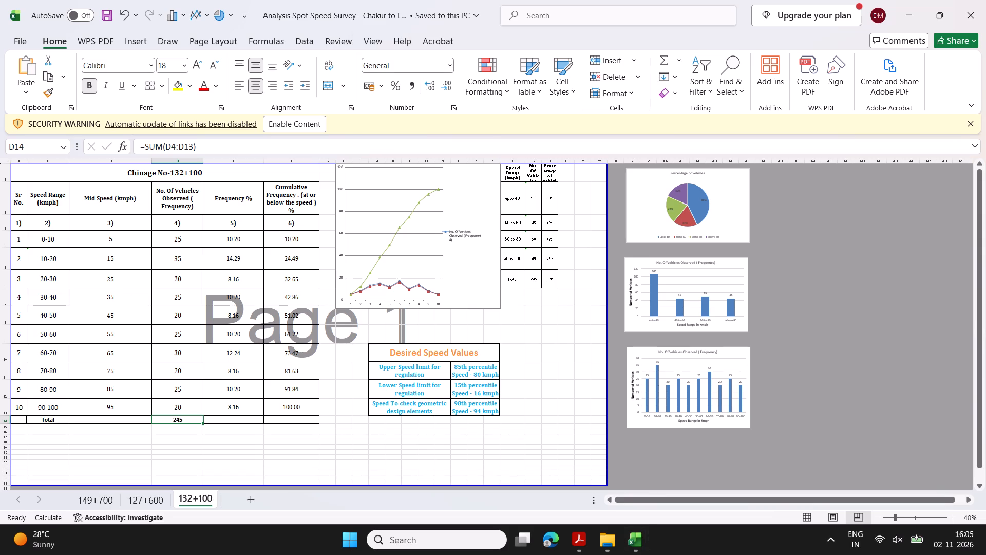
pyautogui.click(640, 545)
pyautogui.click(583, 487)
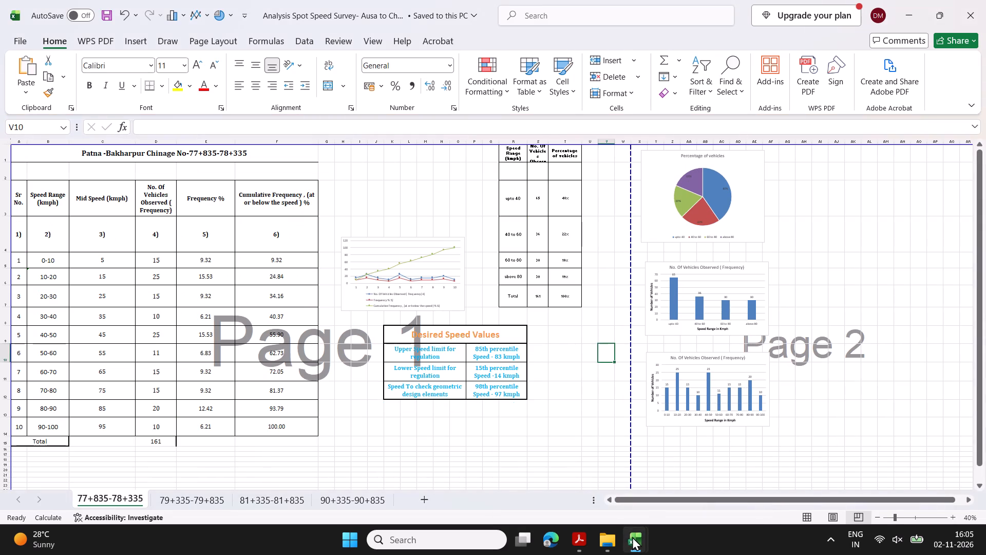
pyautogui.click(635, 539)
pyautogui.click(676, 471)
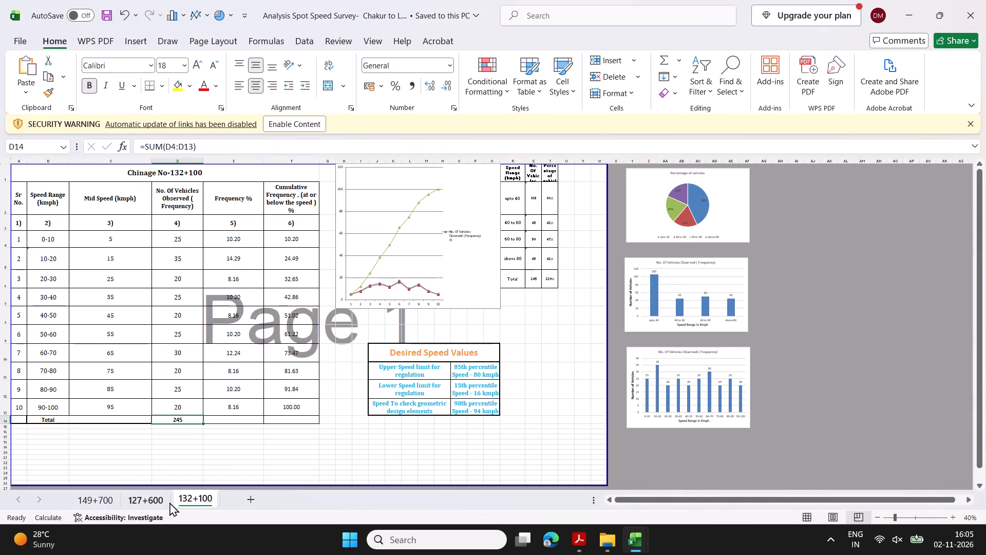
pyautogui.click(161, 499)
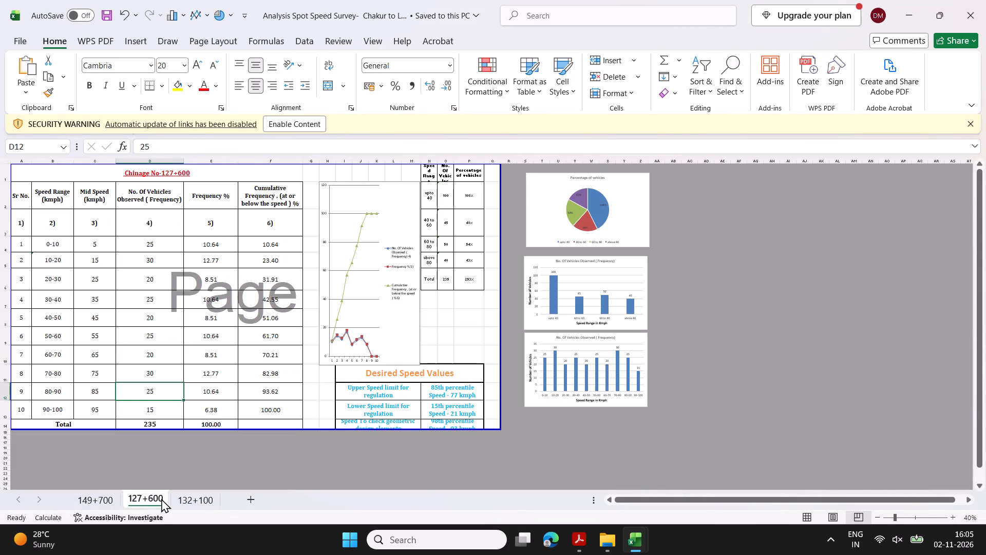
pyautogui.click(108, 503)
pyautogui.moveTo(818, 498); pyautogui.dragTo(692, 509)
pyautogui.scroll(2, 635, 392)
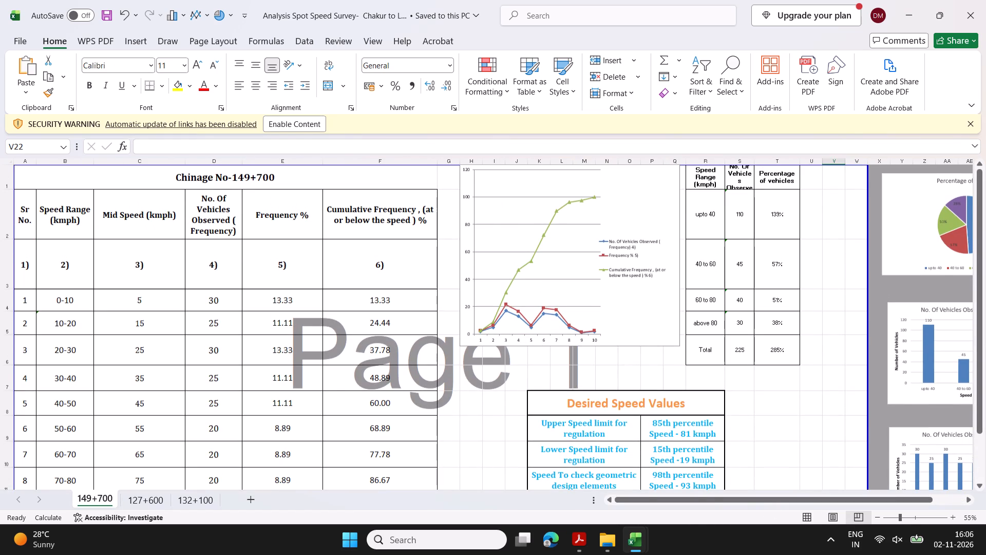
# Compare the chainage sheets of the Ausa to Chakur workbook with those of the Chakur to Loha workbook, ending on sheet 132+100.
pyautogui.click(634, 546)
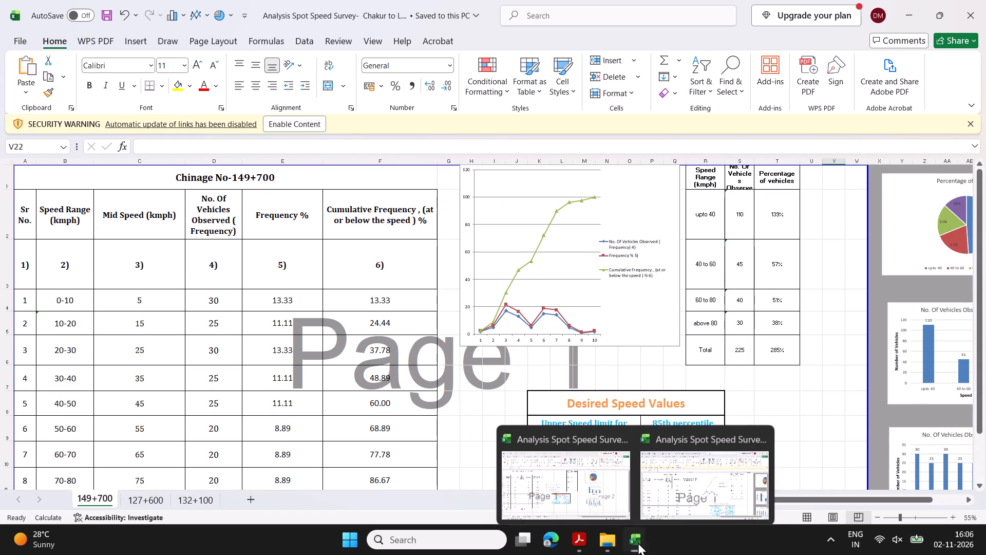
pyautogui.click(574, 483)
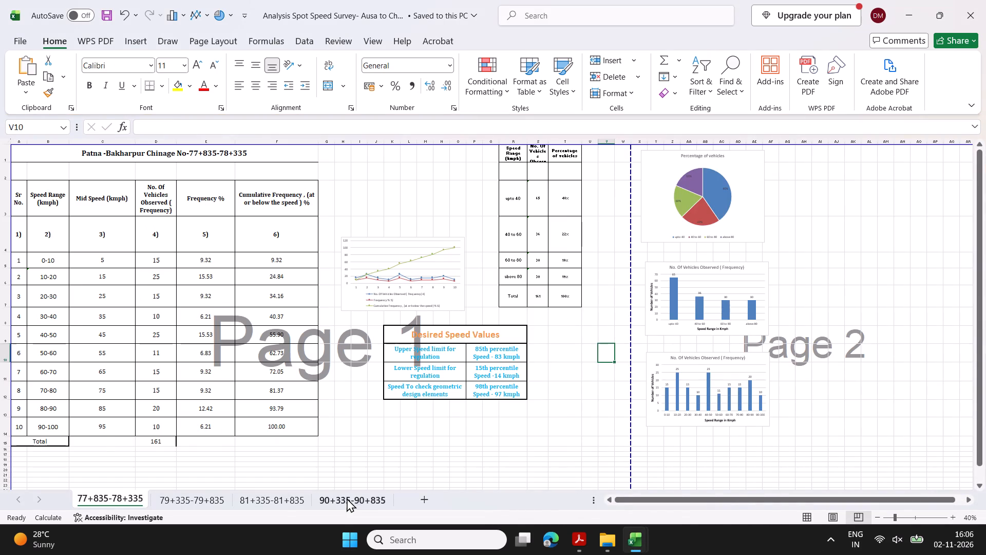
pyautogui.click(347, 498)
pyautogui.click(275, 501)
pyautogui.click(172, 499)
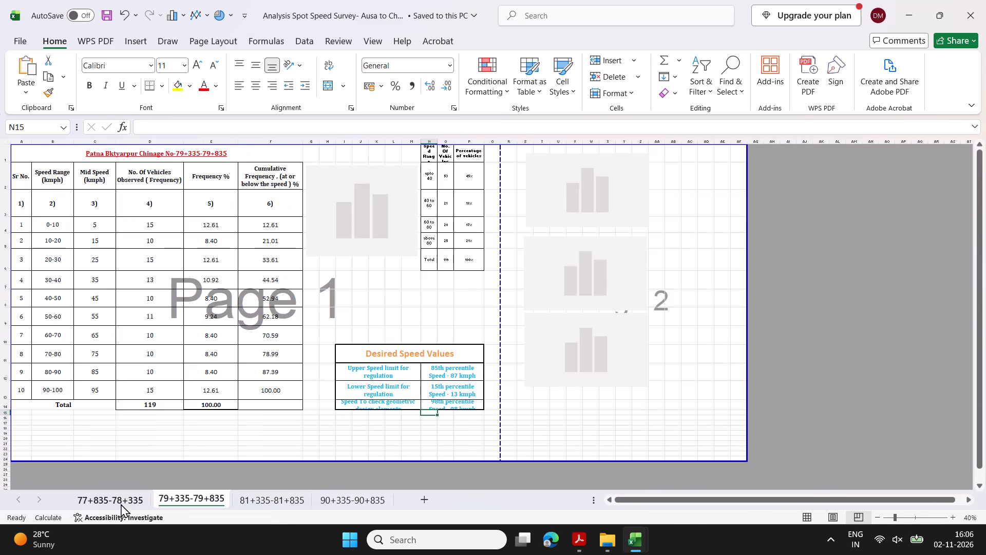
pyautogui.click(112, 505)
pyautogui.click(647, 550)
pyautogui.click(678, 472)
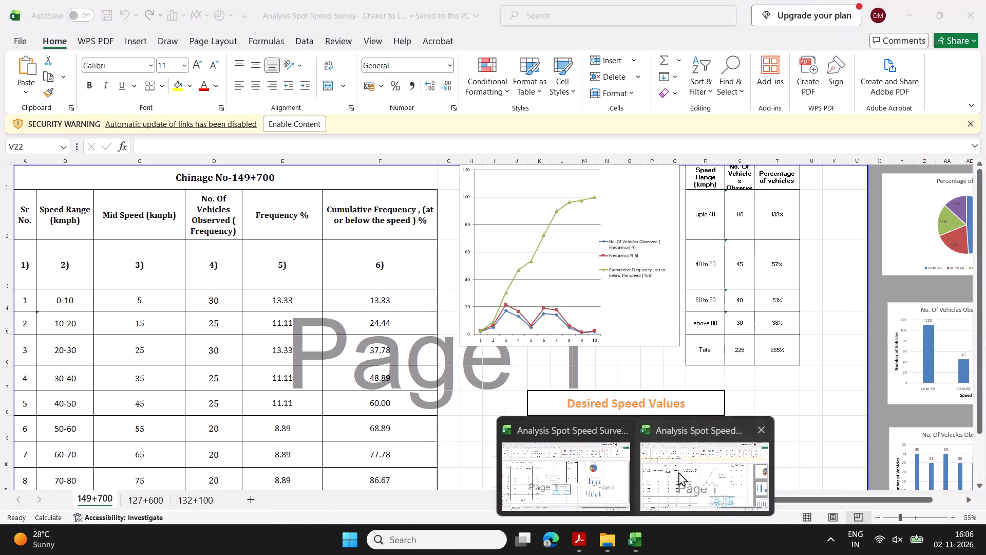
pyautogui.scroll(-1, 285, 413)
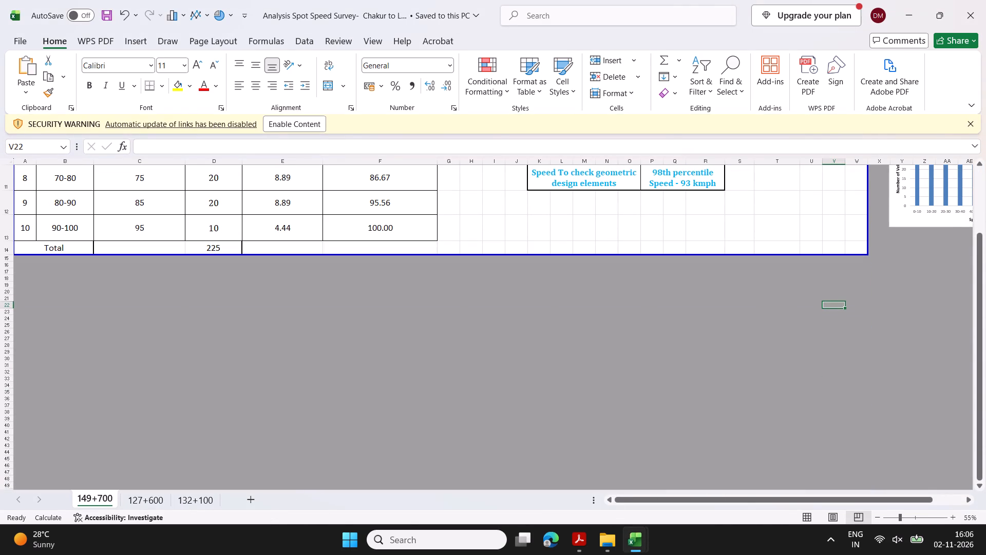
pyautogui.click(157, 509)
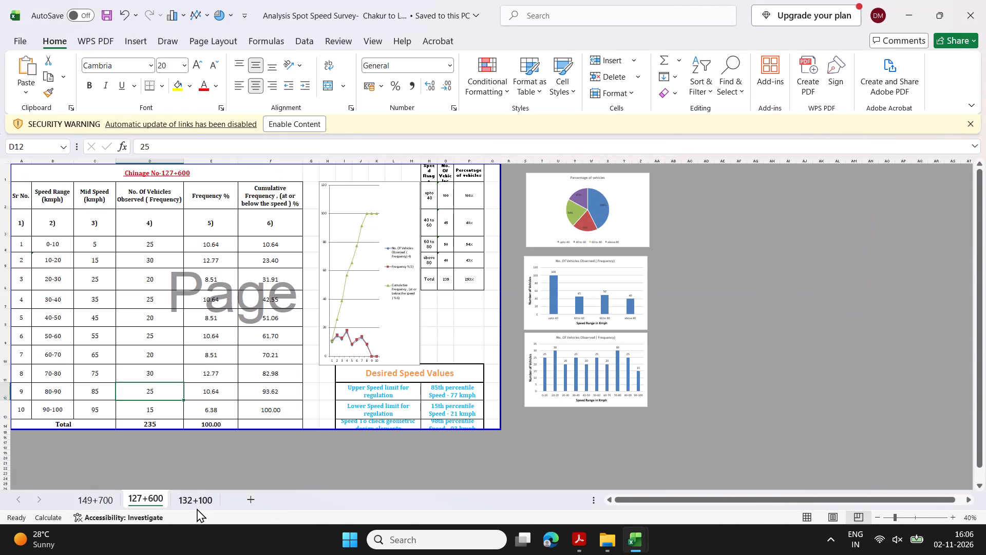
pyautogui.click(200, 499)
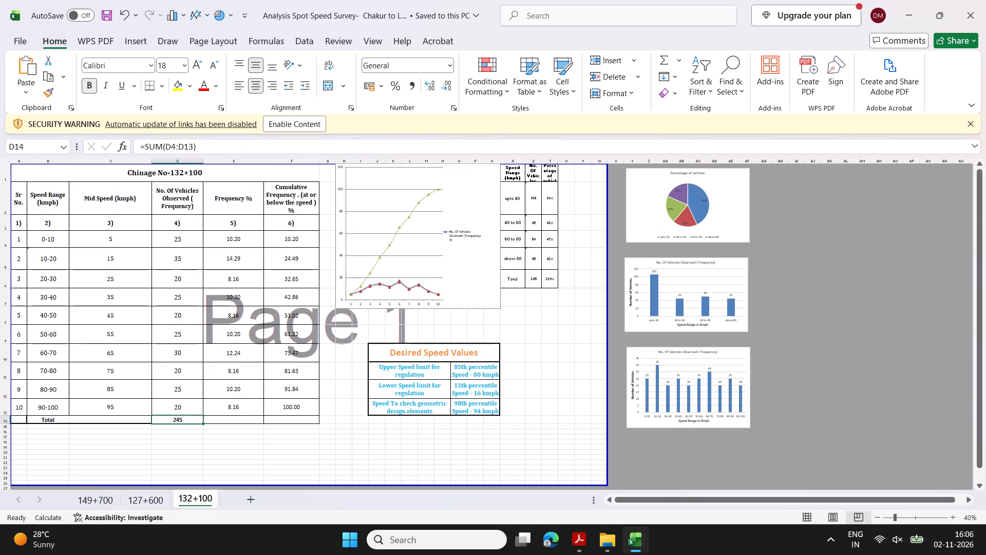
# Inspect the pie chart, line chart and speed tables on the 132+100 sheet.
pyautogui.click(536, 254)
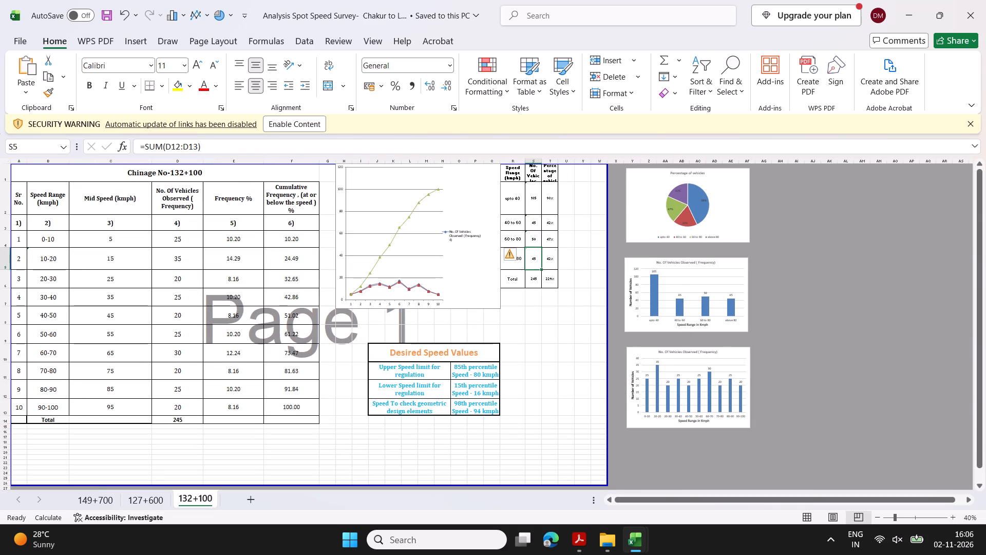
pyautogui.click(723, 229)
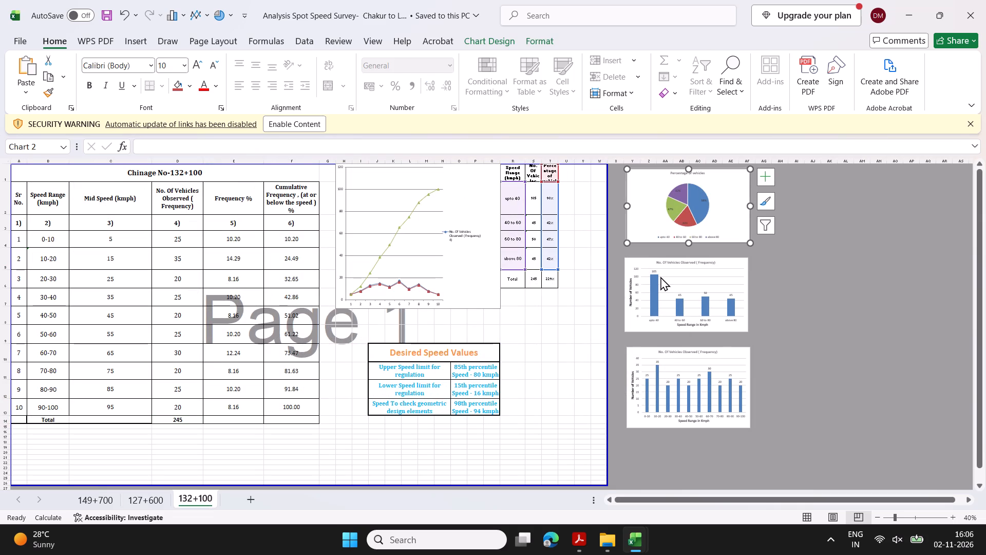
pyautogui.click(483, 173)
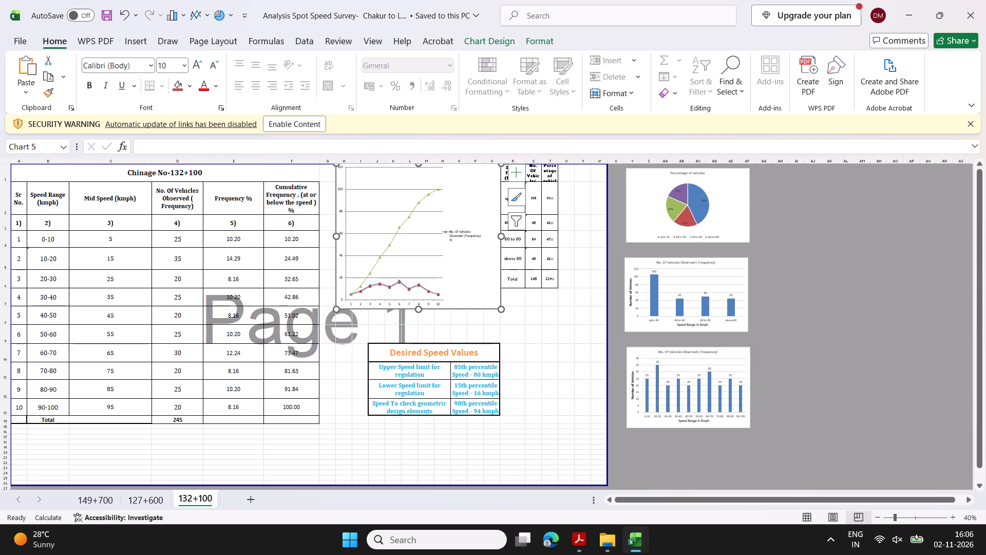
pyautogui.moveTo(23, 170); pyautogui.dragTo(504, 486)
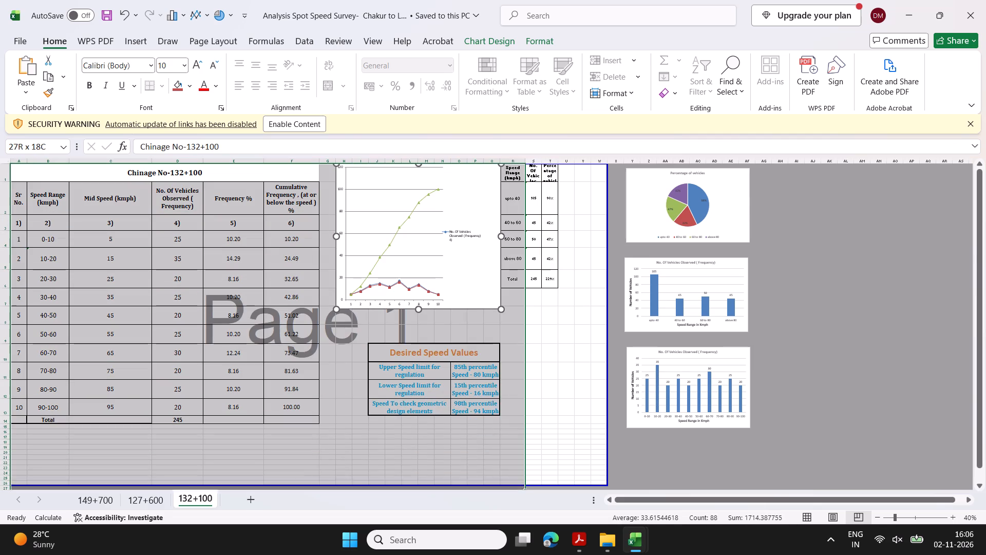
pyautogui.moveTo(504, 486); pyautogui.dragTo(480, 441)
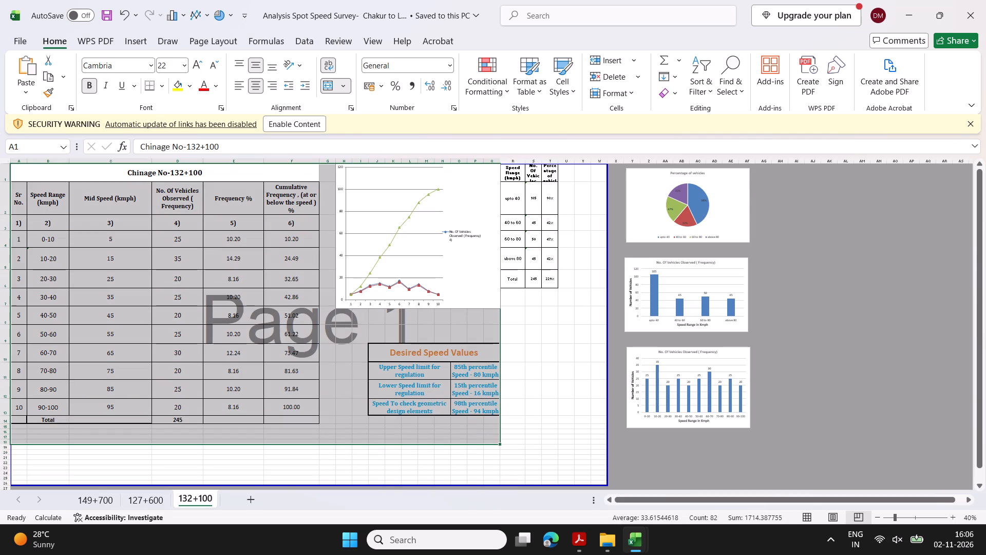
# Inspect the vehicle-count formula for the "upto 40" speed range and the observed frequencies it sums on the 132+100 sheet.
pyautogui.click(535, 203)
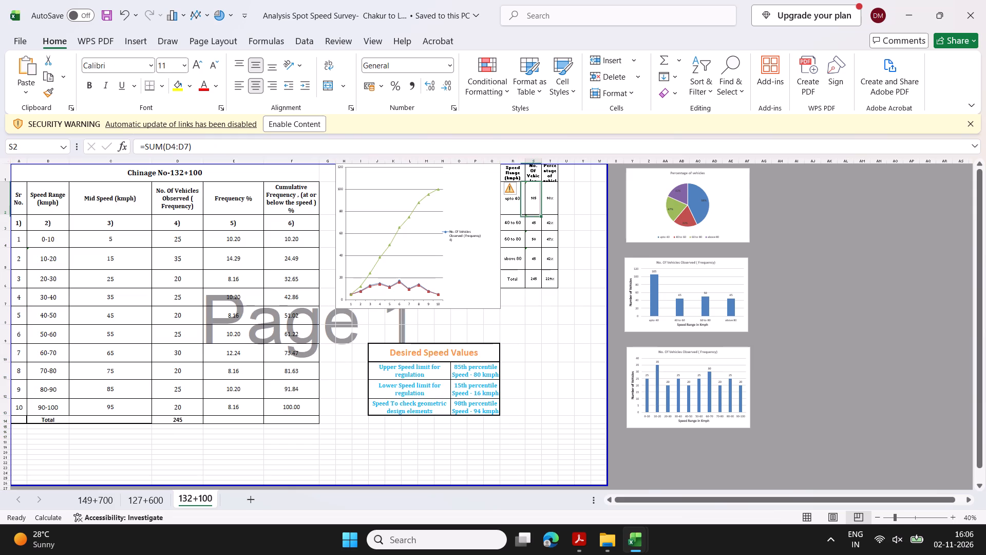
pyautogui.moveTo(174, 235); pyautogui.dragTo(176, 236)
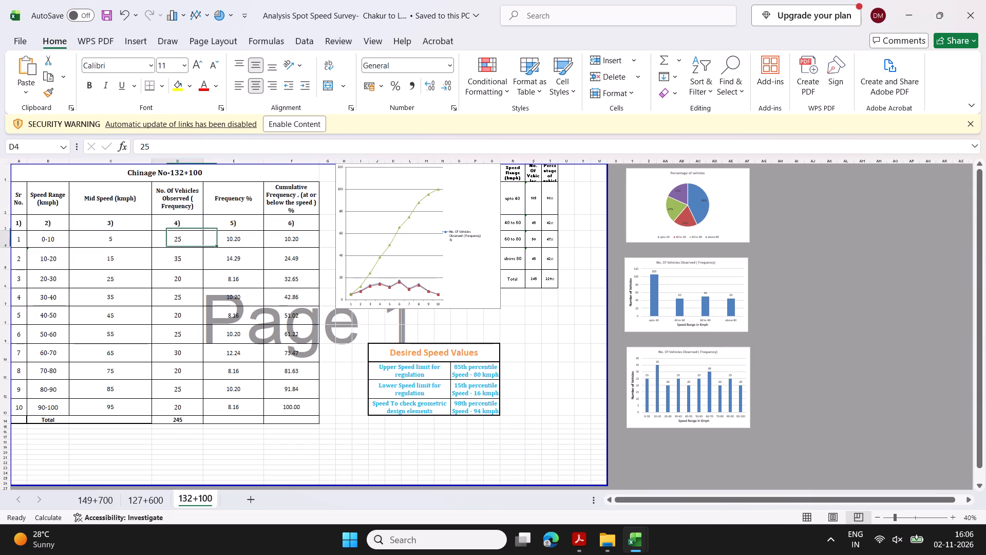
pyautogui.moveTo(176, 236); pyautogui.dragTo(191, 298)
pyautogui.click(539, 195)
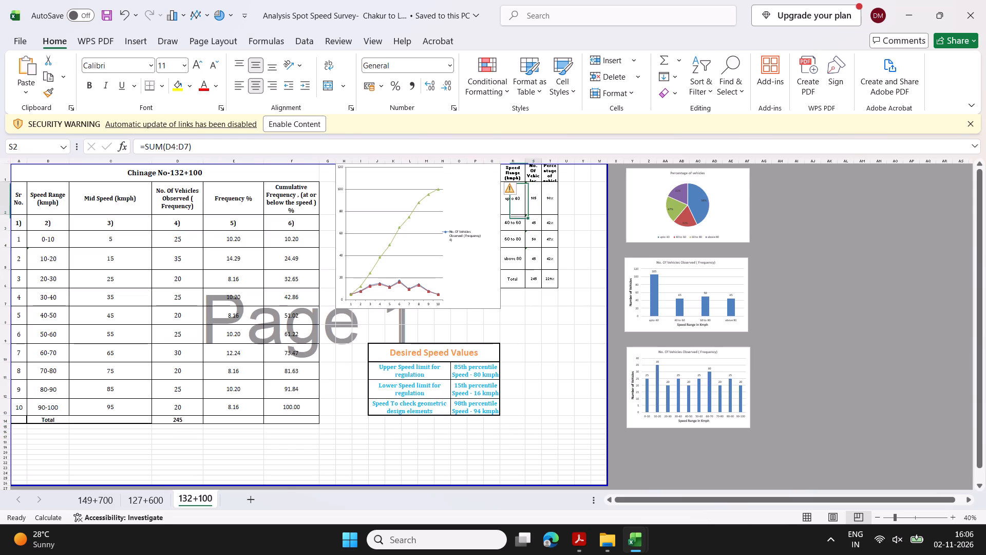
pyautogui.click(183, 147)
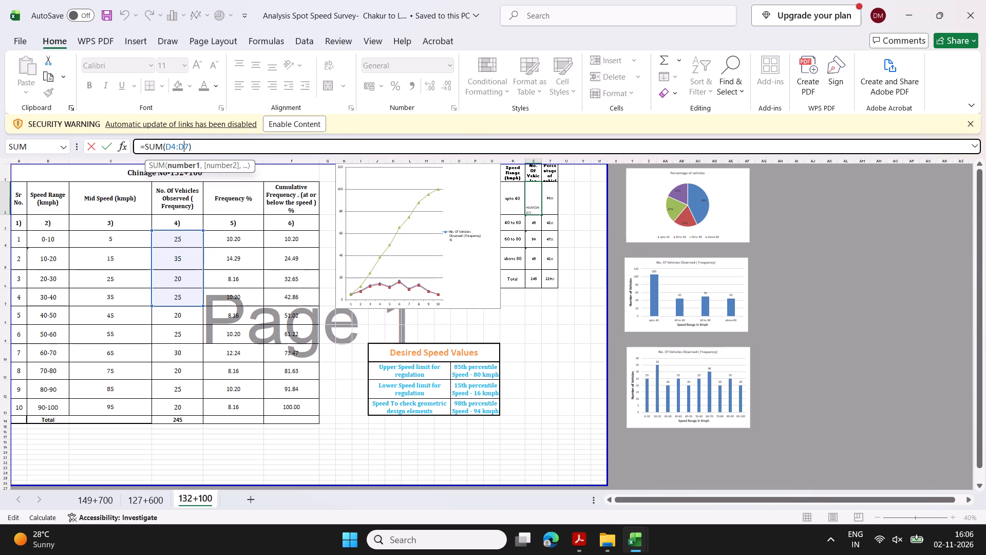
pyautogui.keyDown('ctrl'); pyautogui.scroll(3, 536, 229); pyautogui.keyUp('ctrl')
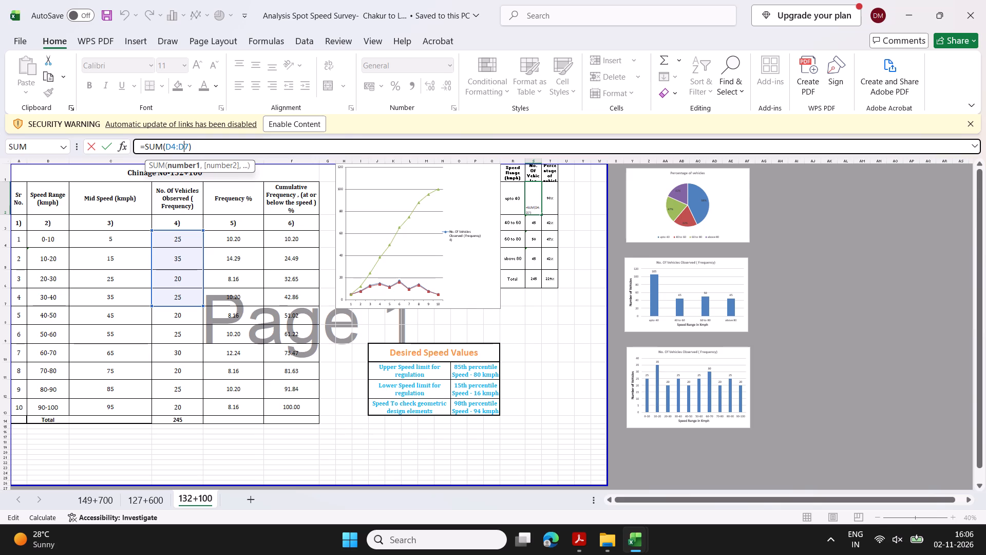
pyautogui.keyDown('ctrl'); pyautogui.scroll(17, 537, 229); pyautogui.keyUp('ctrl')
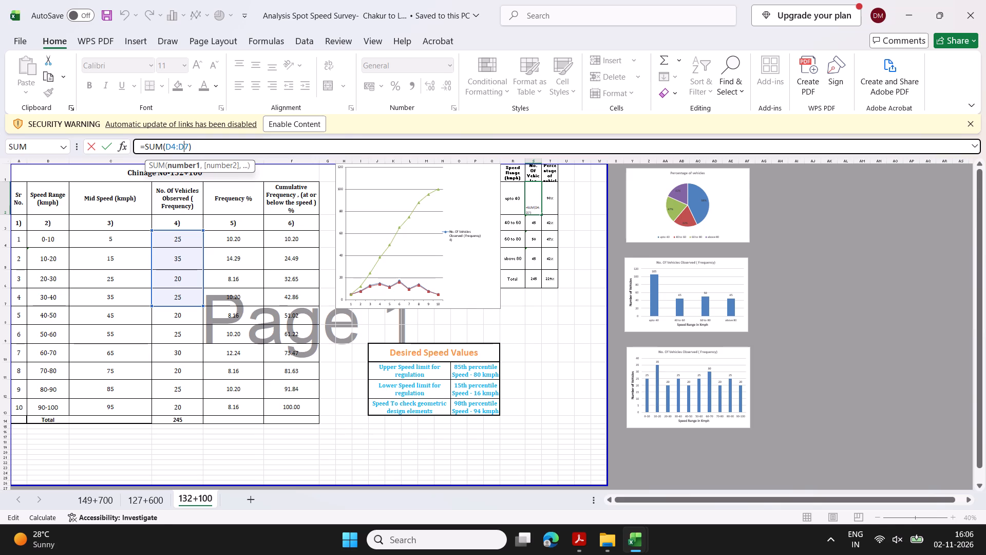
pyautogui.click(565, 330)
pyautogui.keyDown('ctrl'); pyautogui.scroll(1, 558, 351); pyautogui.keyUp('ctrl')
pyautogui.scroll(1, 594, 325)
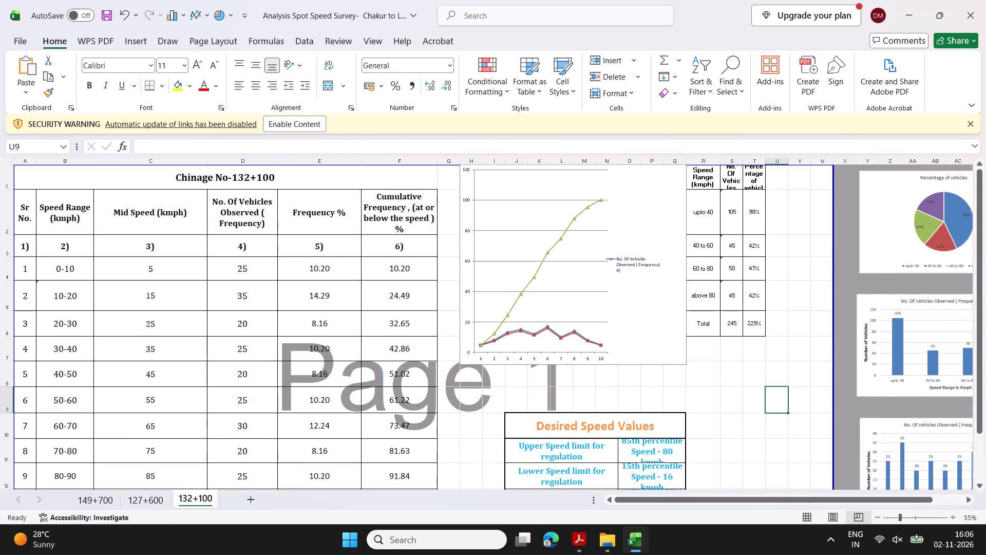
pyautogui.click(729, 216)
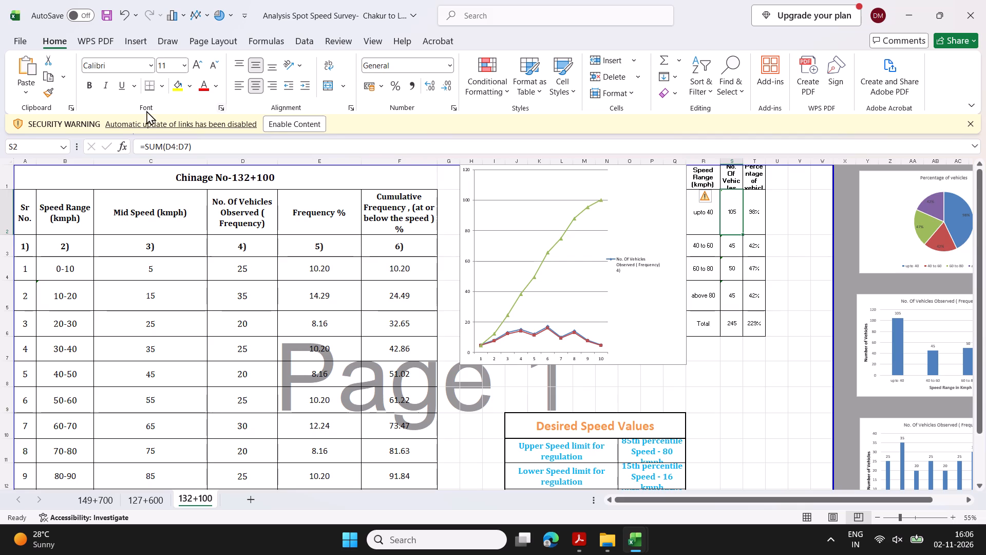
pyautogui.click(169, 147)
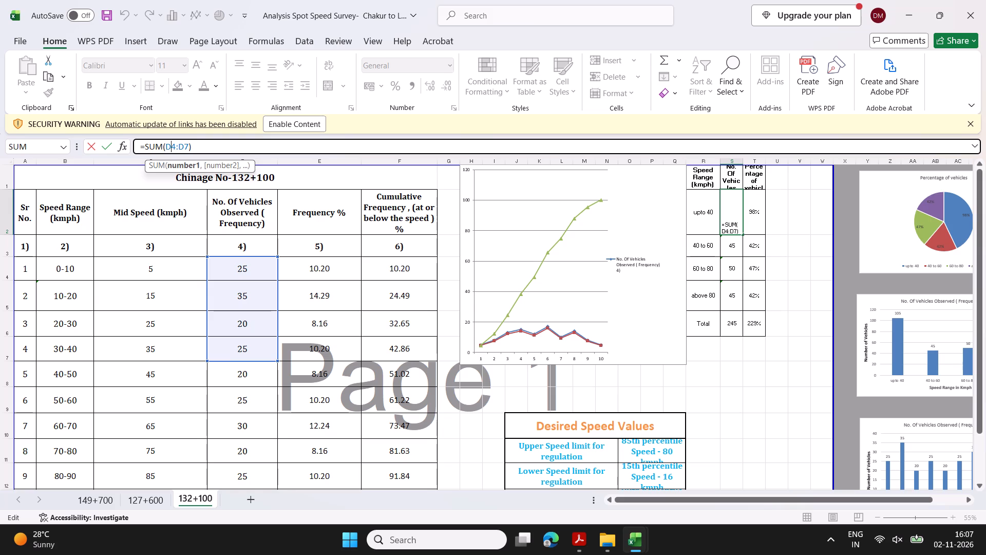
pyautogui.click(323, 139)
pyautogui.click(766, 402)
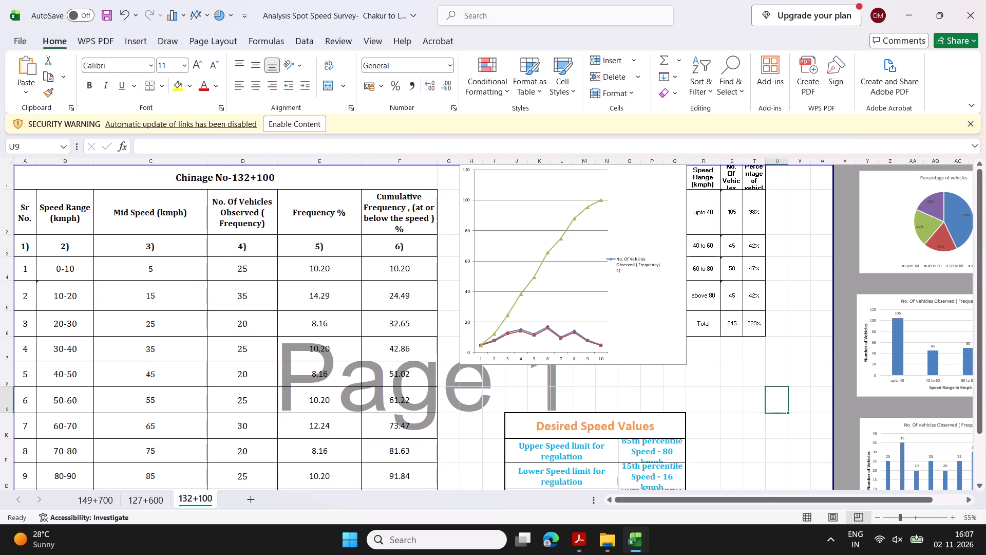
# Inspect the Frequency % formula for the 0-10 speed range on the 132+100 sheet and the cells it references.
pyautogui.moveTo(400, 265); pyautogui.dragTo(282, 387)
pyautogui.click(221, 292)
pyautogui.click(312, 270)
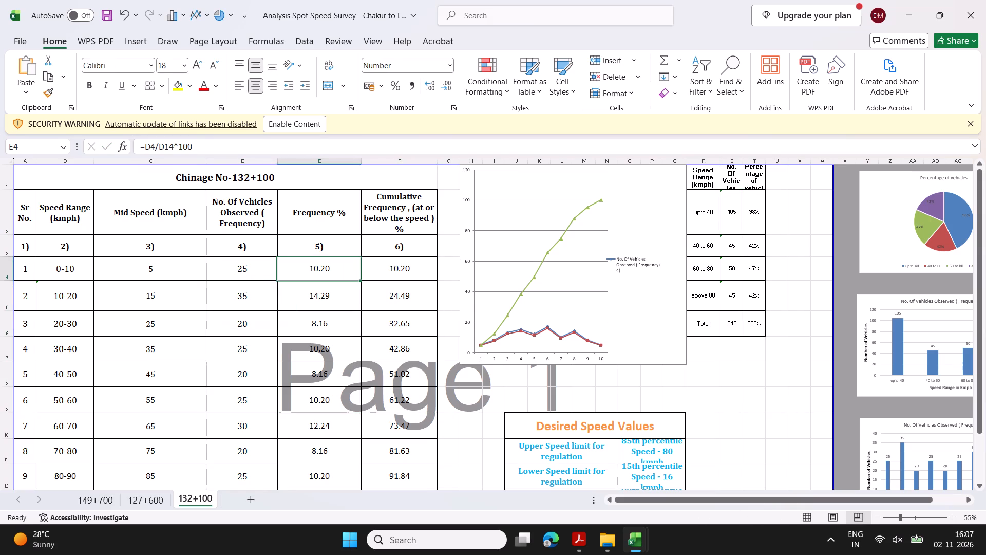
pyautogui.click(155, 137)
pyautogui.click(160, 147)
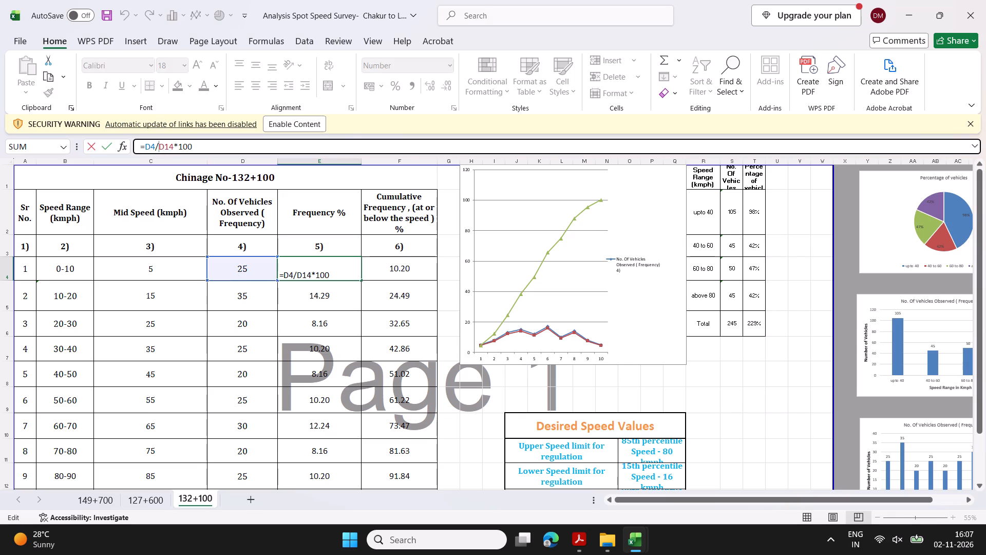
pyautogui.scroll(-1, 276, 270)
pyautogui.scroll(1, 259, 257)
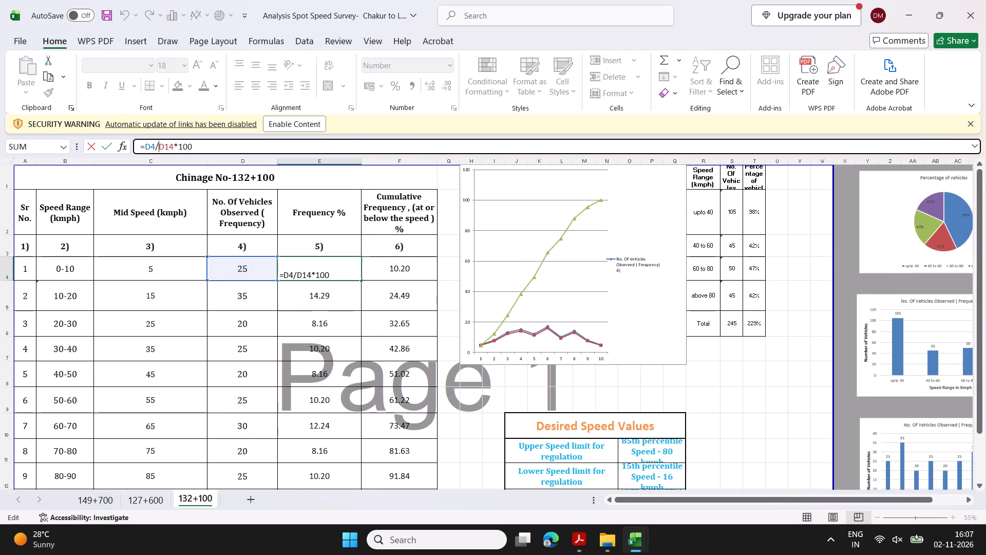
pyautogui.click(269, 145)
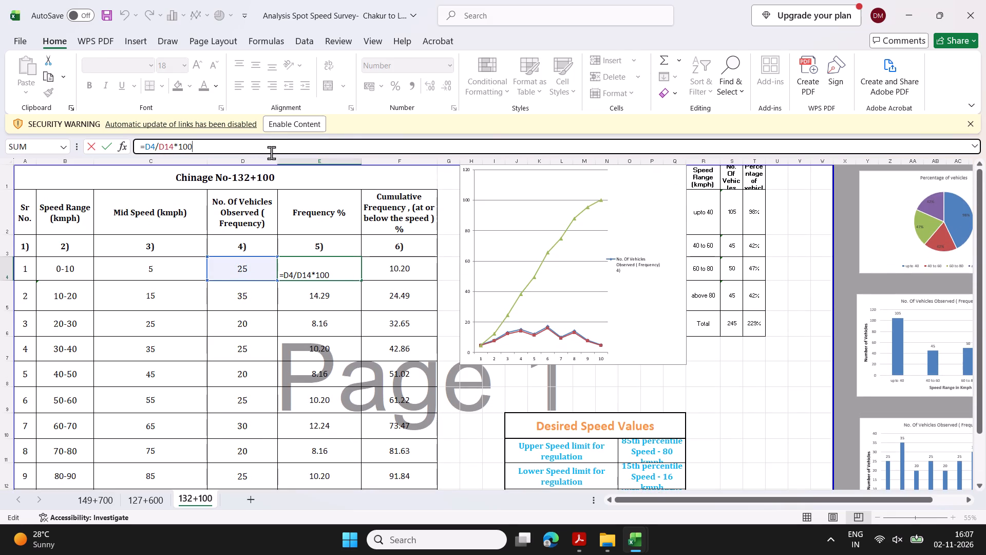
pyautogui.click(451, 234)
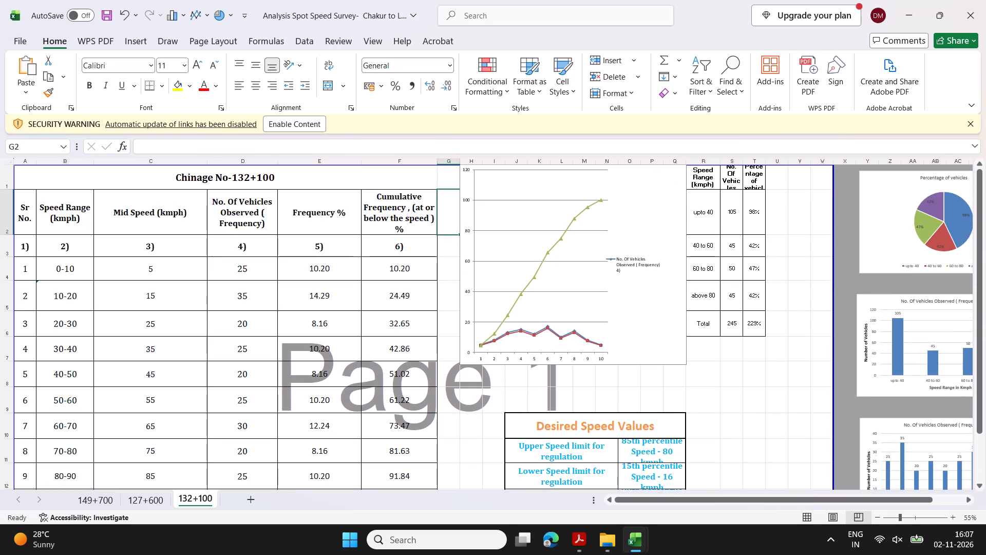
pyautogui.moveTo(336, 267); pyautogui.dragTo(346, 267)
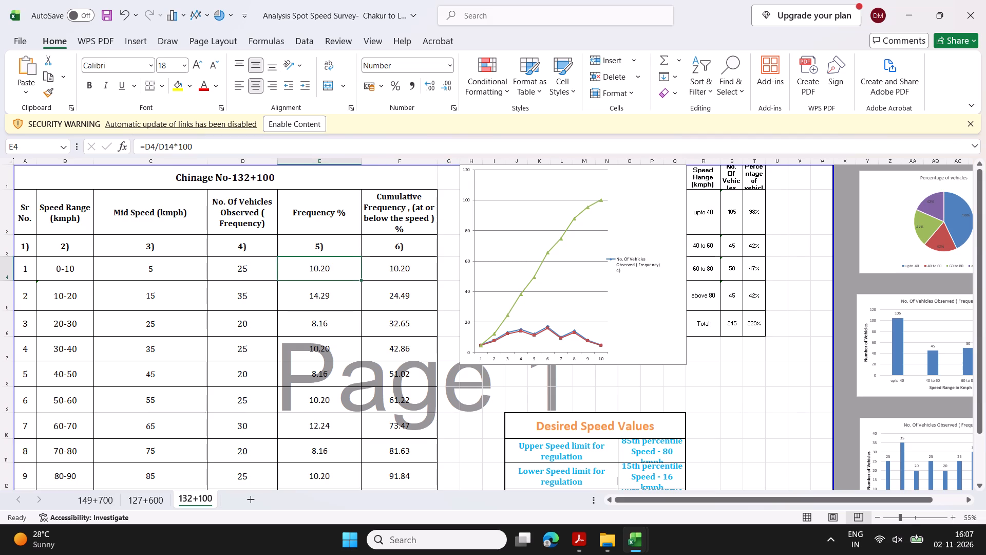
pyautogui.scroll(-1, 423, 342)
pyautogui.scroll(1, 425, 326)
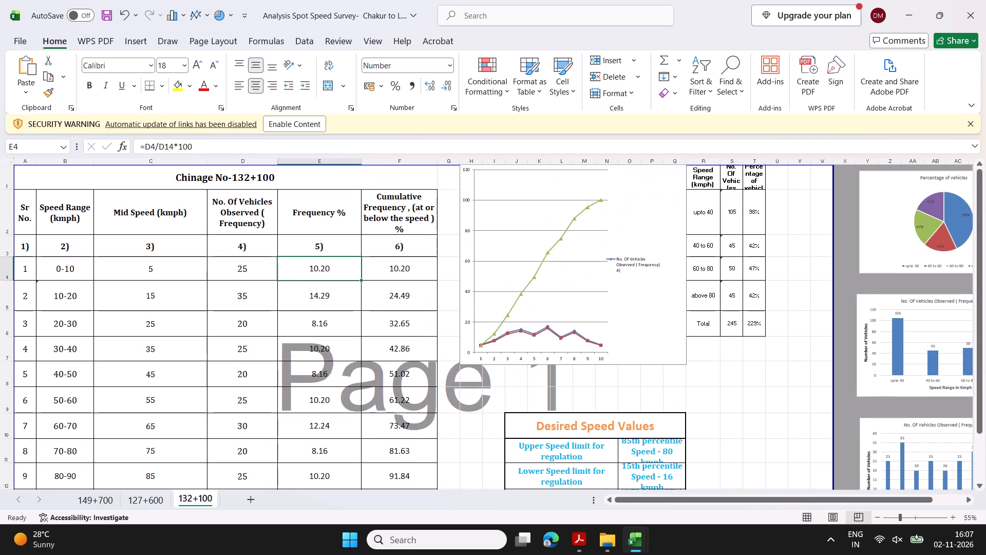
# Inspect the speed-range summary table on the 132+100 sheet, along with its percentage pie chart and two vehicle-count bar charts.
pyautogui.click(741, 217)
pyautogui.click(738, 245)
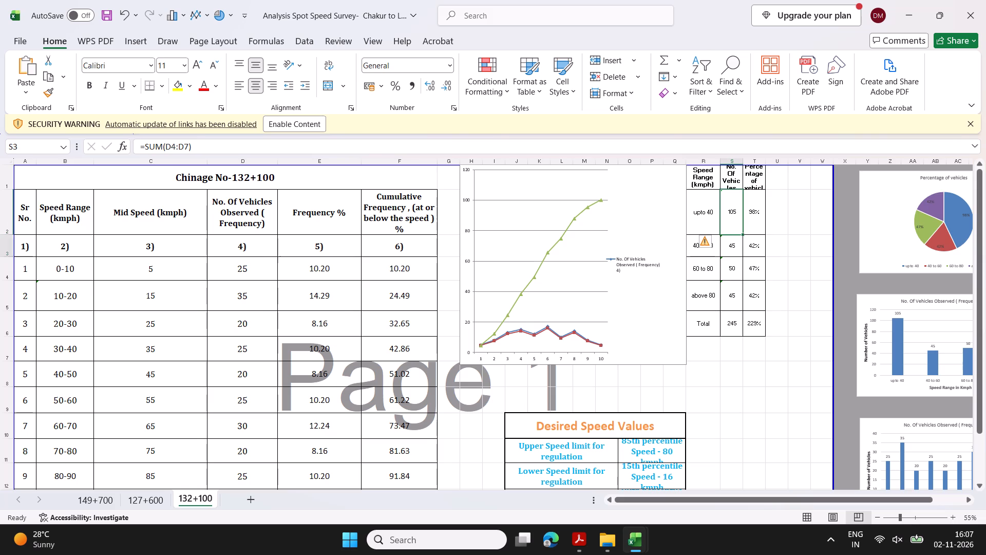
pyautogui.click(693, 251)
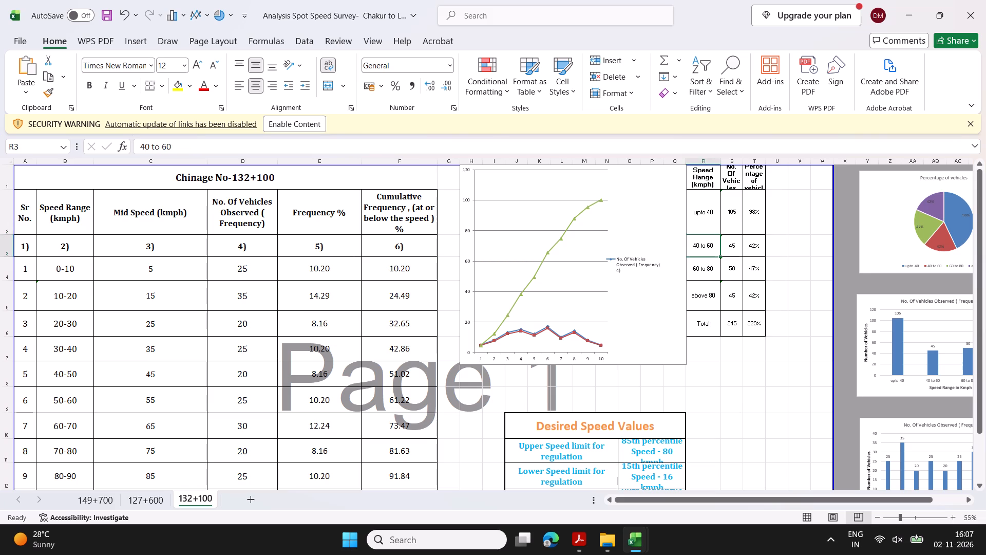
pyautogui.click(709, 275)
pyautogui.click(714, 302)
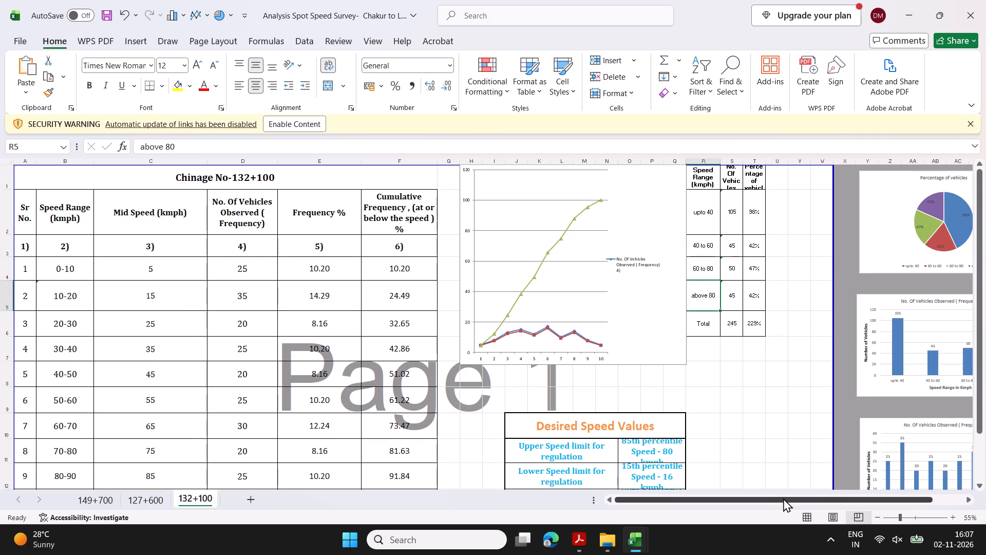
pyautogui.moveTo(783, 498); pyautogui.dragTo(817, 496)
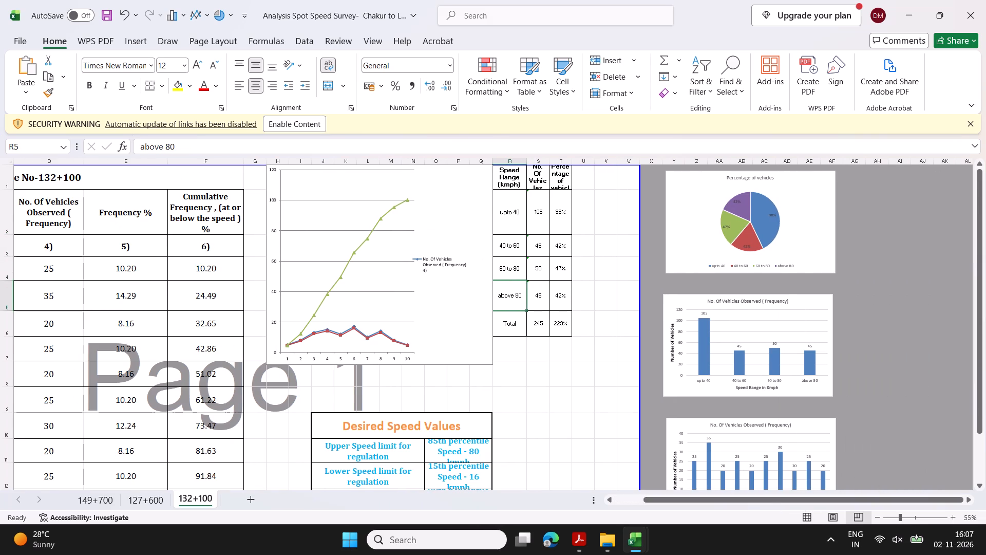
pyautogui.click(760, 228)
pyautogui.click(732, 356)
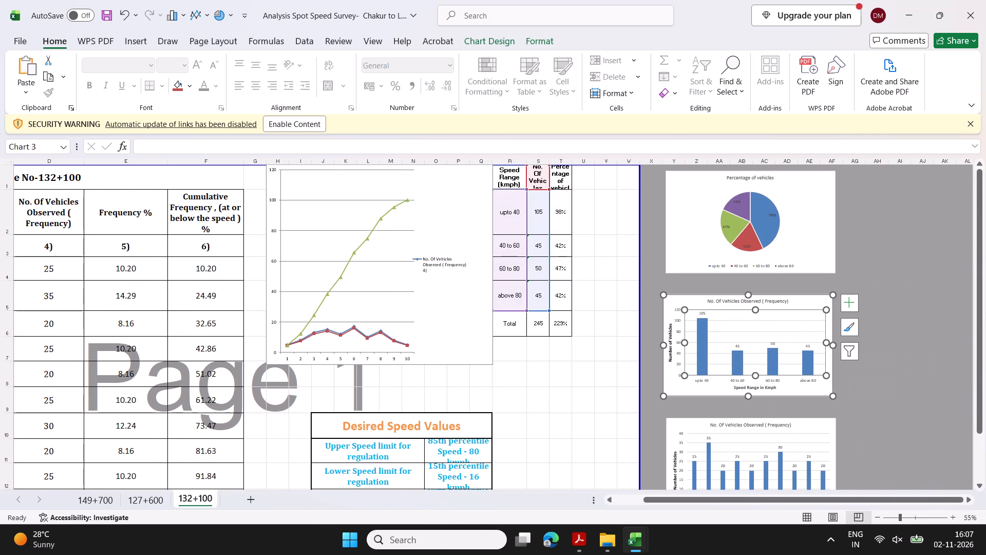
pyautogui.click(767, 442)
pyautogui.click(757, 472)
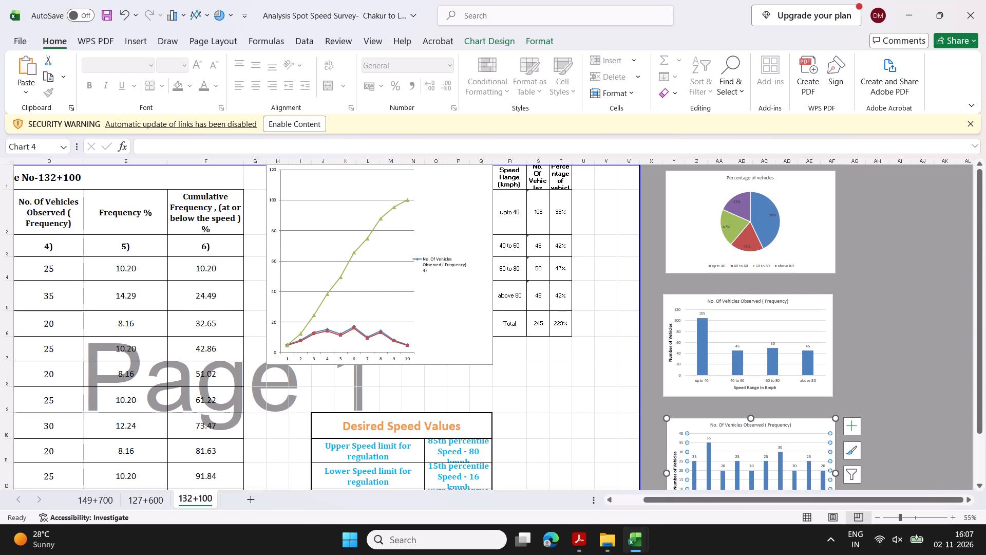
# Examine the lower rows of the 132+100 speed table and the 98th percentile entry under Desired Speed Values.
pyautogui.moveTo(726, 497); pyautogui.dragTo(674, 511)
pyautogui.scroll(-1, 579, 382)
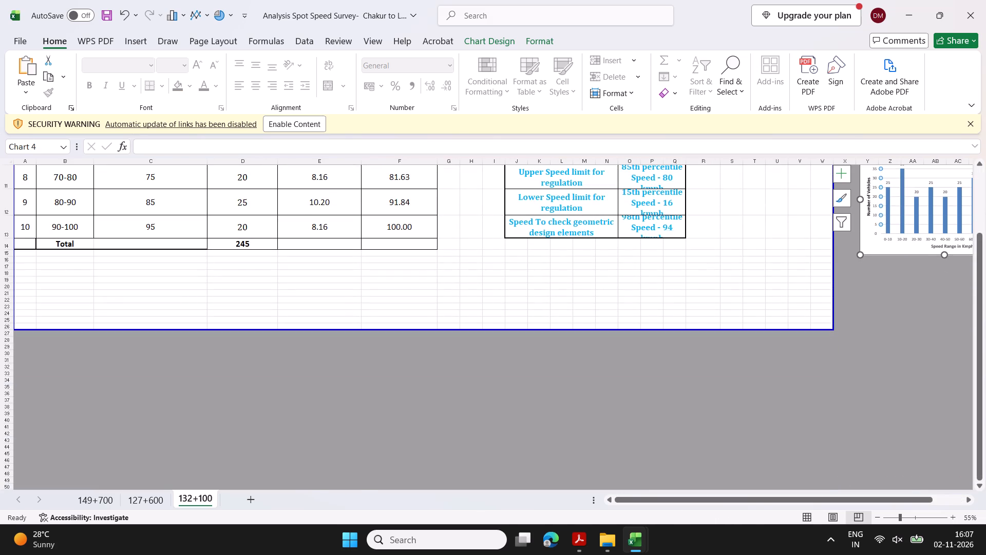
pyautogui.scroll(1, 606, 274)
pyautogui.scroll(-2, 675, 412)
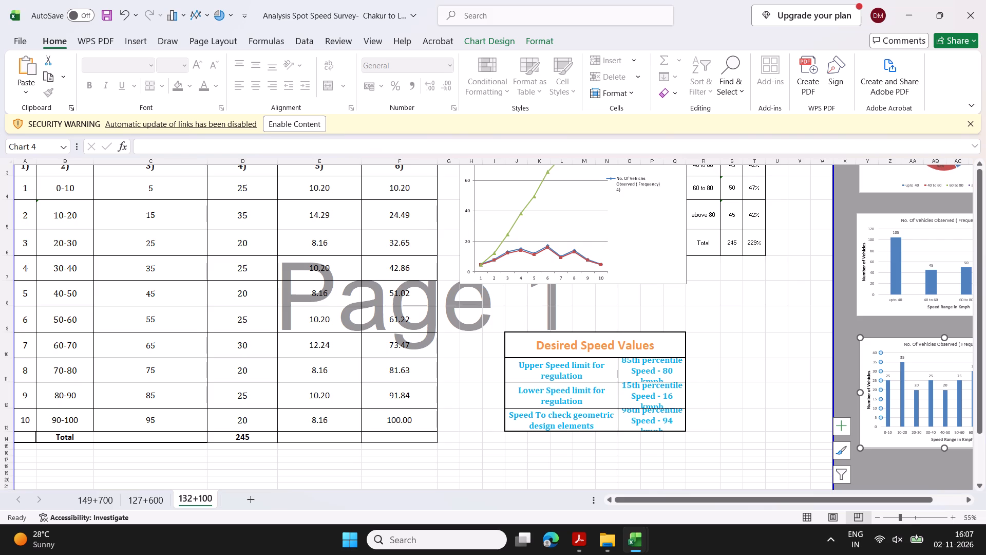
pyautogui.scroll(-2, 634, 454)
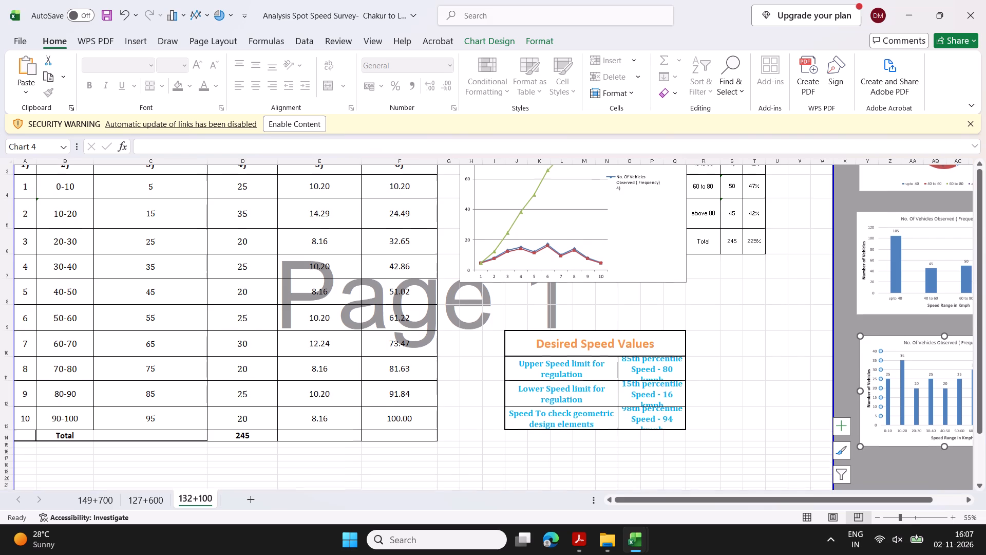
pyautogui.scroll(-1, 649, 421)
pyautogui.click(650, 420)
pyautogui.click(666, 407)
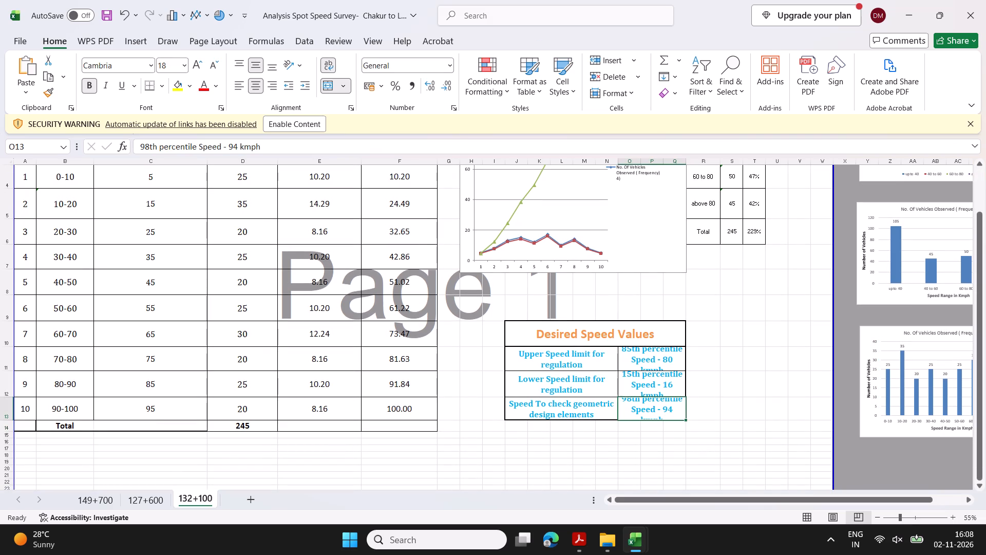
# Open the 149+700 sheet and select its speed table from the header row through the Total row for review.
pyautogui.click(150, 509)
pyautogui.click(94, 507)
pyautogui.scroll(2, 109, 338)
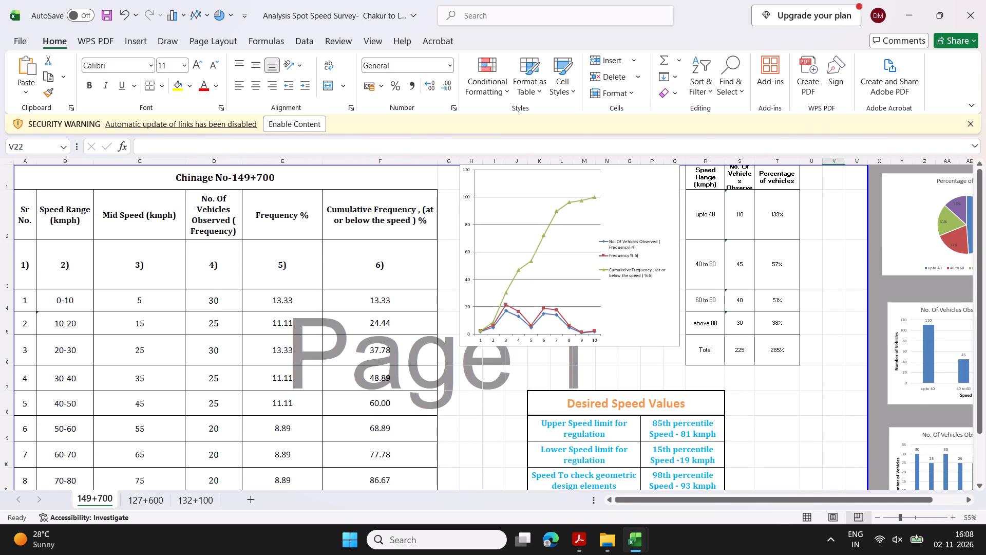
pyautogui.moveTo(27, 219); pyautogui.dragTo(374, 464)
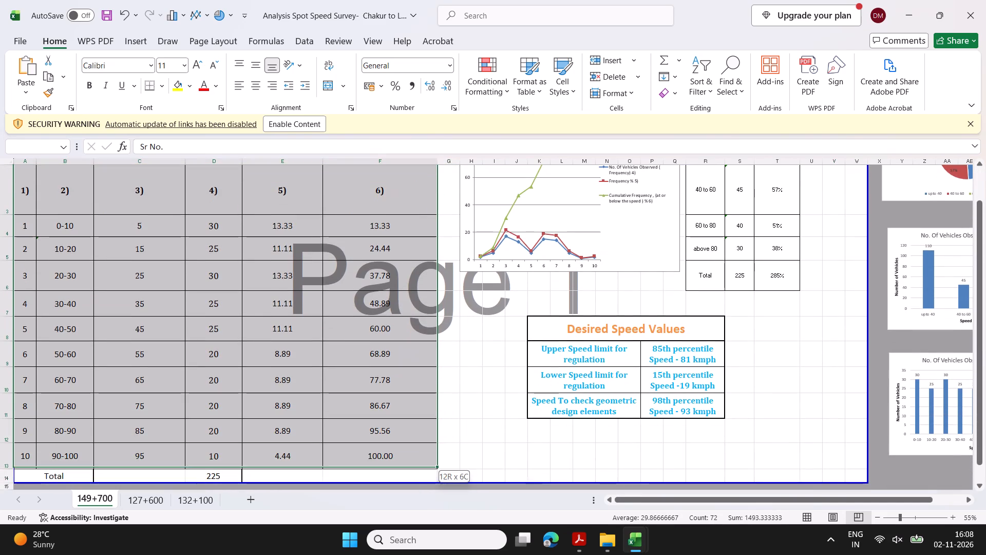
pyautogui.moveTo(374, 464); pyautogui.dragTo(378, 476)
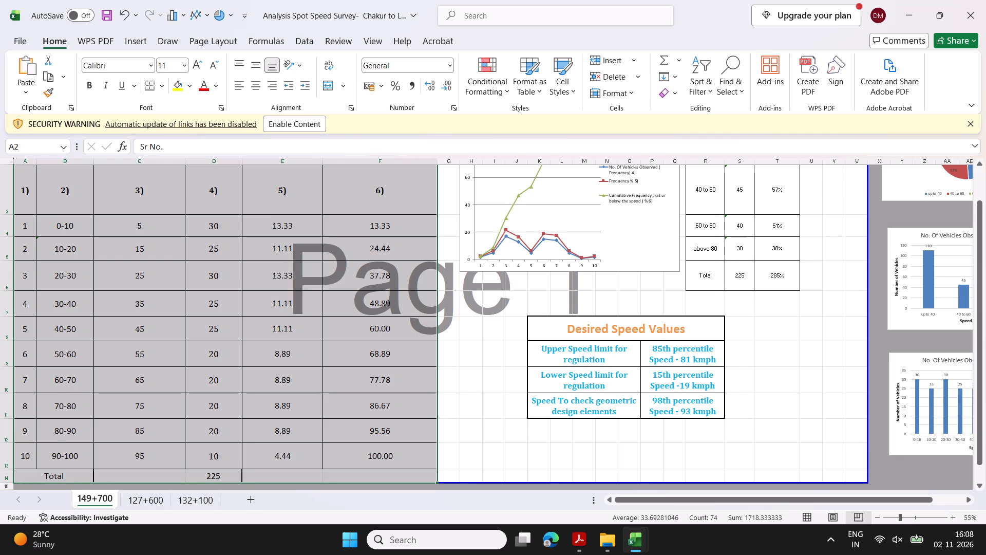
pyautogui.scroll(1, 165, 277)
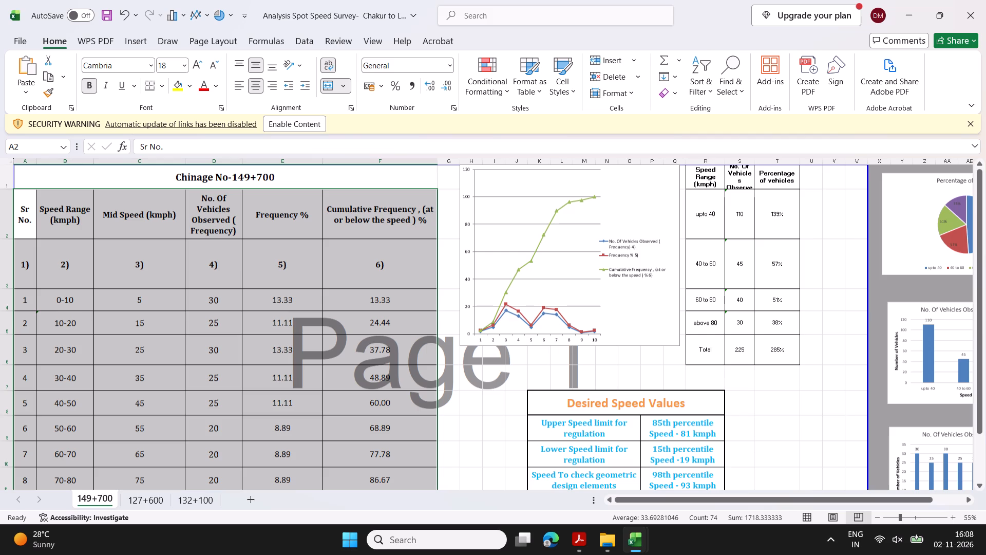
# Examine the line chart of vehicles observed, frequency and cumulative frequency on the 149+700 sheet at closer zoom.
pyautogui.click(542, 321)
pyautogui.click(526, 342)
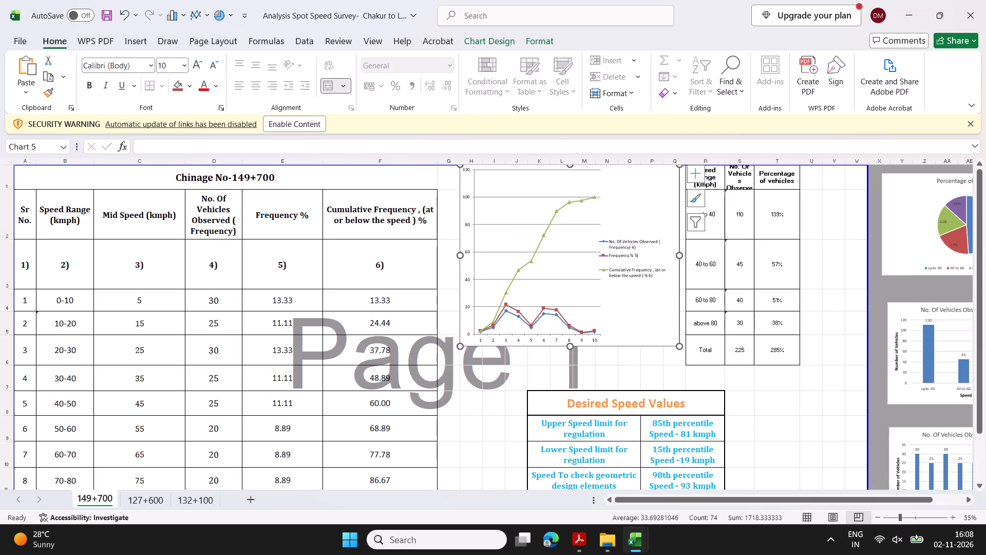
pyautogui.keyDown('ctrl'); pyautogui.scroll(2, 593, 294); pyautogui.keyUp('ctrl')
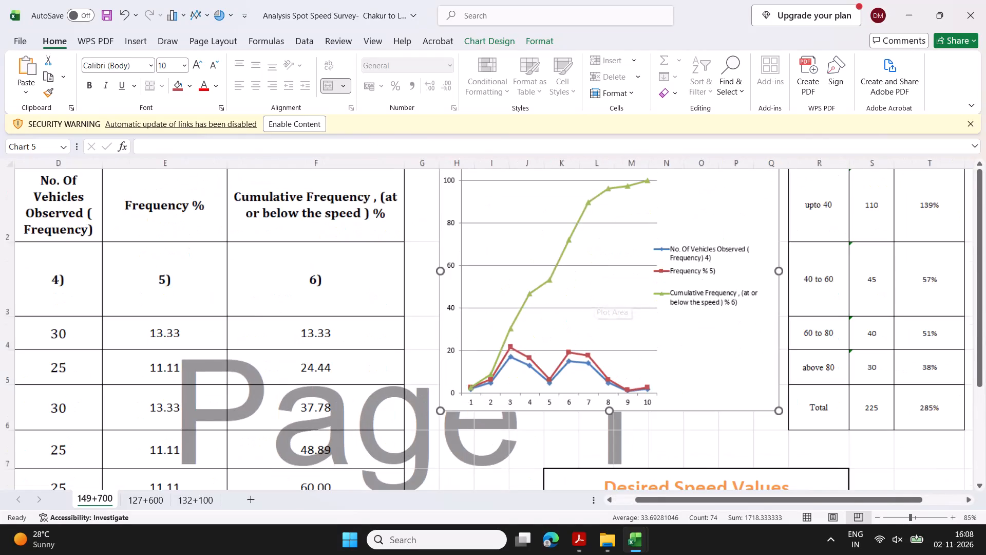
pyautogui.keyDown('ctrl'); pyautogui.scroll(1, 636, 286); pyautogui.keyUp('ctrl')
pyautogui.scroll(1, 638, 308)
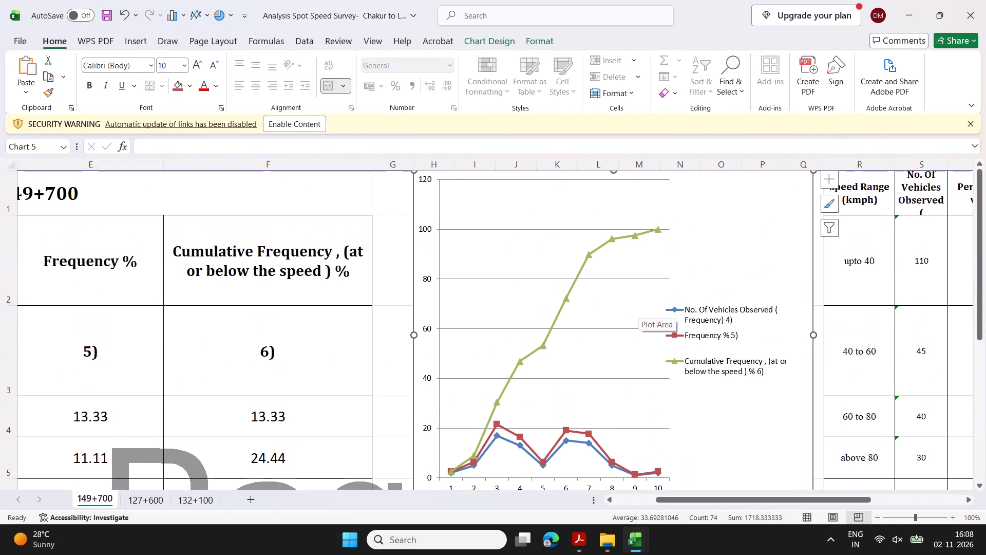
pyautogui.scroll(1, 628, 305)
pyautogui.scroll(-1, 628, 302)
pyautogui.scroll(1, 624, 304)
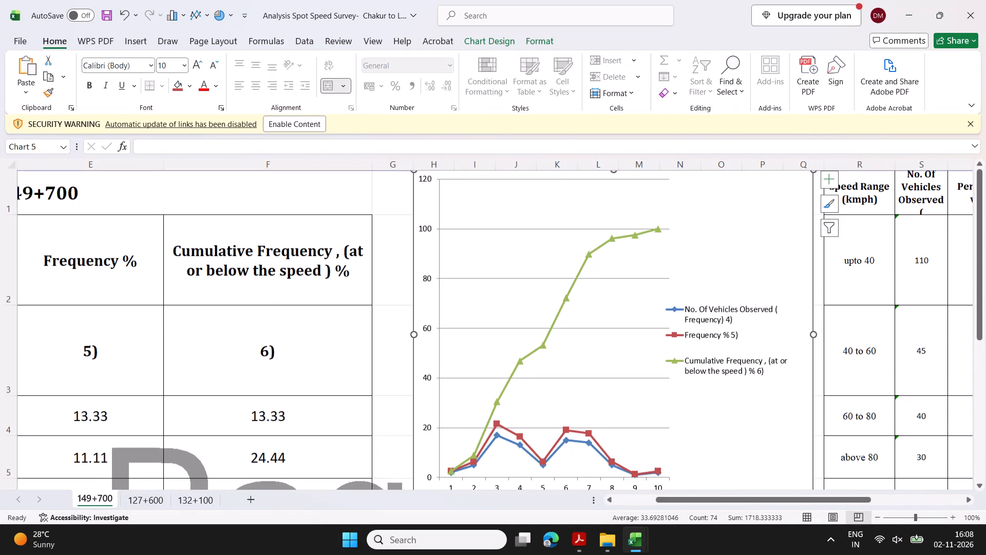
pyautogui.click(608, 269)
pyautogui.click(554, 345)
pyautogui.keyDown('ctrl'); pyautogui.scroll(-4, 555, 352); pyautogui.keyUp('ctrl')
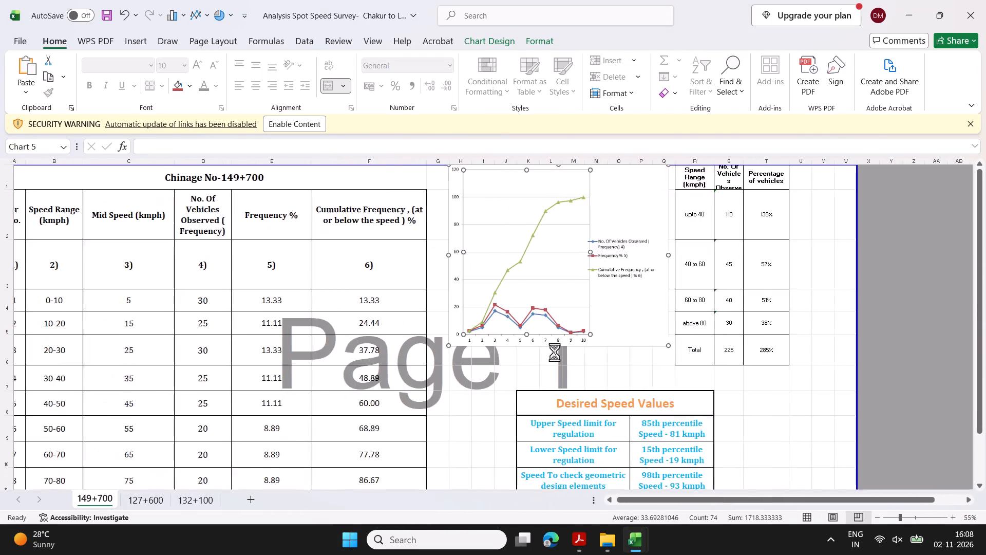
pyautogui.keyDown('ctrl'); pyautogui.scroll(-1, 555, 352); pyautogui.keyUp('ctrl')
pyautogui.keyDown('ctrl'); pyautogui.scroll(1, 353, 380); pyautogui.keyUp('ctrl')
# Check the first cumulative frequency formula, the 10-20 row's mid speed and the lower part of the line chart on the 149+700 sheet.
pyautogui.click(291, 269)
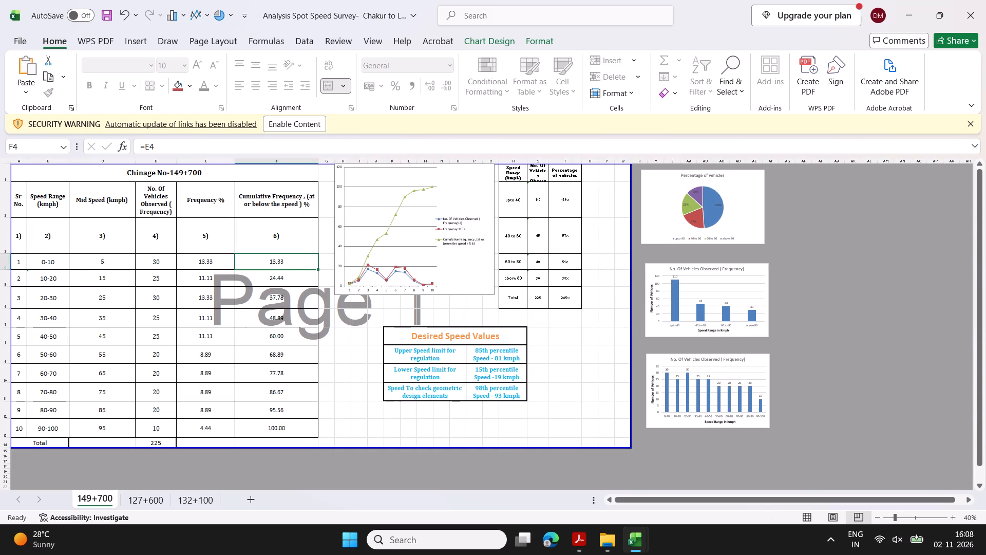
pyautogui.click(101, 275)
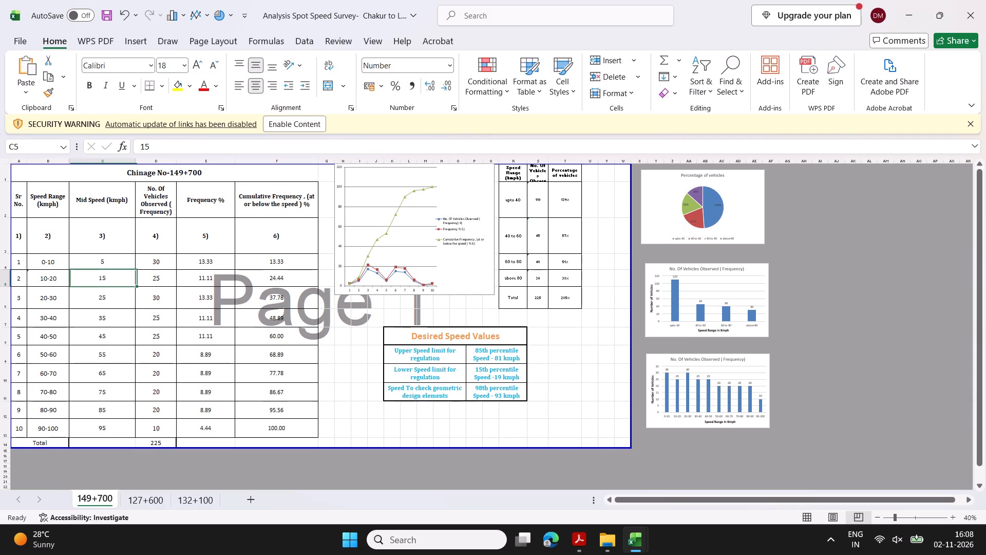
pyautogui.keyDown('ctrl'); pyautogui.scroll(2, 415, 293); pyautogui.keyUp('ctrl')
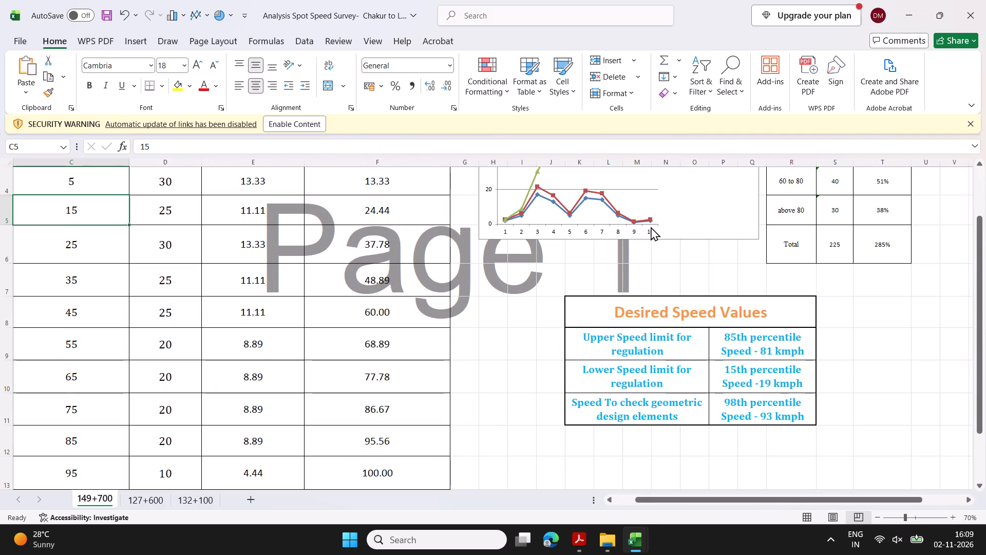
pyautogui.click(651, 227)
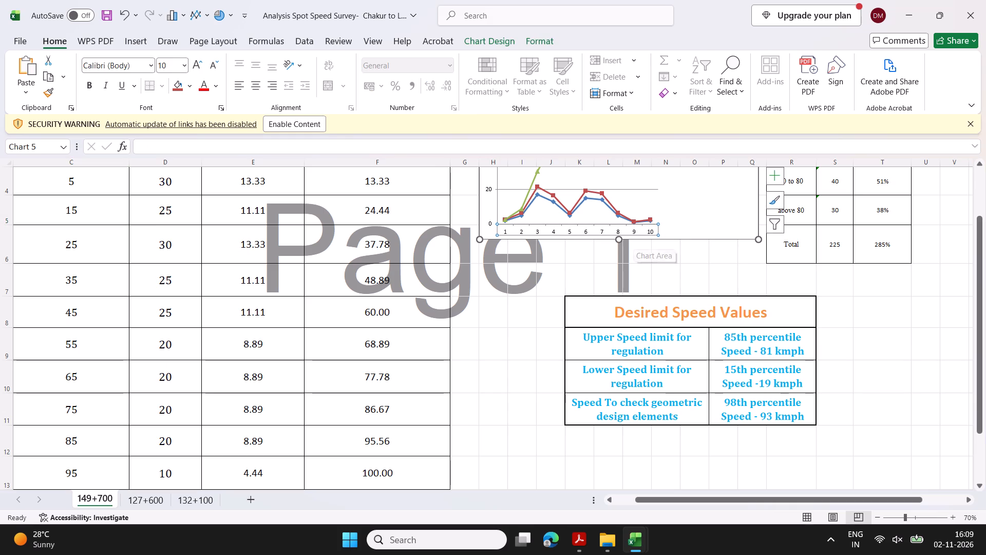
pyautogui.scroll(1, 654, 294)
pyautogui.scroll(-1, 492, 298)
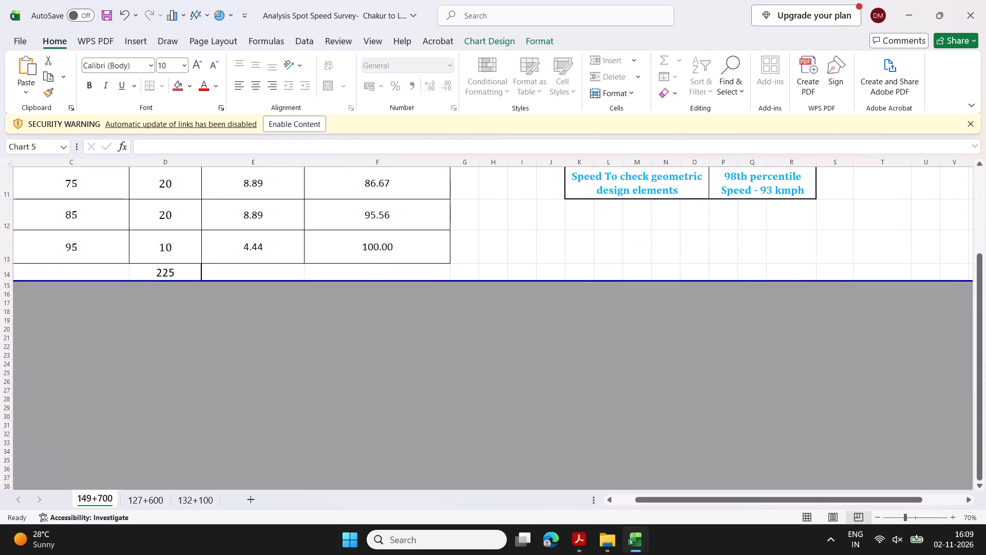
# Check the mid speed and cumulative frequency cells of the 80-90 and 90-100 rows against the Desired Speed Values.
pyautogui.click(759, 355)
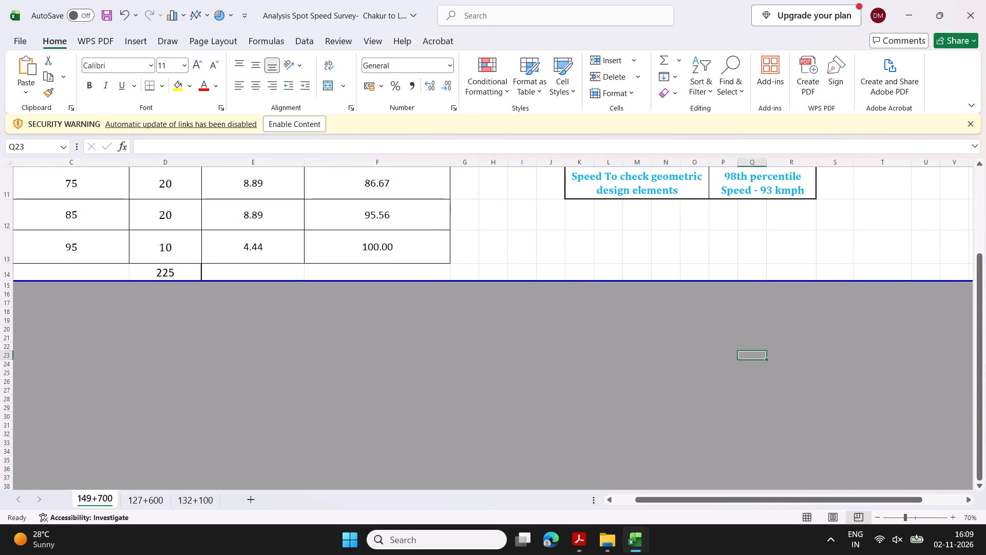
pyautogui.click(377, 220)
pyautogui.click(571, 365)
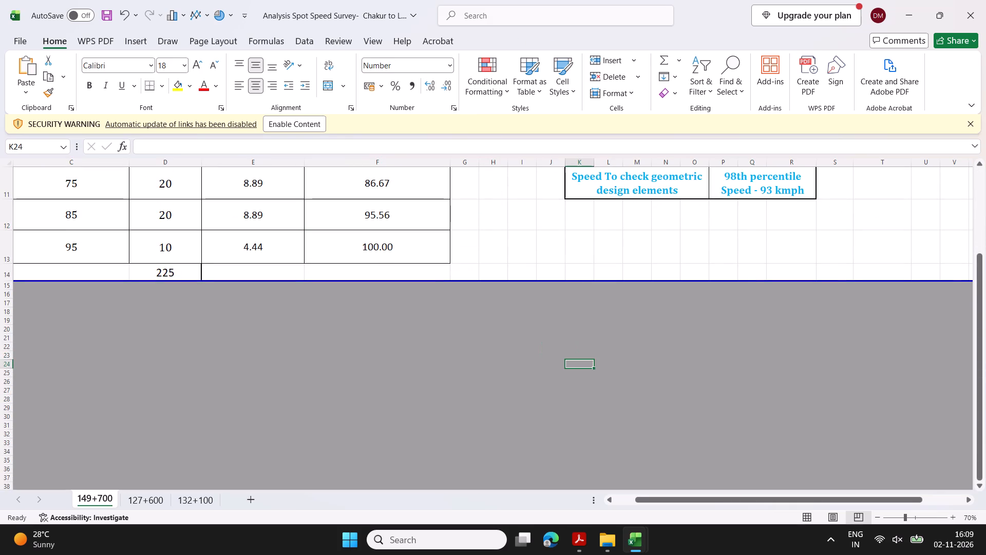
pyautogui.click(368, 208)
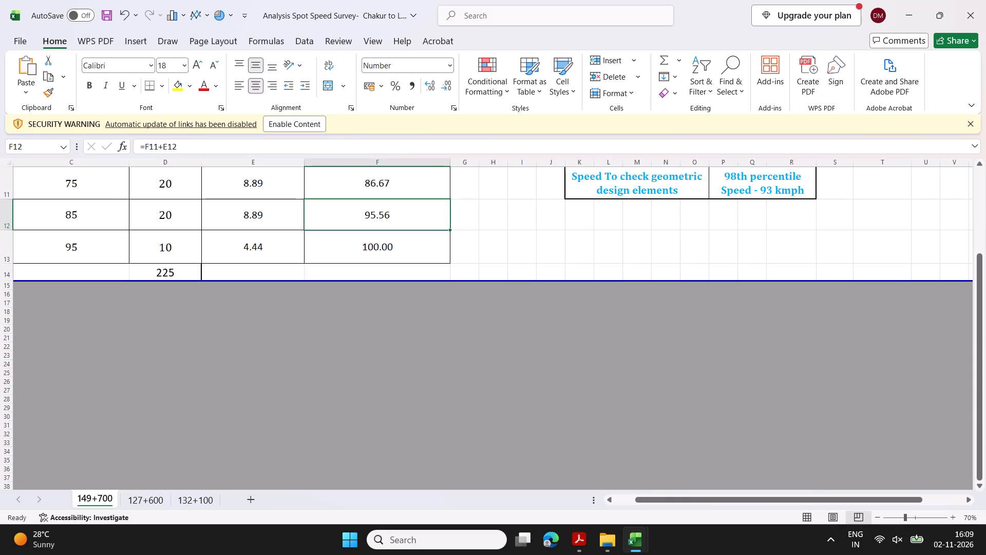
pyautogui.click(98, 221)
pyautogui.scroll(1, 103, 223)
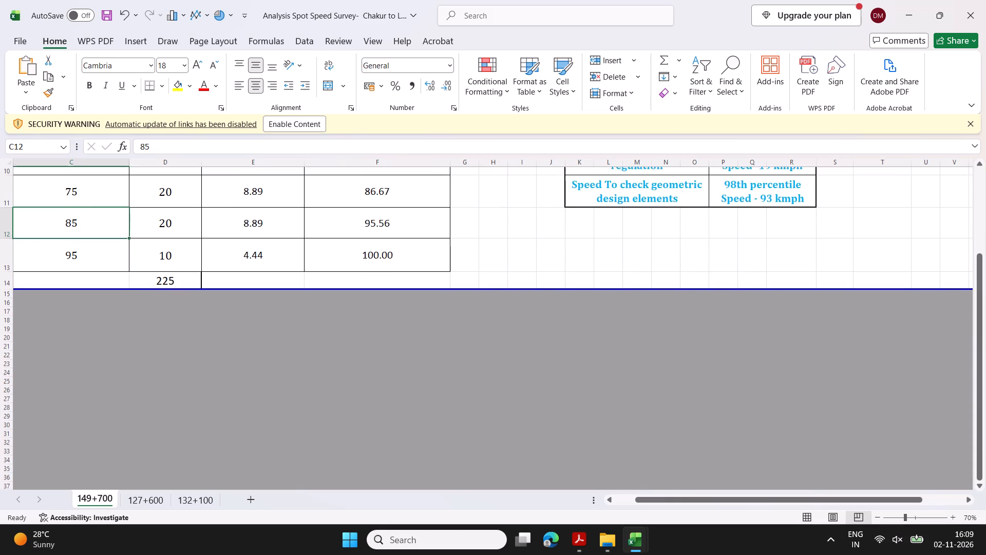
pyautogui.scroll(1, 122, 237)
pyautogui.scroll(1, 97, 305)
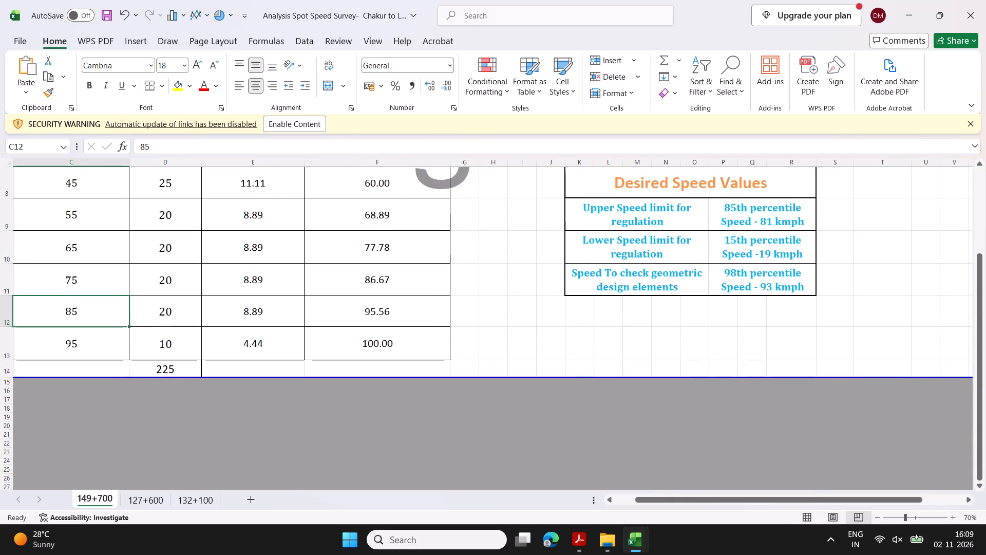
pyautogui.click(88, 315)
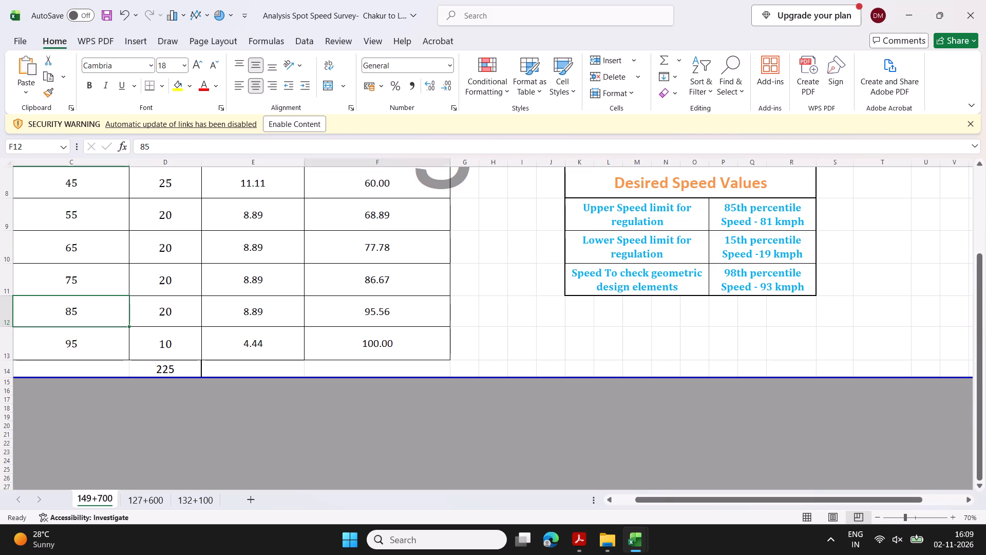
pyautogui.click(382, 310)
pyautogui.click(71, 351)
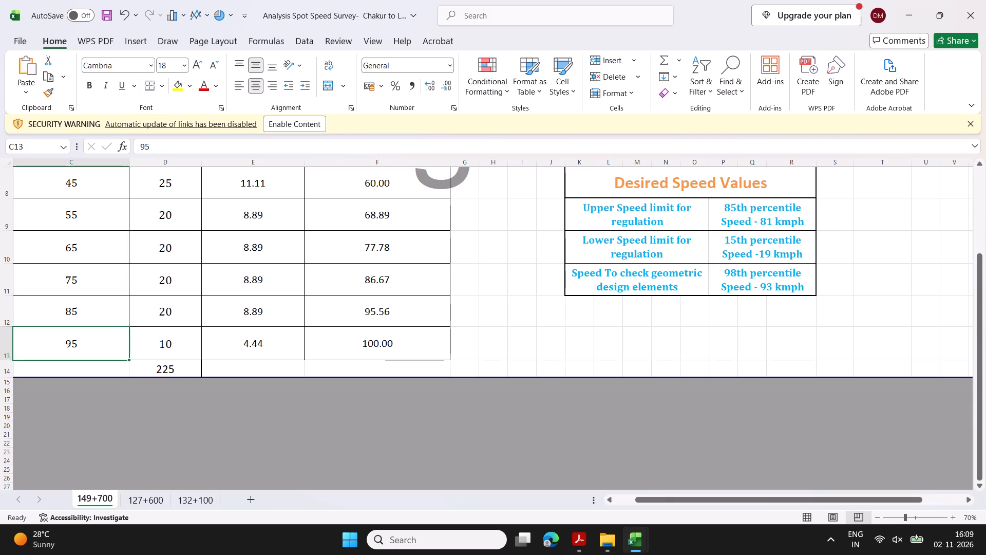
pyautogui.click(380, 346)
pyautogui.scroll(1, 381, 347)
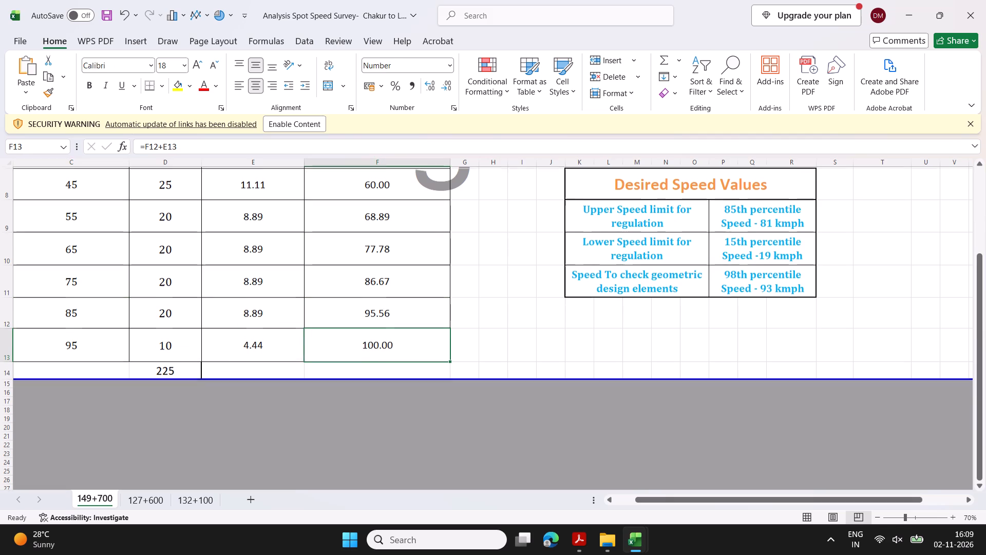
pyautogui.scroll(2, 381, 347)
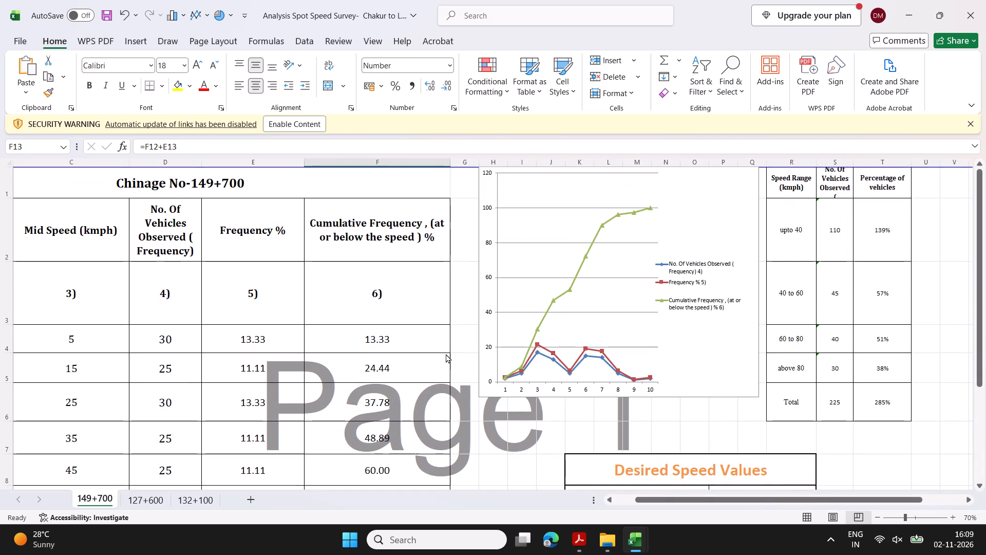
# Review the full 149+700 speed table down to the Total row, together with its line chart and Desired Speed Values.
pyautogui.moveTo(748, 497); pyautogui.dragTo(719, 501)
pyautogui.scroll(-1, 289, 337)
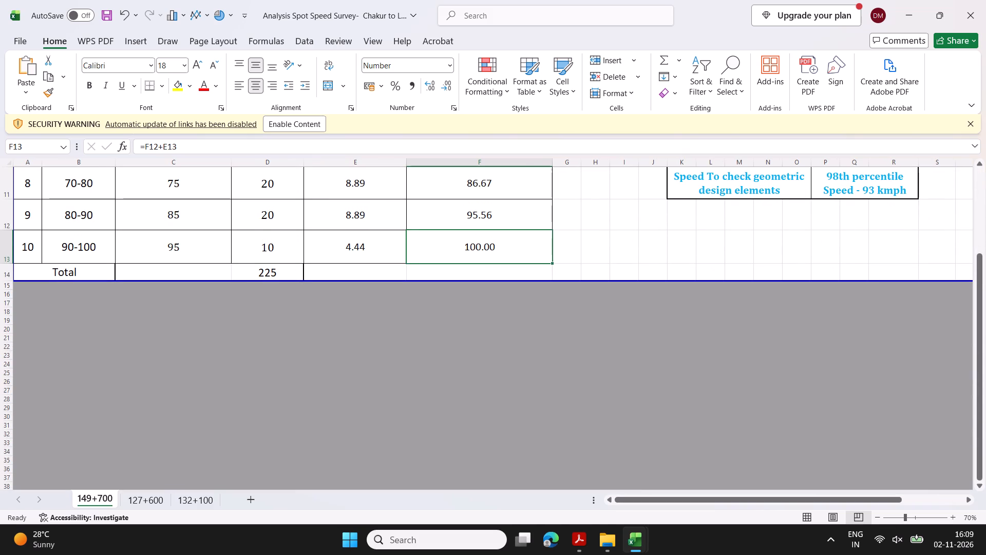
pyautogui.scroll(5, 164, 290)
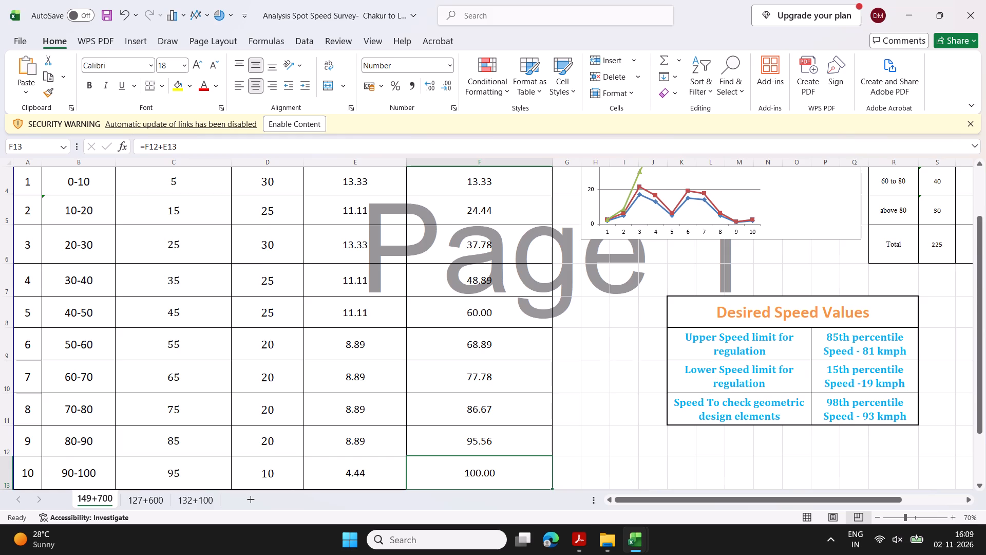
pyautogui.scroll(1, 302, 247)
pyautogui.keyDown('ctrl'); pyautogui.scroll(-1, 302, 247); pyautogui.keyUp('ctrl')
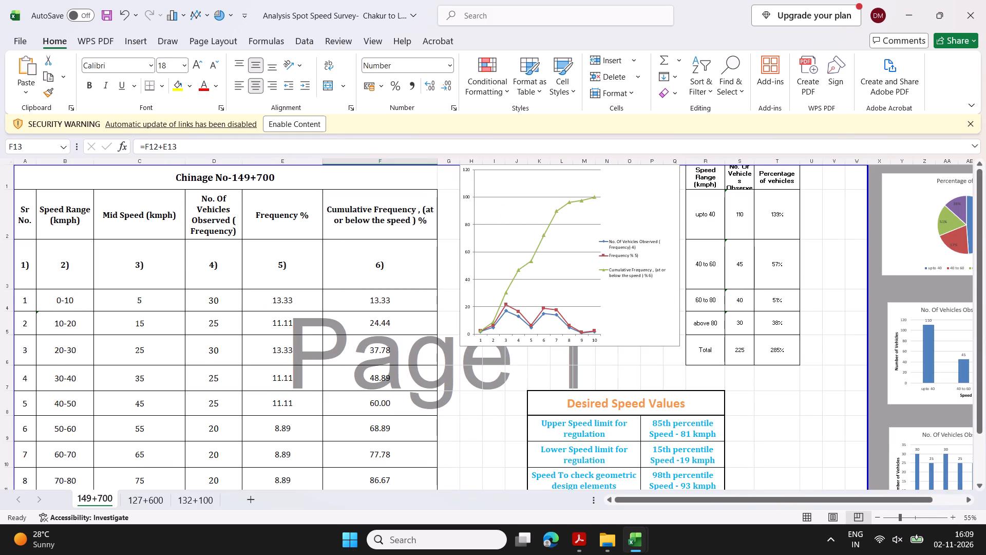
pyautogui.scroll(-1, 711, 388)
pyautogui.scroll(1, 694, 362)
pyautogui.scroll(-1, 705, 348)
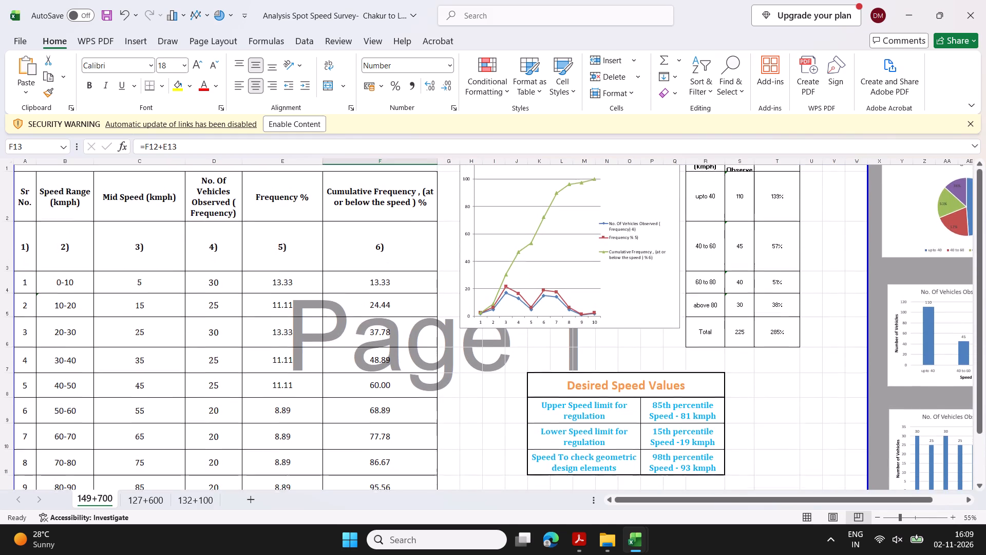
pyautogui.scroll(-1, 705, 348)
pyautogui.scroll(1, 639, 350)
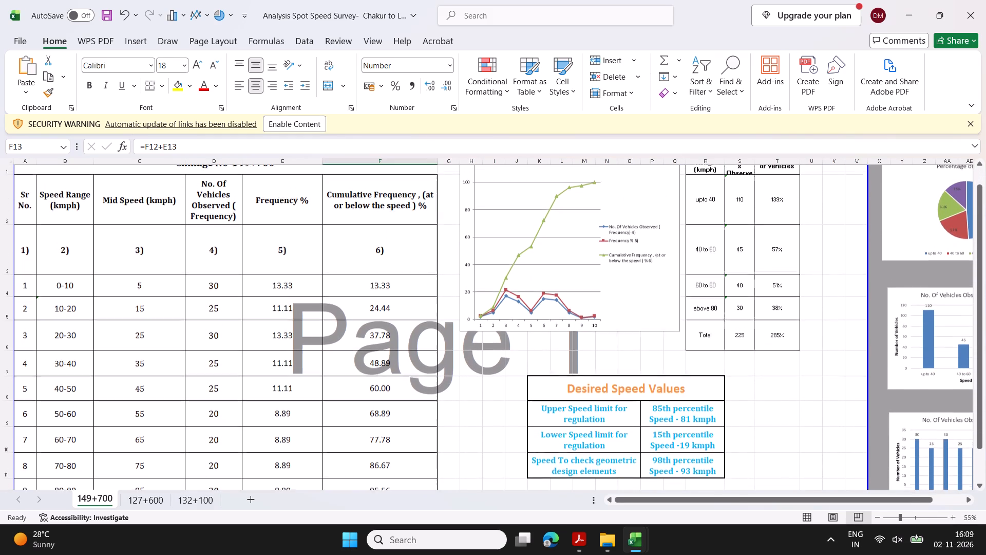
pyautogui.scroll(1, 573, 341)
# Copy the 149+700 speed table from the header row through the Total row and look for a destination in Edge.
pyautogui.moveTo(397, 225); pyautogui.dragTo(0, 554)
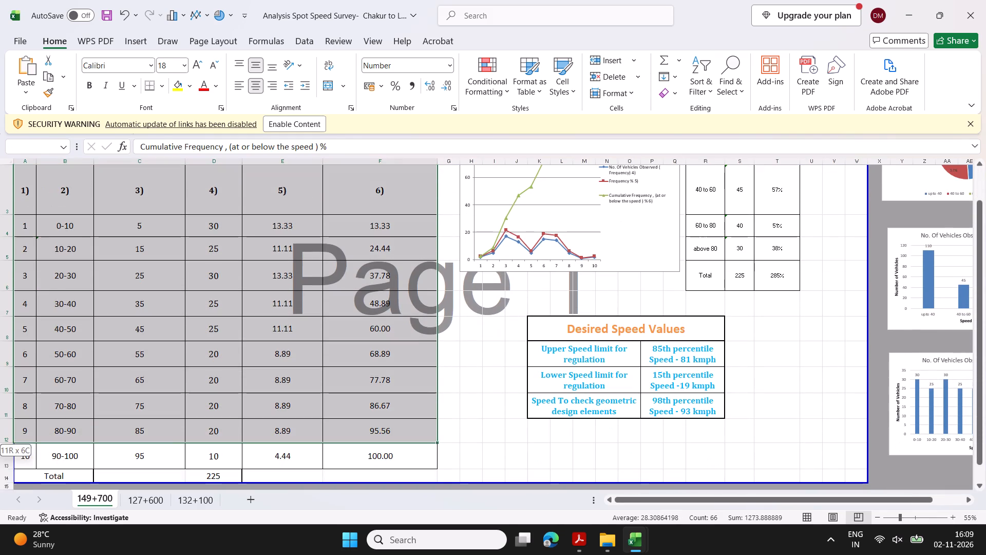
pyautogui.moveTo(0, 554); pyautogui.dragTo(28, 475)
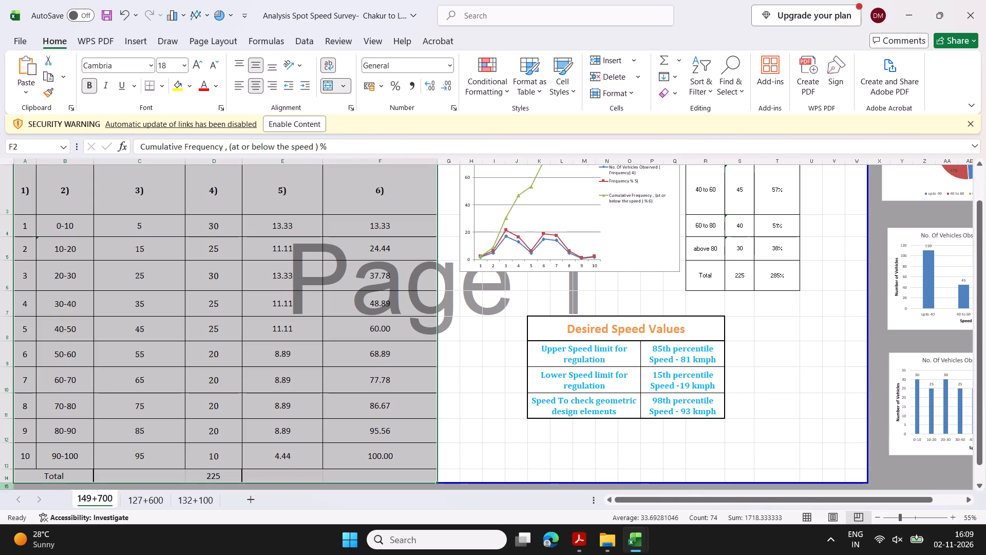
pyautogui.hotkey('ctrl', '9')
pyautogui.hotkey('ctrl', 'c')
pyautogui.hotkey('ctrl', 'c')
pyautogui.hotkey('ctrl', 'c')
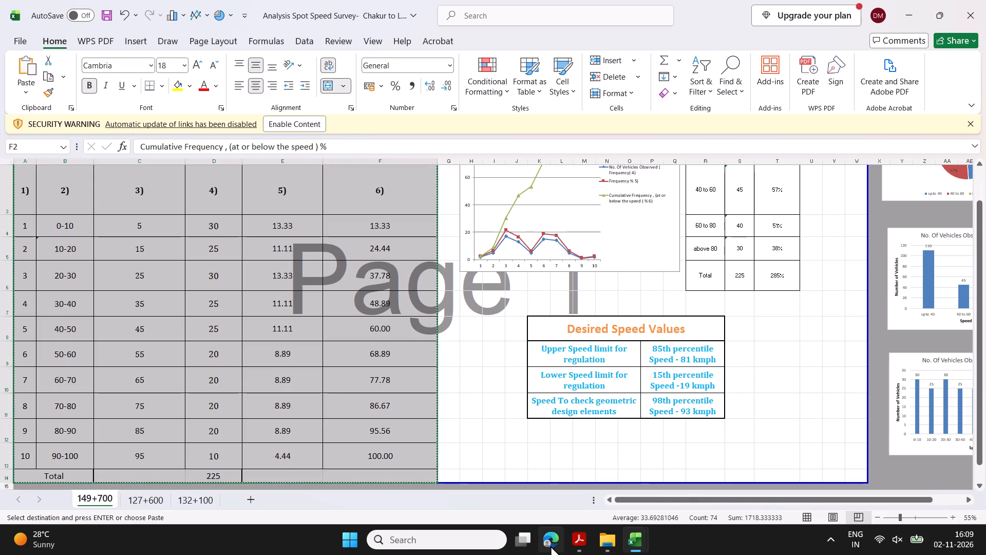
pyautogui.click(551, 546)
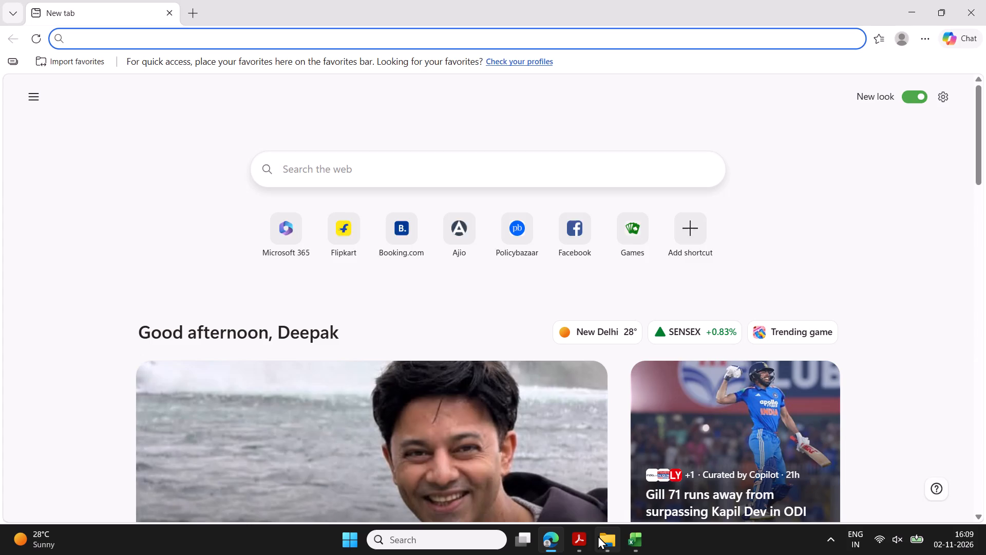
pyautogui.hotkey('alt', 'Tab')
pyautogui.click(399, 306)
pyautogui.keyDown('ctrl'); pyautogui.scroll(-1, 420, 321); pyautogui.keyUp('ctrl')
pyautogui.press('Print')
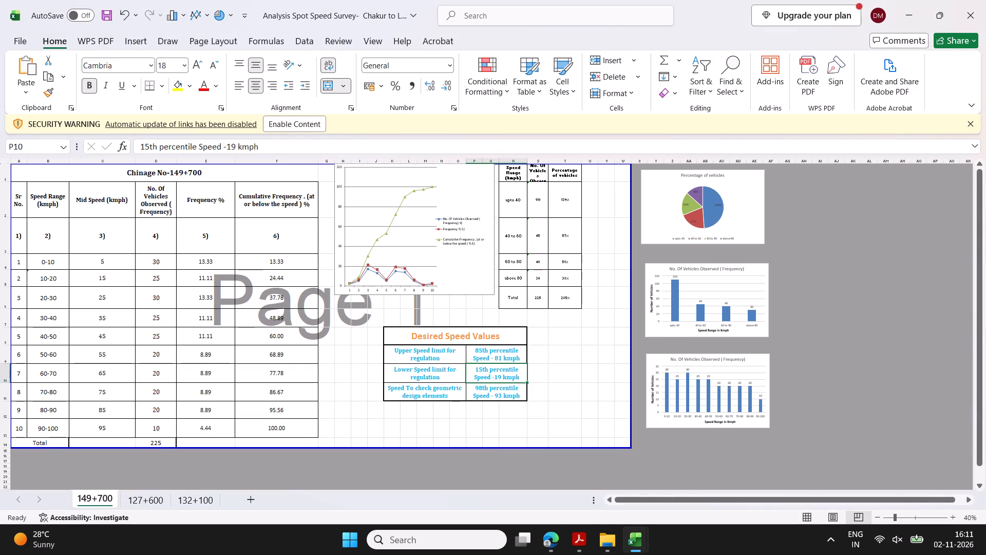
pyautogui.click(516, 357)
pyautogui.click(515, 392)
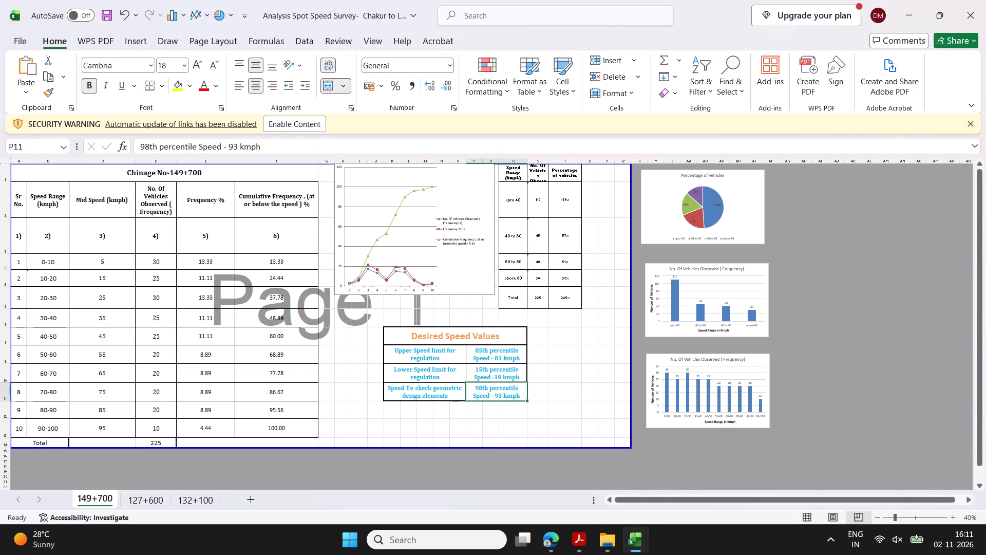
pyautogui.moveTo(485, 339); pyautogui.dragTo(499, 394)
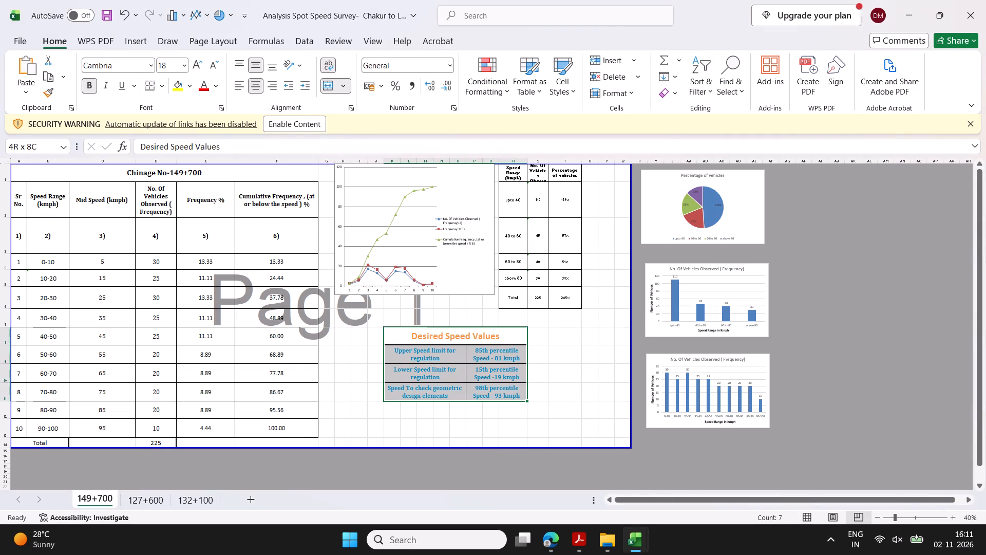
pyautogui.moveTo(499, 394); pyautogui.dragTo(500, 395)
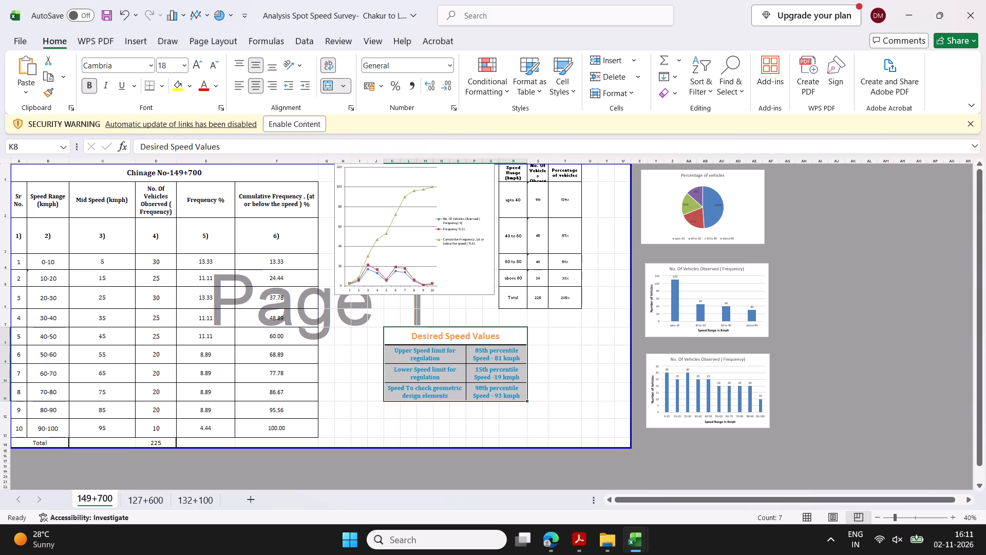
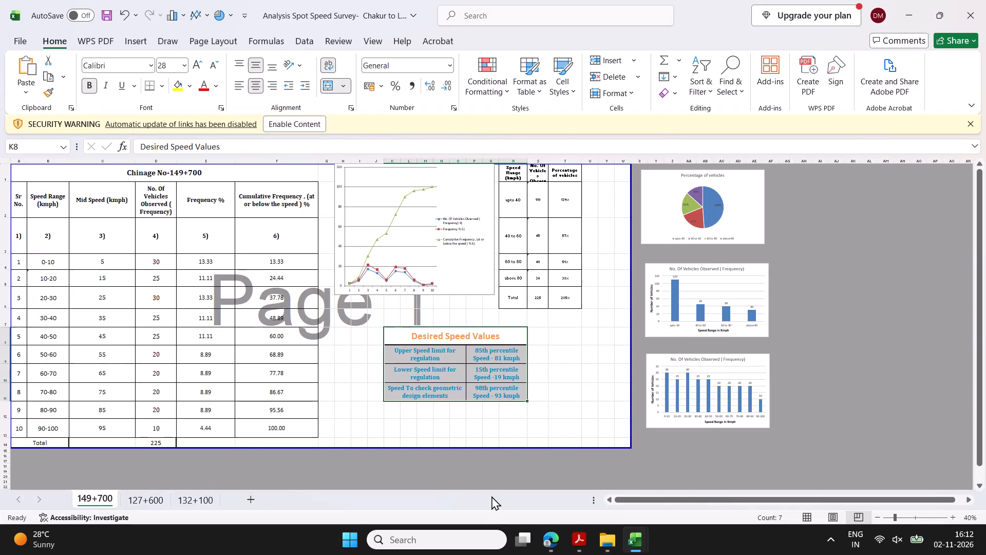
# Inspect the source references of the cumulative frequency and vehicle count series in the Chakur–Loha line chart on sheet 149+700.
pyautogui.click(519, 545)
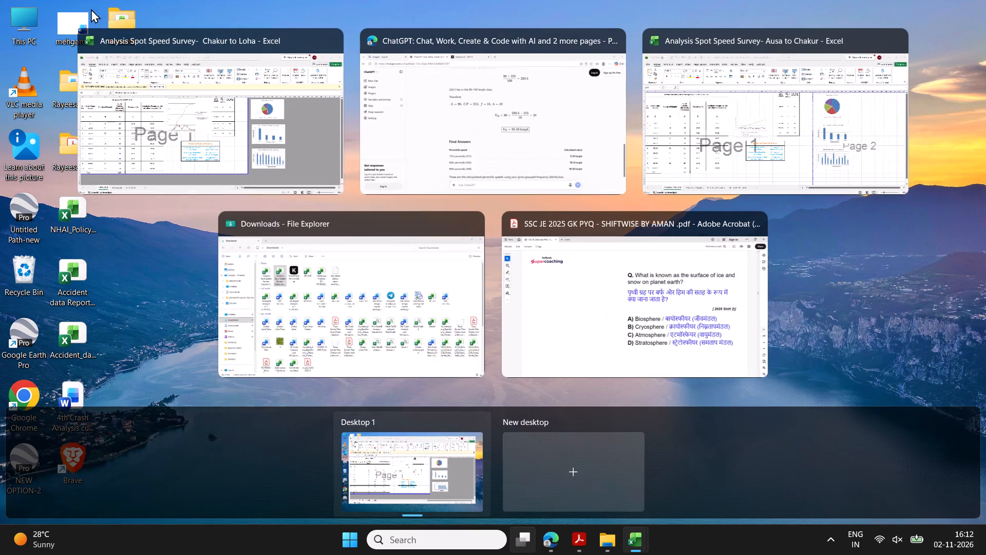
pyautogui.click(181, 105)
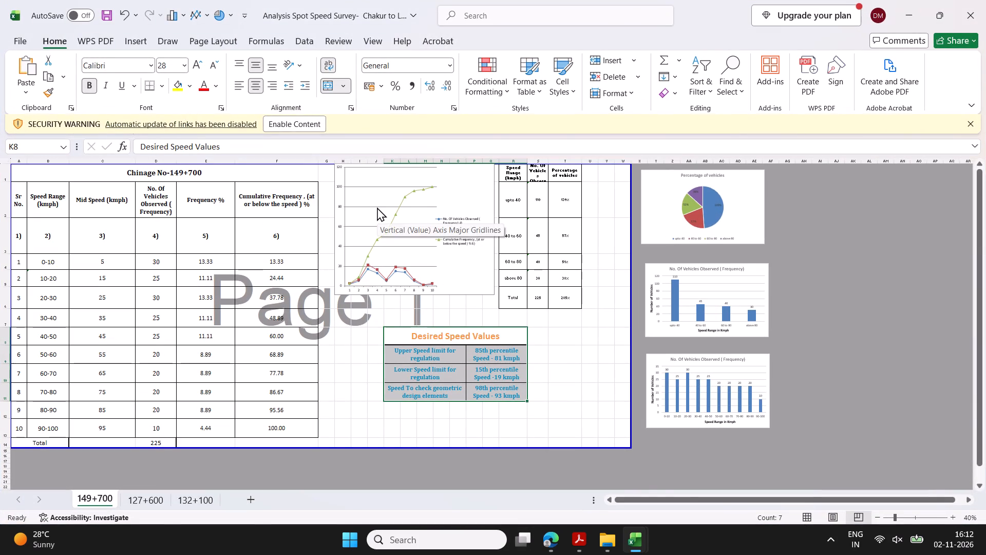
pyautogui.click(403, 197)
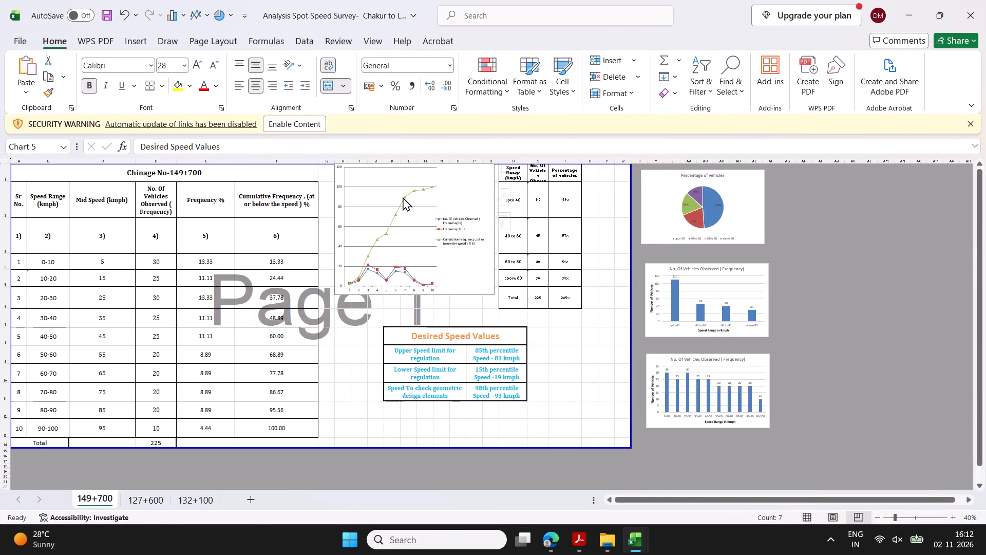
pyautogui.click(369, 184)
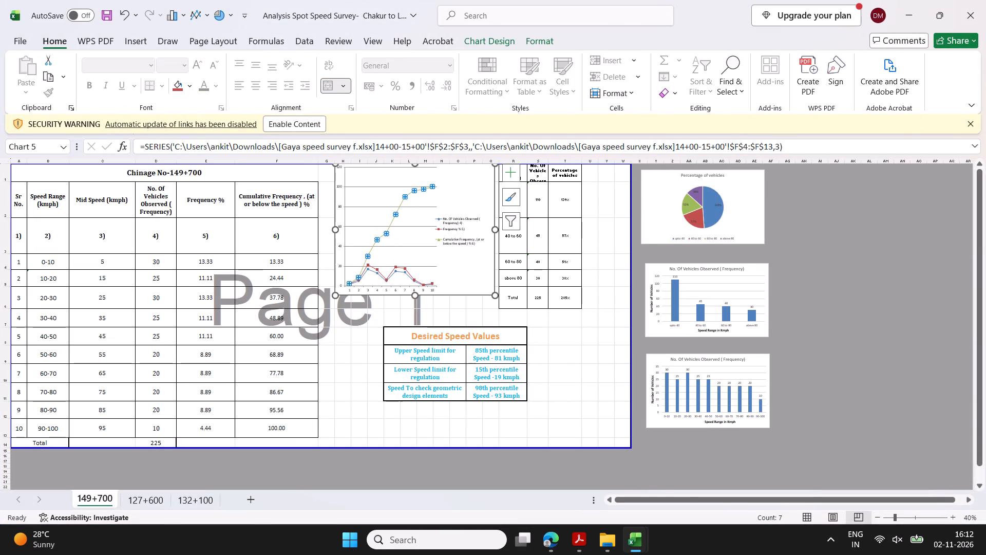
pyautogui.click(394, 213)
pyautogui.hscroll(3, 187, 235)
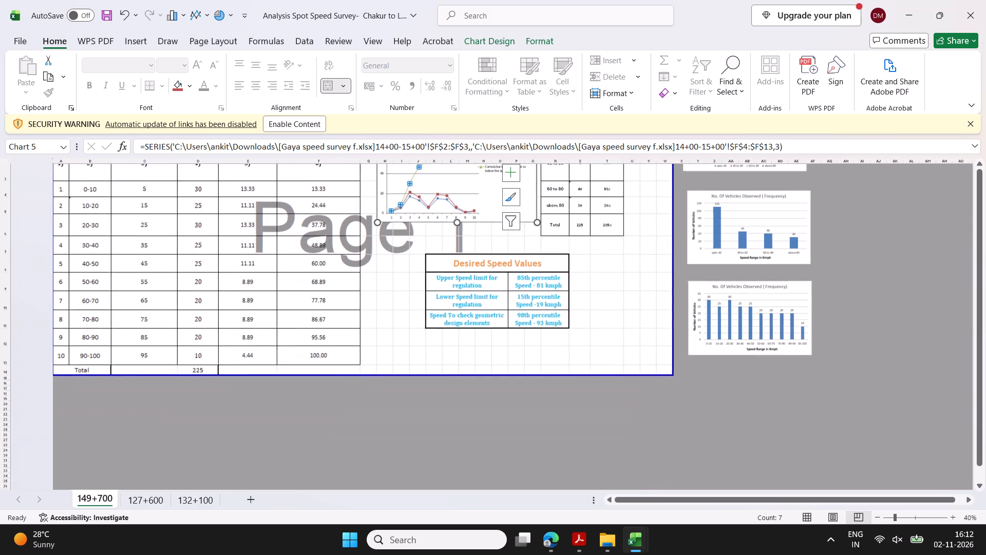
pyautogui.scroll(1, 188, 236)
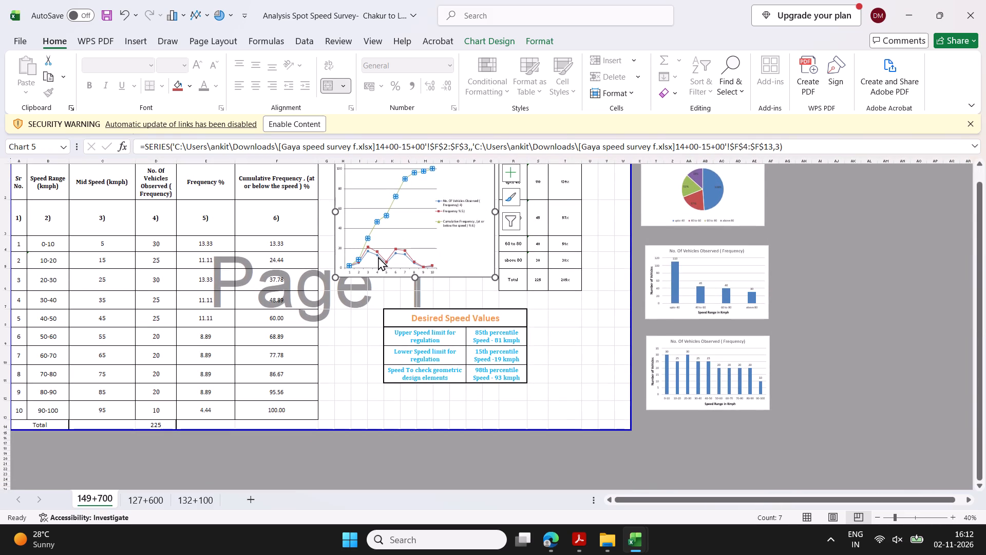
pyautogui.click(377, 256)
pyautogui.click(378, 252)
pyautogui.click(378, 252)
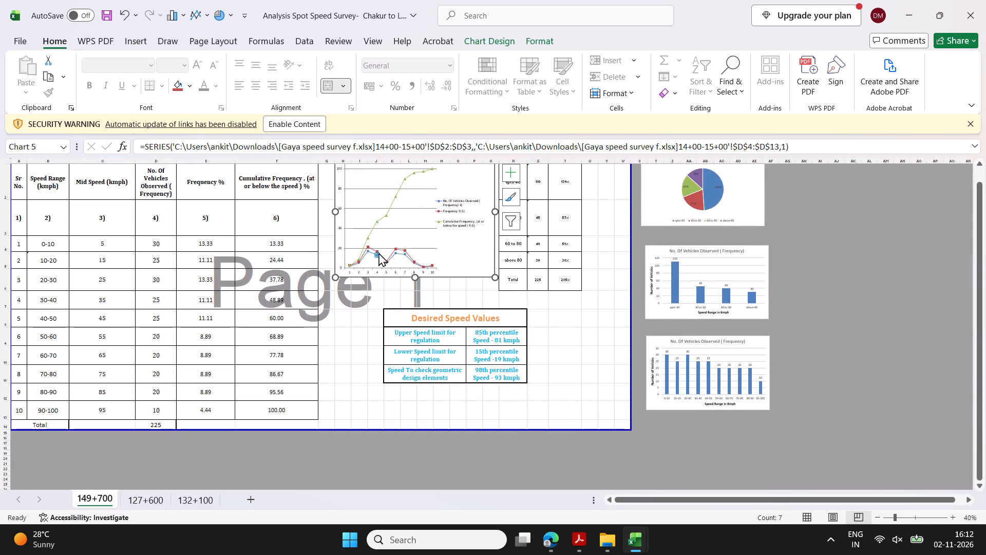
pyautogui.click(378, 252)
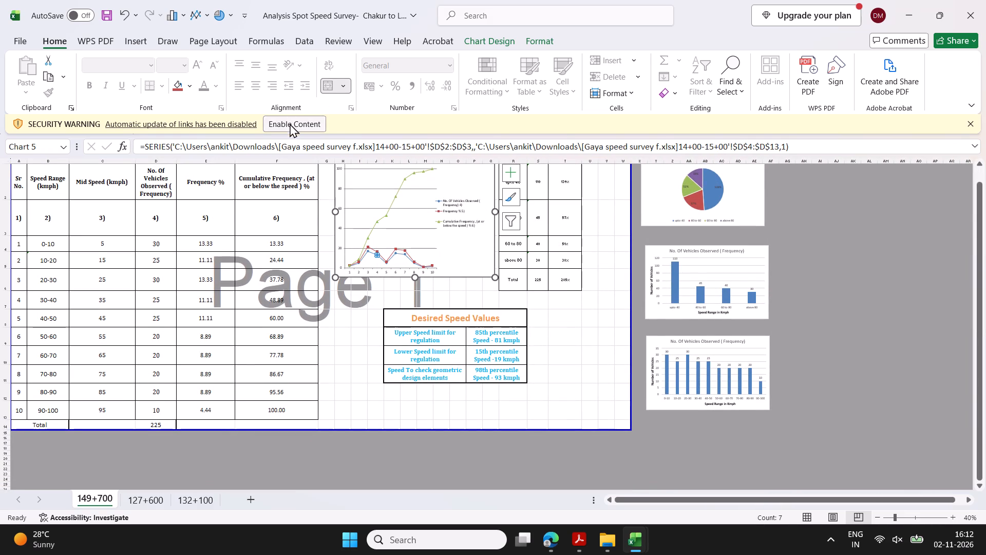
# Enable the blocked content in the Chakur–Loha workbook to allow its external links to update.
pyautogui.click(290, 124)
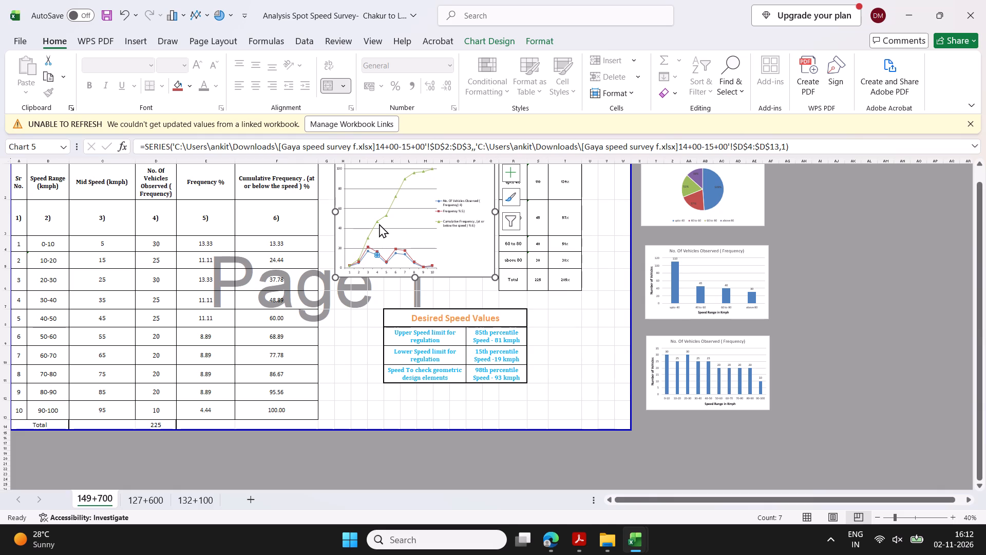
# Recheck the source references of the line chart's cumulative frequency and vehicle count series after enabling the links.
pyautogui.click(379, 222)
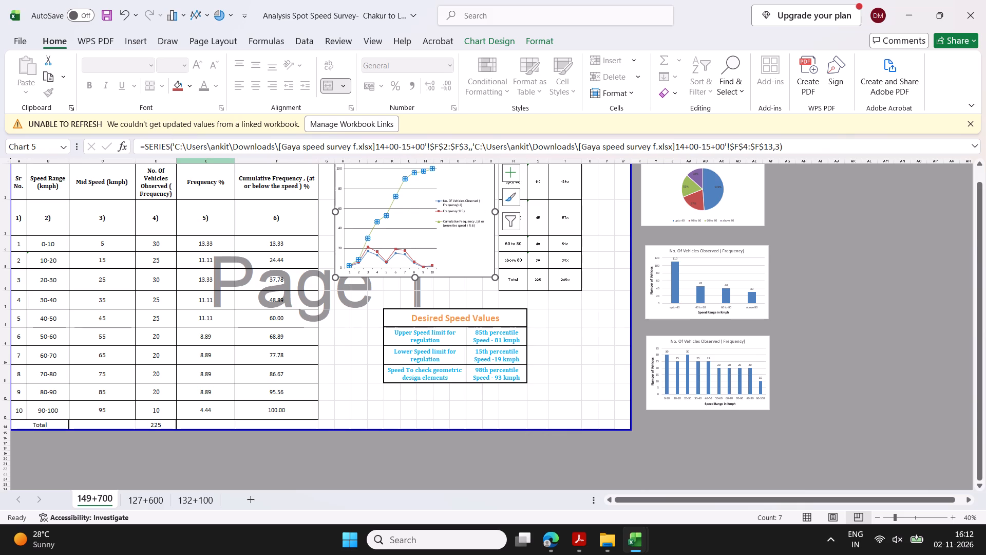
pyautogui.click(386, 256)
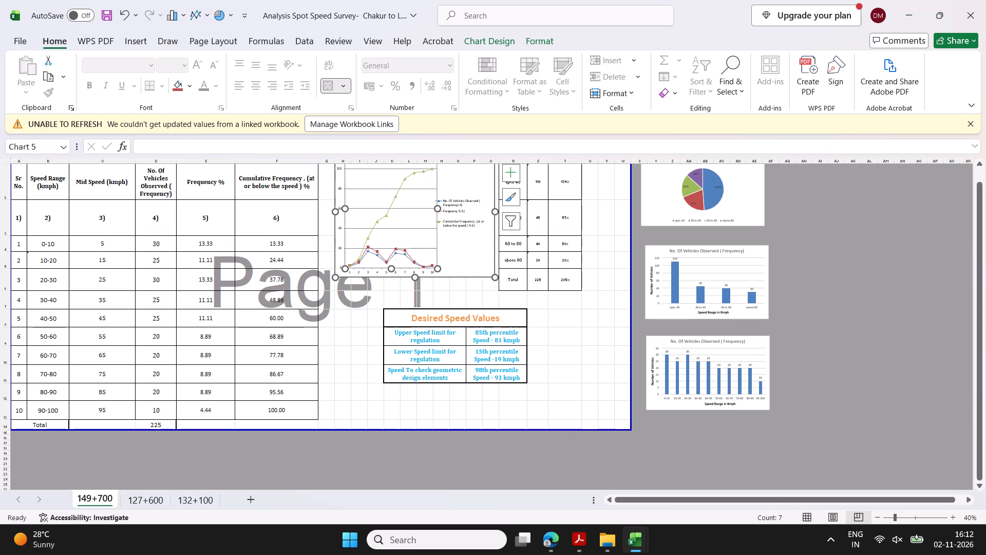
pyautogui.click(370, 255)
pyautogui.click(370, 253)
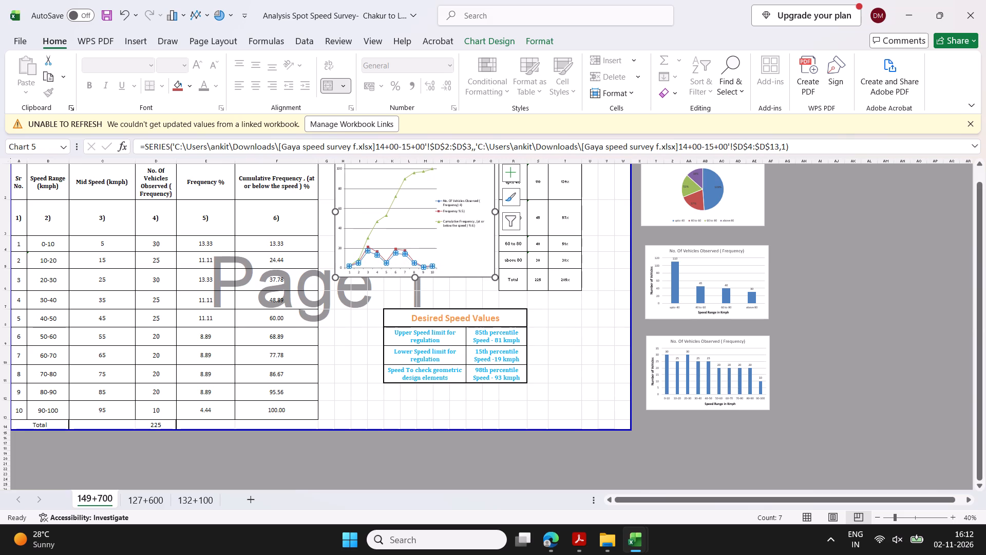
pyautogui.click(394, 195)
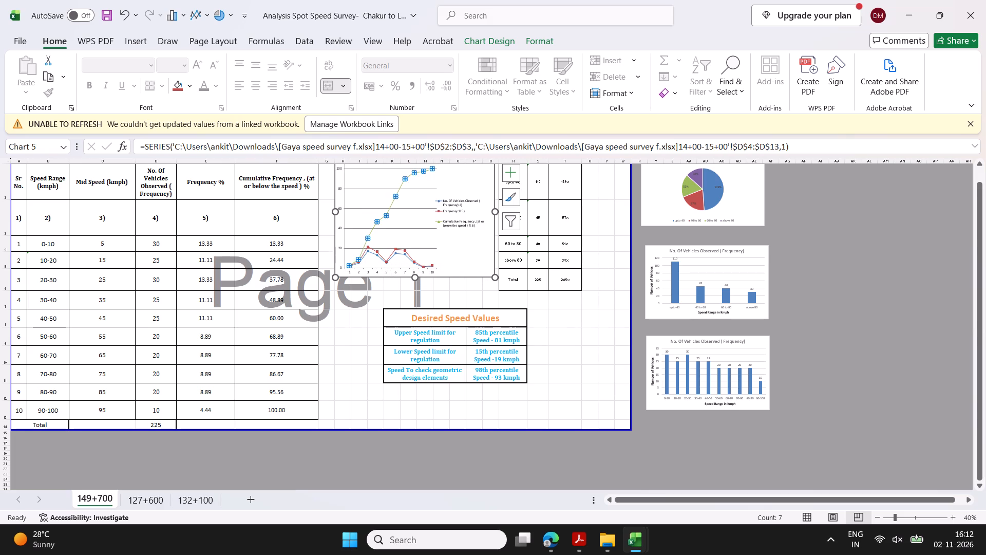
pyautogui.doubleClick(394, 195)
pyautogui.click(396, 197)
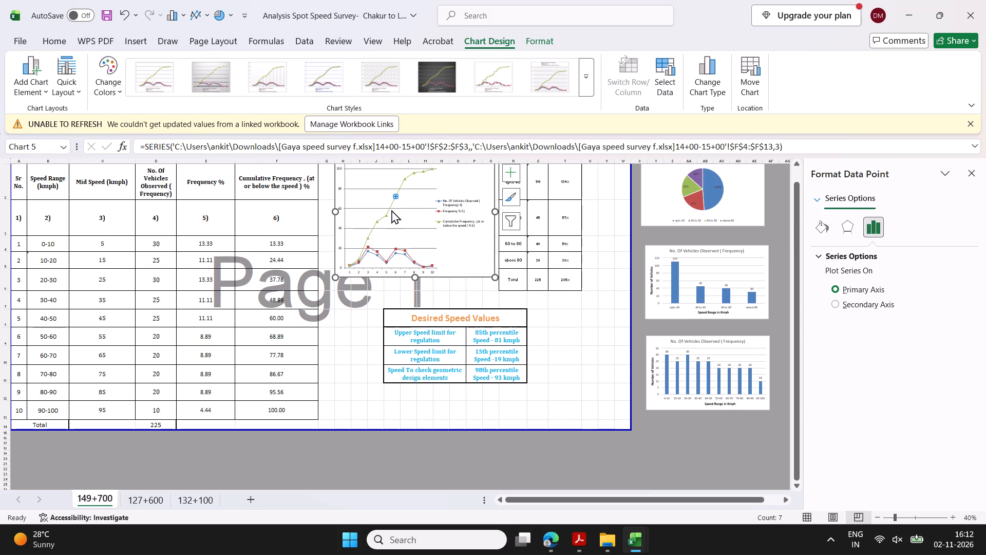
pyautogui.click(378, 228)
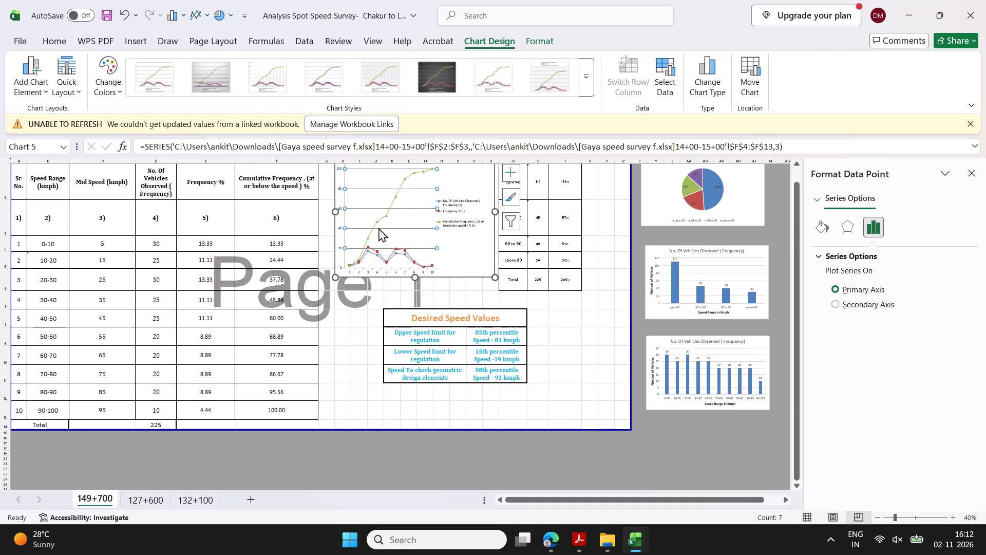
# Review the line chart's series and category labels in Select Data Source, starting from the cumulative frequency series, and close it without changes.
pyautogui.click(380, 219)
pyautogui.rightClick(380, 220)
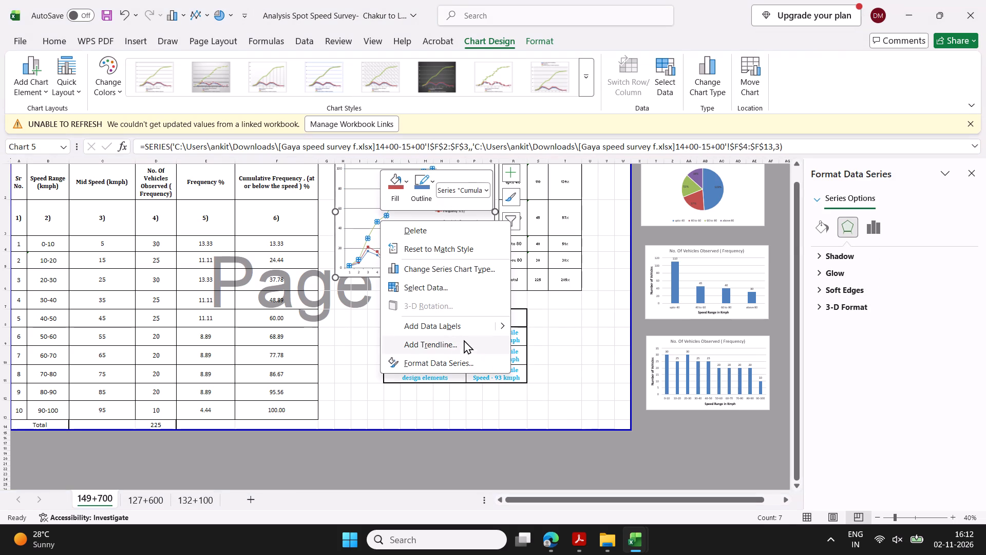
pyautogui.click(487, 282)
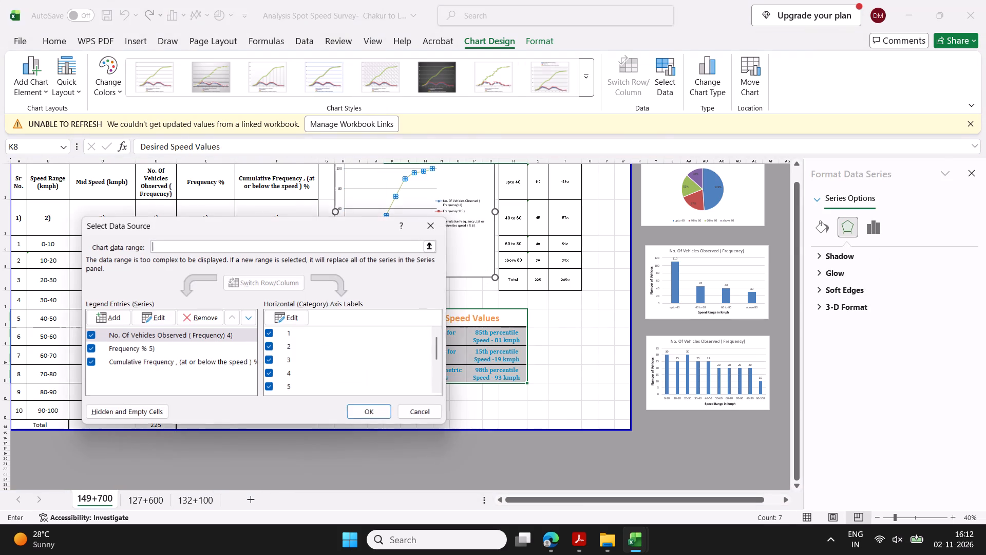
pyautogui.moveTo(276, 240); pyautogui.dragTo(323, 233)
pyautogui.moveTo(315, 230); pyautogui.dragTo(365, 235)
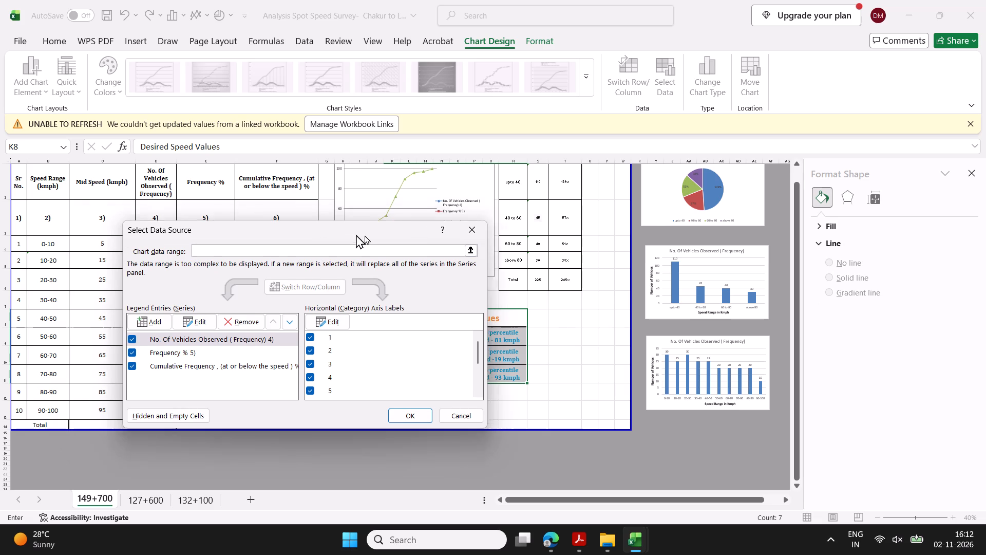
pyautogui.moveTo(365, 235); pyautogui.dragTo(535, 189)
pyautogui.scroll(-3, 521, 323)
pyautogui.scroll(4, 518, 328)
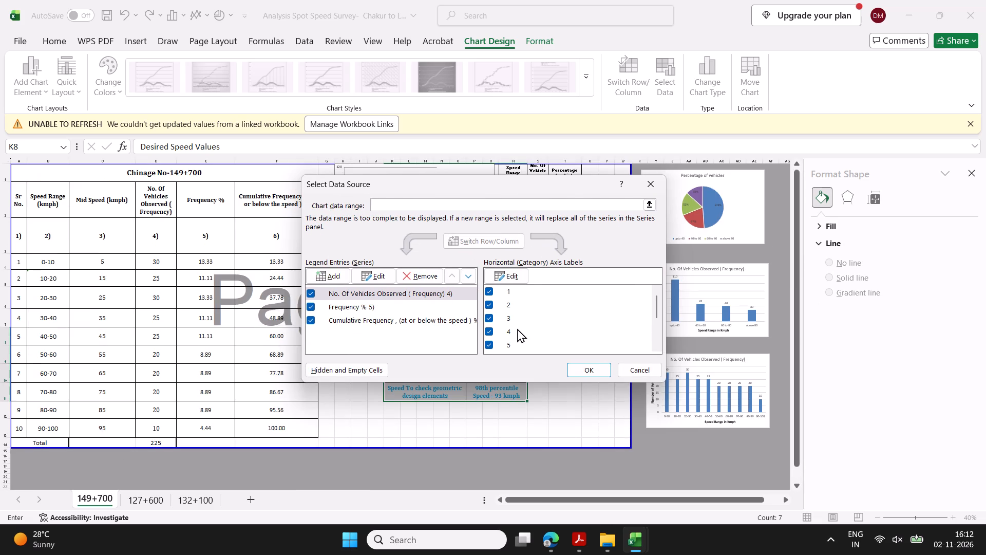
pyautogui.moveTo(463, 186); pyautogui.dragTo(662, 86)
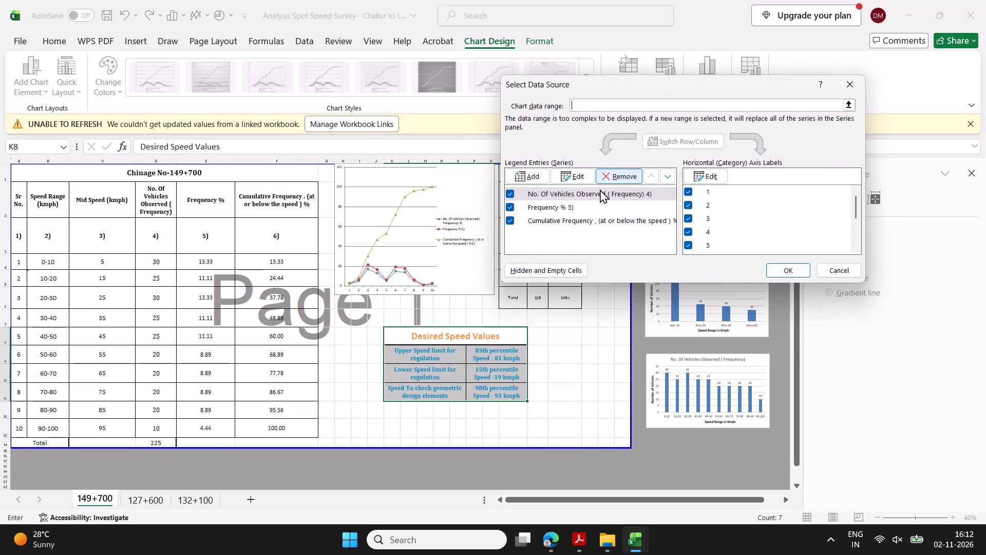
pyautogui.click(560, 209)
pyautogui.click(568, 220)
pyautogui.click(576, 206)
pyautogui.click(583, 196)
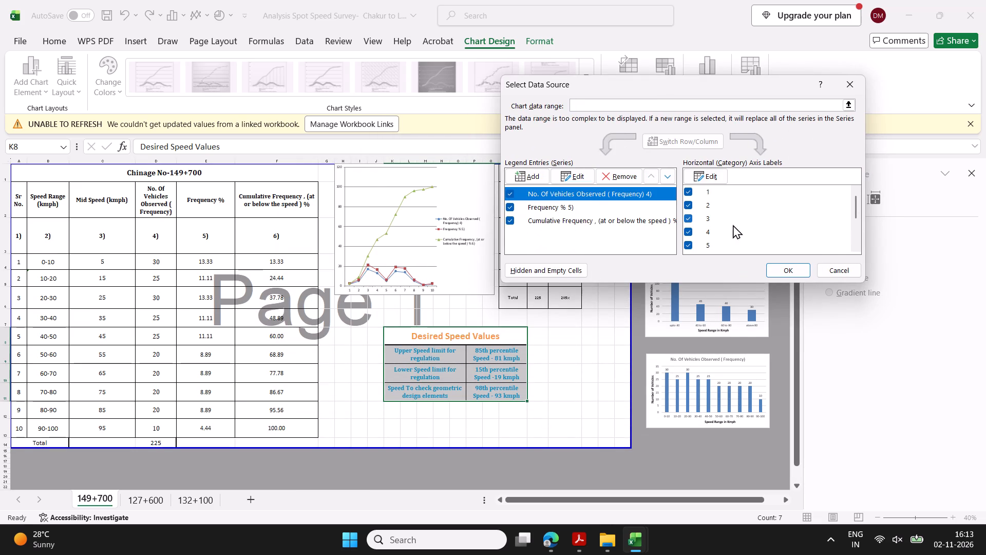
pyautogui.click(825, 263)
pyautogui.click(466, 277)
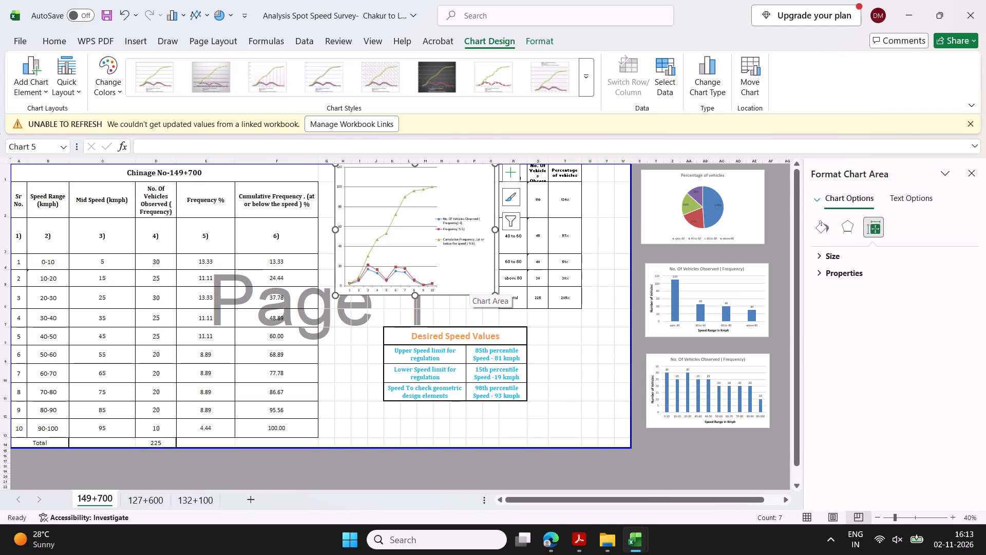
pyautogui.click(474, 271)
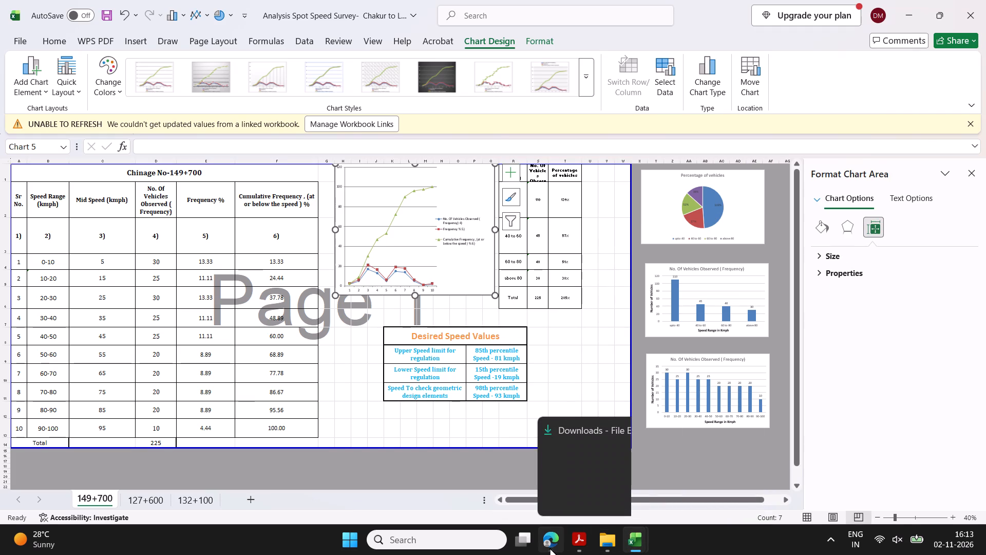
# Launch Word and open the recent document "2nd detail design report working - latest" from Downloads.
pyautogui.press('super+r')
pyautogui.write('winword')
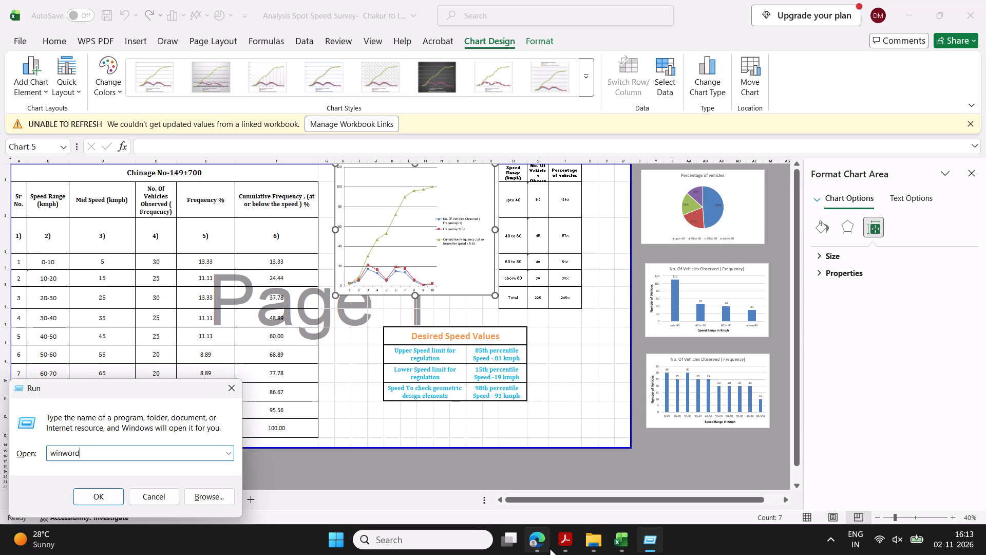
pyautogui.hotkey('shift', 'Return')
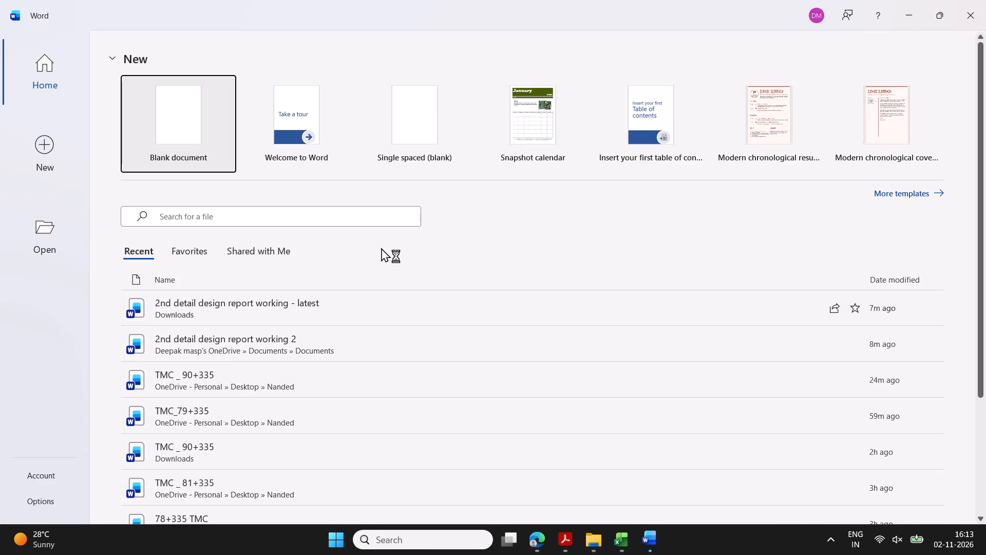
pyautogui.click(167, 305)
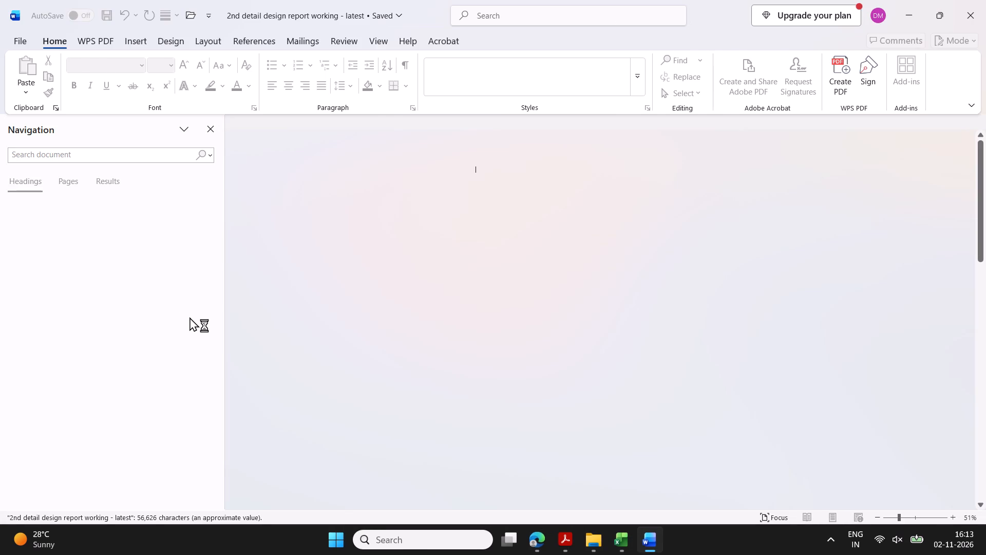
# Go to section 12.1.8 Spot Speed Survey (km 77+835 to km 78+335) and read through its speed tables, charts and observations.
pyautogui.click(87, 427)
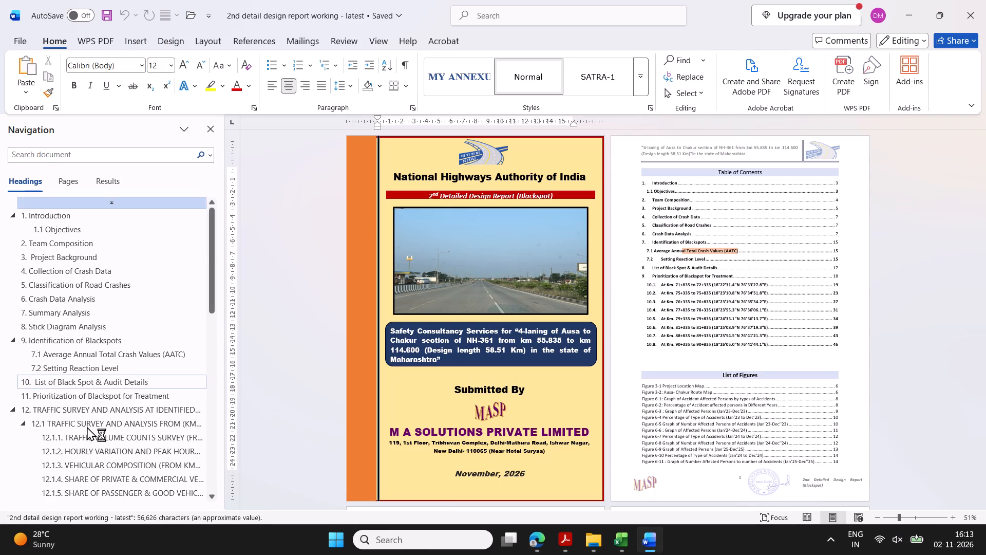
pyautogui.scroll(-1, 92, 422)
pyautogui.click(100, 396)
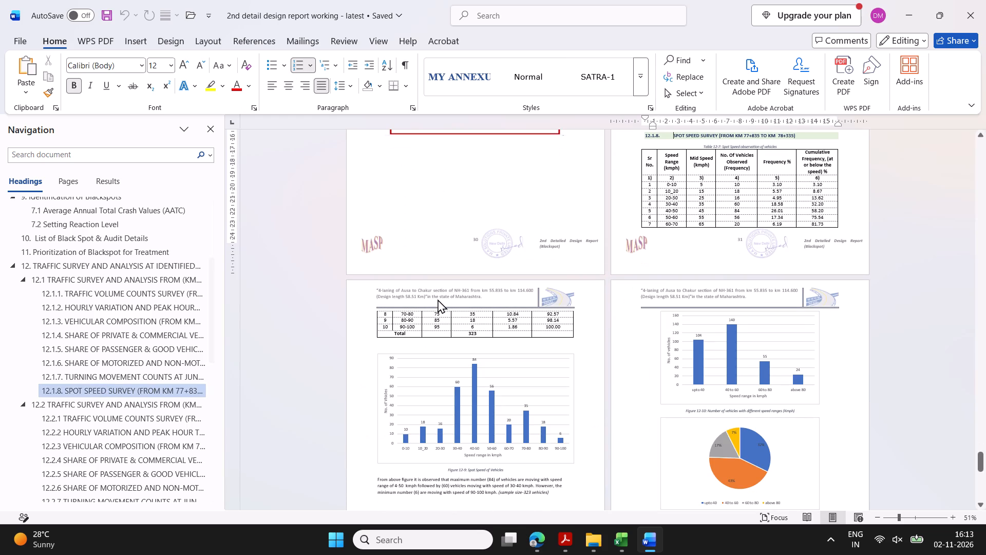
pyautogui.scroll(1, 439, 299)
pyautogui.keyDown('ctrl'); pyautogui.scroll(2, 786, 221); pyautogui.keyUp('ctrl')
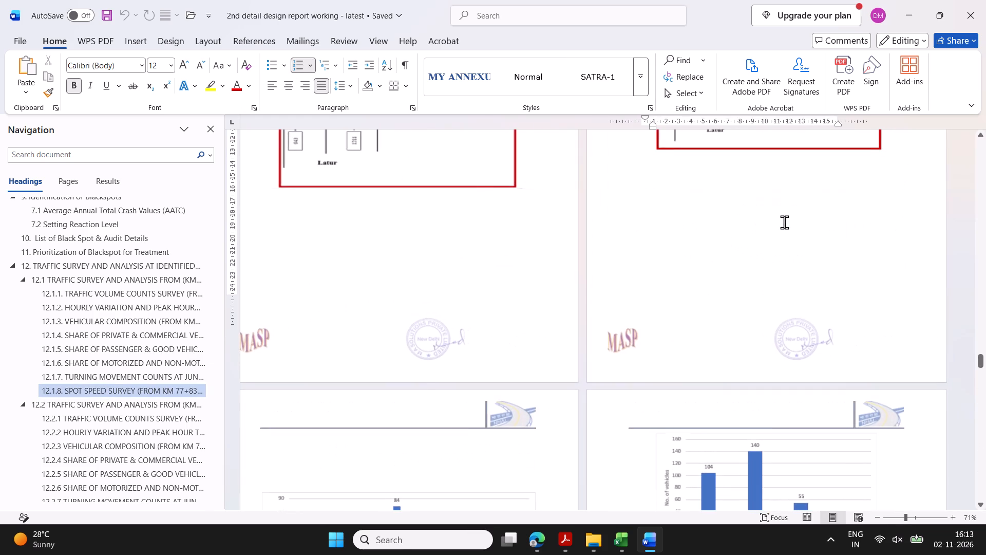
pyautogui.keyDown('ctrl'); pyautogui.scroll(1, 558, 281); pyautogui.keyUp('ctrl')
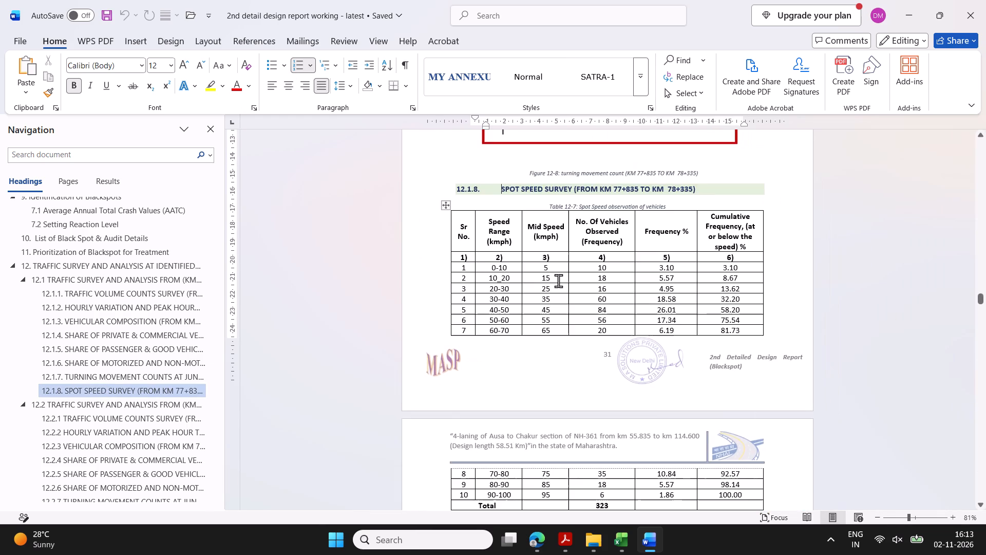
pyautogui.scroll(-5, 558, 281)
pyautogui.click(527, 223)
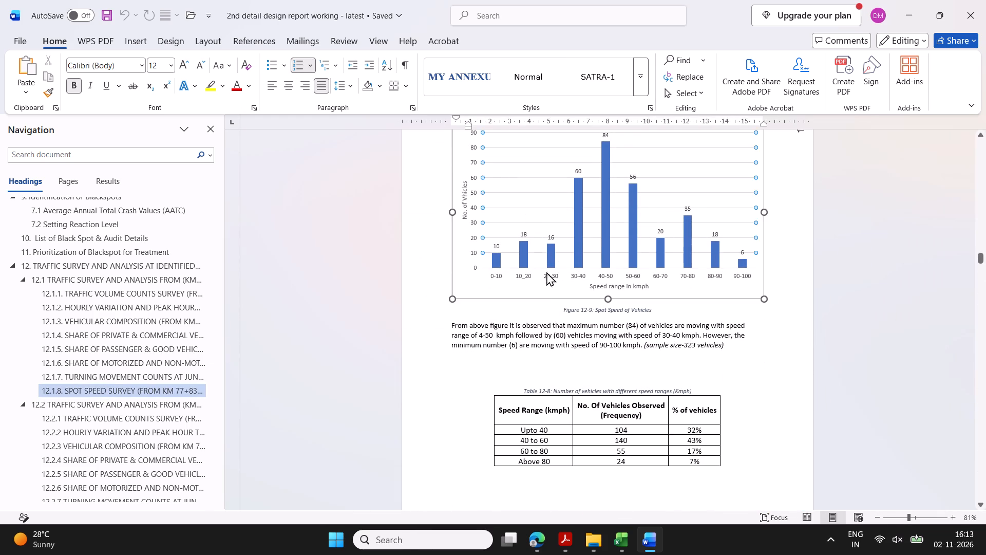
pyautogui.scroll(5, 551, 280)
pyautogui.scroll(-4, 543, 321)
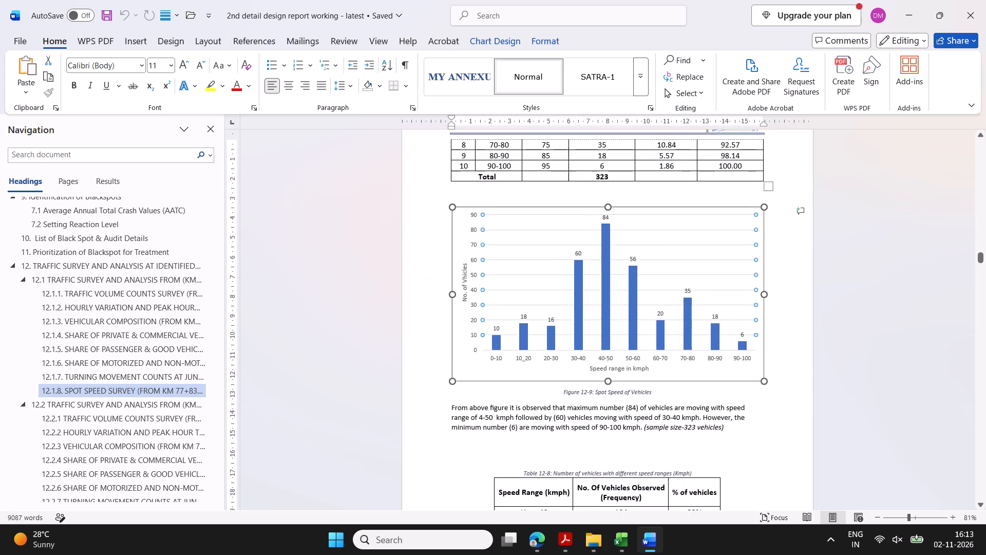
pyautogui.scroll(-3, 543, 323)
pyautogui.scroll(-3, 605, 299)
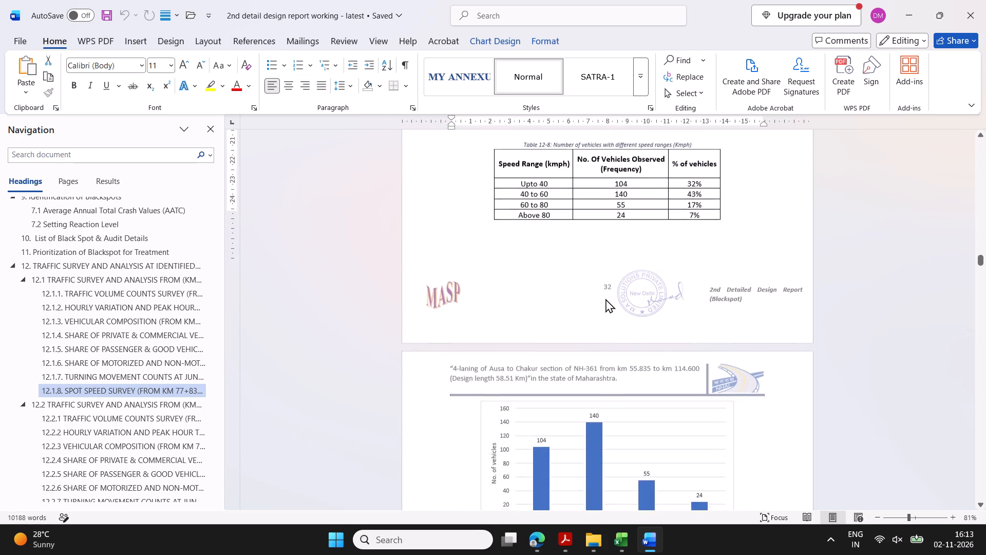
pyautogui.scroll(-2, 605, 299)
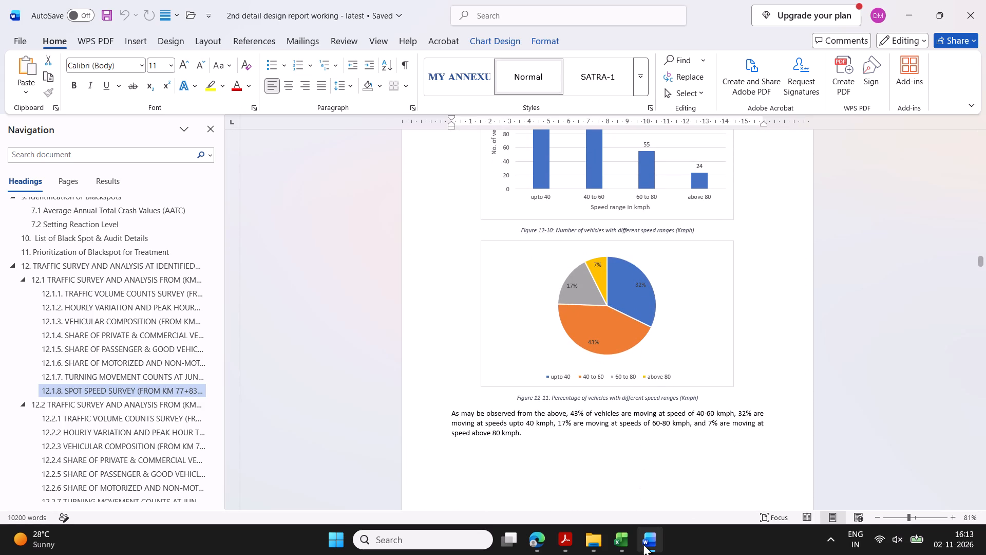
# Switch to the Chakur–Loha workbook and inspect the source ranges of the 149+700 pie chart and vehicle count charts.
pyautogui.click(630, 553)
pyautogui.click(675, 476)
pyautogui.click(671, 376)
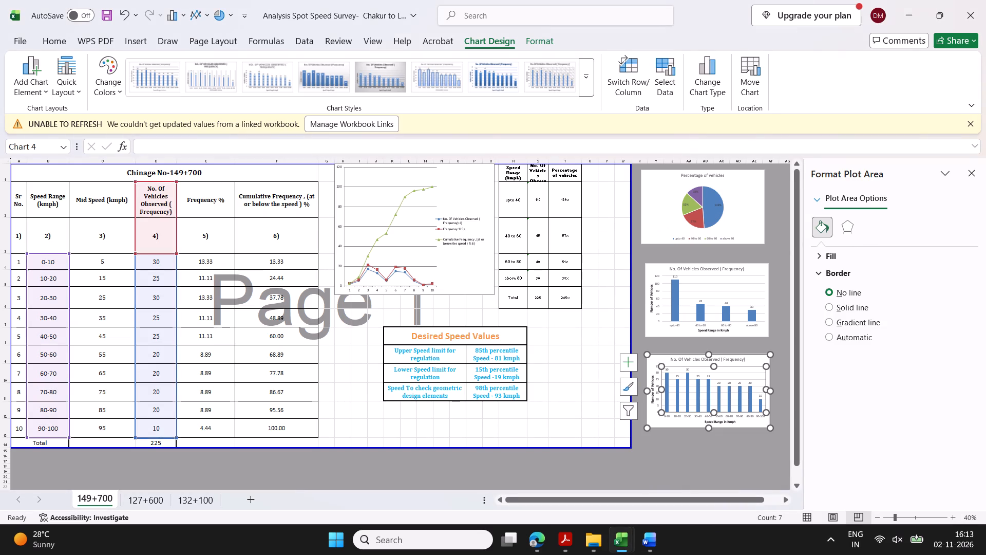
pyautogui.click(556, 238)
pyautogui.click(680, 219)
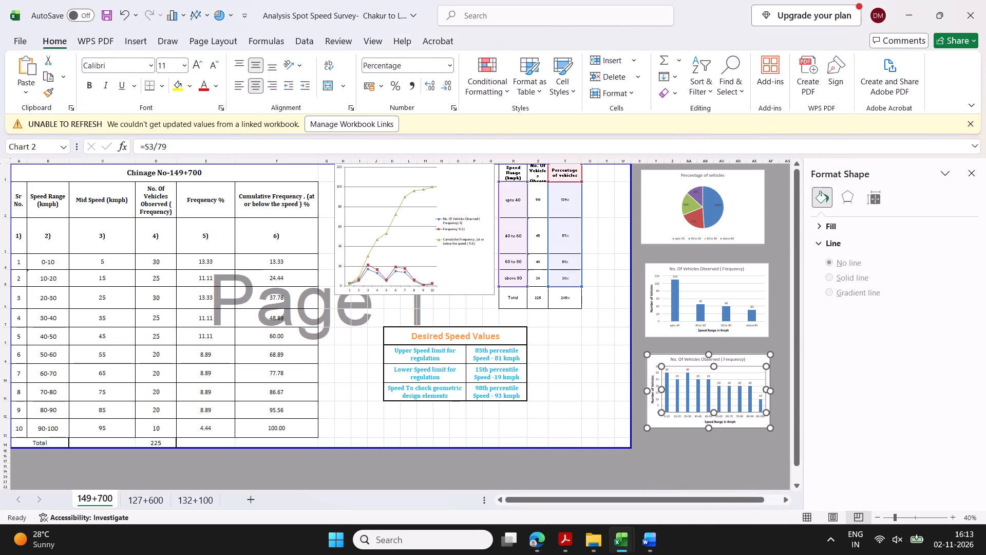
pyautogui.click(691, 294)
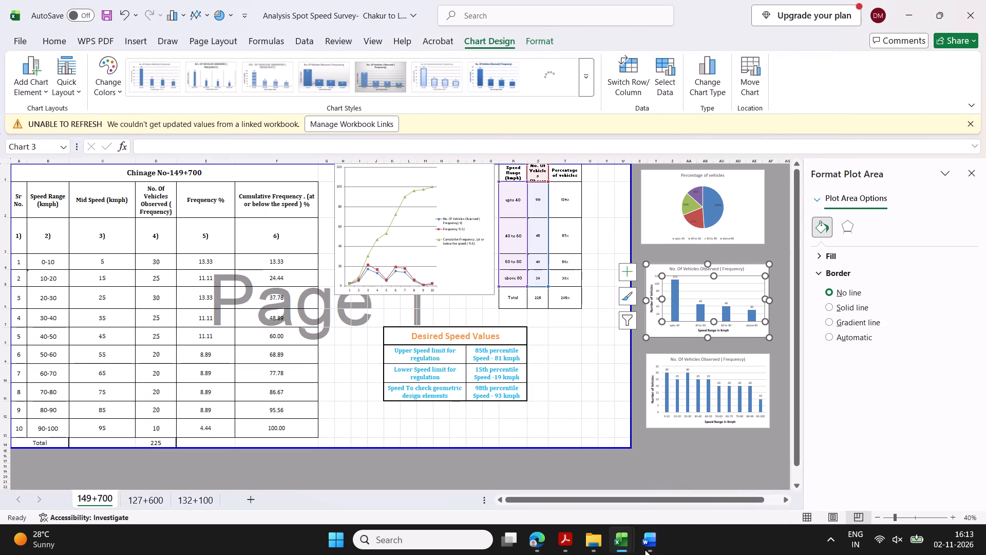
# Return to the Word report and review Table 12-9 Desirable Speed Values, its observation text and the speed range chart in section 12.1.8.
pyautogui.click(644, 548)
pyautogui.scroll(-6, 553, 322)
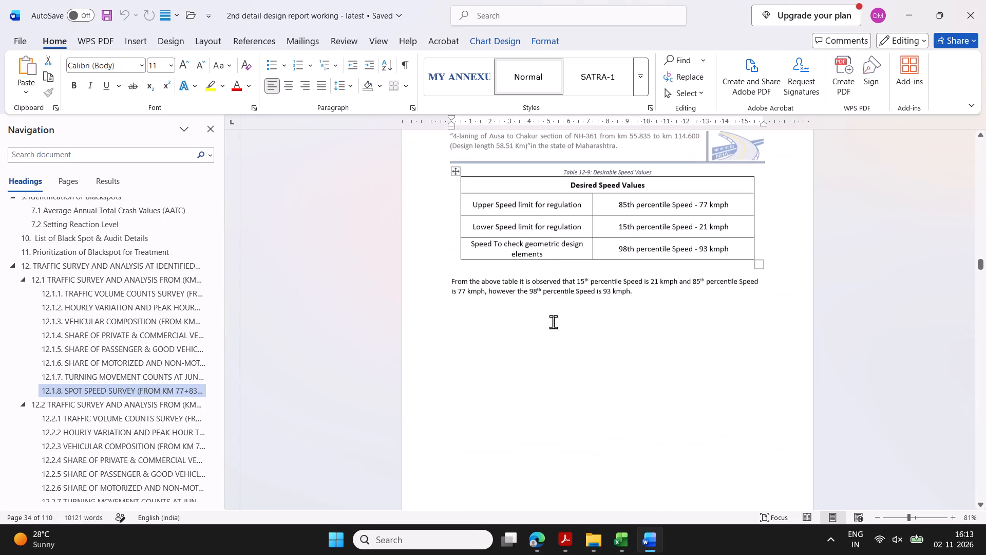
pyautogui.moveTo(609, 205); pyautogui.dragTo(621, 251)
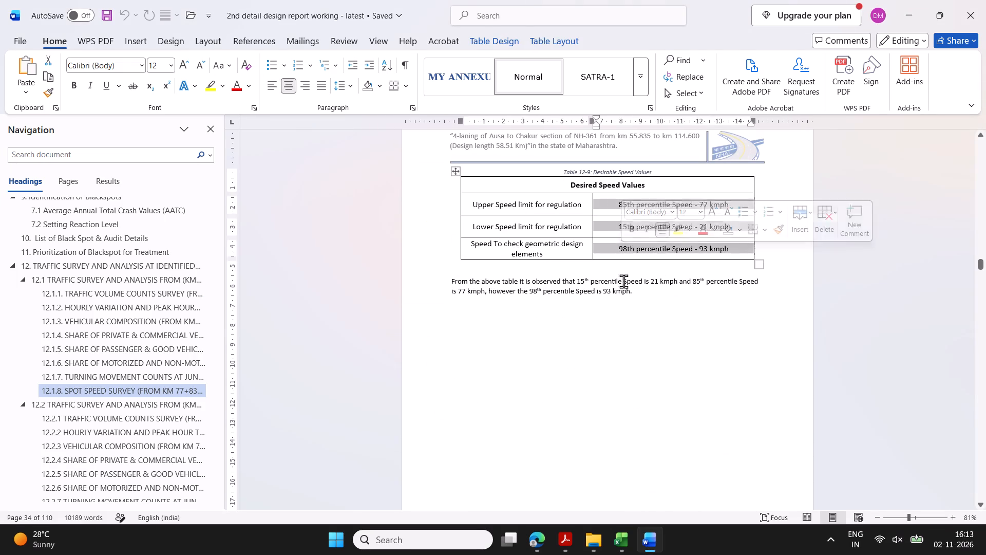
pyautogui.scroll(-6, 623, 311)
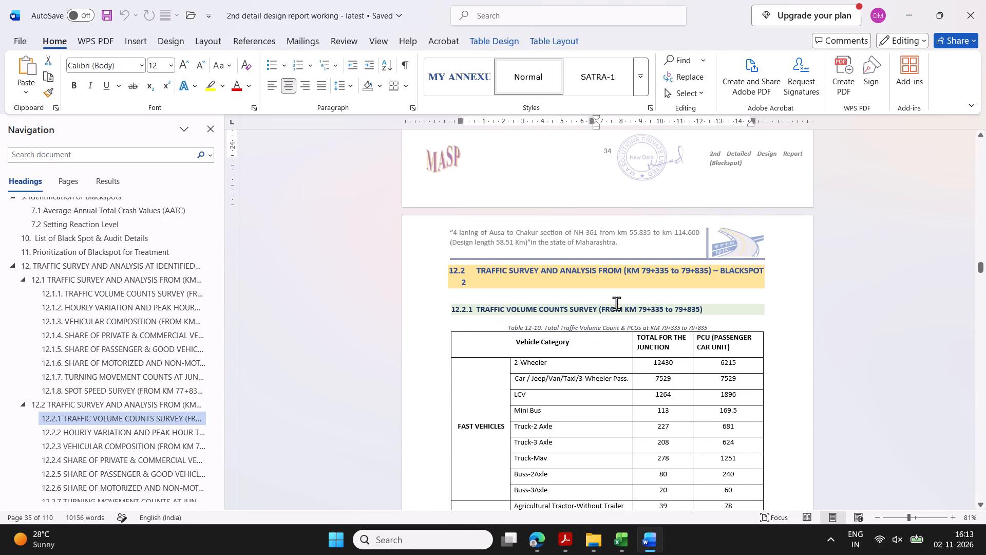
pyautogui.scroll(15, 616, 303)
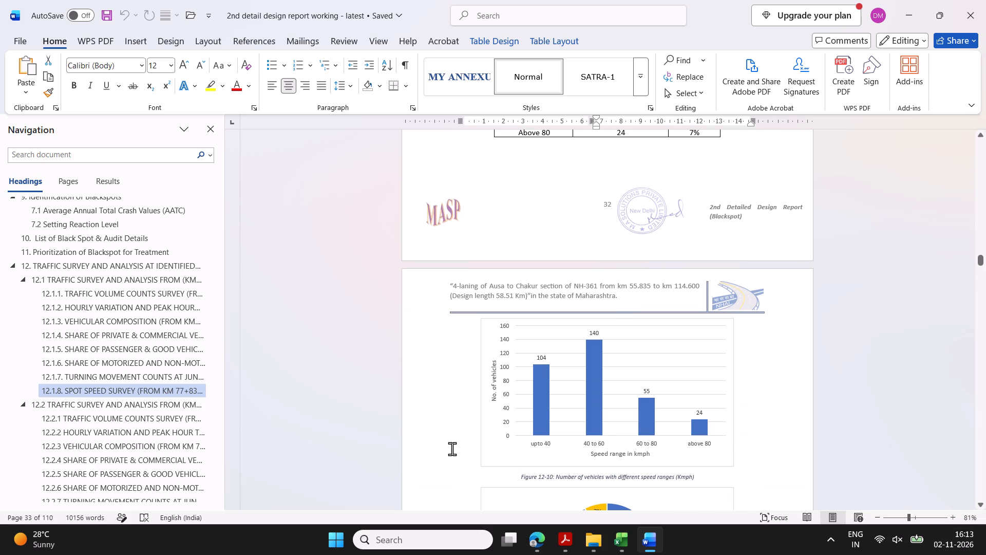
# Switch to the Ausa–Chakur workbook and examine the percentile speeds in the Desired Speed Values table on sheet 77+835-78+335.
pyautogui.hotkey('alt', 'Tab')
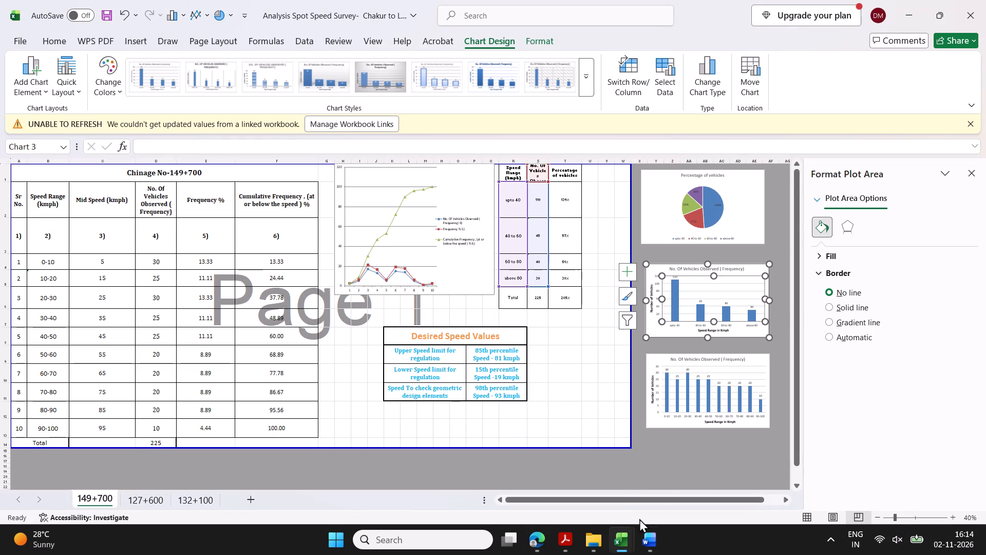
pyautogui.click(633, 550)
pyautogui.click(555, 486)
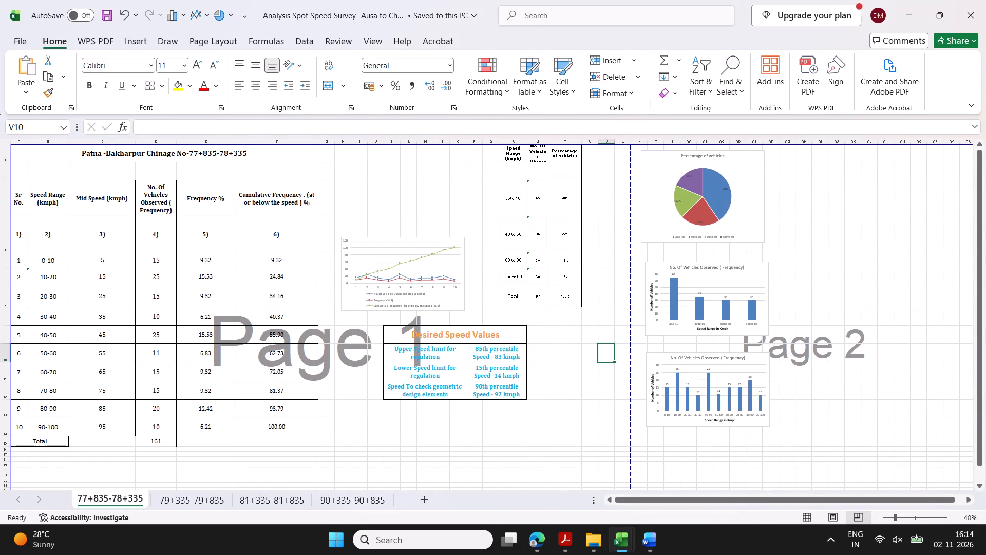
pyautogui.moveTo(491, 350); pyautogui.dragTo(499, 391)
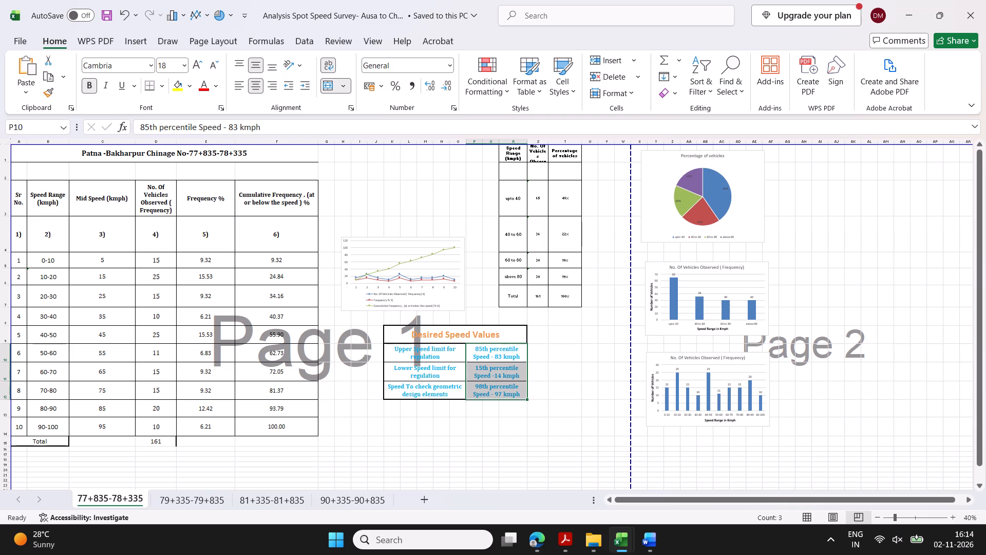
pyautogui.moveTo(490, 350); pyautogui.dragTo(502, 393)
# Switch to the Chakur–Loha workbook and compare the Desired Speed Values percentile speeds across sheets 149+700, 127+600 and 132+100.
pyautogui.click(627, 544)
pyautogui.click(641, 484)
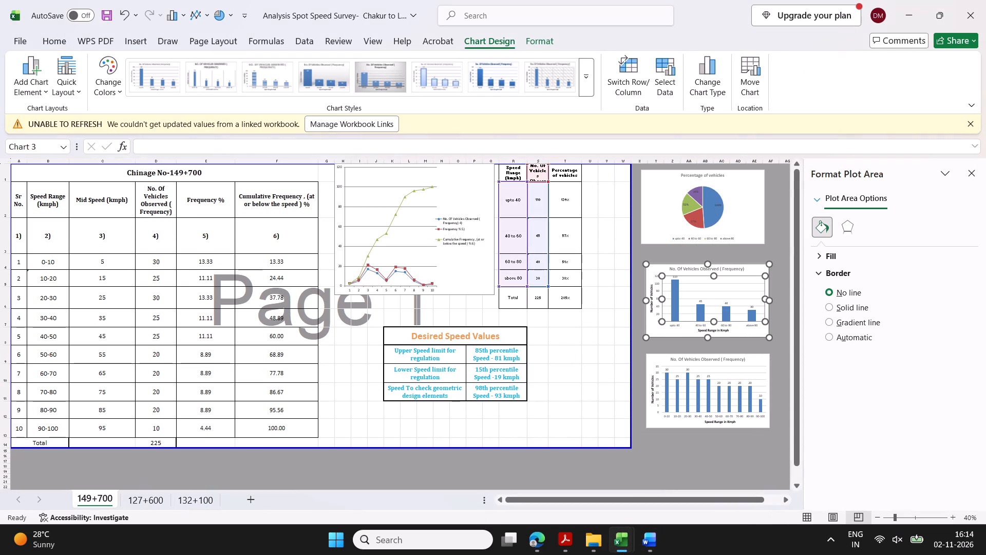
pyautogui.moveTo(492, 350); pyautogui.dragTo(503, 398)
pyautogui.click(139, 498)
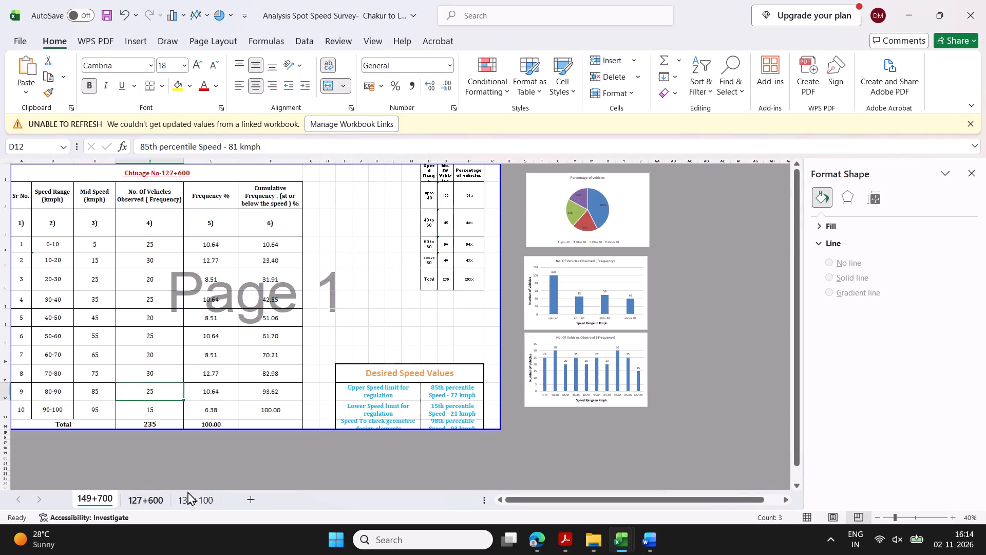
pyautogui.click(187, 492)
pyautogui.moveTo(635, 360); pyautogui.dragTo(652, 407)
pyautogui.click(155, 496)
pyautogui.moveTo(447, 384); pyautogui.dragTo(457, 427)
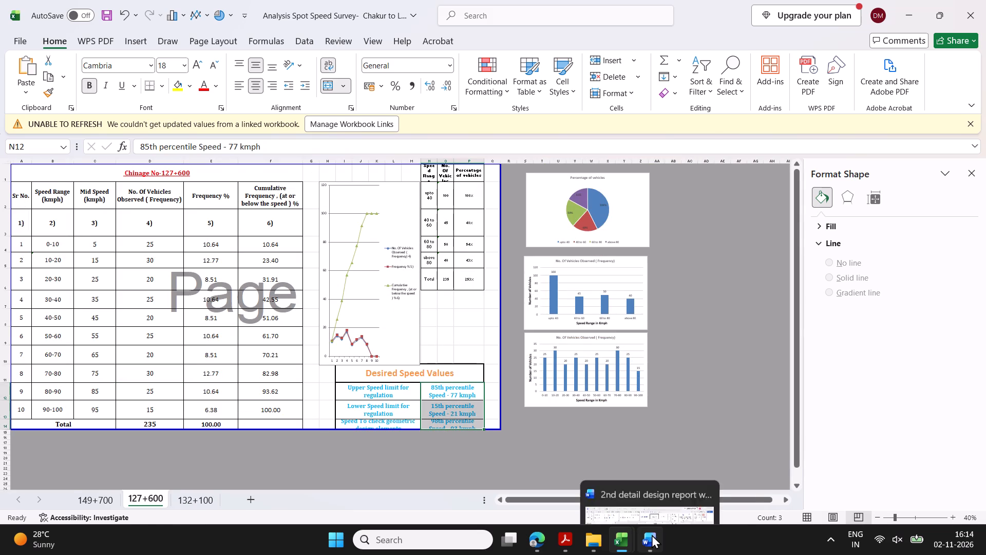
# Return to the Word report and review the section 12.1.8 spot speed frequency table and the Figure 12-9 chart.
pyautogui.click(652, 534)
pyautogui.click(623, 536)
pyautogui.click(654, 533)
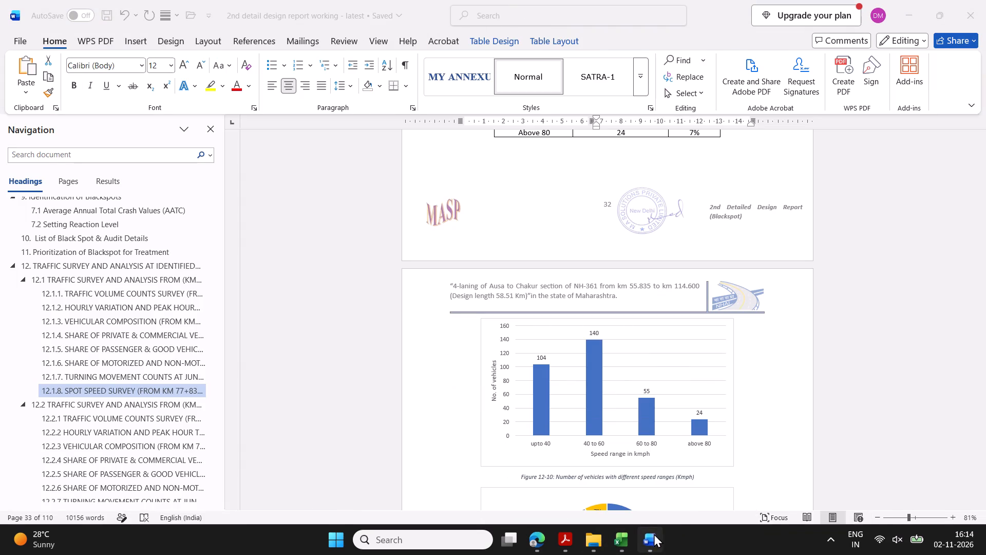
pyautogui.scroll(3, 623, 350)
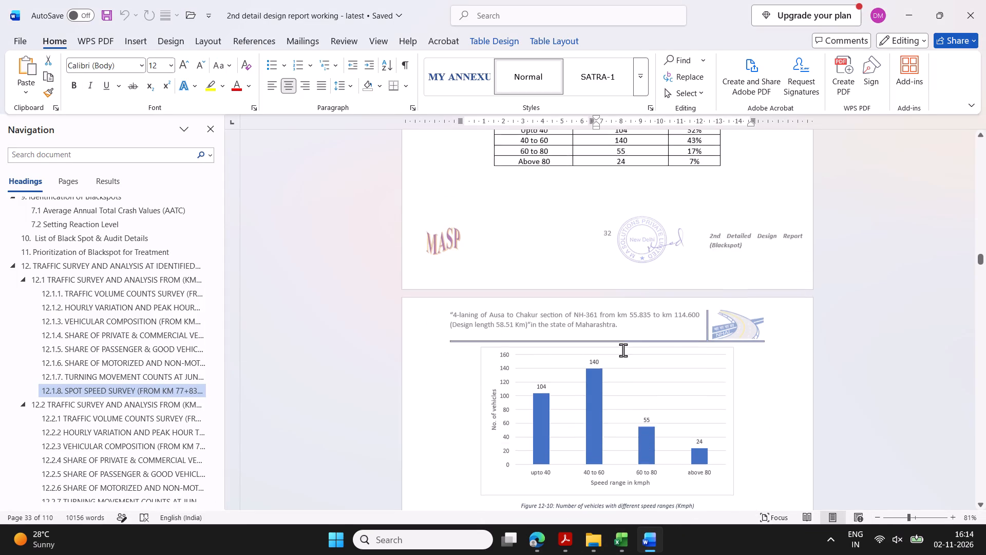
pyautogui.scroll(2, 623, 350)
pyautogui.scroll(2, 514, 263)
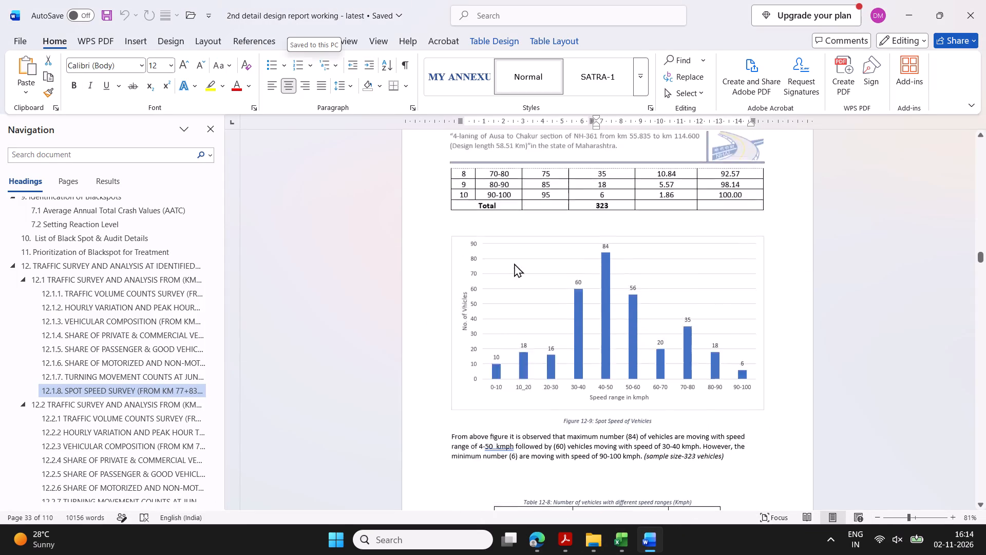
pyautogui.scroll(2, 528, 258)
pyautogui.scroll(-1, 528, 257)
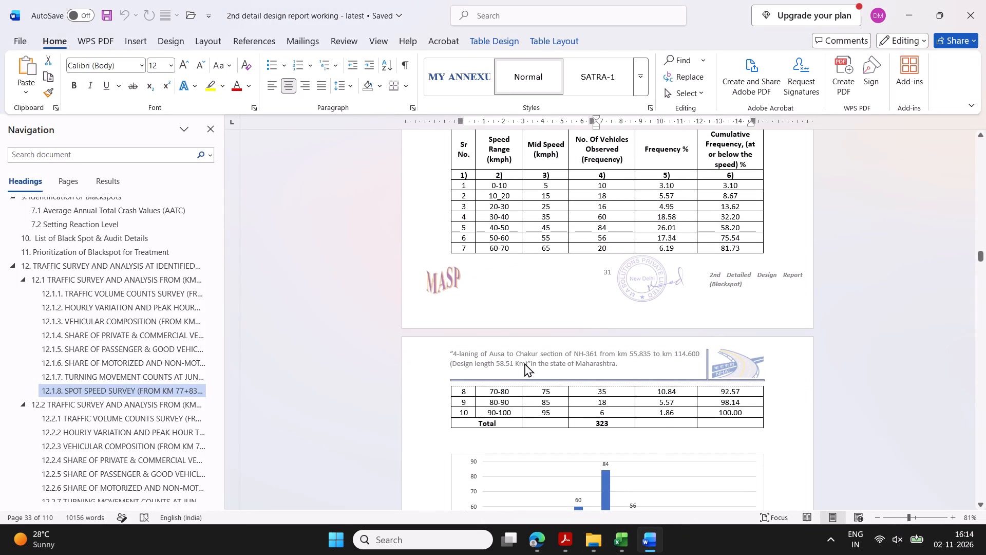
# Compare the report's spot speed frequency table with the Ausa–Chakur 77+835-78+335 sheet and the Chakur–Loha 127+600 sheet.
pyautogui.click(630, 531)
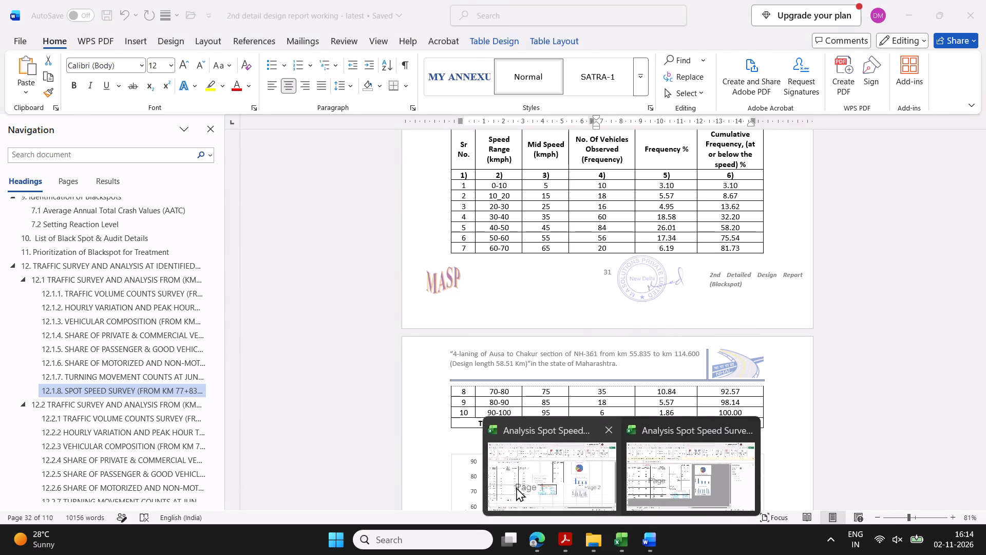
pyautogui.click(512, 487)
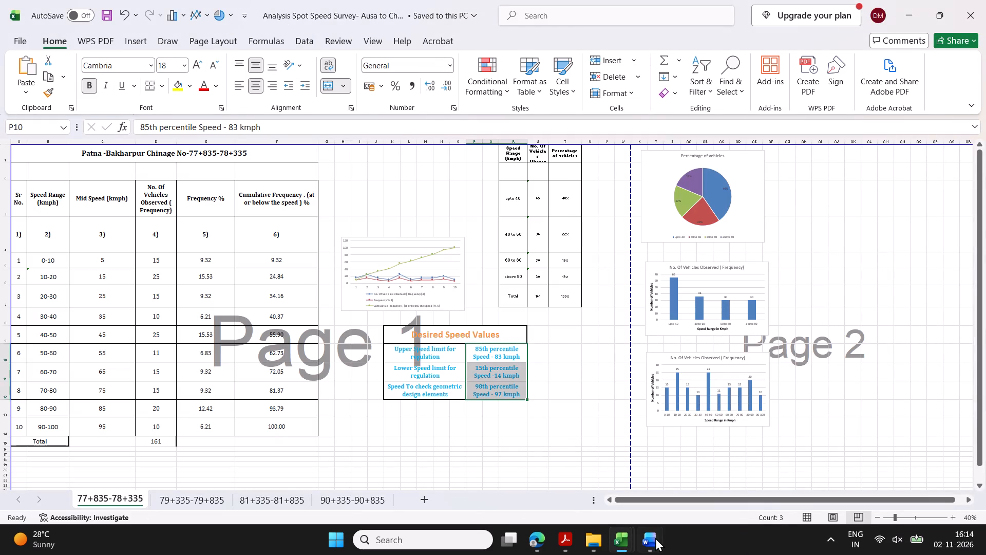
pyautogui.click(633, 541)
pyautogui.click(663, 479)
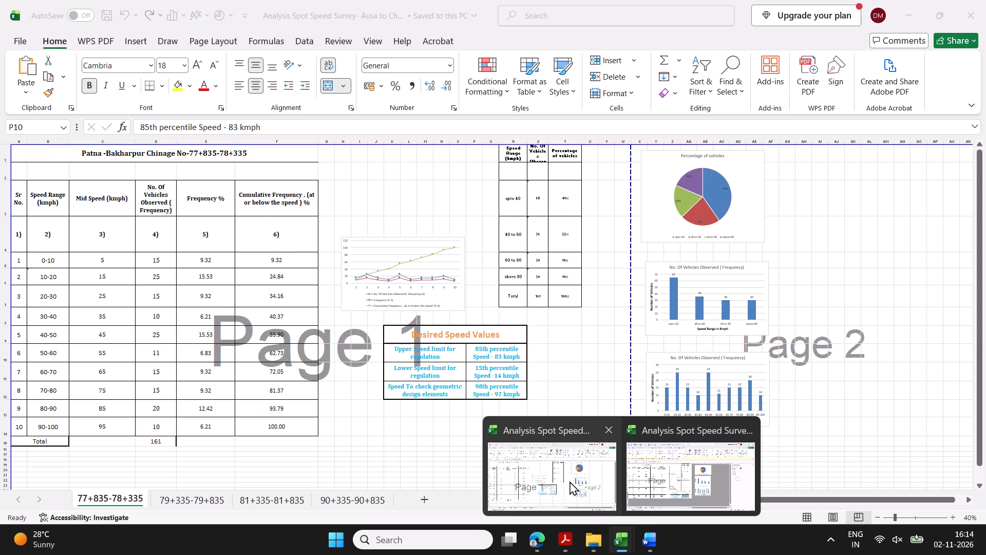
pyautogui.click(570, 481)
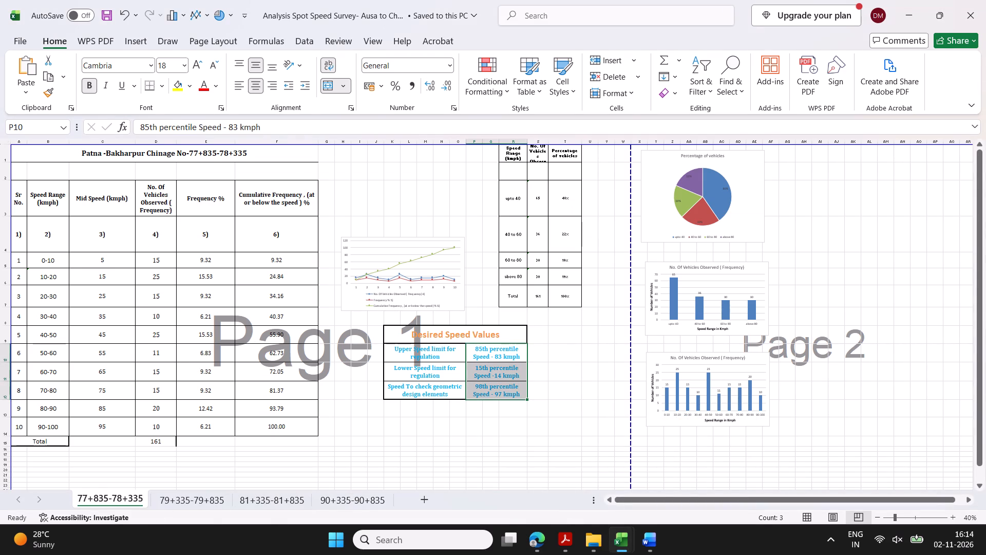
pyautogui.click(648, 526)
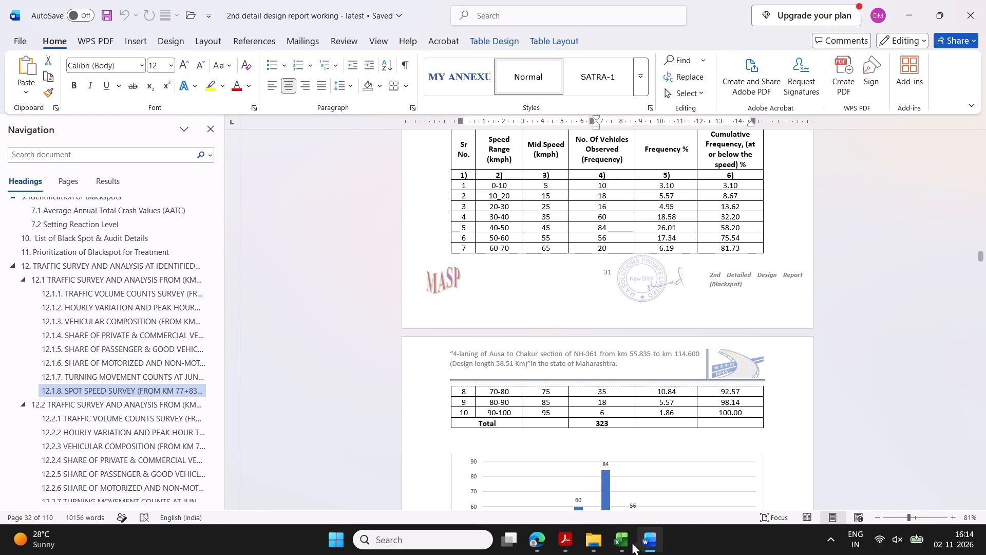
pyautogui.click(626, 554)
pyautogui.click(642, 492)
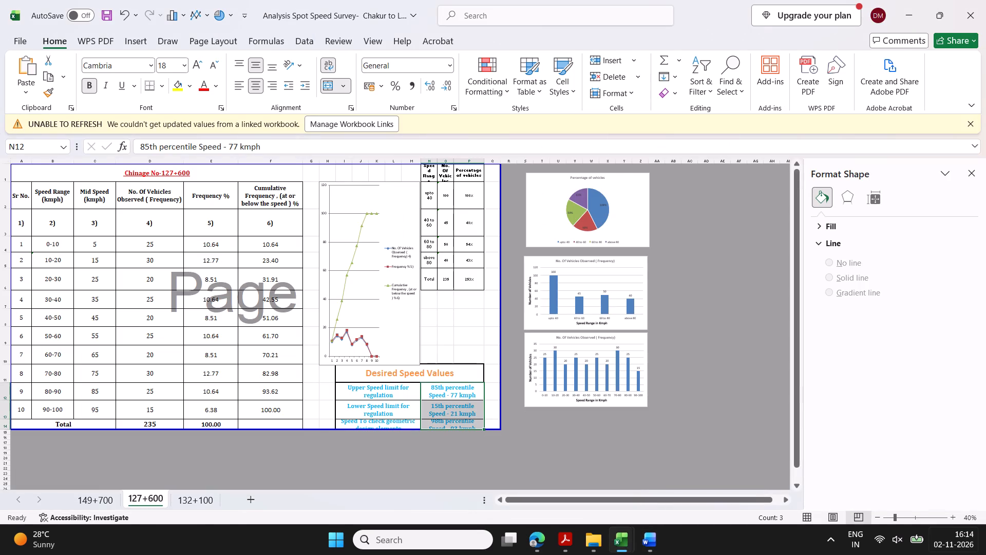
# Switch to the Ausa–Chakur workbook and look through its other chainage sheets, ending back on 77+835-78+335.
pyautogui.click(506, 544)
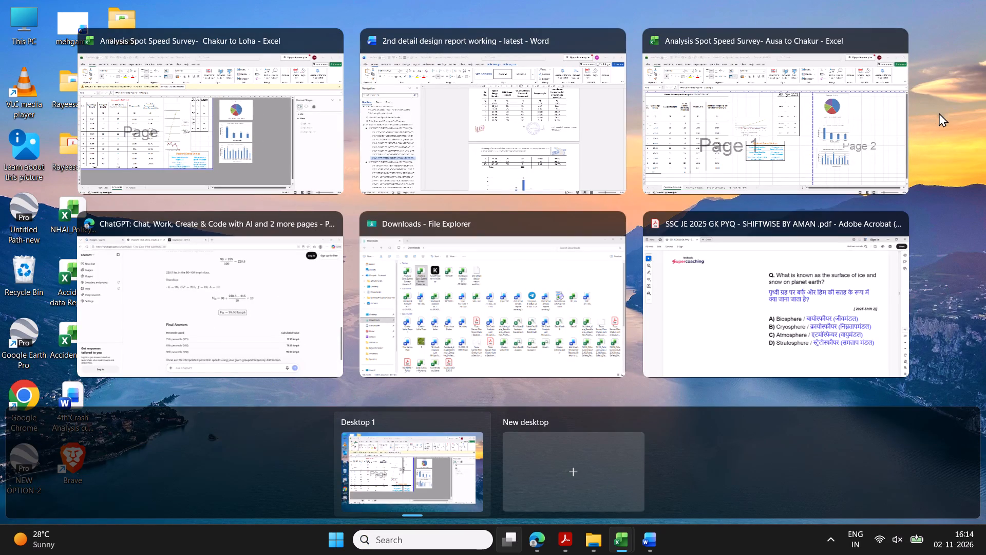
pyautogui.click(812, 144)
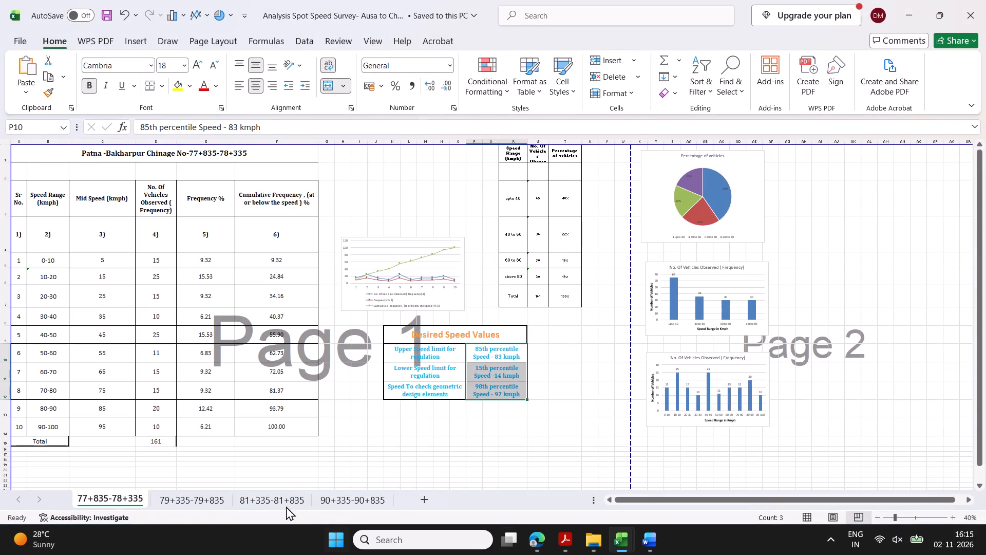
pyautogui.click(312, 498)
pyautogui.click(210, 498)
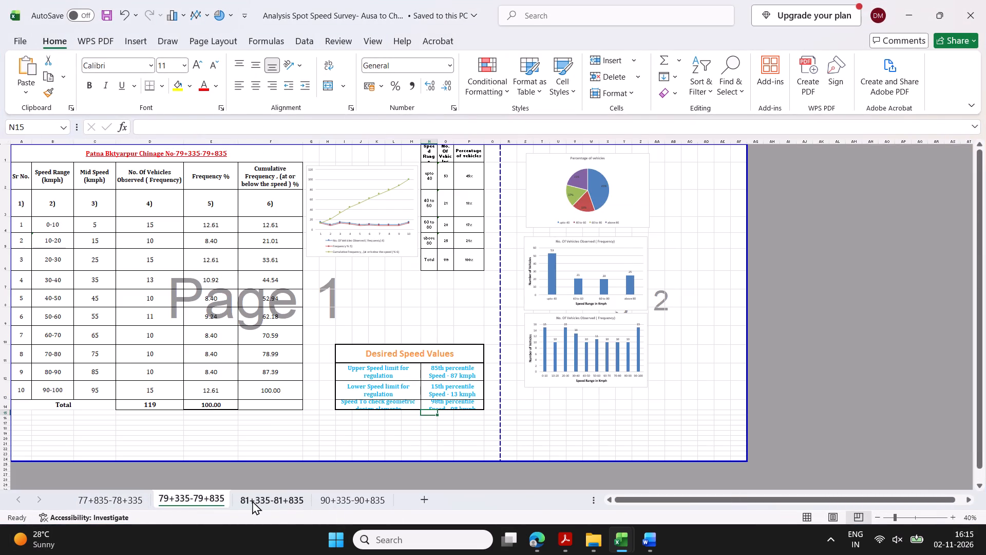
pyautogui.click(259, 498)
pyautogui.click(130, 497)
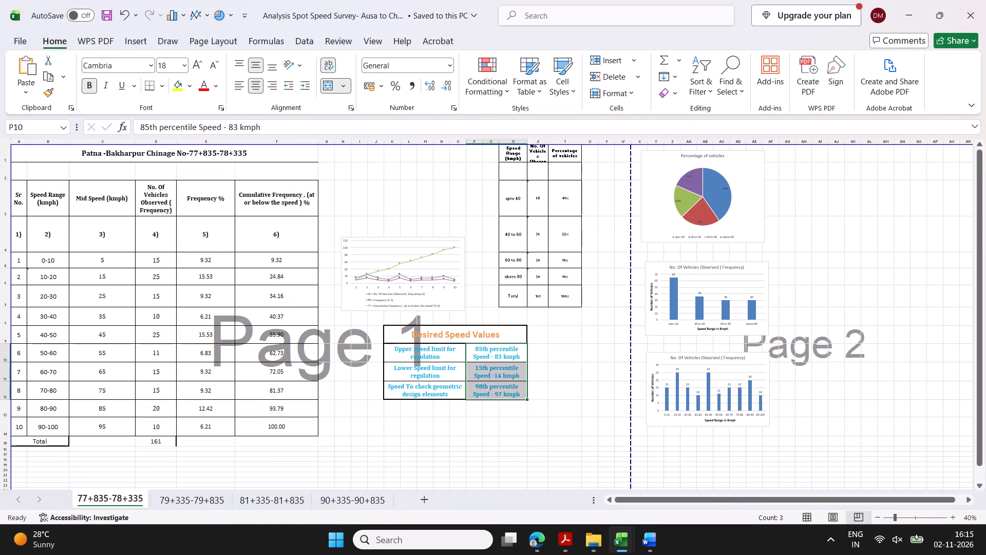
# Return to the Chakur–Loha workbook and check the 85th percentile speed cell in the 127+600 Desired Speed Values table.
pyautogui.click(503, 540)
pyautogui.click(239, 163)
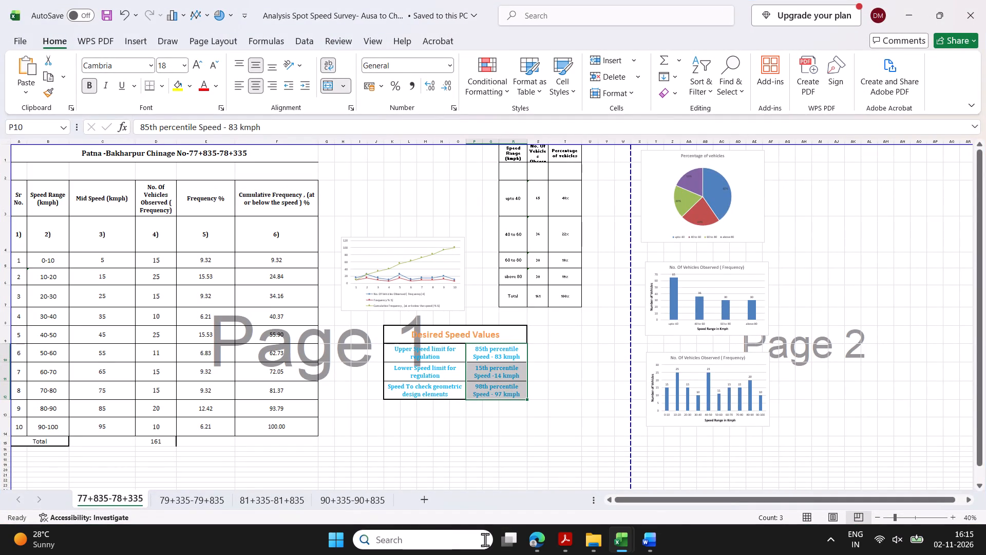
pyautogui.click(508, 553)
pyautogui.click(544, 153)
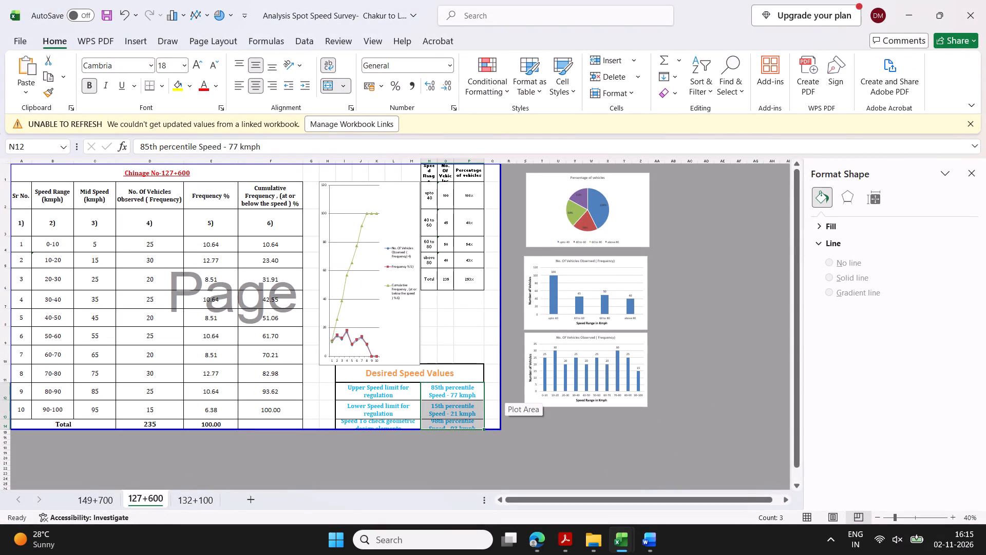
pyautogui.rightClick(443, 424)
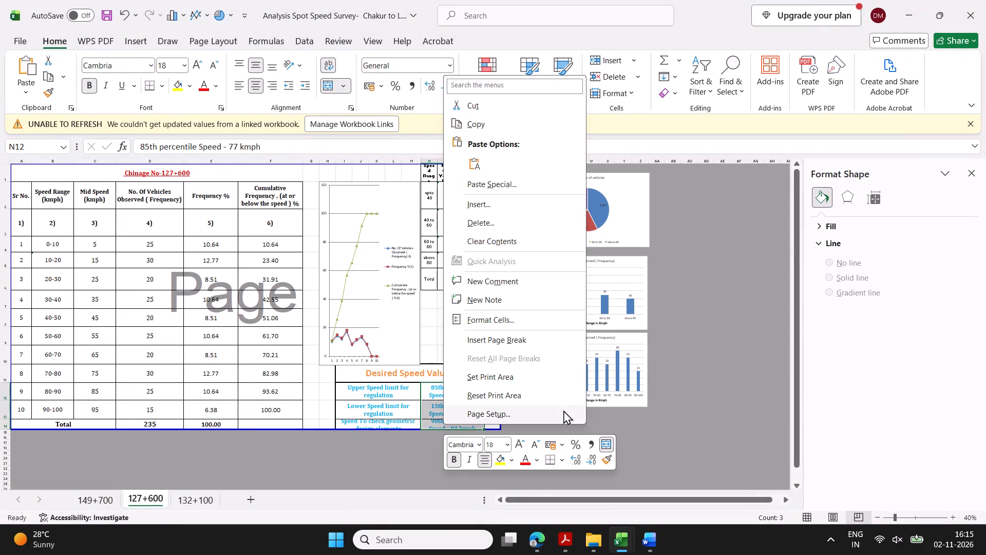
pyautogui.click(709, 398)
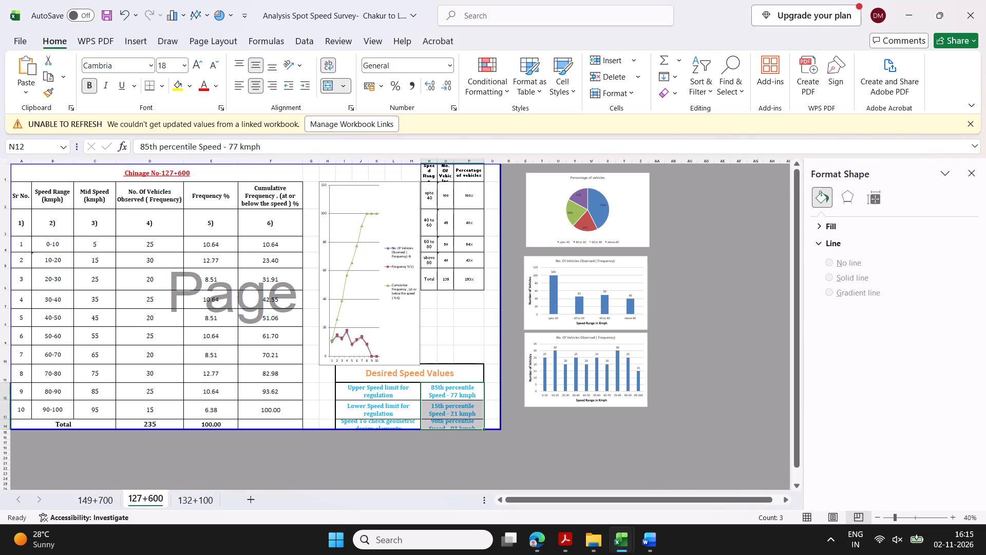
pyautogui.click(451, 394)
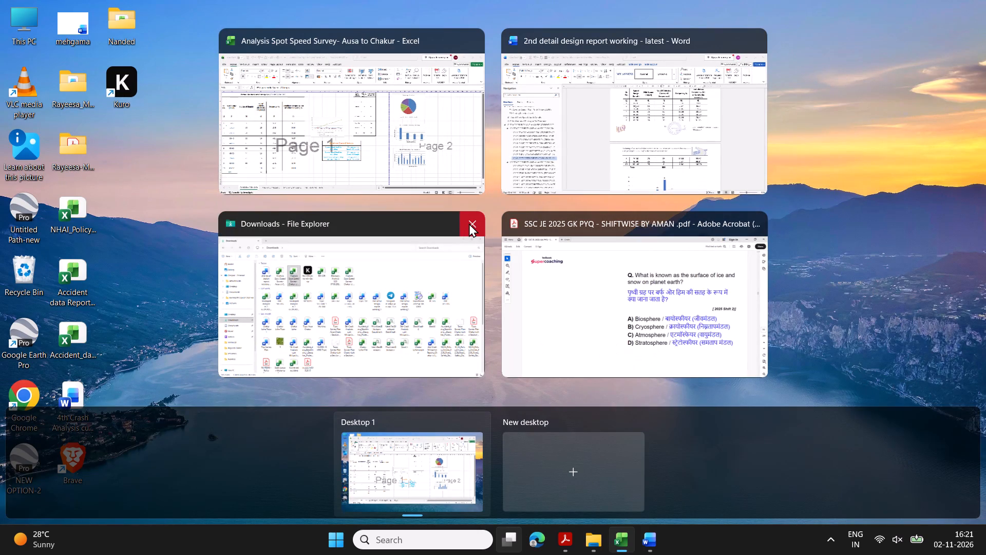
pyautogui.click(469, 223)
# Switch to the SSC JE 2025 GK PYQ PDF and page forward to the answer and the following question.
pyautogui.click(506, 306)
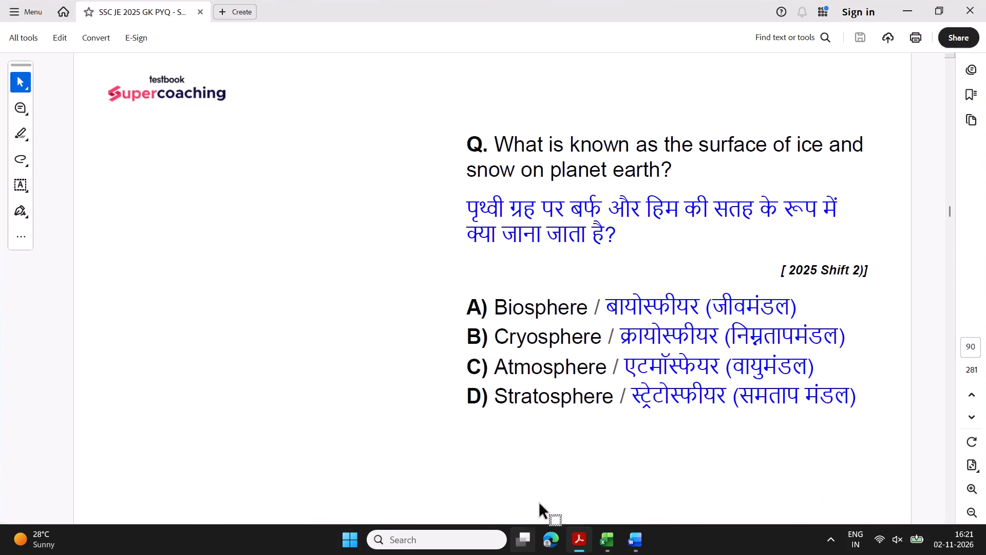
pyautogui.click(526, 542)
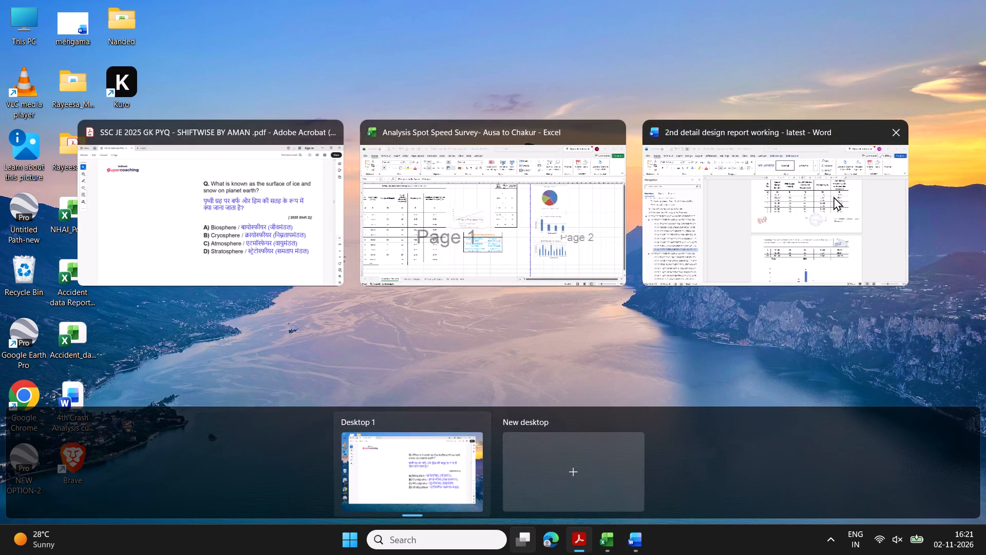
pyautogui.click(216, 232)
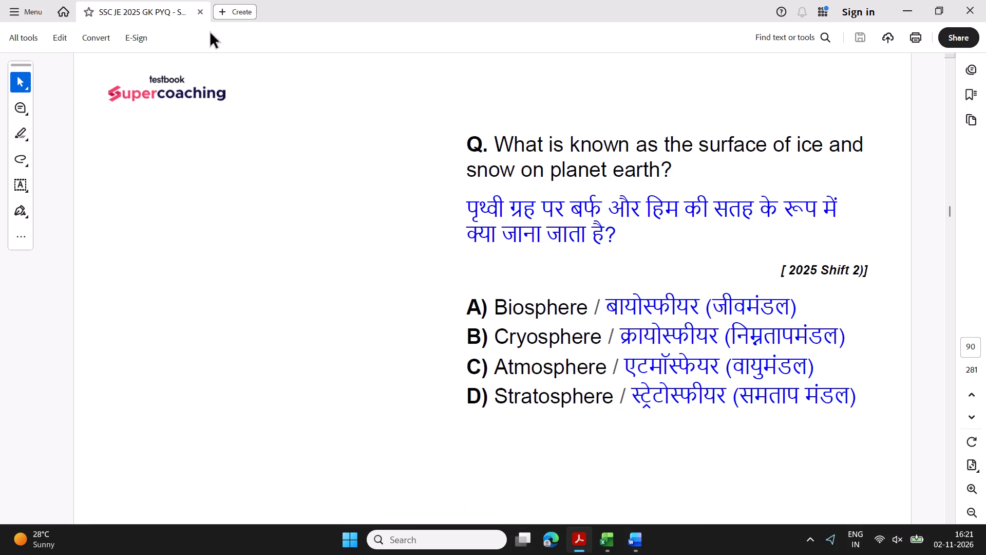
pyautogui.press('Right')
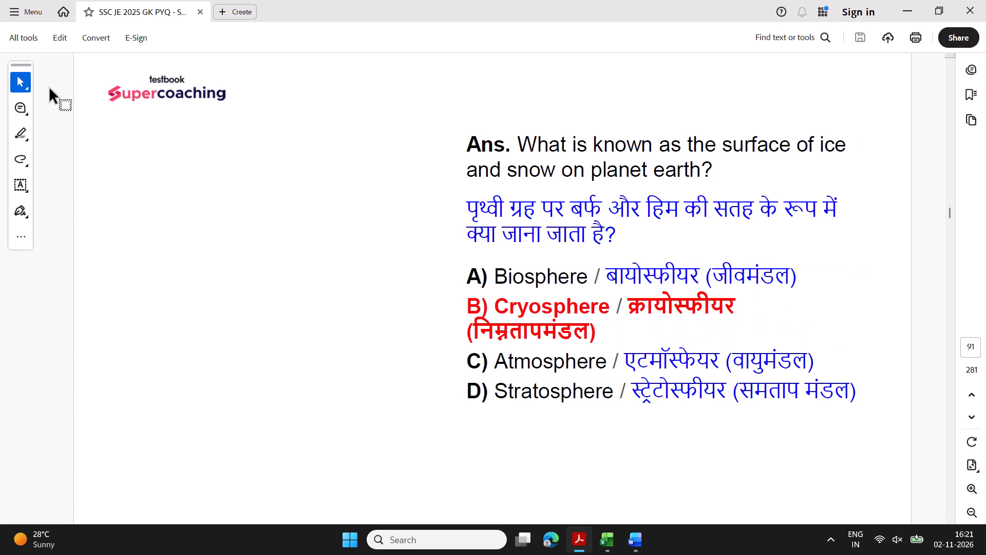
pyautogui.press('Right')
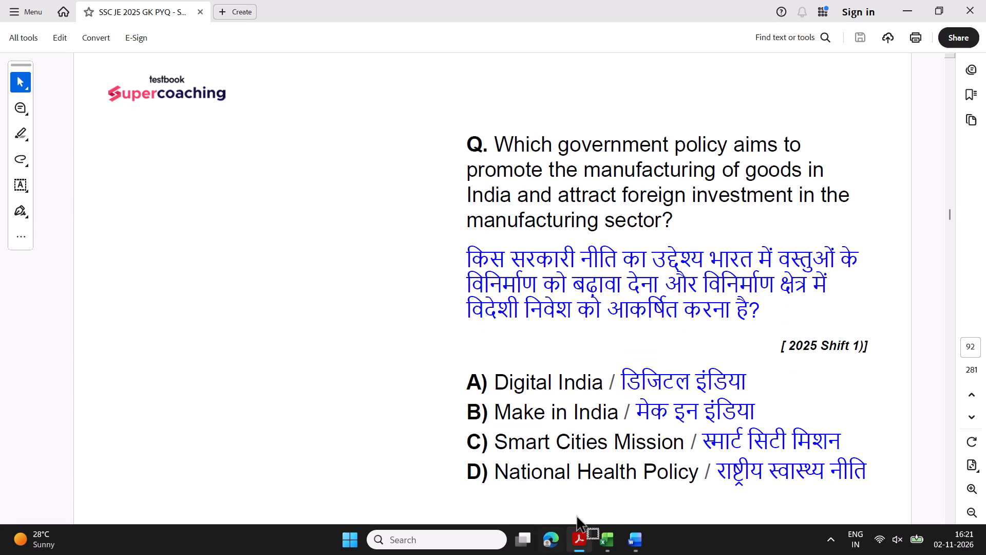
# Switch to the Analysis Spot Speed Survey - Ausa to Chakur workbook.
pyautogui.click(516, 534)
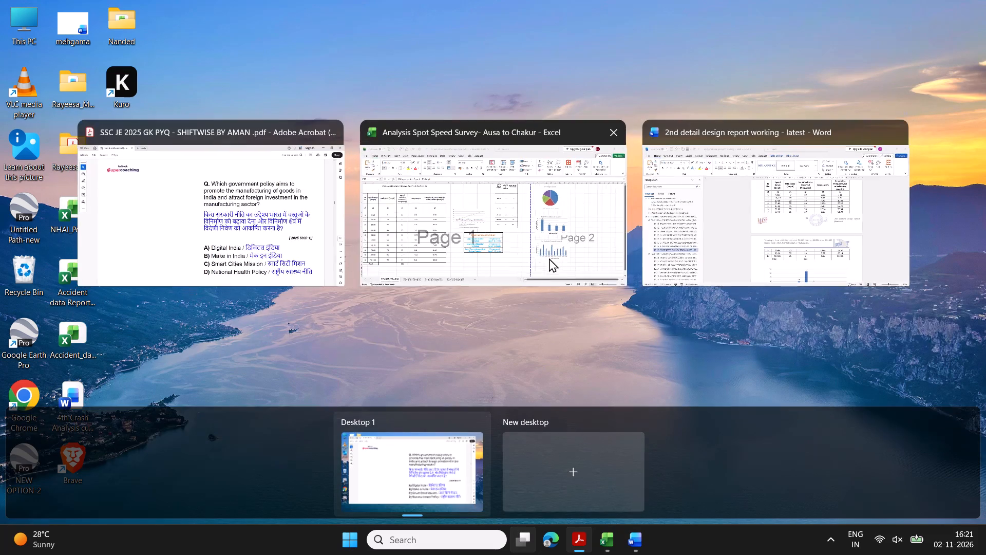
pyautogui.click(539, 228)
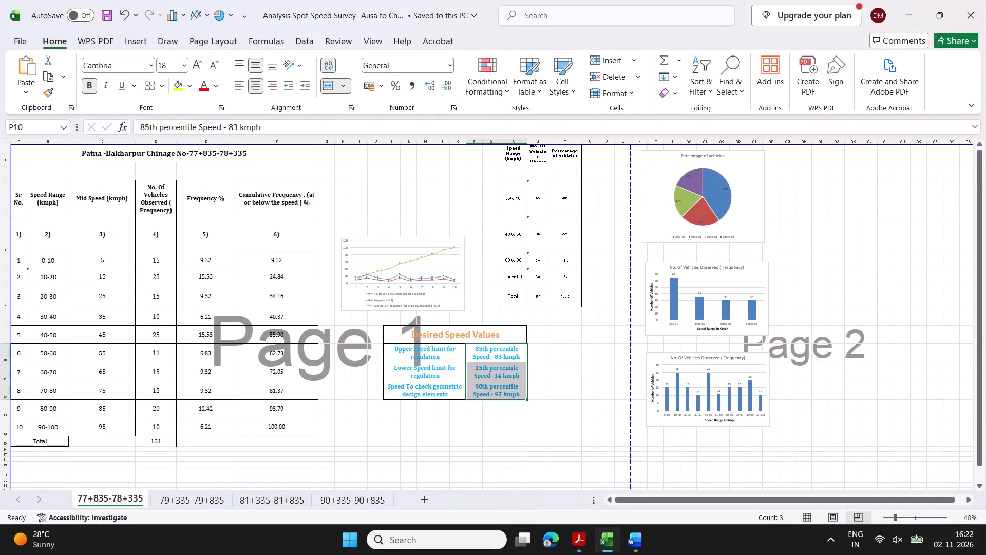
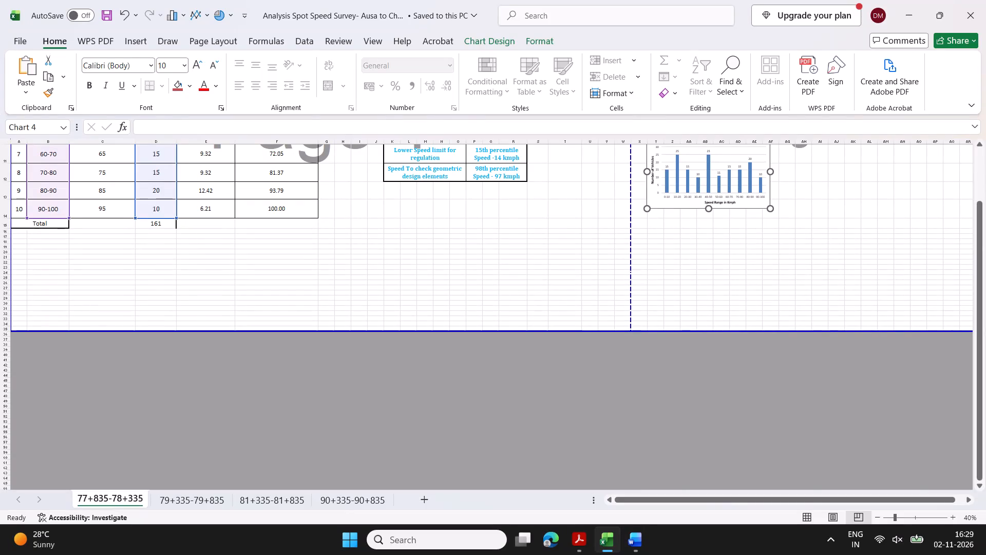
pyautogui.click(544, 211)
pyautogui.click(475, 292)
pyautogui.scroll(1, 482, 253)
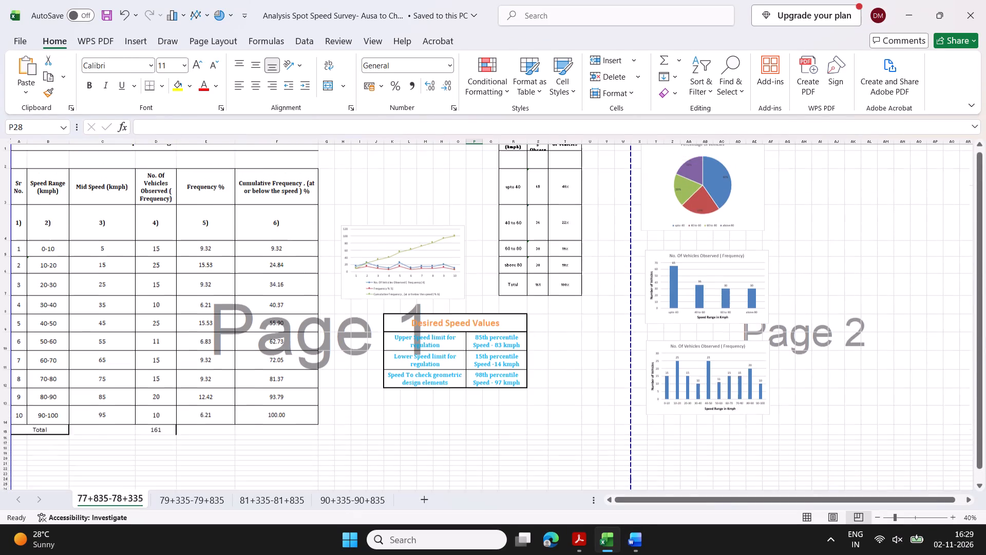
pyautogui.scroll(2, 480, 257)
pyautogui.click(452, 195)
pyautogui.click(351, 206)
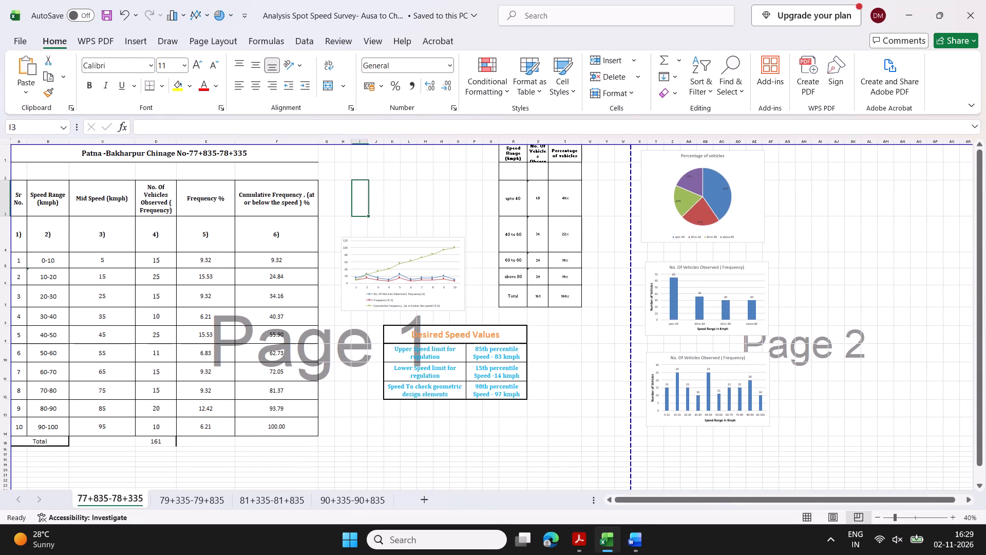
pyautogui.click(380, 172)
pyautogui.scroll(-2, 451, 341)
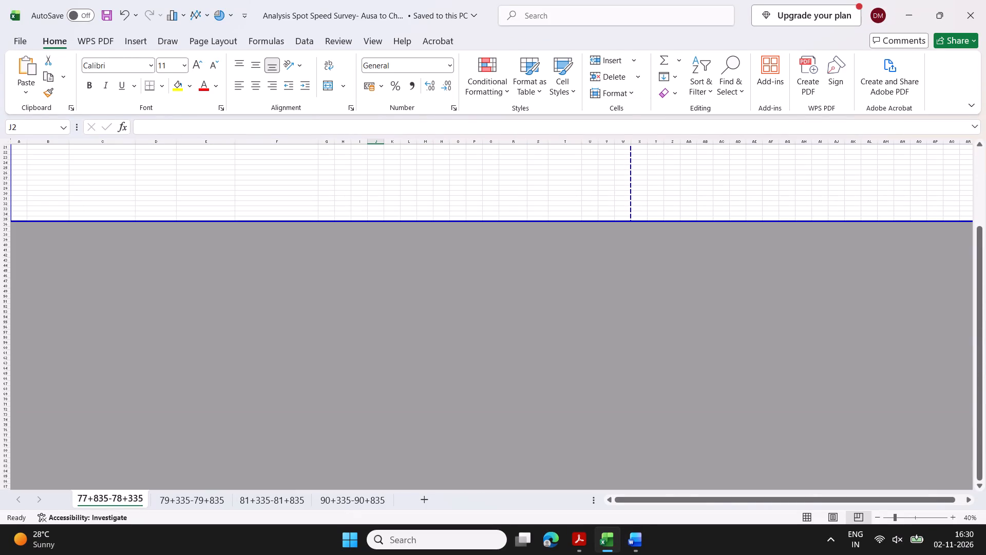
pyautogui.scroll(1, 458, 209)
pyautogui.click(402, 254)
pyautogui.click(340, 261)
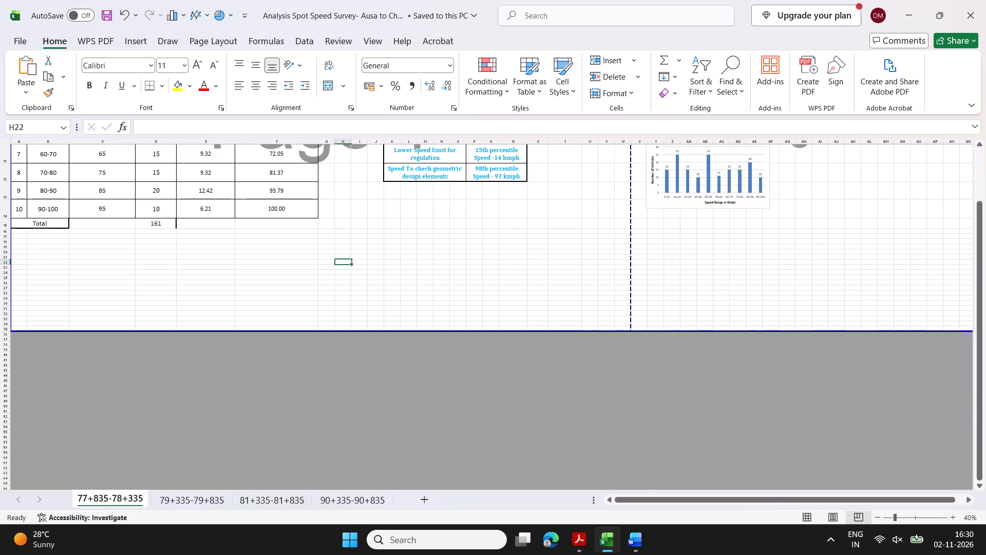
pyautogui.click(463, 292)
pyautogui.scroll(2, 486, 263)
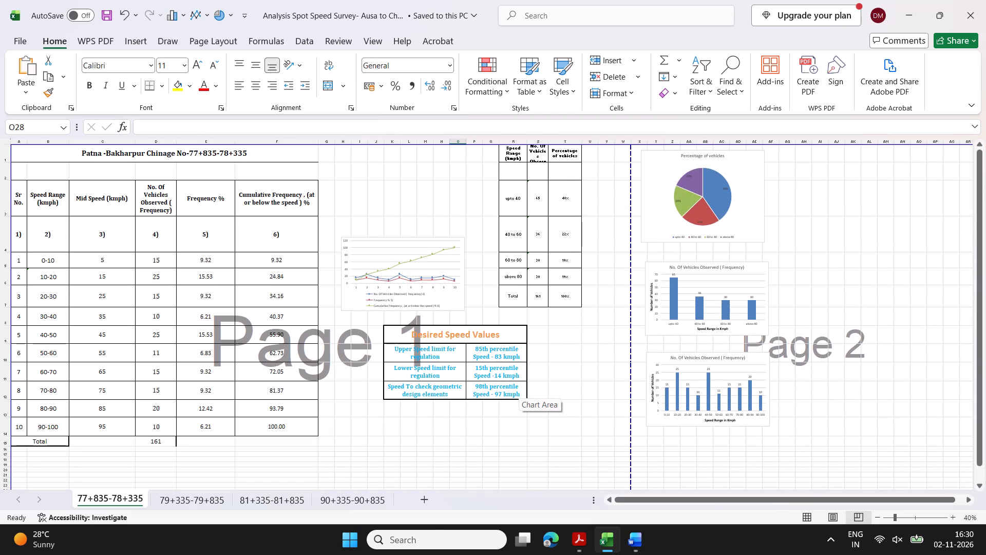
# Switch to the Word design report and review section 12.1.8's spot speed tables, charts and the observation paragraph under Figure 12-9.
pyautogui.click(528, 546)
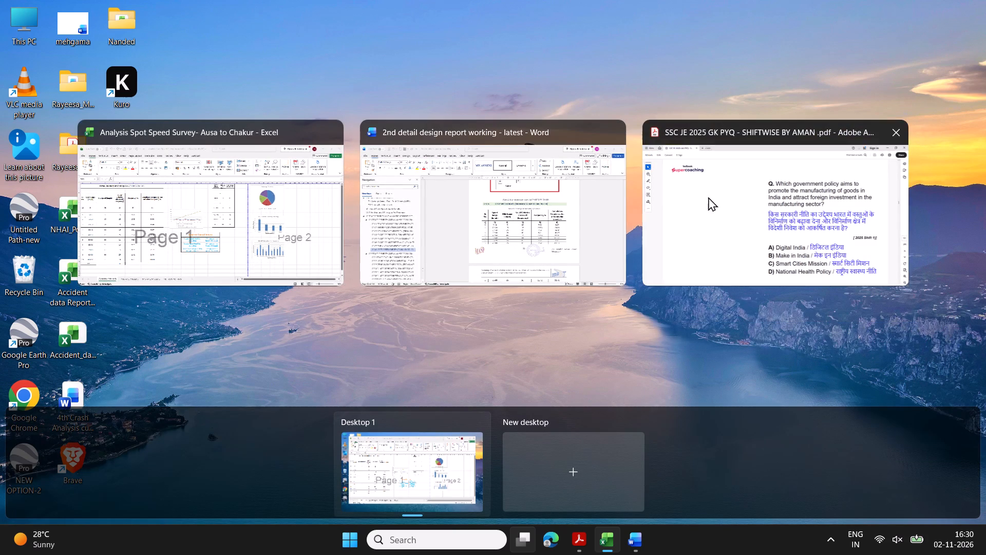
pyautogui.click(538, 194)
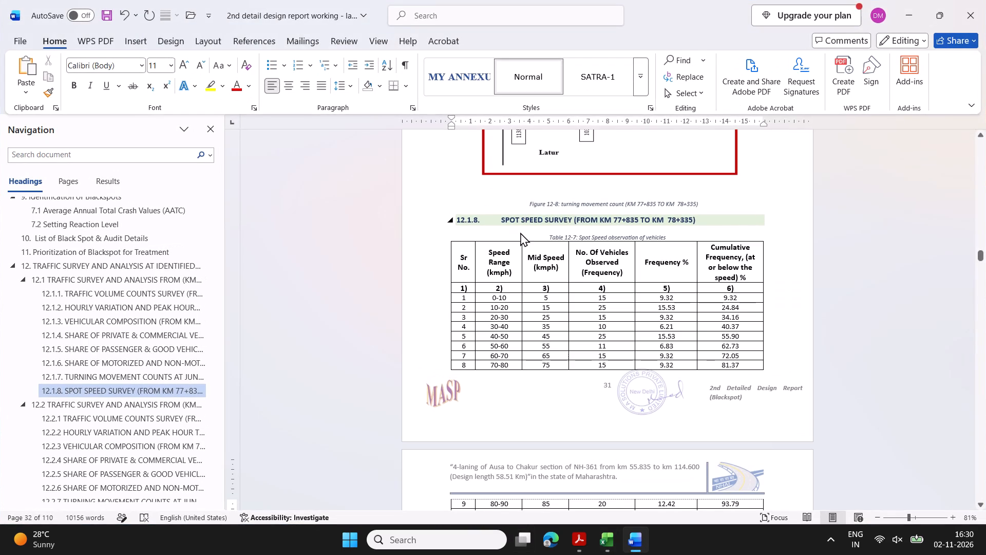
pyautogui.scroll(-2, 636, 351)
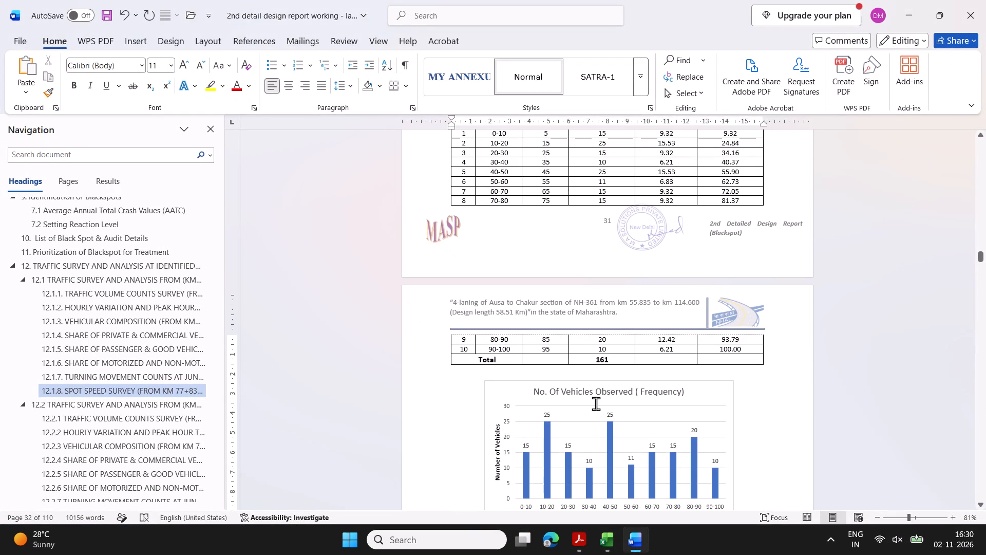
pyautogui.click(693, 402)
pyautogui.scroll(-1, 583, 360)
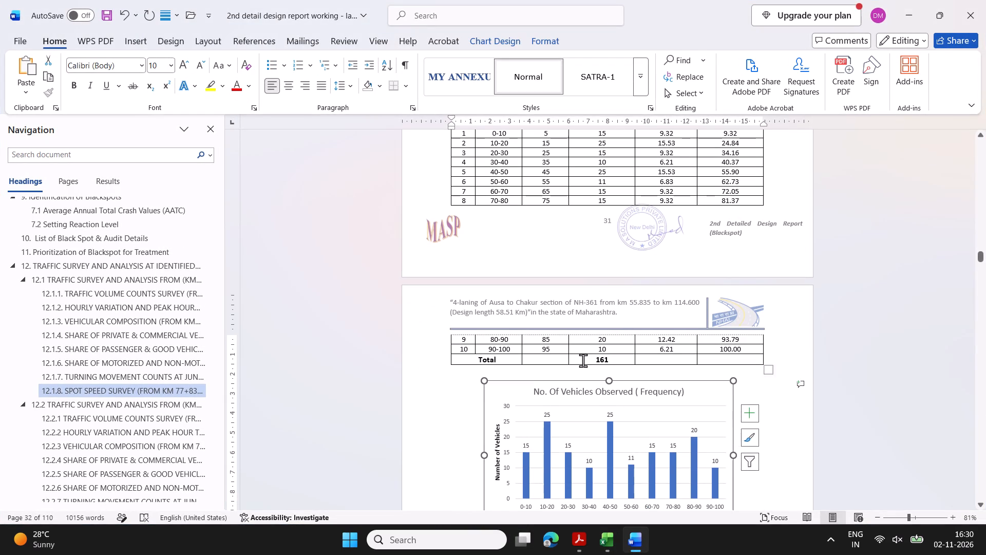
pyautogui.scroll(-3, 600, 357)
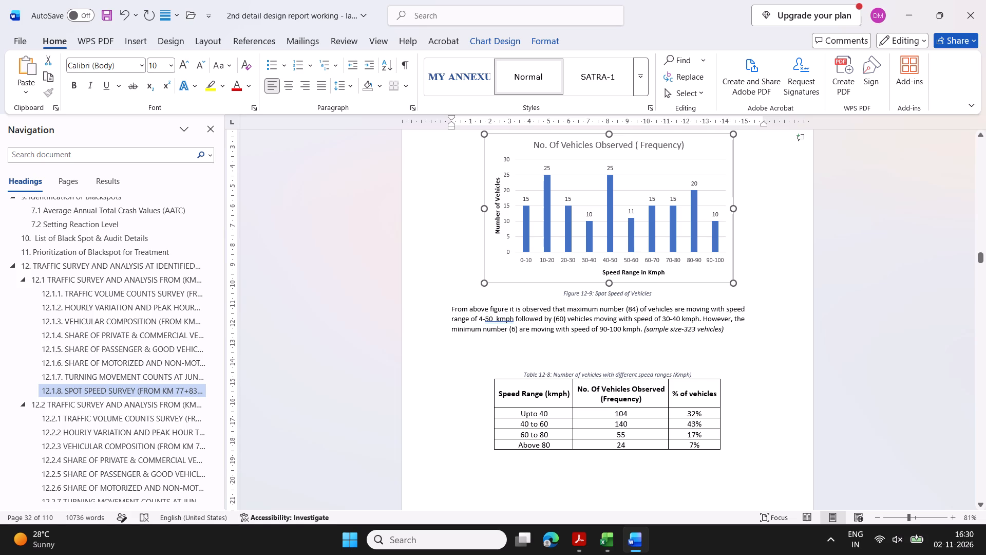
pyautogui.scroll(-3, 603, 349)
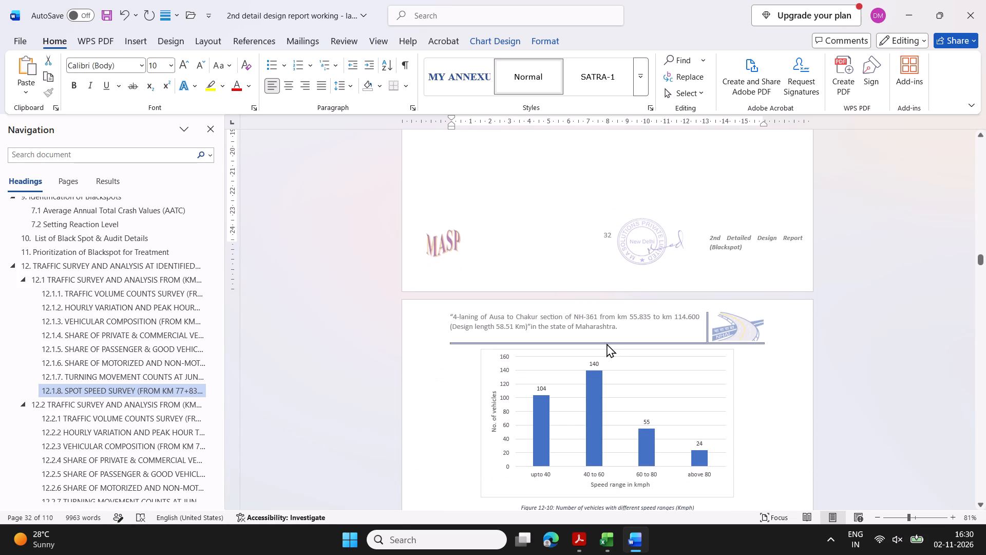
pyautogui.scroll(-1, 606, 343)
pyautogui.scroll(3, 633, 321)
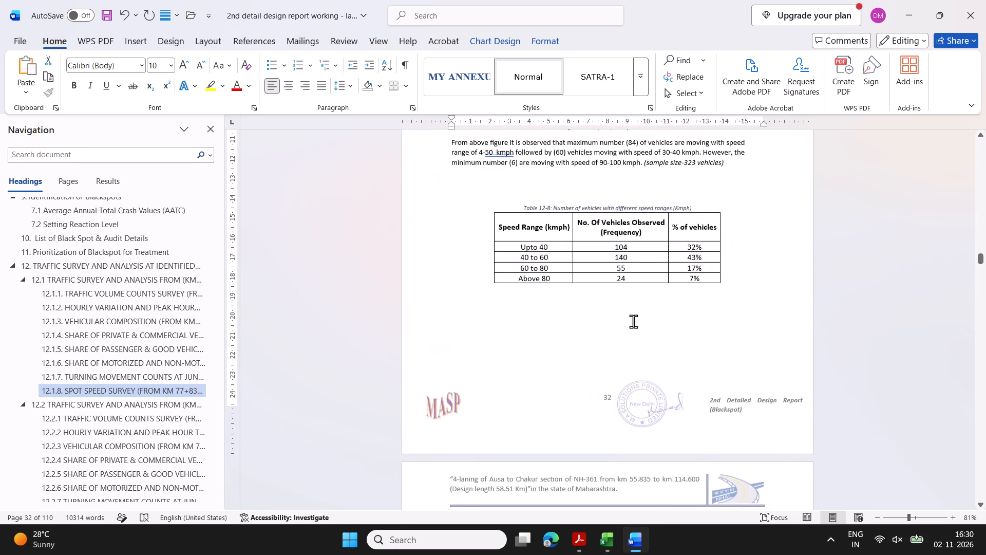
pyautogui.scroll(3, 633, 321)
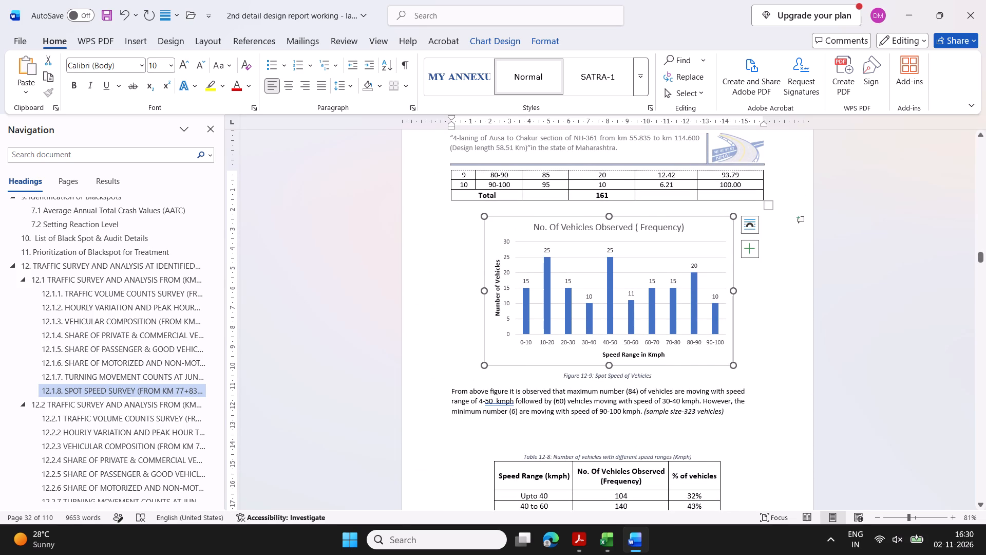
pyautogui.scroll(-1, 681, 420)
pyautogui.scroll(2, 681, 410)
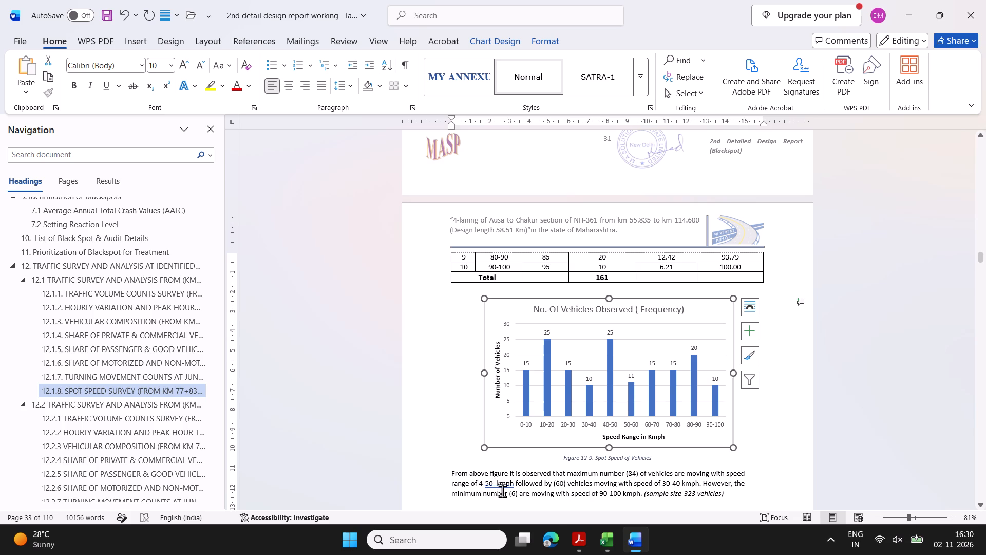
# In the paragraph under Figure 12-9, set the maximum number to (25) and its speed range to 40-50 & 10-20 kmph.
pyautogui.click(481, 484)
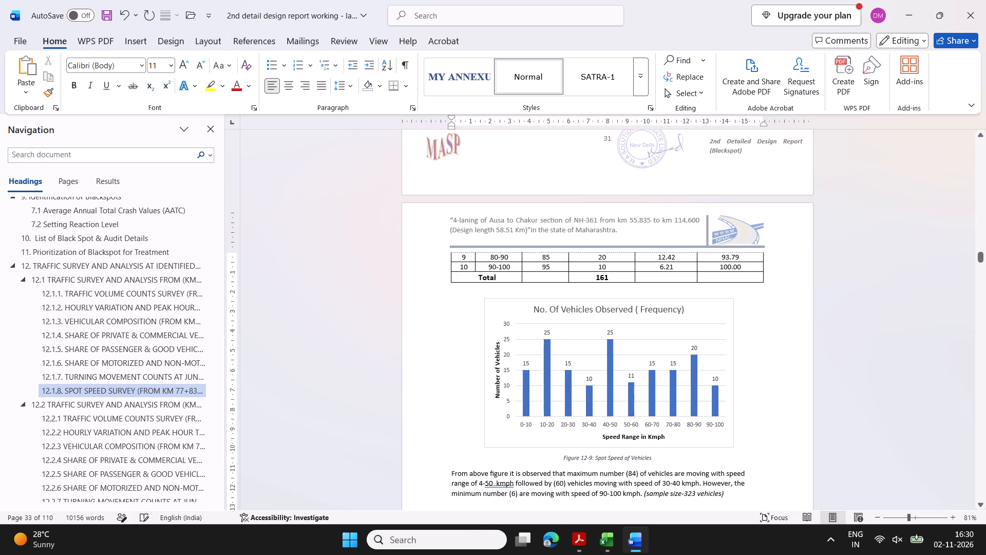
pyautogui.press('0')
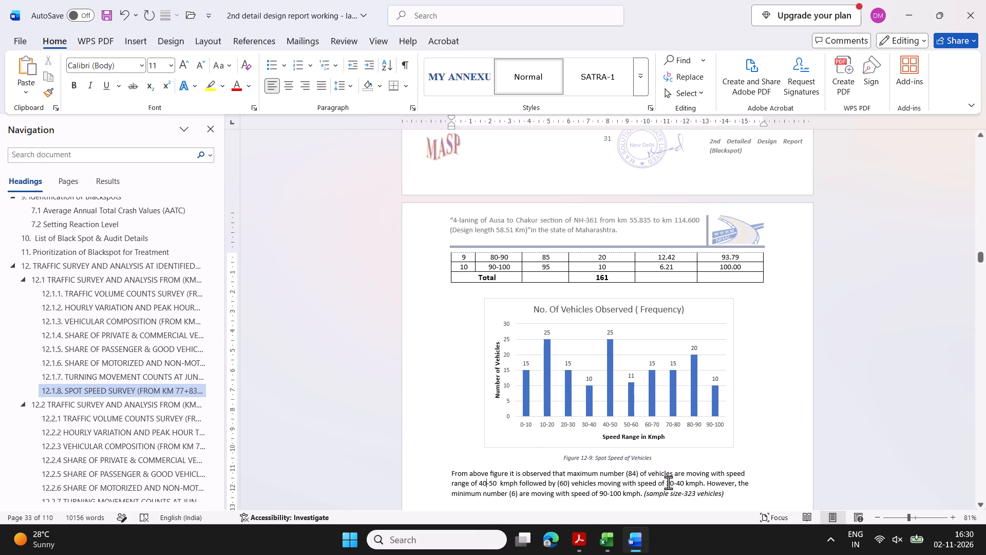
pyautogui.click(635, 475)
pyautogui.press('BackSpace')
pyautogui.press('BackSpace')
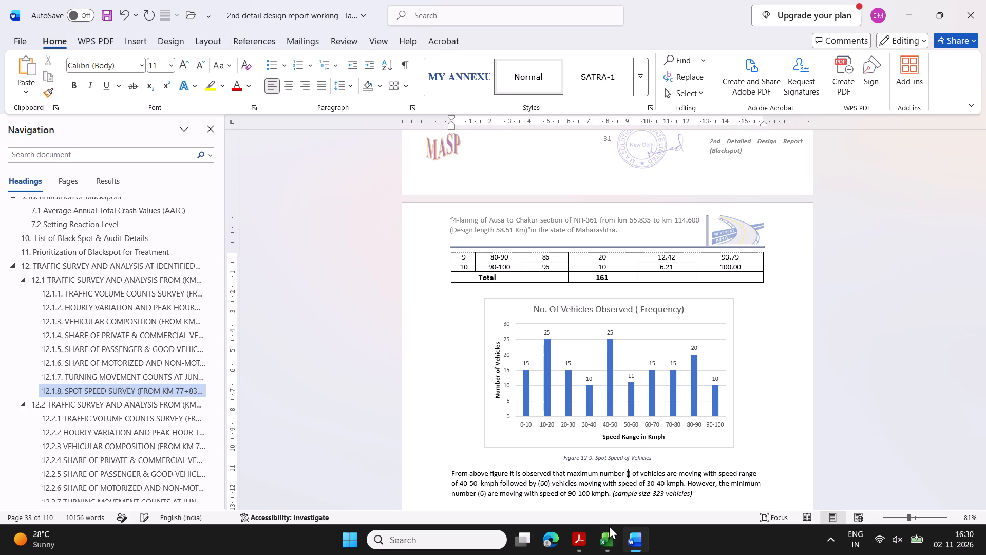
pyautogui.write('25')
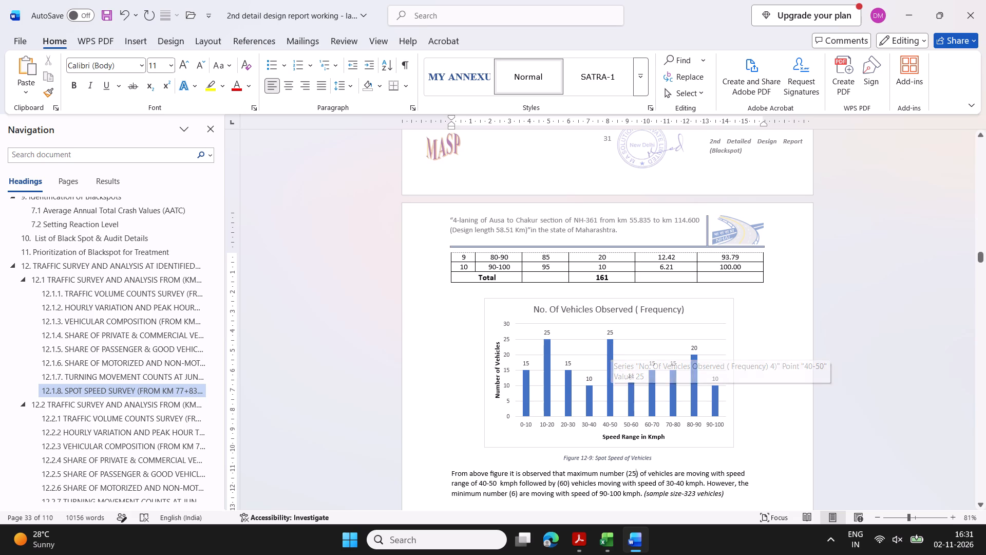
pyautogui.click(496, 482)
pyautogui.press('space')
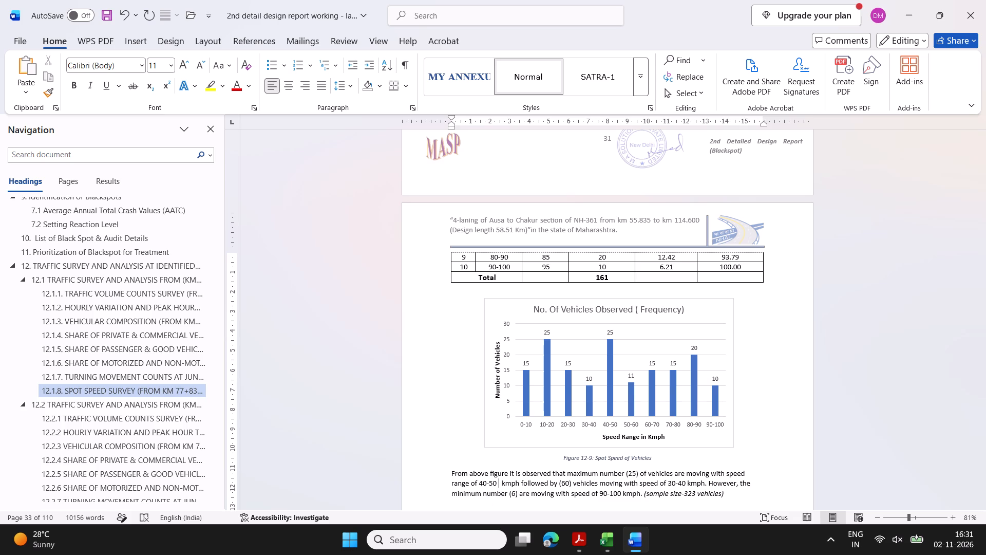
pyautogui.hotkey('shift', '&')
pyautogui.press('space')
pyautogui.write('10')
pyautogui.write('-20')
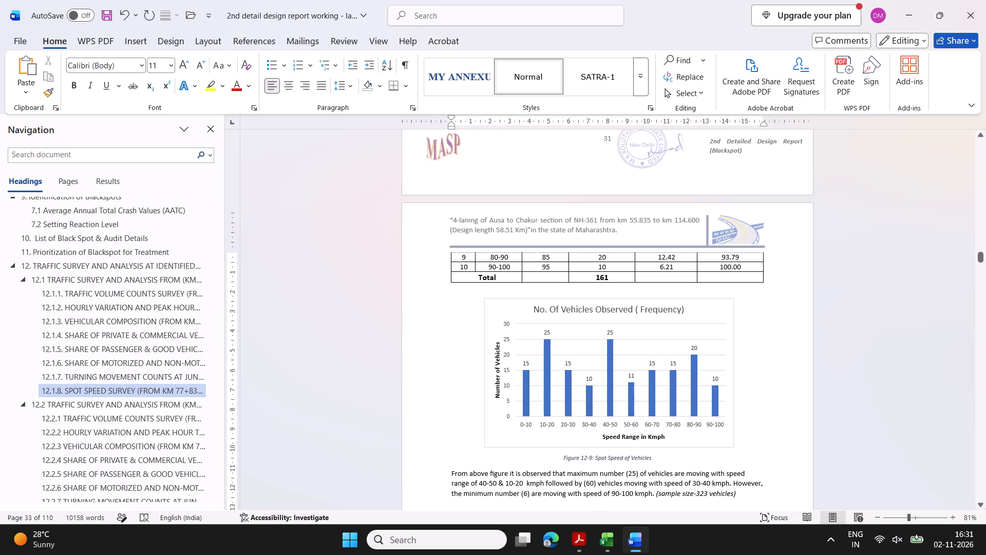
# Set both the 30-40 kmph vehicle count and the 90-100 kmph minimum number to (10) in the same paragraph.
pyautogui.click(591, 487)
pyautogui.press('BackSpace')
pyautogui.press('1')
pyautogui.click(527, 498)
pyautogui.press('BackSpace')
pyautogui.write('10')
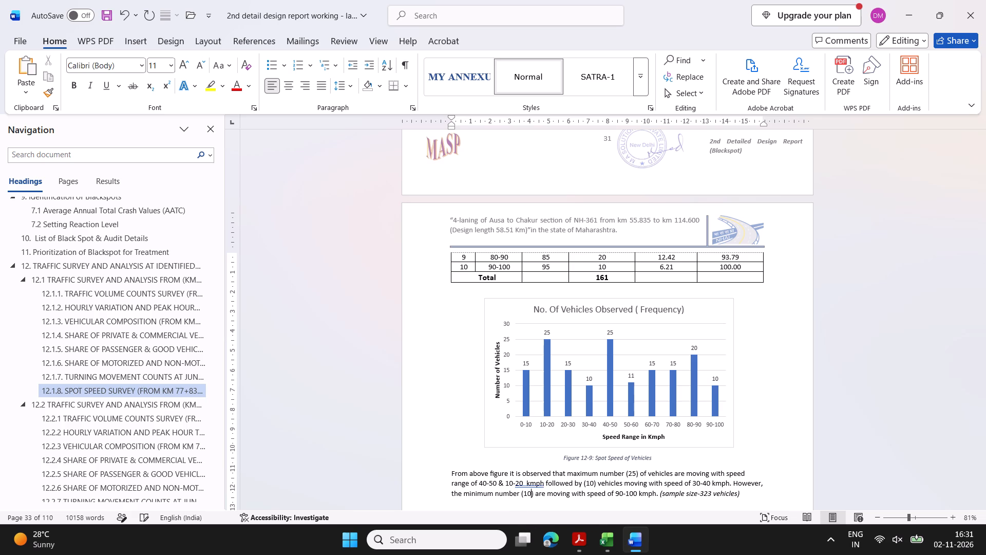
# Remove the extra space between 10-20 and kmph in the observation paragraph.
pyautogui.click(525, 483)
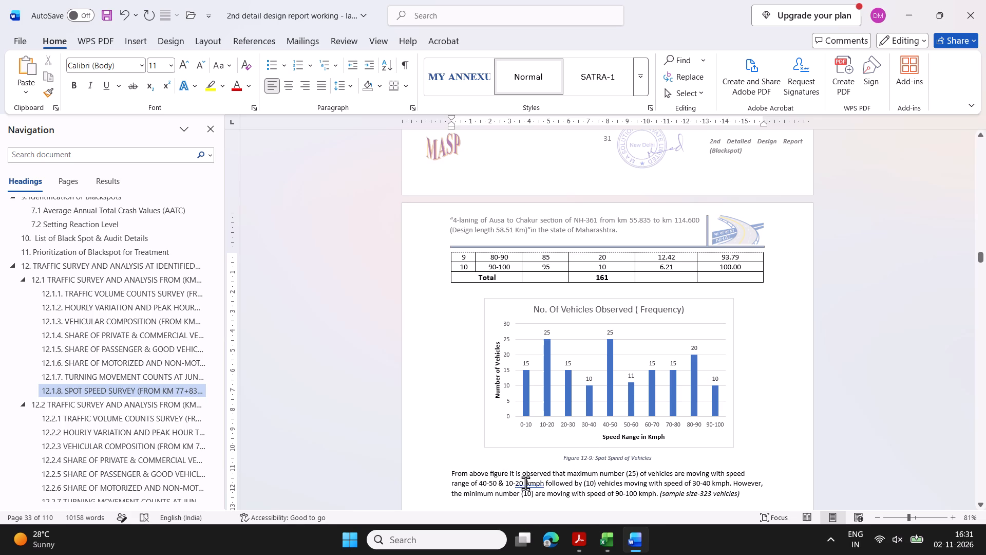
pyautogui.press('BackSpace')
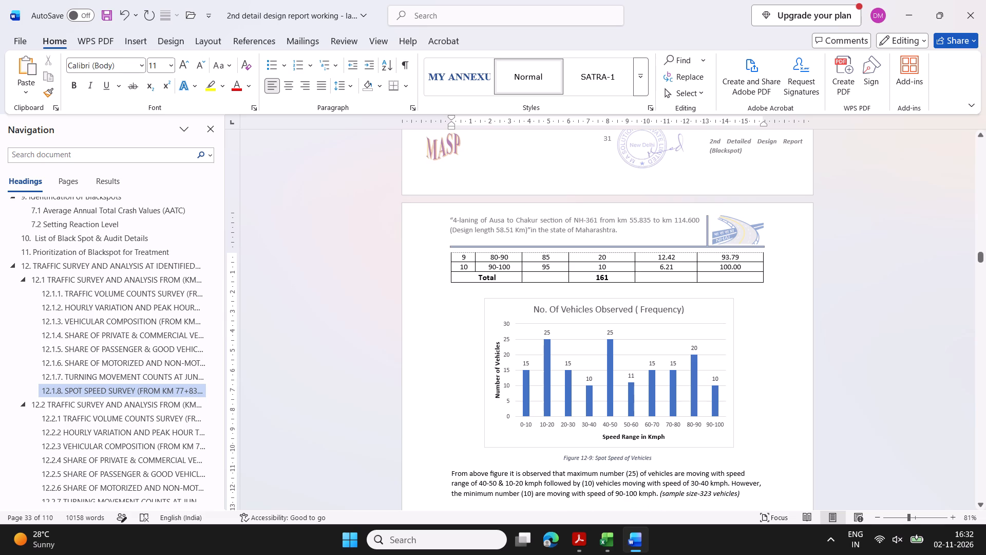
# Set the sample size at the end of the observation paragraph to 161 vehicles.
pyautogui.click(700, 497)
pyautogui.moveTo(700, 497); pyautogui.dragTo(705, 497)
pyautogui.moveTo(705, 497); pyautogui.dragTo(711, 496)
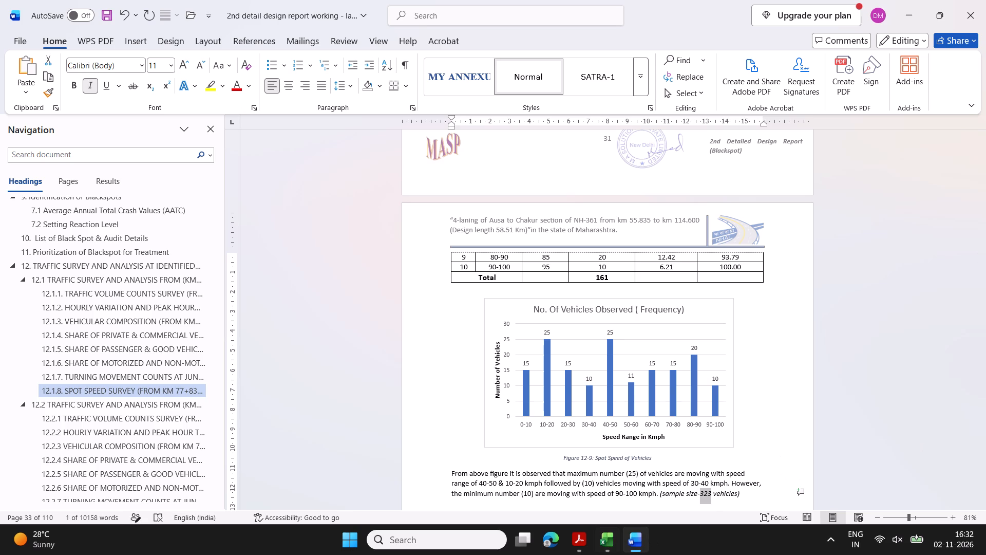
pyautogui.write('161')
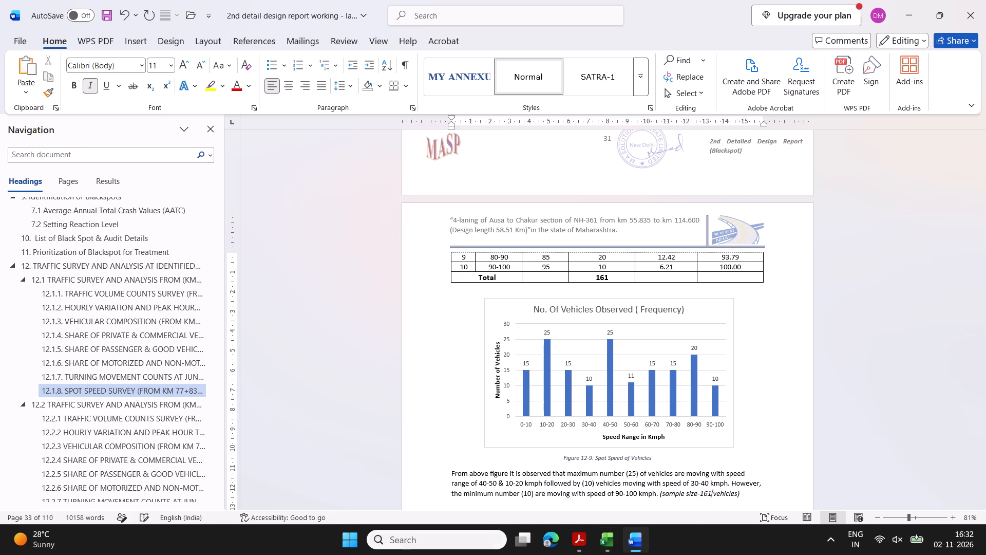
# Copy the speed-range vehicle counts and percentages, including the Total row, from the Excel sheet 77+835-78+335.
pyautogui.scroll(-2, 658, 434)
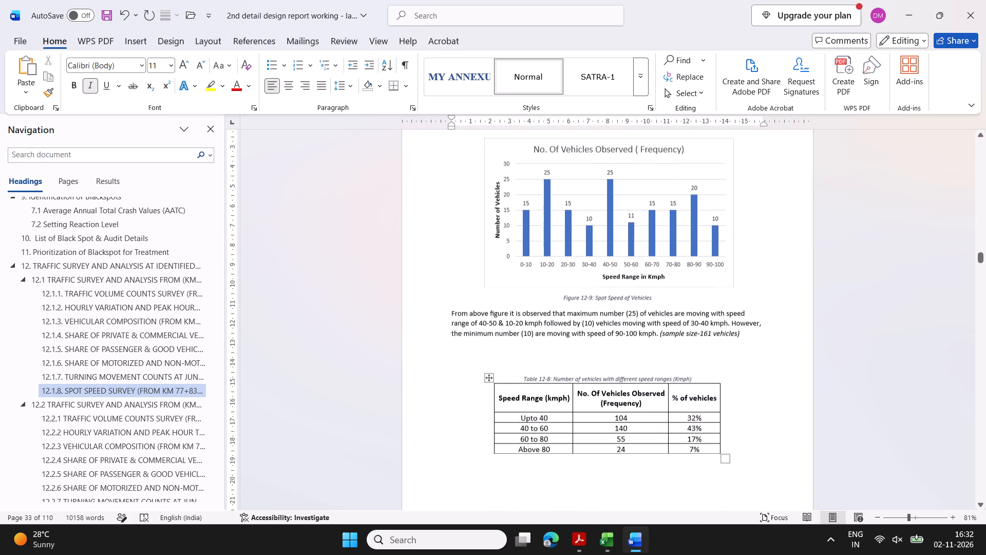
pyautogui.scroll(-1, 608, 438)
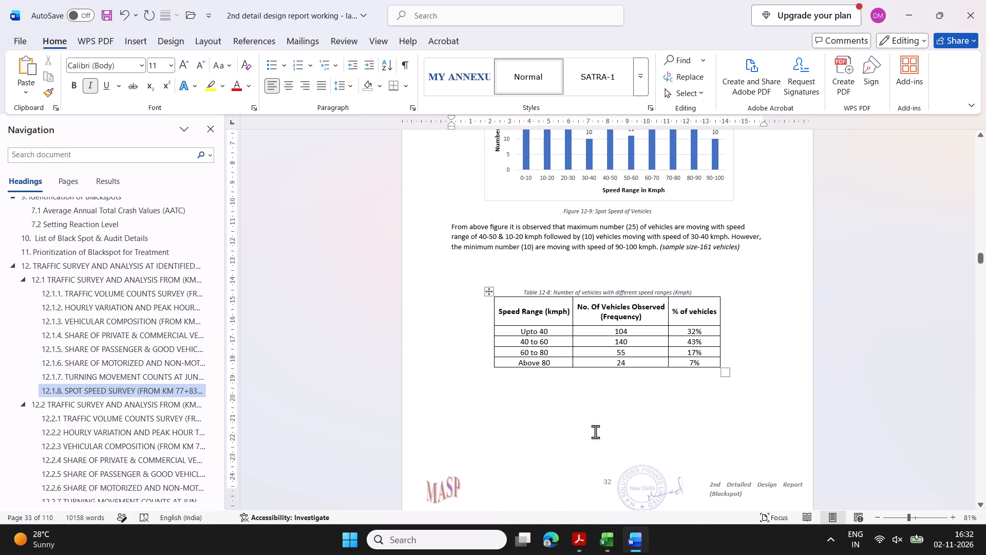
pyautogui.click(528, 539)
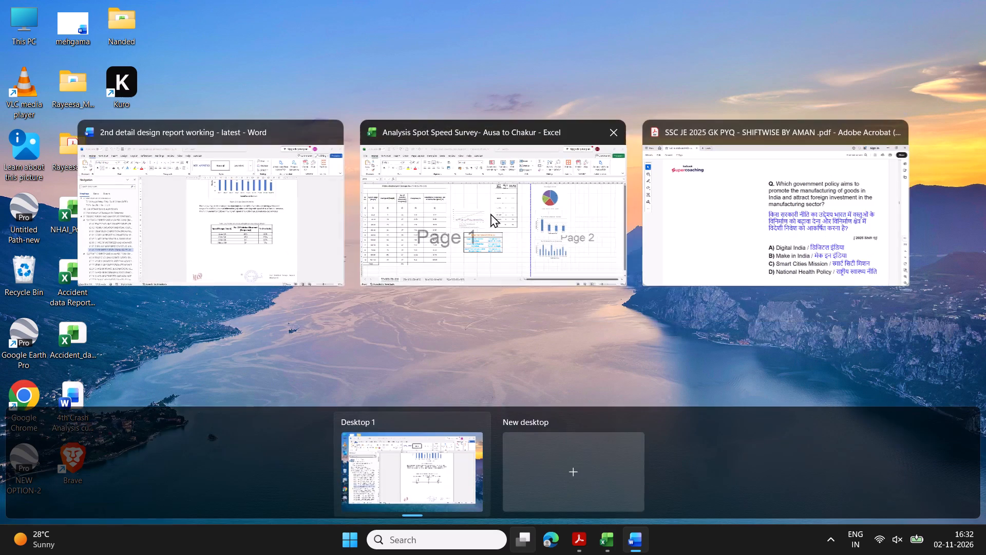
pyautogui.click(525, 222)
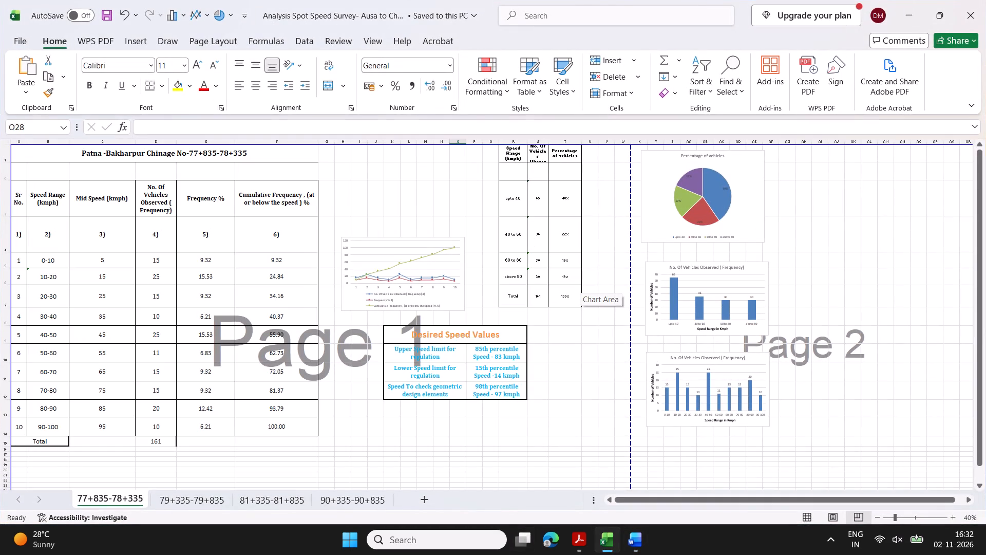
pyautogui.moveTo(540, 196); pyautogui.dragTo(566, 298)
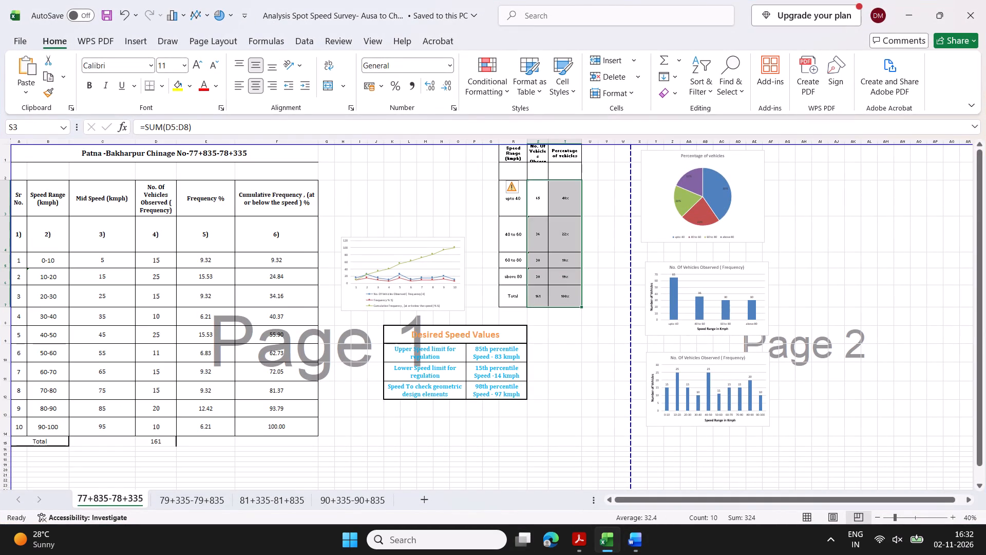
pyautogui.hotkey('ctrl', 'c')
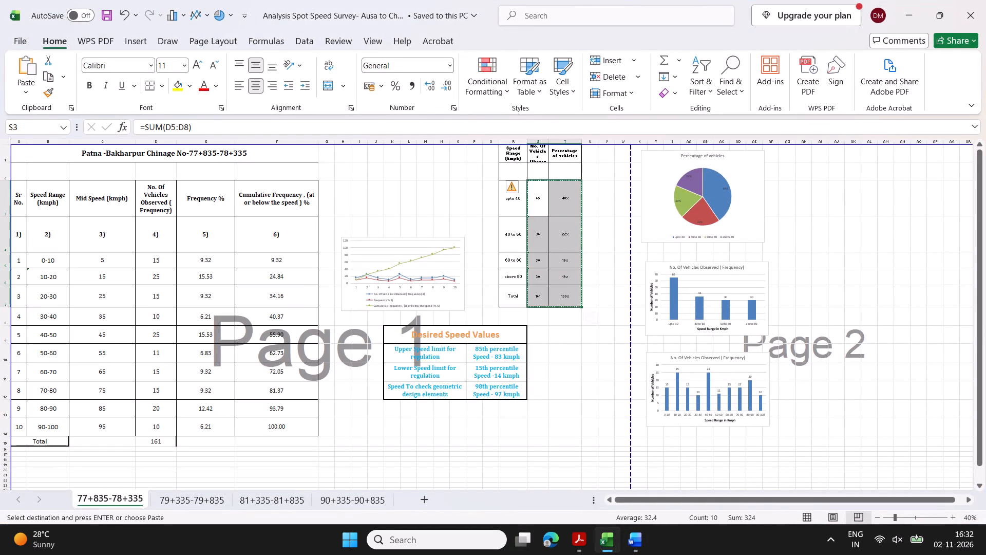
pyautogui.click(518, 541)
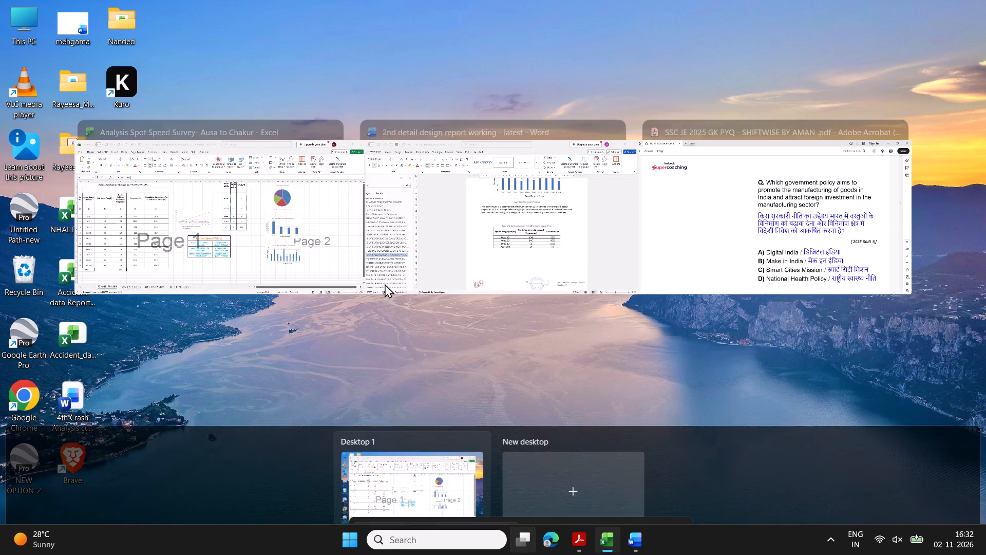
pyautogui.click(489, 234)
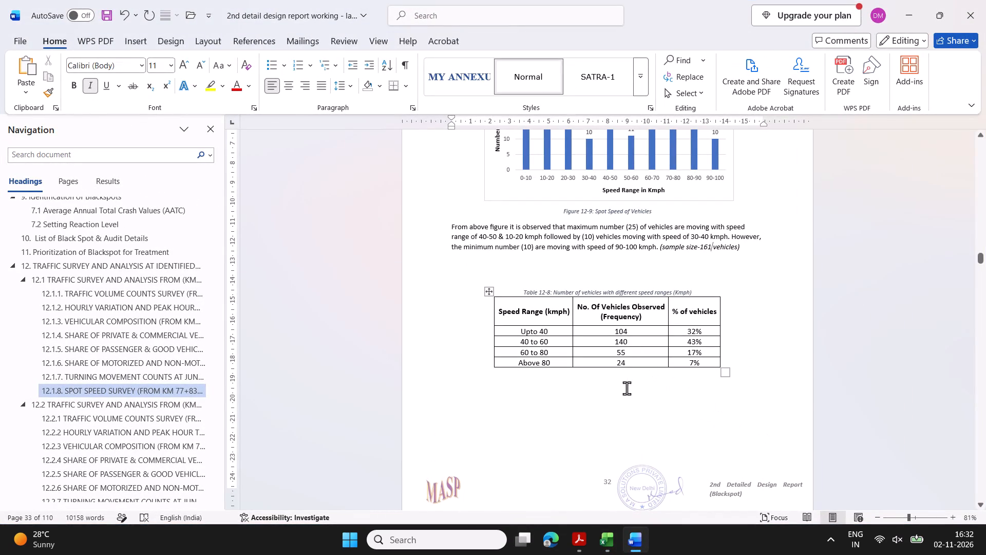
# Replace Table 12-8's values with the Excel counts 65, 36, 30, 30 and percentages 40%, 22%, 19%, 19%, leaving out the Total row.
pyautogui.click(519, 538)
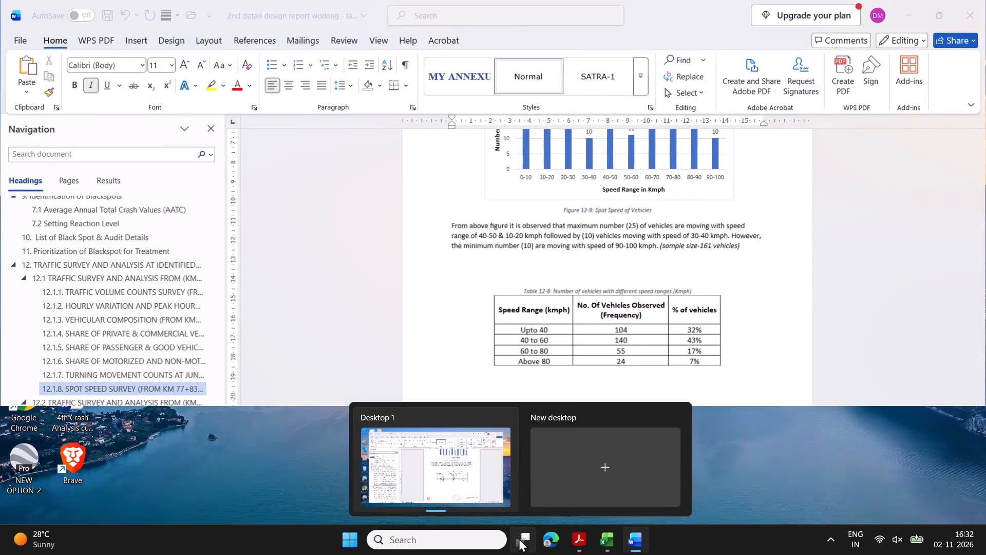
pyautogui.click(554, 260)
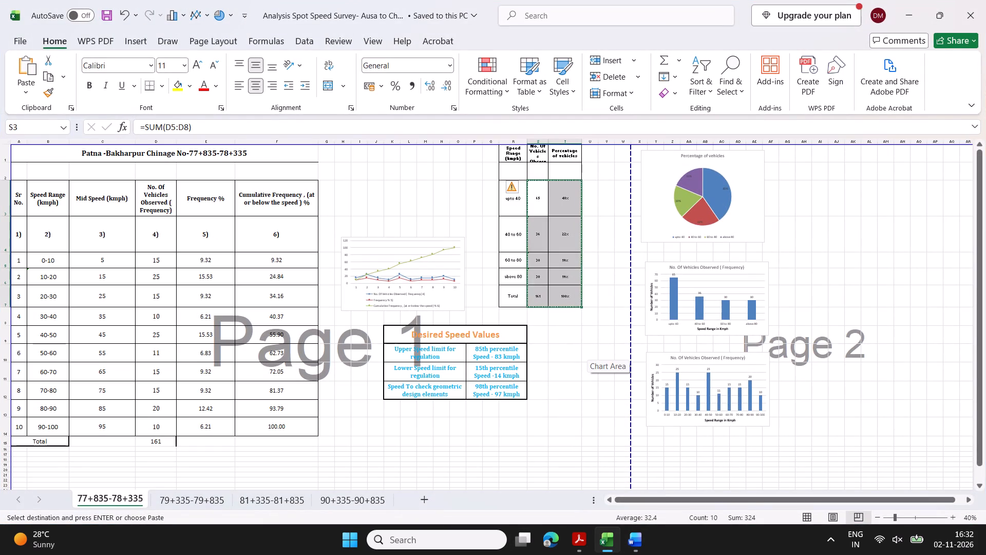
pyautogui.scroll(3, 770, 288)
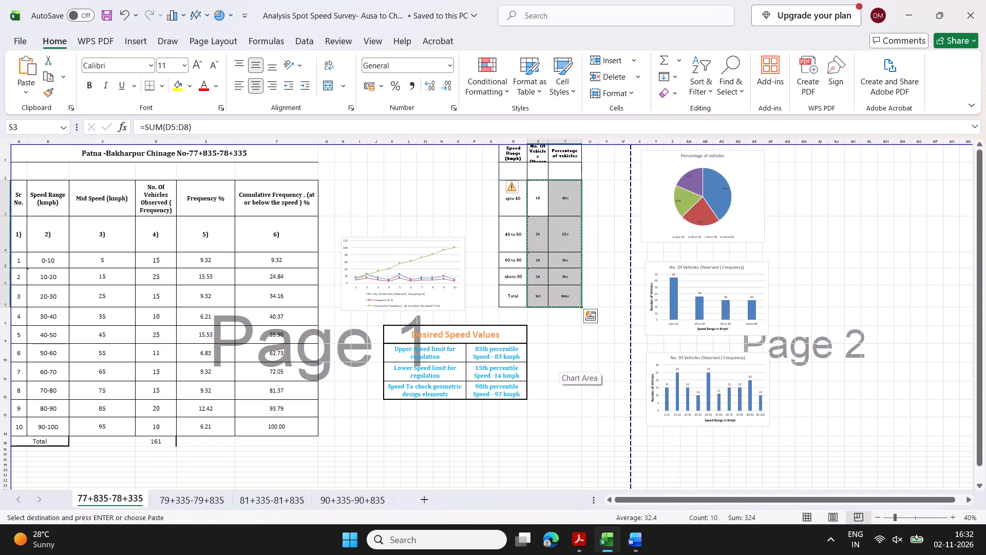
pyautogui.scroll(1, 559, 369)
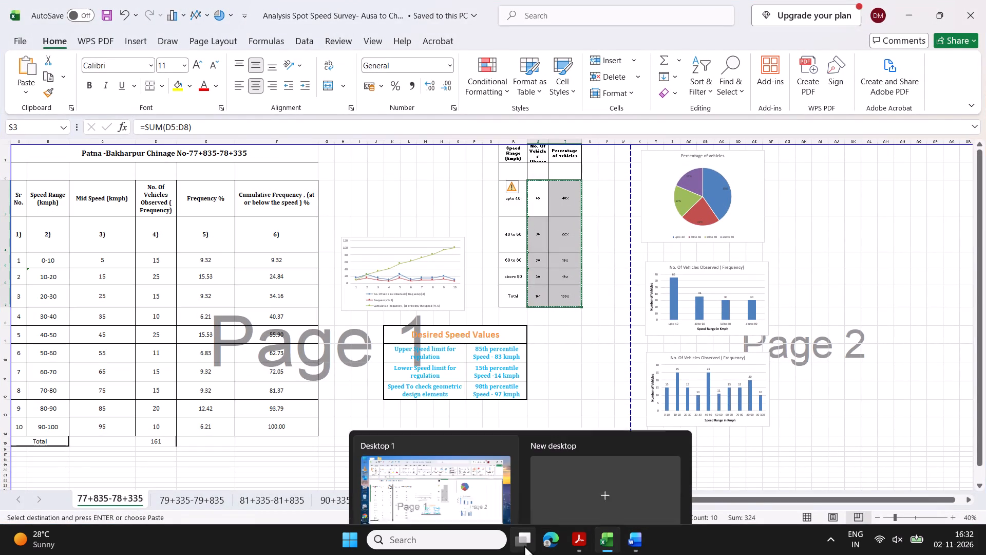
pyautogui.click(538, 220)
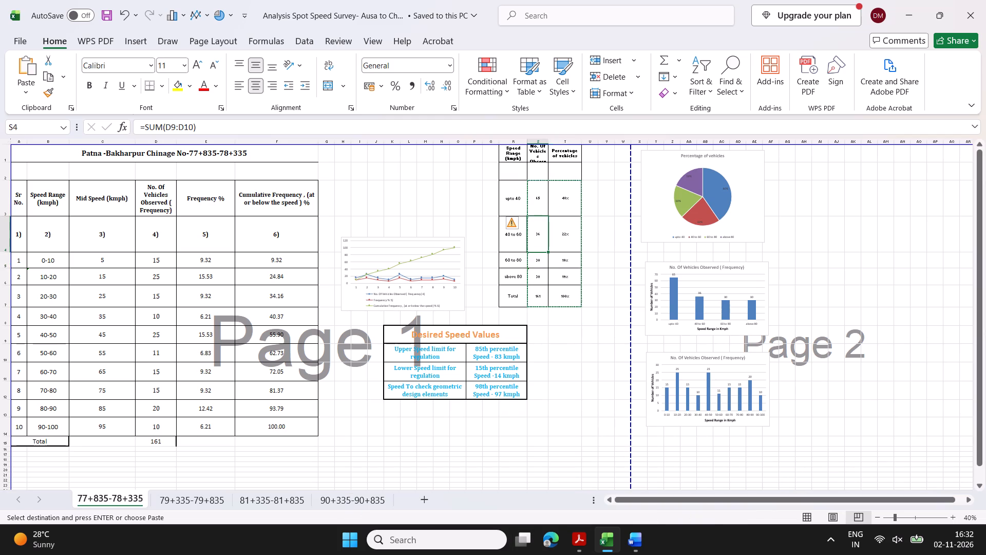
pyautogui.moveTo(533, 190); pyautogui.dragTo(574, 279)
pyautogui.hotkey('ctrl', 'c')
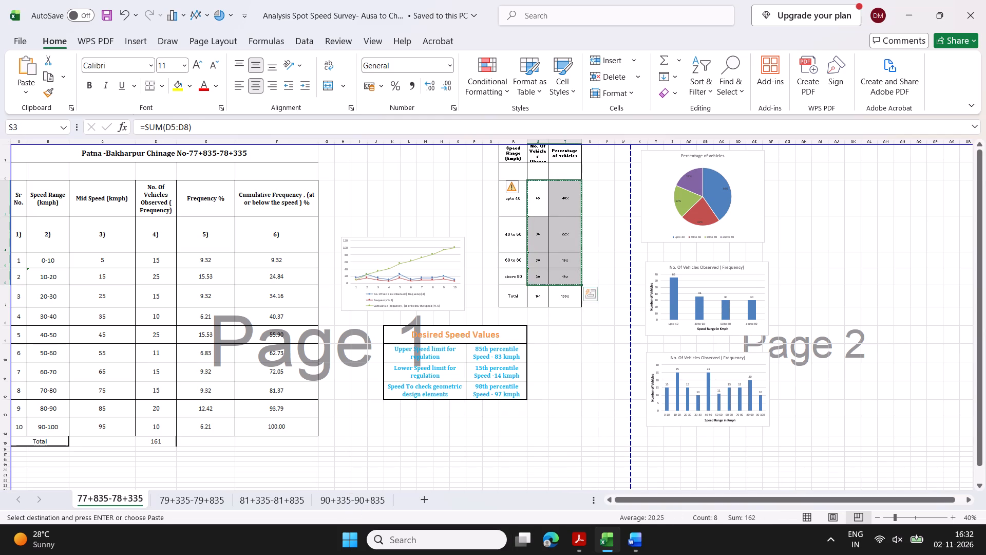
pyautogui.click(516, 547)
pyautogui.click(538, 253)
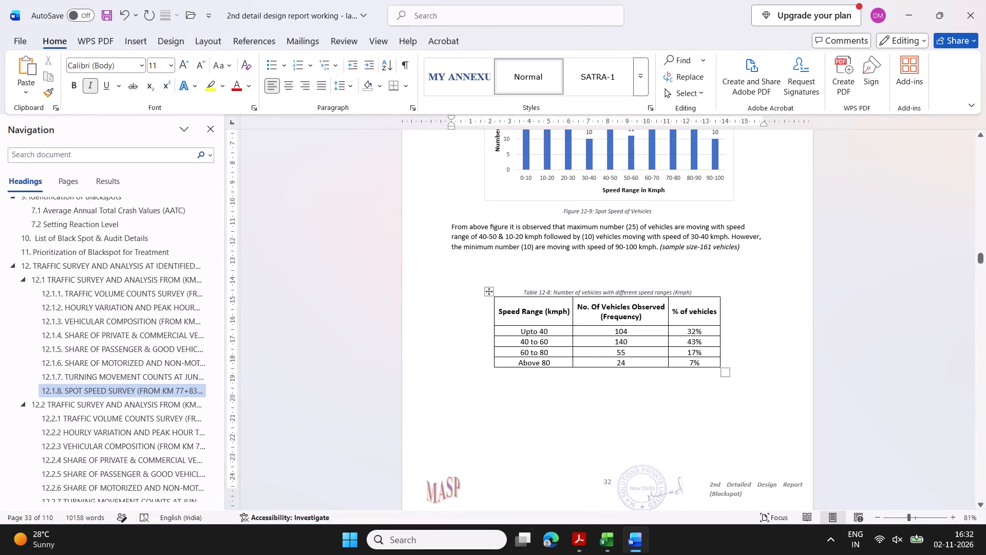
pyautogui.moveTo(617, 333); pyautogui.dragTo(694, 350)
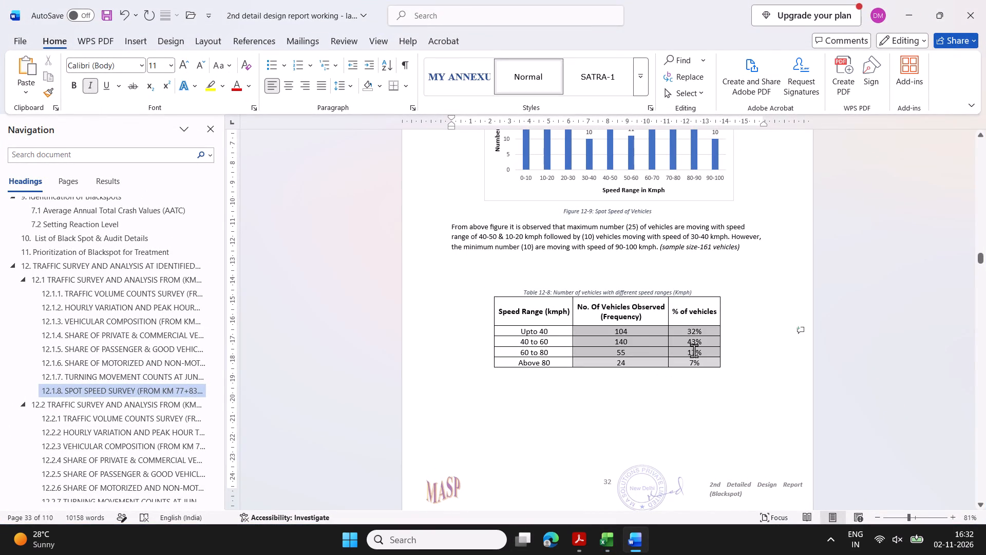
pyautogui.moveTo(694, 350); pyautogui.dragTo(697, 363)
pyautogui.rightClick(697, 363)
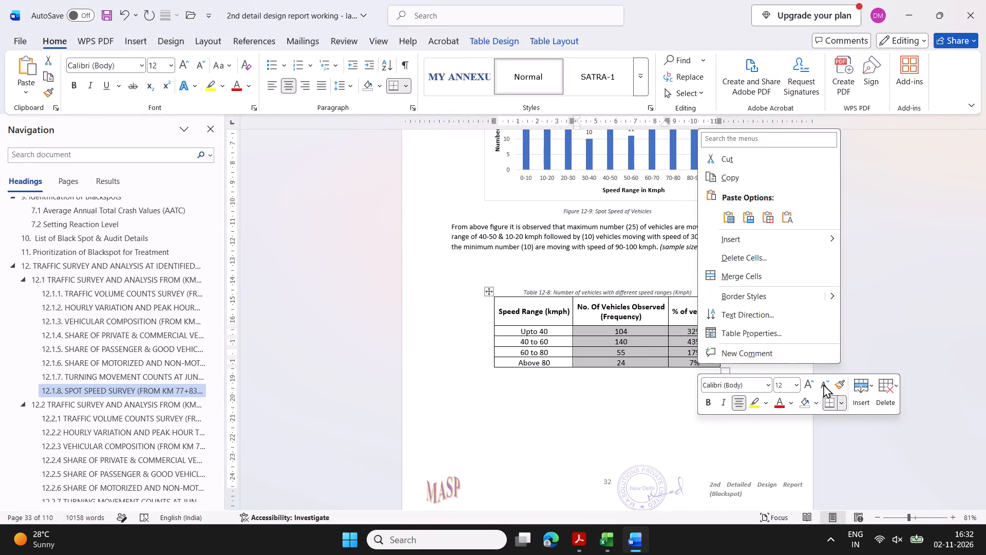
pyautogui.click(785, 216)
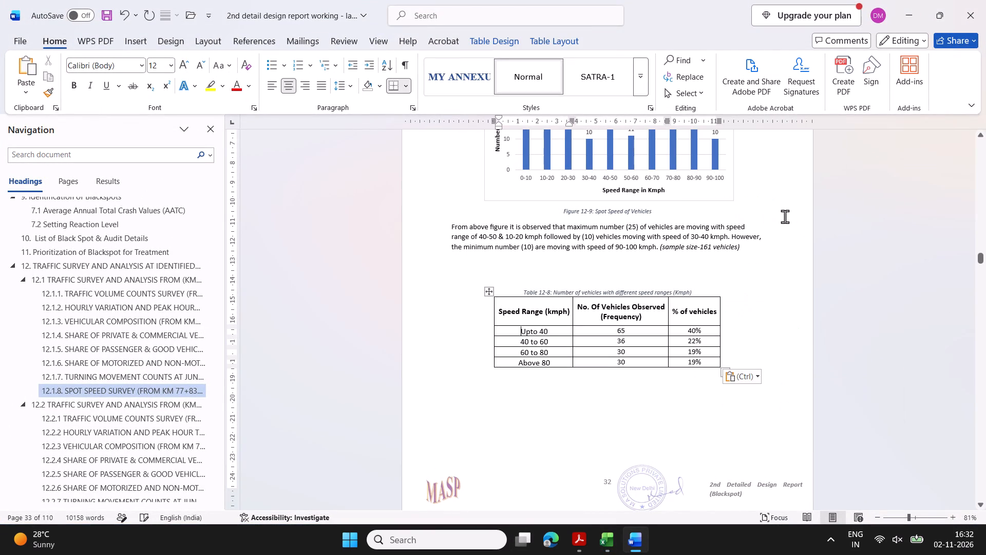
# Replace the Figure 12-10 column chart with the four-range No. Of Vehicles Observed (Frequency) chart from Excel sheet 77+835-78+335.
pyautogui.scroll(-2, 611, 366)
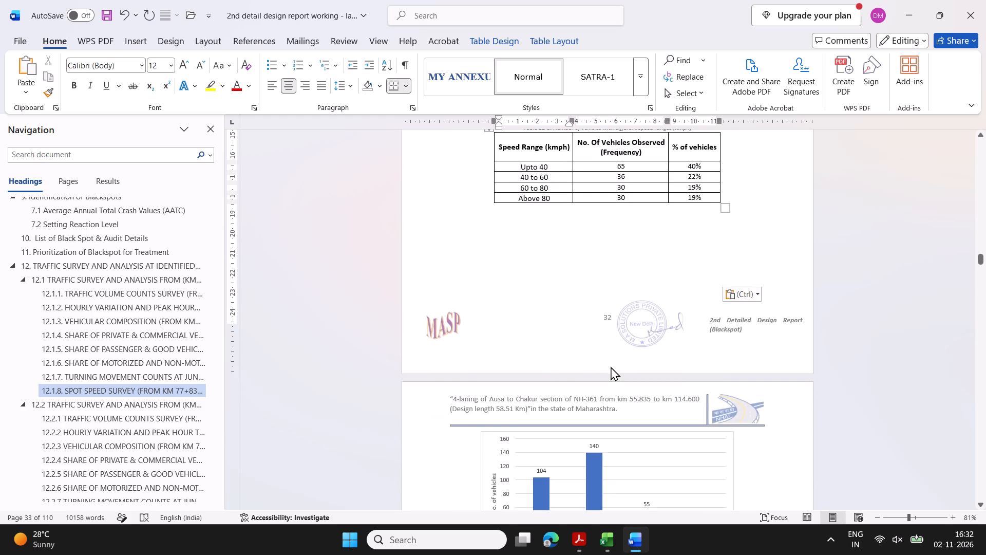
pyautogui.scroll(-3, 611, 366)
pyautogui.click(699, 193)
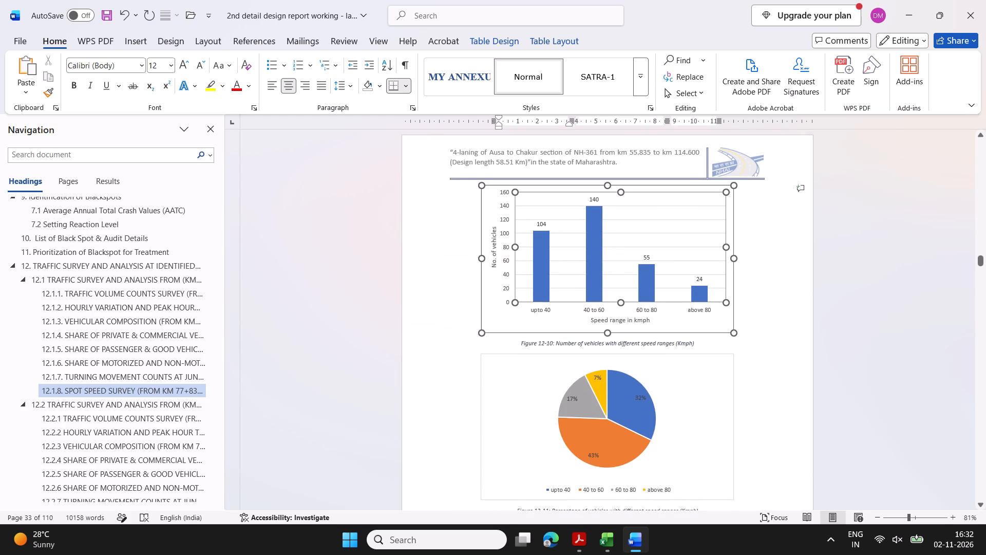
pyautogui.click(507, 324)
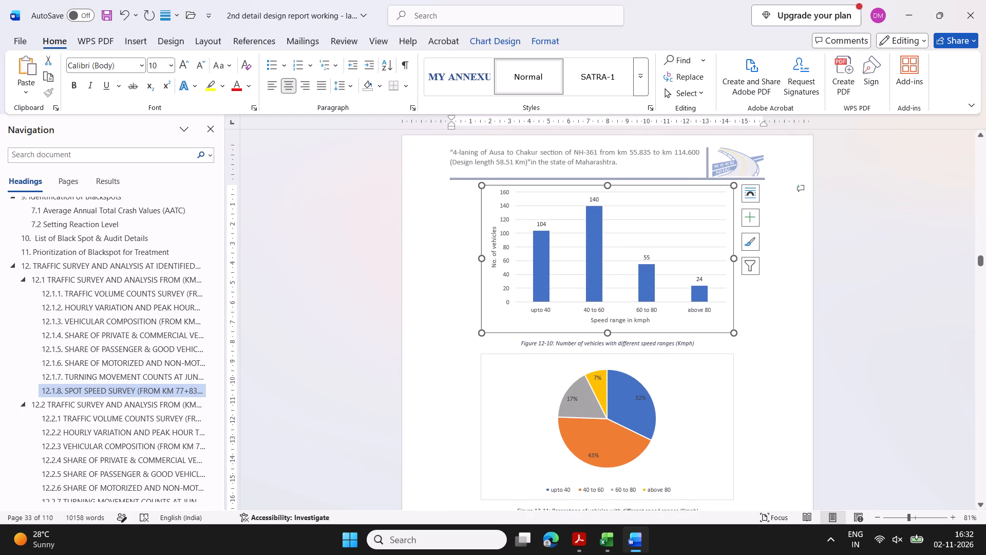
pyautogui.press('Delete')
pyautogui.click(518, 535)
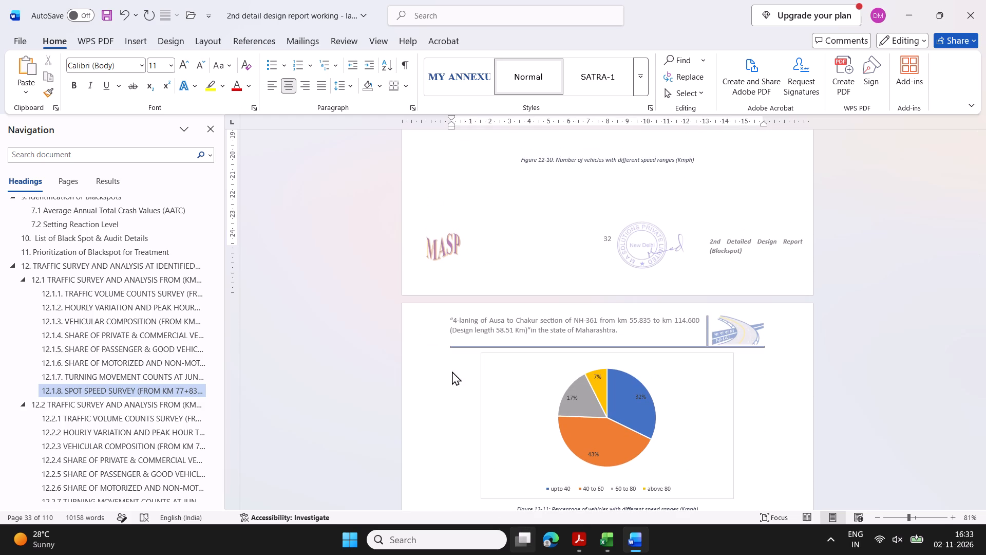
pyautogui.click(527, 535)
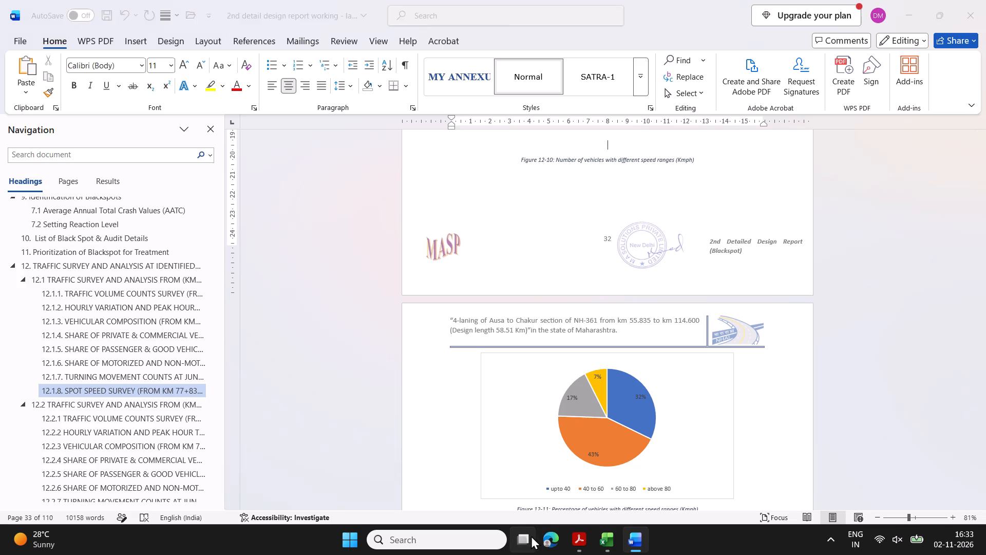
pyautogui.click(564, 248)
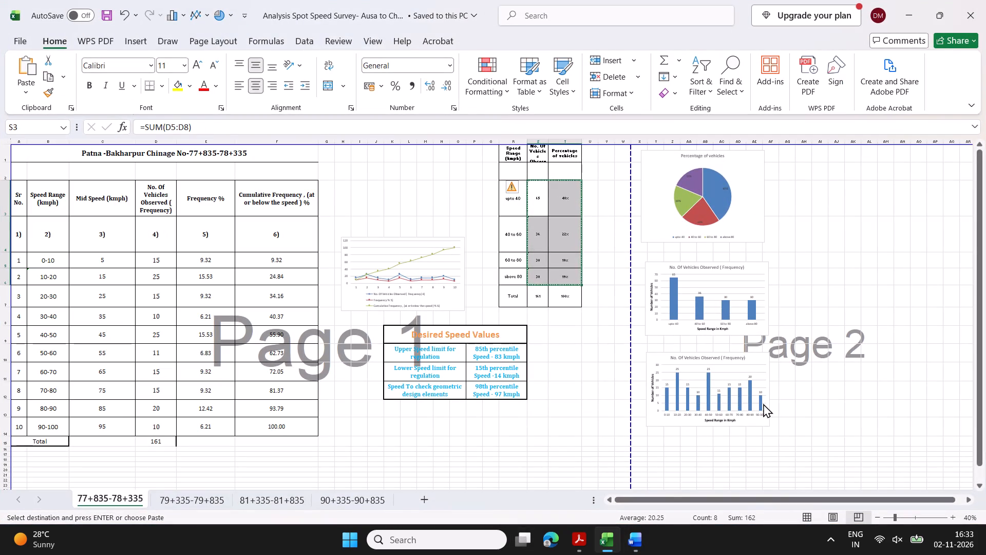
pyautogui.click(759, 262)
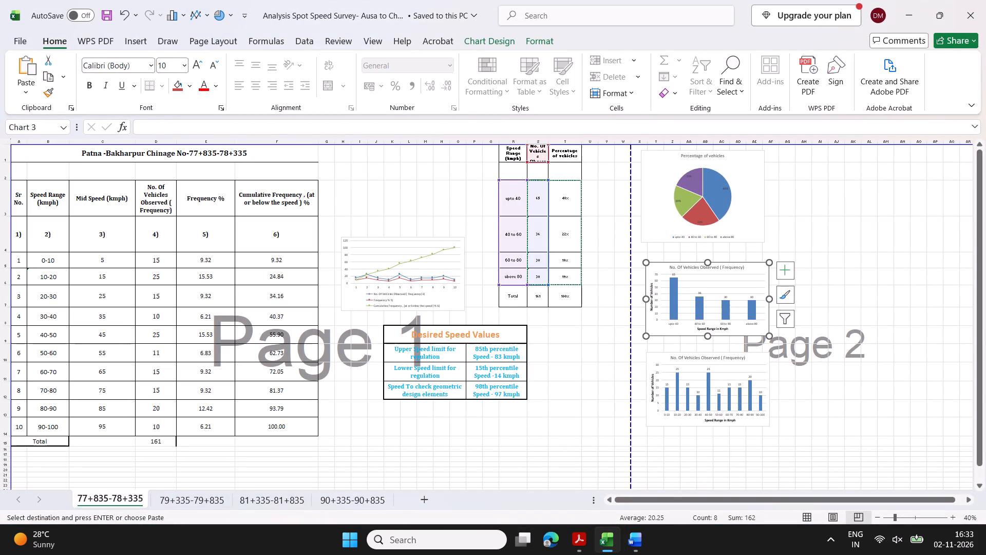
pyautogui.hotkey('ctrl', 'c')
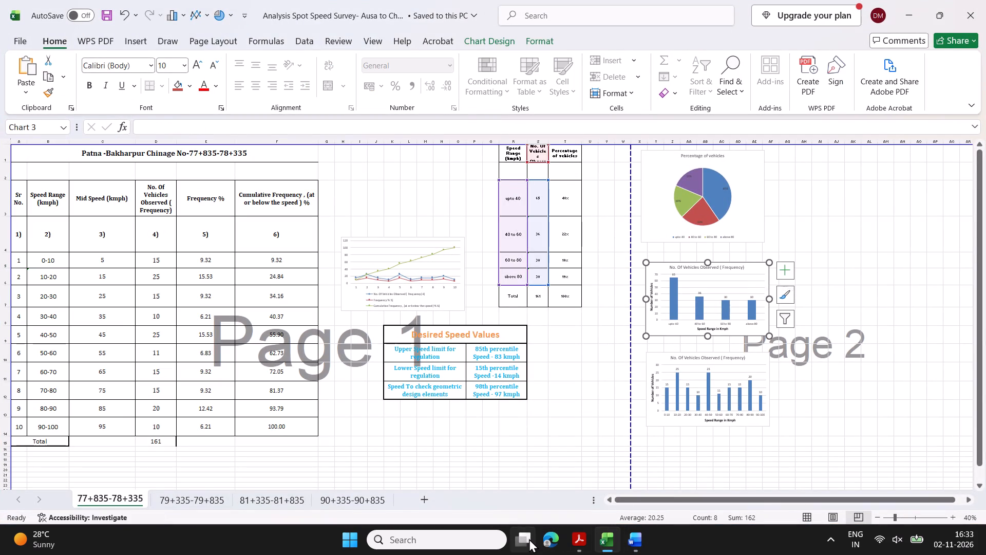
pyautogui.click(528, 539)
pyautogui.click(504, 193)
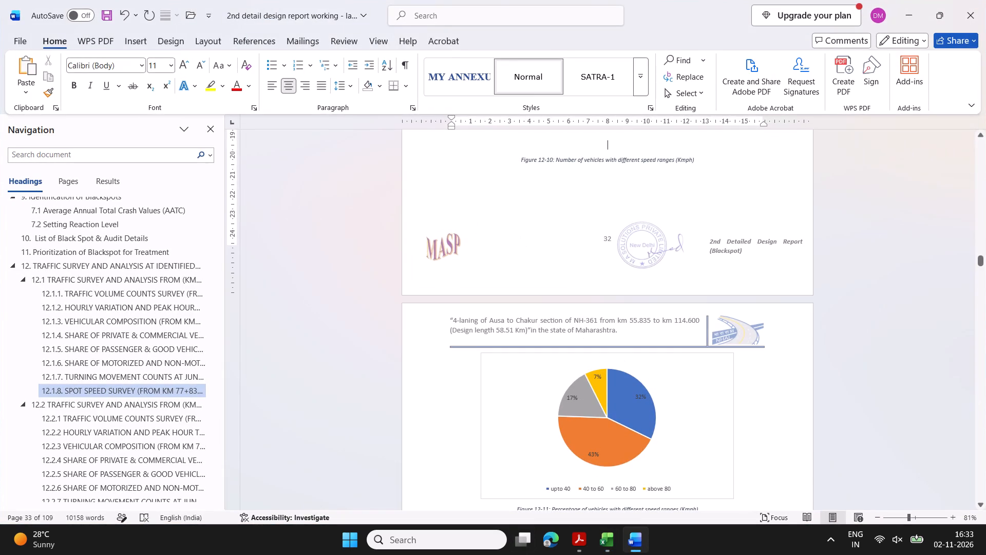
pyautogui.hotkey('ctrl', 'v')
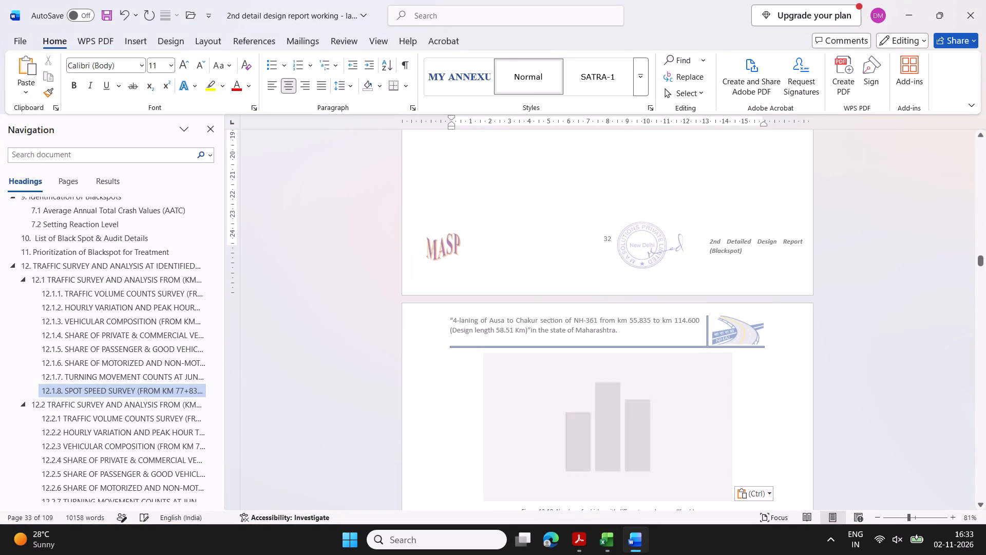
# Review the updated Table 12-8 and the new chart above the Figure 12-10 caption.
pyautogui.scroll(1, 663, 297)
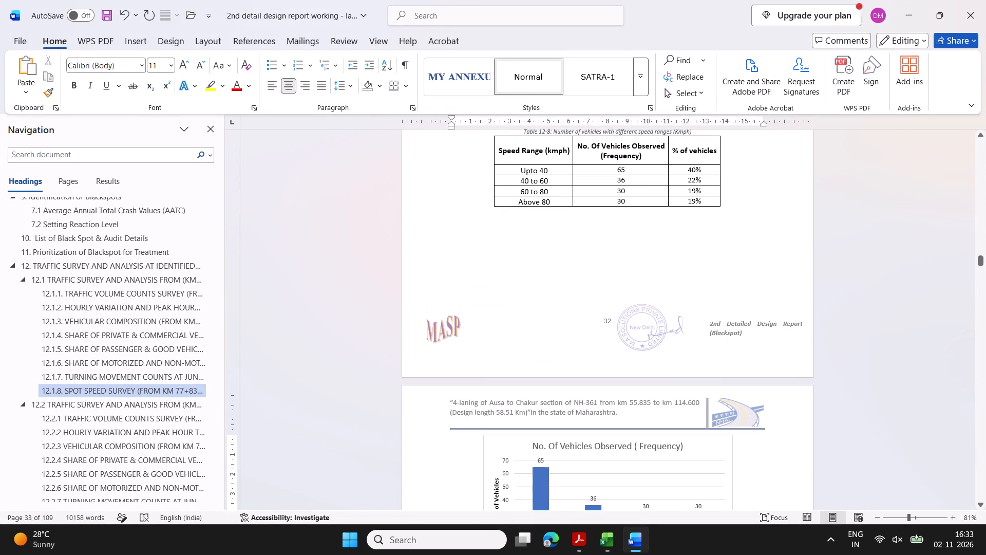
pyautogui.scroll(2, 681, 290)
pyautogui.scroll(-1, 685, 283)
pyautogui.scroll(1, 685, 283)
pyautogui.scroll(-2, 685, 283)
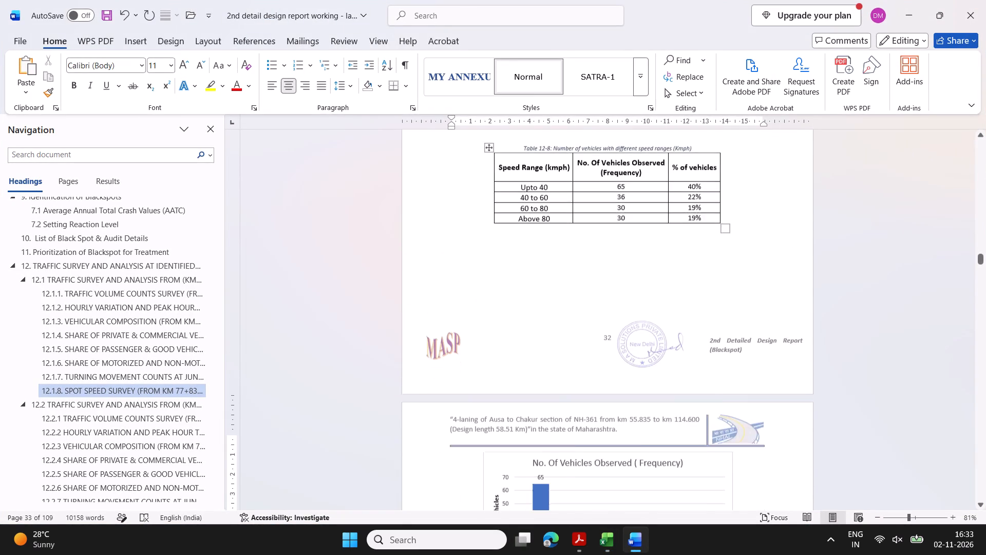
pyautogui.scroll(-2, 685, 283)
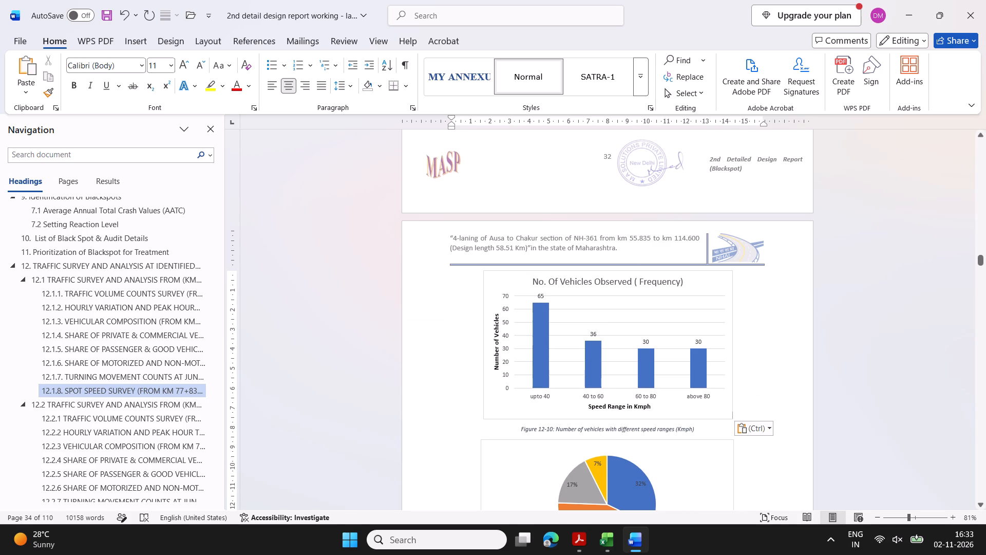
pyautogui.scroll(-1, 701, 395)
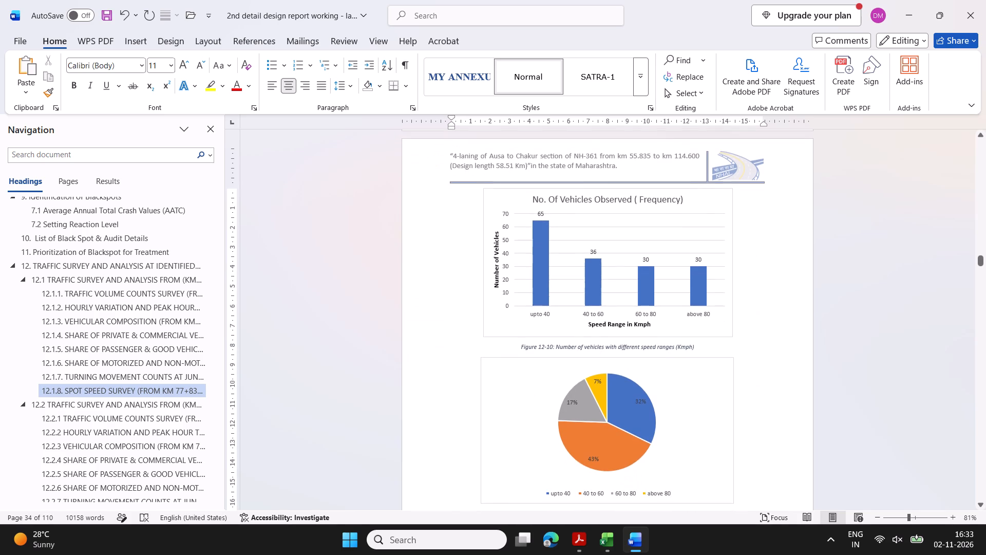
# Replace the Figure 12-11 pie chart with the Percentage of vehicles pie chart from Excel sheet 77+835-78+335.
pyautogui.scroll(-1, 701, 395)
pyautogui.click(697, 337)
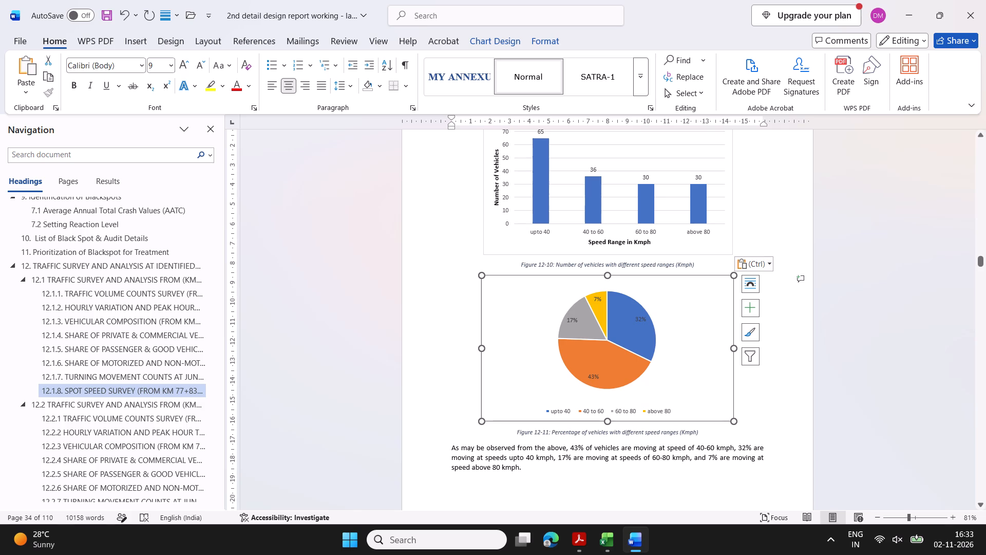
pyautogui.press('Delete')
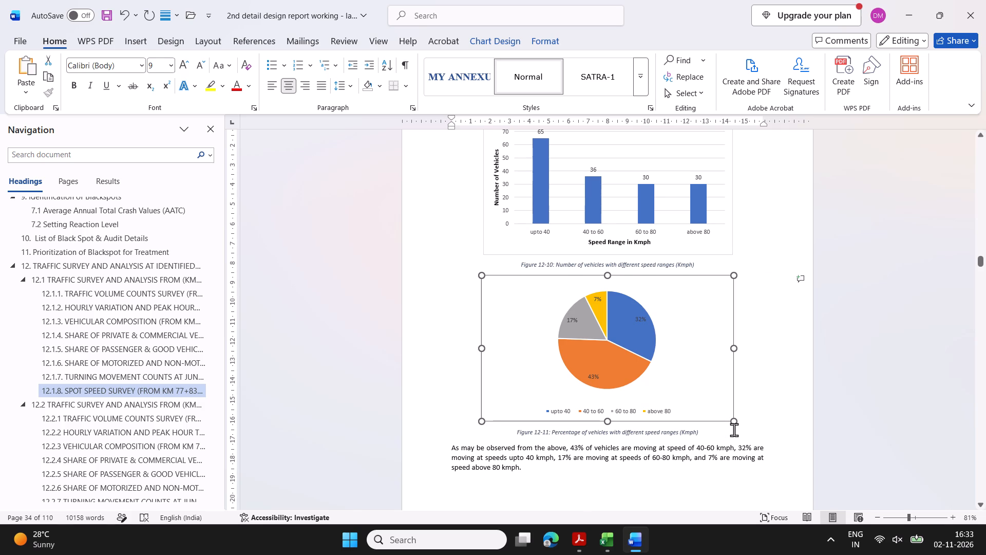
pyautogui.click(520, 542)
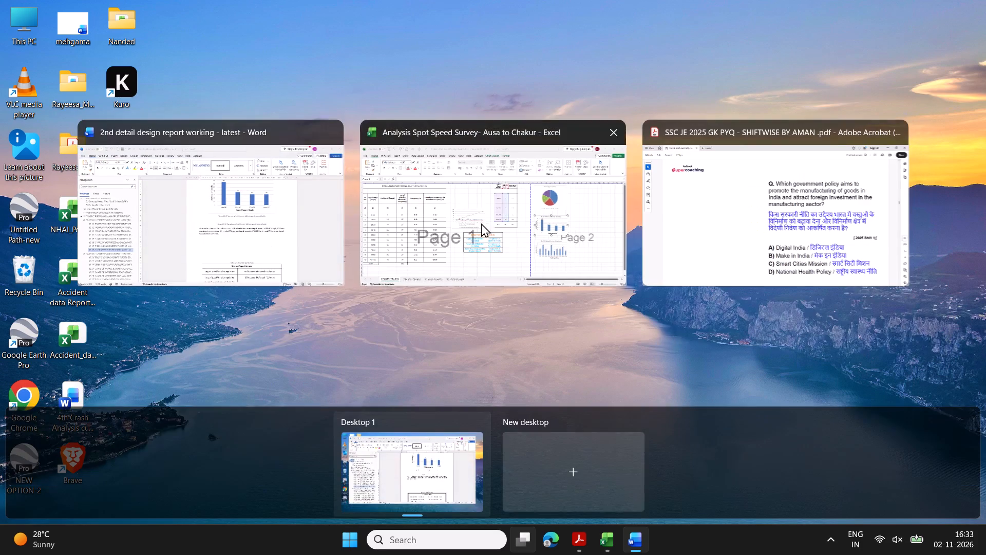
pyautogui.click(481, 223)
pyautogui.click(747, 174)
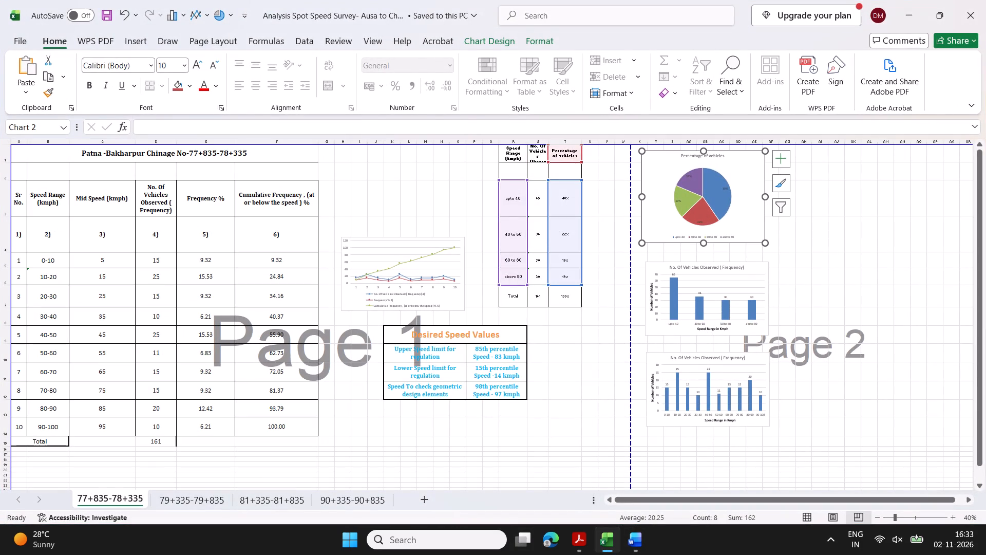
pyautogui.hotkey('ctrl', 'c')
pyautogui.click(518, 541)
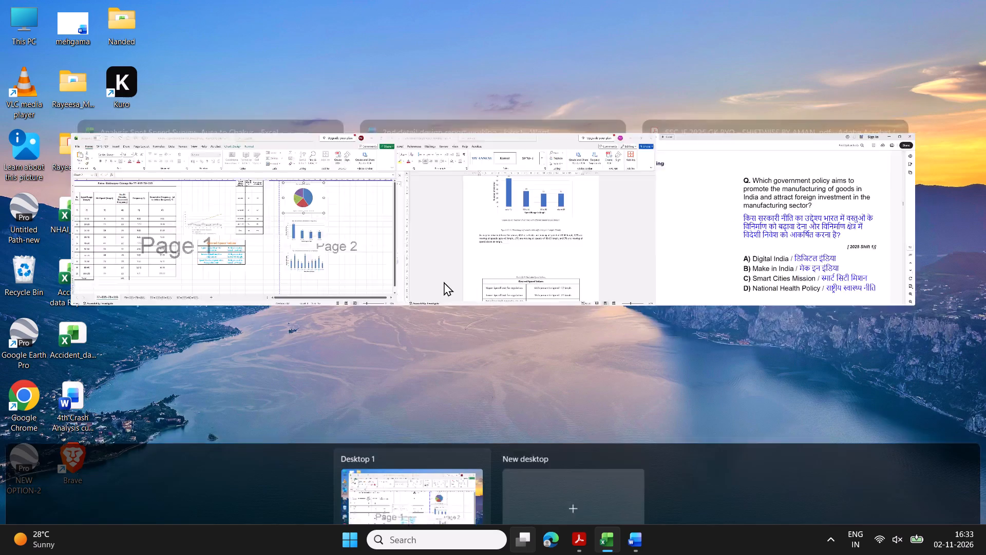
pyautogui.click(548, 202)
pyautogui.hotkey('ctrl', 'v')
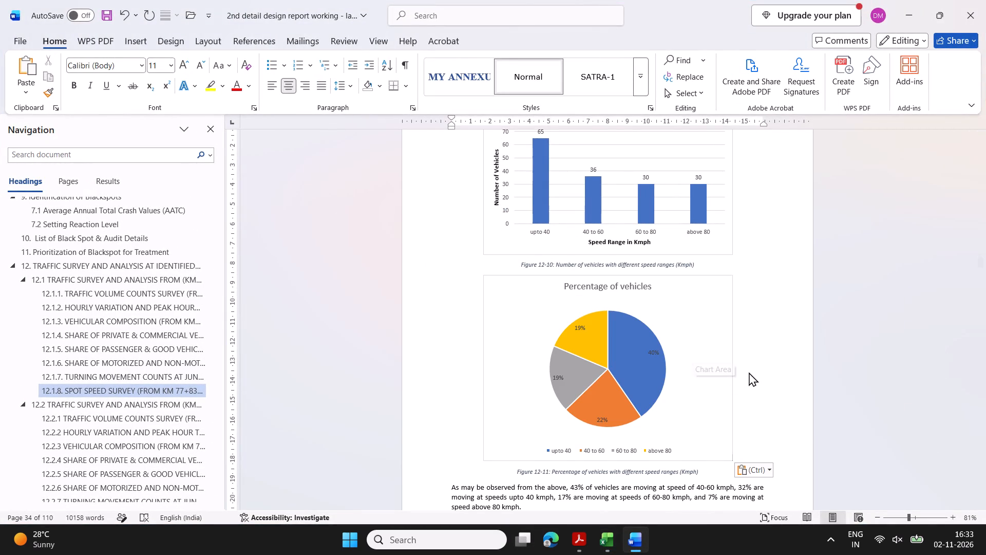
# In the paragraph below Figure 12-11, set the 40-60 kmph share to 22% and the upto 40 kmph share to 40%.
pyautogui.scroll(-1, 752, 388)
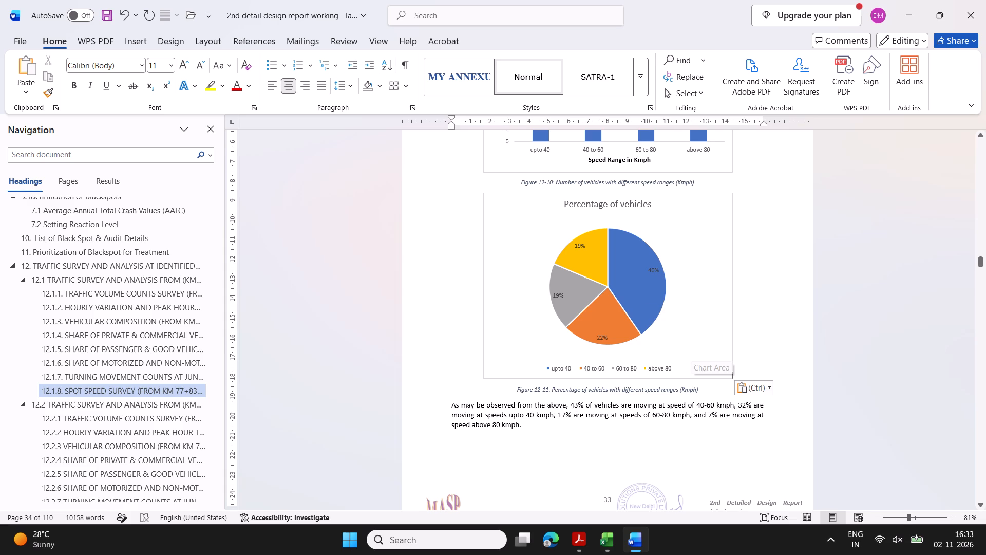
pyautogui.scroll(1, 691, 351)
pyautogui.scroll(-1, 691, 351)
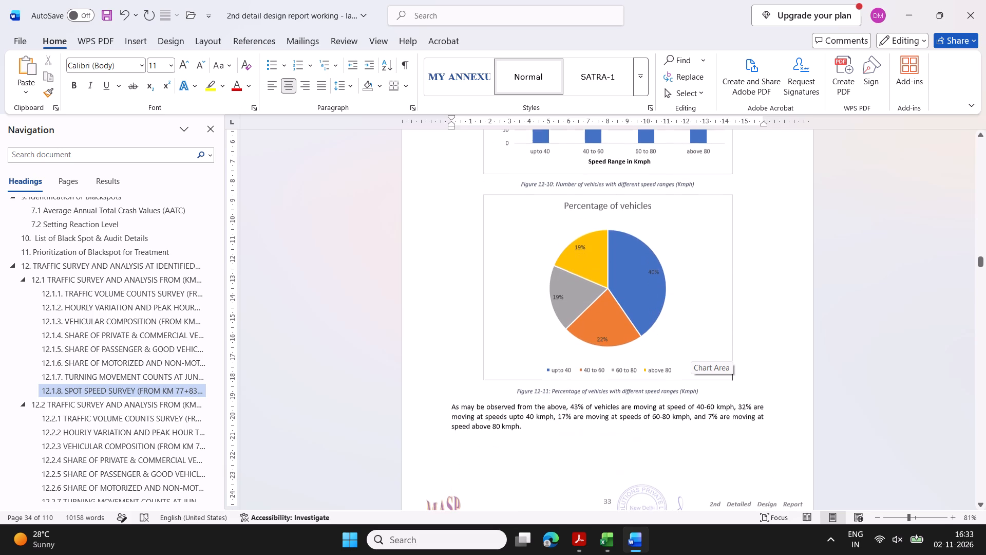
pyautogui.scroll(2, 691, 351)
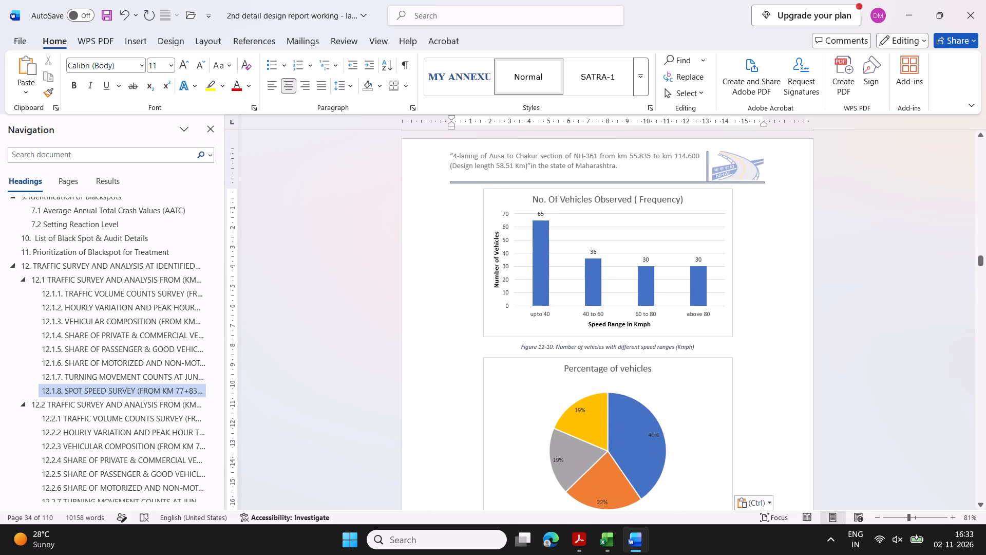
pyautogui.scroll(-1, 691, 351)
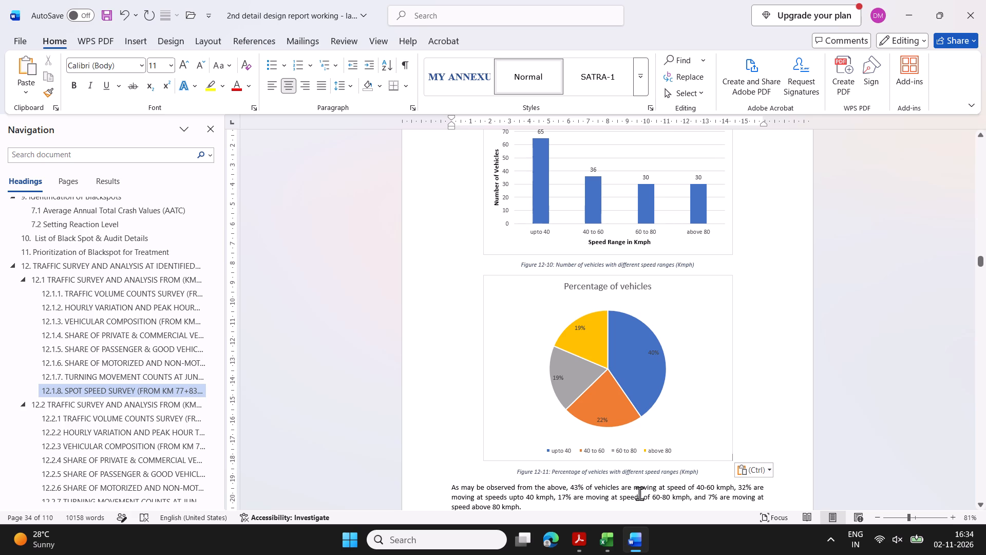
pyautogui.click(577, 489)
pyautogui.press('BackSpace')
pyautogui.press('BackSpace')
pyautogui.write('22')
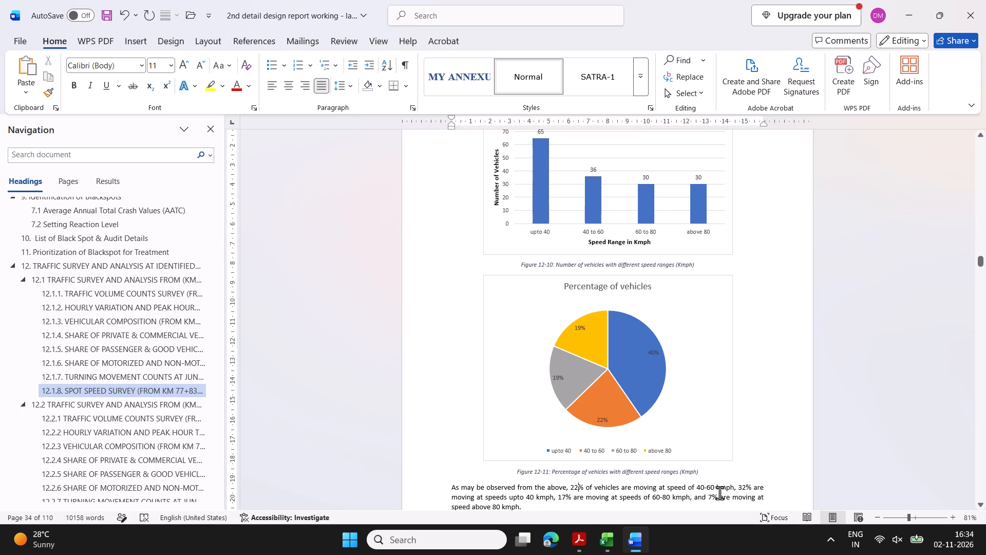
pyautogui.click(746, 490)
pyautogui.press('BackSpace')
pyautogui.press('BackSpace')
pyautogui.write('40')
# In the same paragraph, set the 60-80 kmph share to 19% and the above 80 kmph share to 19%.
pyautogui.click(563, 499)
pyautogui.click(566, 499)
pyautogui.press('BackSpace')
pyautogui.press('9')
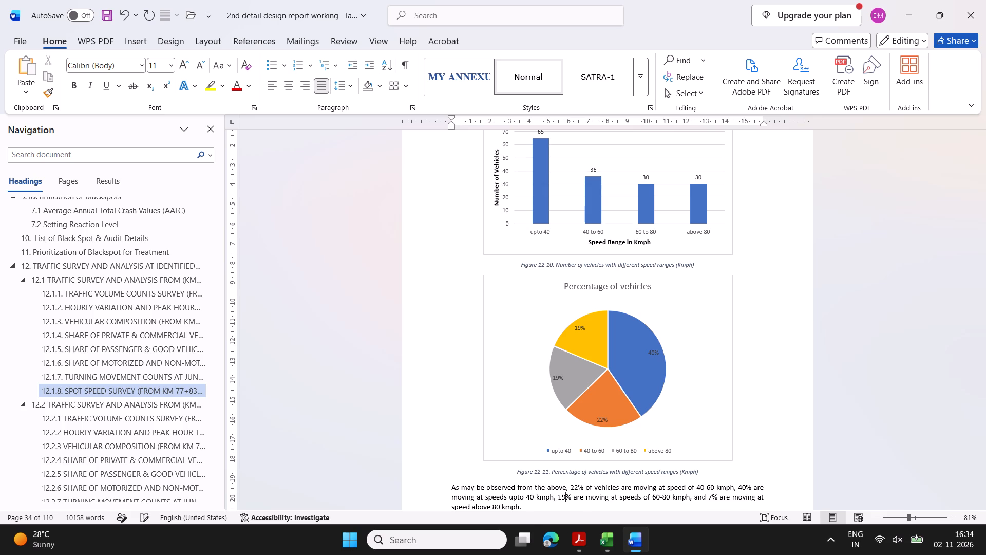
pyautogui.scroll(-1, 701, 486)
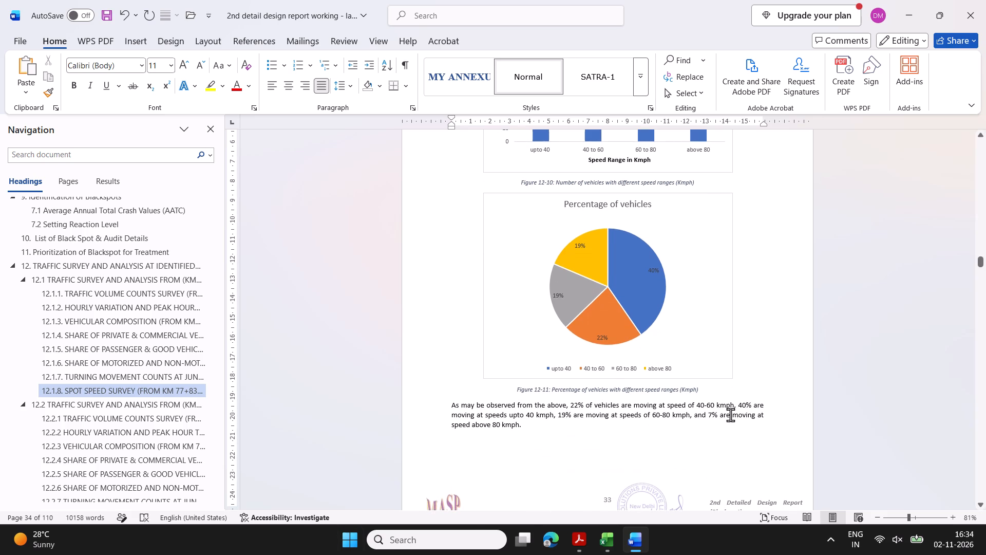
pyautogui.click(713, 419)
pyautogui.press('BackSpace')
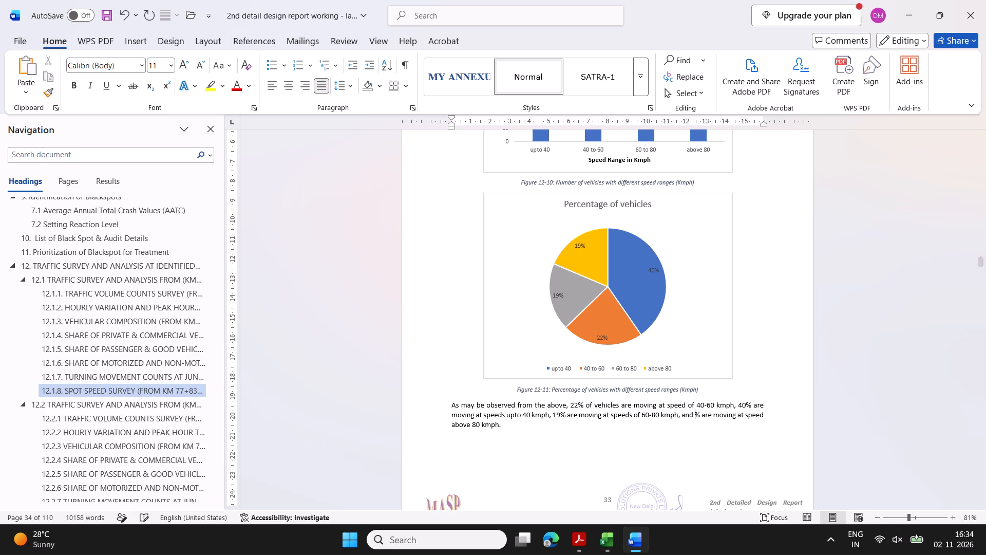
pyautogui.write('19')
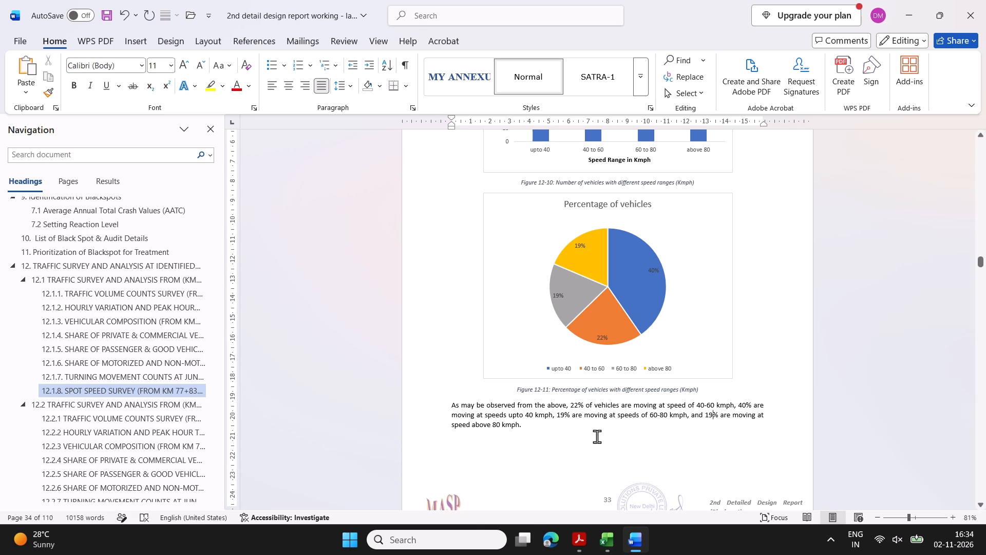
# Check the Desired Speed Values in the Excel sheet and set Table 12-9's 85th percentile speed to 83 kmph.
pyautogui.scroll(-1, 630, 395)
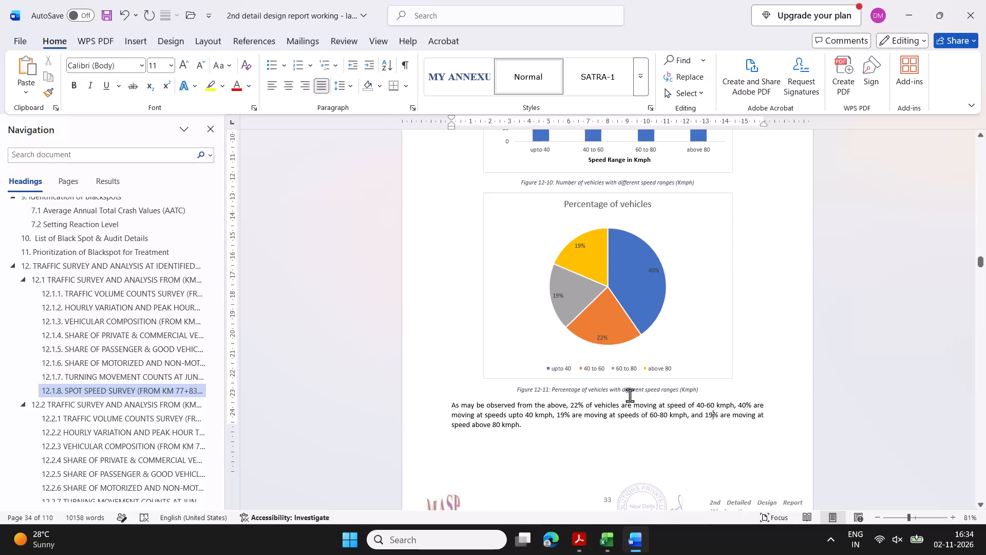
pyautogui.scroll(-4, 630, 395)
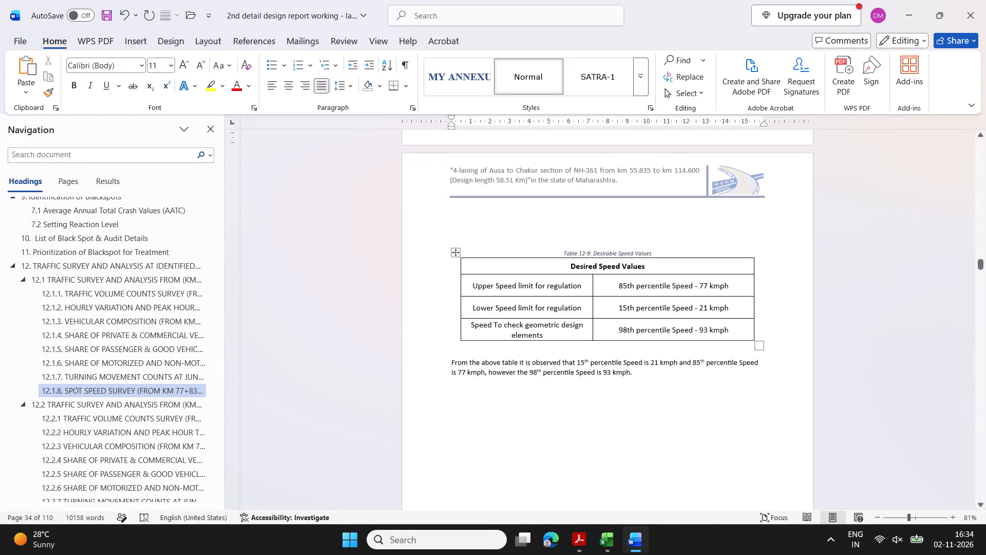
pyautogui.click(529, 540)
pyautogui.click(519, 253)
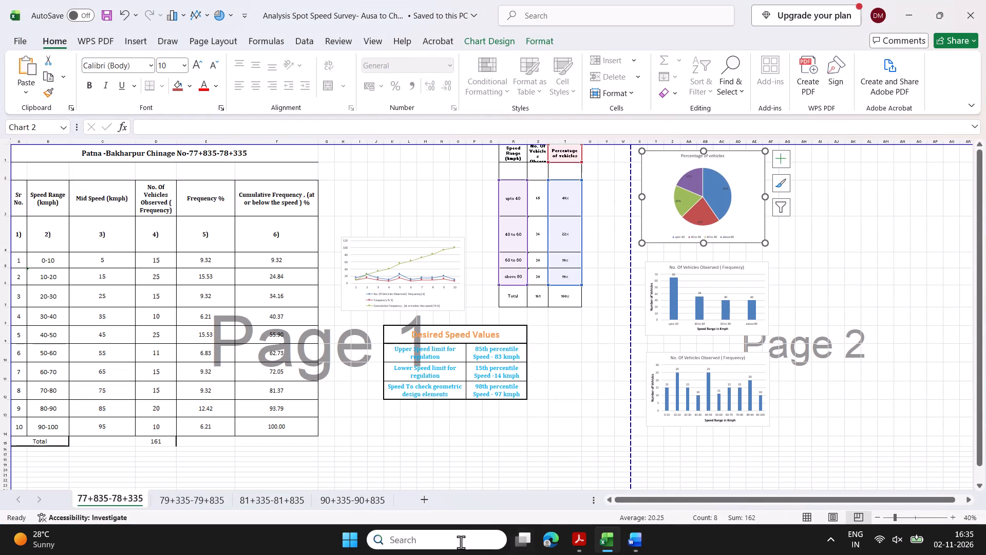
pyautogui.click(524, 543)
pyautogui.click(498, 194)
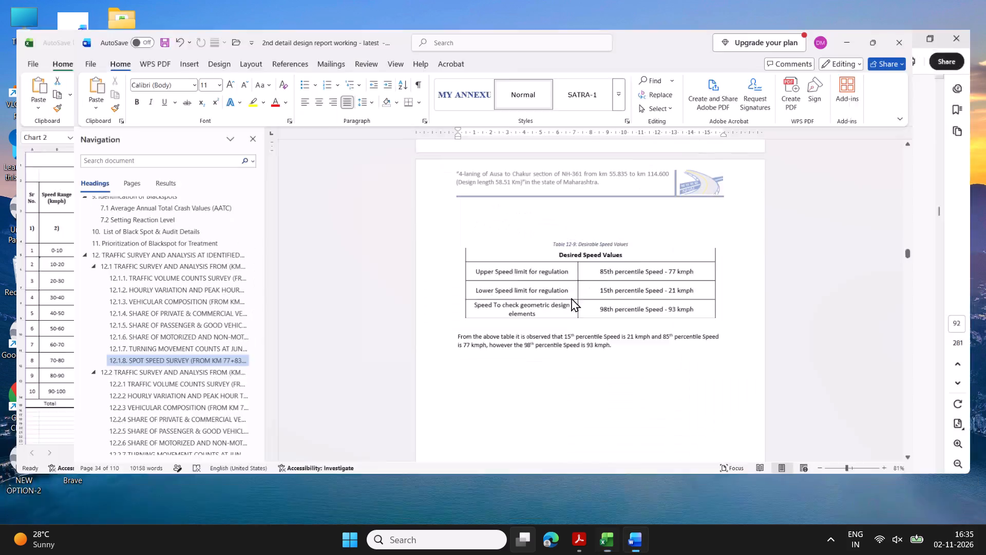
pyautogui.click(707, 286)
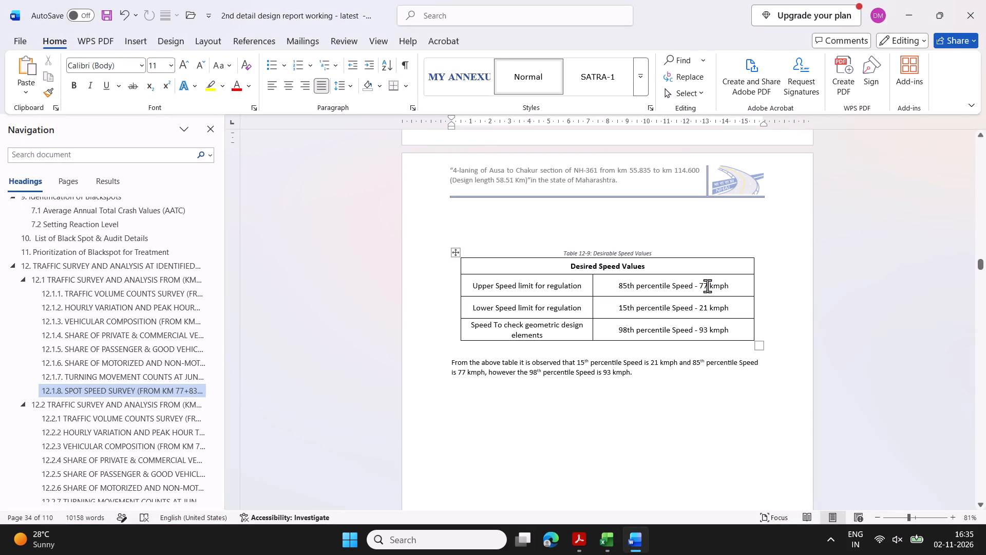
pyautogui.press('BackSpace')
pyautogui.press('BackSpace')
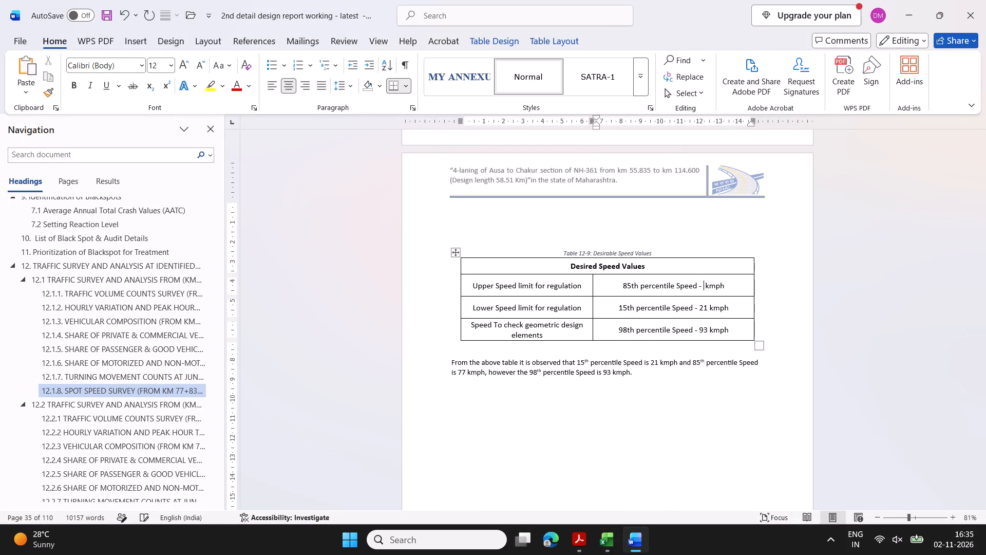
pyautogui.write('83')
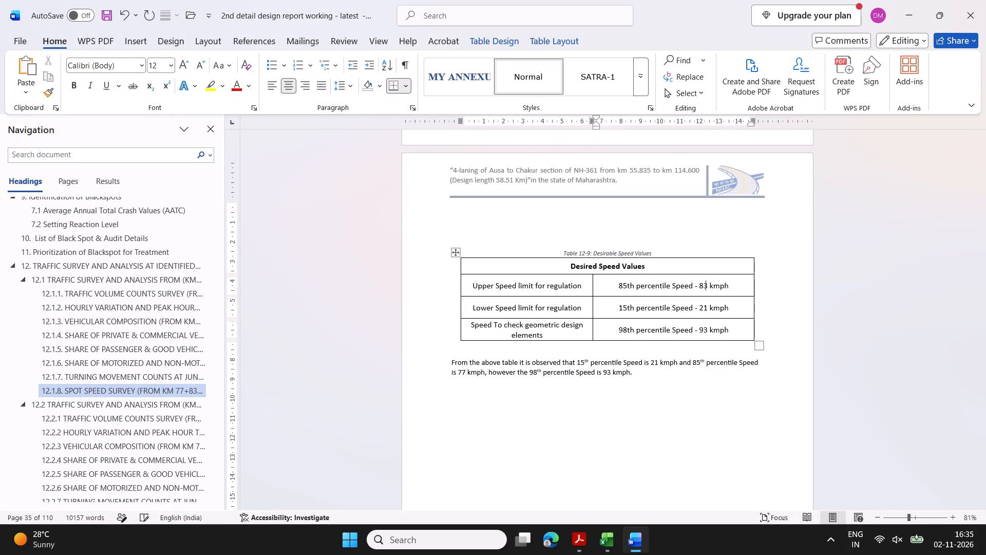
# Set Table 12-9's 15th percentile speed to 14 kmph and its 98th percentile speed to 97 kmph.
pyautogui.click(705, 310)
pyautogui.press('BackSpace')
pyautogui.press('Right')
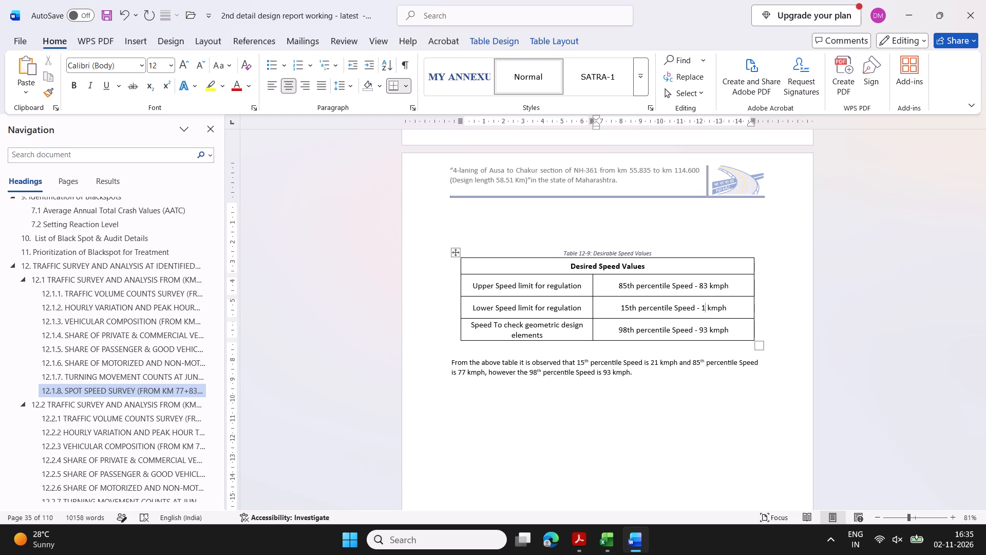
pyautogui.press('4')
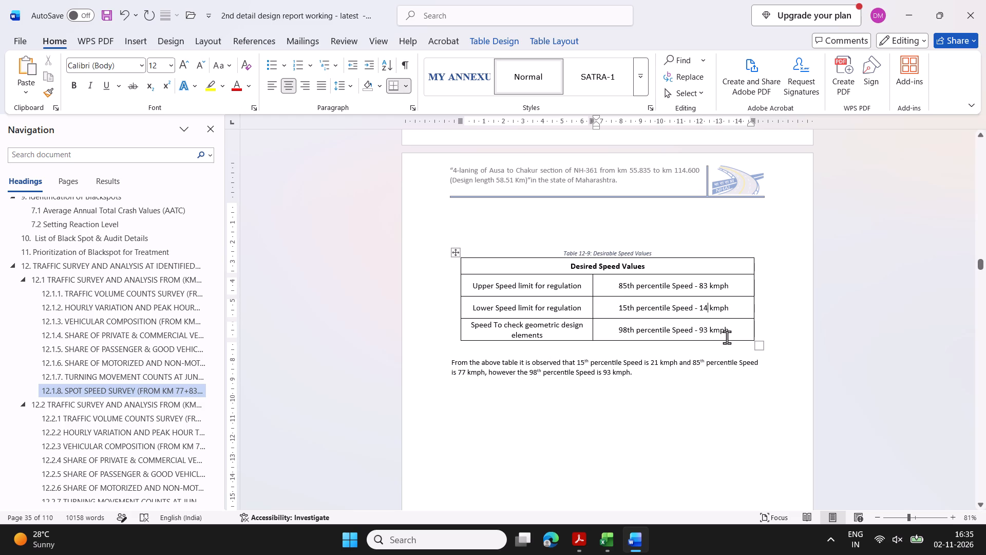
pyautogui.click(706, 331)
pyautogui.press('BackSpace')
pyautogui.press('7')
# Set the 15th percentile speed in the sentence below Table 12-9 to 14 kmph.
pyautogui.click(655, 366)
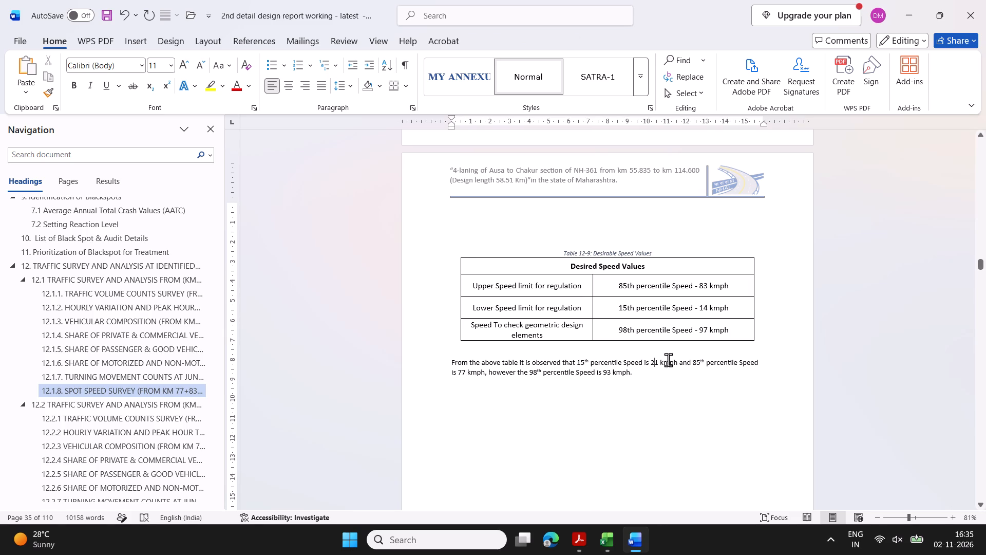
pyautogui.press('Right')
pyautogui.press('BackSpace')
pyautogui.press('BackSpace')
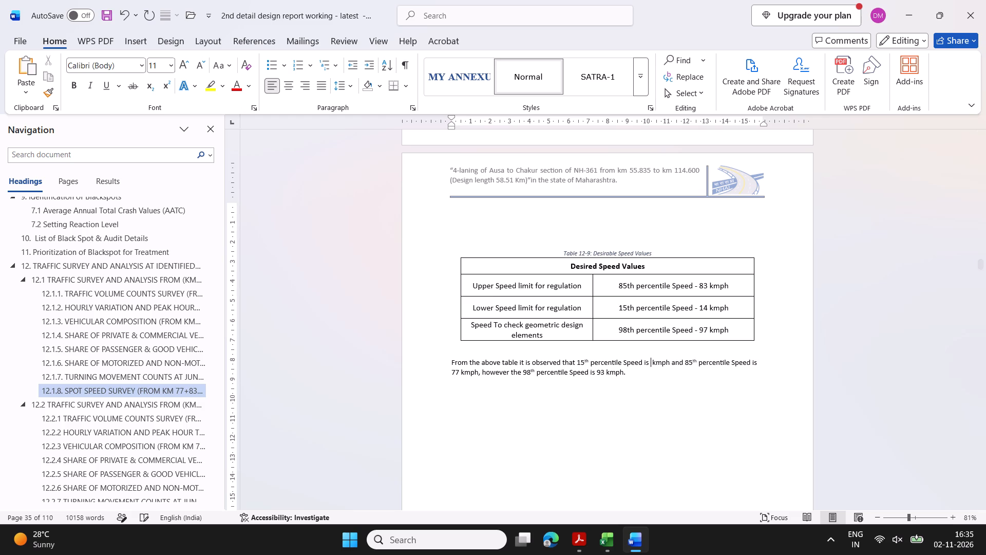
pyautogui.write('14')
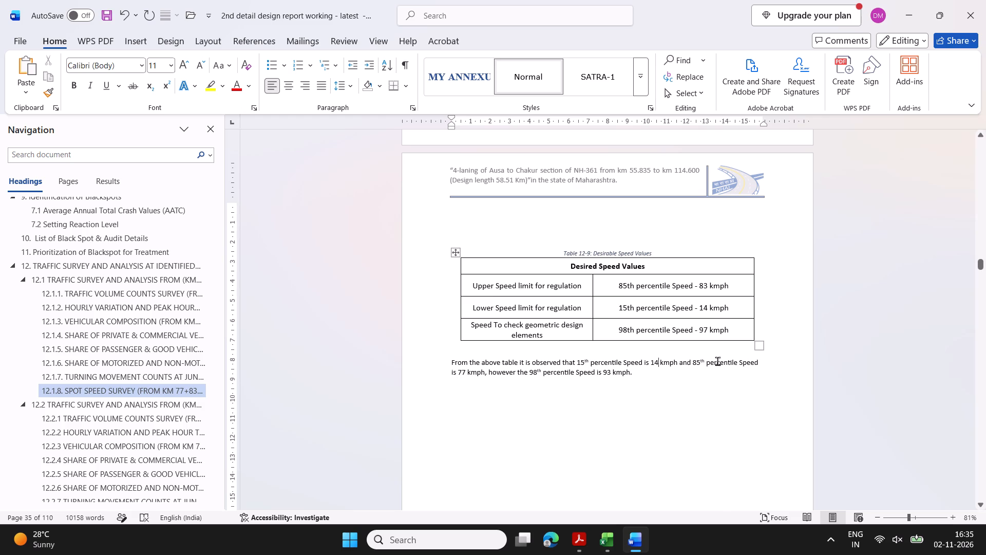
# In the sentence below Table 12-9, set the 85th percentile speed to 83 kmph and the 98th percentile speed to 97 kmph.
pyautogui.click(465, 374)
pyautogui.press('BackSpace')
pyautogui.press('BackSpace')
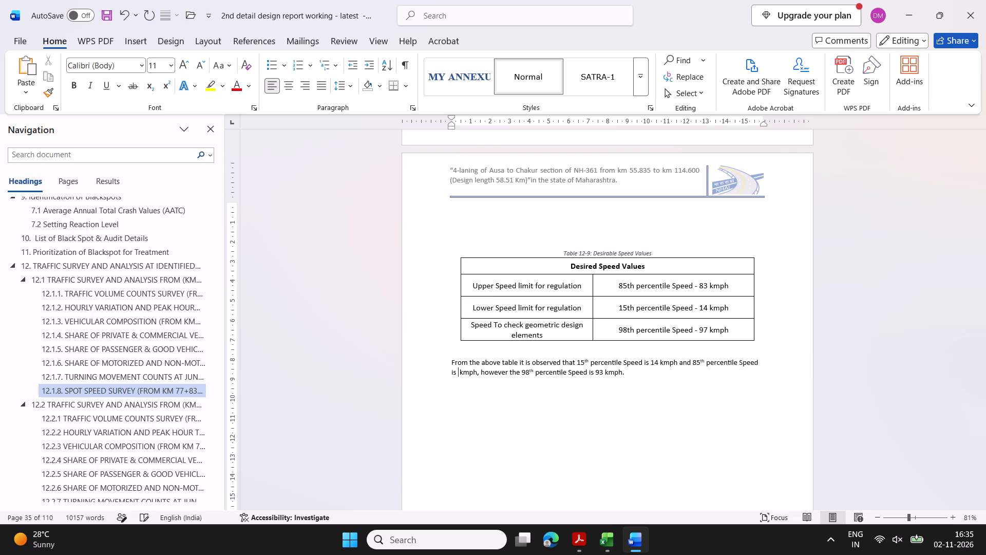
pyautogui.write('83')
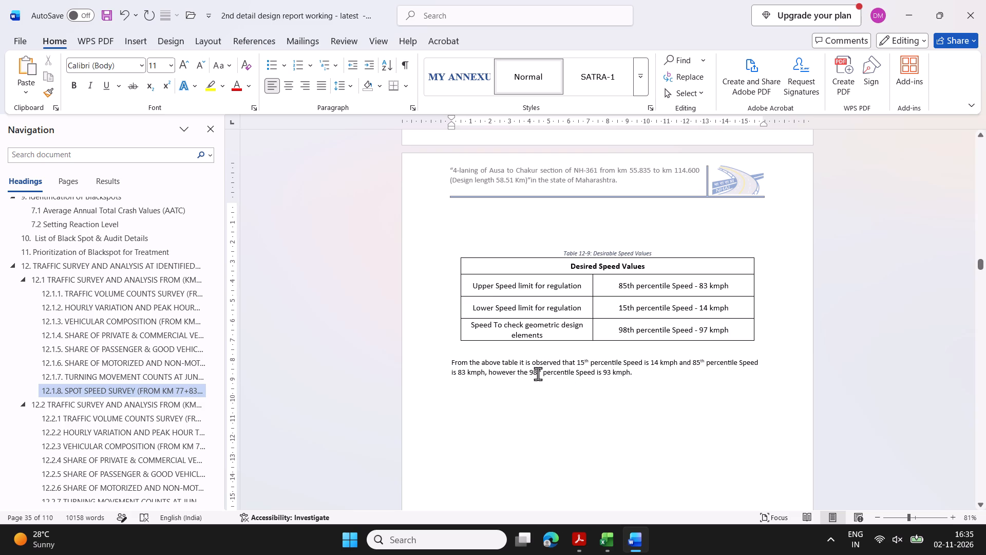
pyautogui.click(611, 372)
pyautogui.press('BackSpace')
pyautogui.press('7')
# Go to section 12.2.8, the spot speed survey from km 79+335 to 79+835, passing the Blackspot 2 traffic volume table.
pyautogui.scroll(-8, 646, 410)
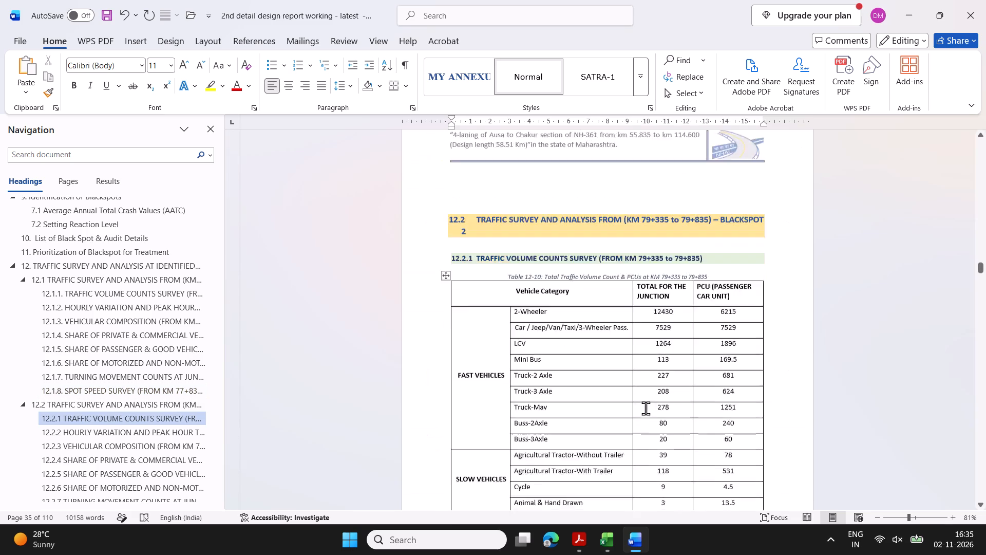
pyautogui.scroll(-1, 646, 408)
pyautogui.scroll(1, 646, 408)
pyautogui.scroll(-1, 646, 408)
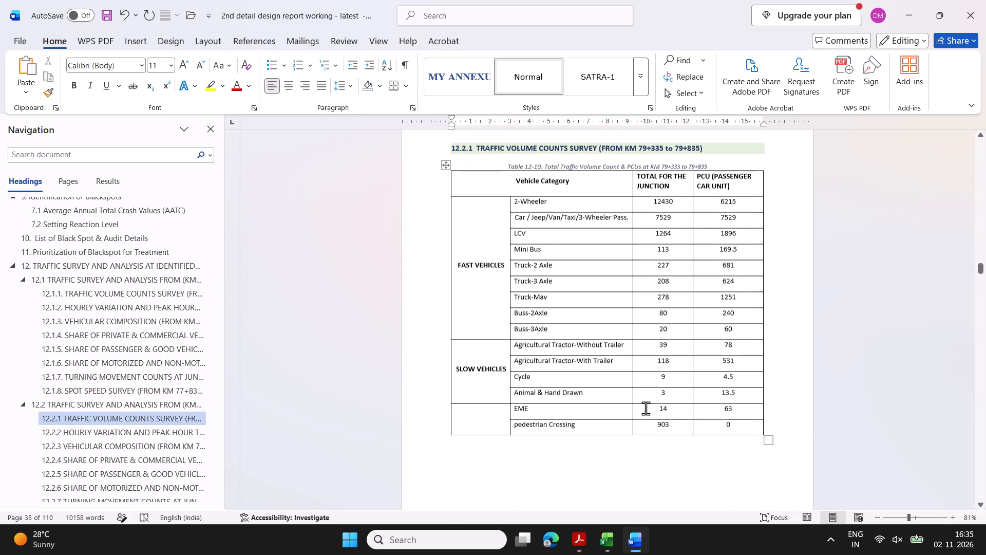
pyautogui.scroll(-2, 127, 438)
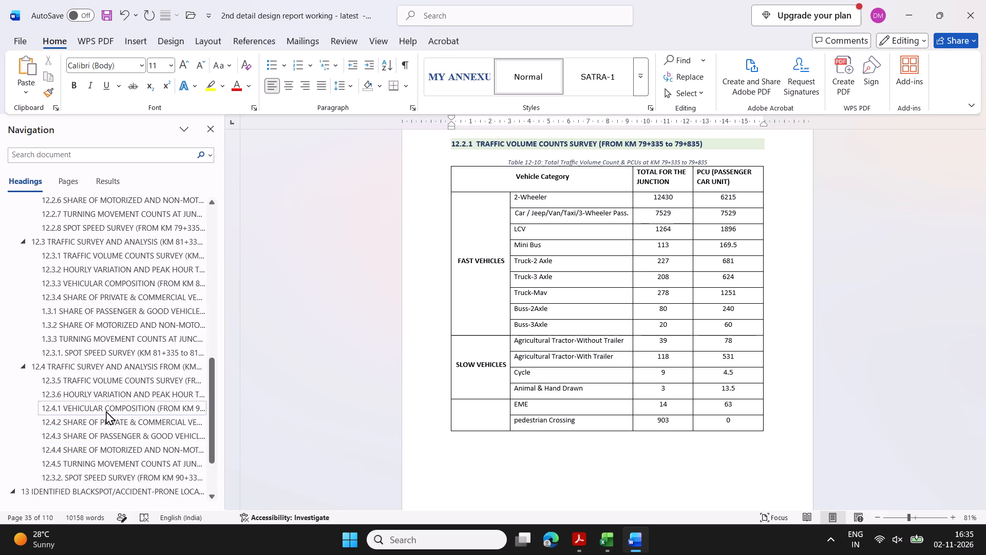
pyautogui.scroll(2, 137, 312)
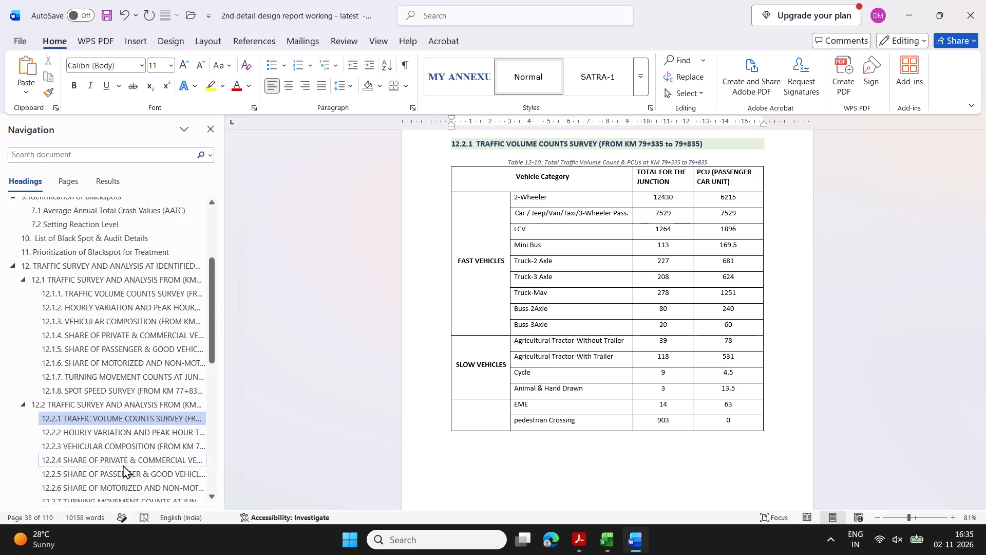
pyautogui.scroll(-1, 133, 437)
pyautogui.click(150, 369)
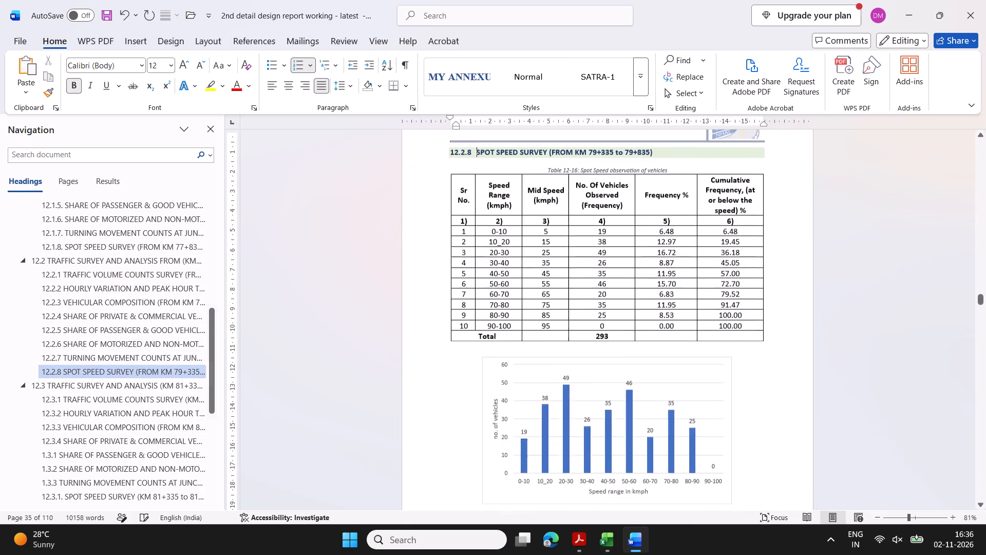
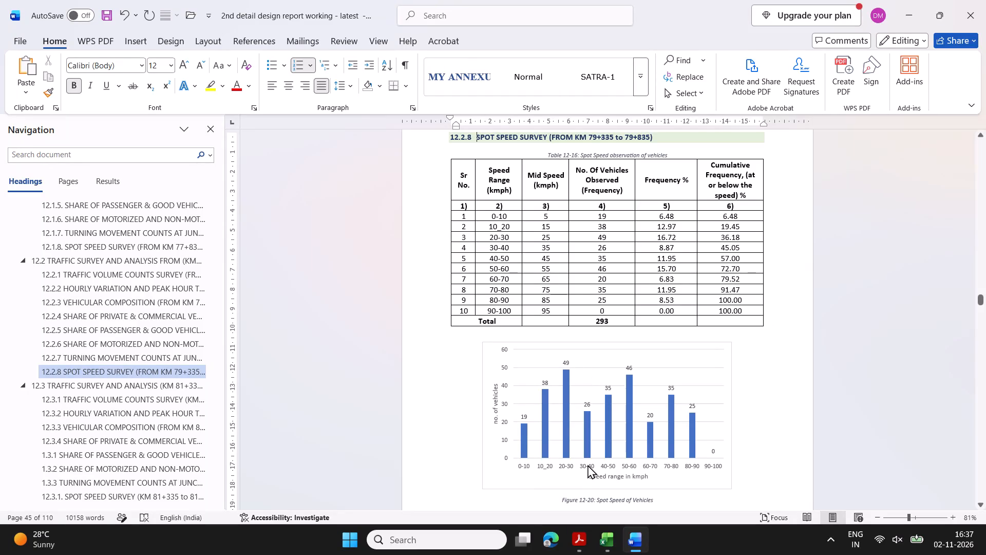
# Switch to the spot speed analysis workbook in Excel and open the 79+335-79+835 sheet.
pyautogui.click(529, 543)
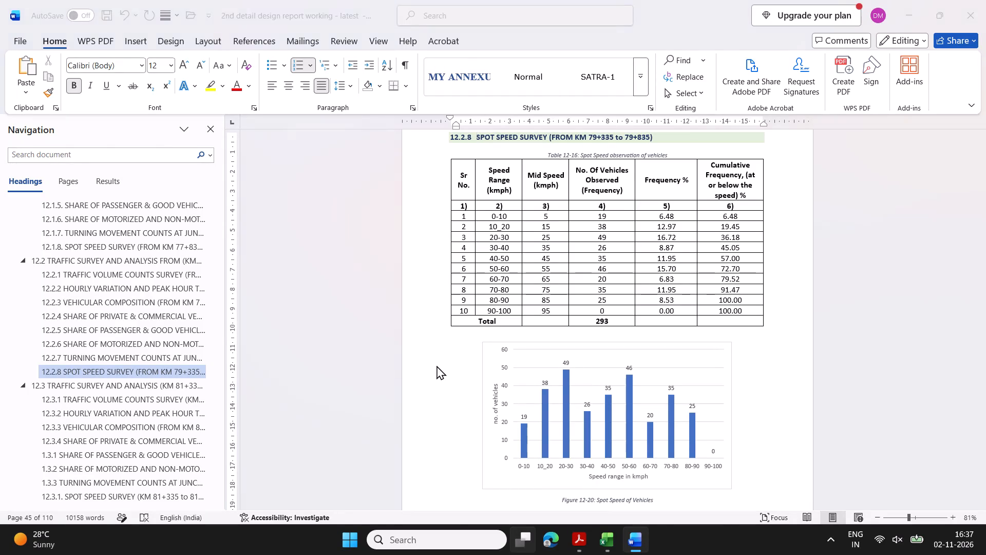
pyautogui.click(517, 242)
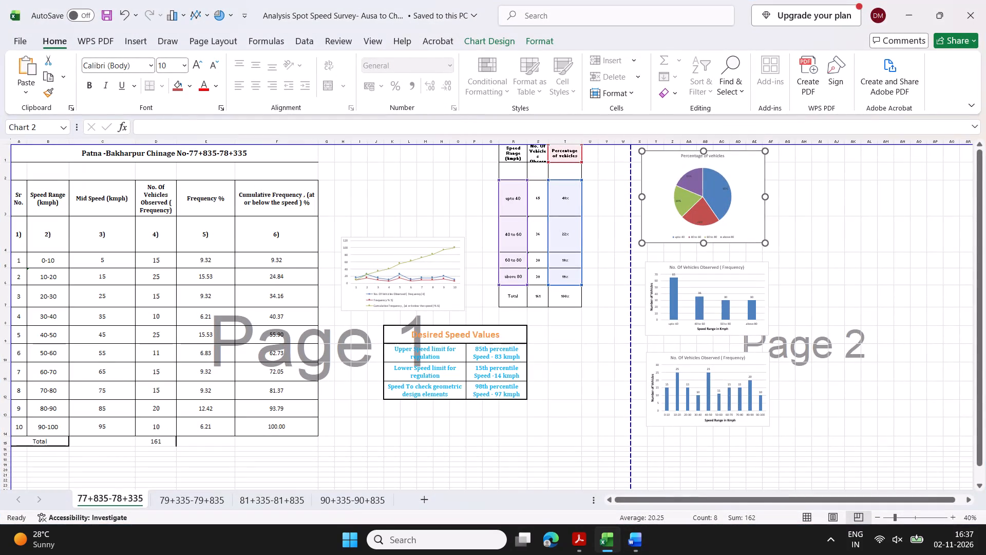
pyautogui.click(205, 504)
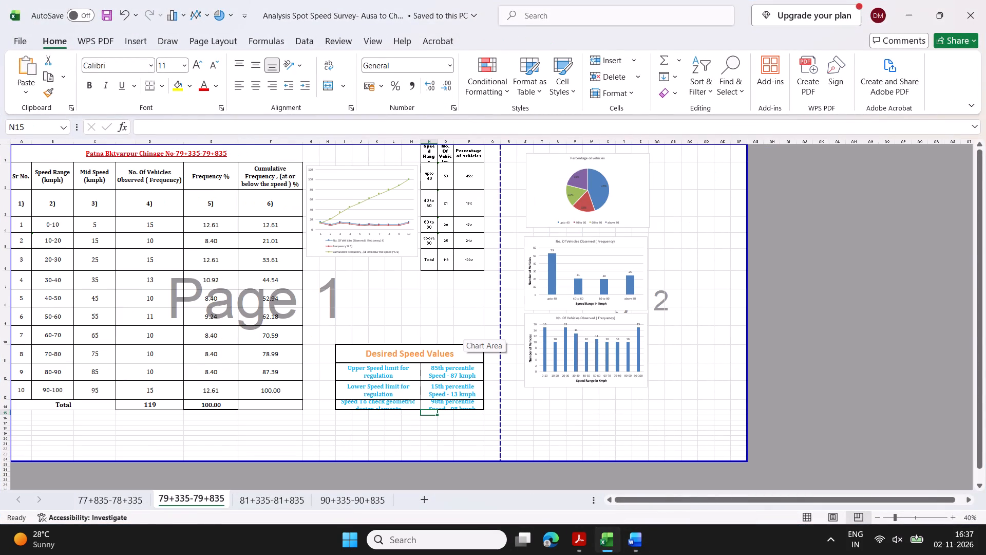
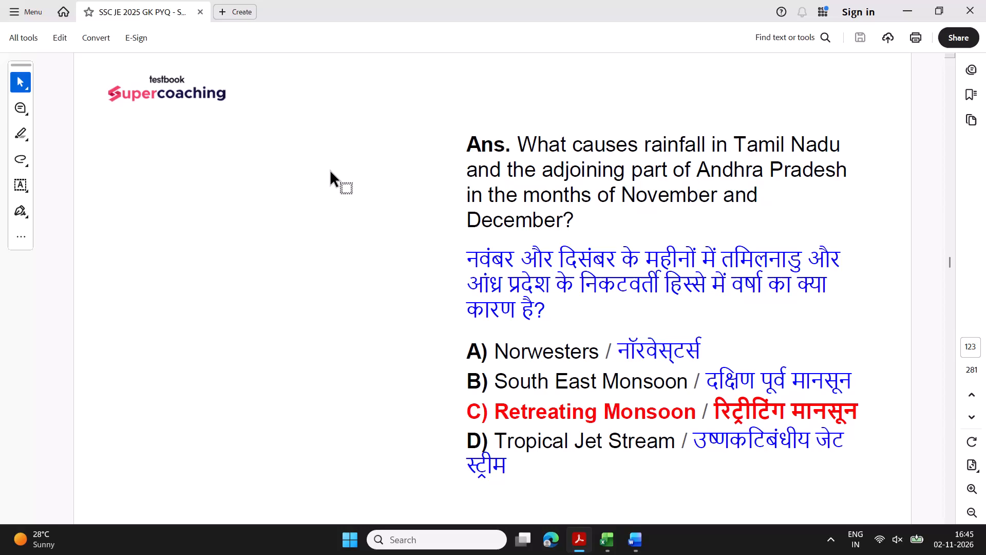
# Read through the SSC JE 2025 GK questions and answers on pages 122 to 130 of the PDF.
pyautogui.press('Left')
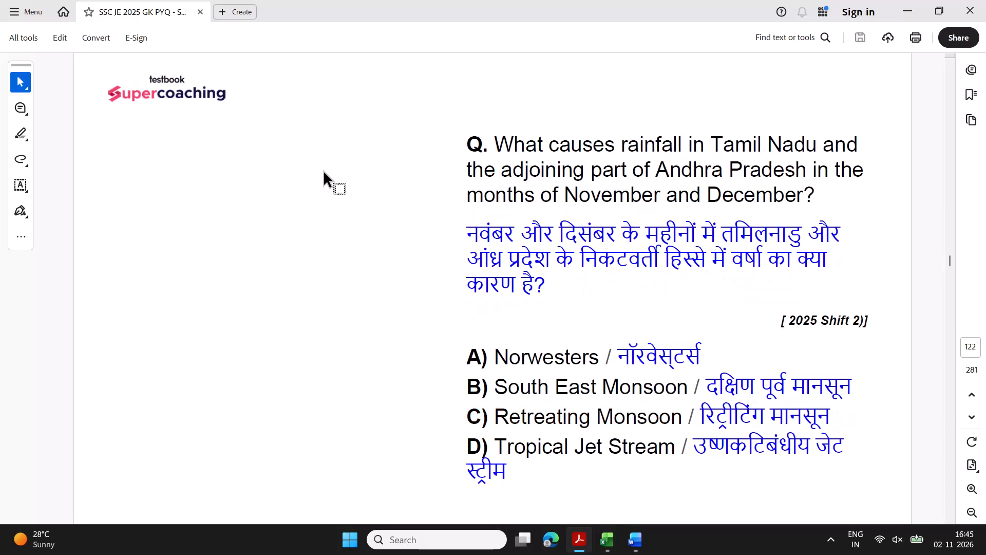
pyautogui.press('Right')
pyautogui.press('Right')
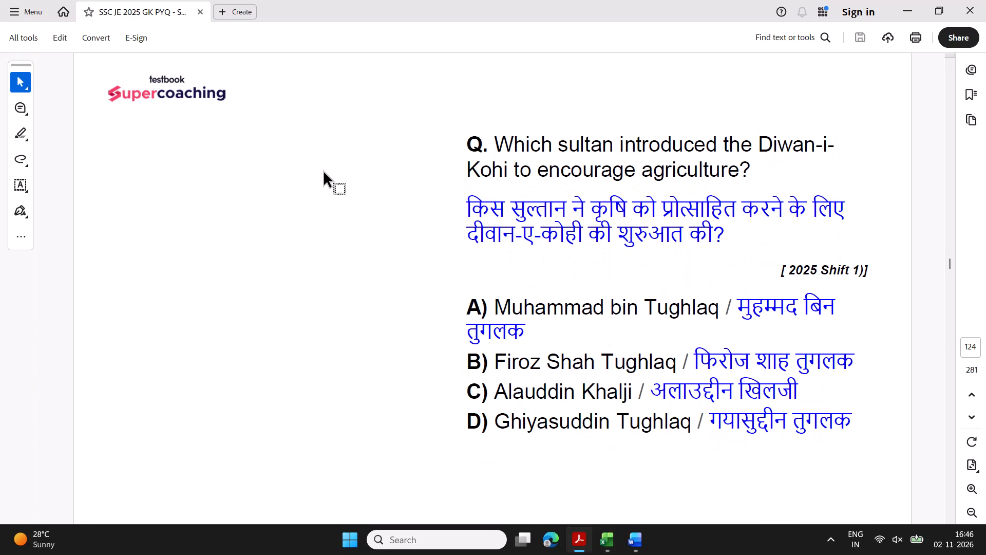
pyautogui.press('Left')
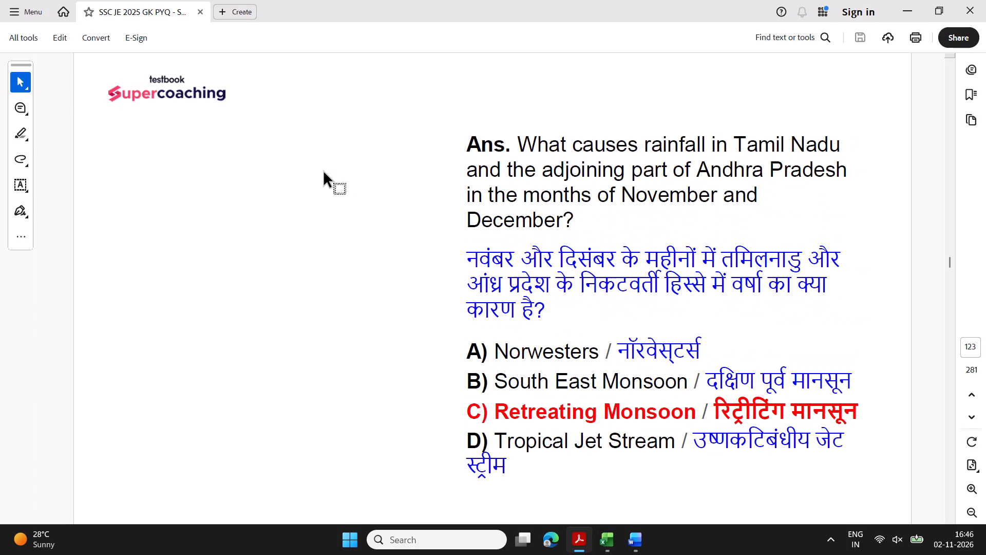
pyautogui.press('Right')
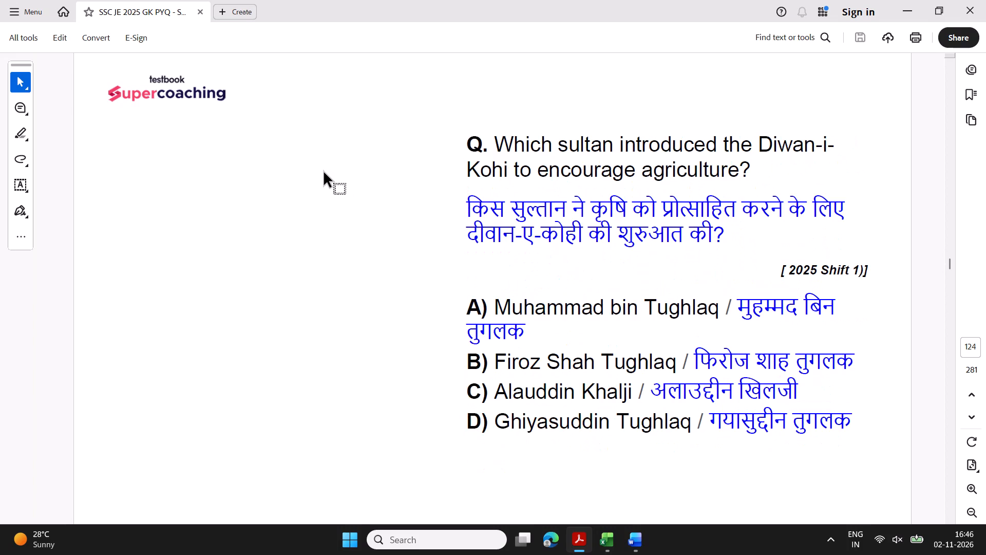
pyautogui.press('Right')
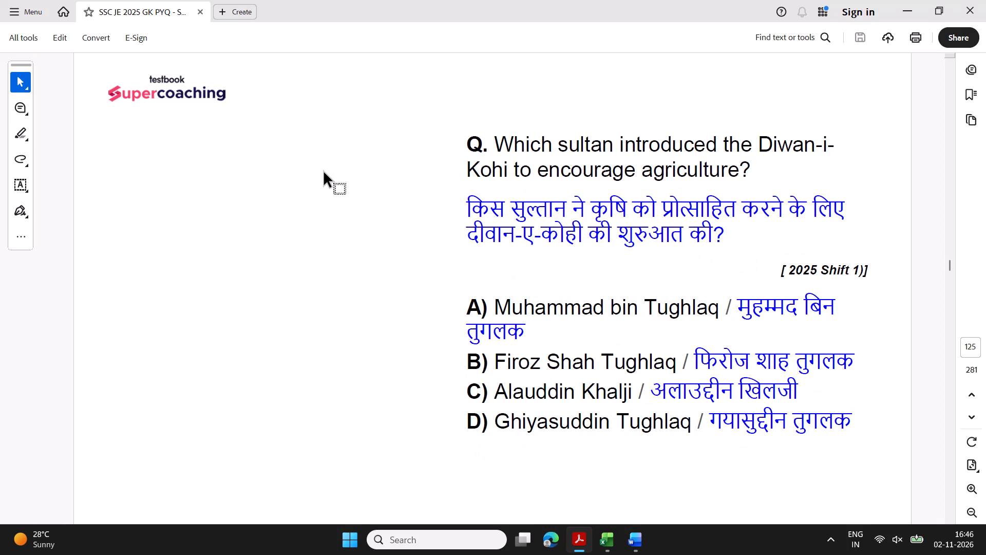
pyautogui.press('Right')
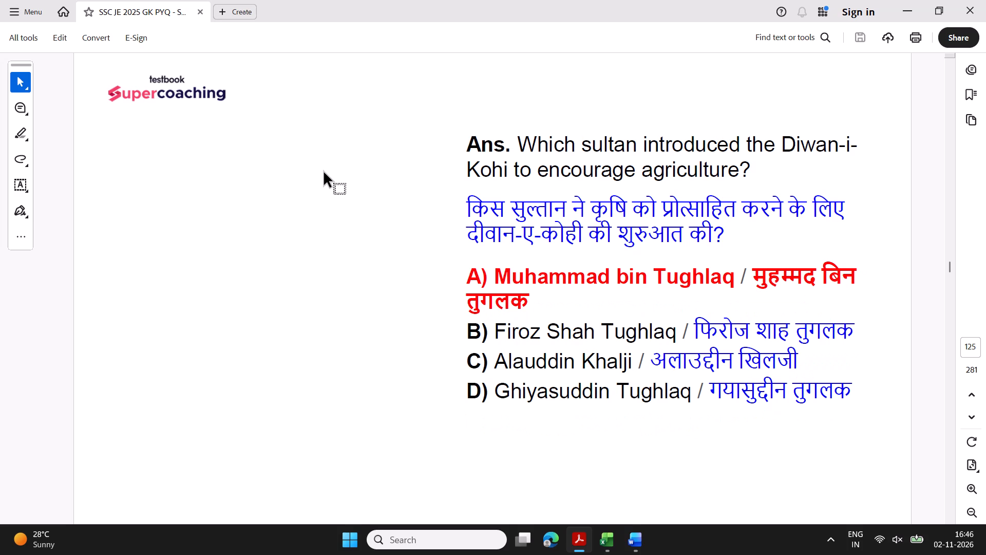
pyautogui.press('Right')
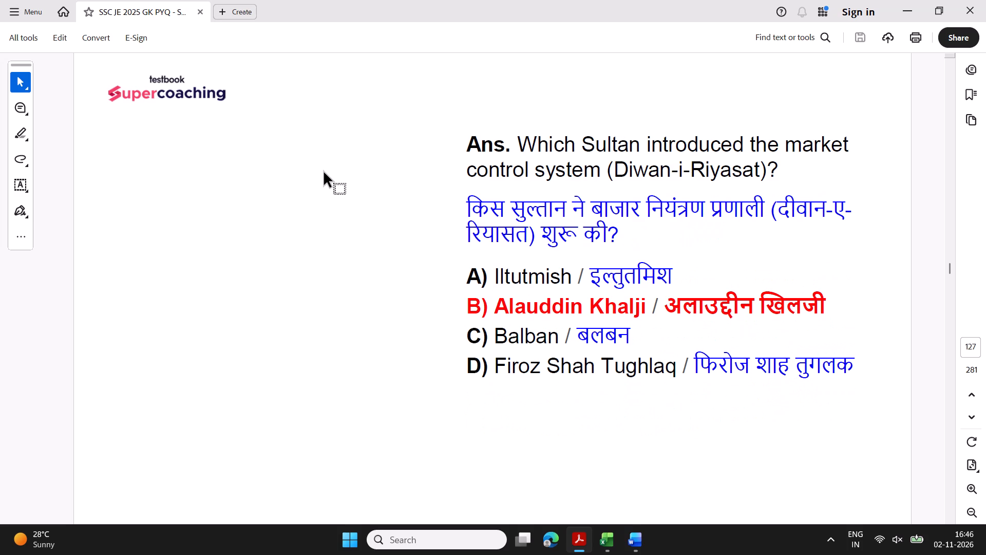
pyautogui.press('Left')
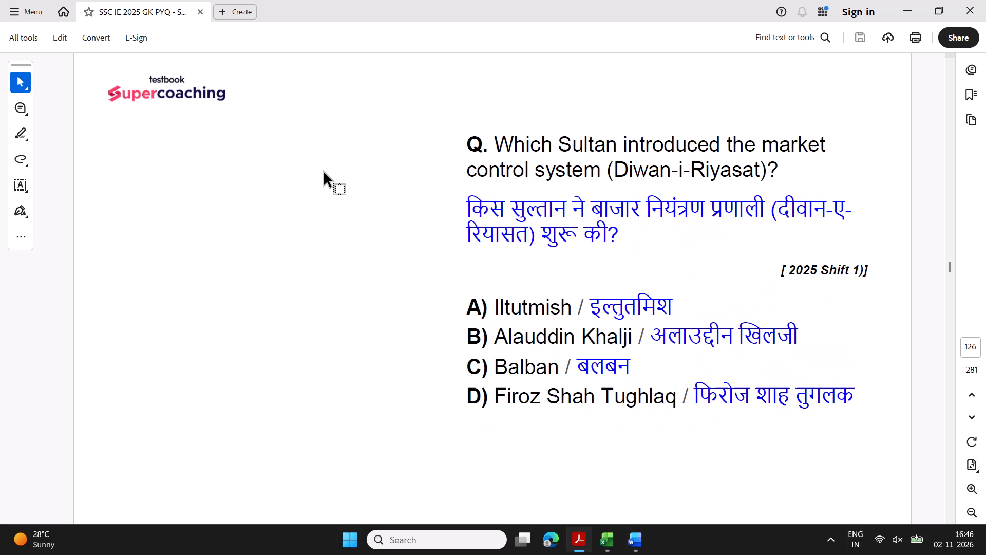
pyautogui.press('Left')
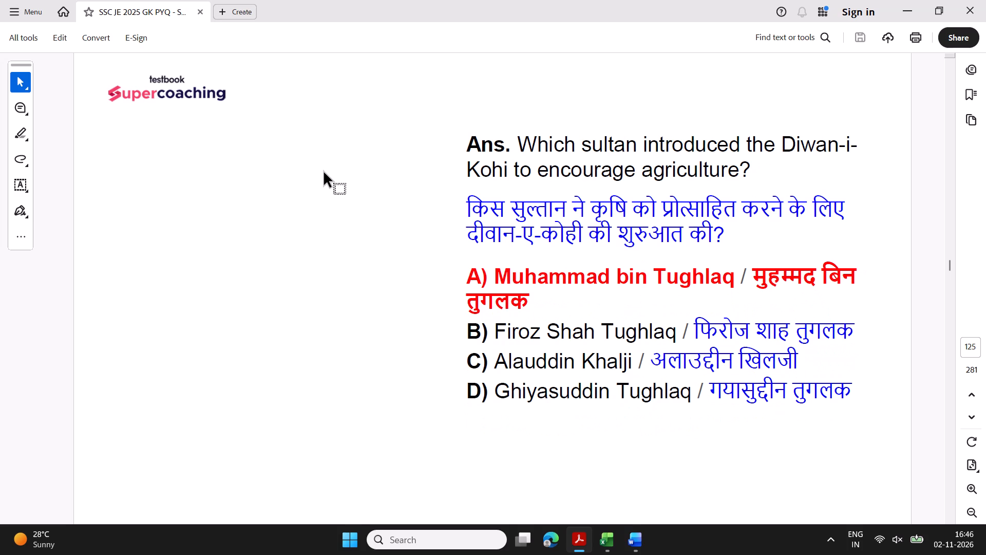
pyautogui.press('Right')
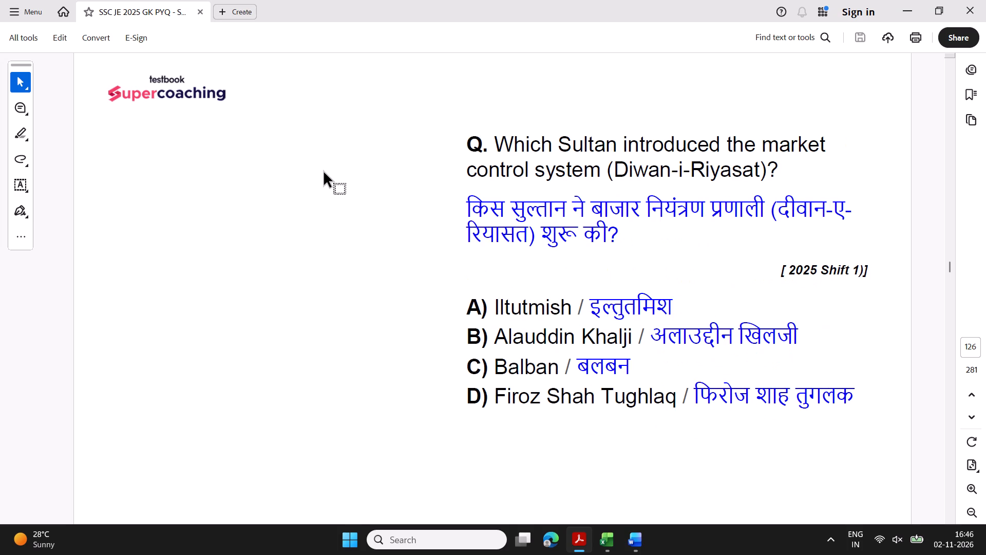
pyautogui.press('Right')
pyautogui.press('Right')
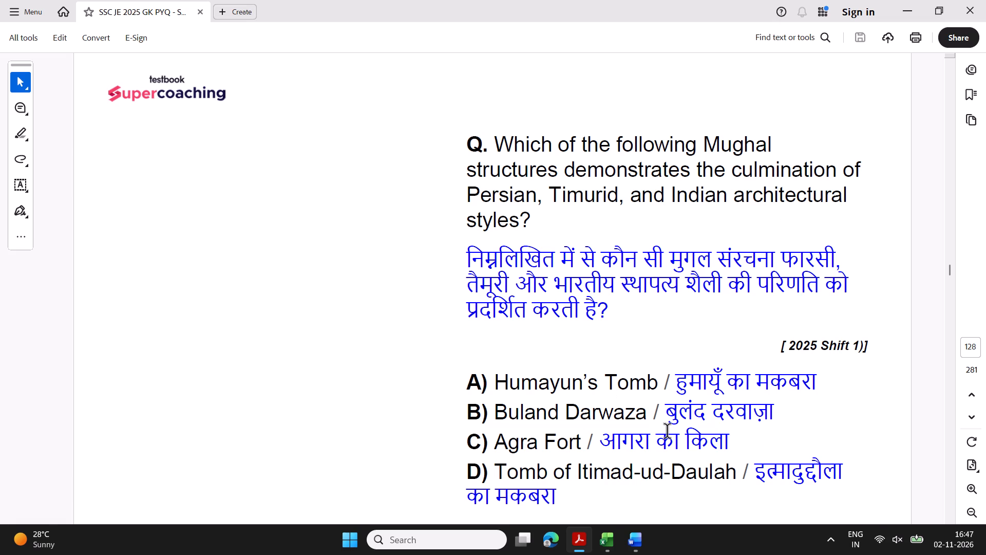
pyautogui.press('Right')
pyautogui.press('Left')
pyautogui.press('Right')
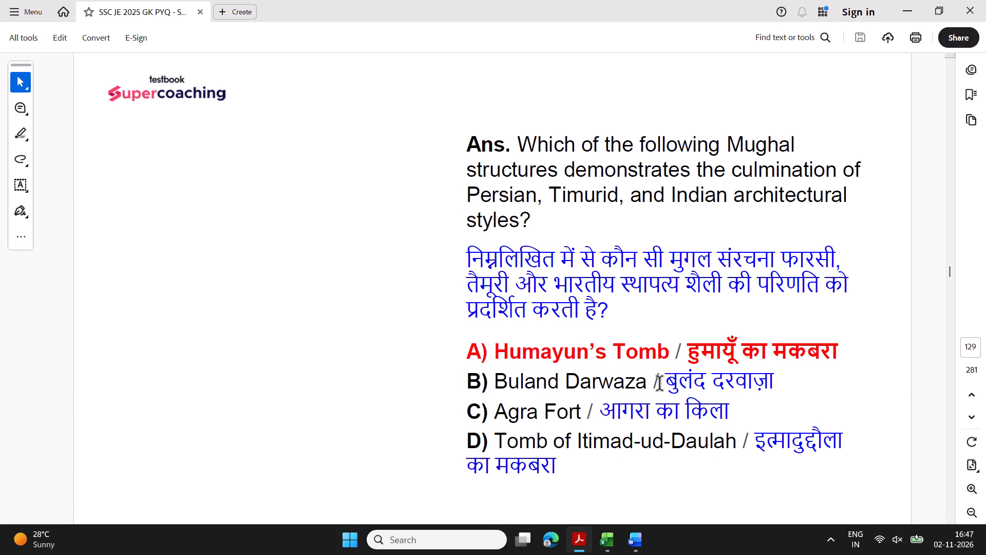
pyautogui.press('Right')
# Close the Microsoft Edge new-tab window and return to the spot speed survey workbook in Excel.
pyautogui.click(530, 534)
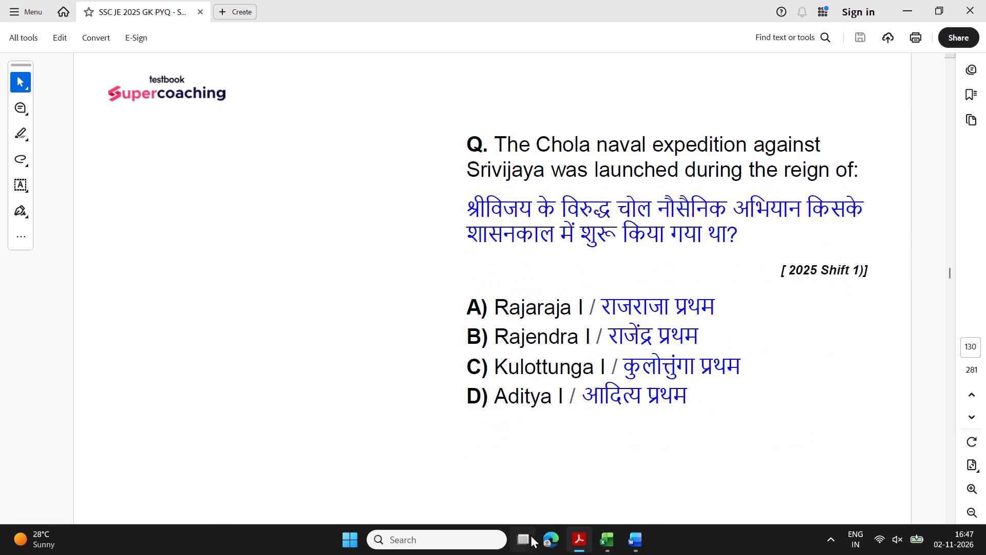
pyautogui.click(491, 217)
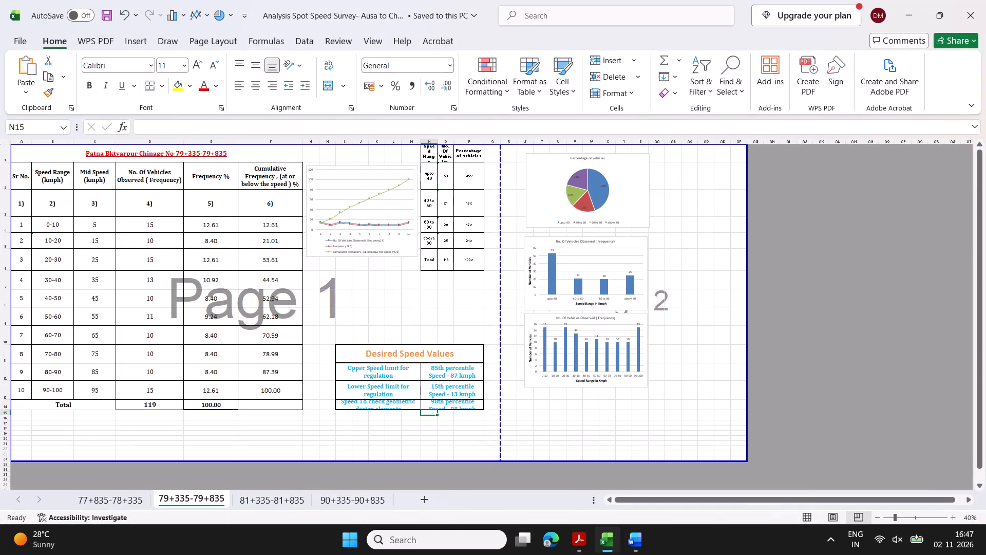
pyautogui.click(537, 544)
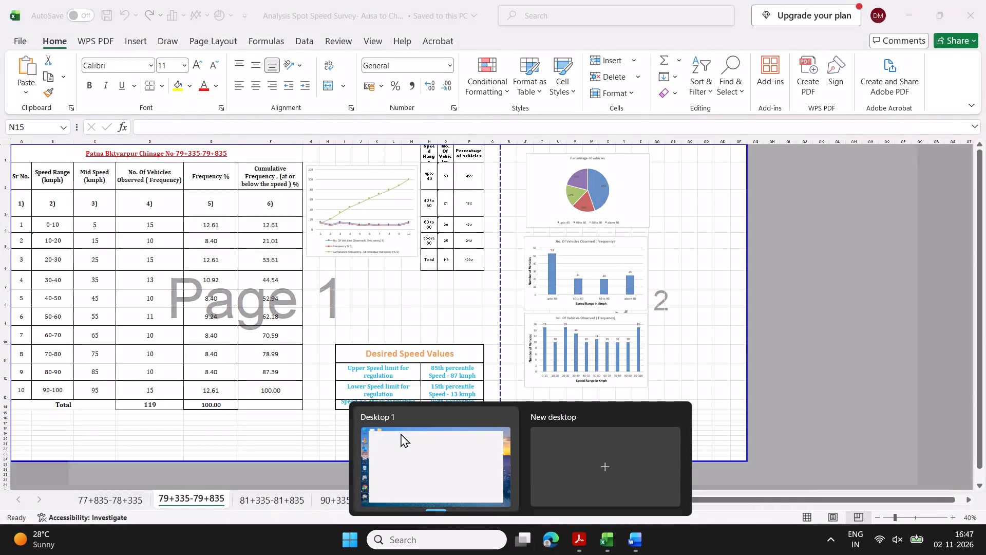
pyautogui.click(524, 535)
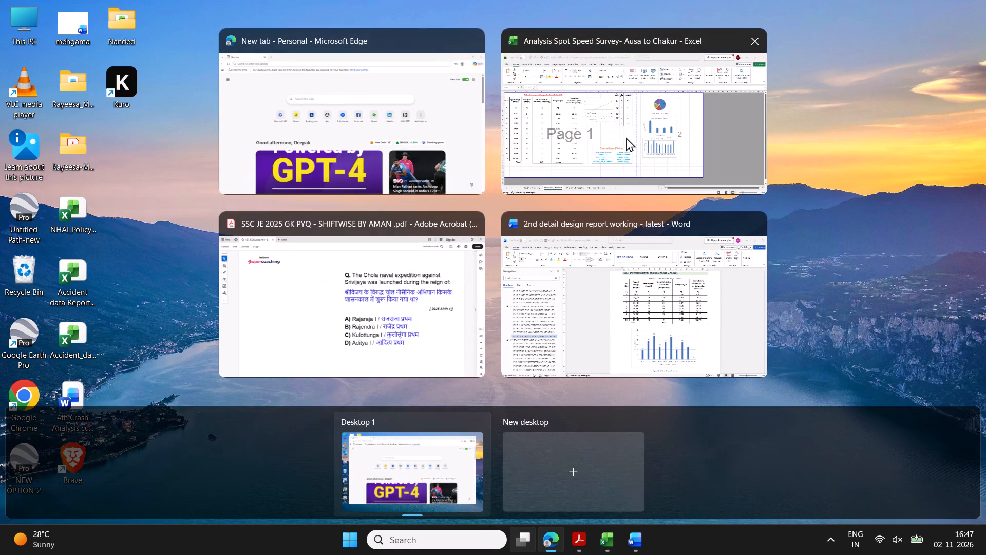
pyautogui.click(471, 41)
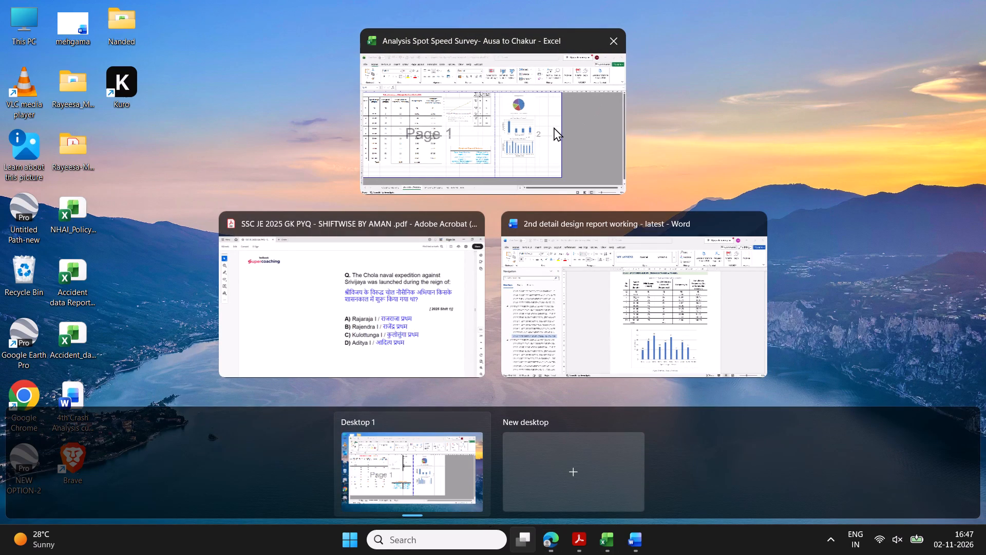
pyautogui.click(546, 112)
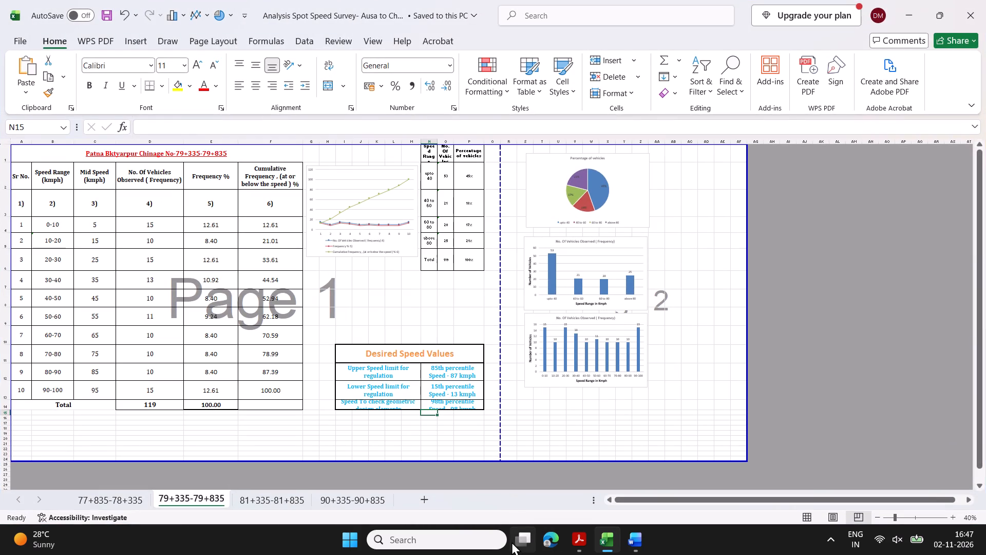
# Switch to the Word report and examine the spot speed observation table in section 12.2.8.
pyautogui.click(511, 542)
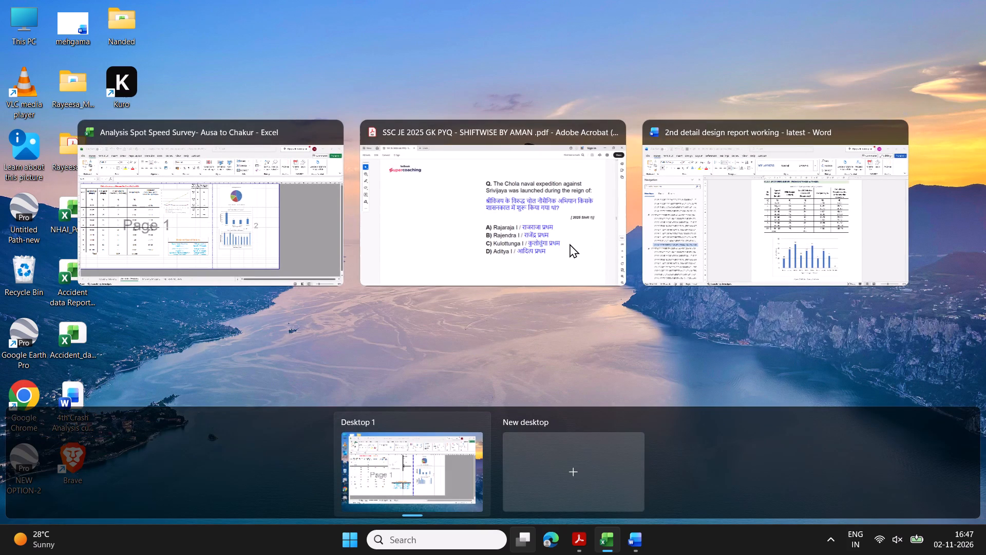
pyautogui.click(826, 227)
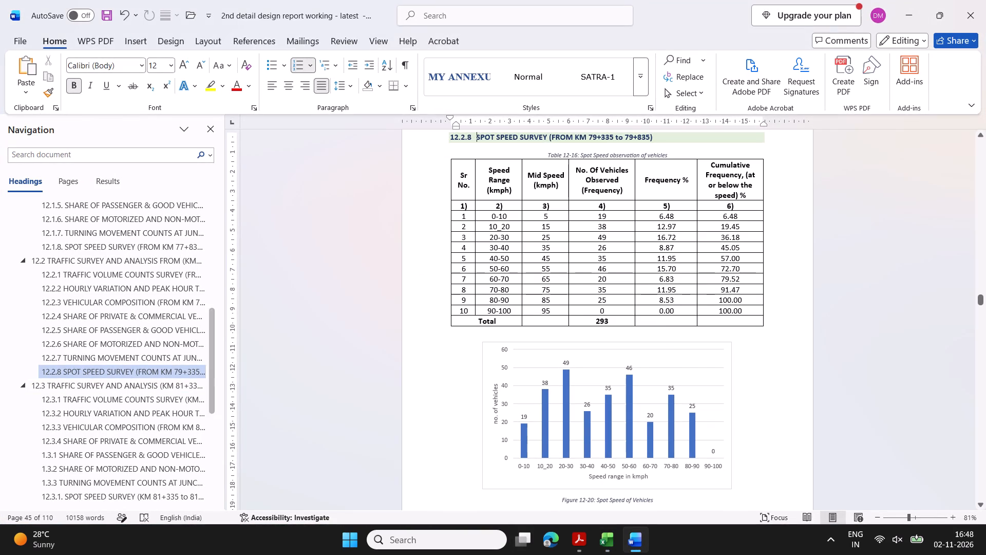
pyautogui.scroll(1, 675, 274)
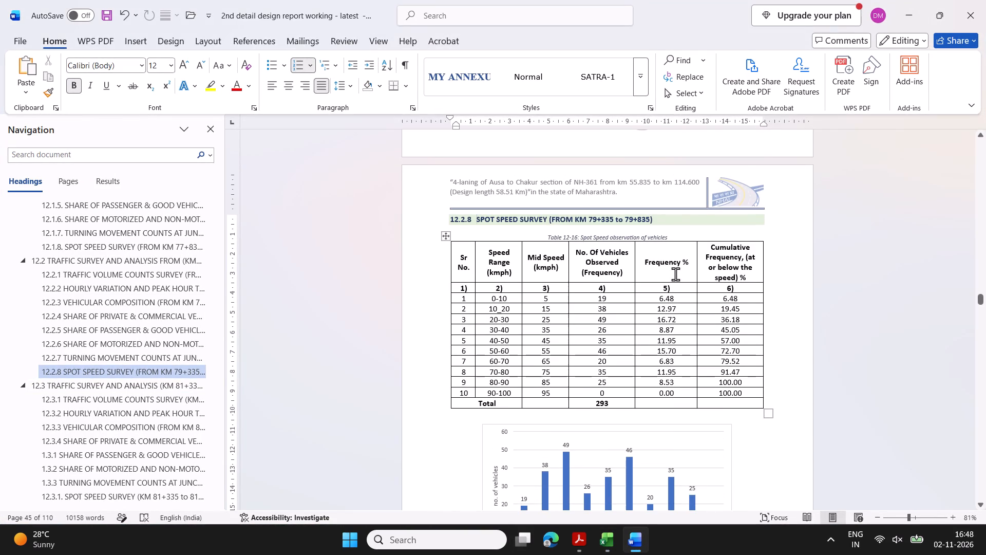
pyautogui.scroll(2, 675, 274)
pyautogui.scroll(-1, 675, 274)
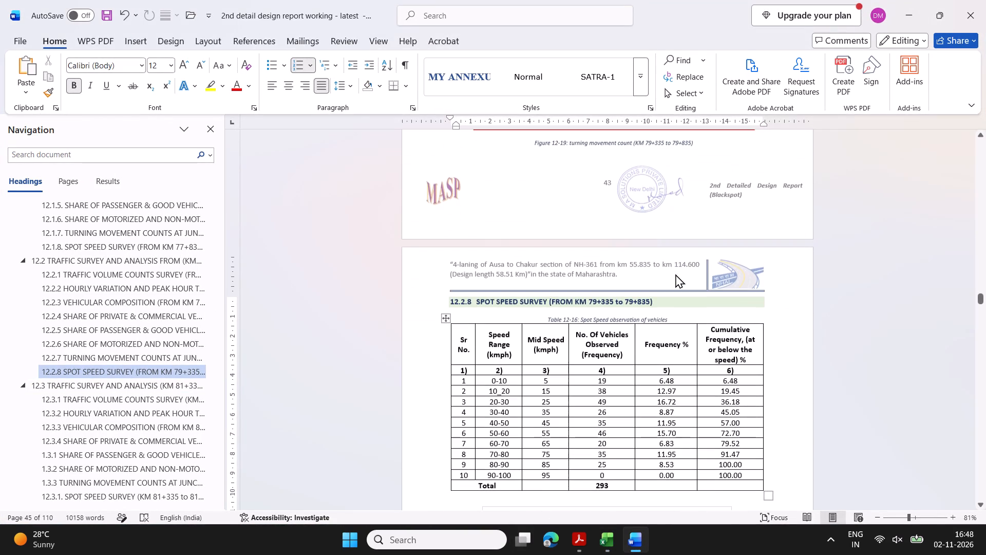
pyautogui.scroll(-1, 559, 375)
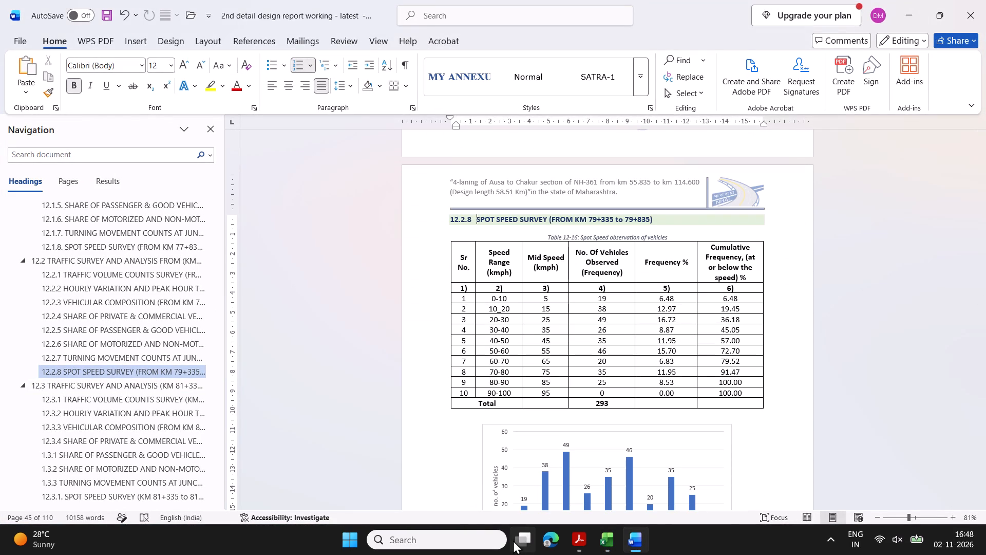
# In the Excel workbook's 79+335-79+835 sheet, copy all six columns of rows 1 to 10, speed ranges 0-10 to 90-100, without the total row.
pyautogui.click(513, 540)
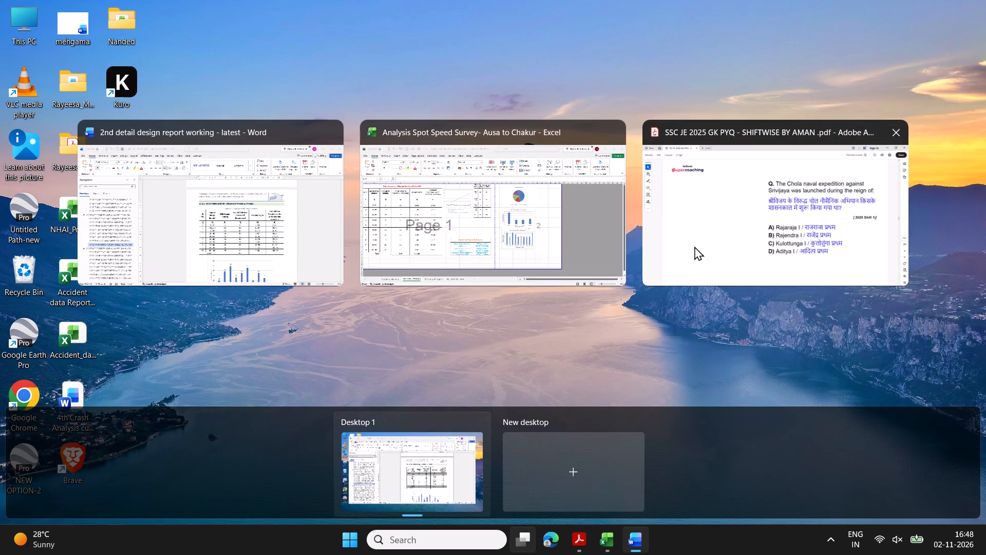
pyautogui.click(563, 225)
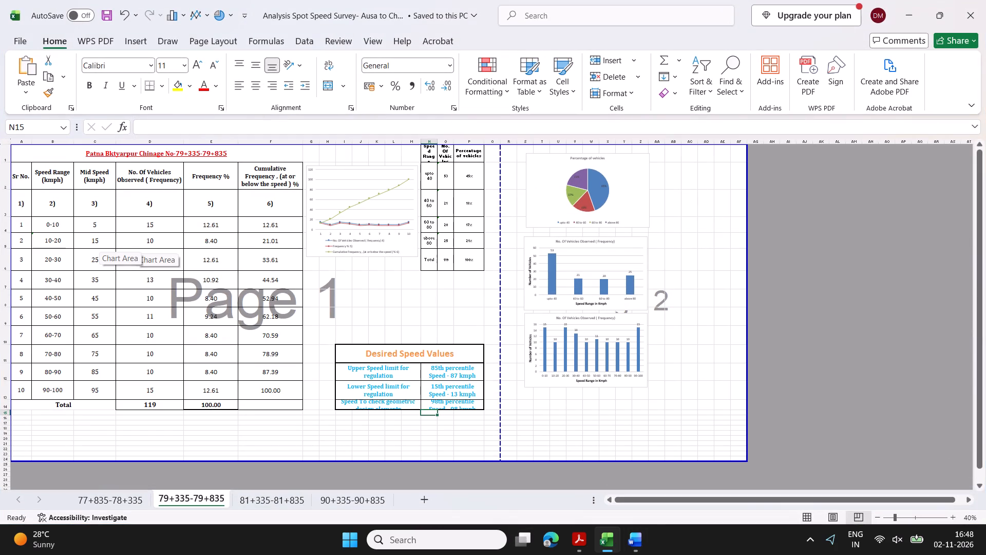
pyautogui.moveTo(26, 226); pyautogui.dragTo(266, 386)
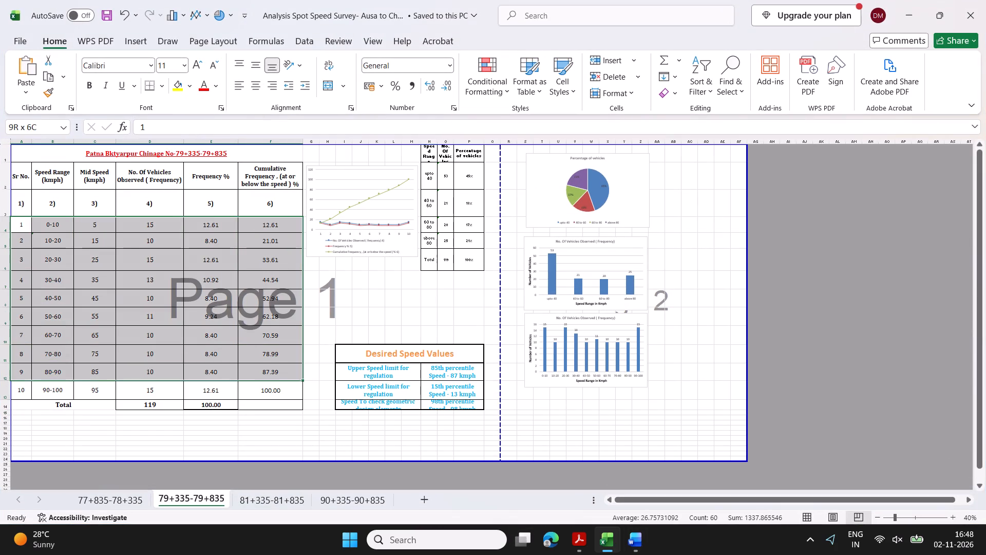
pyautogui.moveTo(266, 386); pyautogui.dragTo(266, 401)
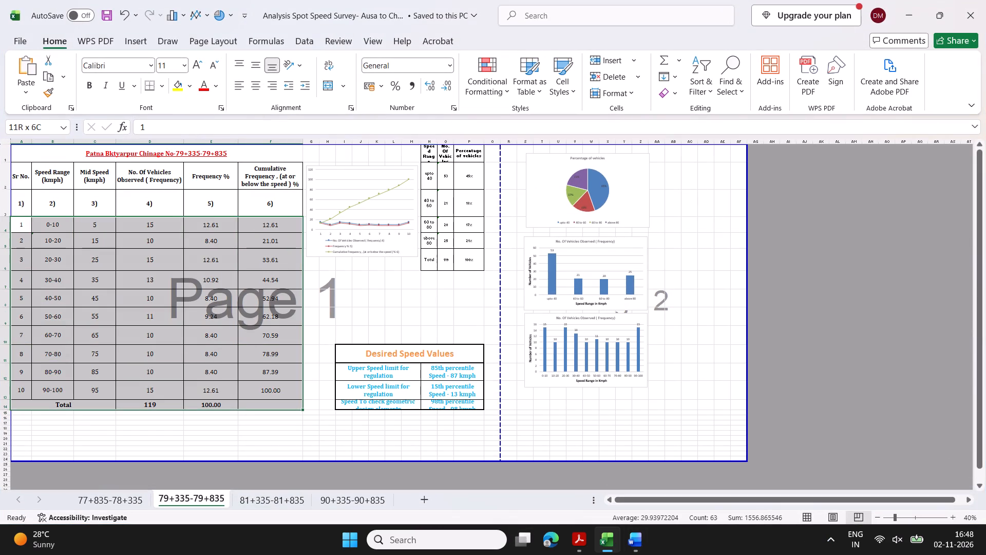
pyautogui.moveTo(266, 401); pyautogui.dragTo(269, 391)
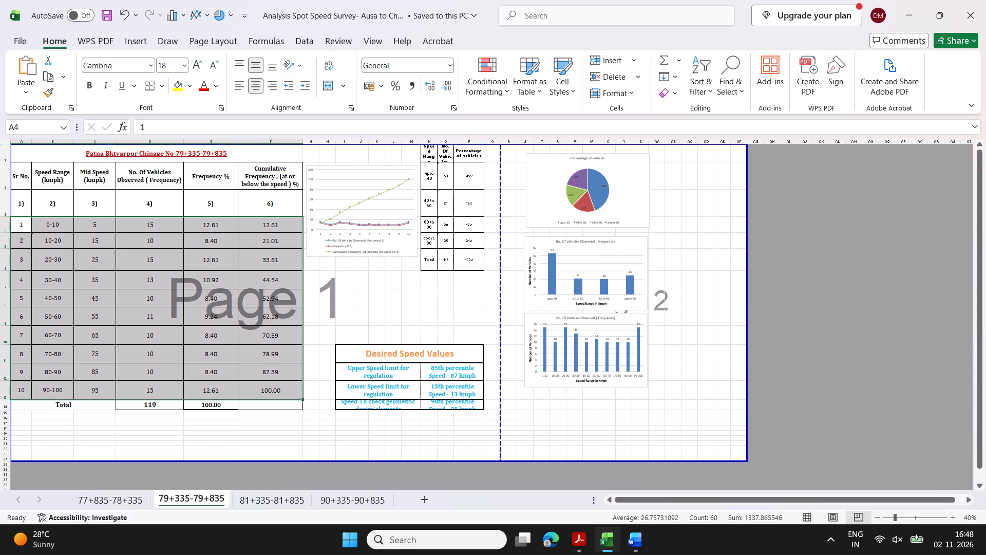
pyautogui.rightClick(269, 391)
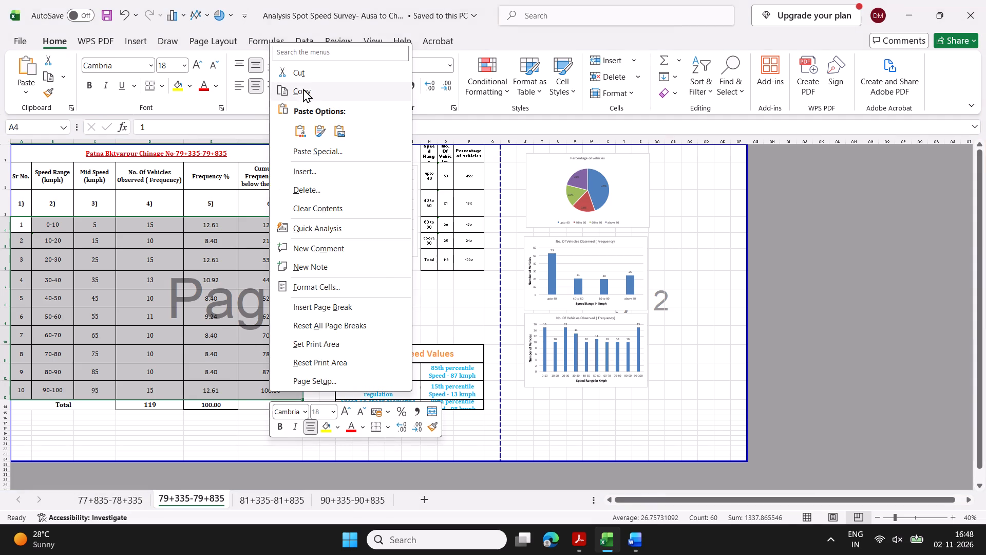
pyautogui.click(303, 88)
# Paste the copied Excel rows as text only over rows 1 to 10 of section 12.2.8's spot speed table in the Word report.
pyautogui.click(528, 545)
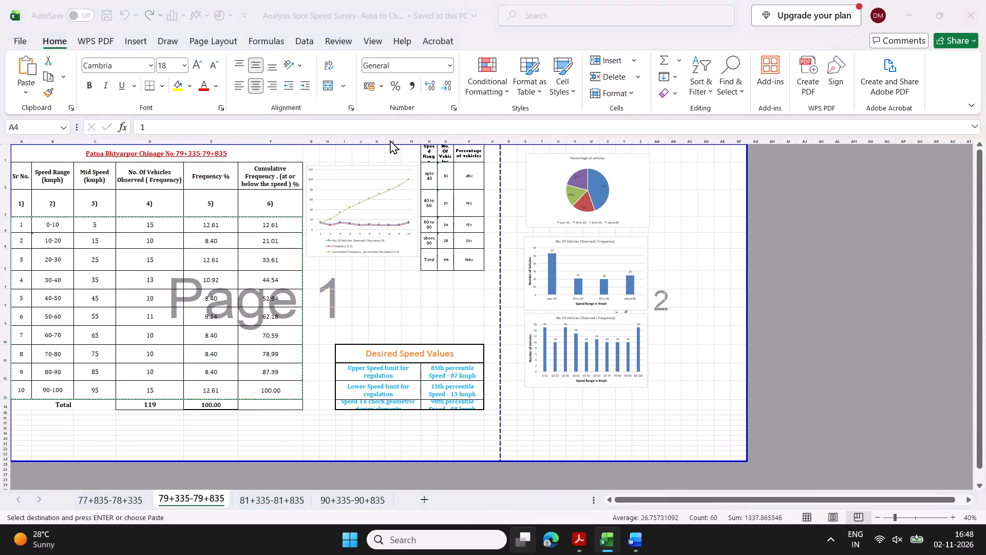
pyautogui.click(570, 210)
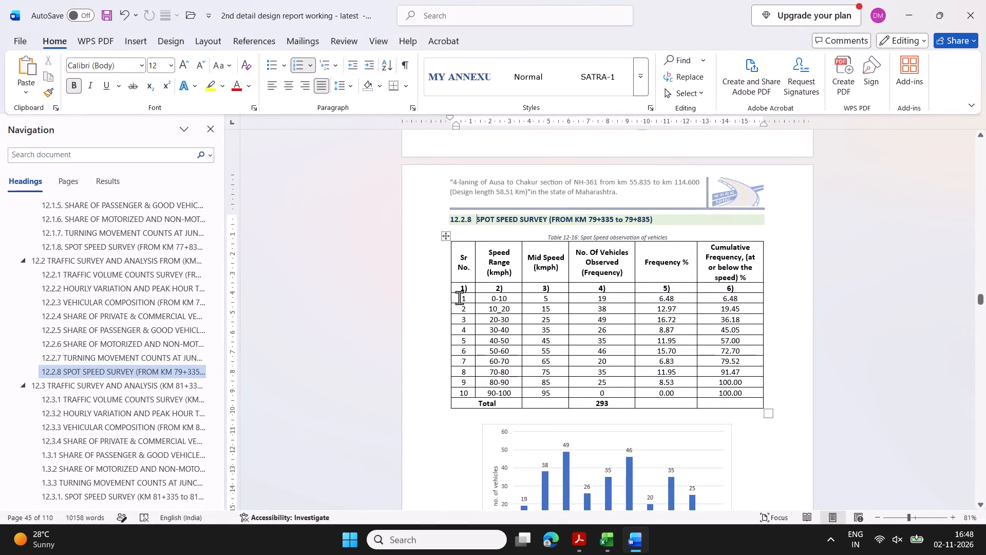
pyautogui.moveTo(459, 298); pyautogui.dragTo(722, 404)
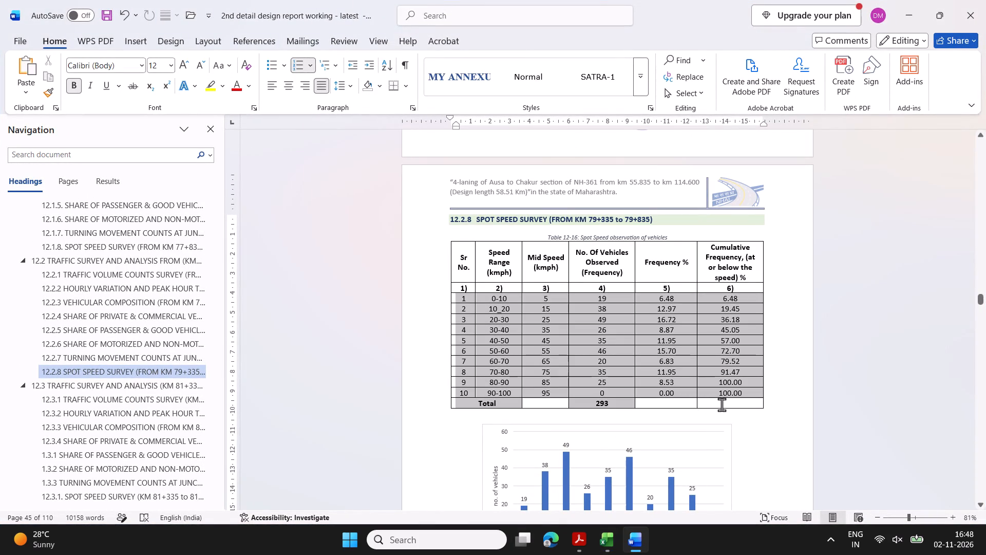
pyautogui.moveTo(722, 404); pyautogui.dragTo(723, 388)
pyautogui.rightClick(723, 388)
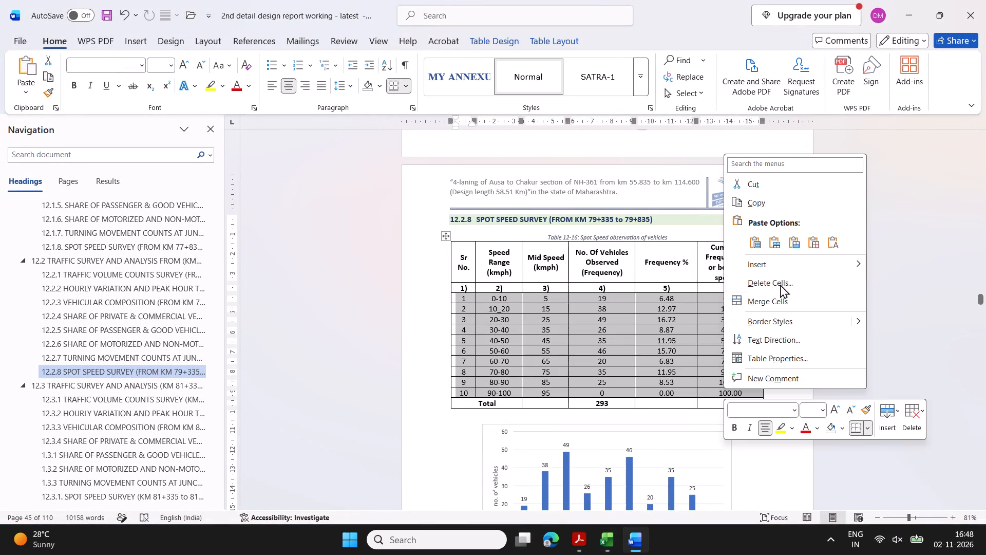
pyautogui.click(840, 241)
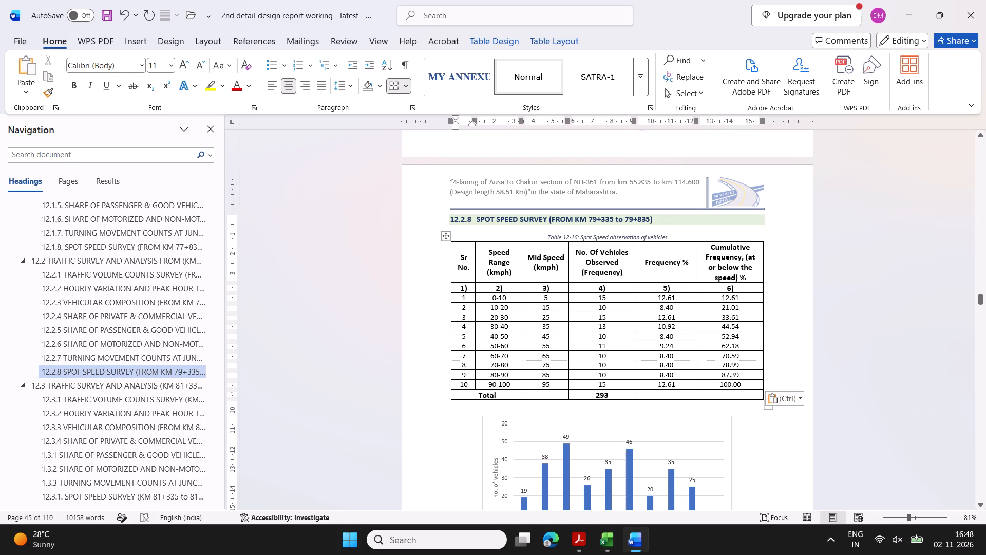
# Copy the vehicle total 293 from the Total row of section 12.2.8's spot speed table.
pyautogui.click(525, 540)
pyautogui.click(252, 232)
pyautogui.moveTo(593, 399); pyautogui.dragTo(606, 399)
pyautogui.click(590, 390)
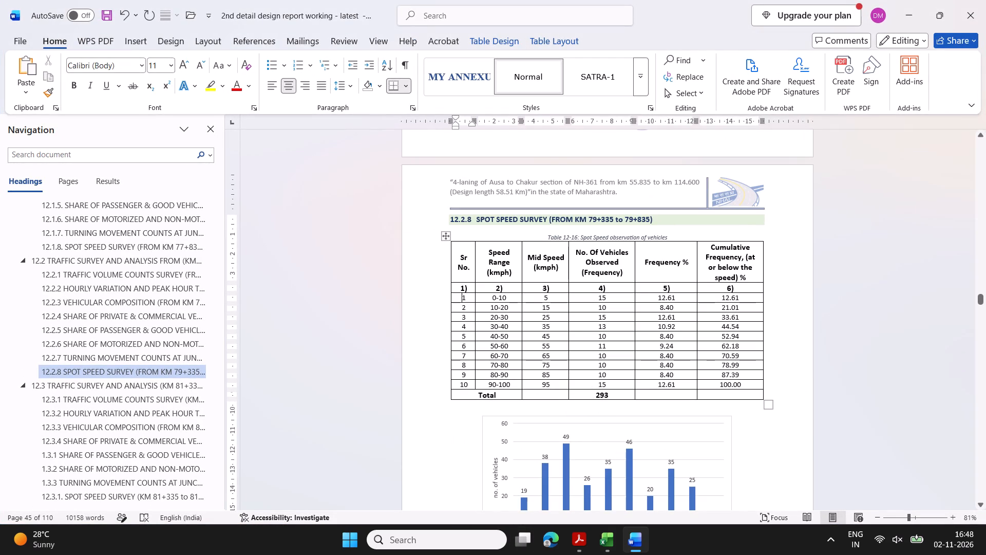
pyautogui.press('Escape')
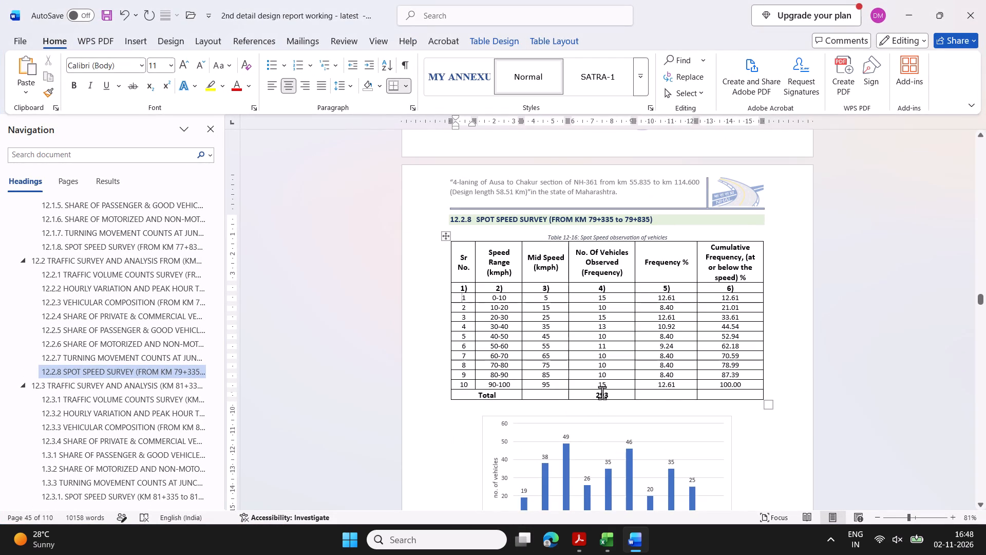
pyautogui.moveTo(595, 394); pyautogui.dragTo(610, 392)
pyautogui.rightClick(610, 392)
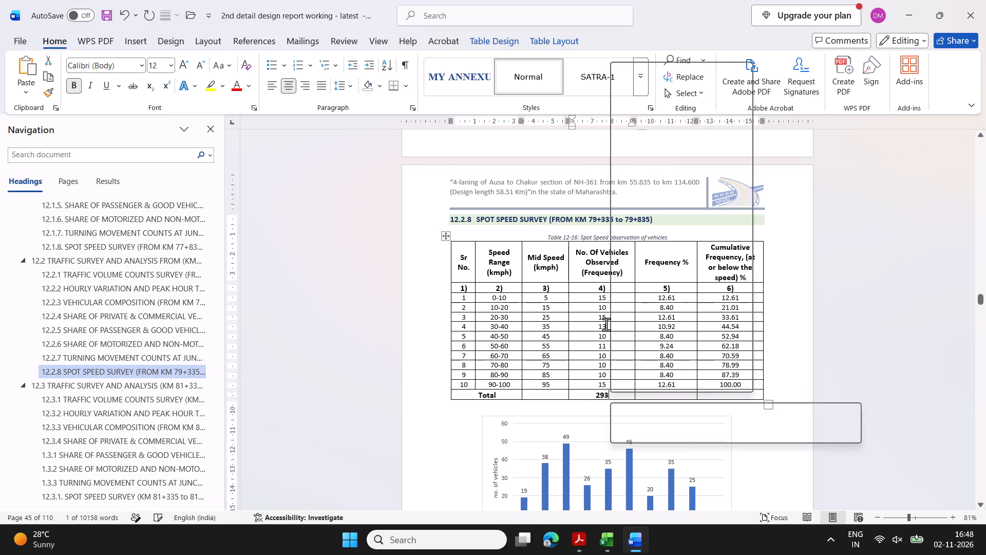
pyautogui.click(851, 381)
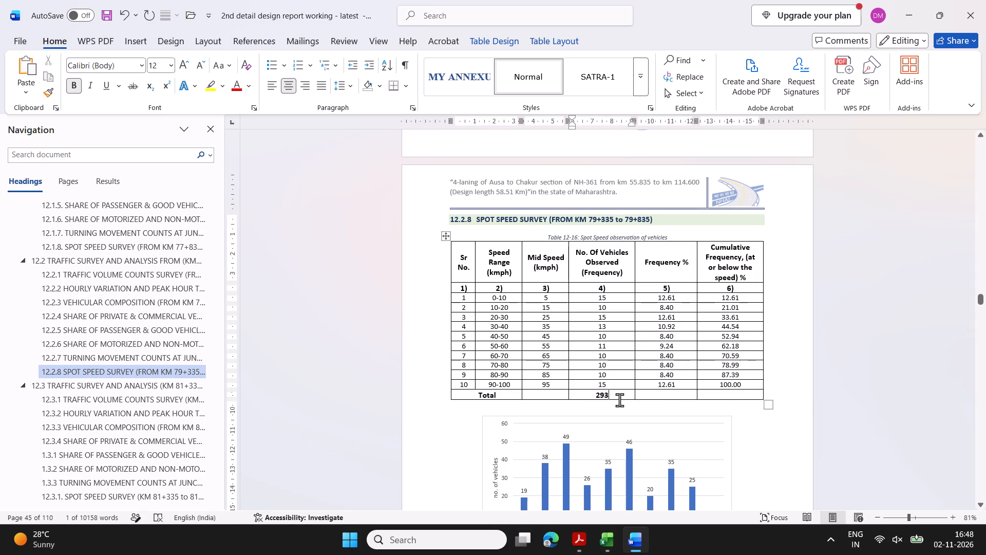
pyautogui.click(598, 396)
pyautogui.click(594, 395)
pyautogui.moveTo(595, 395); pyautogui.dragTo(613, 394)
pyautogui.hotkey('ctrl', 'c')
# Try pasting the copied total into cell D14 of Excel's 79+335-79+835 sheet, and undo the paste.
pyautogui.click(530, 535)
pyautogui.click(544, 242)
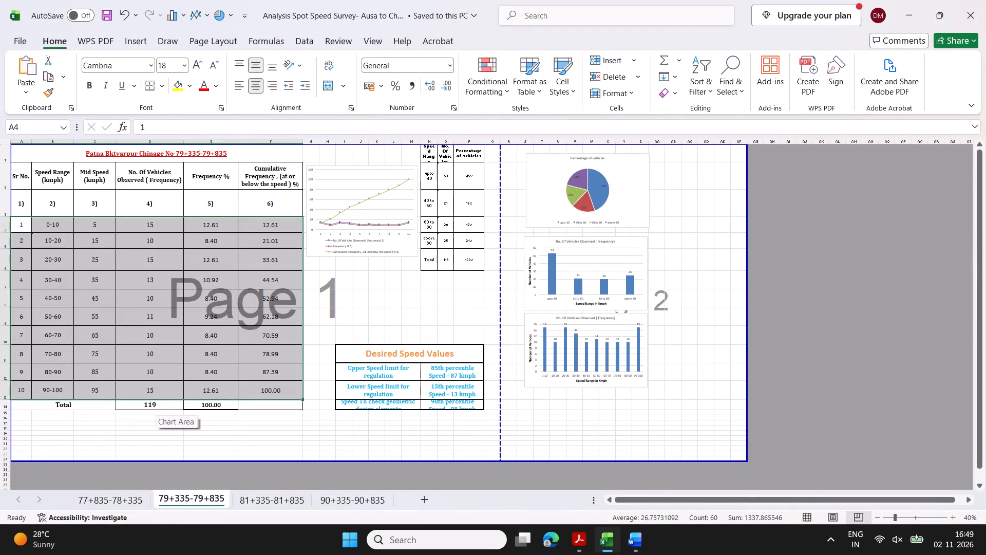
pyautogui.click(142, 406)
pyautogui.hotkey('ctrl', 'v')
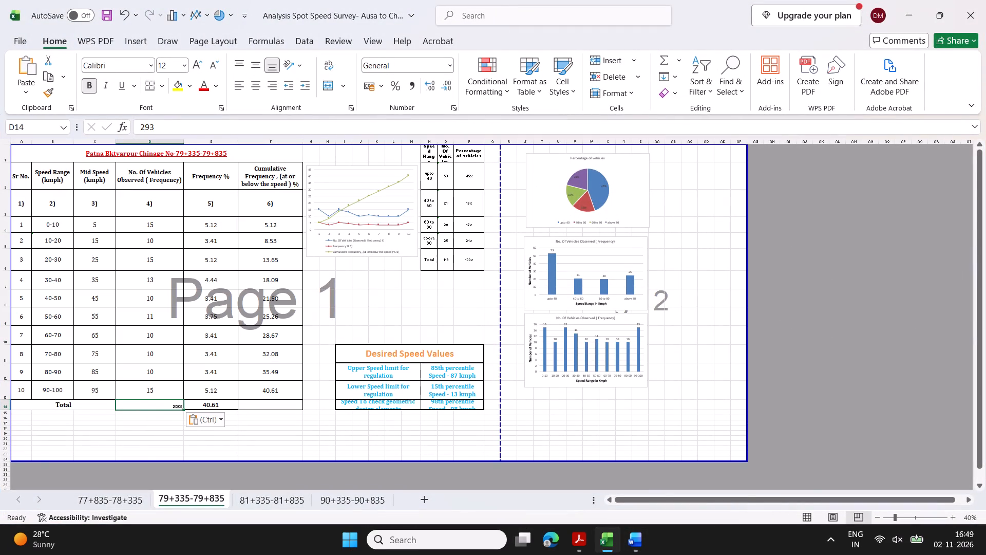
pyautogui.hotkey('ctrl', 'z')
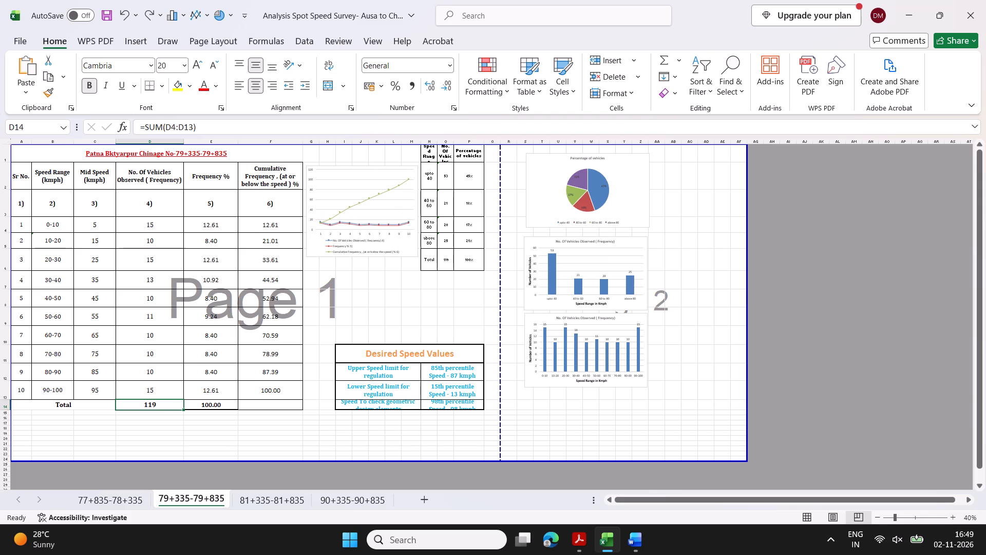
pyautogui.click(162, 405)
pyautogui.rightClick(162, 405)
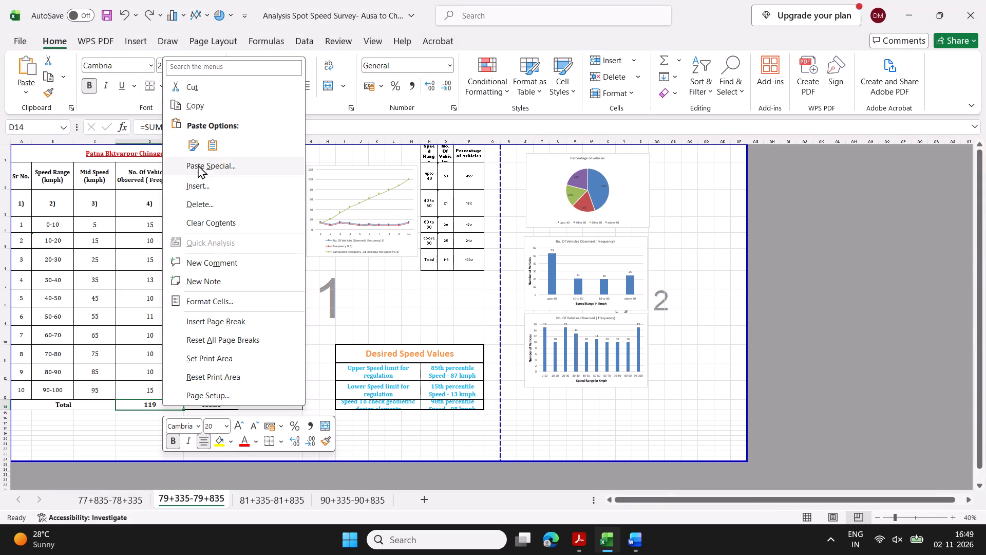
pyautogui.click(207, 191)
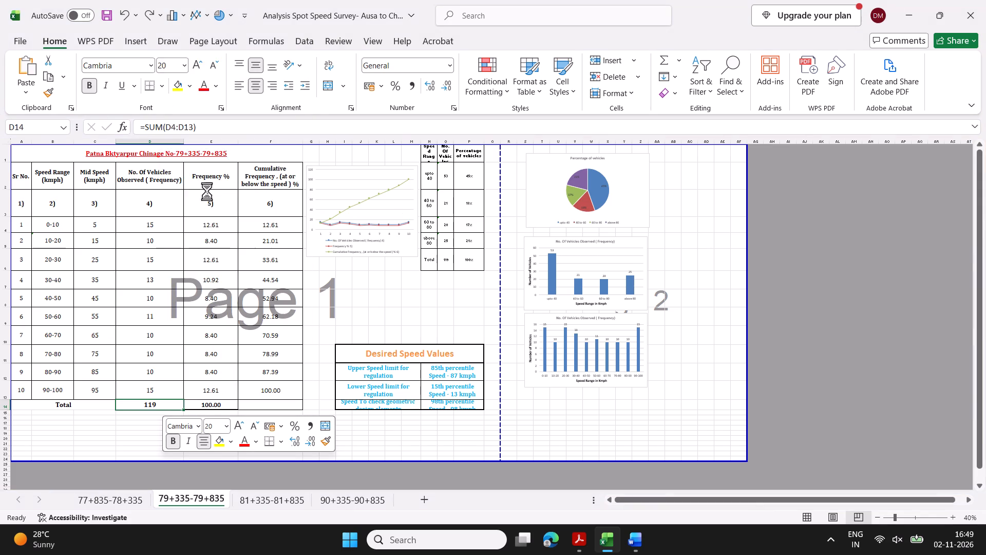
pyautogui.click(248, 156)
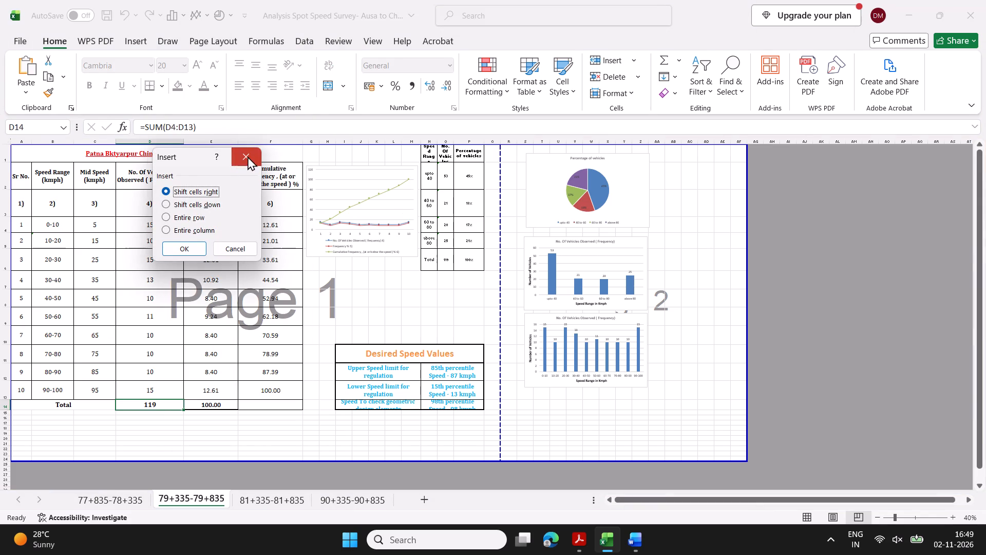
# Return to the Word report and copy the vehicle total 293 from the Total row of section 12.2.8's table.
pyautogui.click(524, 537)
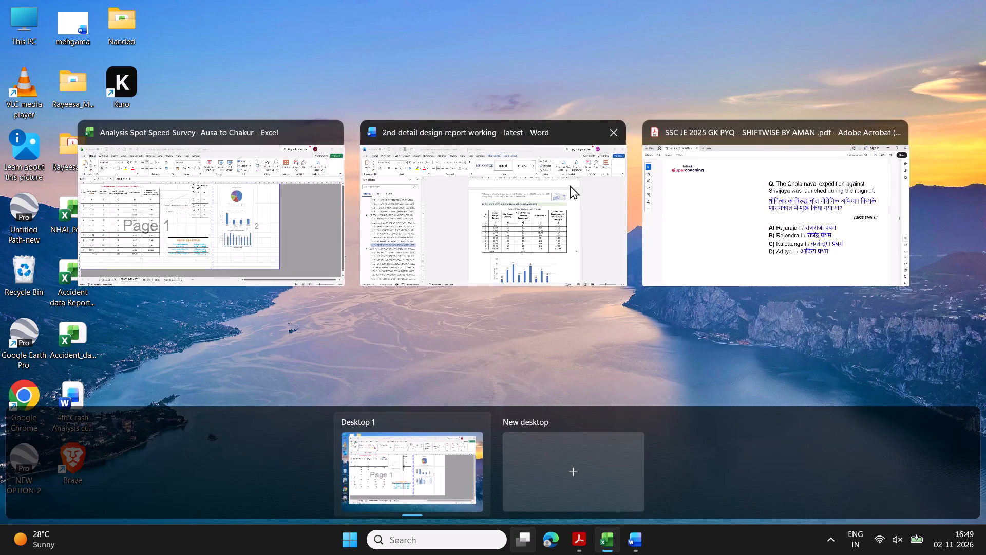
pyautogui.click(570, 185)
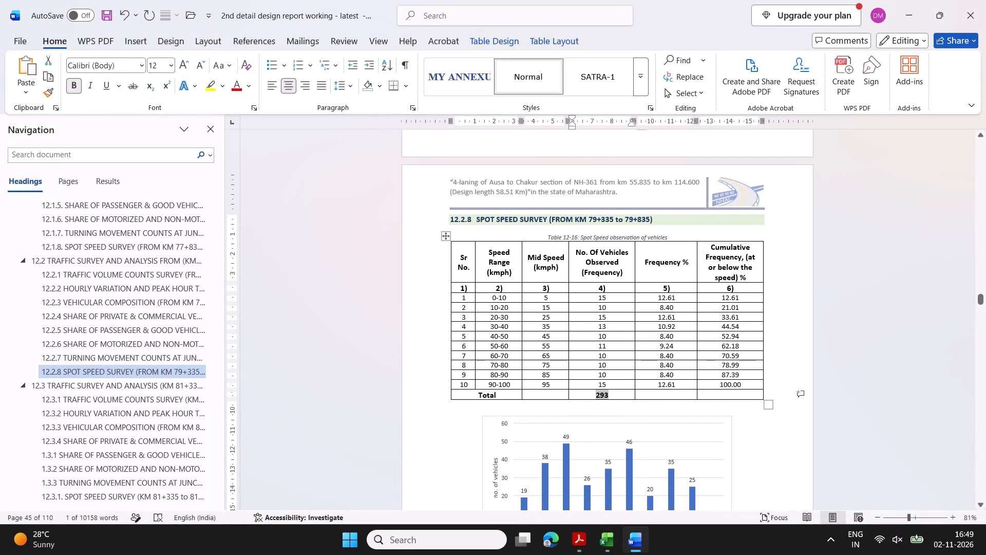
pyautogui.click(660, 395)
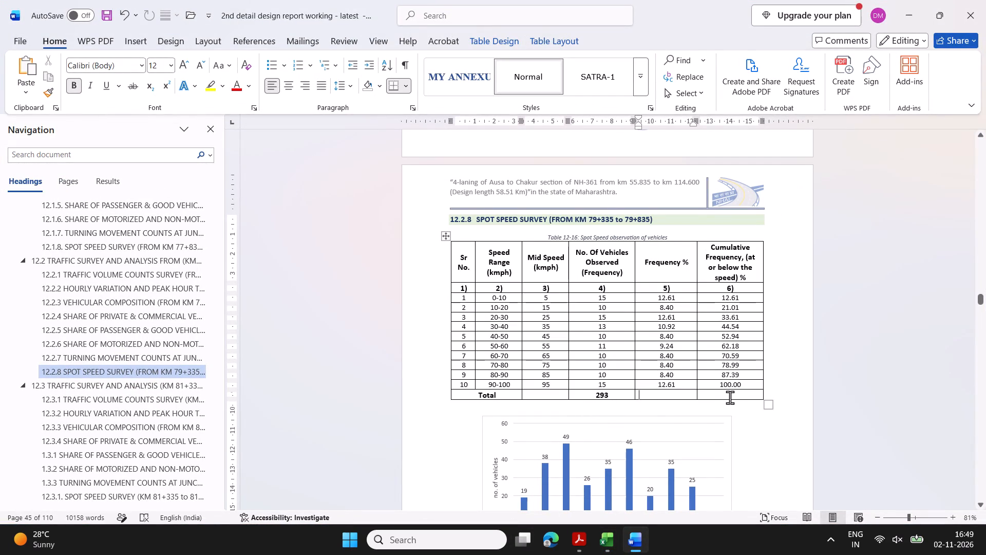
pyautogui.press('Escape')
pyautogui.press('Escape')
pyautogui.moveTo(594, 395); pyautogui.dragTo(610, 395)
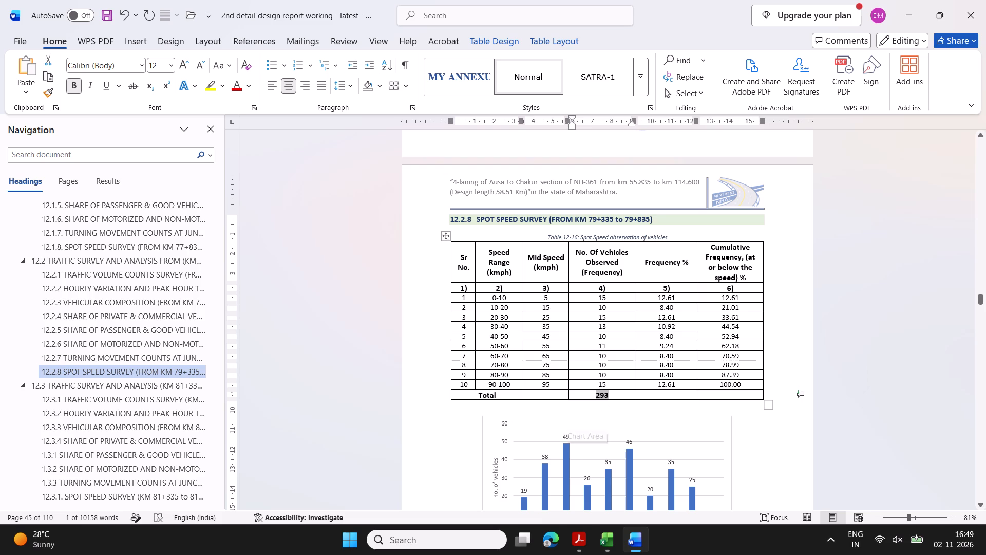
pyautogui.hotkey('ctrl', 'c')
# Paste 293 into vehicle total cell D14 of Excel's 79+335-79+835 sheet, matching the destination formatting.
pyautogui.click(531, 540)
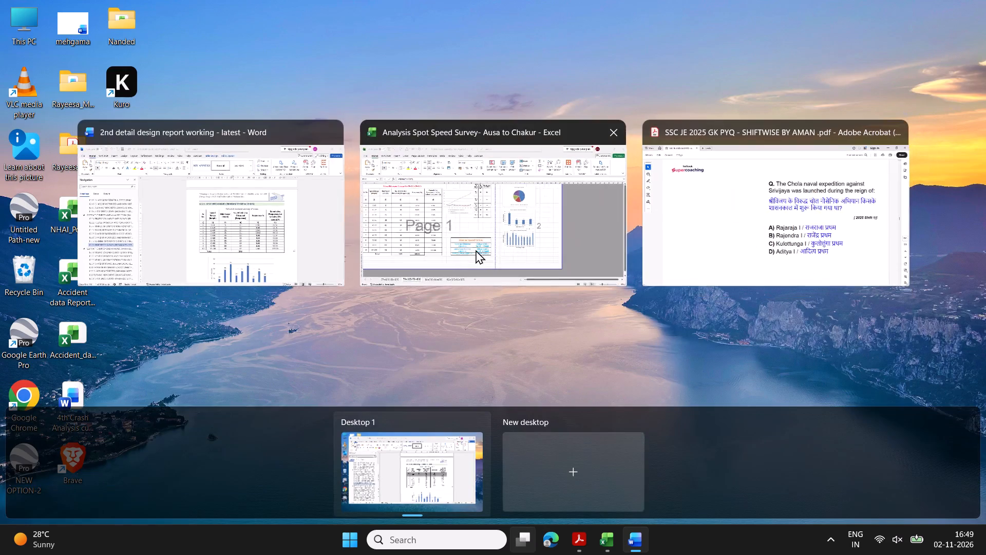
pyautogui.click(478, 249)
pyautogui.click(139, 404)
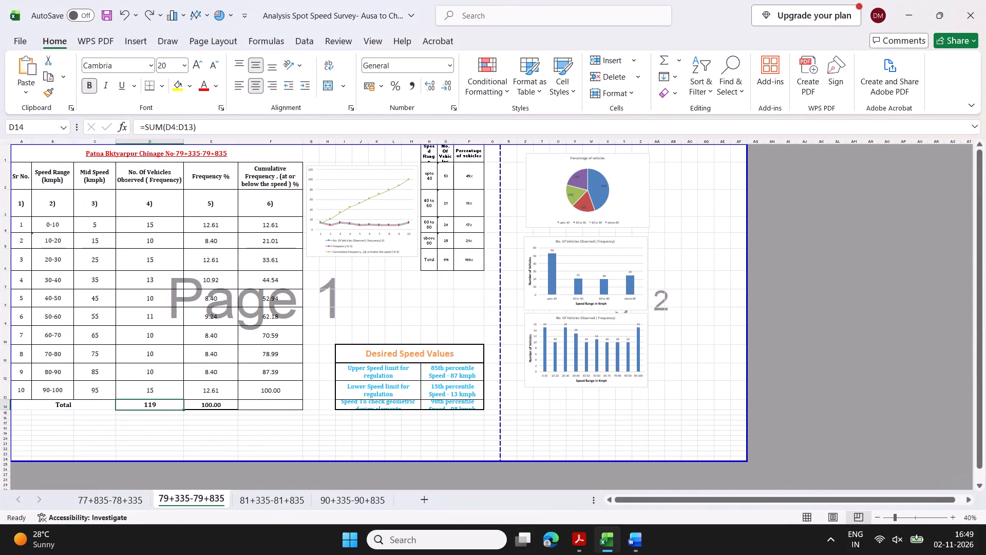
pyautogui.click(139, 404)
pyautogui.rightClick(143, 402)
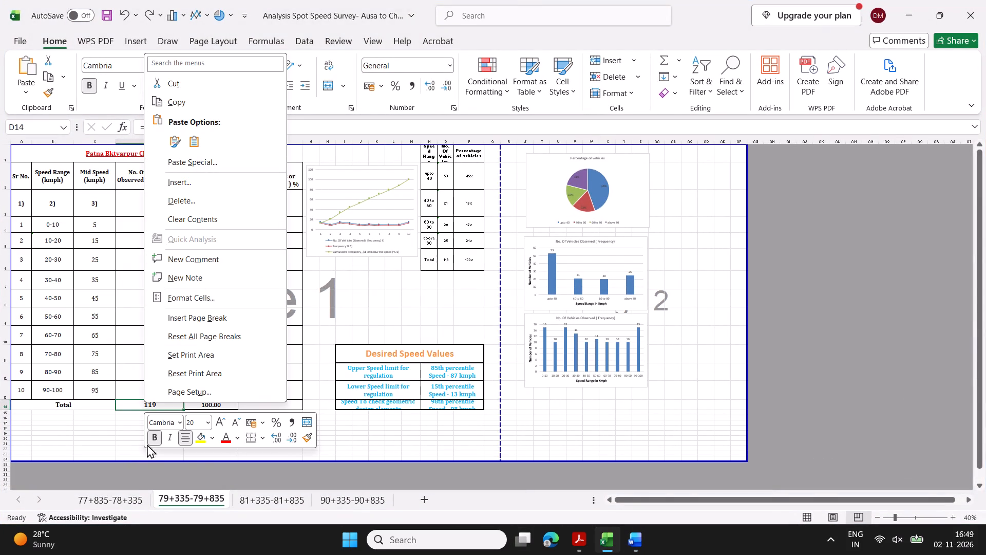
pyautogui.click(176, 144)
pyautogui.click(166, 405)
pyautogui.click(206, 415)
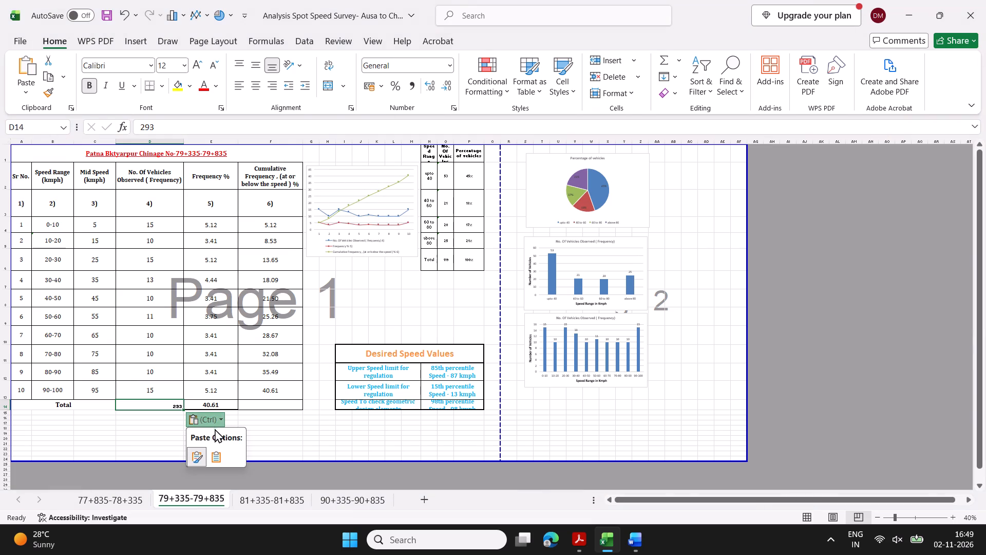
pyautogui.click(195, 456)
pyautogui.click(213, 420)
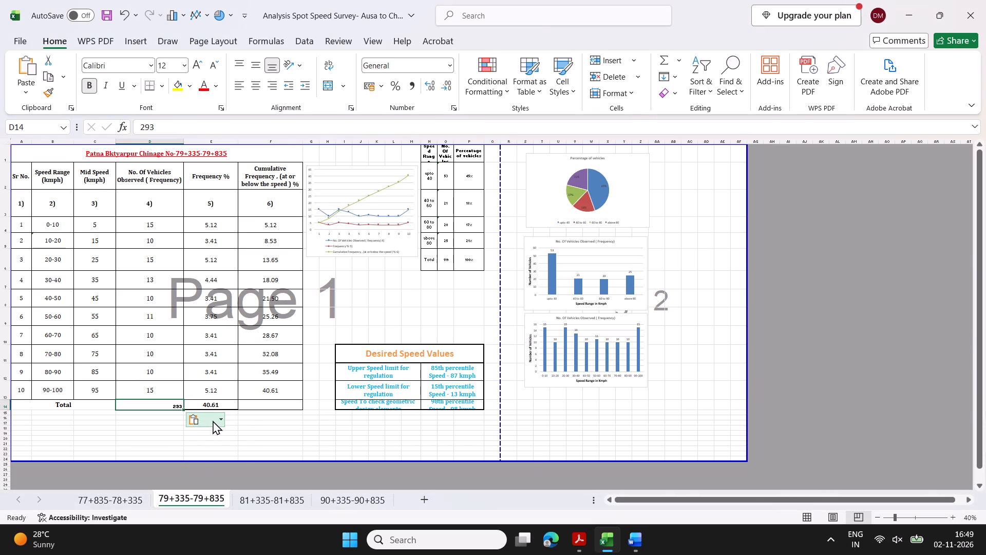
pyautogui.click(215, 458)
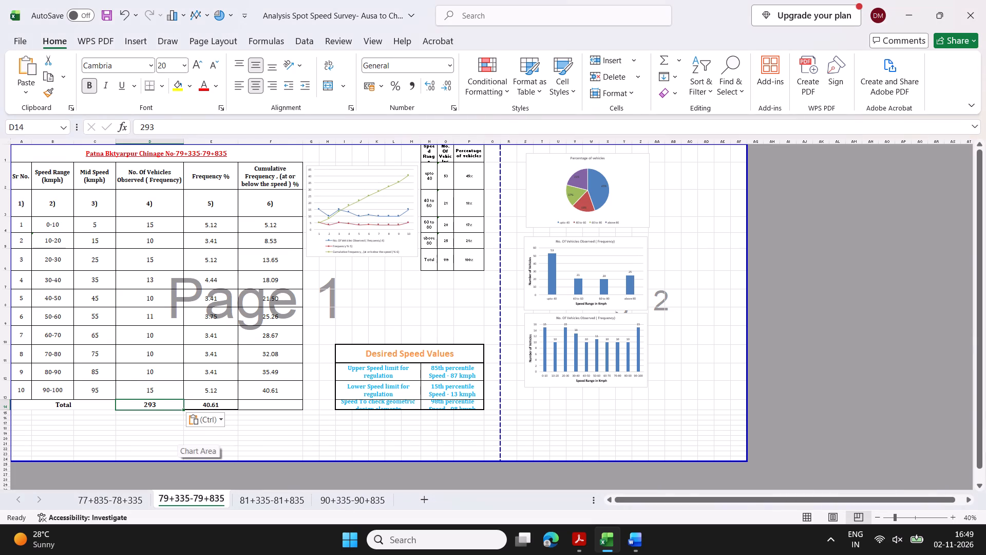
pyautogui.click(158, 437)
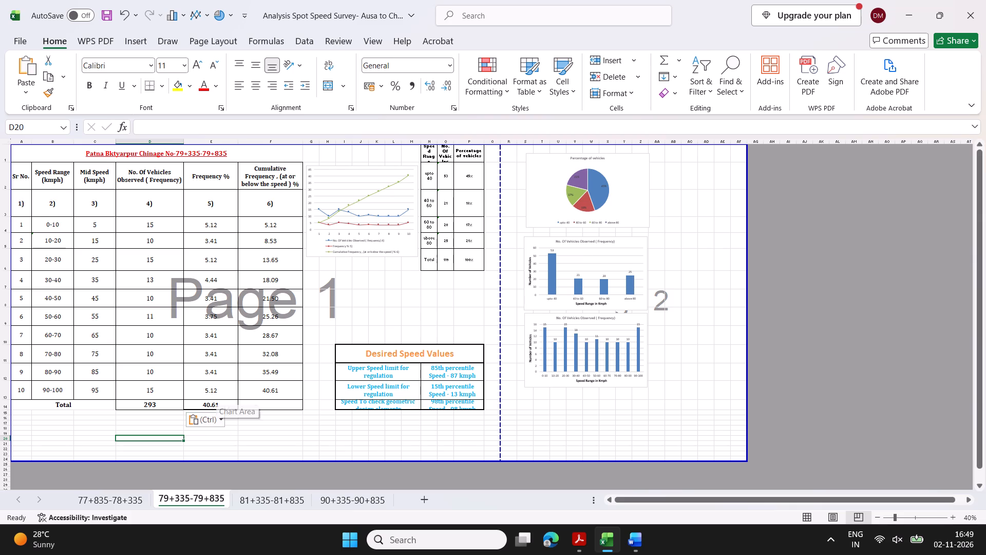
# Clear the Frequency % total in cell E14 of the 79+335-79+835 sheet.
pyautogui.click(216, 402)
pyautogui.press('Delete')
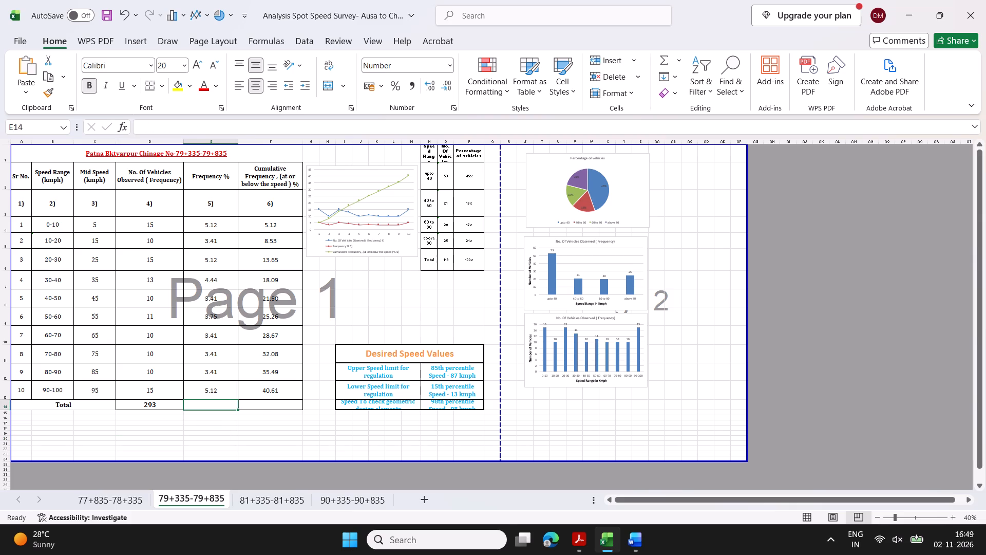
# Switch to the Word report and delete the old vehicle bar chart below the table in section 12.2.8.
pyautogui.click(526, 539)
pyautogui.click(451, 178)
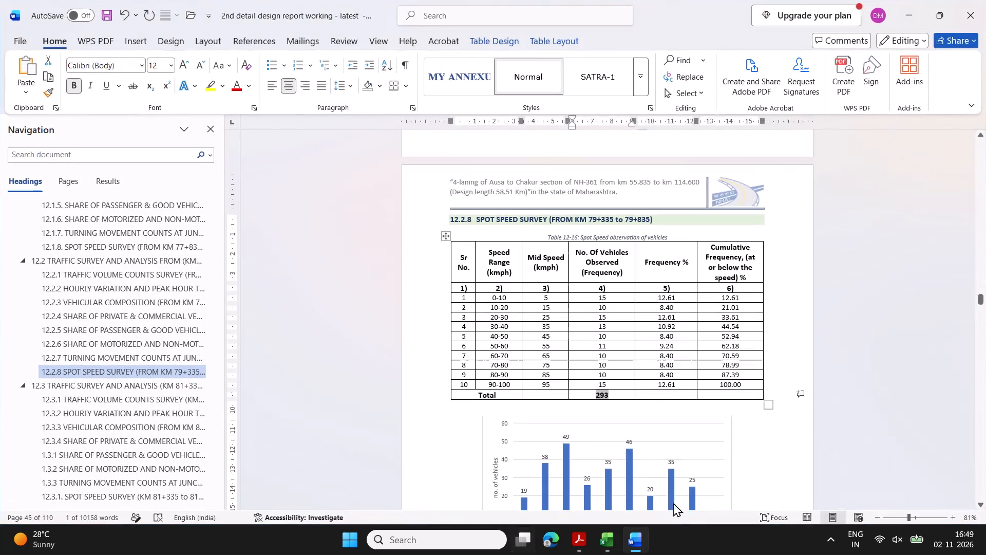
pyautogui.click(524, 540)
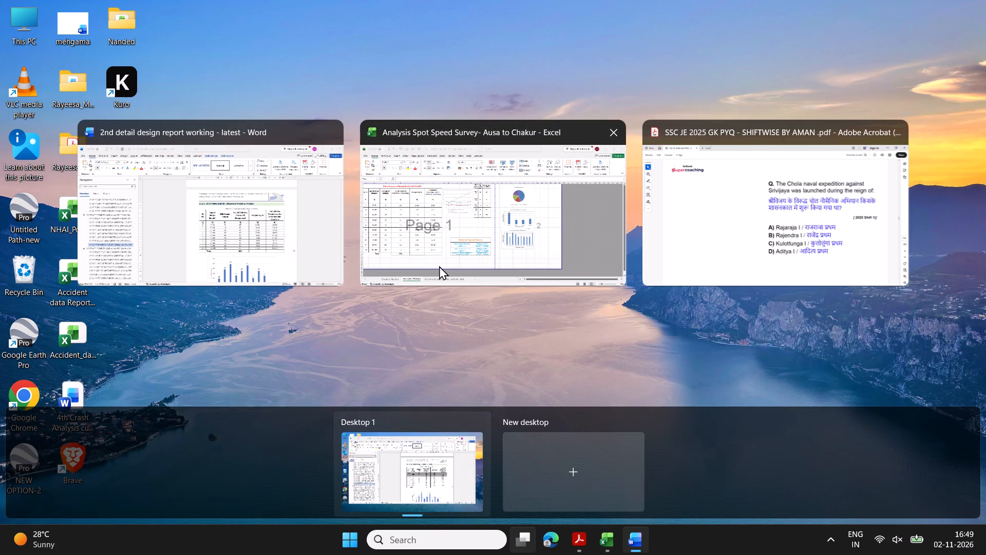
pyautogui.click(243, 265)
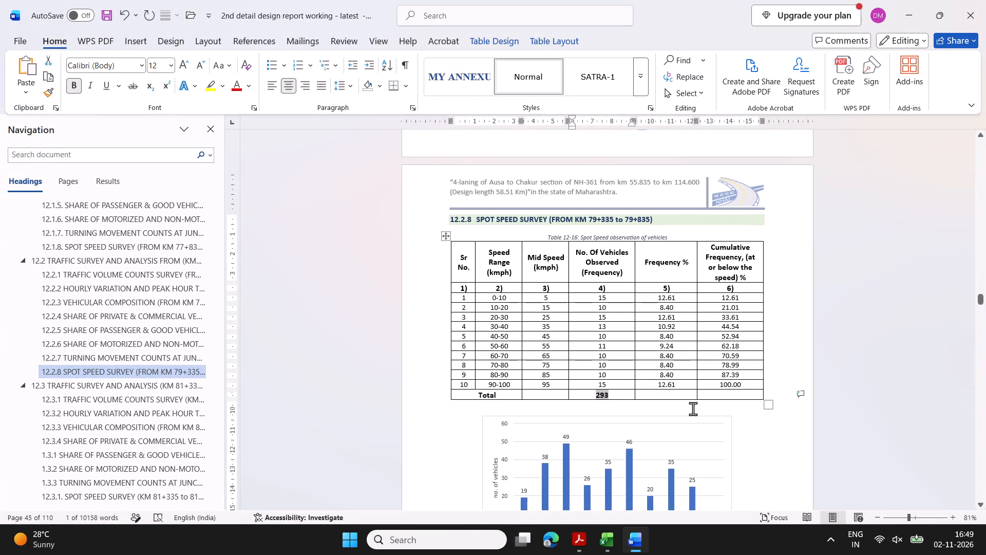
pyautogui.click(693, 409)
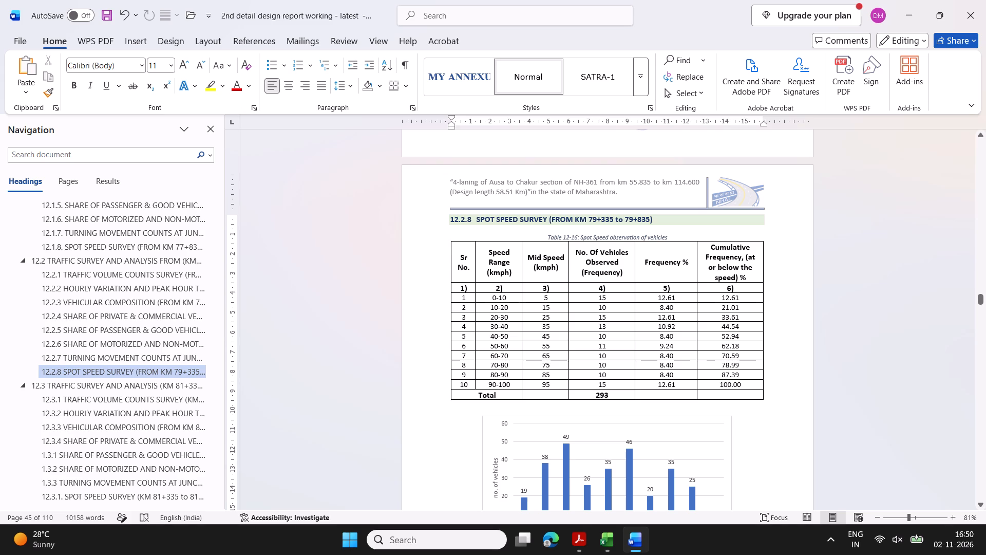
pyautogui.click(686, 418)
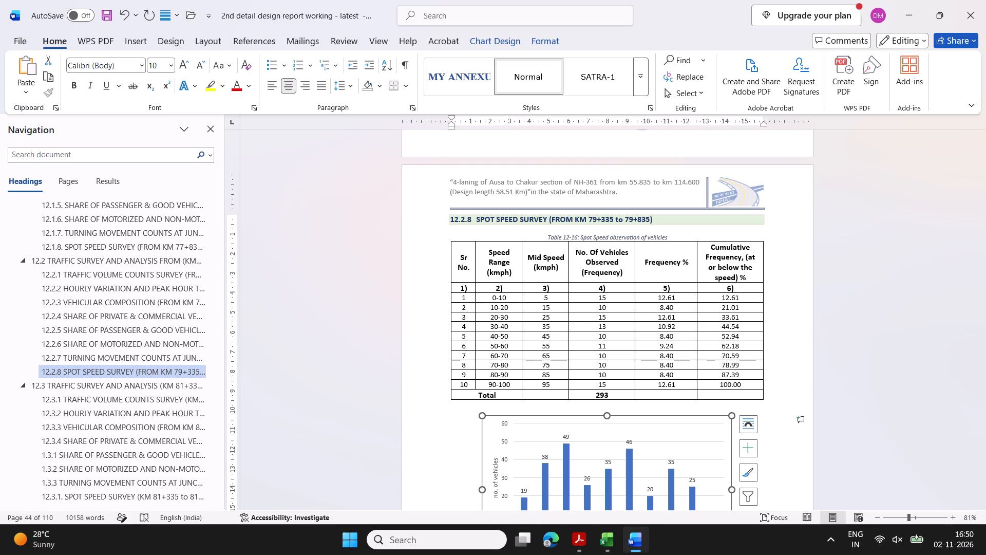
pyautogui.press('Delete')
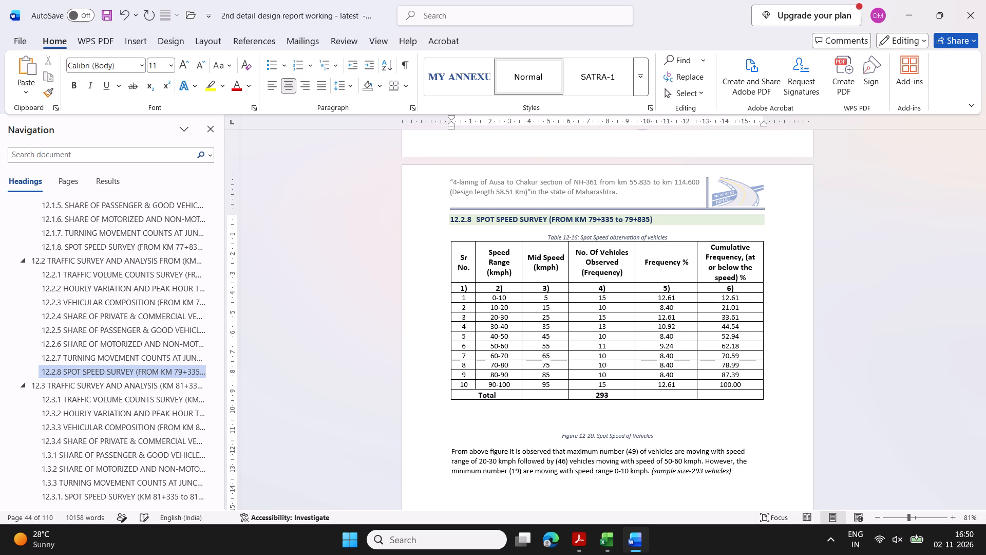
# Copy the 0-10 to 90-100 kmph vehicle frequency bar chart from Excel's 79+335-79+835 sheet and paste it above the Figure 12-20 caption in Word.
pyautogui.click(519, 542)
pyautogui.click(563, 222)
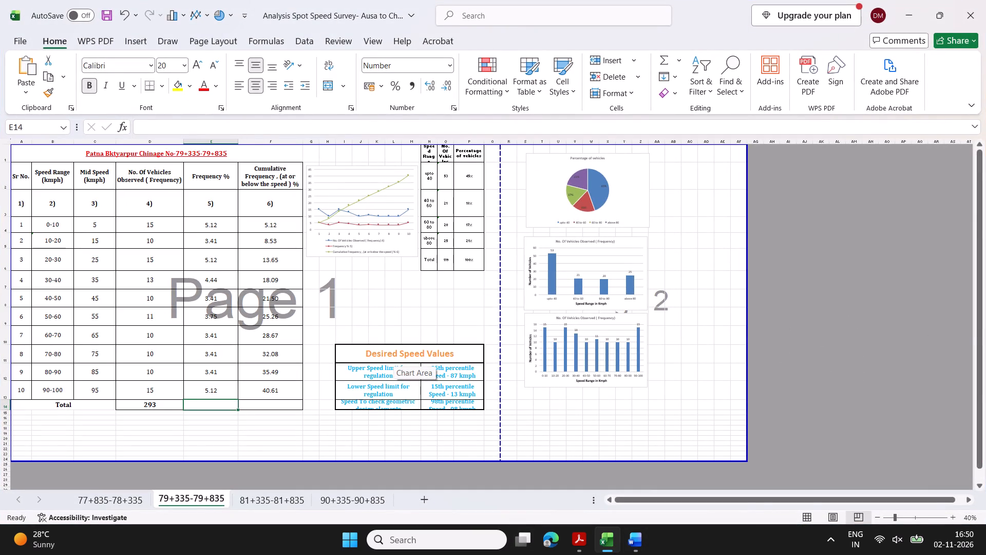
pyautogui.click(627, 318)
pyautogui.hotkey('ctrl', 'c')
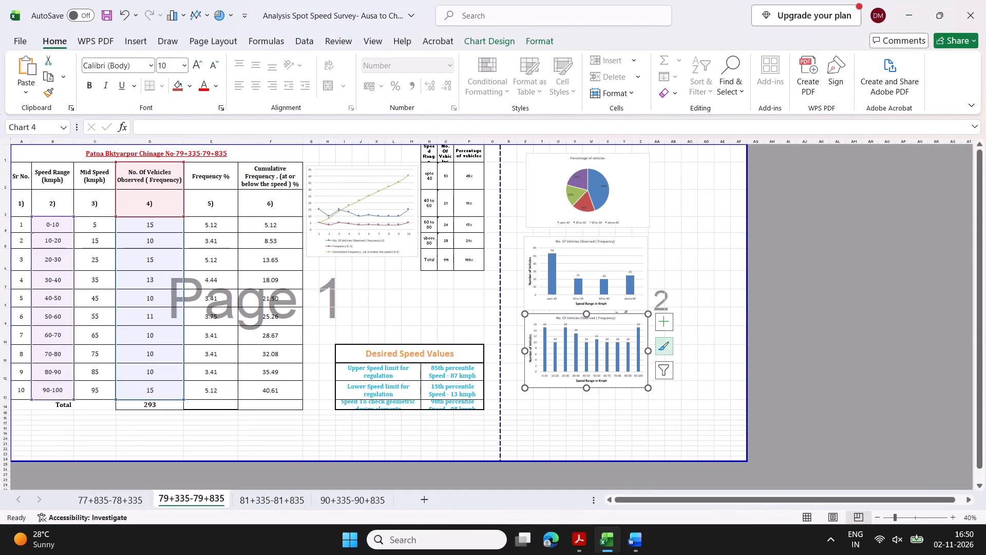
pyautogui.click(523, 541)
pyautogui.click(525, 228)
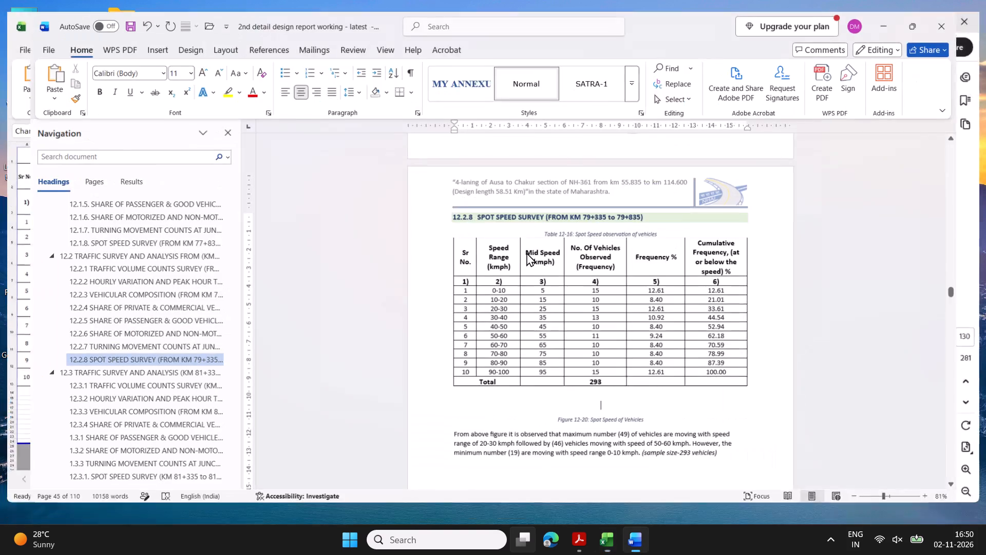
pyautogui.hotkey('ctrl', 'v')
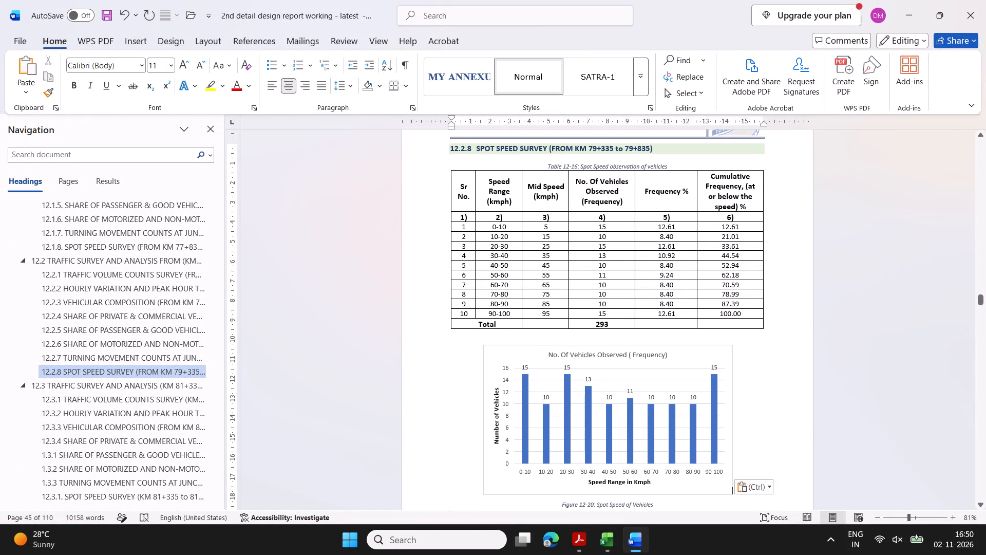
# Set the maximum number of vehicles to 15 in the observation paragraph below Figure 12-20.
pyautogui.scroll(3, 763, 308)
pyautogui.scroll(-1, 763, 308)
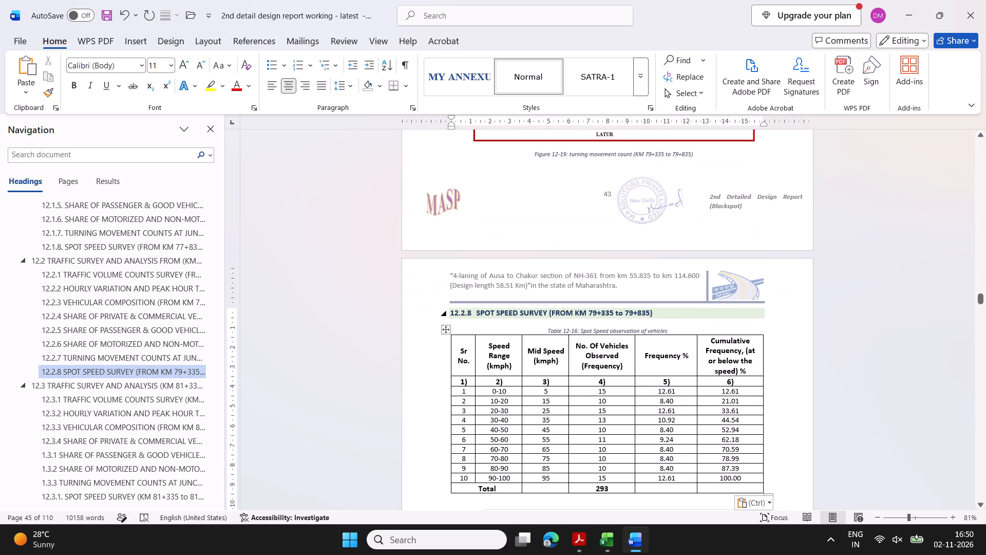
pyautogui.scroll(1, 763, 308)
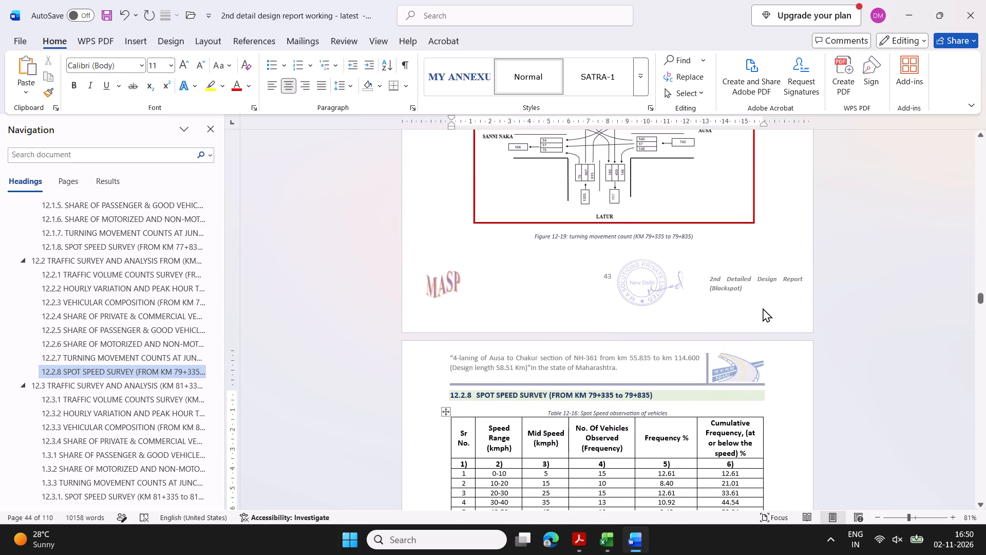
pyautogui.scroll(-2, 763, 308)
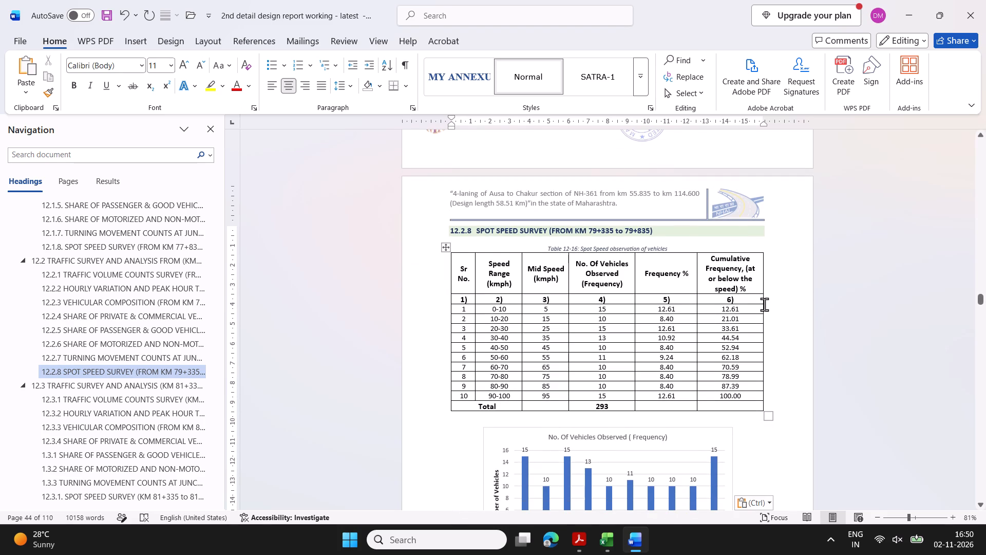
pyautogui.scroll(-1, 764, 304)
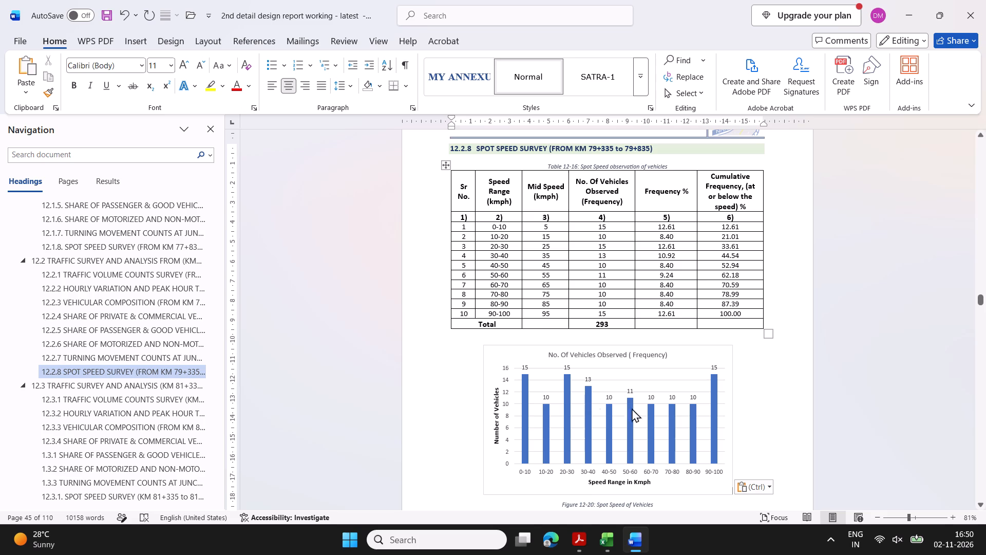
pyautogui.scroll(-2, 720, 384)
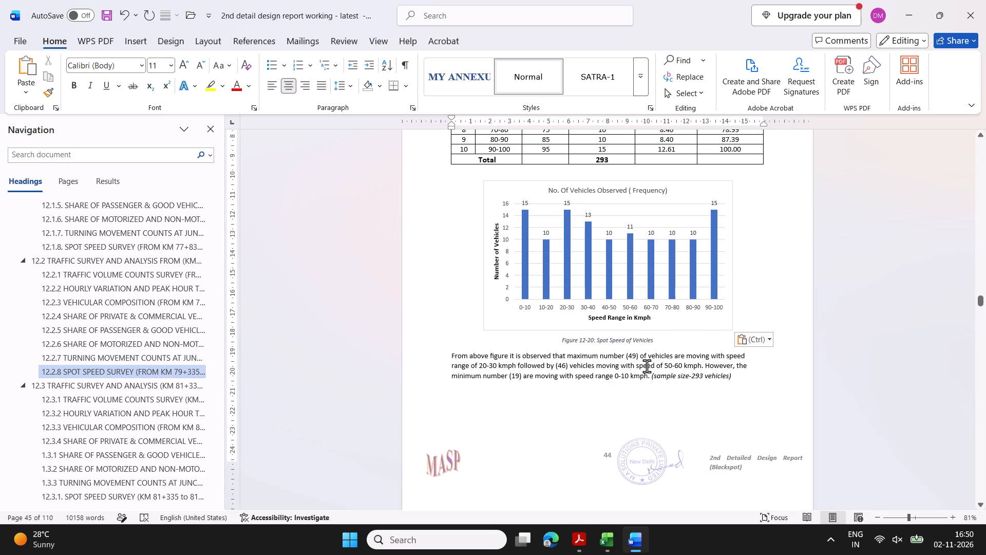
pyautogui.click(635, 358)
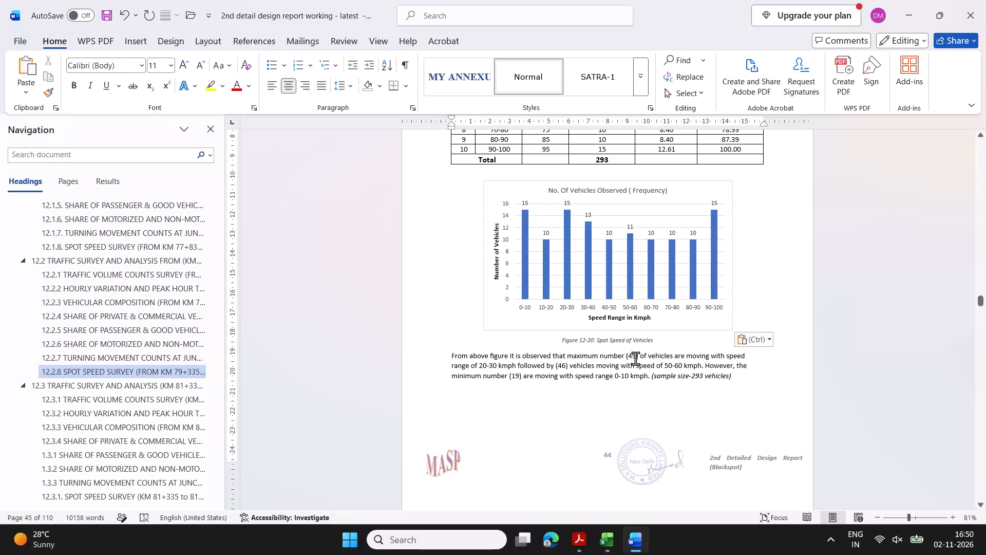
pyautogui.press('BackSpace')
pyautogui.press('BackSpace')
pyautogui.write('15')
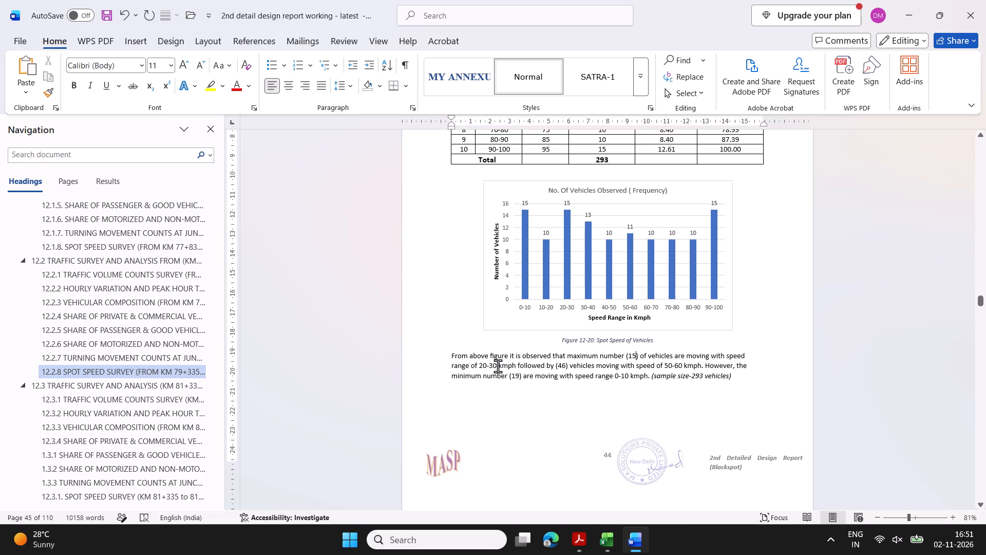
# Change the maximum-count speed range in the paragraph to 0-10 kmph and add a comma after it.
pyautogui.click(517, 368)
pyautogui.click(515, 365)
pyautogui.press(',')
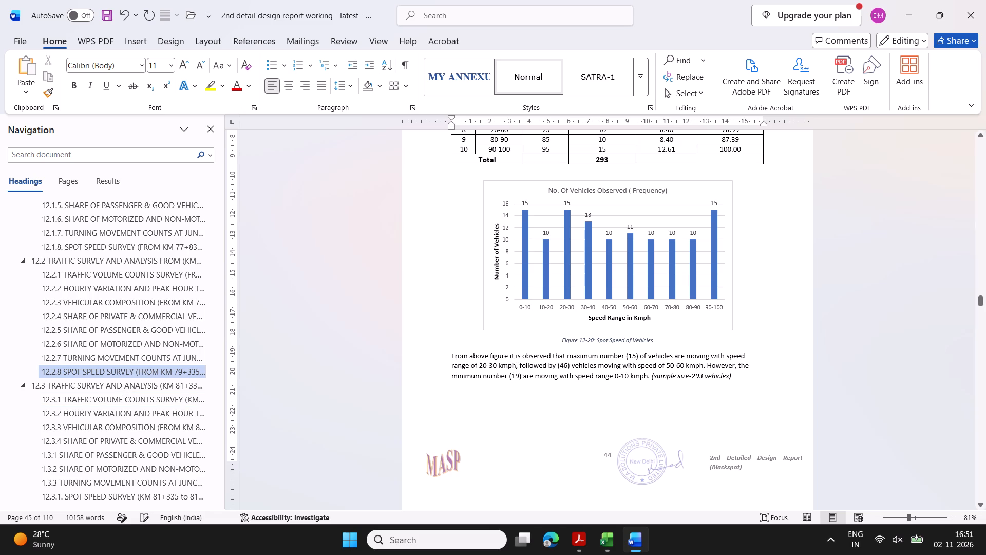
pyautogui.press('space')
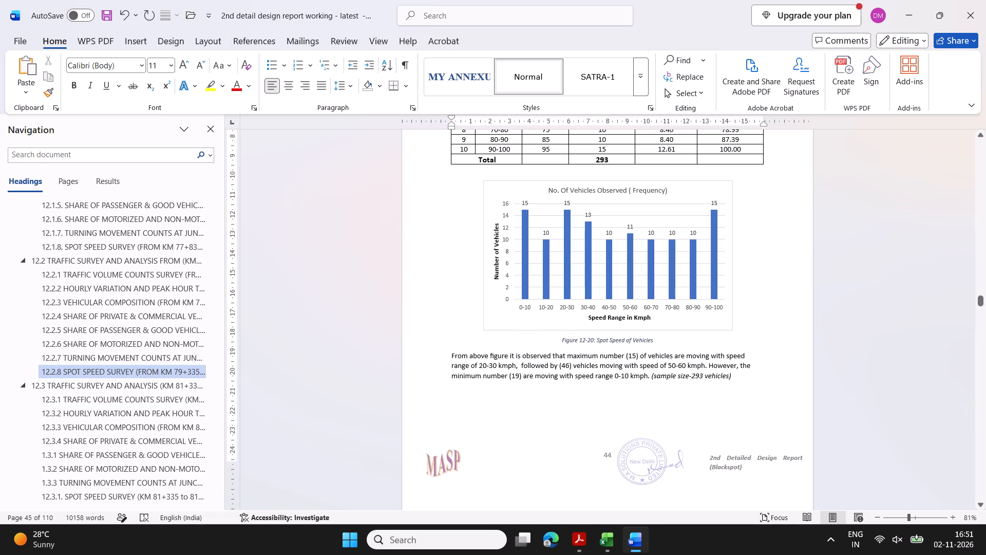
pyautogui.click(484, 367)
pyautogui.press('BackSpace')
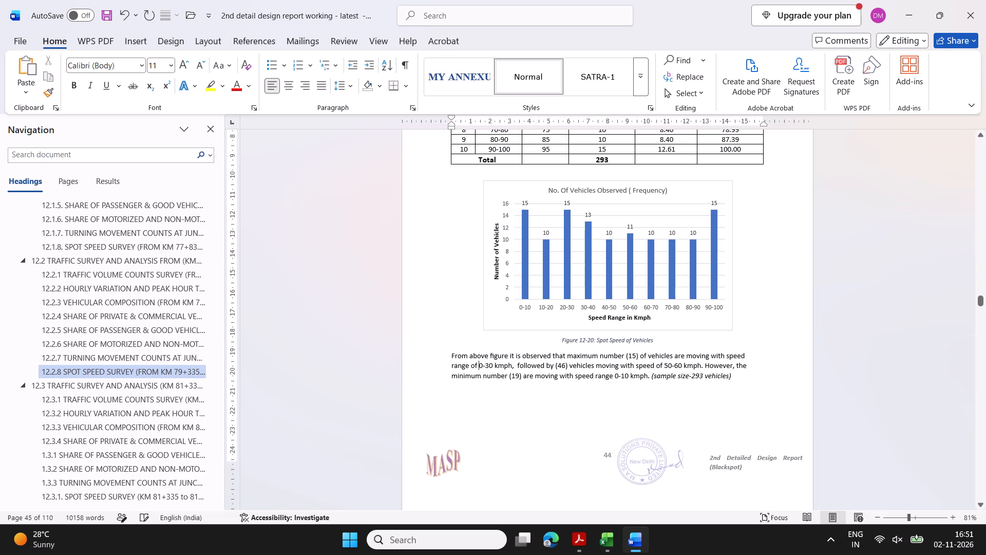
pyautogui.click(490, 366)
pyautogui.press('BackSpace')
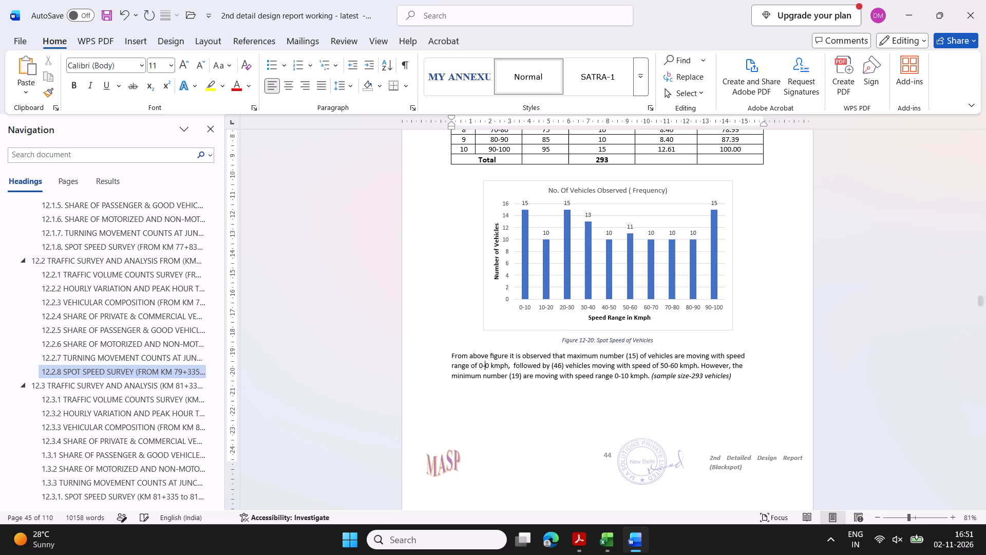
pyautogui.press('1')
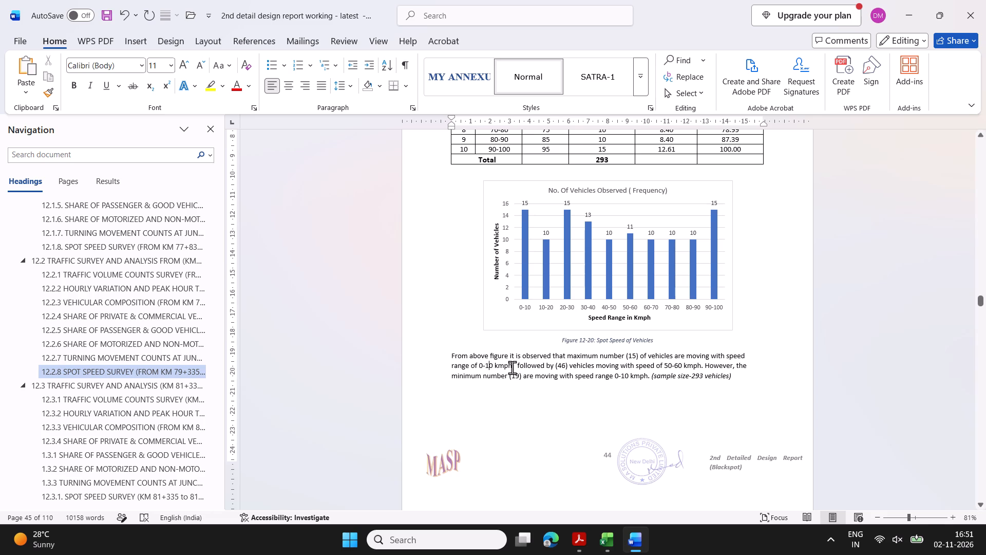
# Add 20-30 kmph as a second maximum-count speed range after 0-10 kmph in the paragraph.
pyautogui.click(514, 368)
pyautogui.press('space')
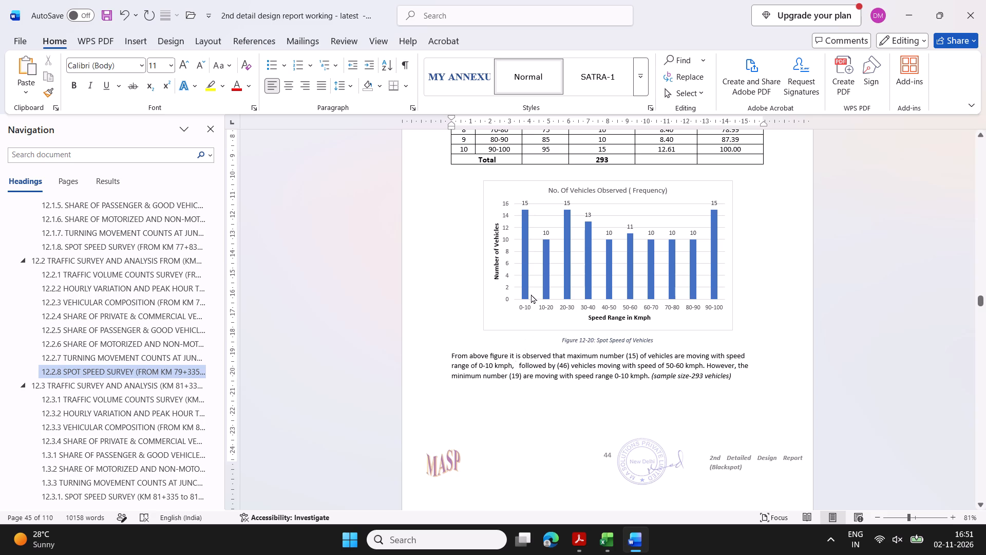
pyautogui.write('20')
pyautogui.write('-30 kmph')
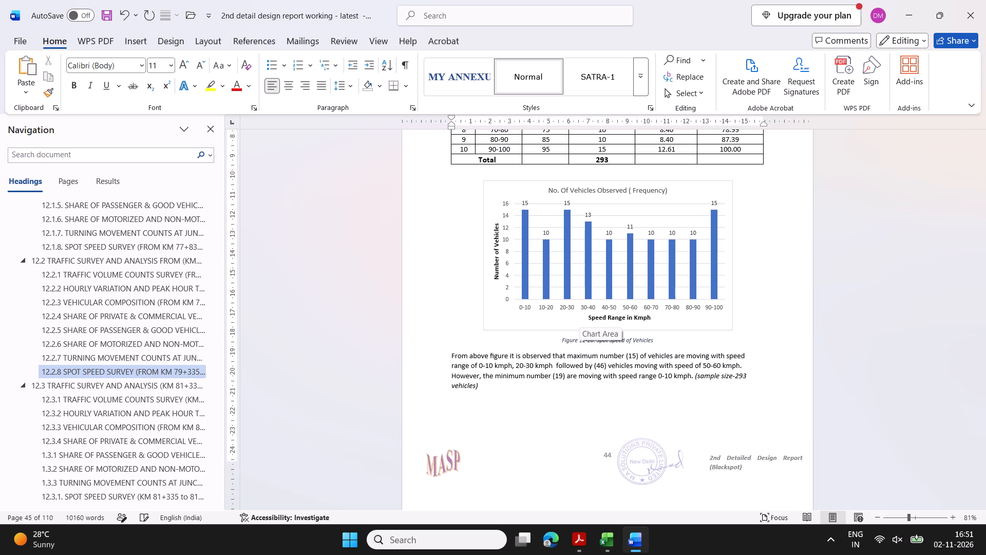
# Add "& 90-100 kmph" as the third maximum-count speed range, before "followed by" in the paragraph.
pyautogui.write(',')
pyautogui.press('space')
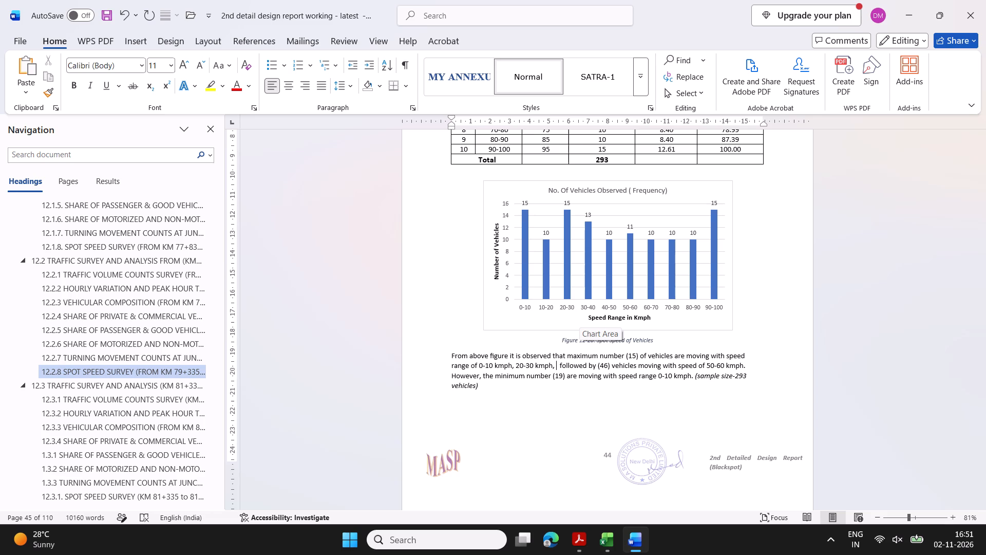
pyautogui.press('BackSpace')
pyautogui.press('BackSpace')
pyautogui.press('space')
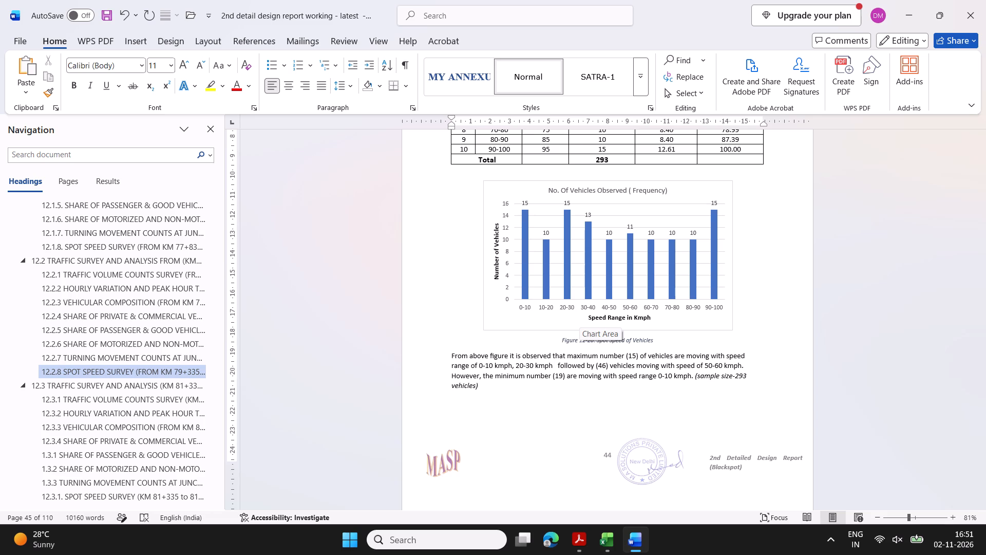
pyautogui.hotkey('shift', '&')
pyautogui.press('space')
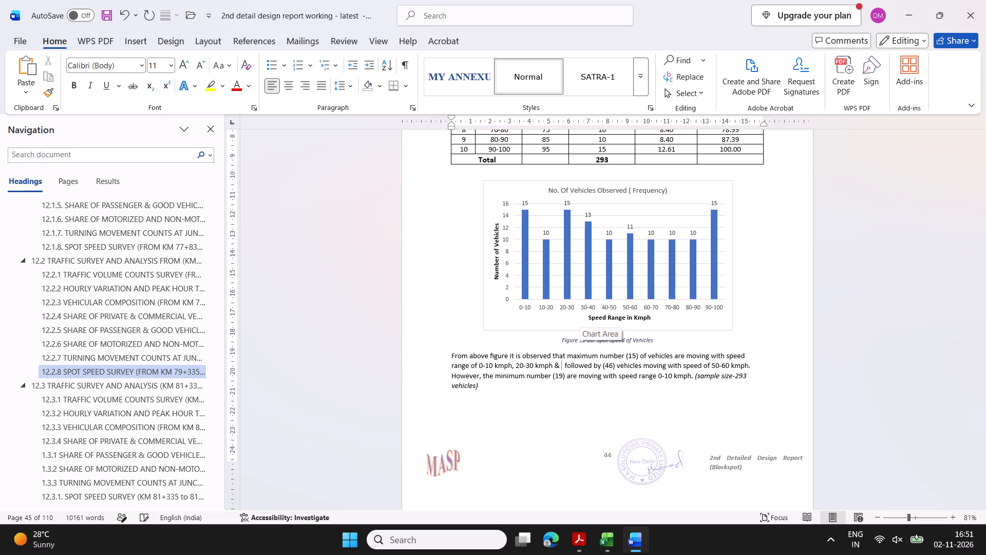
pyautogui.press('9')
pyautogui.press('0')
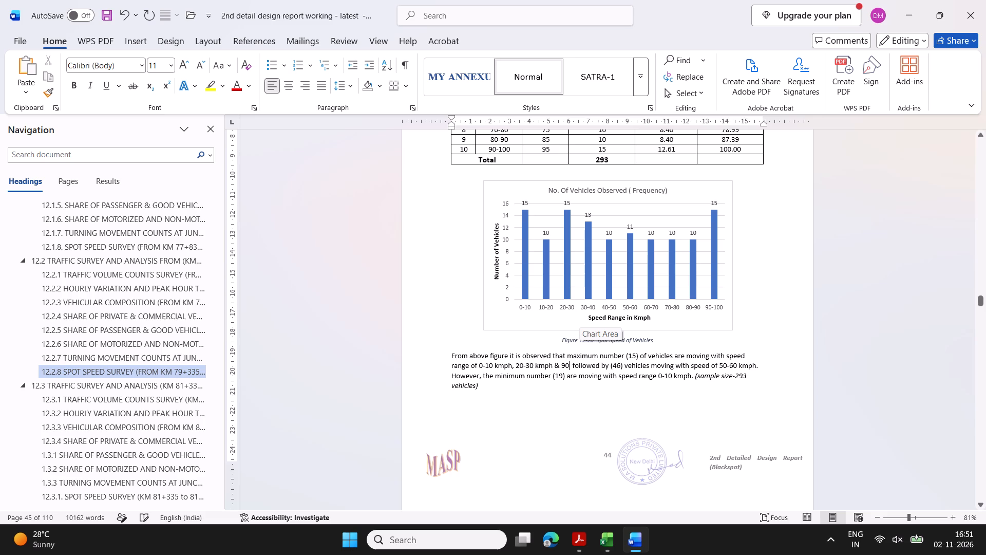
pyautogui.press('-')
pyautogui.press('1')
pyautogui.press('0')
pyautogui.press('0')
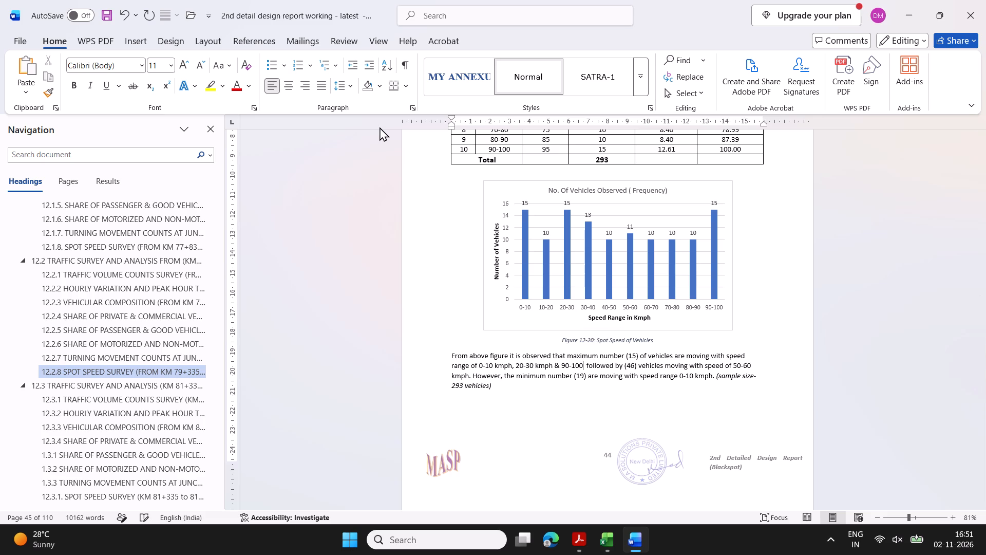
pyautogui.press('space')
pyautogui.write('kmph')
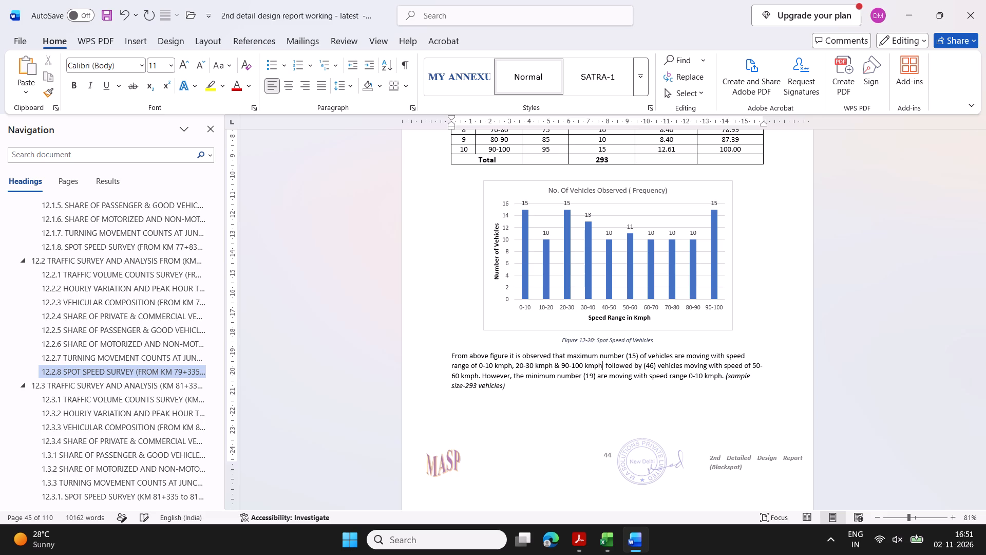
pyautogui.scroll(-1, 380, 127)
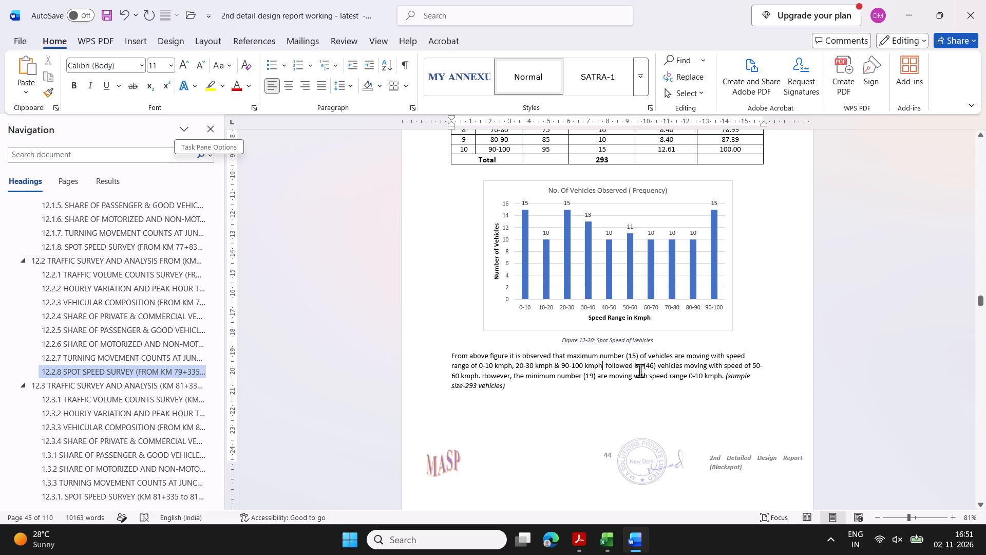
pyautogui.click(605, 366)
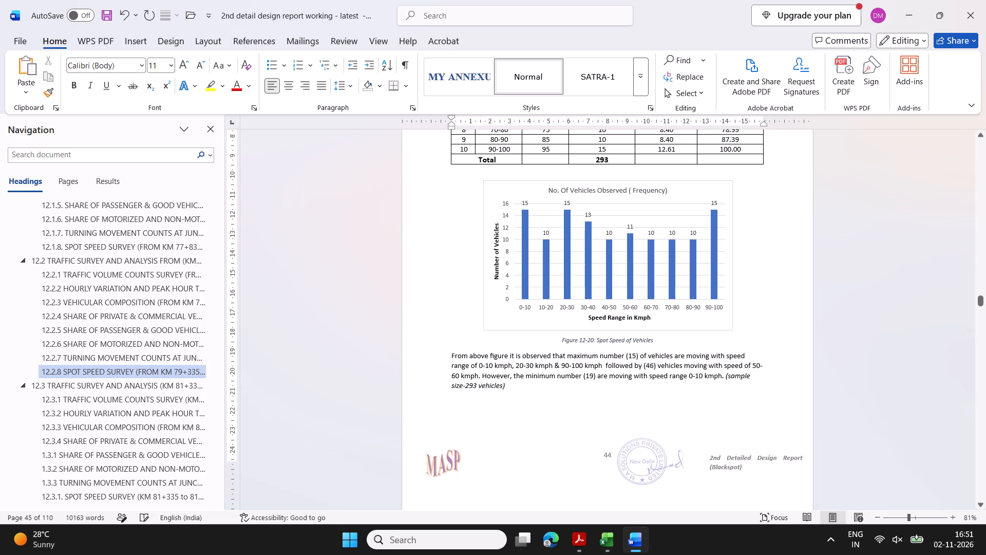
# Remove the extra space before "followed by" in the paragraph and set the vehicle count after it to 11.
pyautogui.press('BackSpace')
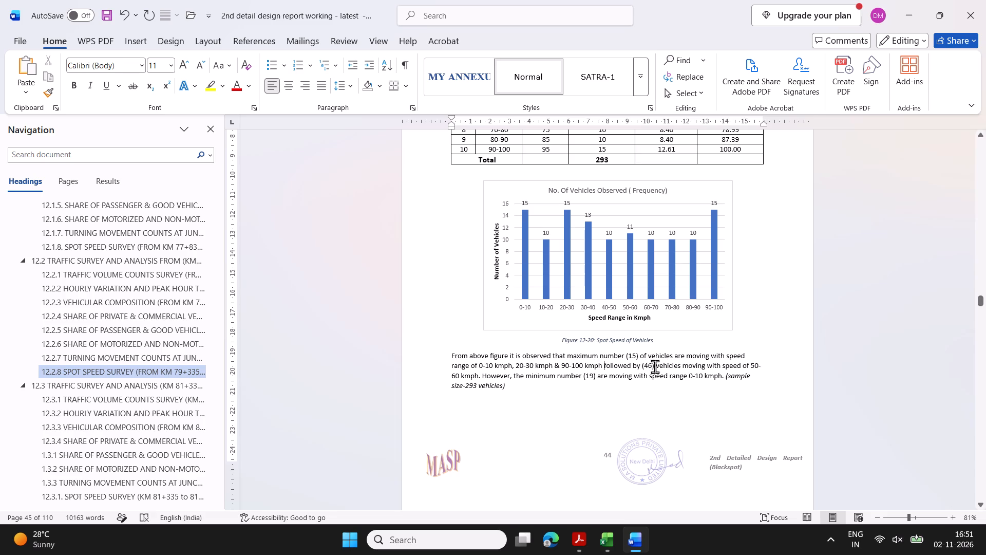
pyautogui.click(653, 366)
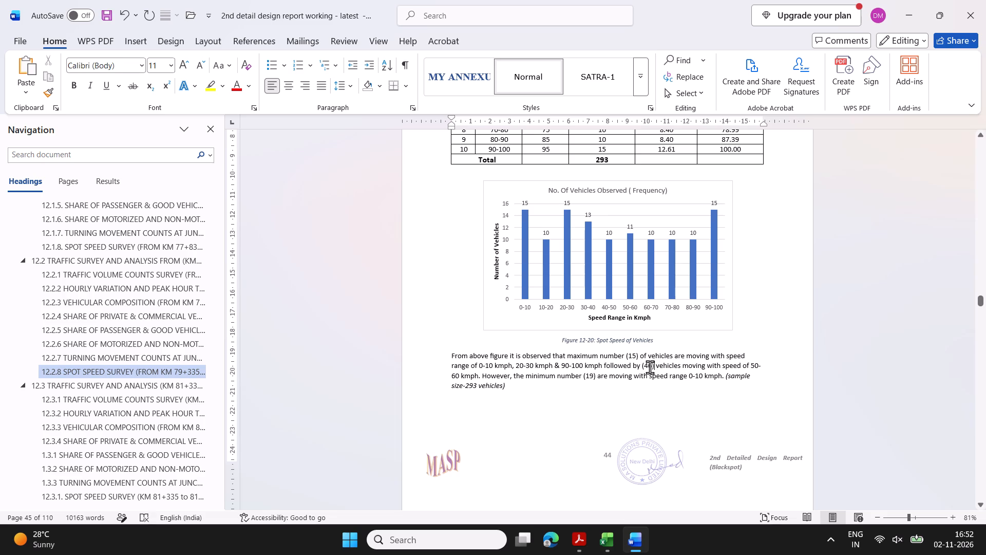
pyautogui.click(650, 366)
pyautogui.press('BackSpace')
pyautogui.press('BackSpace')
pyautogui.write('11')
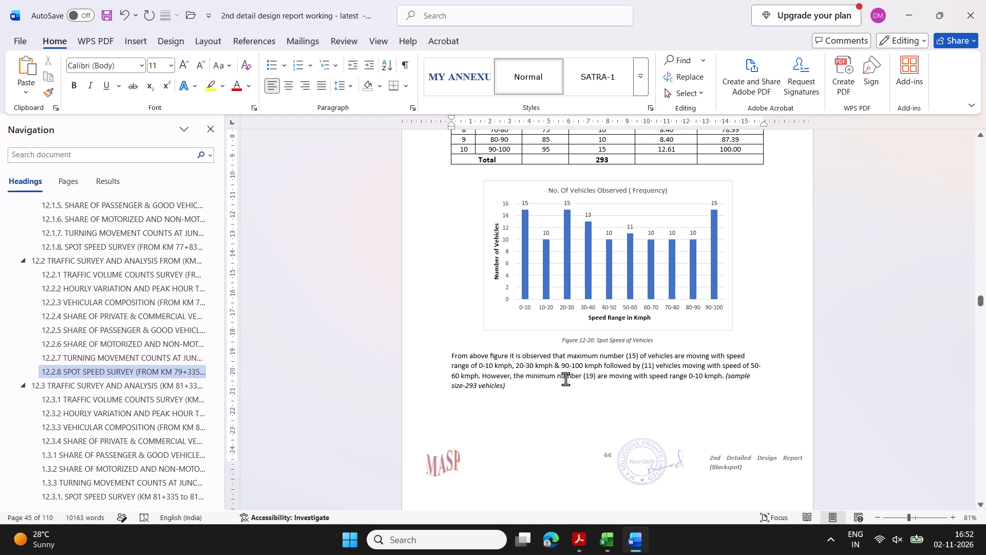
# Set the minimum number of vehicles to 10 in the observation paragraph below Figure 12-20.
pyautogui.click(593, 378)
pyautogui.press('BackSpace')
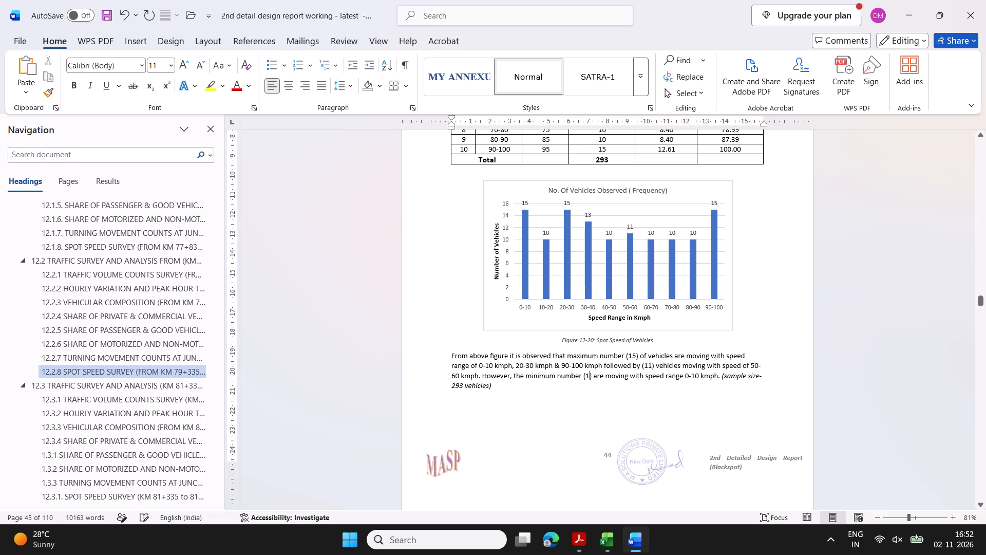
pyautogui.press('0')
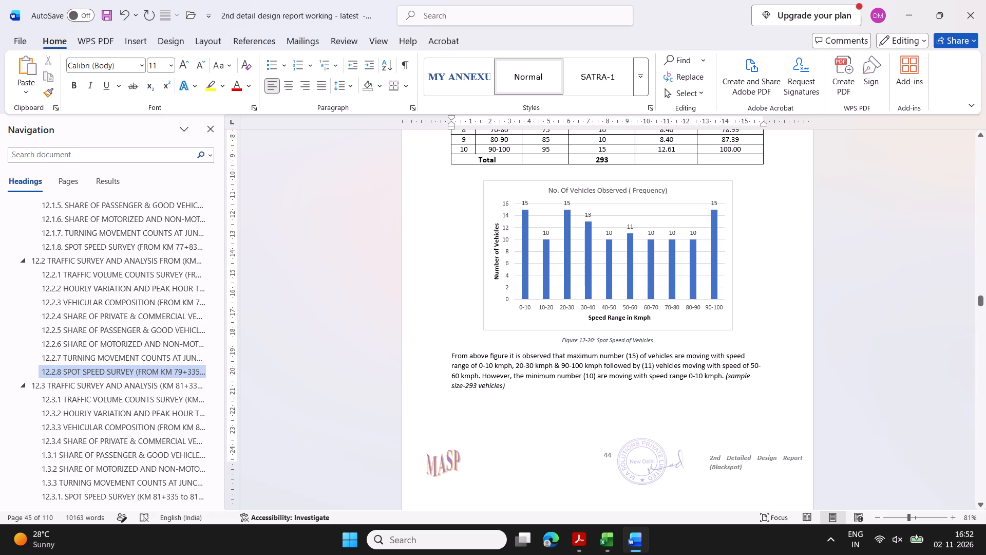
# Change the minimum-count speed range in the observation paragraph to 10-20 kmph.
pyautogui.click(702, 378)
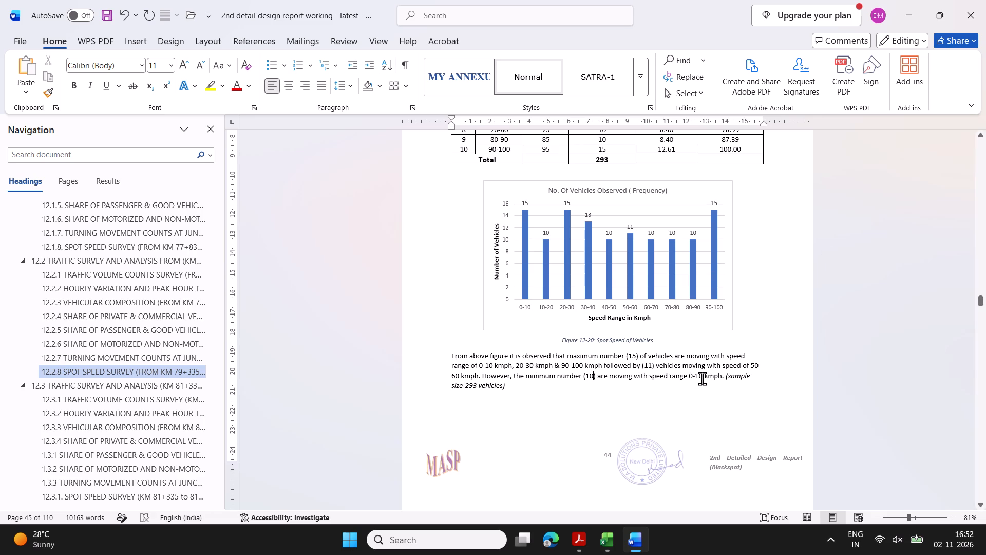
pyautogui.click(692, 378)
pyautogui.press('BackSpace')
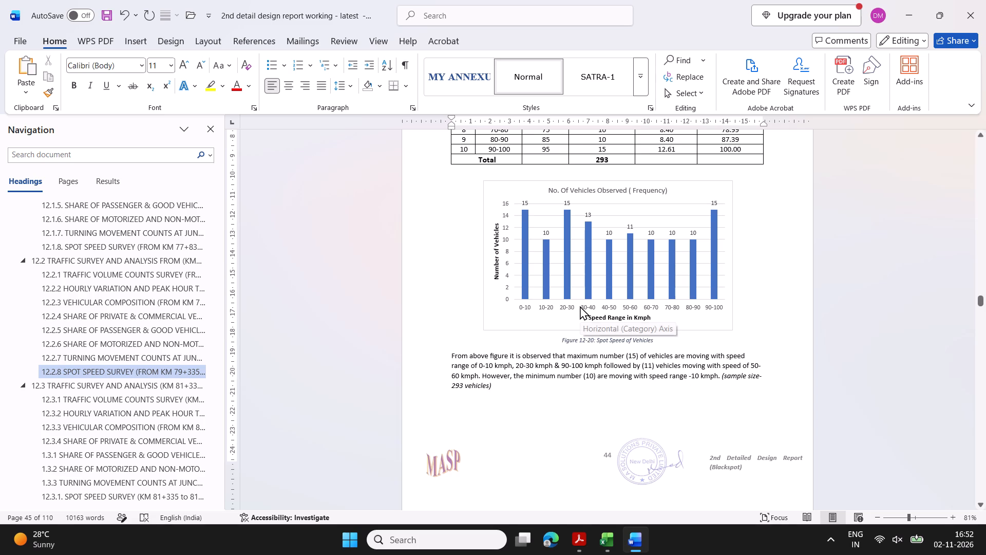
pyautogui.write('10')
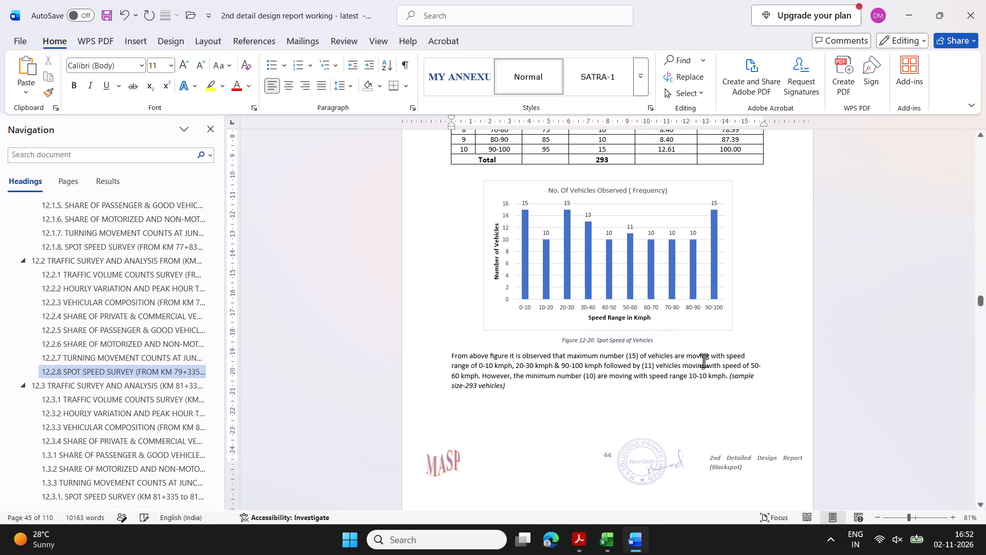
pyautogui.click(704, 377)
pyautogui.press('BackSpace')
pyautogui.press('2')
# Add 40-50 kmph and 60-70 kmph, separated by commas, after 10-20 kmph in the list of minimum-count speed ranges.
pyautogui.click(726, 377)
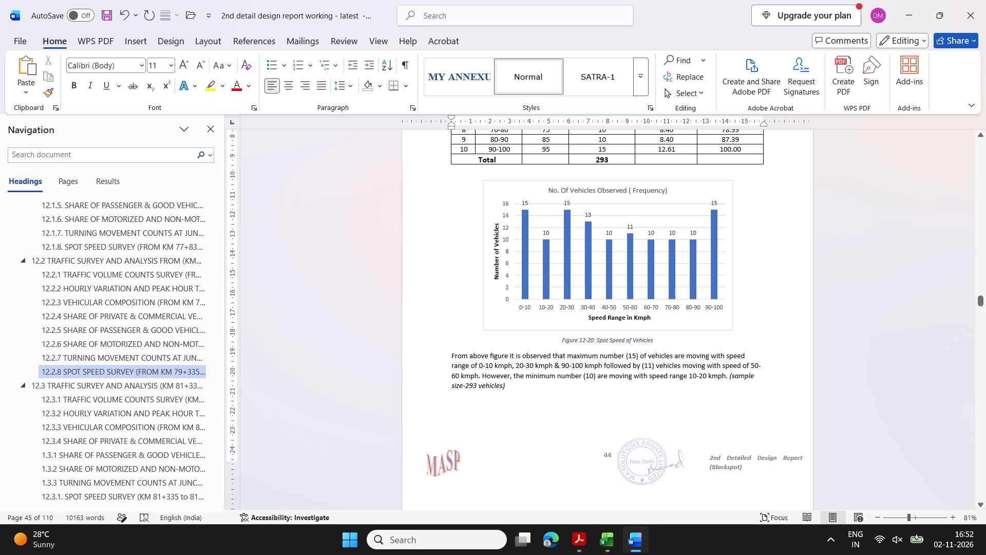
pyautogui.press(',')
pyautogui.press('space')
pyautogui.write('40')
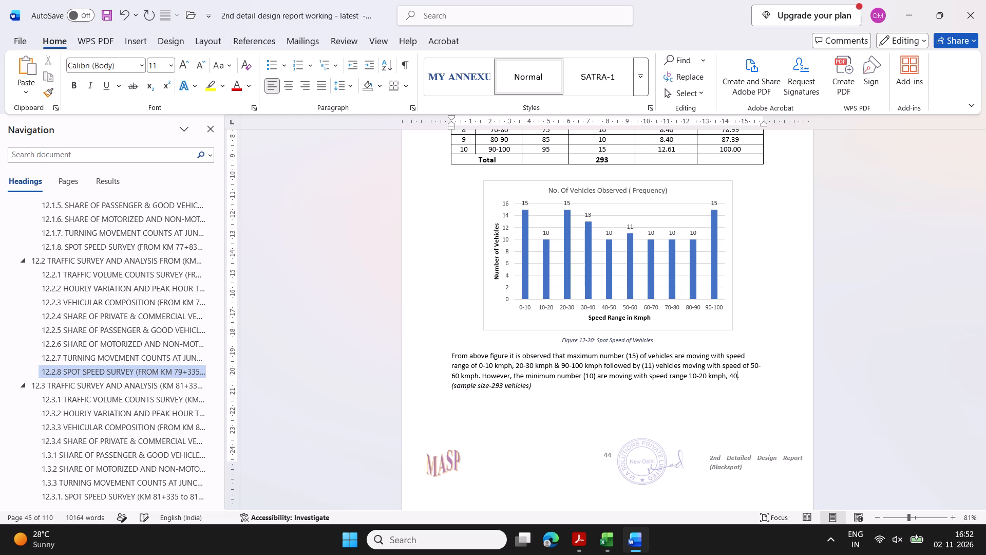
pyautogui.write('-50')
pyautogui.press('space')
pyautogui.write('kmp')
pyautogui.press('h')
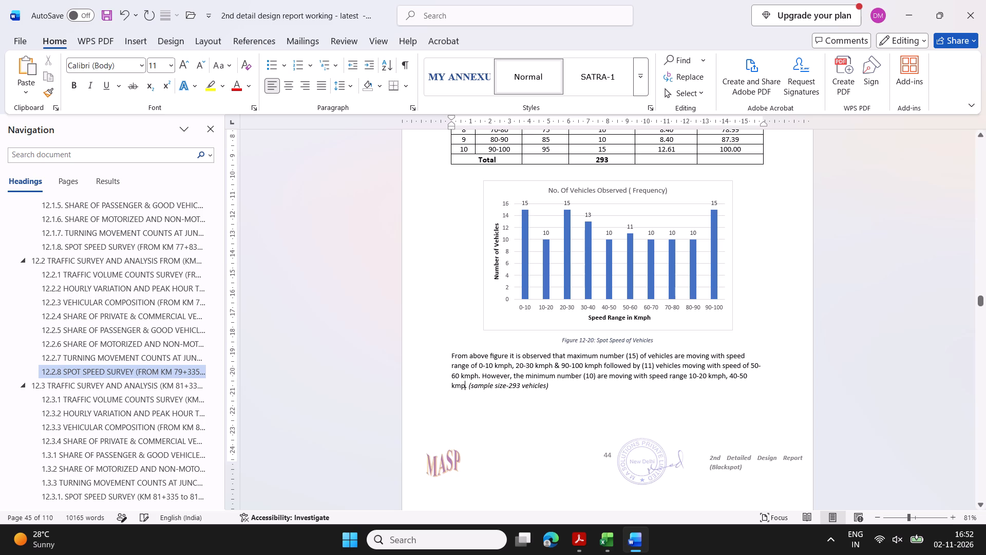
pyautogui.press(',')
pyautogui.press('space')
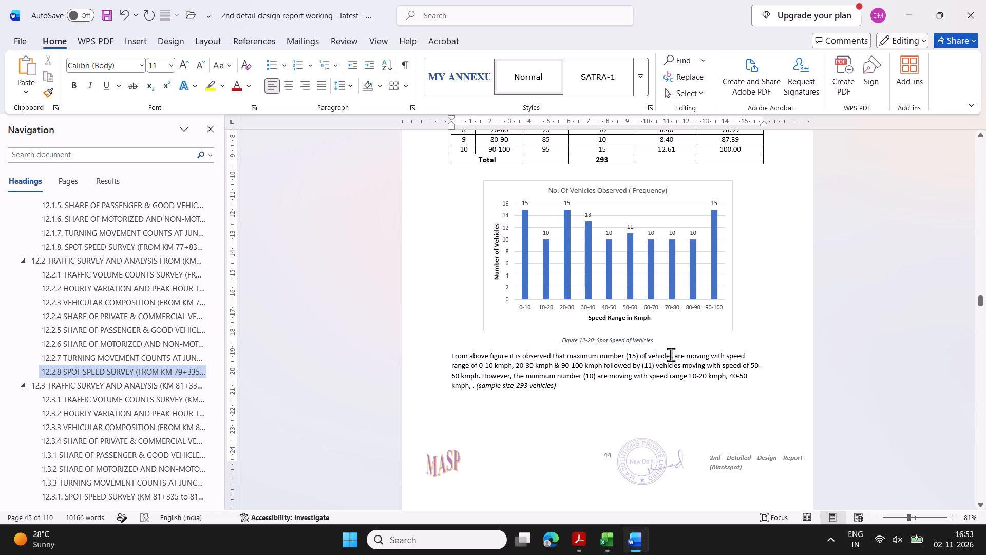
pyautogui.write('60')
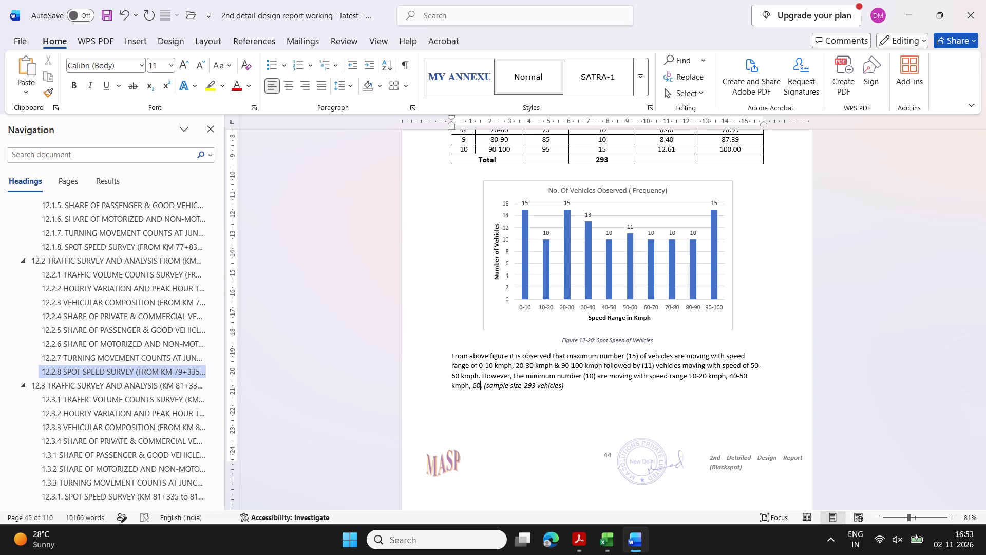
pyautogui.write('-70 kmph')
pyautogui.write(',')
pyautogui.press('space')
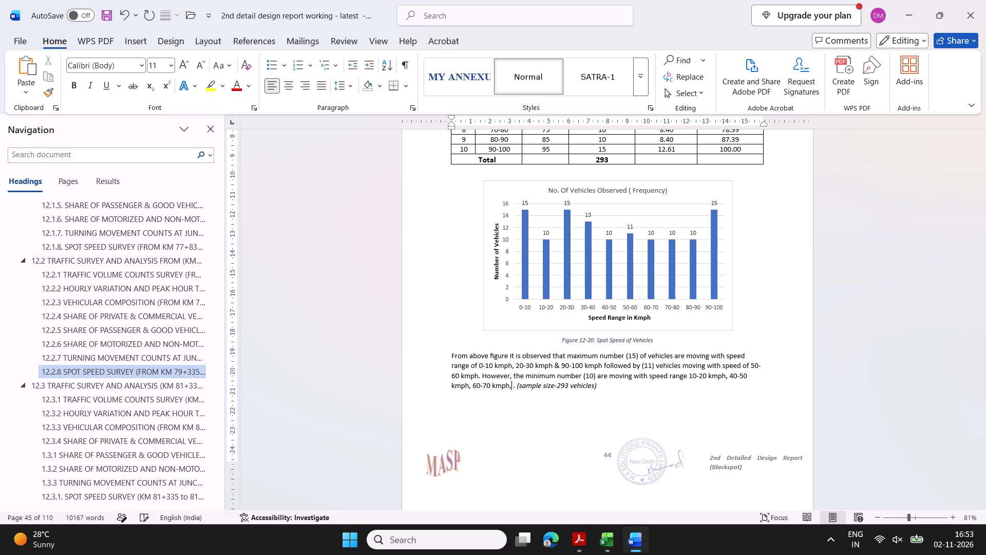
# Complete the list of minimum-count speed ranges with "70-80 kmph & 80-90 kmph" before the full stop.
pyautogui.write('70')
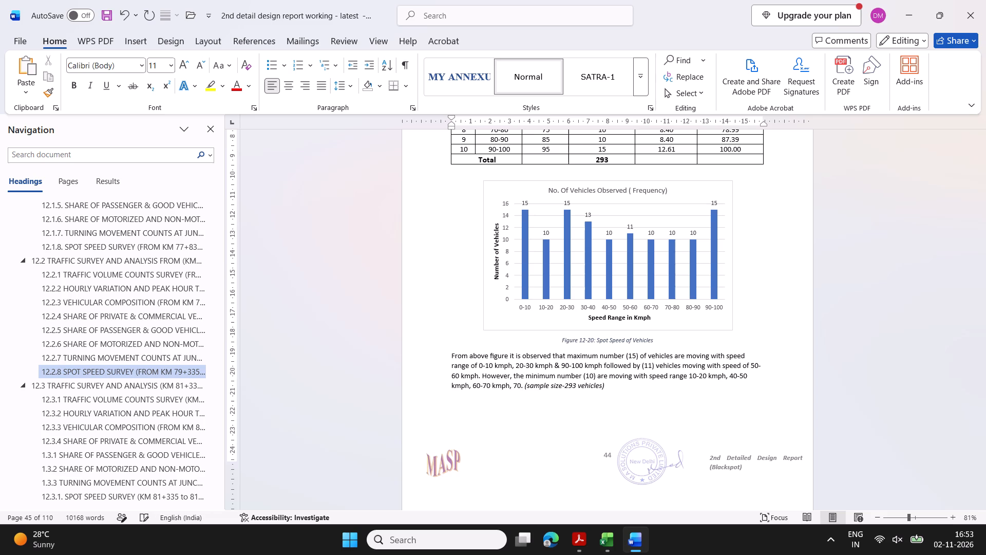
pyautogui.write('-80 kmph')
pyautogui.press(',')
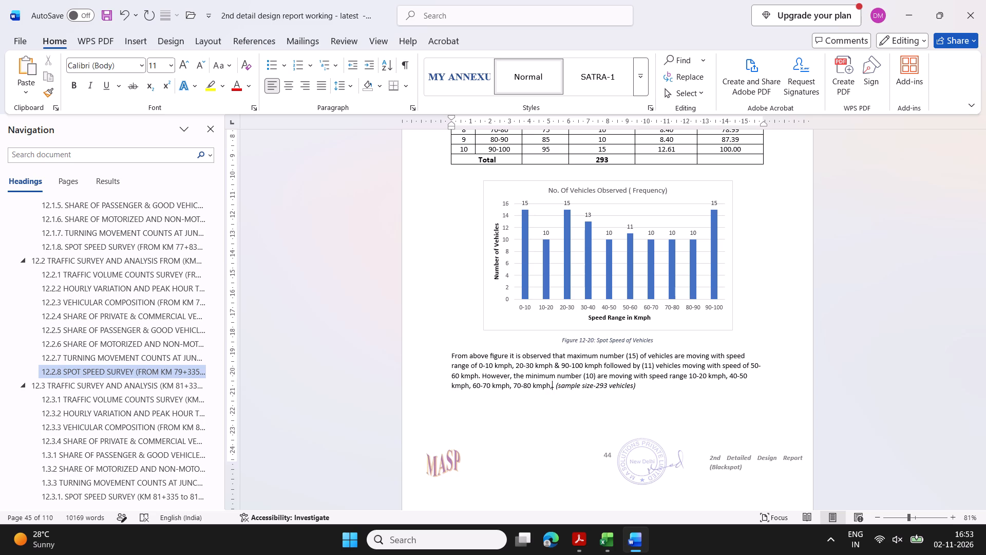
pyautogui.press('BackSpace')
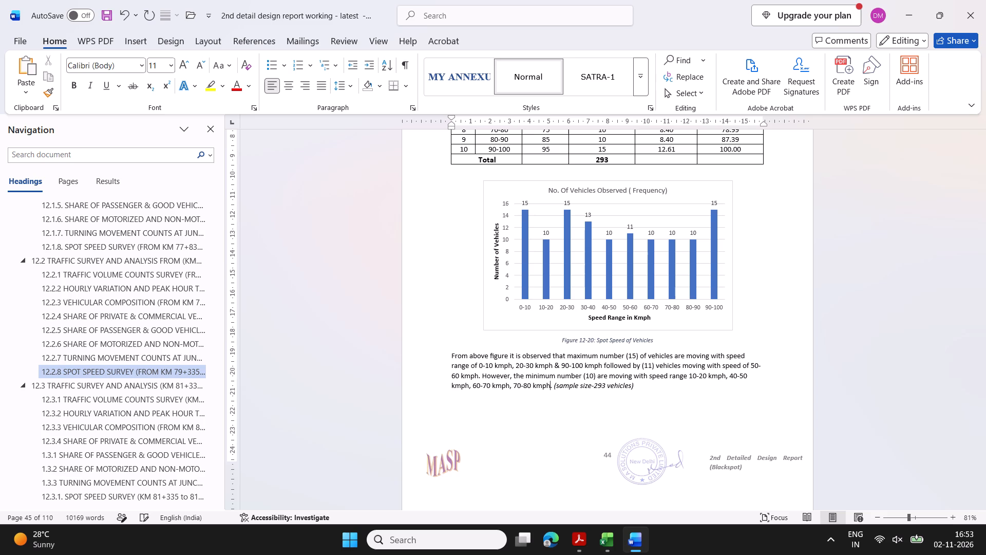
pyautogui.press('space')
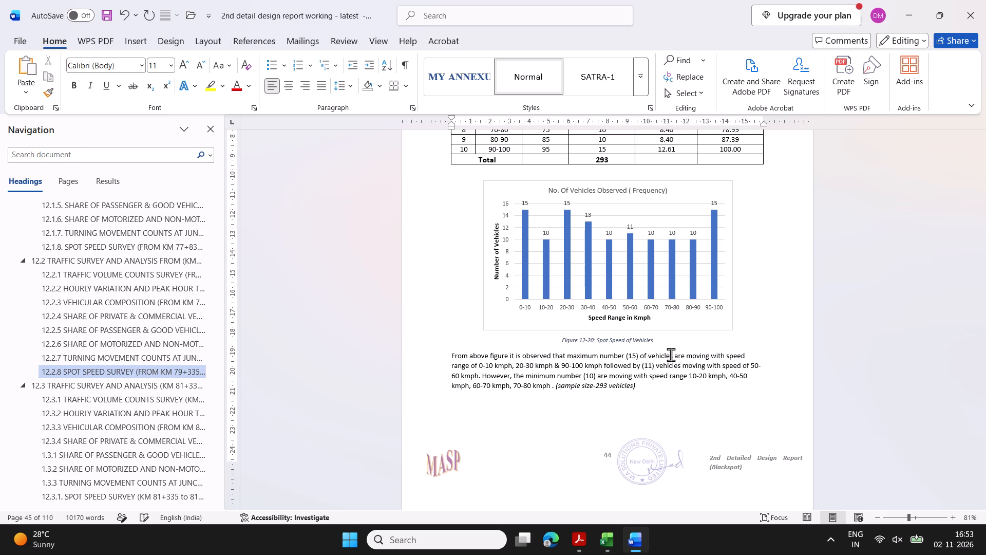
pyautogui.write('&')
pyautogui.press('space')
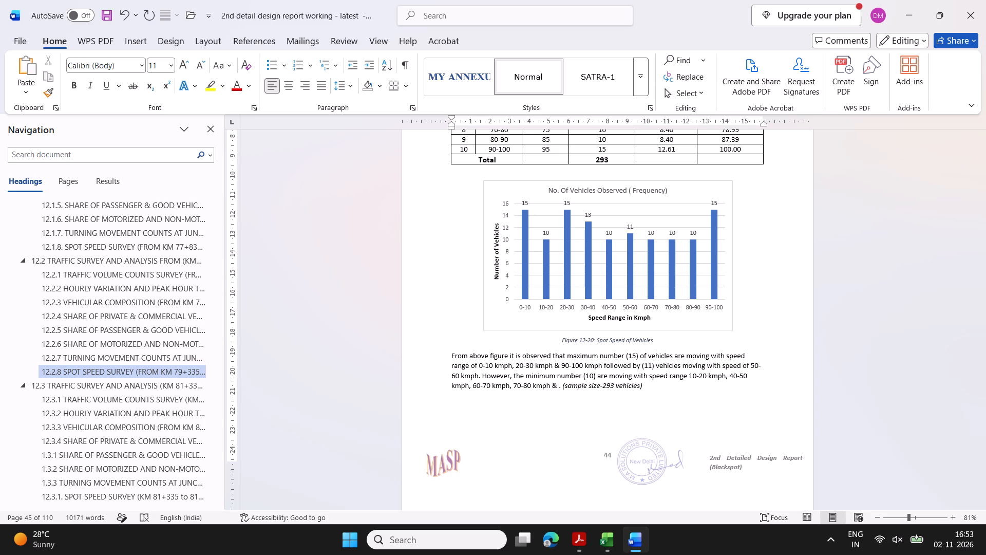
pyautogui.write('80')
pyautogui.write('-90')
pyautogui.press('space')
pyautogui.write('kmph')
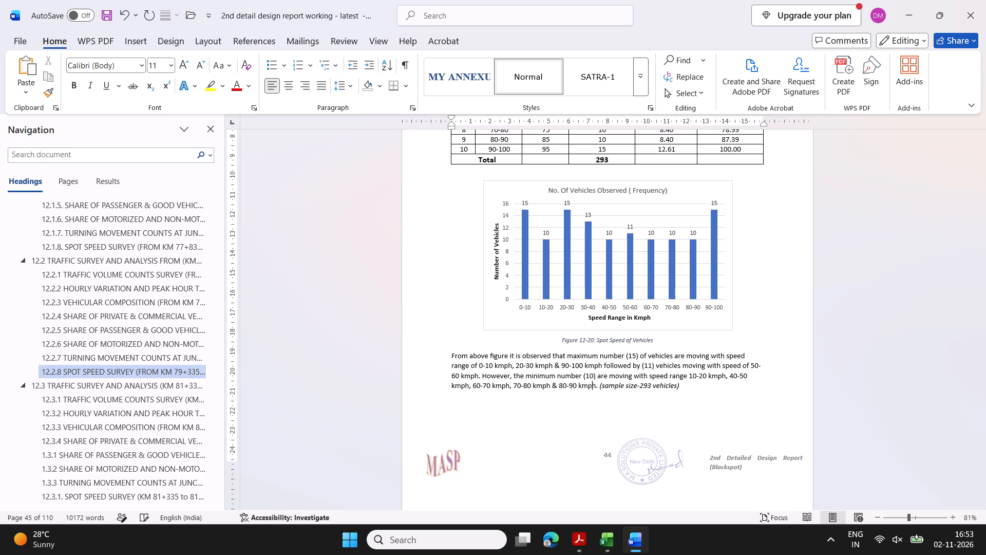
pyautogui.press('space')
pyautogui.press('BackSpace')
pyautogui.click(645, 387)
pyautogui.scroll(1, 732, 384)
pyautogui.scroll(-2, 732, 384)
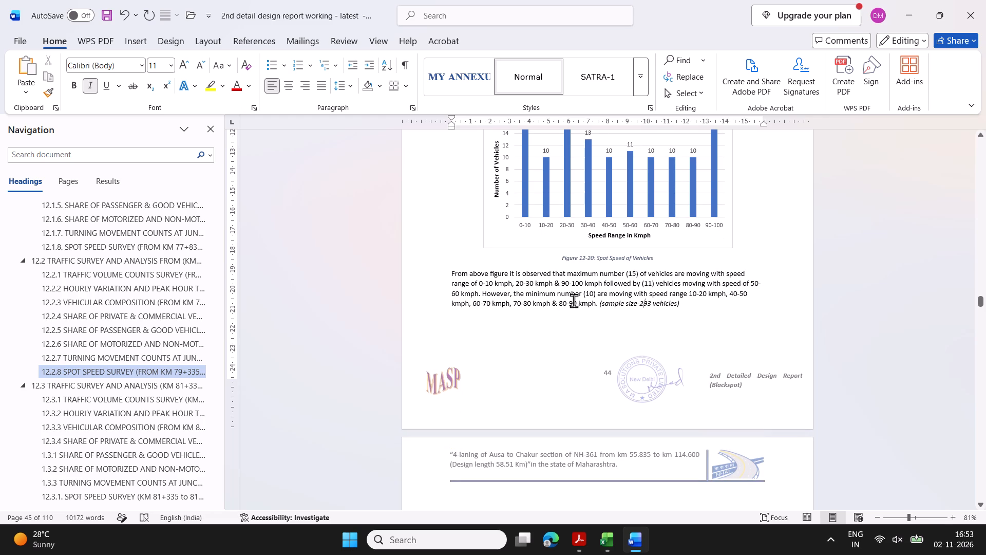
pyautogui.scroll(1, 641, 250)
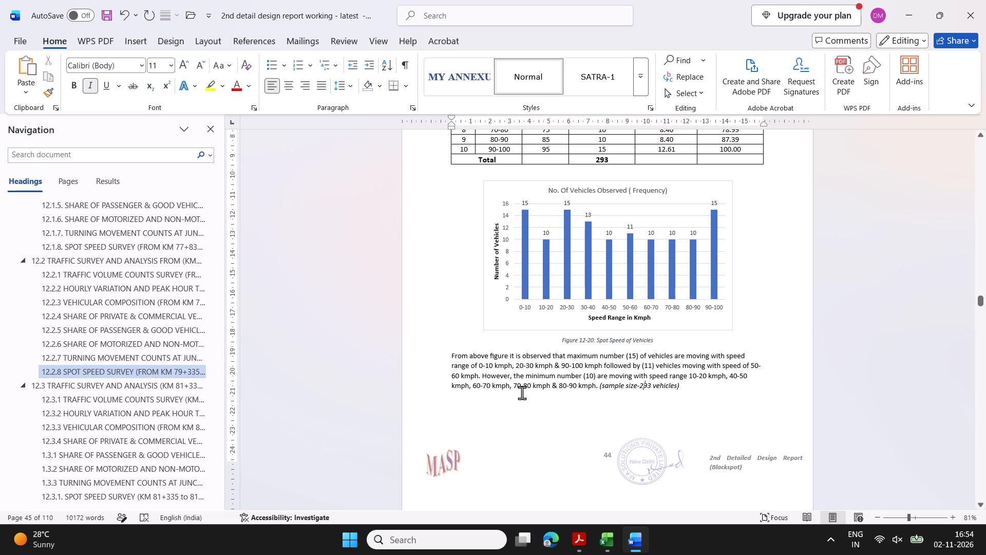
# Replace Table 12-17's vehicle counts and percentages with the four speed-range rows copied from Excel sheet 79+335-79+835, pasted as text only.
pyautogui.scroll(-2, 745, 386)
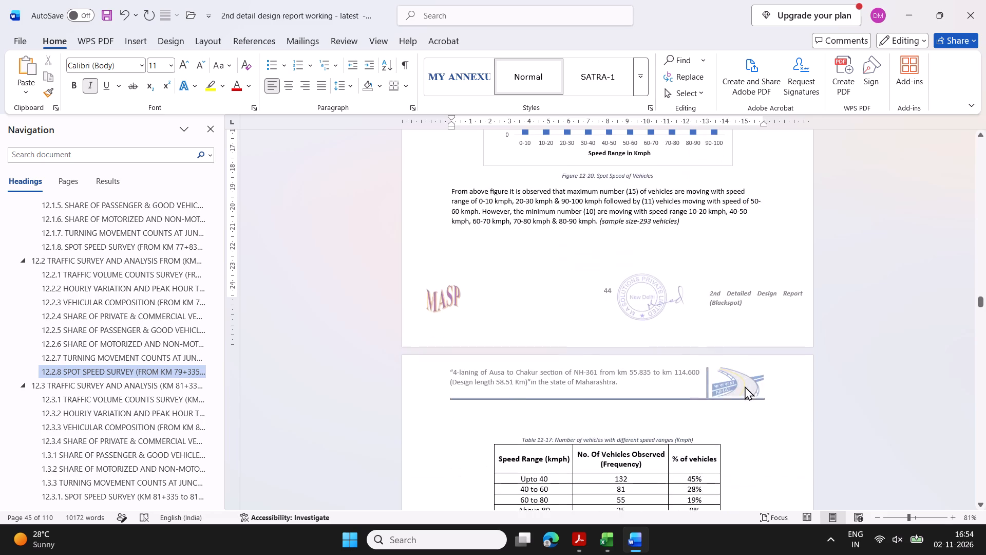
pyautogui.scroll(-2, 745, 386)
pyautogui.click(531, 542)
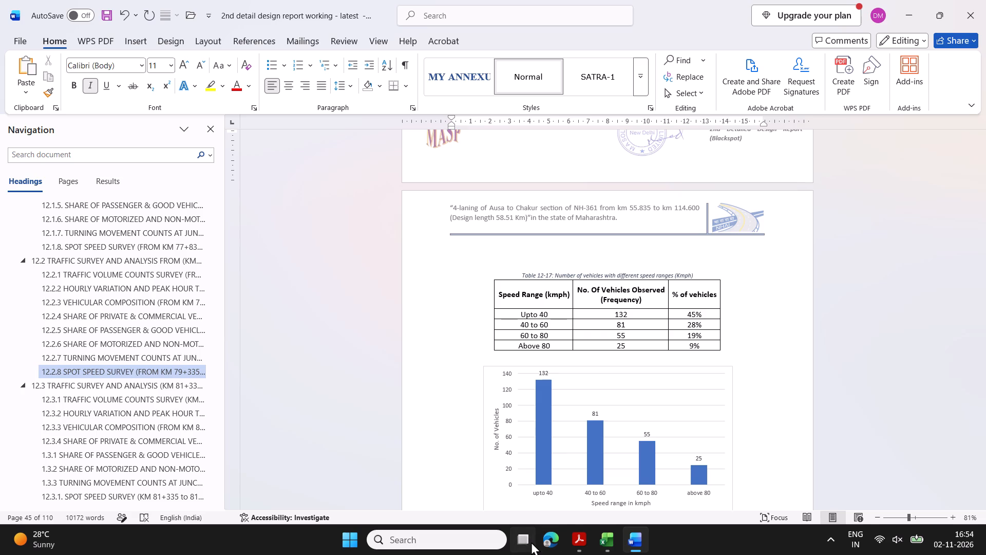
pyautogui.click(464, 245)
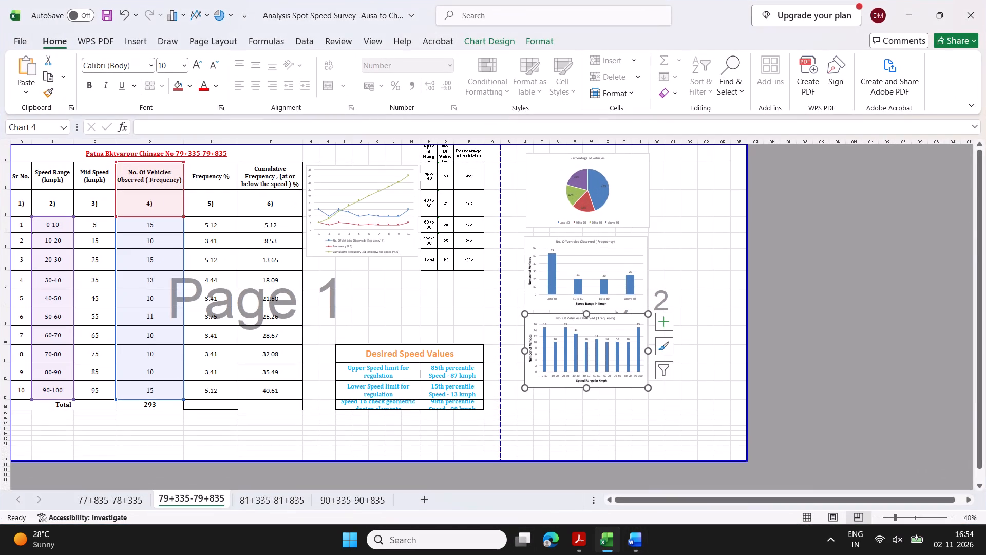
pyautogui.moveTo(447, 178); pyautogui.dragTo(477, 223)
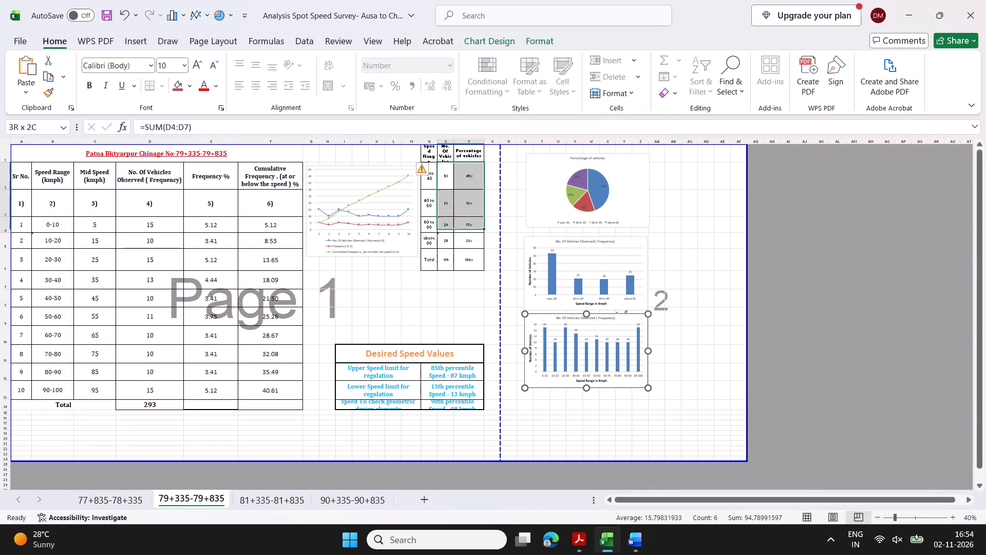
pyautogui.moveTo(477, 223); pyautogui.dragTo(475, 242)
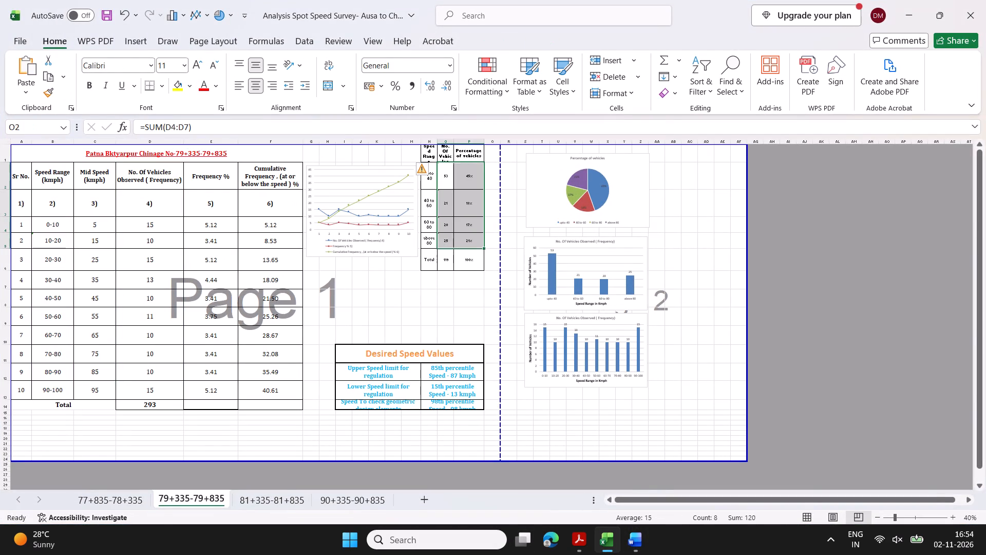
pyautogui.hotkey('ctrl', 'c')
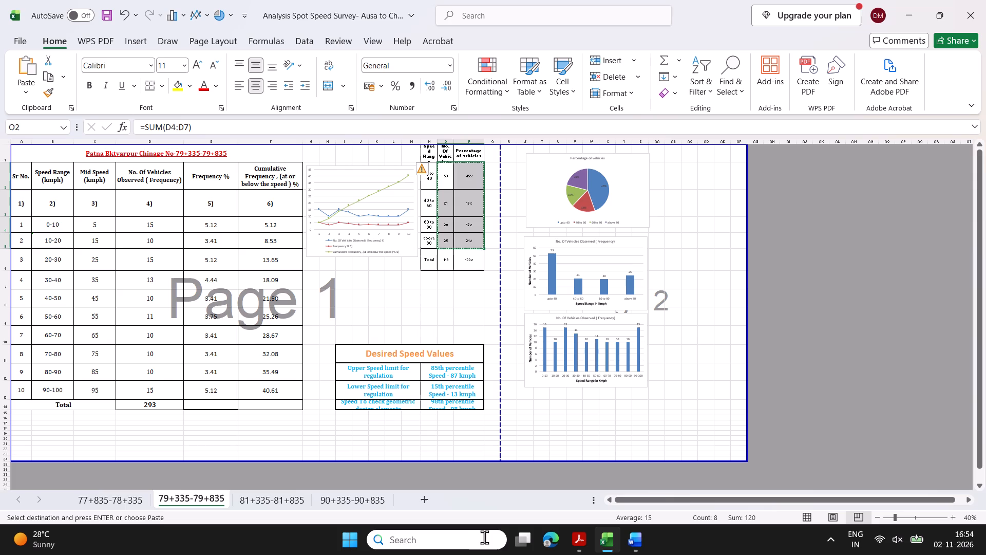
pyautogui.click(524, 542)
pyautogui.click(535, 212)
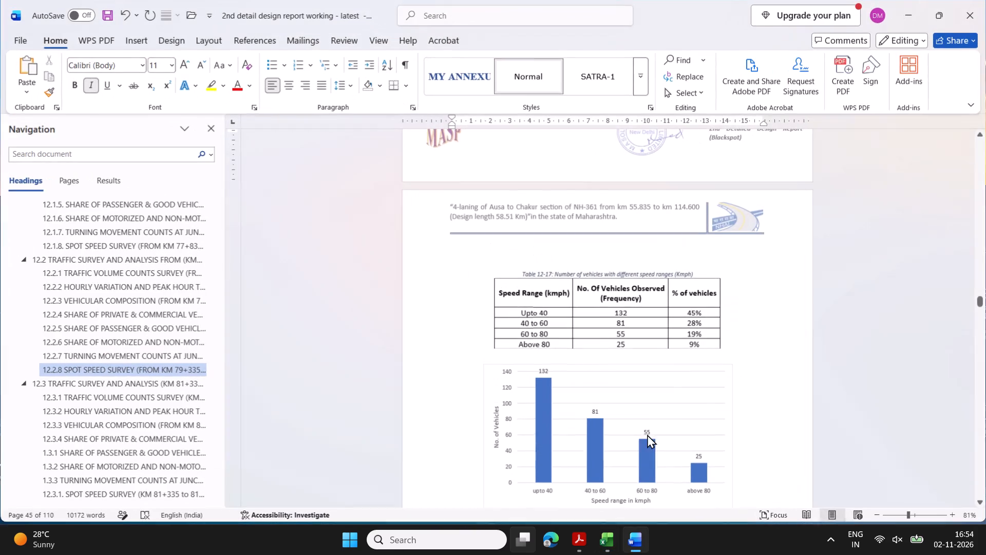
pyautogui.moveTo(607, 314); pyautogui.dragTo(680, 399)
pyautogui.scroll(1, 639, 330)
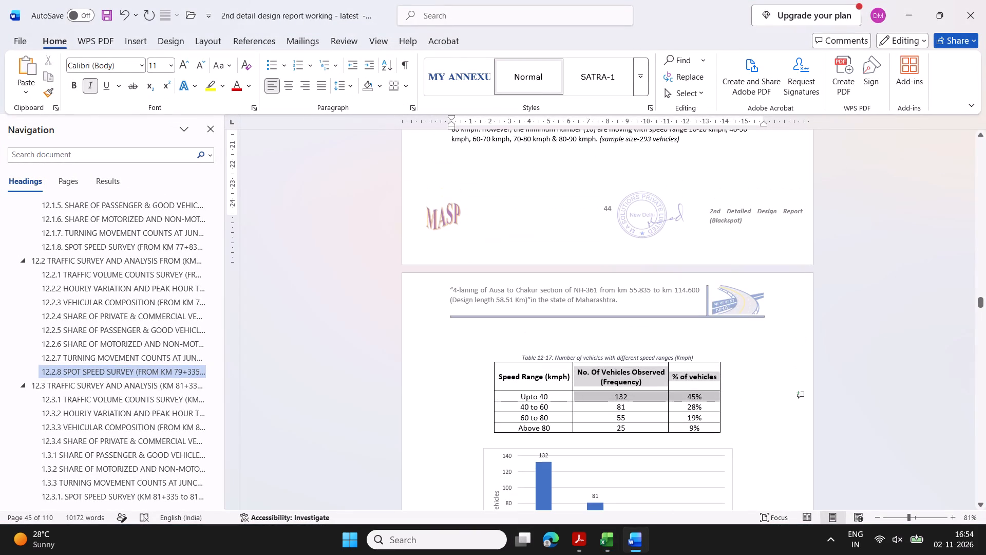
pyautogui.moveTo(680, 399); pyautogui.dragTo(693, 428)
pyautogui.rightClick(695, 428)
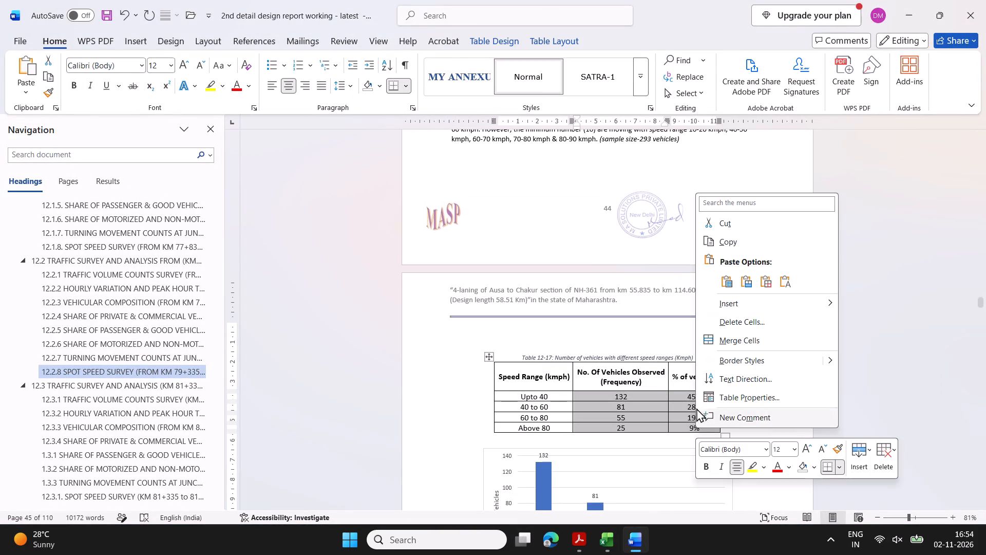
pyautogui.click(785, 281)
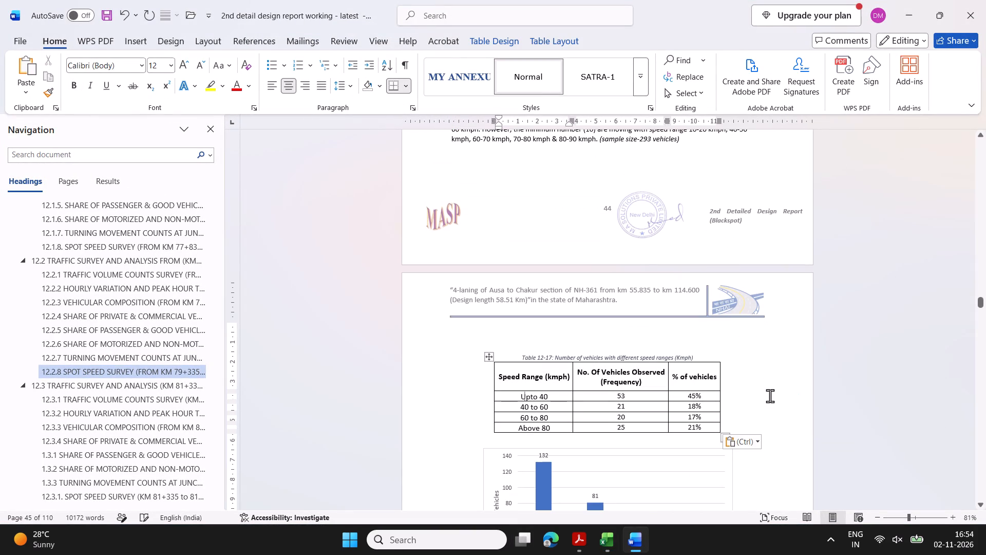
# Delete the old bar chart above the Figure 12-21 caption.
pyautogui.scroll(-2, 773, 396)
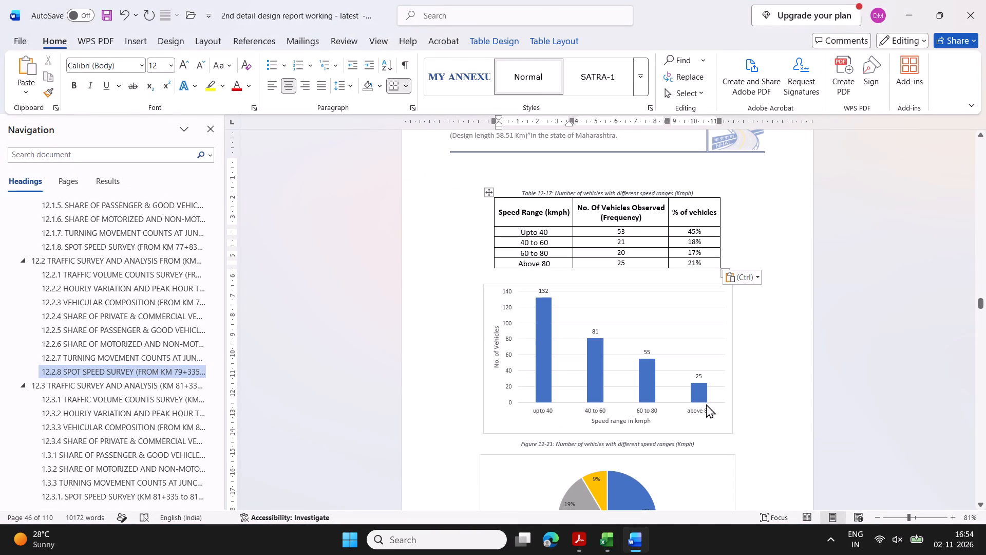
pyautogui.click(804, 376)
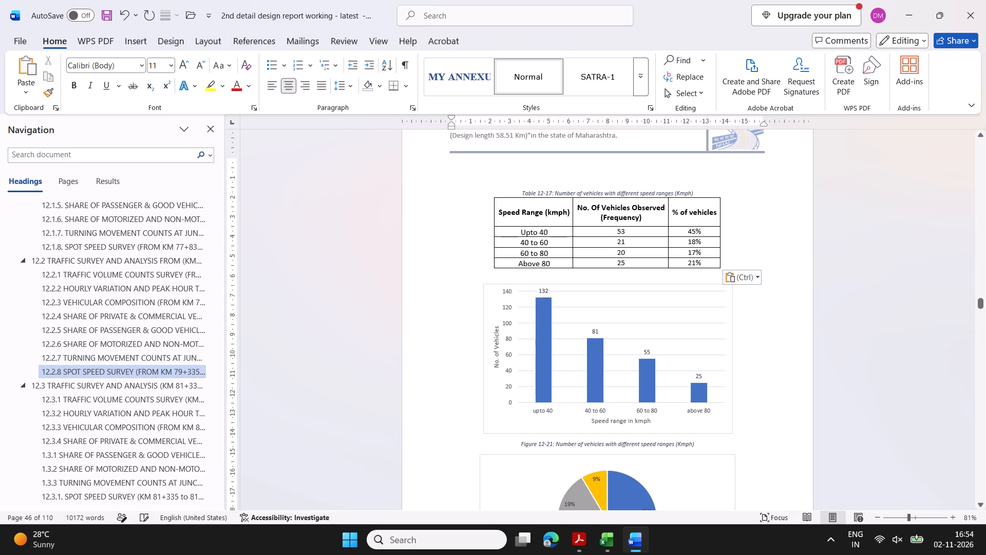
pyautogui.click(671, 291)
pyautogui.click(685, 286)
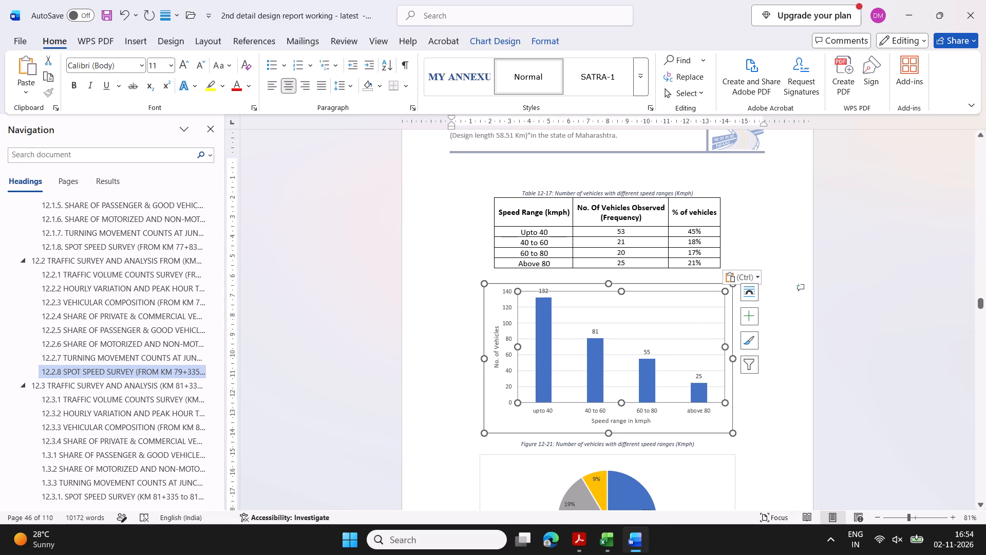
pyautogui.press('Home')
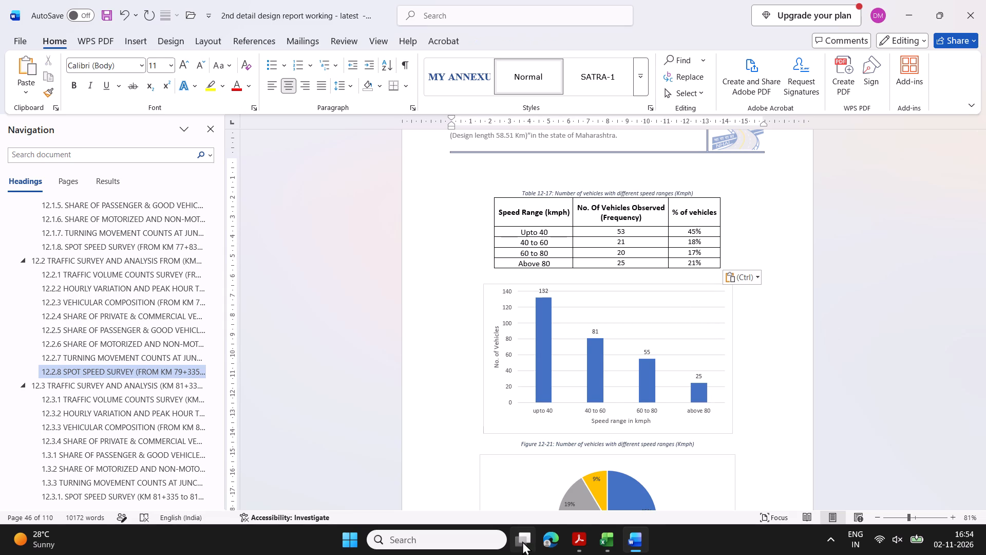
pyautogui.click(600, 287)
pyautogui.press('Delete')
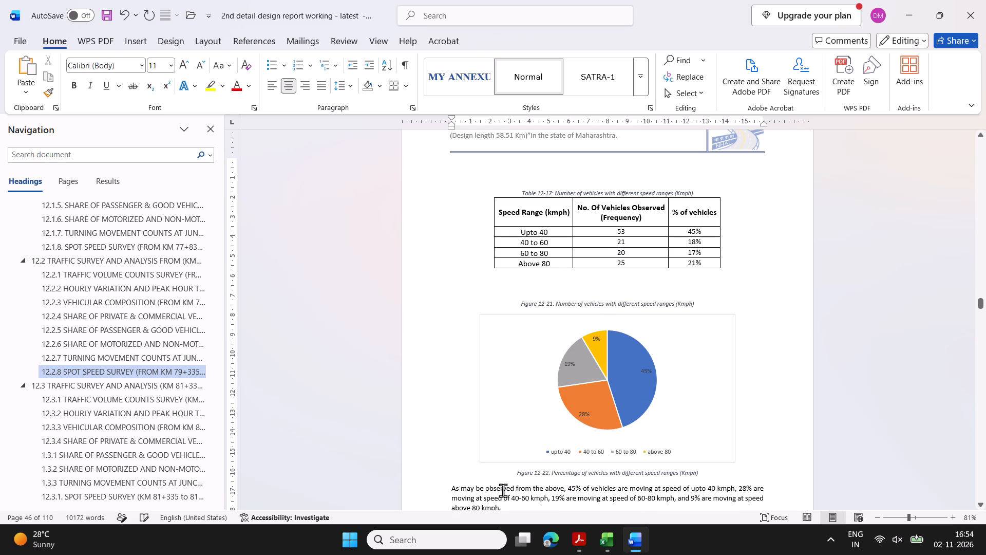
# Copy the four-range vehicle frequency bar chart from Excel sheet 79+335-79+835 into the Word report above the Figure 12-21 caption.
pyautogui.click(516, 531)
pyautogui.click(503, 258)
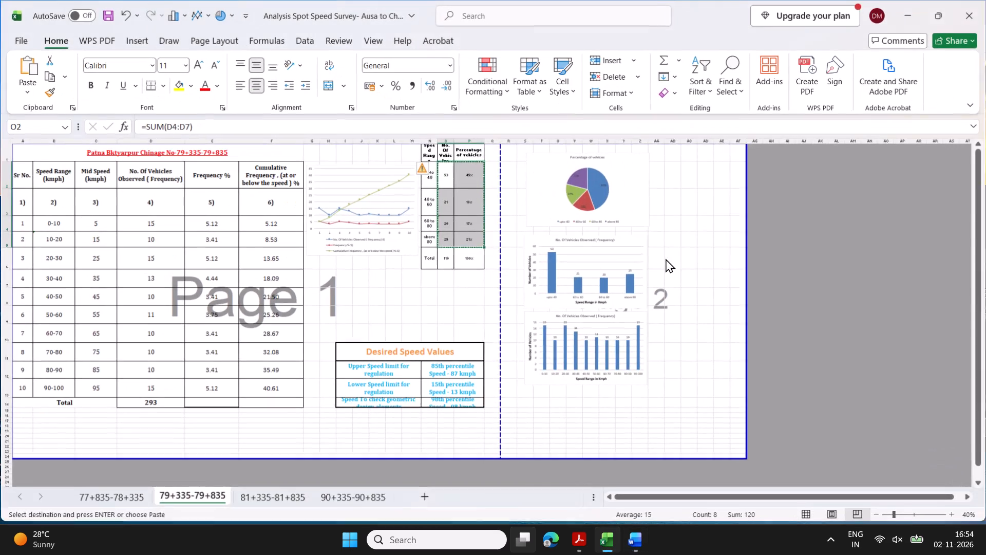
pyautogui.click(472, 340)
pyautogui.scroll(1, 539, 292)
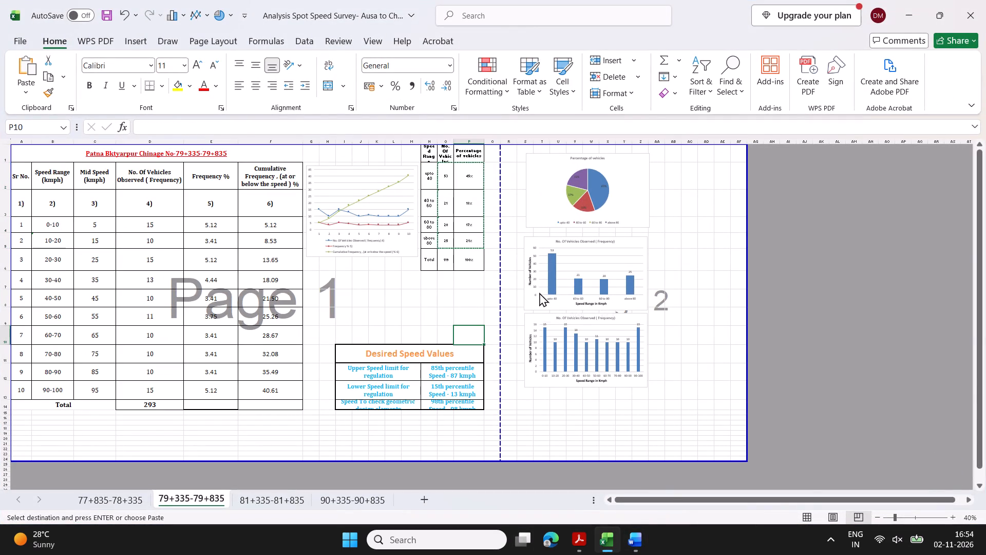
pyautogui.click(631, 242)
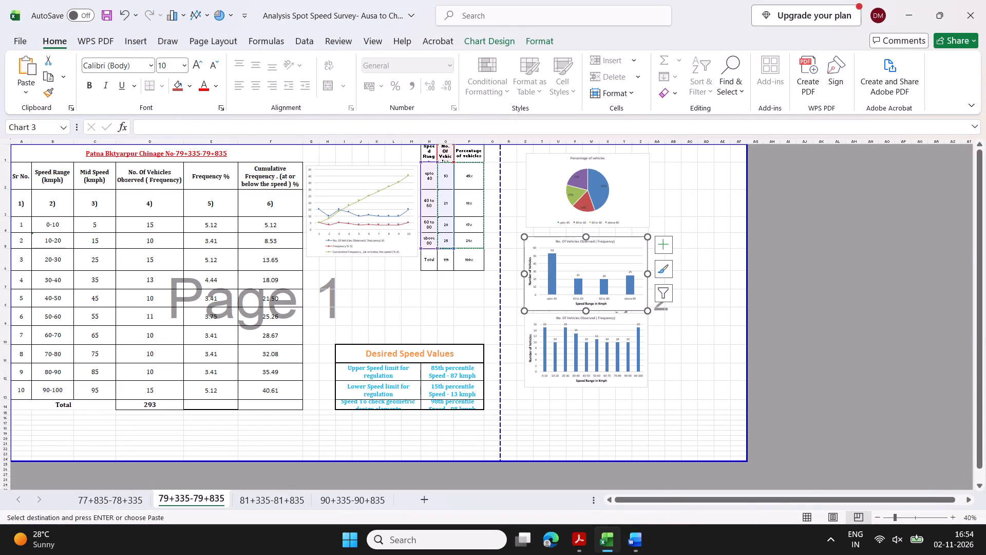
pyautogui.hotkey('ctrl', 'c')
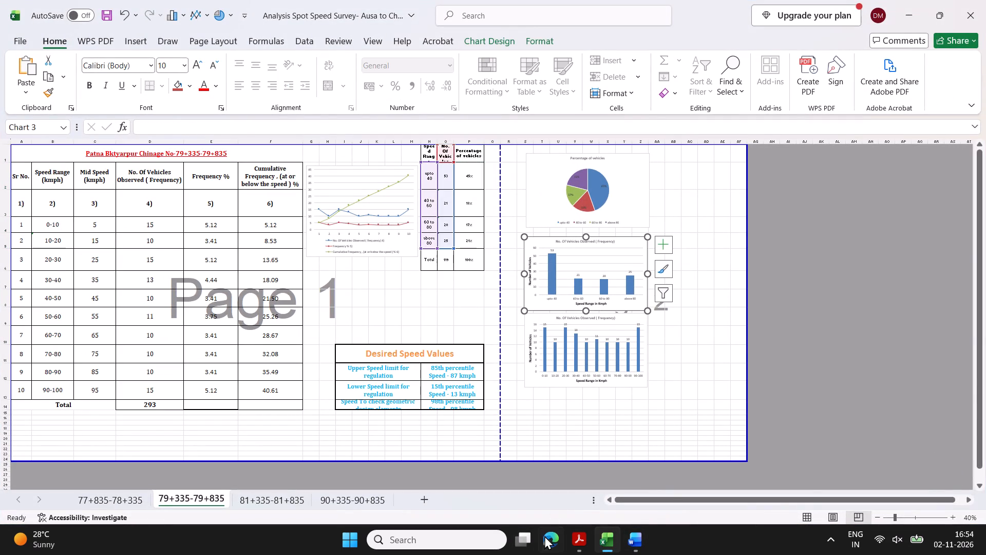
pyautogui.click(527, 542)
pyautogui.click(541, 246)
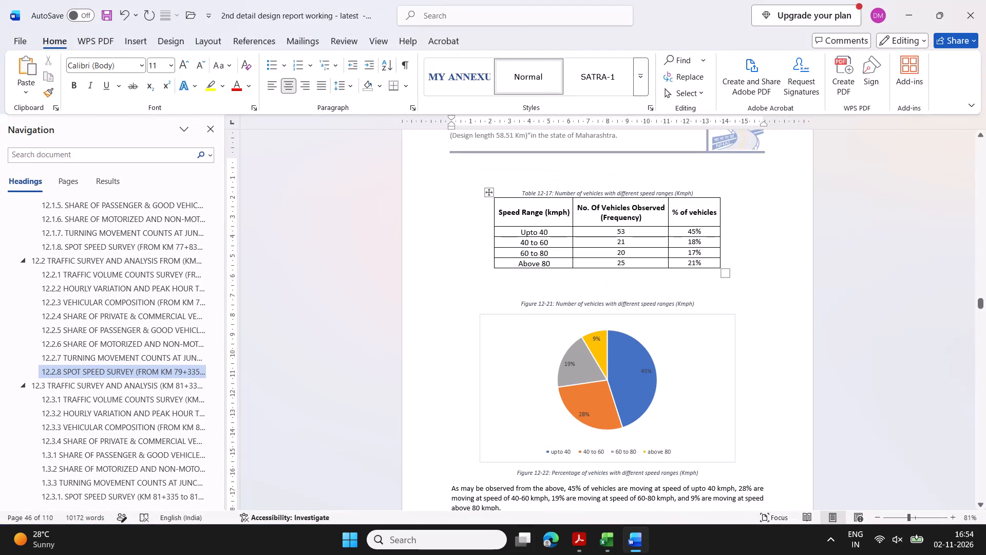
pyautogui.hotkey('ctrl', 'v')
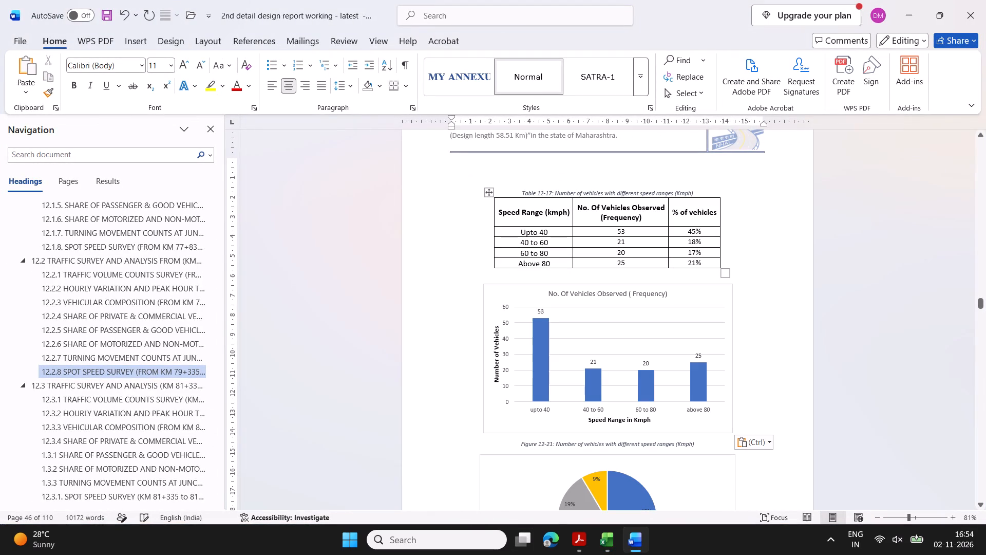
# Replace the pie chart above the Figure 12-22 caption with the Percentage of vehicles pie chart from Excel sheet 79+335-79+835.
pyautogui.scroll(-1, 773, 379)
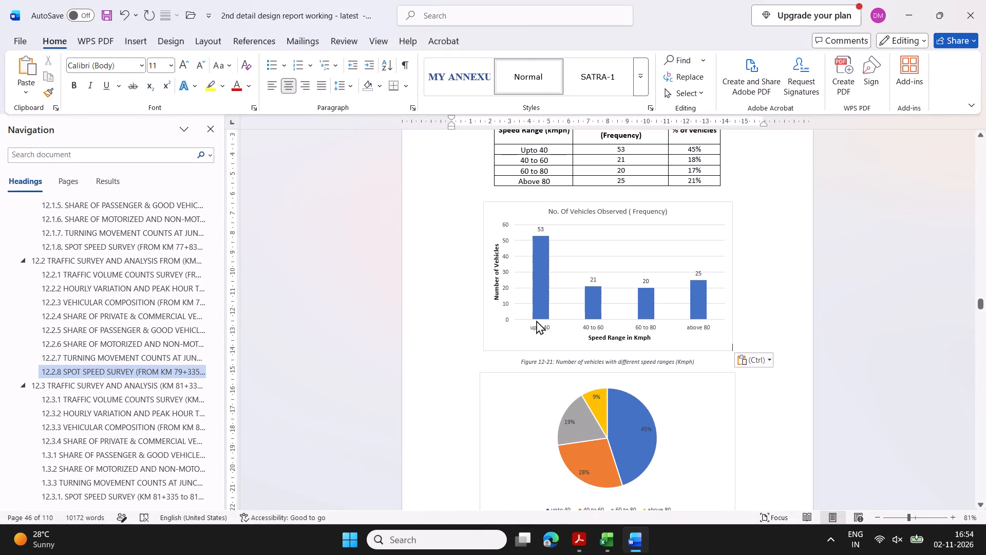
pyautogui.click(676, 415)
pyautogui.press('Delete')
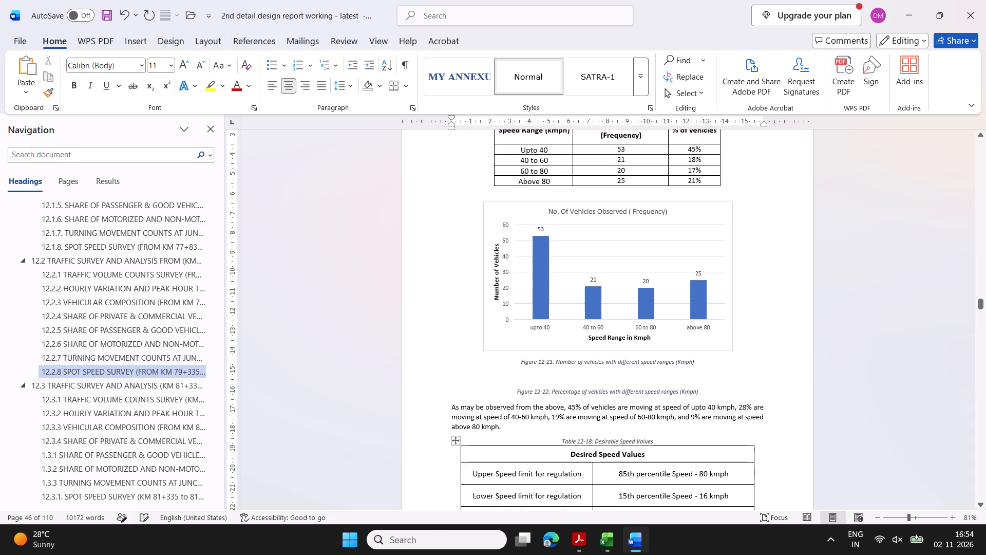
pyautogui.click(526, 538)
pyautogui.click(479, 233)
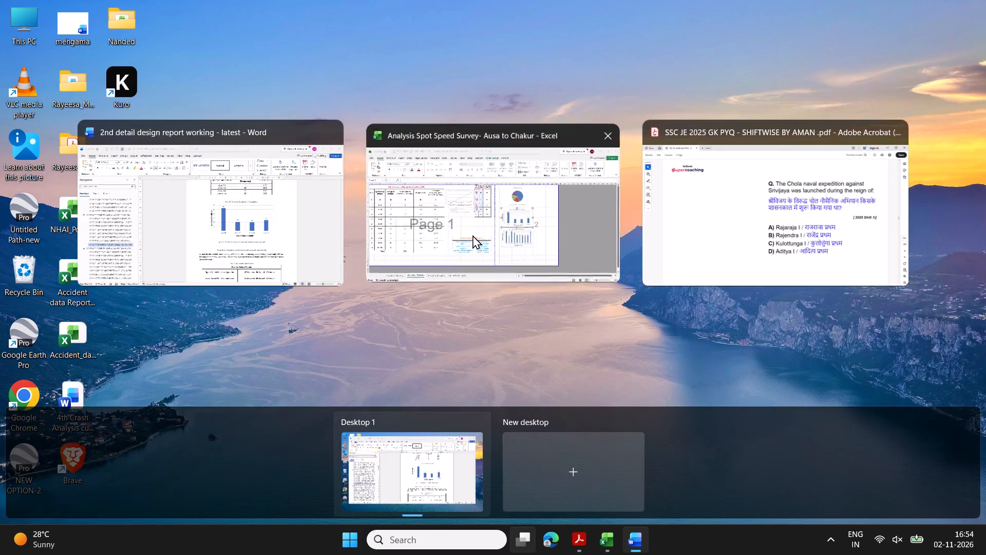
pyautogui.click(640, 195)
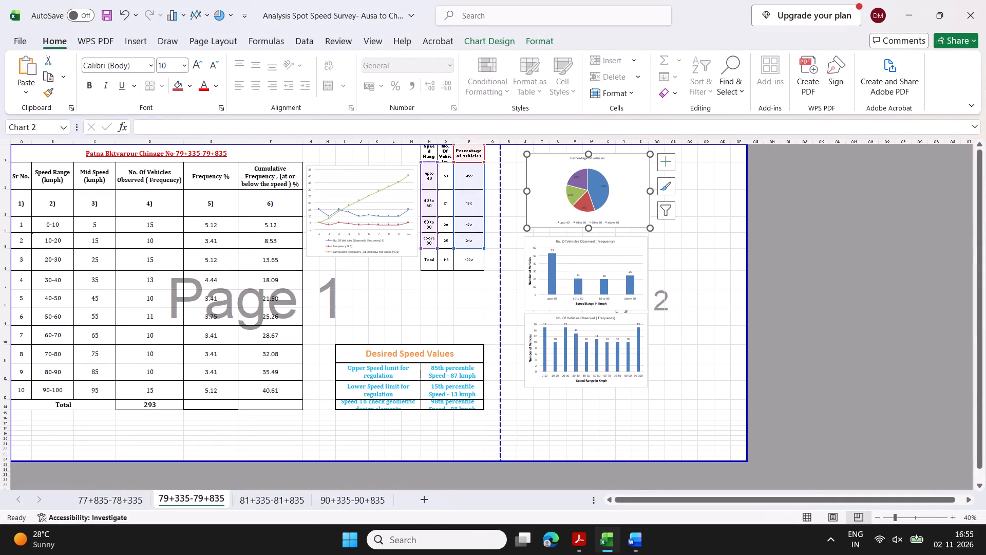
pyautogui.hotkey('ctrl', 'c')
pyautogui.click(524, 531)
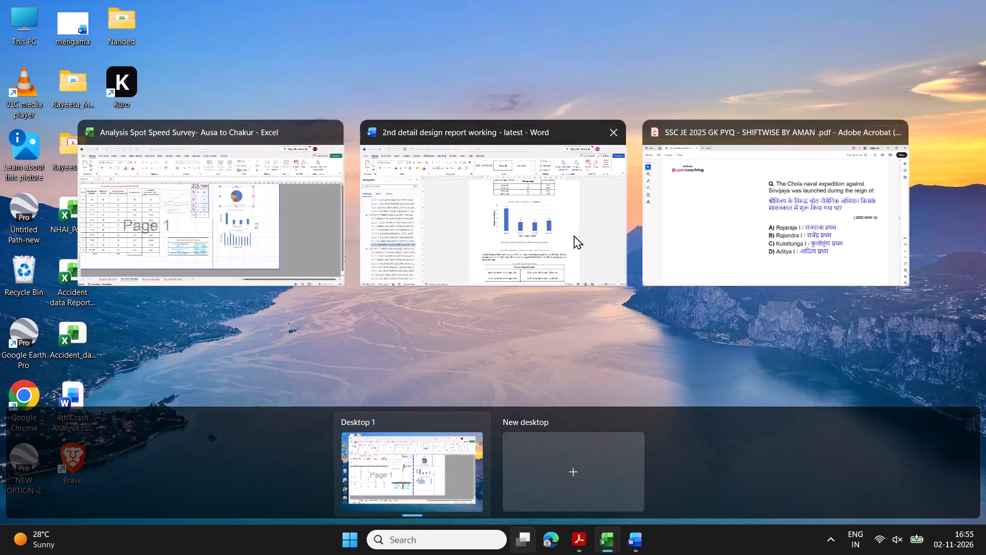
pyautogui.click(574, 235)
pyautogui.hotkey('ctrl', 'v')
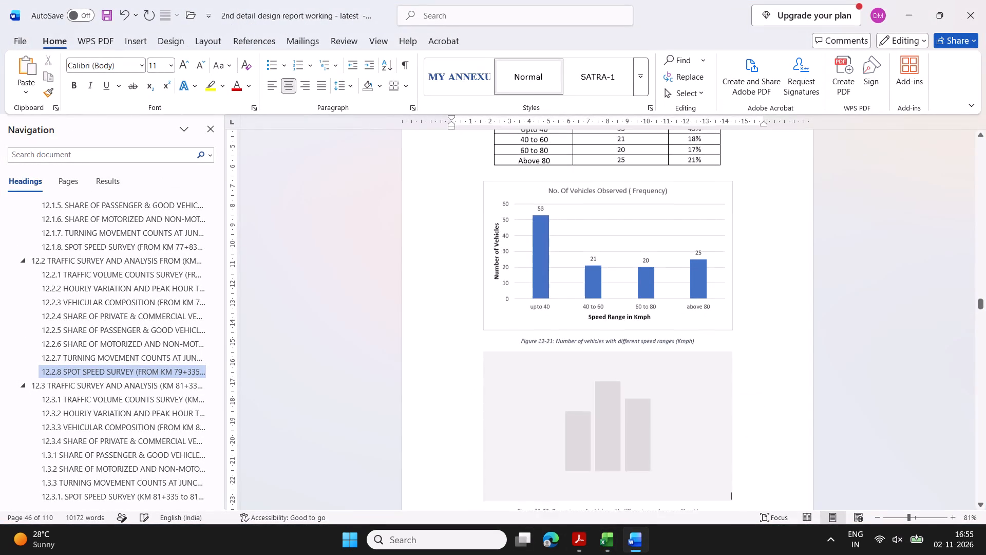
# Set the 40-60 kmph share to 18% in the observation paragraph below Figure 12-22.
pyautogui.scroll(-2, 709, 374)
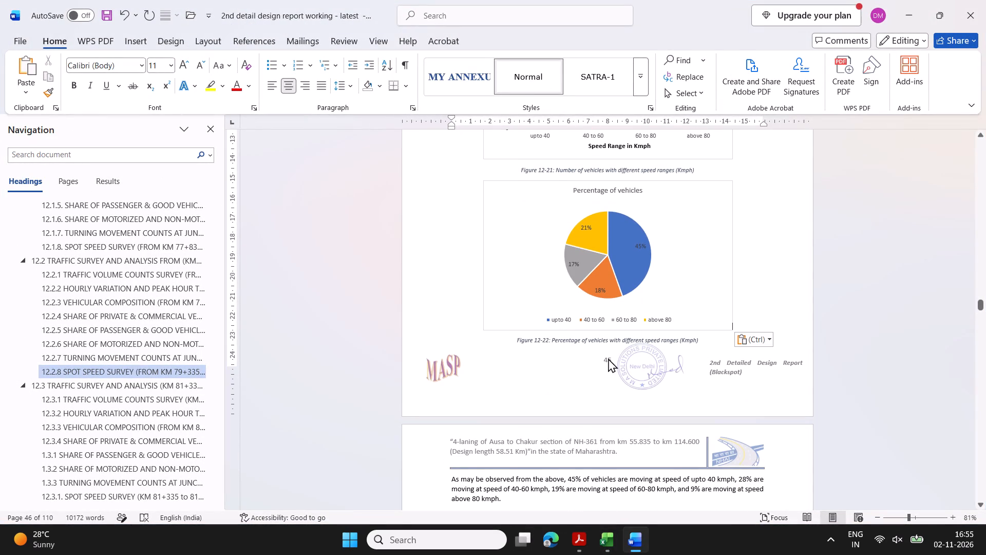
pyautogui.scroll(-1, 675, 343)
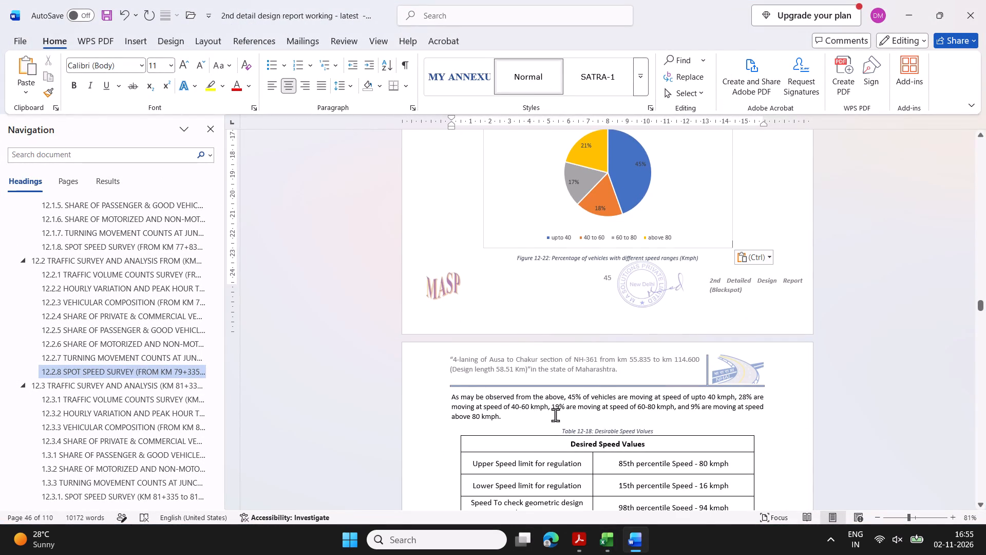
pyautogui.click(576, 399)
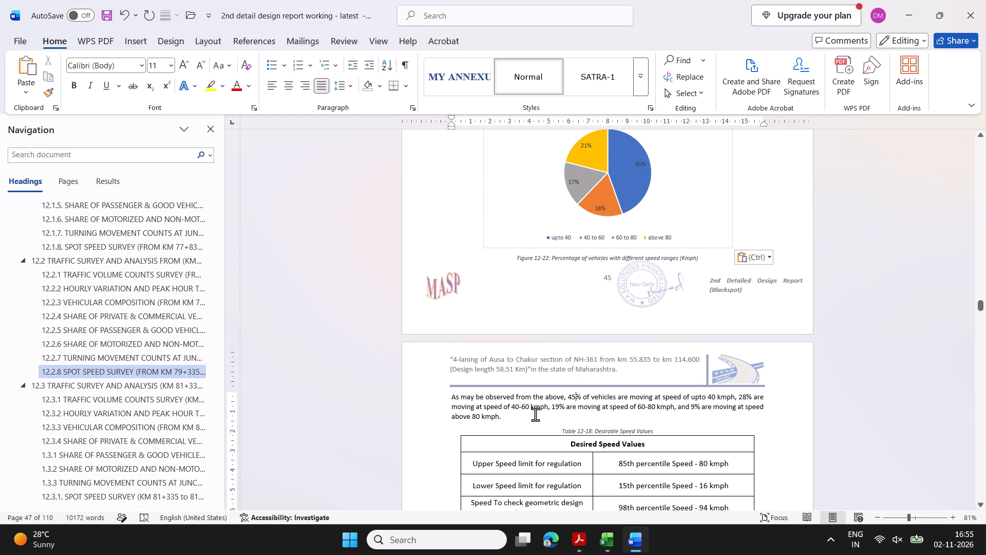
pyautogui.click(743, 397)
pyautogui.press('BackSpace')
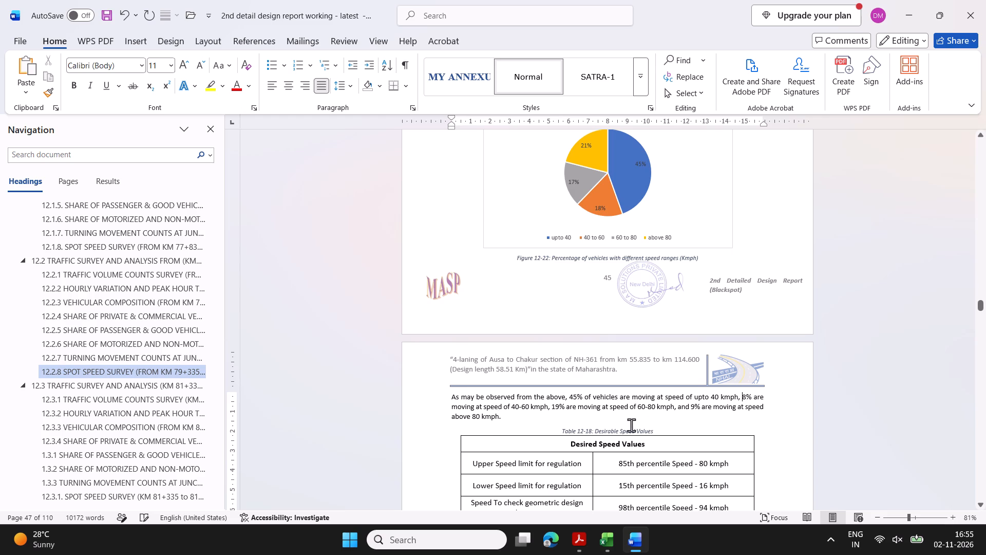
pyautogui.press('1')
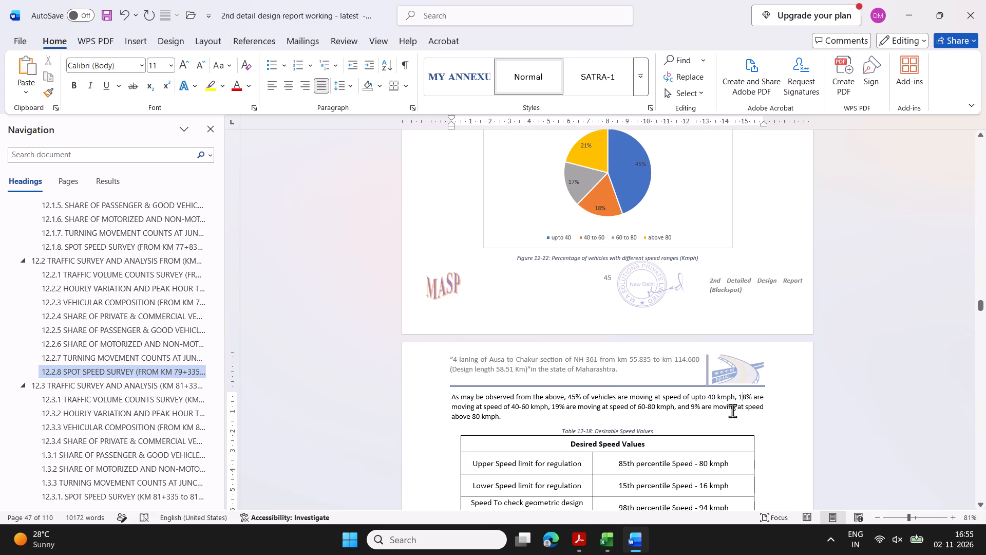
# Set the 60-80 kmph share to 17% and the above 80 kmph share to 21% in the observation paragraph below Figure 12-22.
pyautogui.click(560, 409)
pyautogui.press('BackSpace')
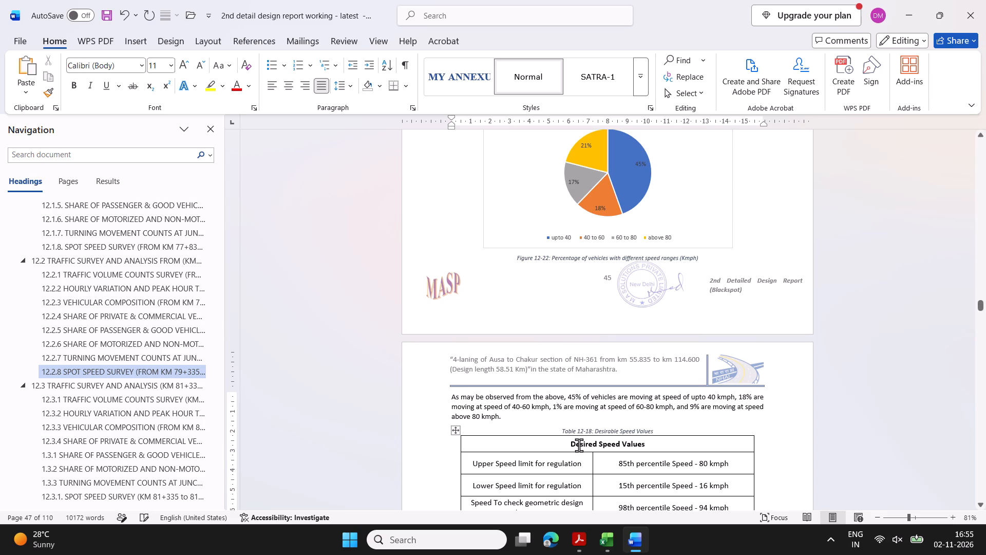
pyautogui.press('7')
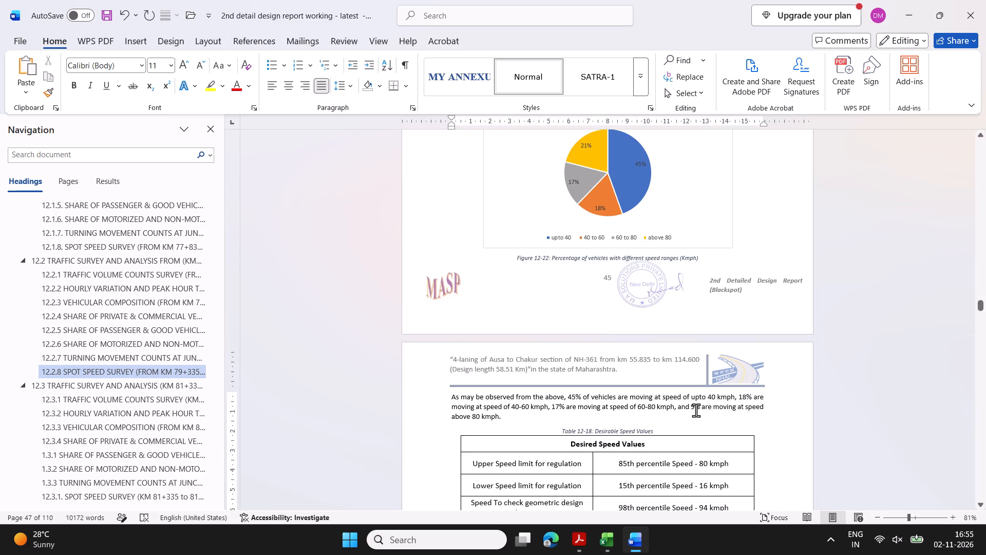
pyautogui.click(696, 410)
pyautogui.press('BackSpace')
pyautogui.write('21')
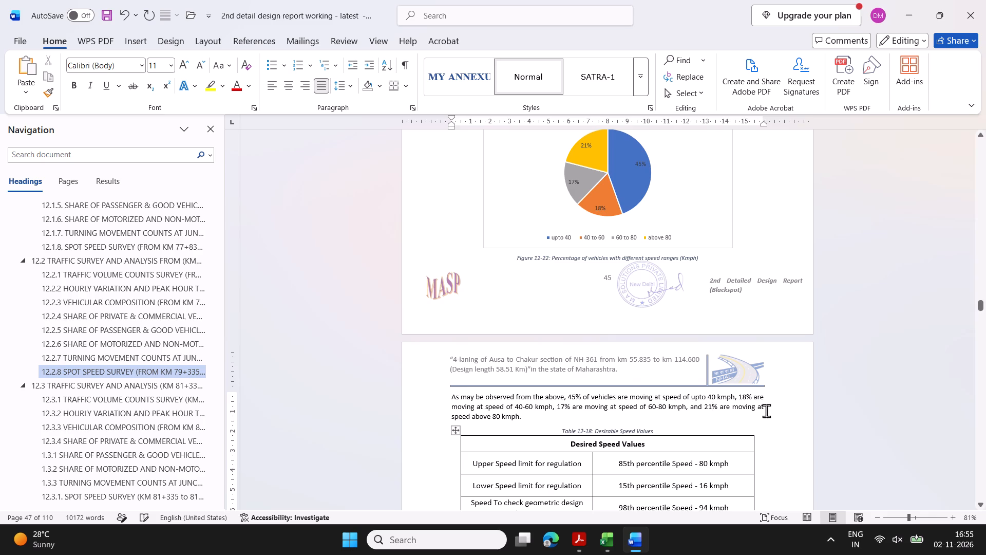
# Update Table 12-18 from Excel sheet 79+335-79+835: 85th percentile speed 87 kmph, 15th percentile 13 kmph, 98th percentile 98 kmph.
pyautogui.scroll(-2, 679, 388)
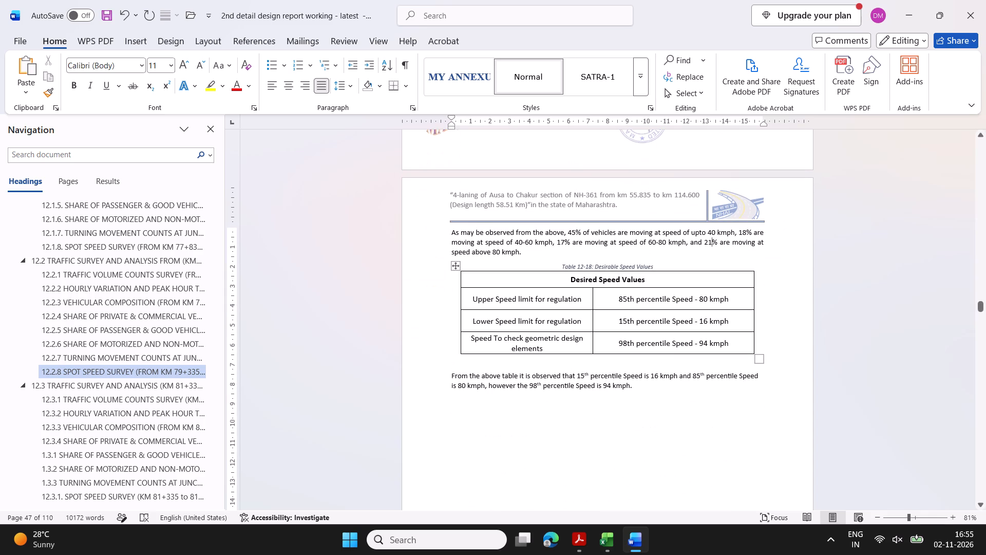
pyautogui.scroll(1, 666, 330)
pyautogui.scroll(-1, 666, 330)
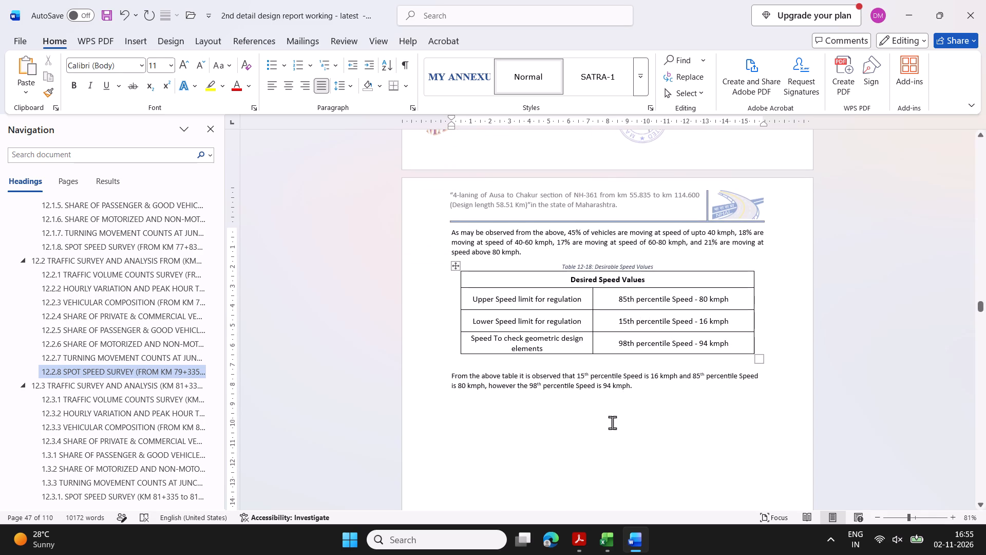
pyautogui.click(527, 542)
pyautogui.click(491, 202)
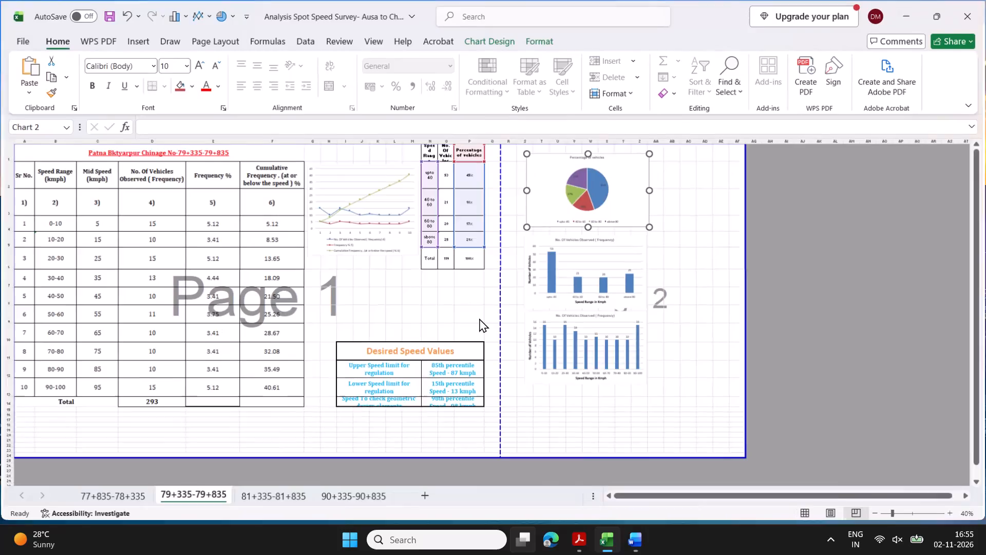
pyautogui.click(452, 325)
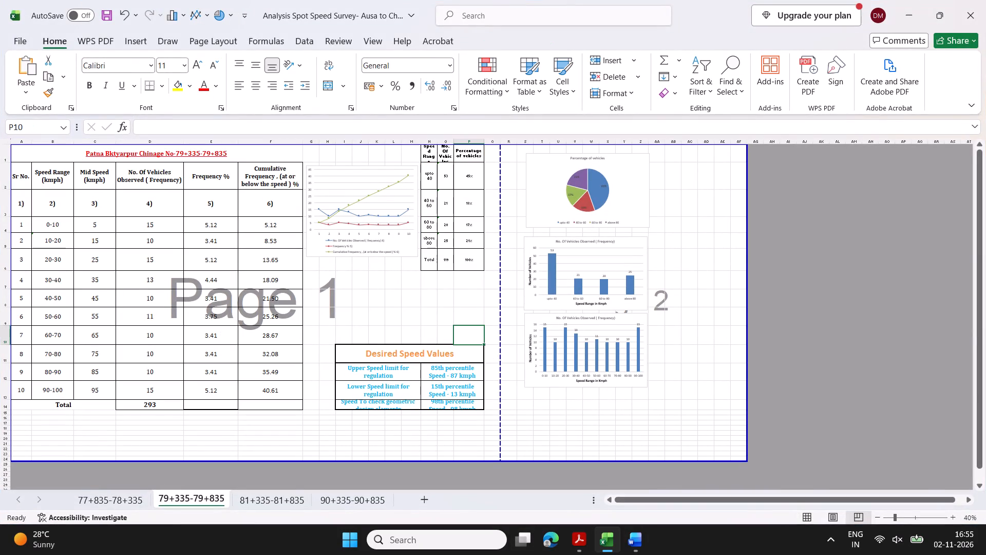
pyautogui.click(462, 409)
pyautogui.doubleClick(462, 406)
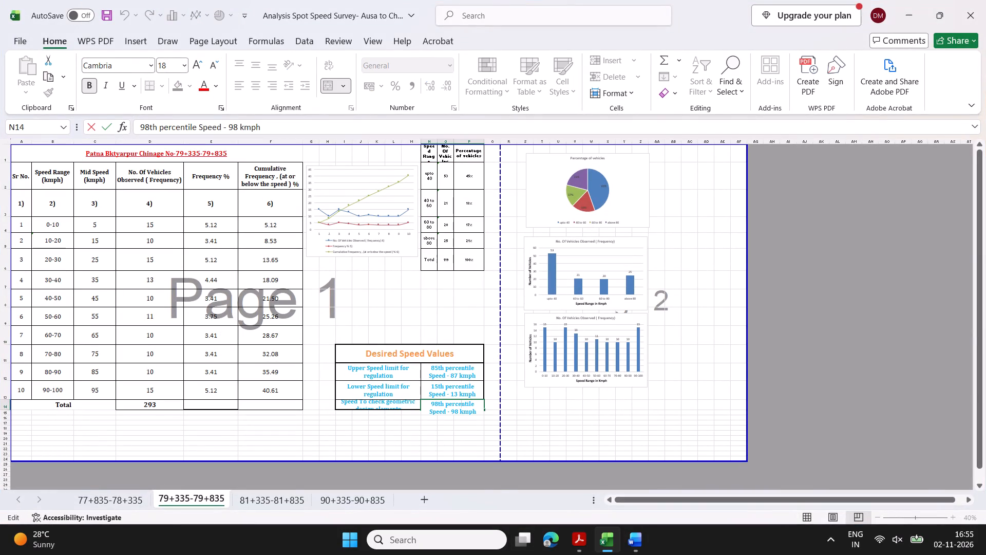
pyautogui.click(523, 537)
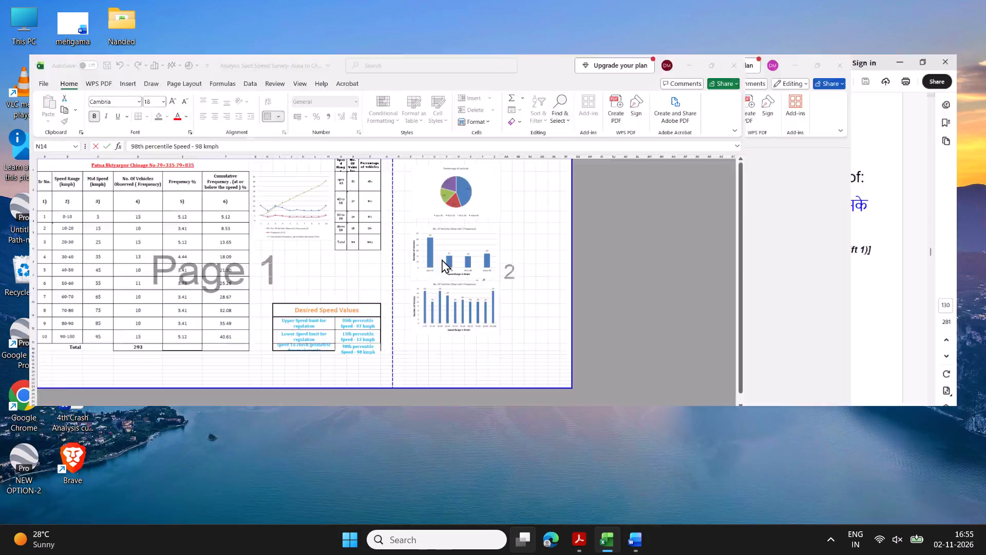
pyautogui.click(499, 200)
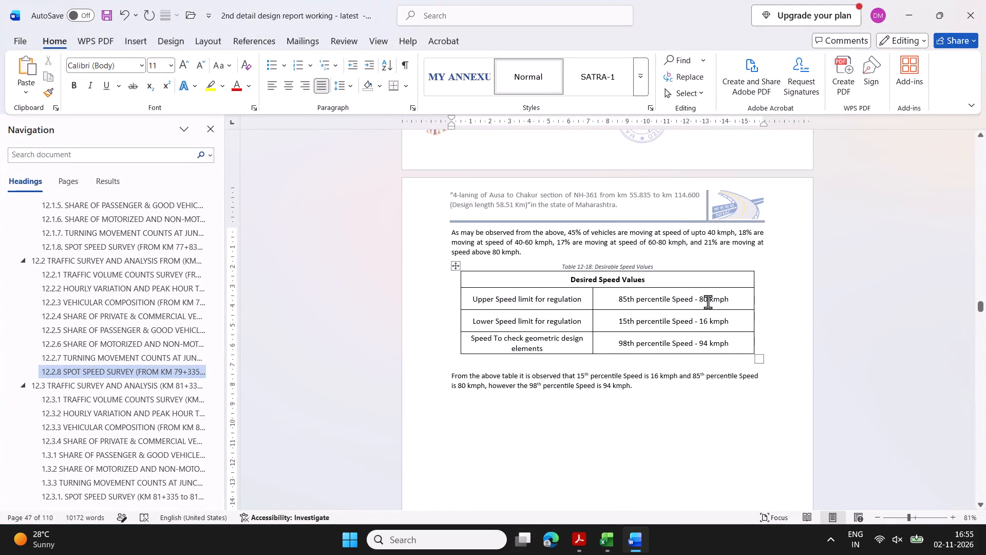
pyautogui.click(708, 302)
pyautogui.press('BackSpace')
pyautogui.press('7')
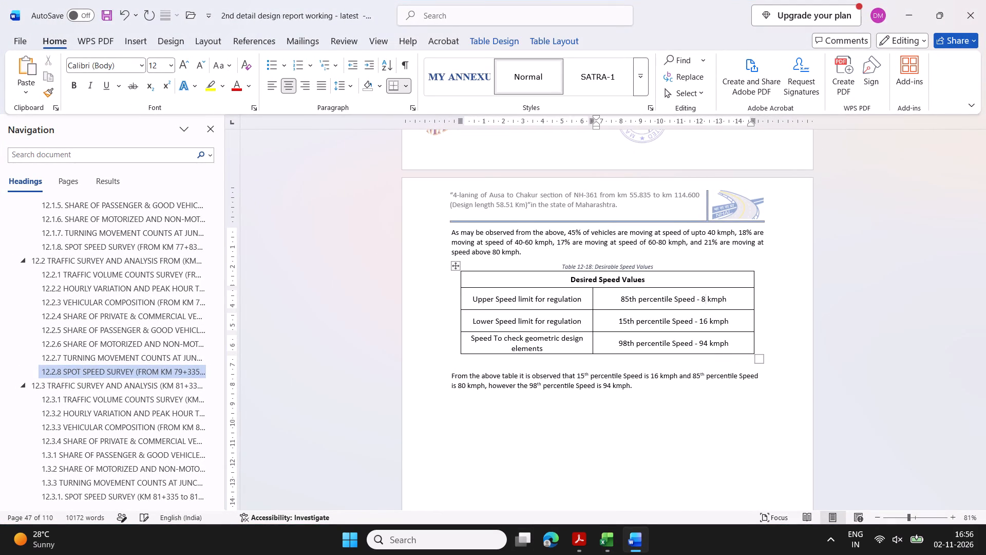
pyautogui.click(706, 324)
pyautogui.press('BackSpace')
pyautogui.press('3')
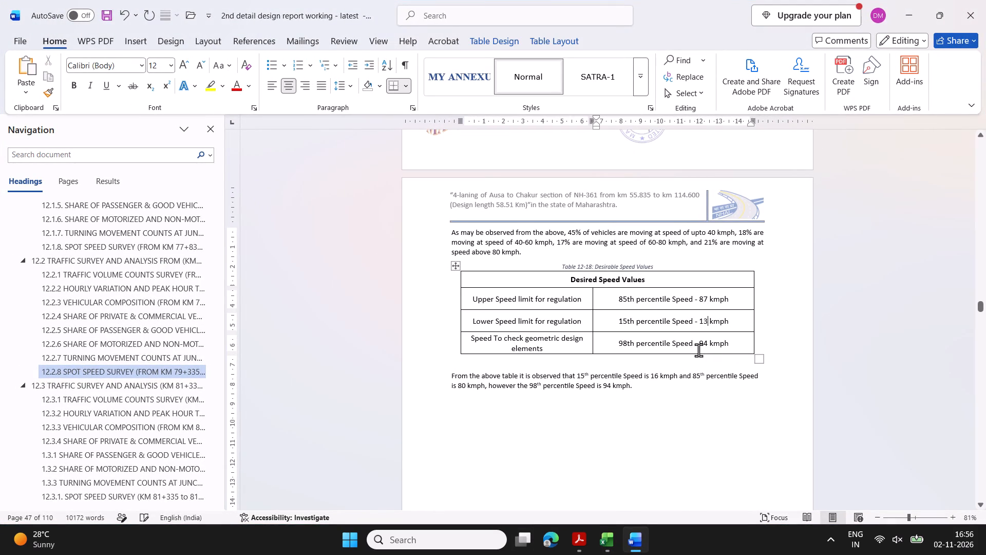
pyautogui.click(705, 344)
pyautogui.press('Right')
pyautogui.press('BackSpace')
pyautogui.press('8')
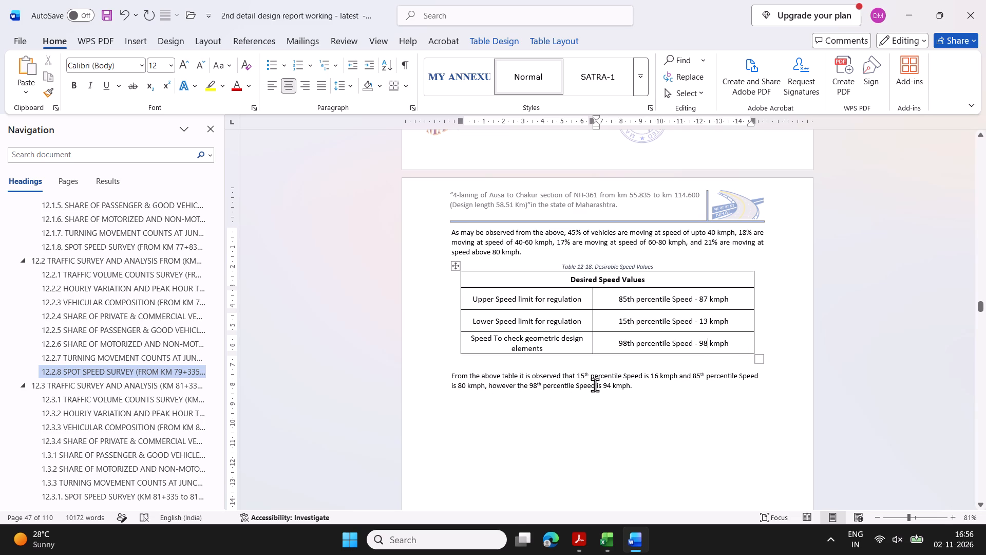
# Set the 15th, 85th and 98th percentile speeds to 13, 87 and 98 kmph in the sentence below Table 12-18.
pyautogui.click(658, 376)
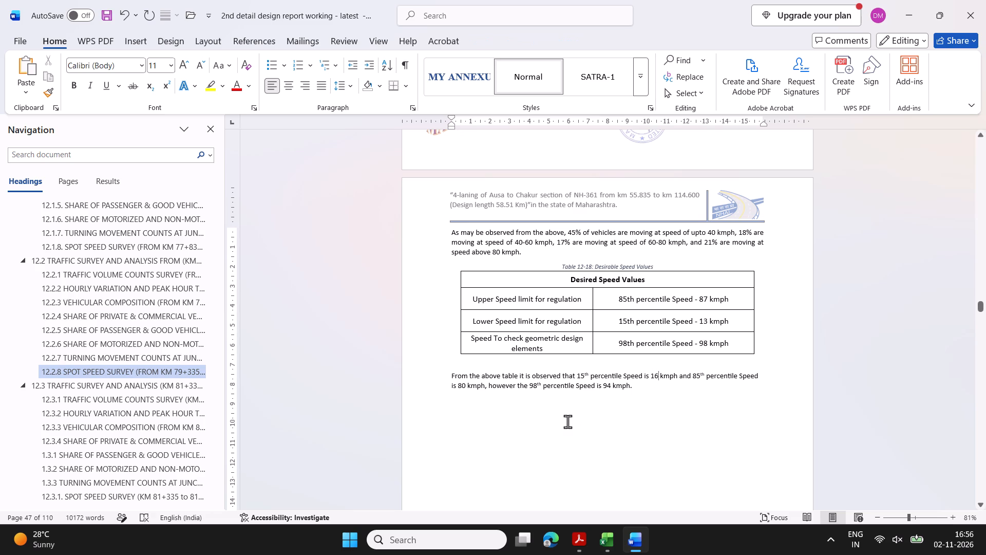
pyautogui.press('BackSpace')
pyautogui.press('3')
pyautogui.click(464, 384)
pyautogui.press('BackSpace')
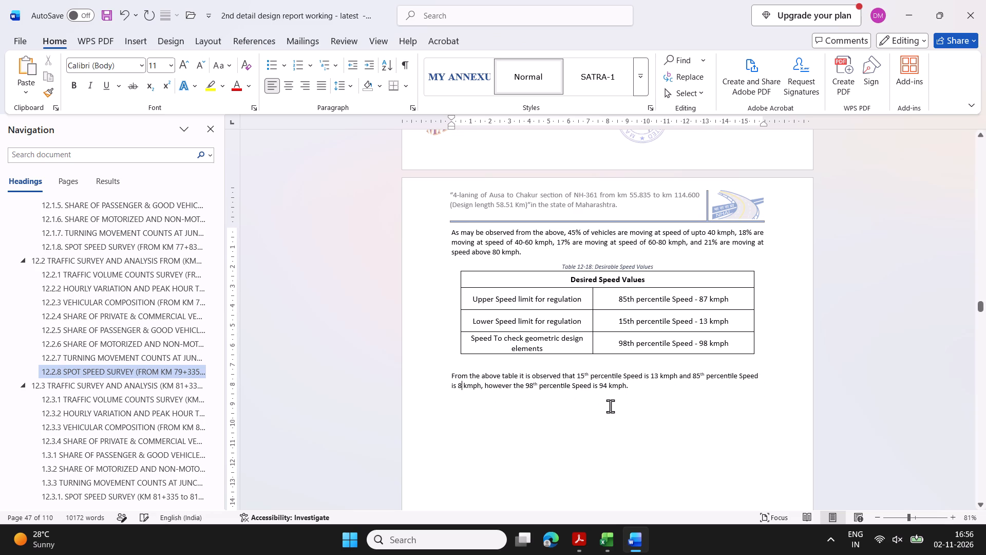
pyautogui.press('7')
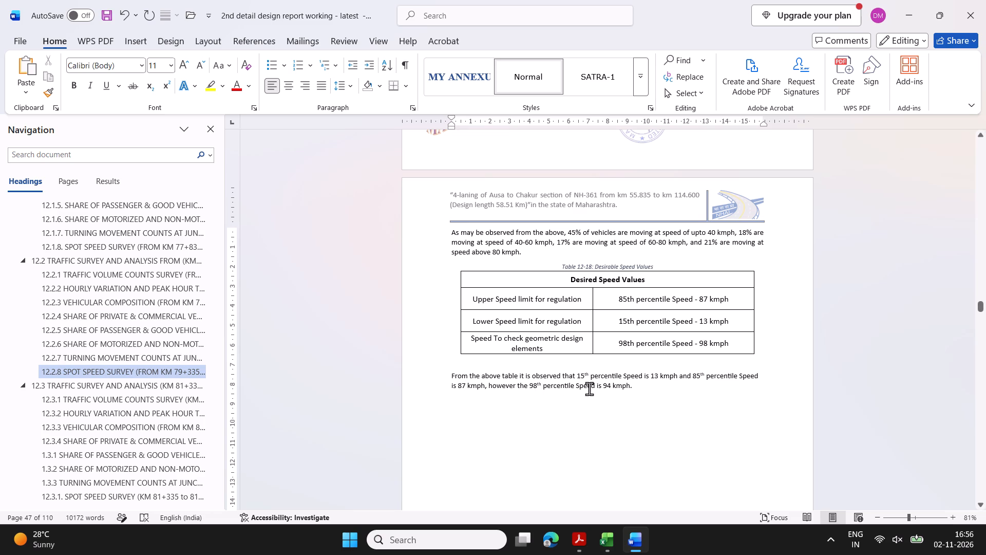
pyautogui.click(611, 384)
pyautogui.press('BackSpace')
pyautogui.press('8')
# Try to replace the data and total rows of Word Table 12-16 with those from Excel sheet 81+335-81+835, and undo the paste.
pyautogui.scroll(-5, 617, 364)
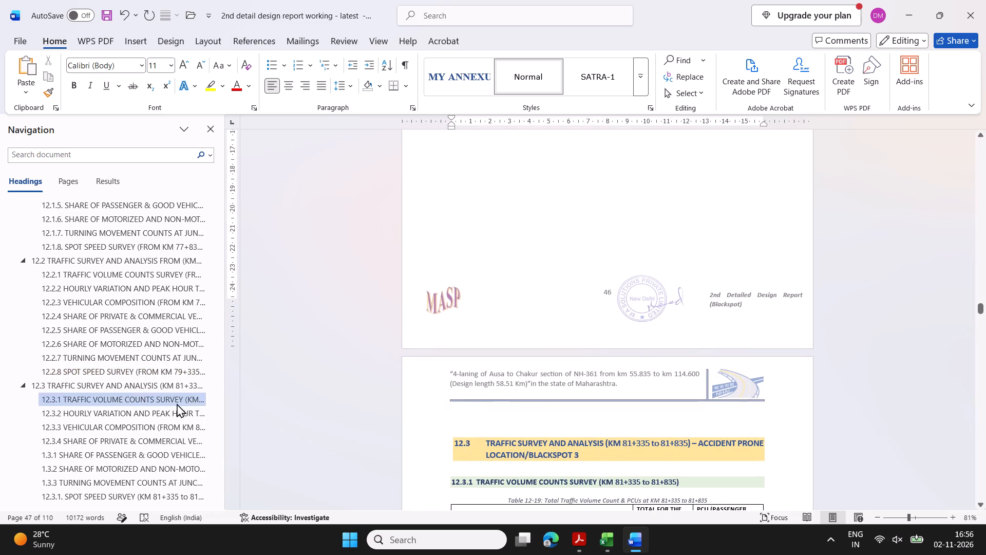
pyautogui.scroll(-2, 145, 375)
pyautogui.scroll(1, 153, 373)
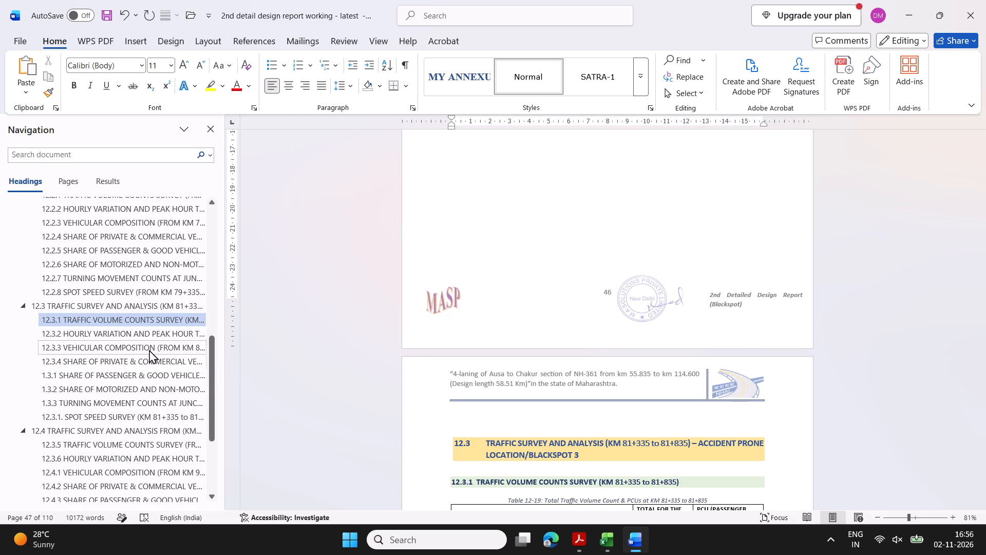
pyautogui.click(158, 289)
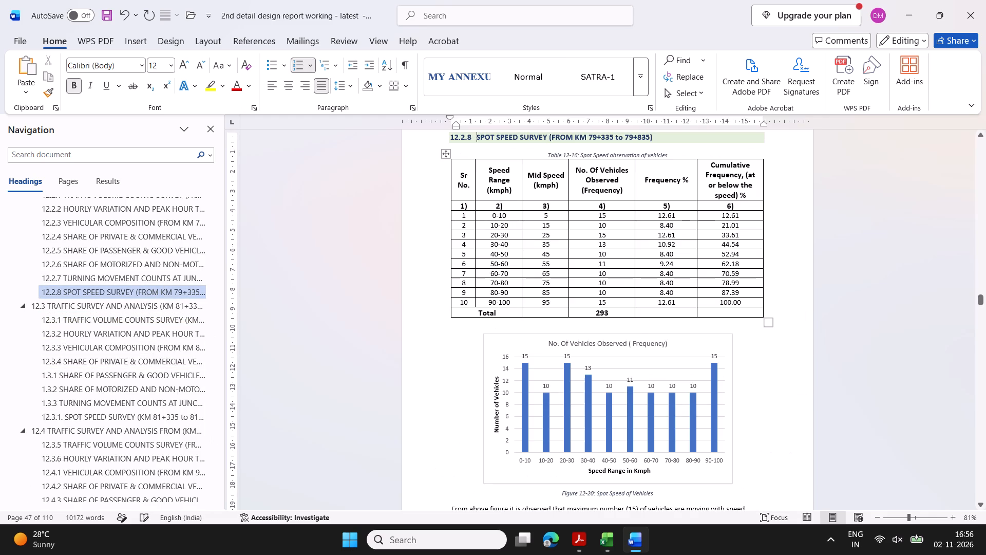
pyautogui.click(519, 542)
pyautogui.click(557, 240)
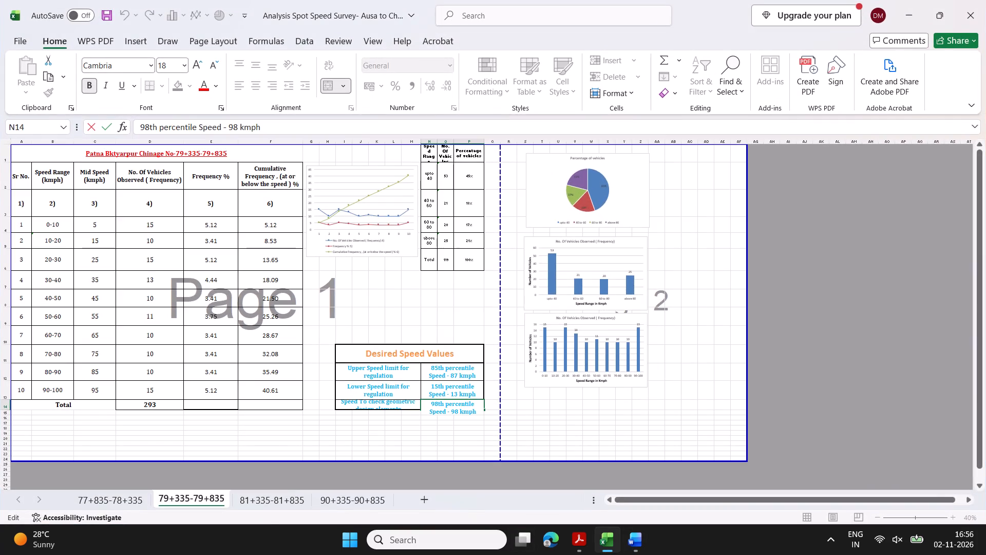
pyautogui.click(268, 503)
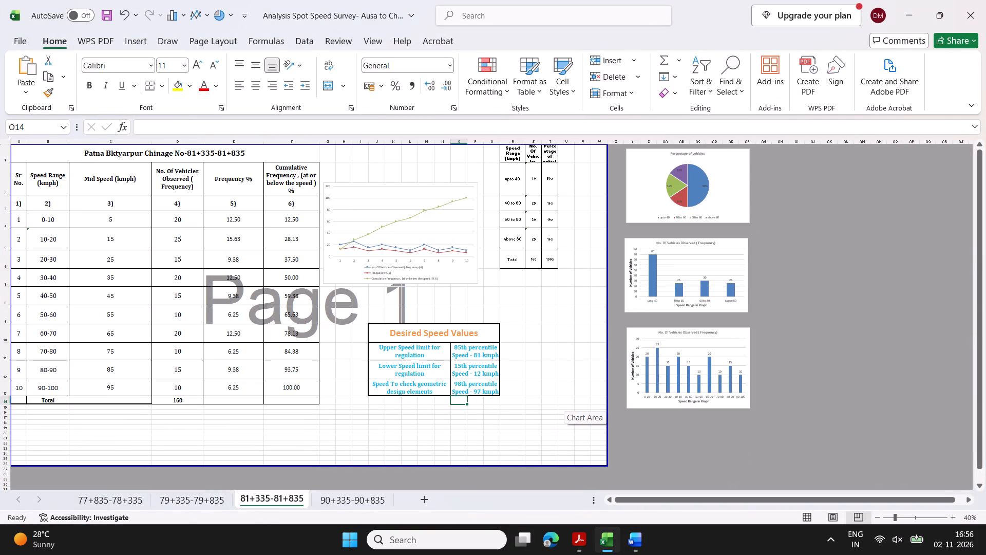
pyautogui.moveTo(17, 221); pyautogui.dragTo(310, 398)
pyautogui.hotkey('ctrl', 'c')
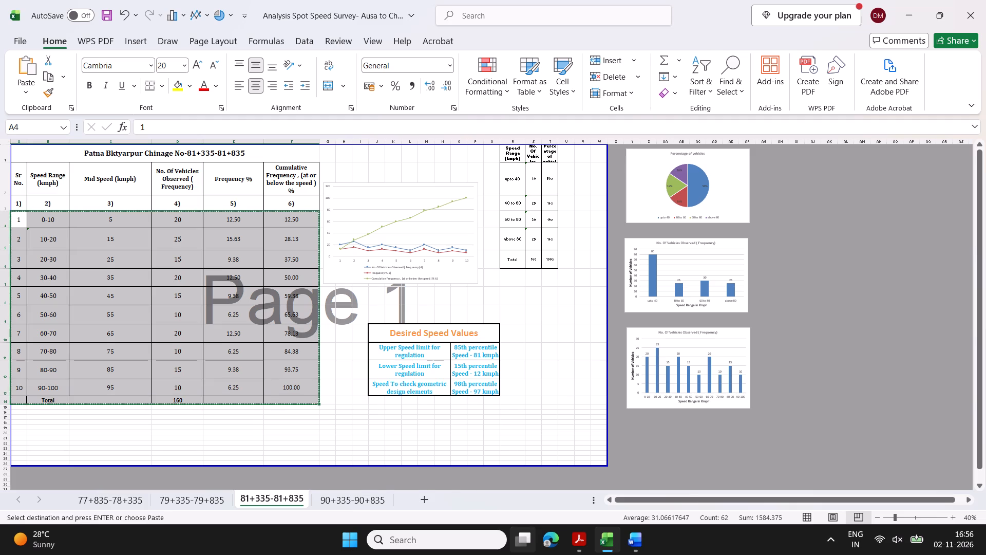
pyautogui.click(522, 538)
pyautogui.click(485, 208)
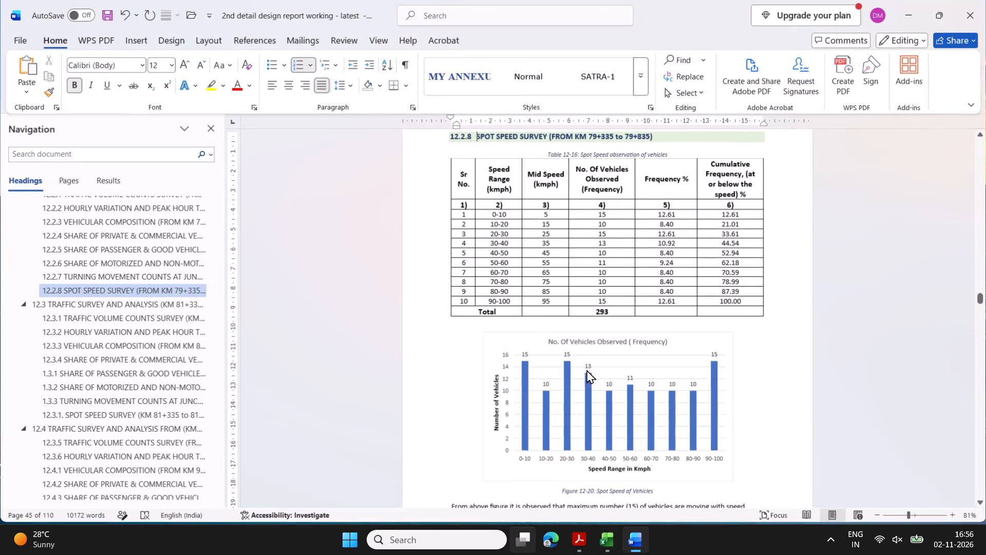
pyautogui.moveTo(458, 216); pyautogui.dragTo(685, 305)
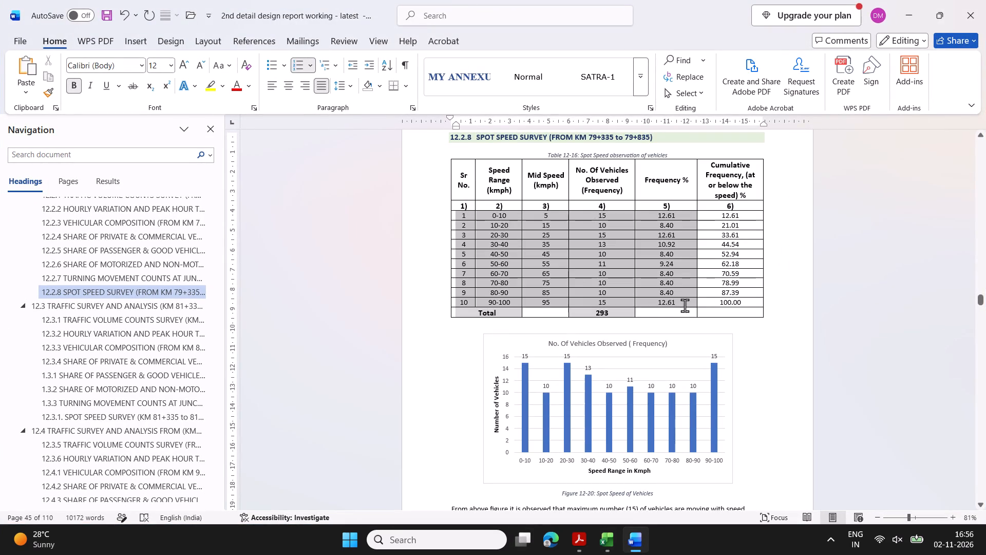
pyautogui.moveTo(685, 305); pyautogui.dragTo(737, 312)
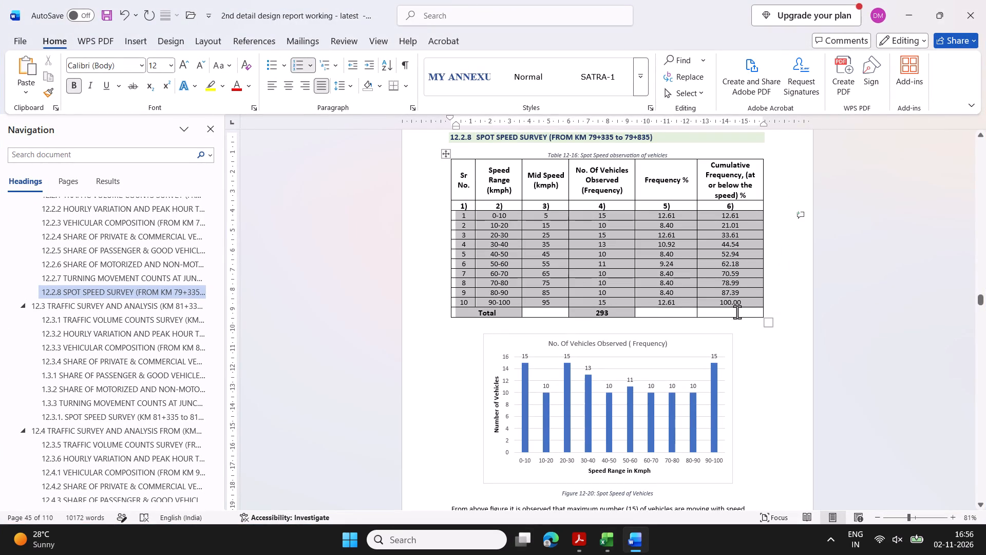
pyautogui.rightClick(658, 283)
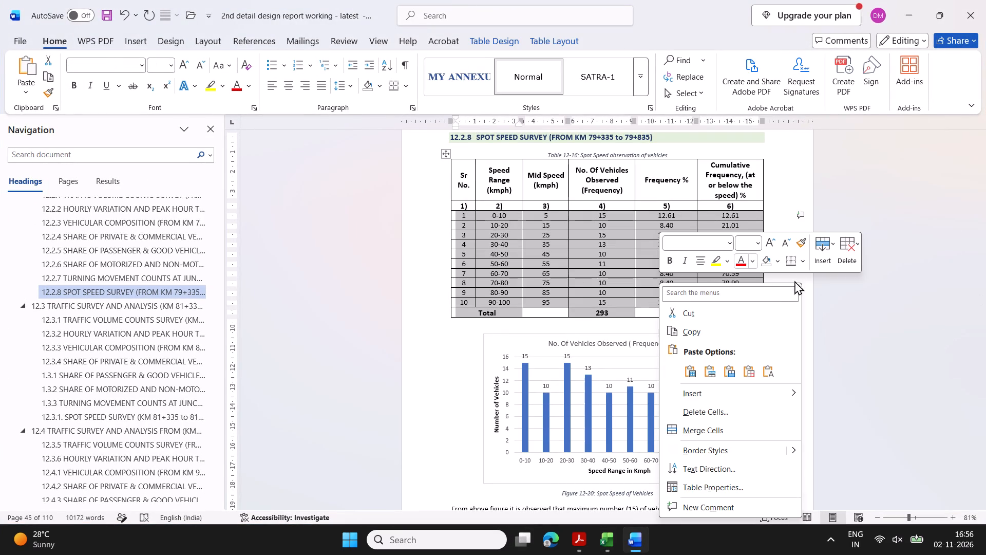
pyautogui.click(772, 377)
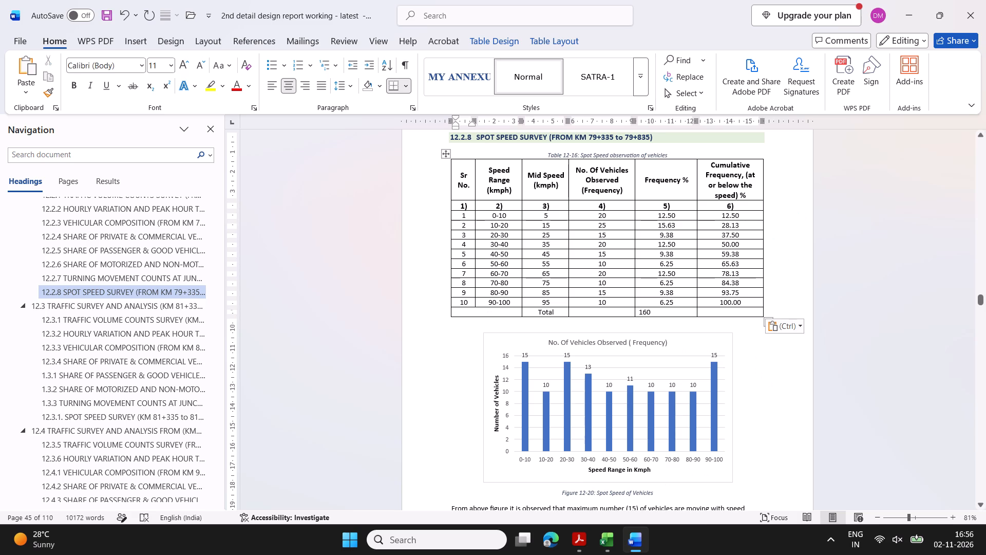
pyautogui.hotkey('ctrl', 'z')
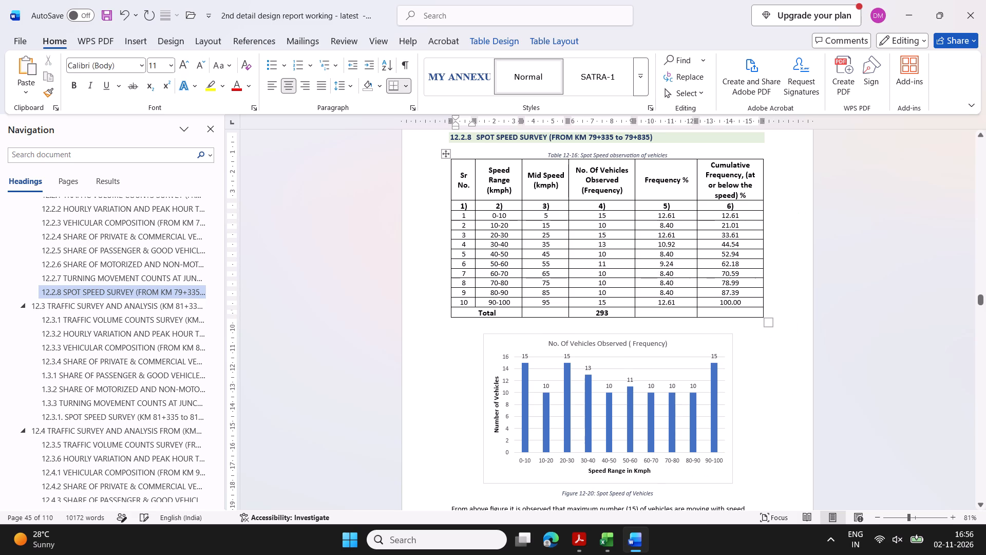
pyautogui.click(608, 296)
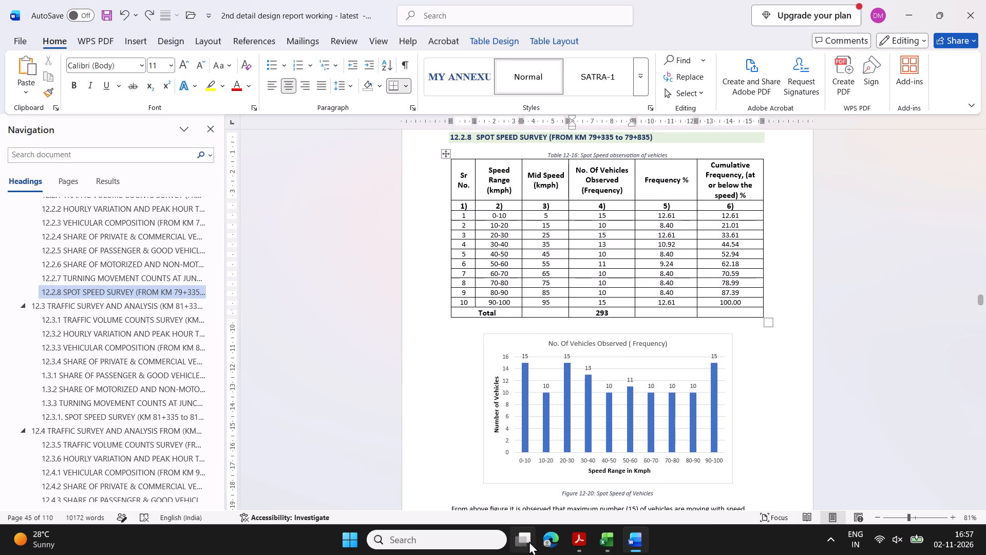
# Replace the ten data rows of Word Table 12-16 with the ten speed-range rows from Excel sheet 81+335-81+835.
pyautogui.click(529, 542)
pyautogui.click(469, 230)
pyautogui.click(159, 265)
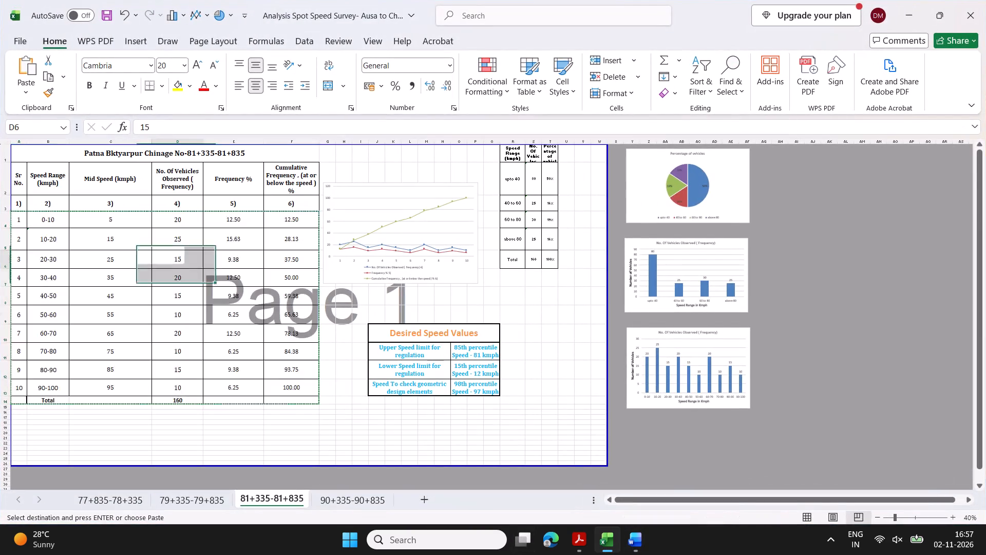
pyautogui.moveTo(23, 221); pyautogui.dragTo(288, 388)
pyautogui.hotkey('ctrl', 'c')
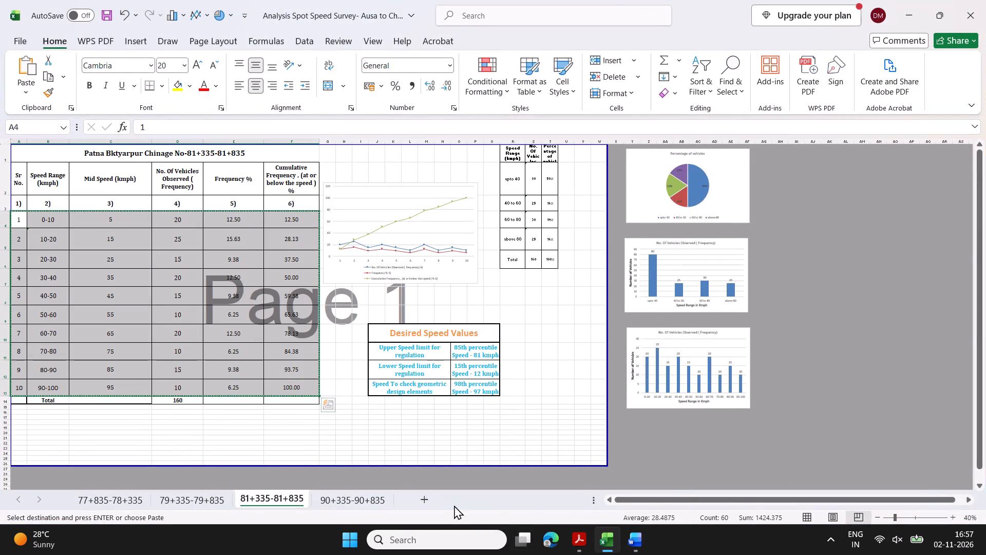
pyautogui.click(522, 539)
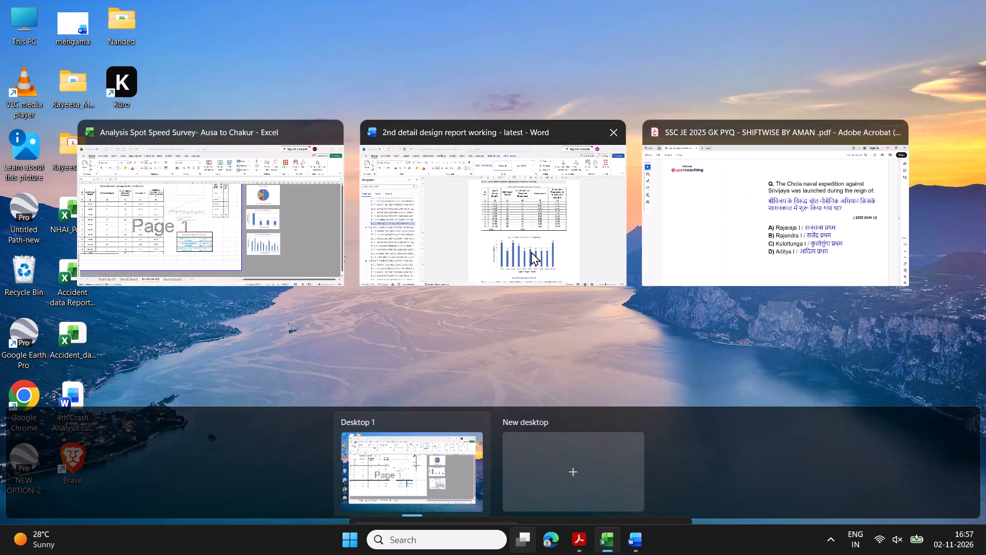
pyautogui.click(532, 245)
pyautogui.moveTo(459, 214); pyautogui.dragTo(609, 283)
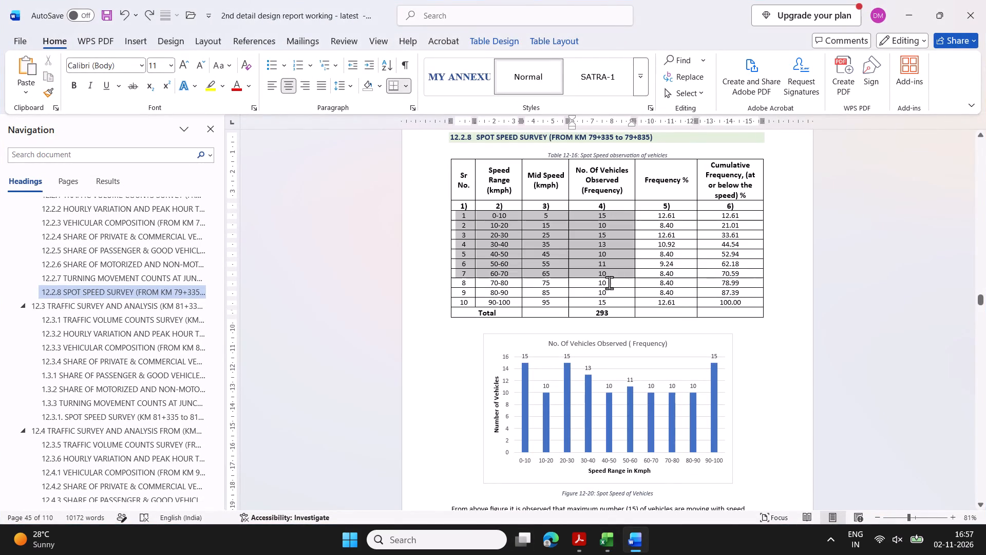
pyautogui.moveTo(609, 283); pyautogui.dragTo(717, 300)
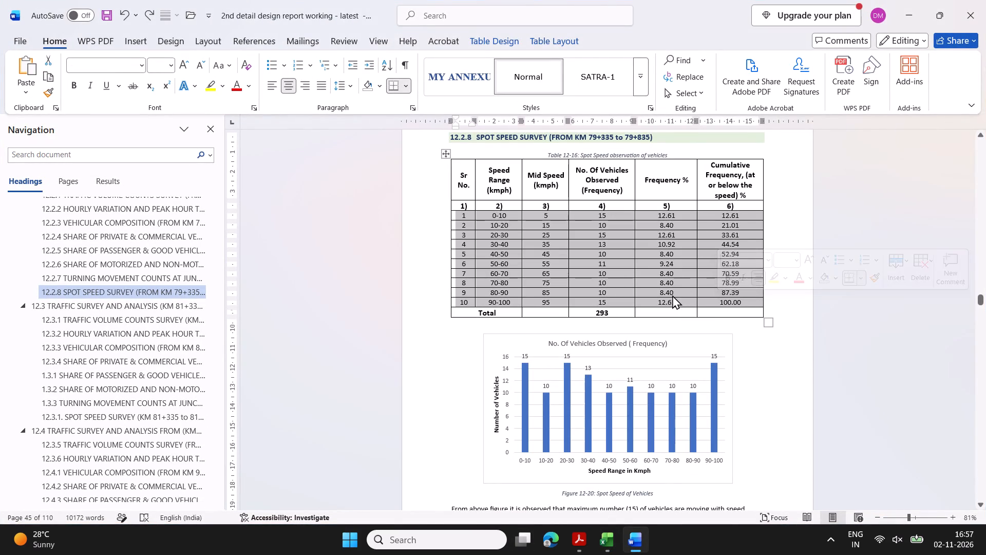
pyautogui.rightClick(672, 295)
pyautogui.click(790, 150)
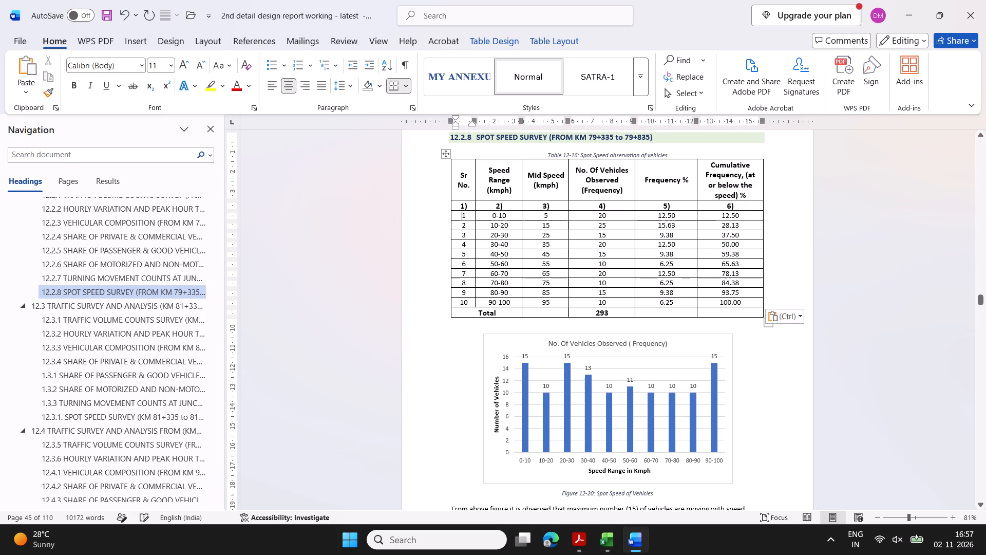
# Replace the vehicle total in Word Table 12-16 with 160 from Excel sheet 81+335-81+835, and remove the extra blank line in its cell.
pyautogui.click(530, 540)
pyautogui.click(434, 214)
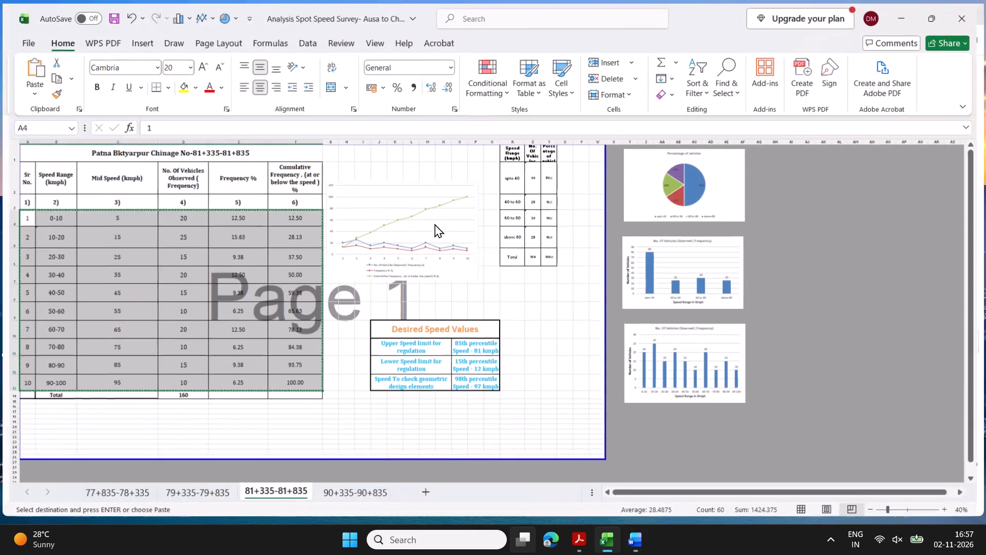
pyautogui.click(180, 399)
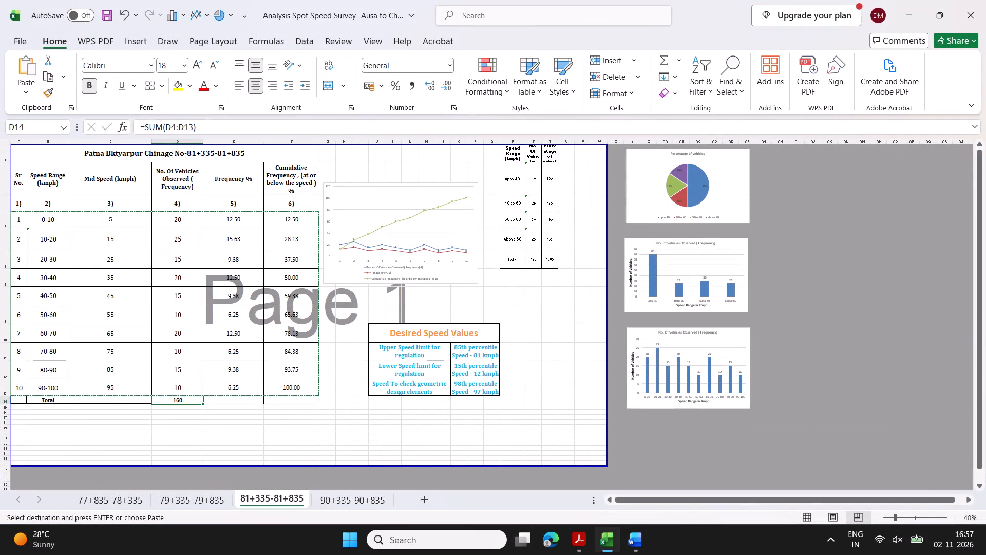
pyautogui.hotkey('ctrl', 'c')
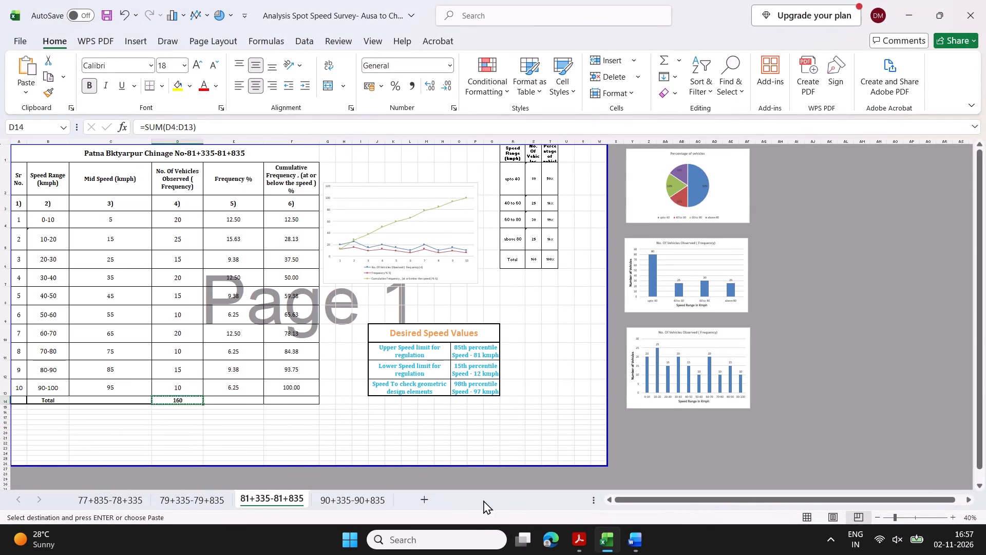
pyautogui.click(524, 535)
pyautogui.click(529, 243)
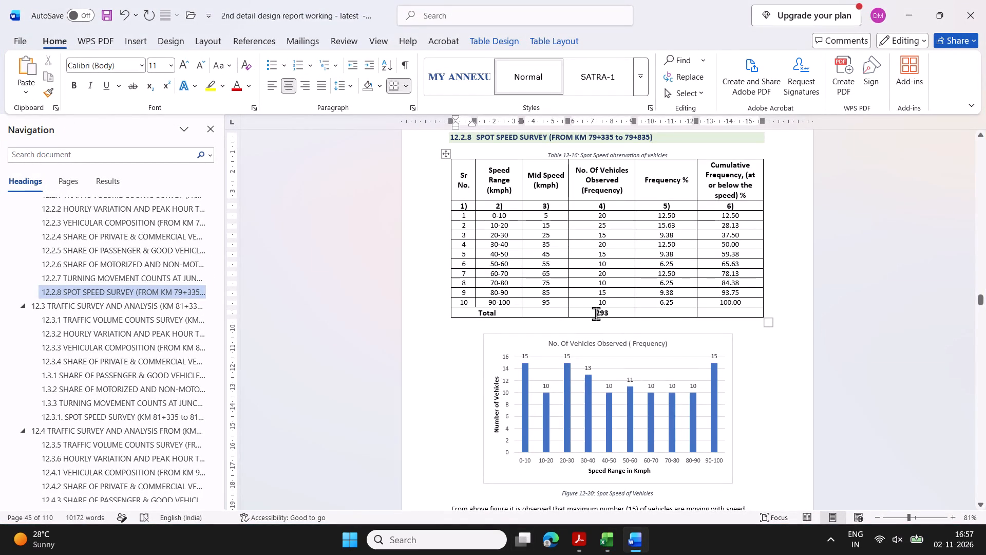
pyautogui.moveTo(596, 313); pyautogui.dragTo(614, 313)
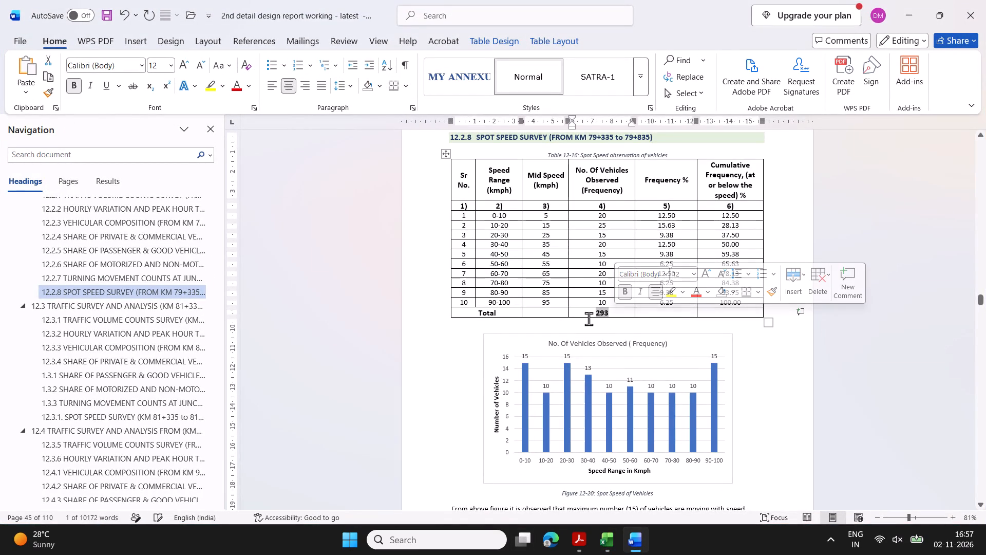
pyautogui.hotkey('ctrl', 'v')
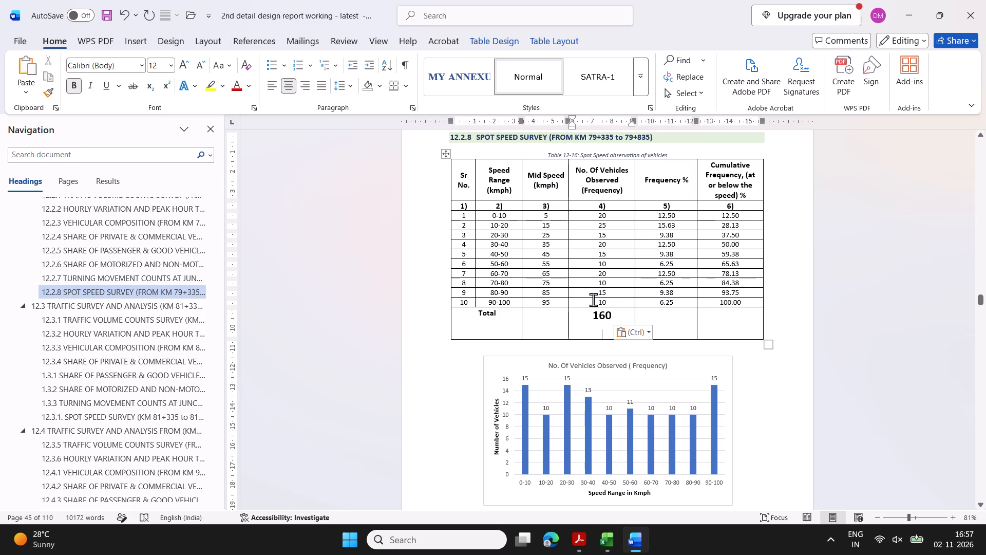
pyautogui.moveTo(593, 300); pyautogui.dragTo(603, 300)
pyautogui.click(501, 304)
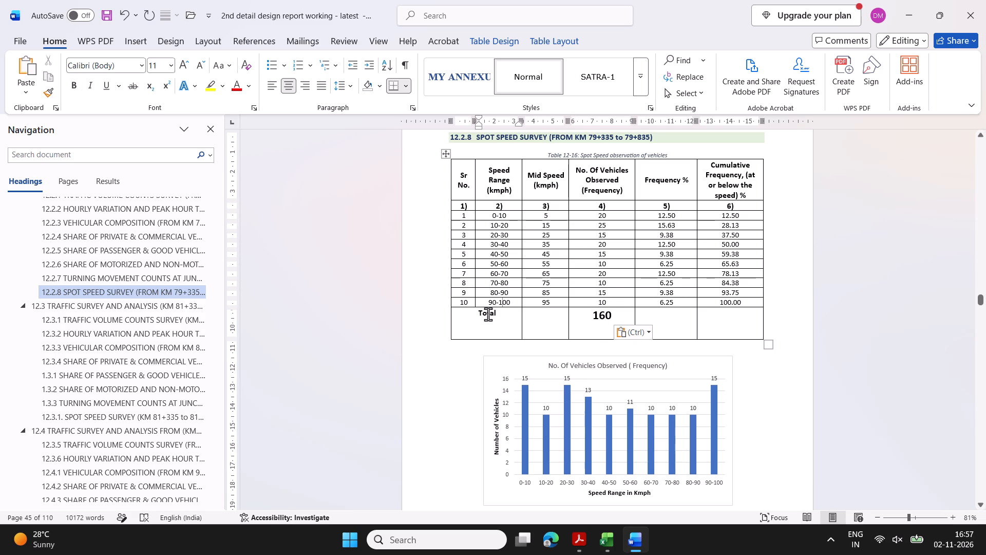
pyautogui.moveTo(475, 312); pyautogui.dragTo(497, 312)
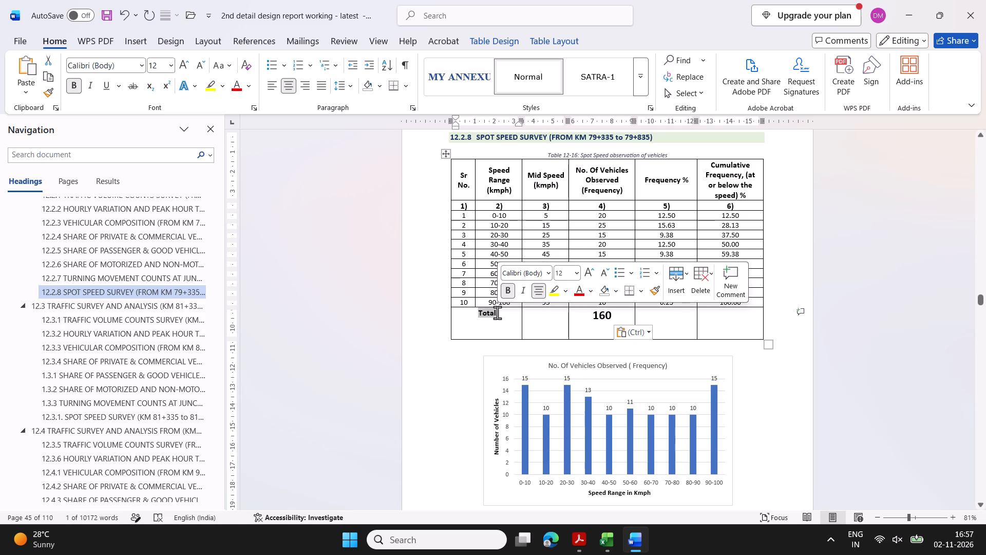
pyautogui.click(762, 383)
pyautogui.click(578, 325)
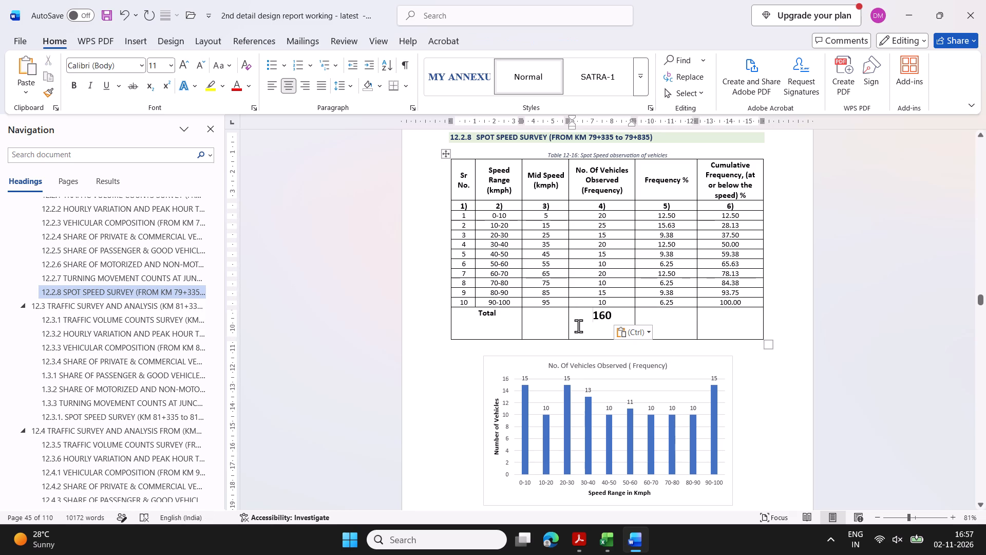
pyautogui.click(599, 337)
pyautogui.press('BackSpace')
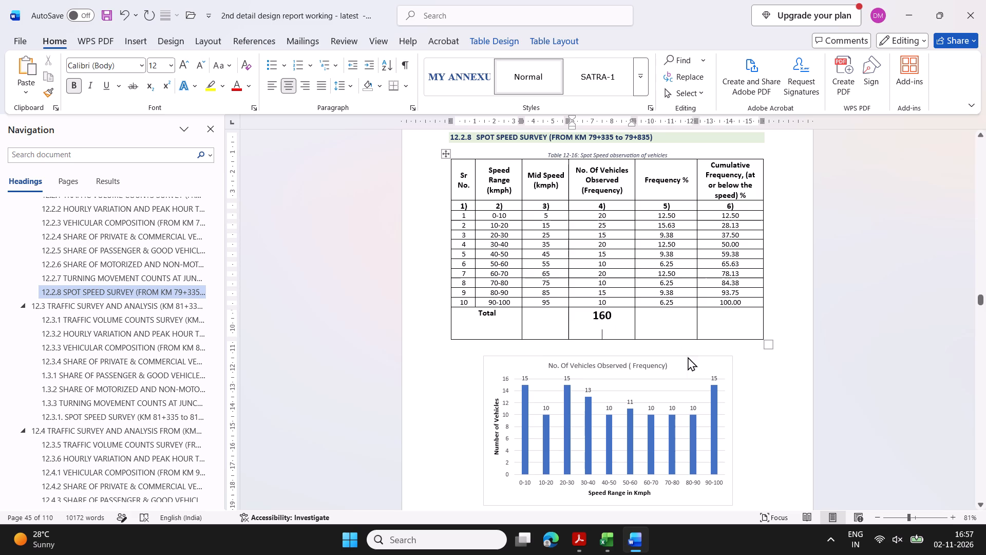
pyautogui.press('BackSpace')
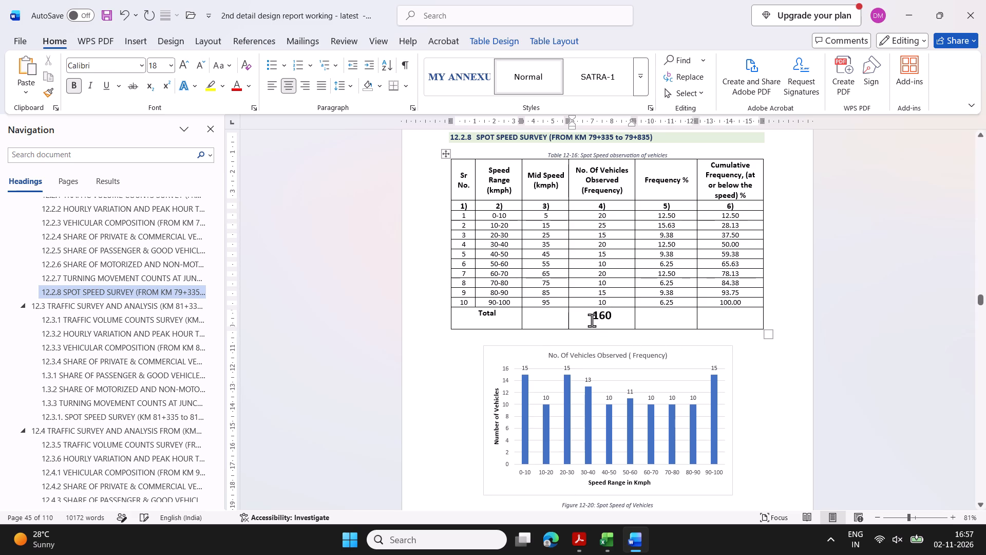
# Set the font size of the 160 total in Table 12-16 to 12.
pyautogui.moveTo(592, 320); pyautogui.dragTo(615, 322)
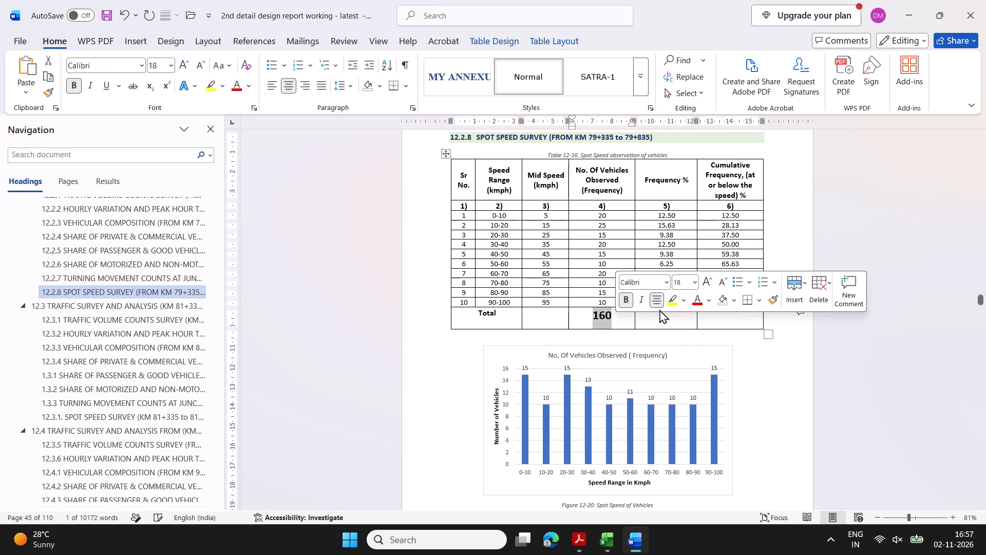
pyautogui.click(680, 284)
pyautogui.press('1')
pyautogui.press('2')
pyautogui.press('Return')
pyautogui.click(809, 393)
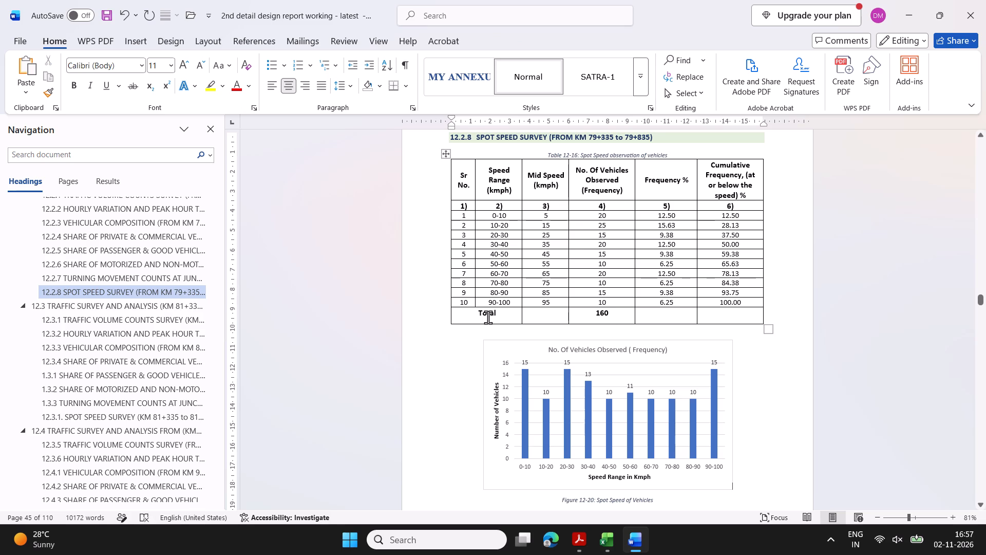
pyautogui.moveTo(479, 313); pyautogui.dragTo(497, 314)
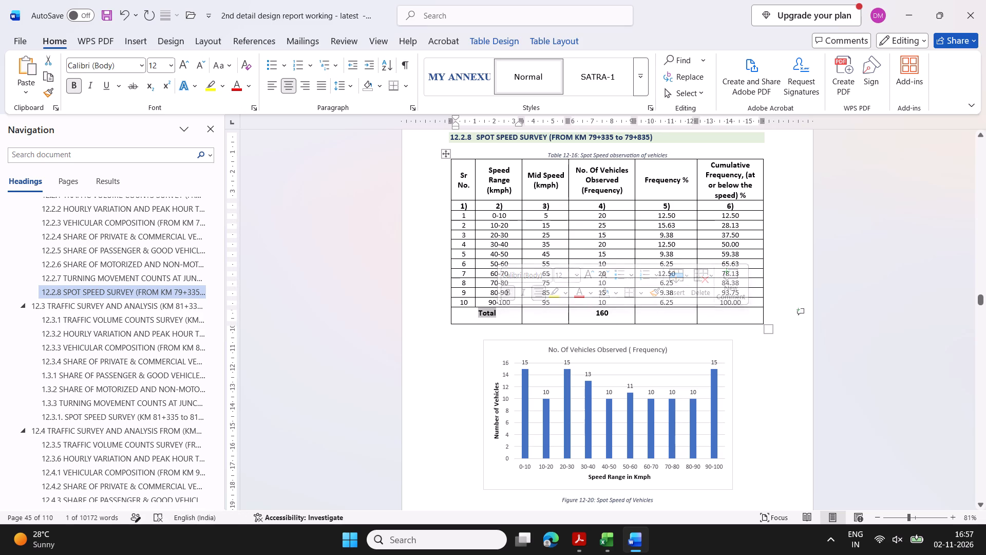
pyautogui.click(623, 342)
pyautogui.moveTo(598, 314); pyautogui.dragTo(610, 313)
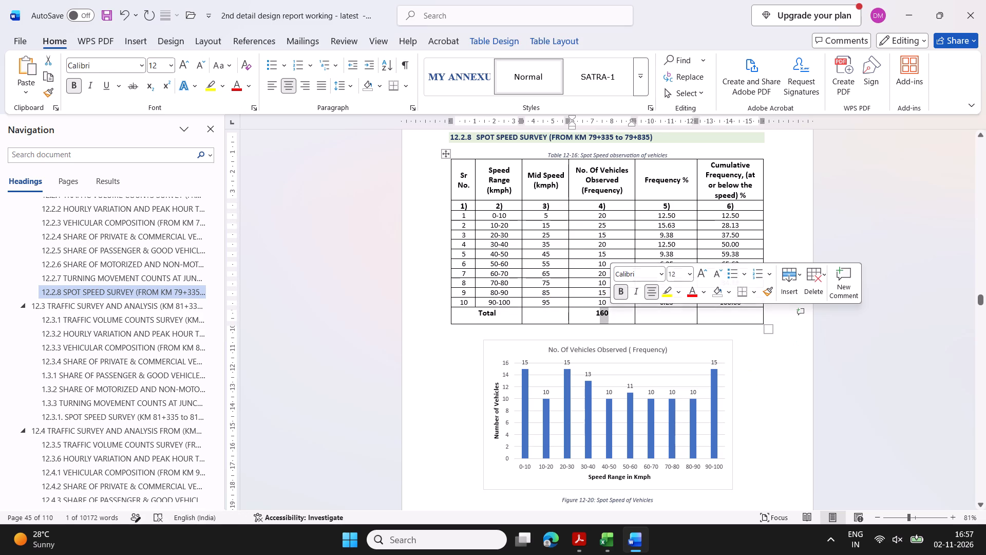
pyautogui.click(782, 369)
# Replace the chart above the Figure 12-20 caption in Word with the ten-range vehicle frequency chart from Excel sheet 81+335-81+835.
pyautogui.click(673, 347)
pyautogui.click(704, 352)
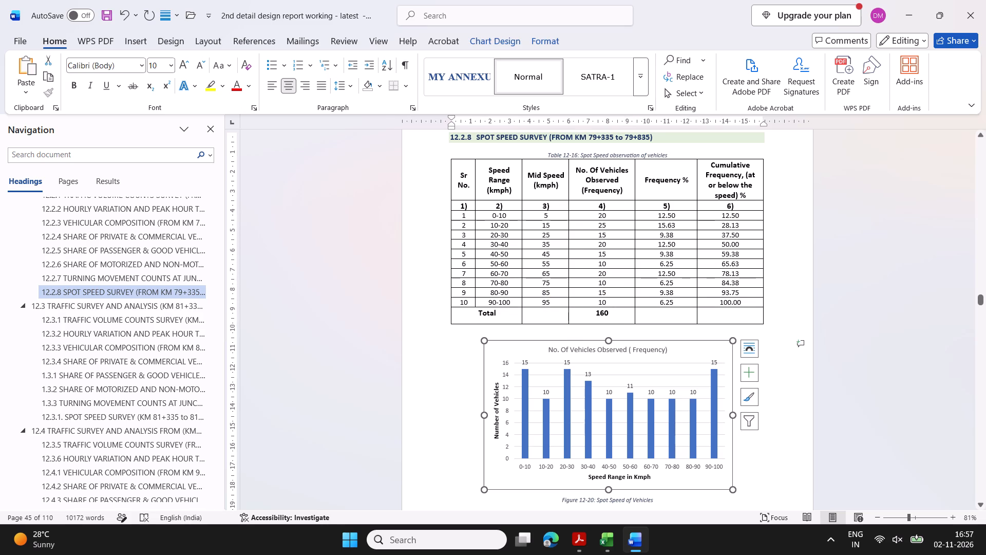
pyautogui.press('Delete')
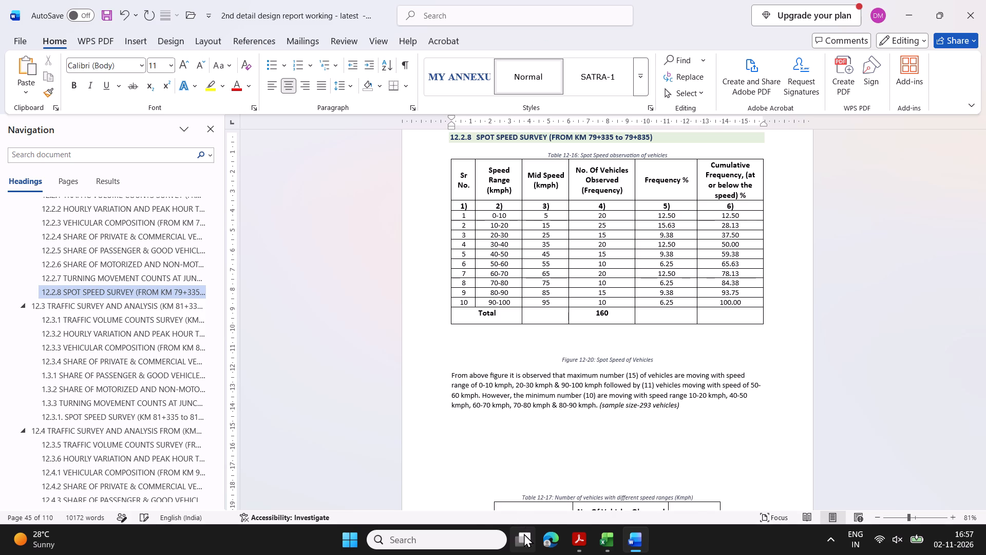
pyautogui.click(524, 533)
pyautogui.click(524, 259)
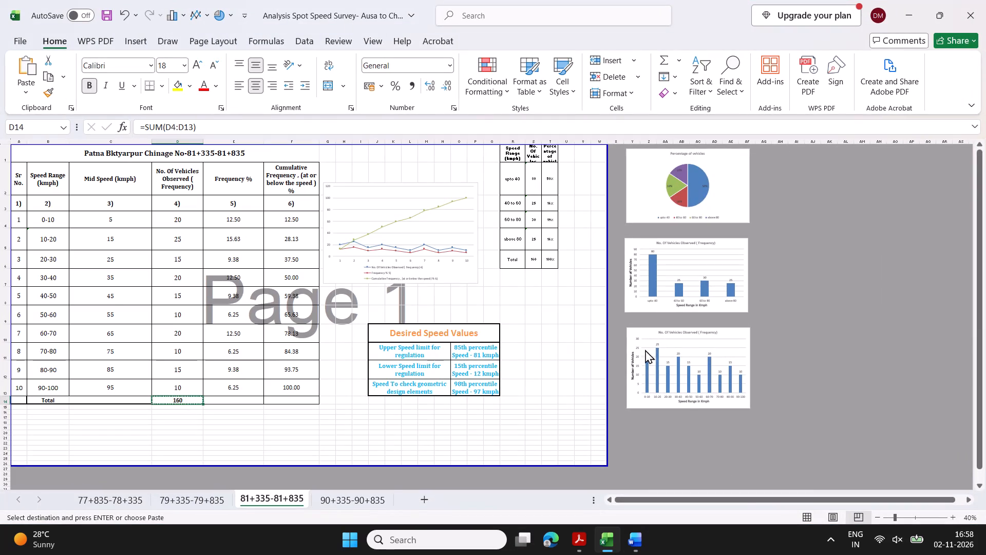
pyautogui.click(735, 330)
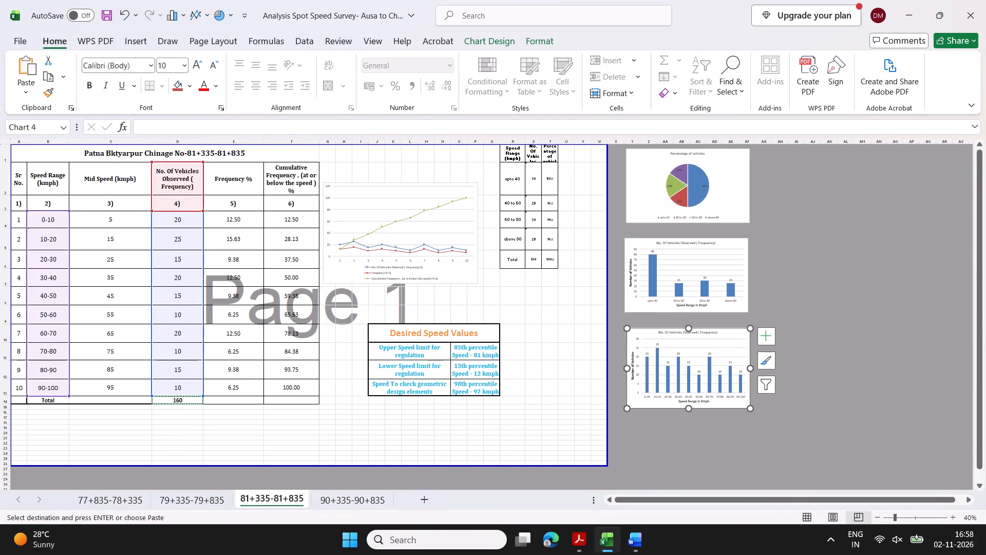
pyautogui.hotkey('ctrl', 'c')
pyautogui.click(521, 533)
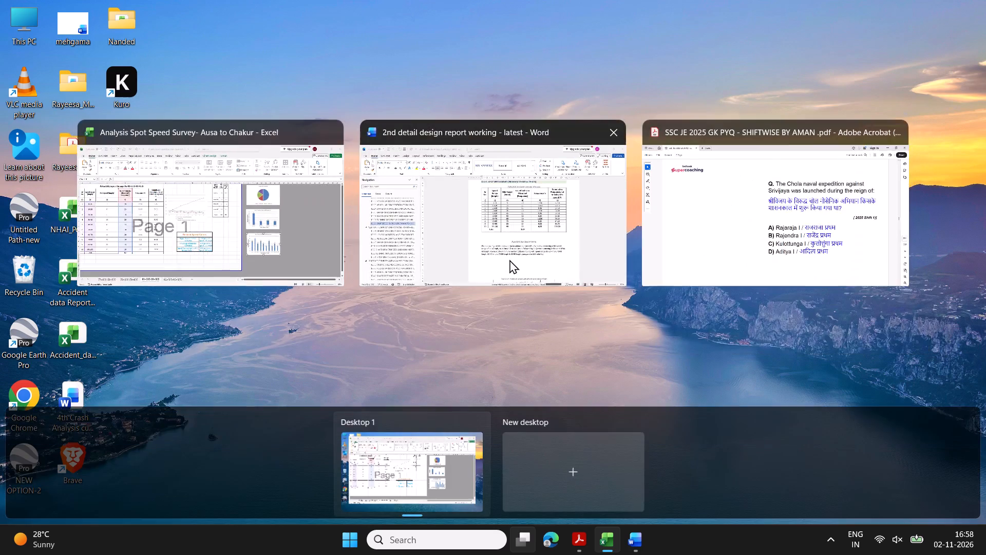
pyautogui.click(514, 250)
pyautogui.hotkey('ctrl', 'v')
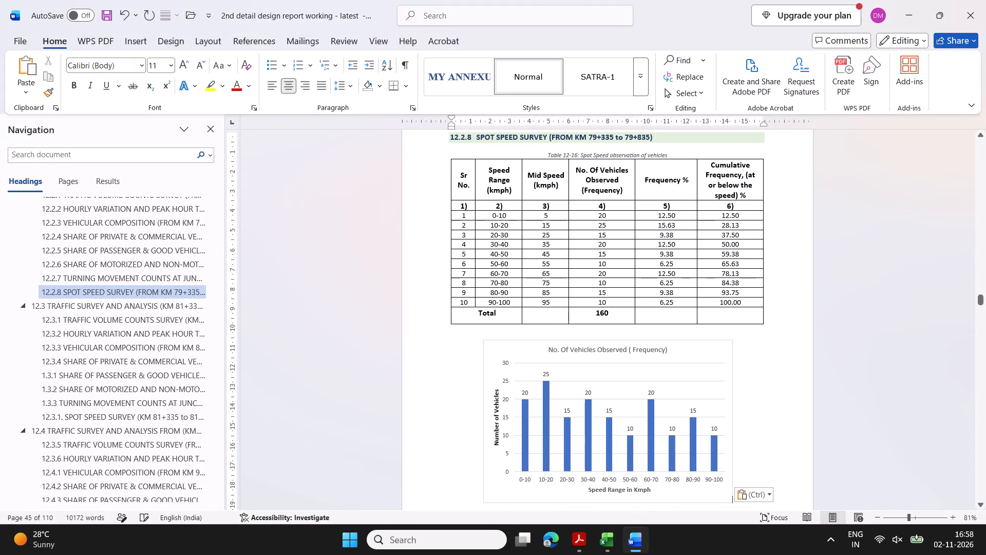
# In the paragraph below Figure 12-20, set the maximum vehicle number to 25 and its first speed range to 10-20 kmph.
pyautogui.scroll(-2, 769, 388)
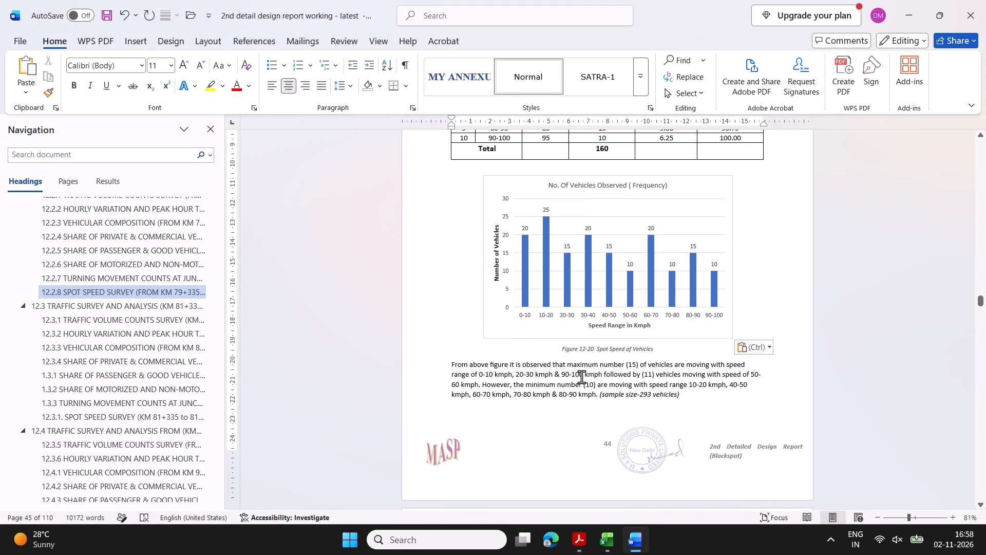
pyautogui.click(634, 366)
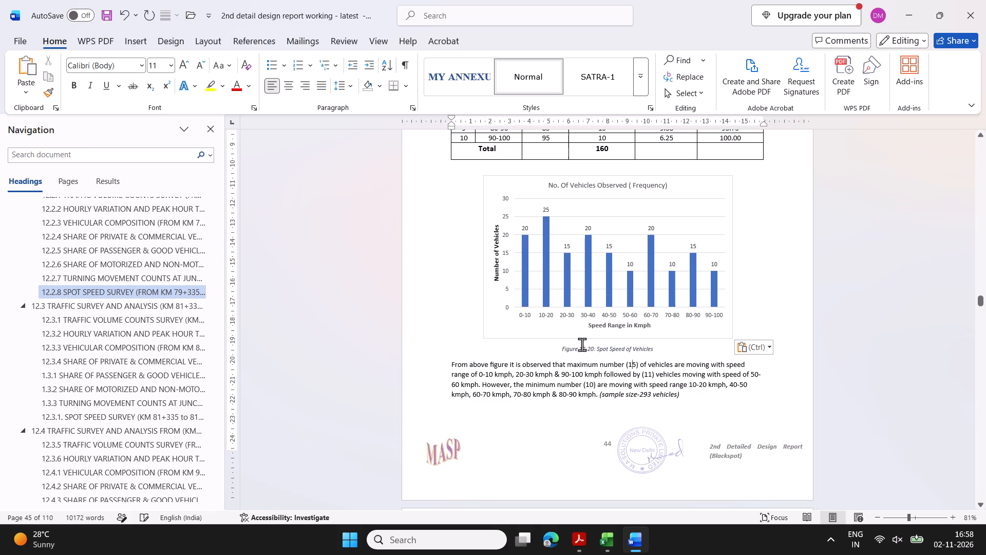
pyautogui.press('BackSpace')
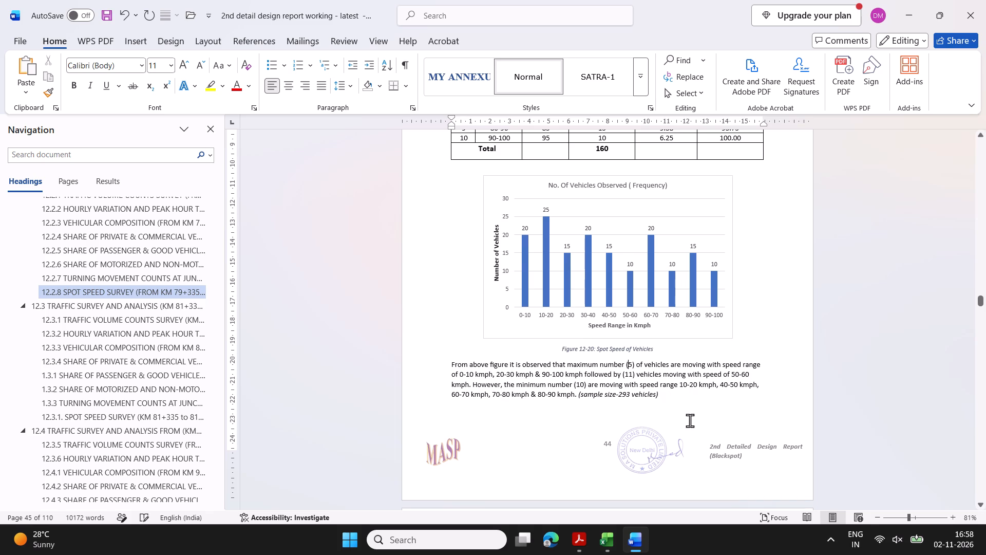
pyautogui.press('2')
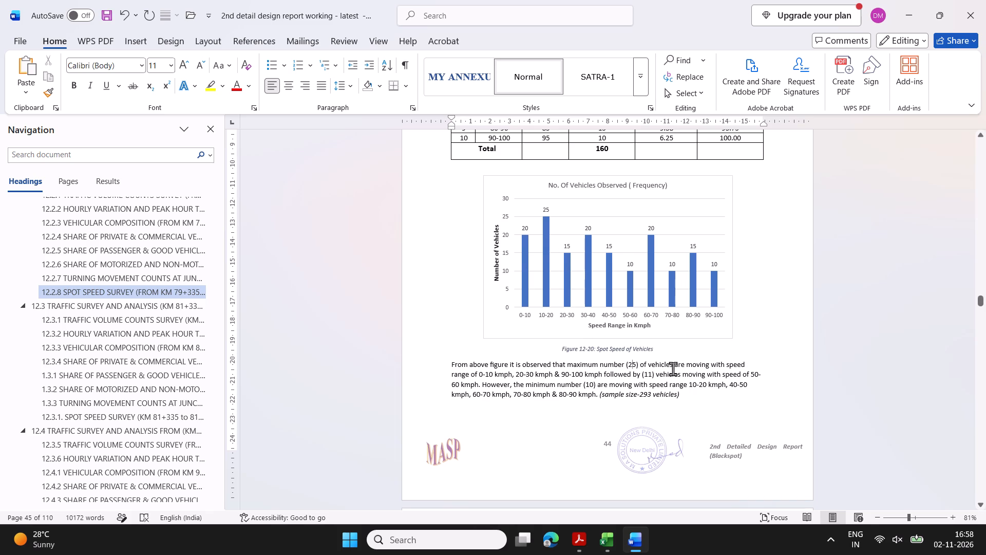
pyautogui.click(479, 375)
pyautogui.press('1')
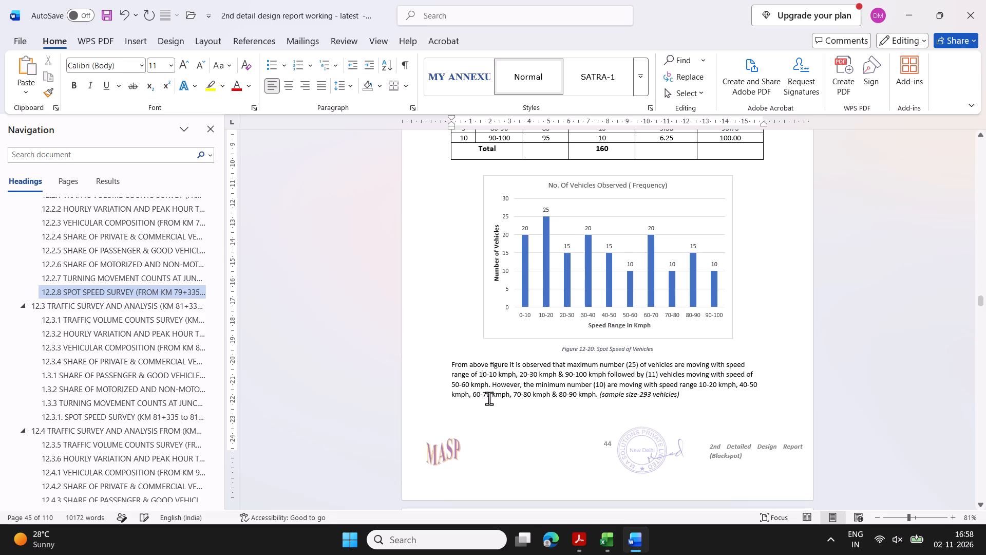
pyautogui.click(492, 375)
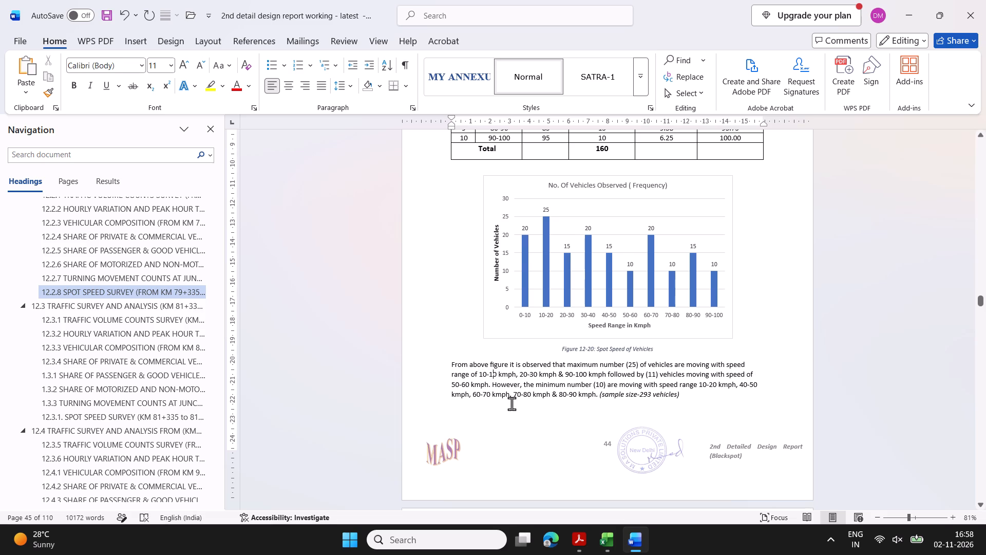
pyautogui.press('BackSpace')
pyautogui.press('2')
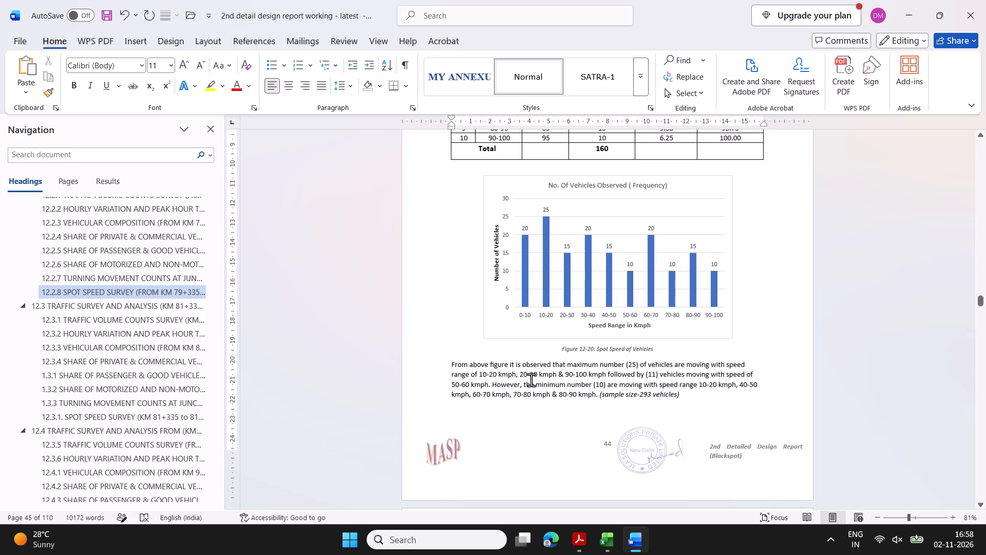
# Delete ", 20-30 kmph & 90-100 kmph" from the maximum-number statement below Figure 12-20.
pyautogui.click(524, 379)
pyautogui.click(607, 378)
pyautogui.click(606, 376)
pyautogui.press('BackSpace')
pyautogui.press('BackSpace')
pyautogui.press('BackSpace')
pyautogui.press('BackSpace')
pyautogui.press('BackSpace')
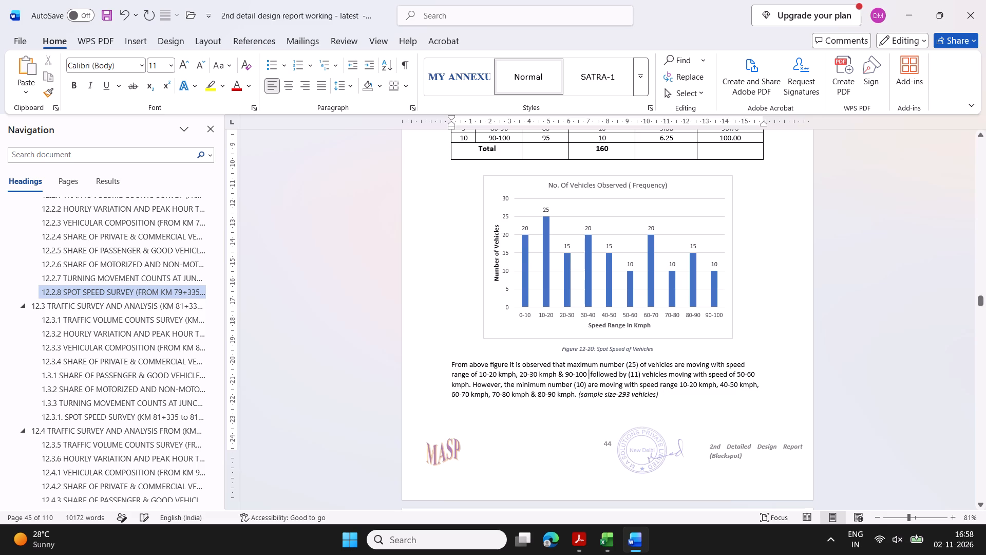
pyautogui.press('BackSpace')
pyautogui.press('BackSpace')
pyautogui.press('BackSpace')
pyautogui.press('BackSpace')
pyautogui.press('BackSpace')
pyautogui.press('BackSpace')
pyautogui.press('BackSpace')
pyautogui.press('BackSpace')
pyautogui.press('BackSpace')
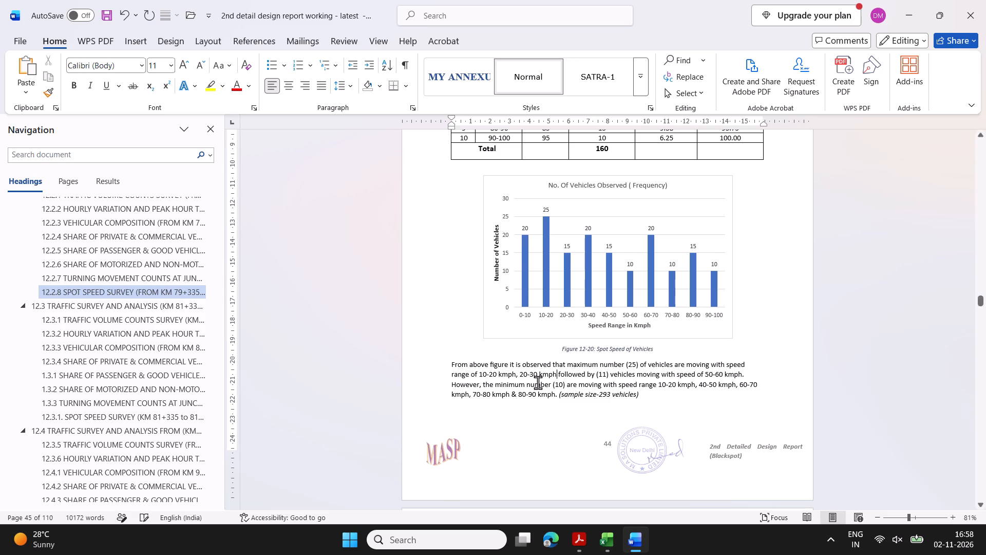
pyautogui.press('BackSpace')
pyautogui.press('BackSpace')
pyautogui.press('BackSpace')
pyautogui.press('BackSpace')
pyautogui.press('BackSpace')
pyautogui.press('BackSpace')
pyautogui.press('BackSpace')
pyautogui.press('BackSpace')
pyautogui.press('BackSpace')
pyautogui.press('BackSpace')
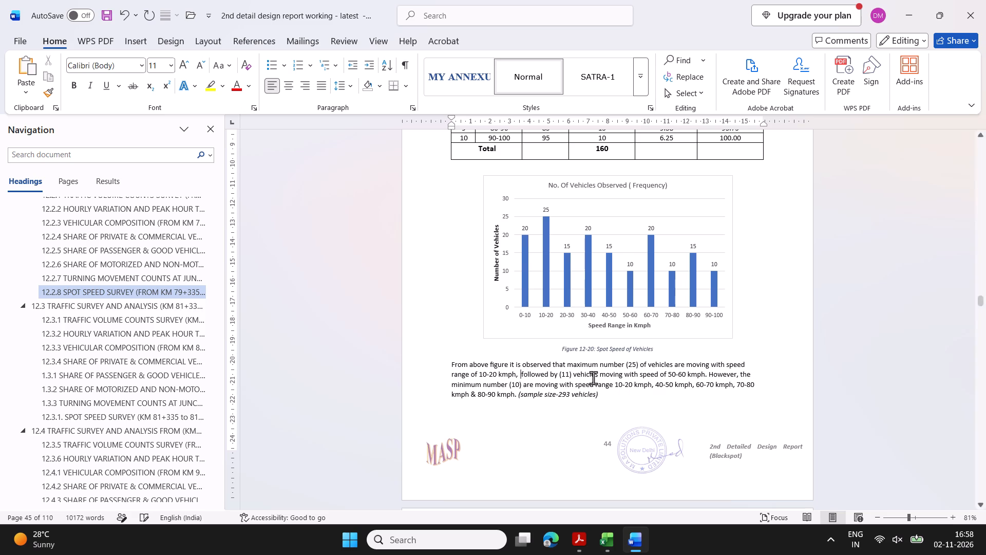
pyautogui.press('BackSpace')
pyautogui.press('BackSpace')
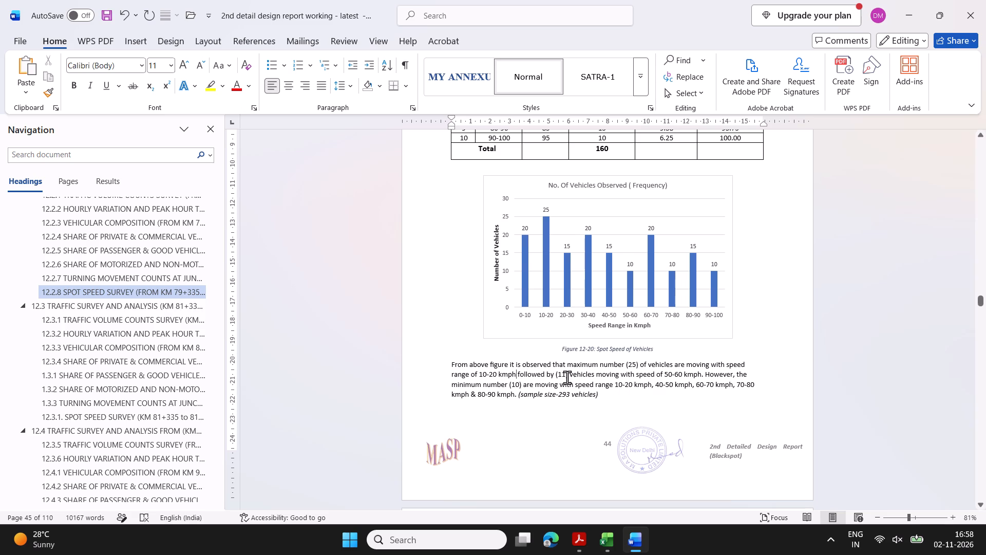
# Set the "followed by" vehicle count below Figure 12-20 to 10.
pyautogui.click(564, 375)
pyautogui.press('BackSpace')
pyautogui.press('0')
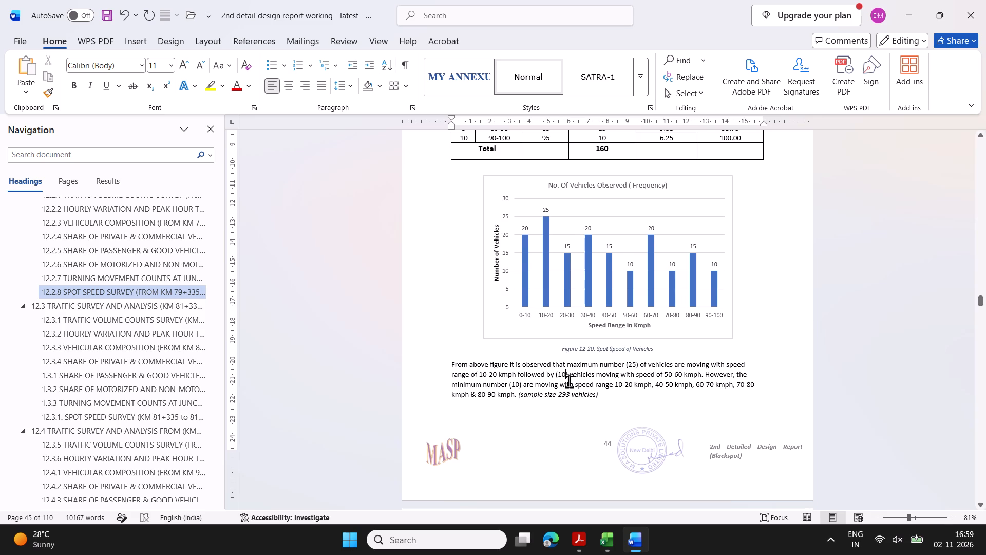
# Add the ranges 70-80 kmph and 90-100 kmph after 50-60 kmph in the "followed by" statement.
pyautogui.click(700, 377)
pyautogui.press(',')
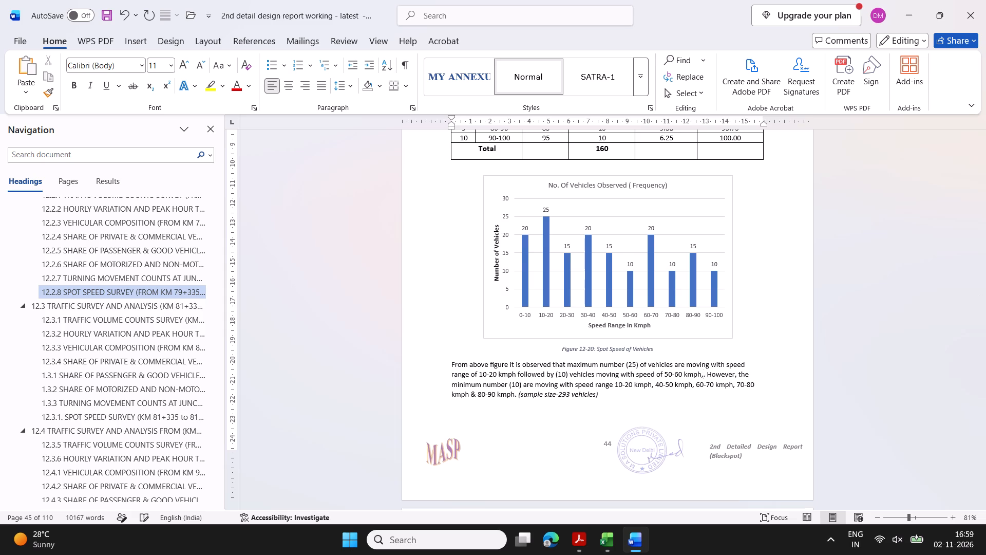
pyautogui.press('space')
pyautogui.write('70-')
pyautogui.write('80 kmph')
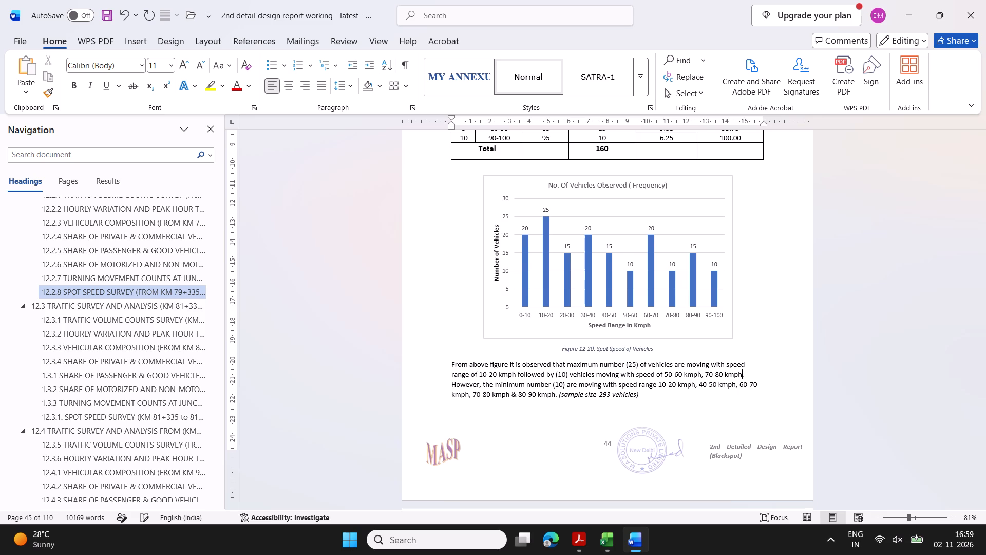
pyautogui.write(',')
pyautogui.press('space')
pyautogui.write('90-')
pyautogui.write('100 kmph')
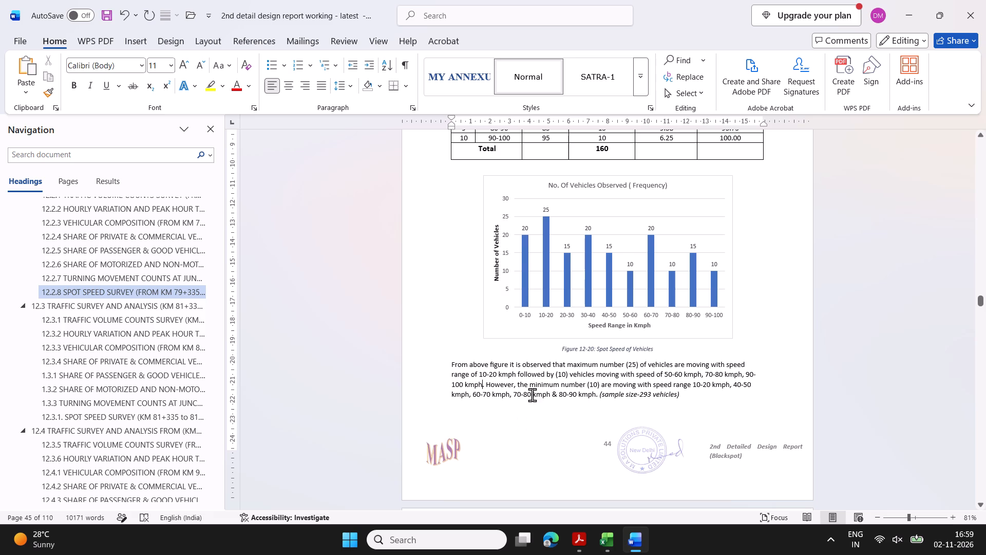
# Set the "followed by" vehicle count below Figure 12-20 to 15.
pyautogui.click(595, 390)
pyautogui.click(565, 374)
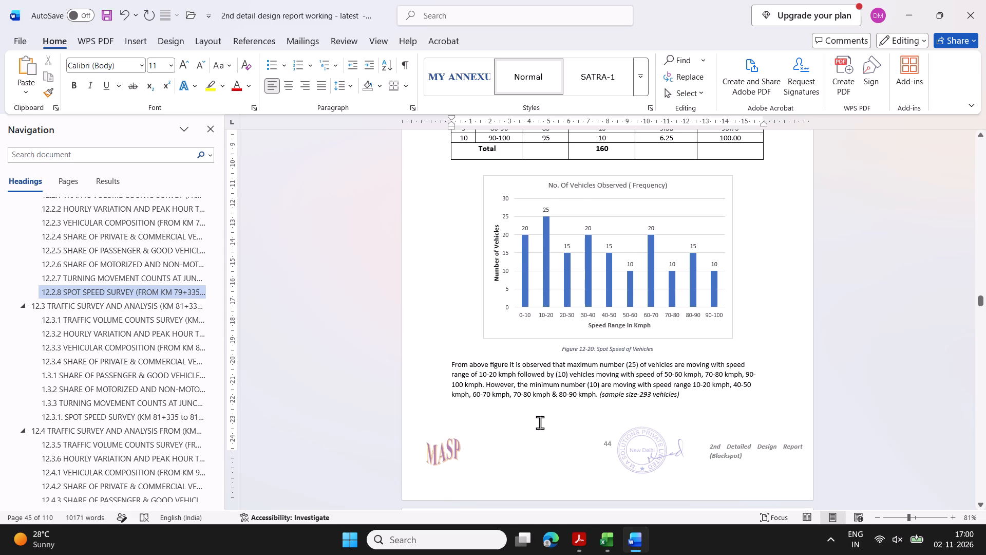
pyautogui.press('BackSpace')
pyautogui.press('5')
# Change the first two speed ranges in the "followed by" statement to 20-30 kmph and 40-50 kmph.
pyautogui.click(669, 376)
pyautogui.press('BackSpace')
pyautogui.press('2')
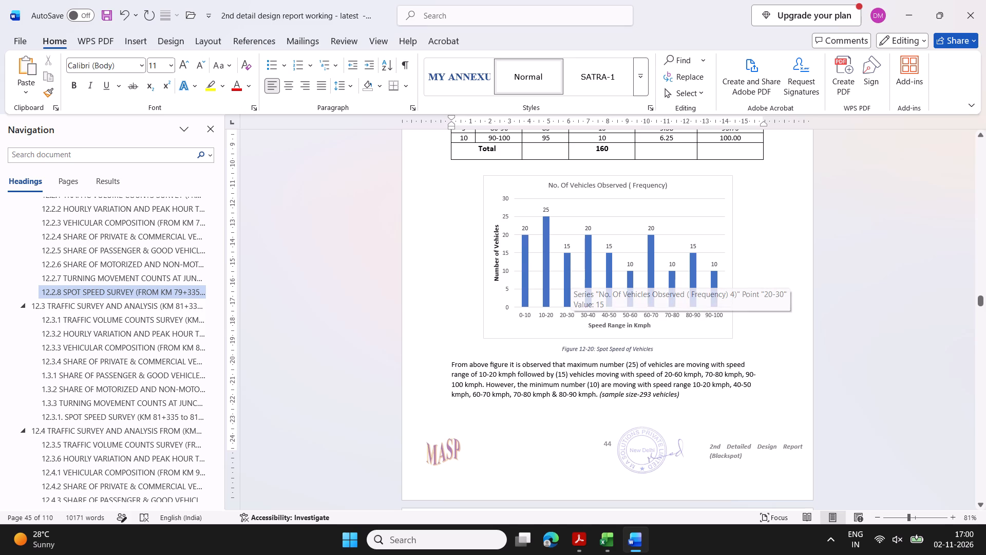
pyautogui.click(679, 379)
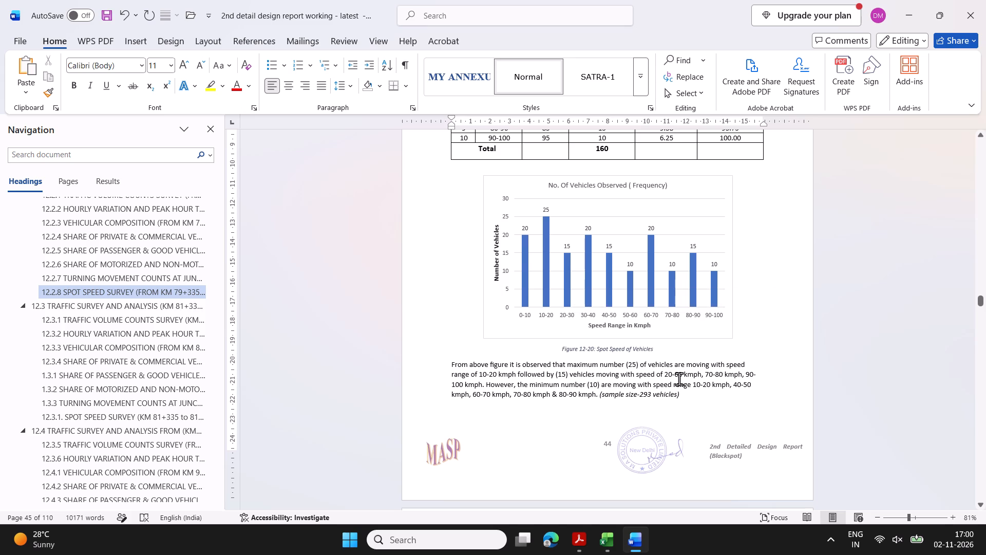
pyautogui.press('BackSpace')
pyautogui.press('3')
pyautogui.click(709, 379)
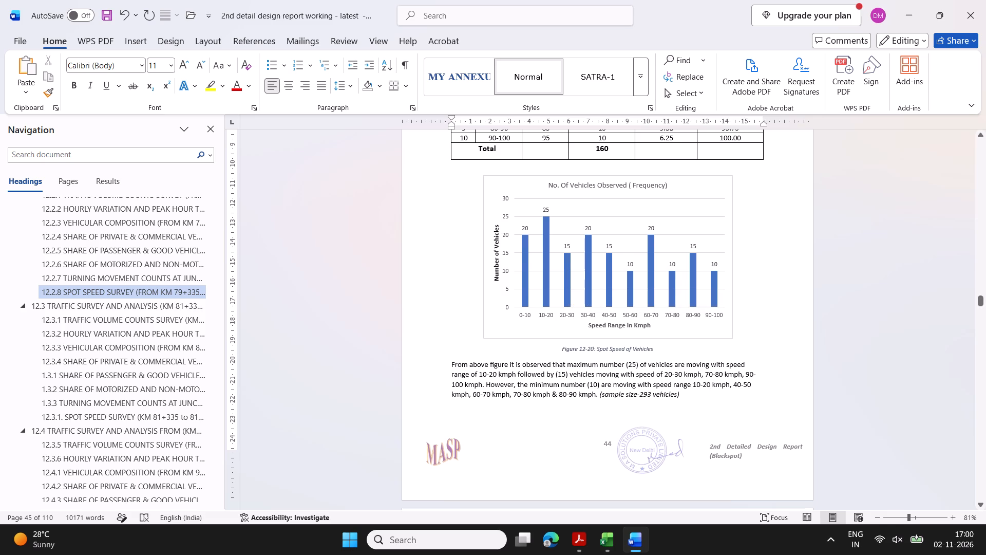
pyautogui.click(709, 376)
pyautogui.press('BackSpace')
pyautogui.press('4')
pyautogui.click(718, 376)
pyautogui.press('BackSpace')
pyautogui.press('5')
# Change the last speed range in the "followed by" statement below Figure 12-20 to 80-90 kmph.
pyautogui.click(747, 373)
pyautogui.click(749, 377)
pyautogui.press('BackSpace')
pyautogui.press('8')
pyautogui.click(460, 388)
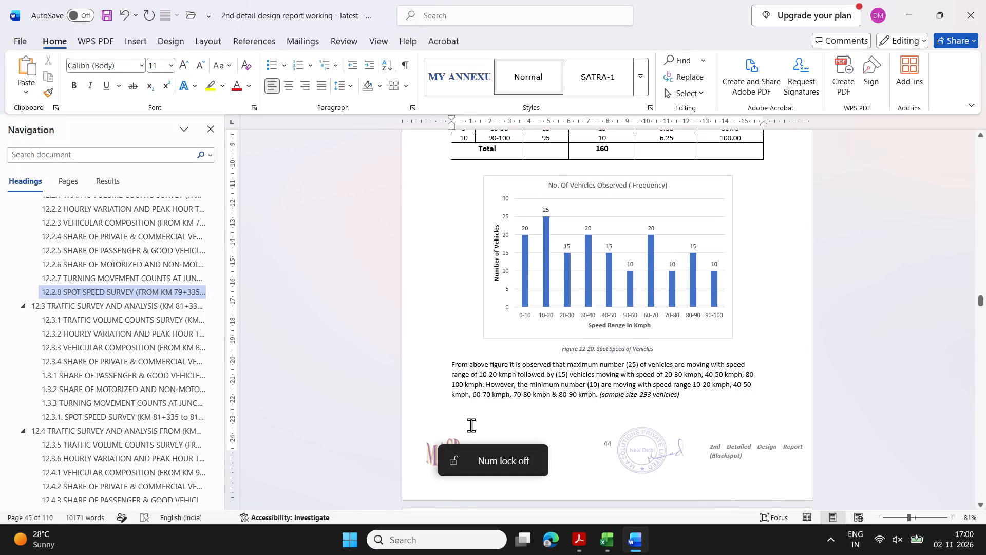
pyautogui.press('BackSpace')
pyautogui.press('BackSpace')
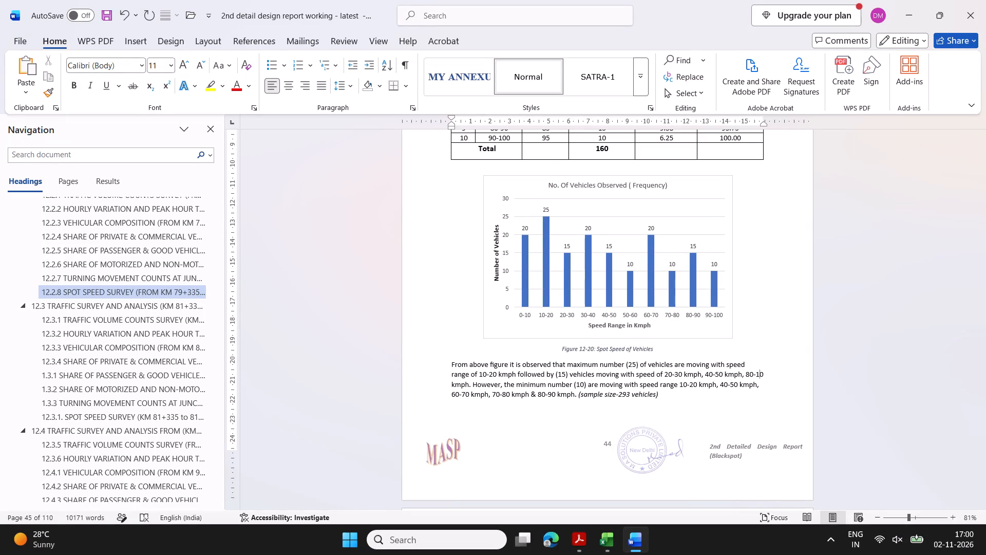
pyautogui.press('pageup')
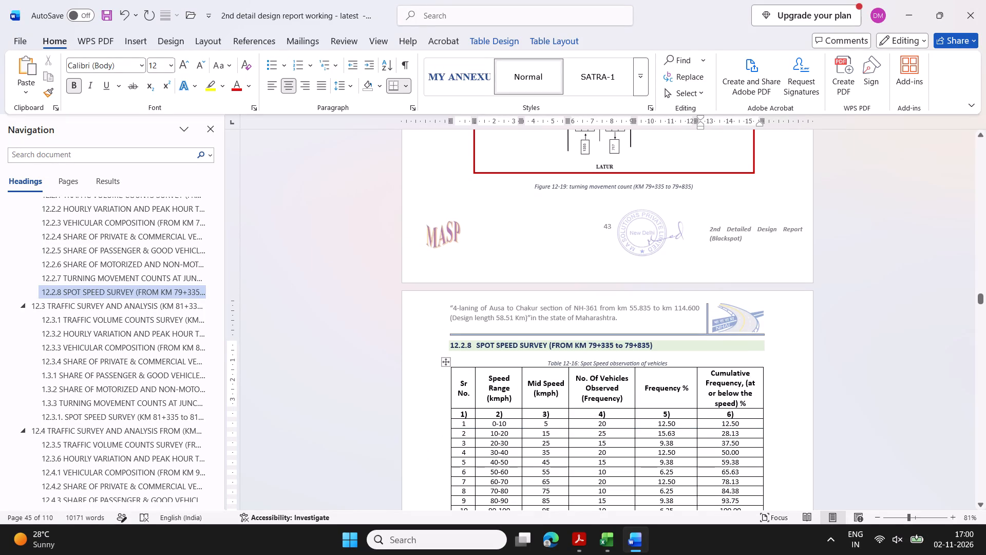
pyautogui.scroll(-3, 649, 400)
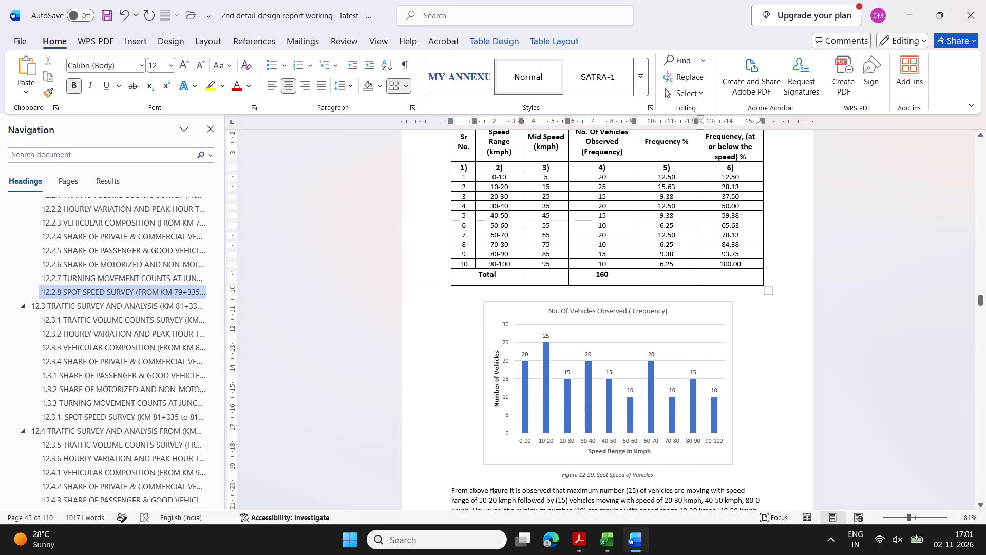
pyautogui.scroll(-1, 684, 383)
pyautogui.click(756, 417)
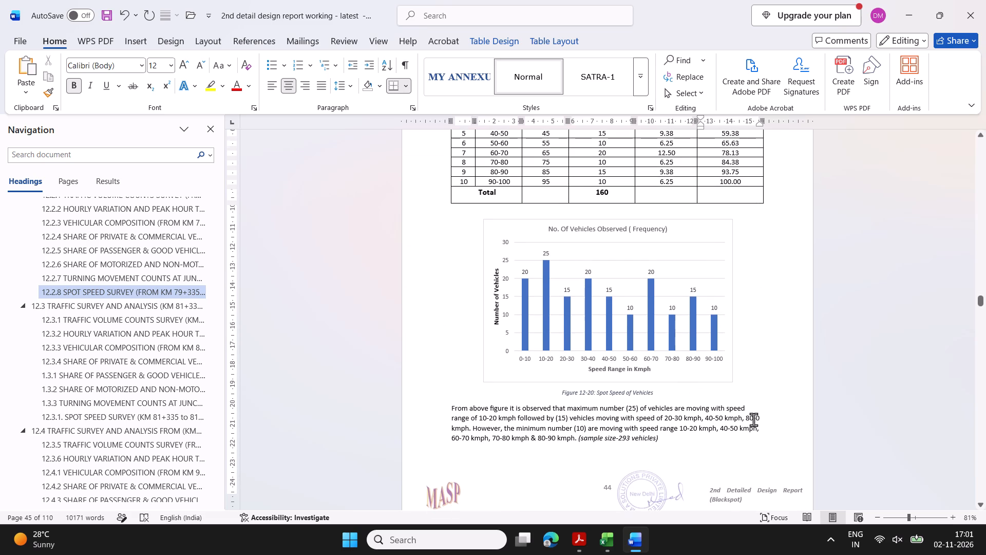
pyautogui.hotkey('ctrl', 'z')
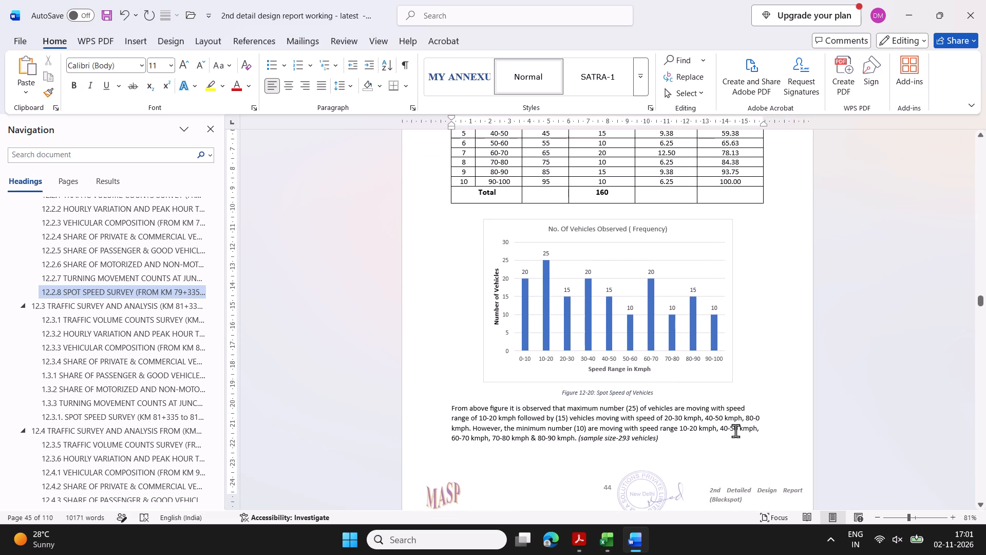
pyautogui.press('BackSpace')
pyautogui.press('pageup')
pyautogui.scroll(-3, 758, 406)
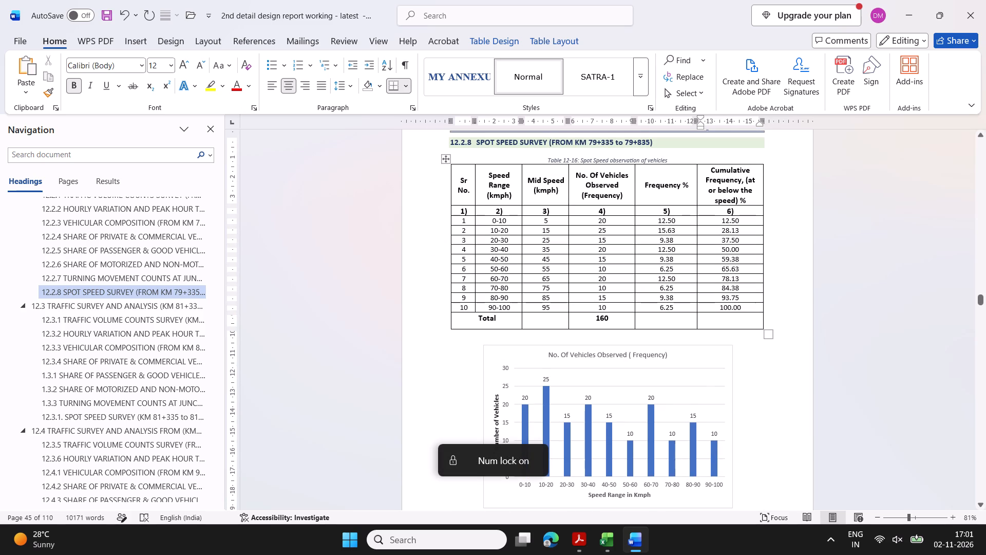
pyautogui.scroll(-1, 793, 440)
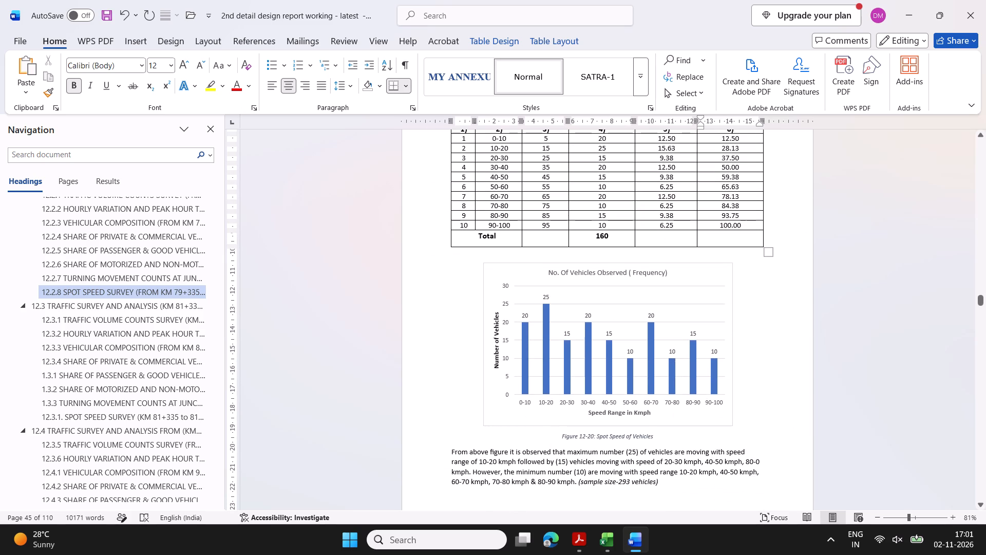
pyautogui.hotkey('ctrl', 'z')
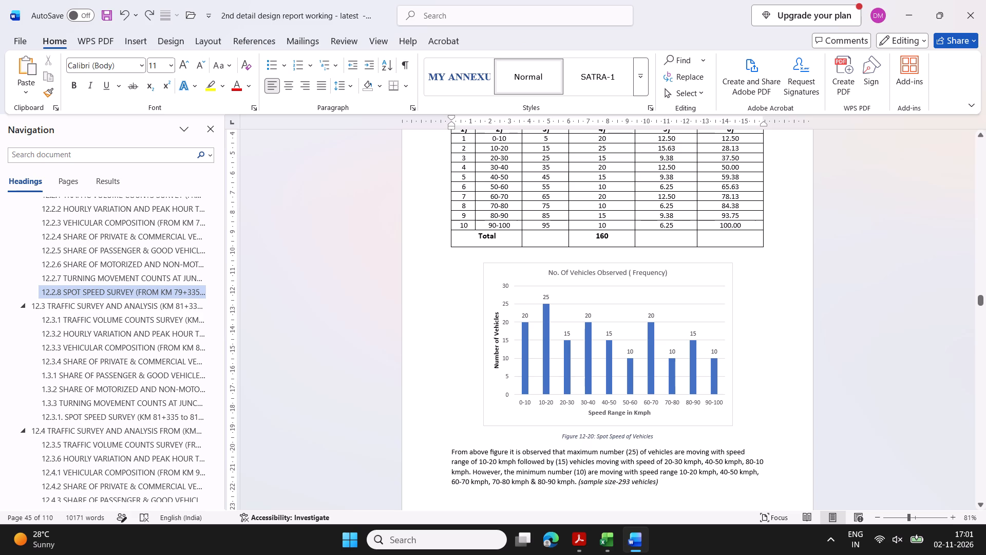
pyautogui.press('BackSpace')
pyautogui.press('9')
# Change the first two speed ranges in the minimum-vehicle statement below Figure 12-20 to 50-60 kmph and 70-80 kmph.
pyautogui.click(686, 472)
pyautogui.click(682, 477)
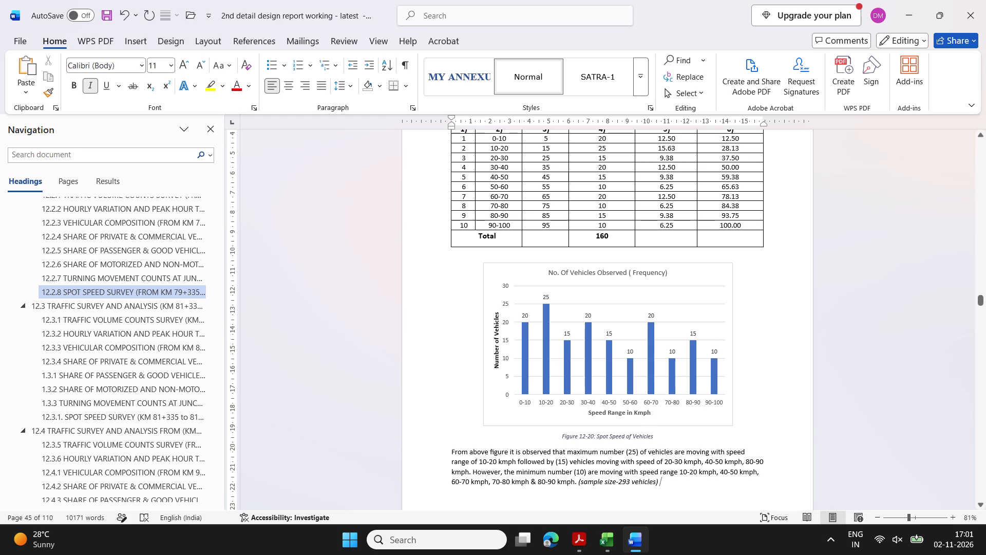
pyautogui.click(682, 472)
pyautogui.press('BackSpace')
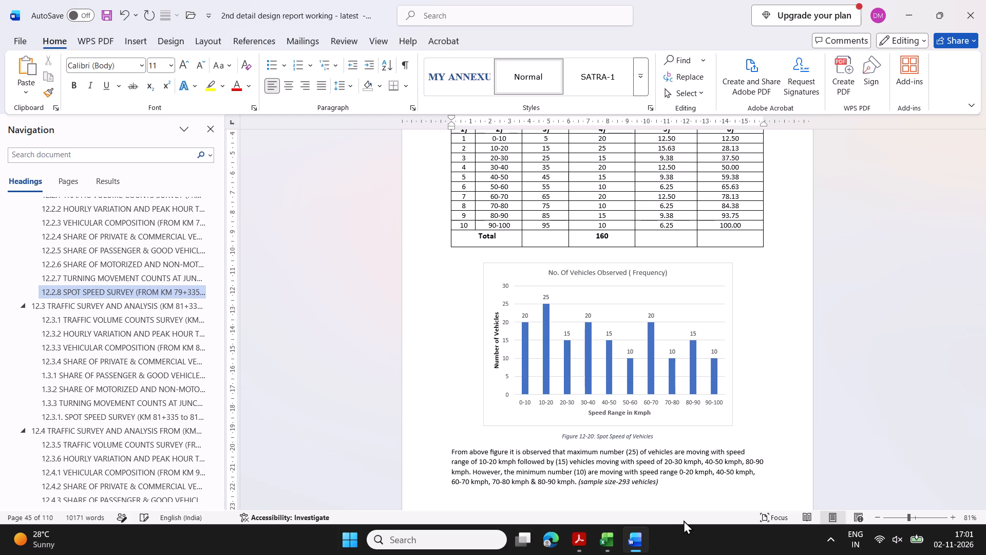
pyautogui.press('5')
pyautogui.click(693, 471)
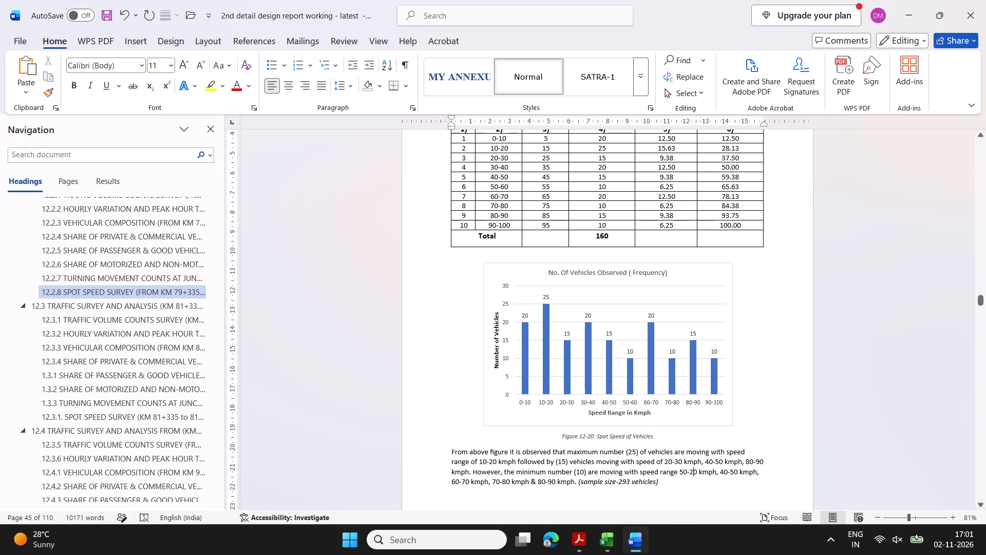
pyautogui.press('BackSpace')
pyautogui.press('6')
pyautogui.click(723, 474)
pyautogui.press('BackSpace')
pyautogui.press('7')
pyautogui.click(733, 474)
pyautogui.press('BackSpace')
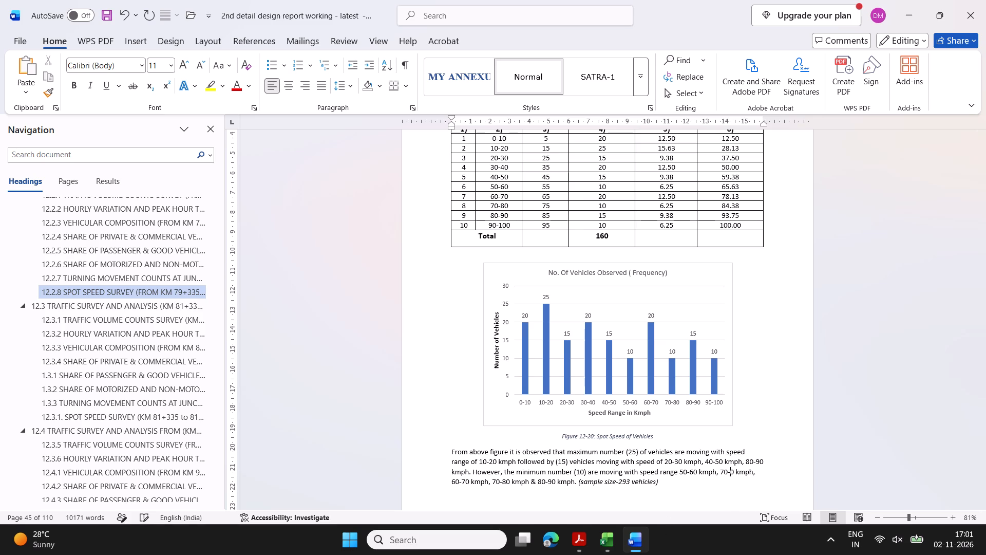
pyautogui.press('8')
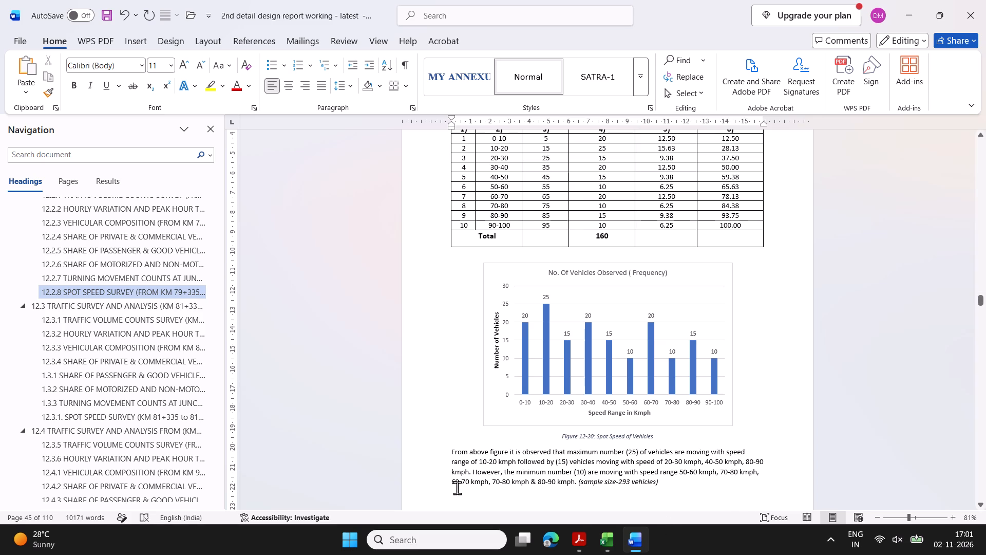
# Delete the 60-70 kmph range from the minimum-vehicle statement below Figure 12-20.
pyautogui.click(457, 486)
pyautogui.click(489, 483)
pyautogui.press('BackSpace')
pyautogui.press('BackSpace')
pyautogui.press('BackSpace')
pyautogui.press('BackSpace')
pyautogui.press('BackSpace')
pyautogui.press('BackSpace')
pyautogui.press('BackSpace')
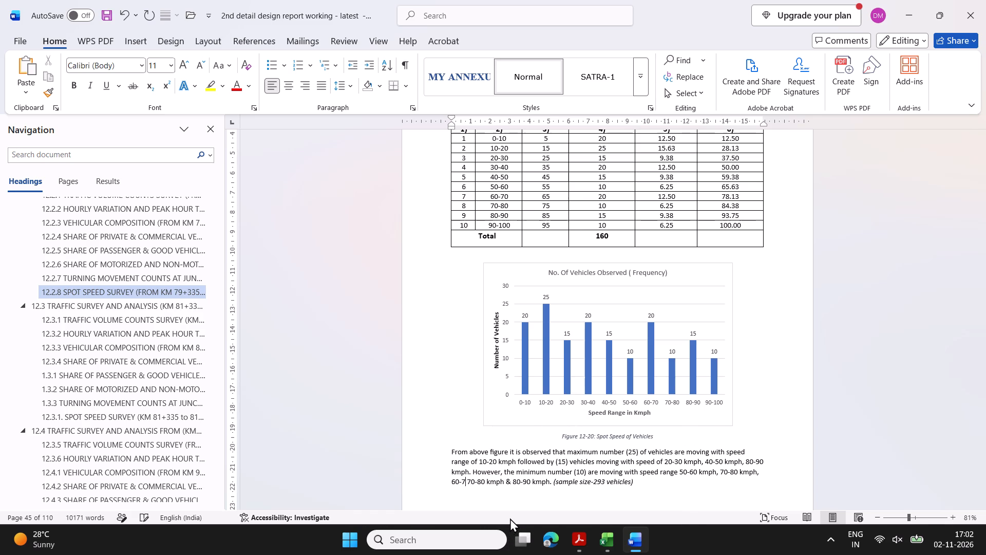
pyautogui.press('BackSpace')
pyautogui.press('BackSpace')
pyautogui.press('BackSpace')
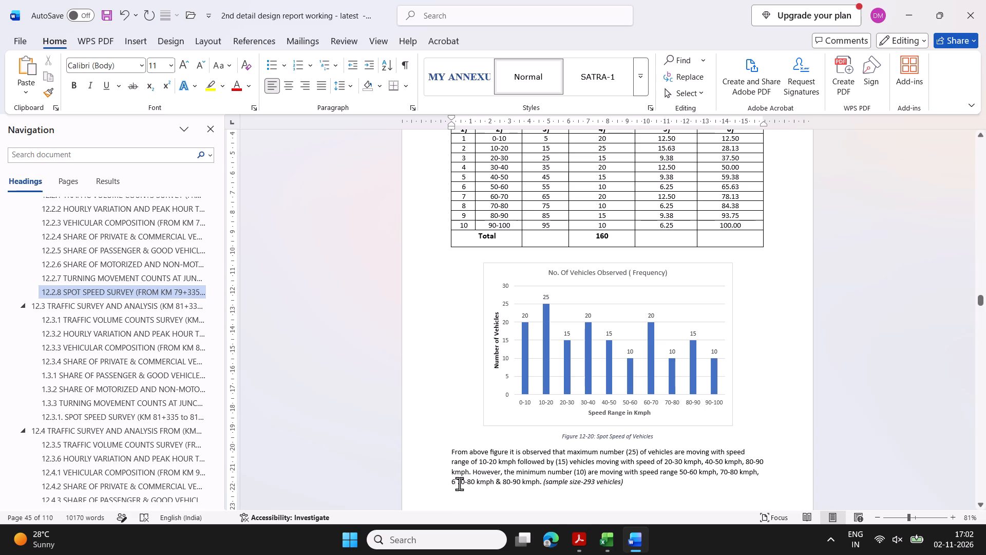
pyautogui.click(459, 484)
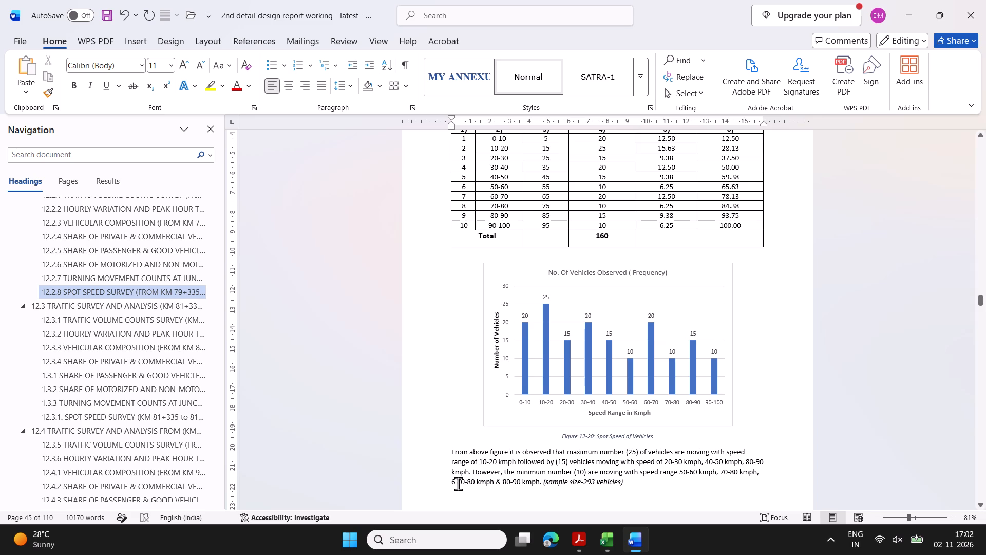
pyautogui.click(458, 484)
pyautogui.press('BackSpace')
pyautogui.press('BackSpace')
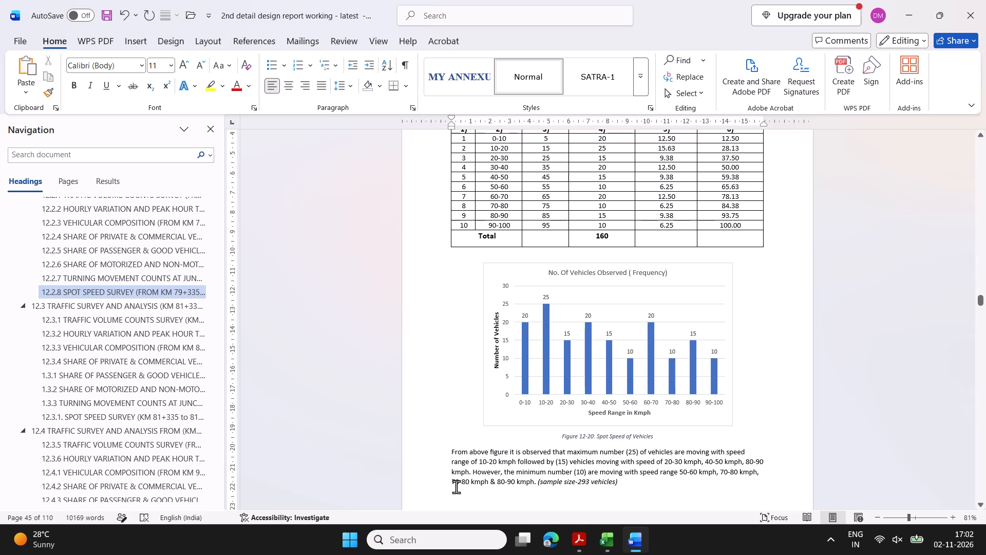
# Change the speed range before the ampersand in the minimum-vehicle statement to 80-90 kmph.
pyautogui.click(455, 484)
pyautogui.press('BackSpace')
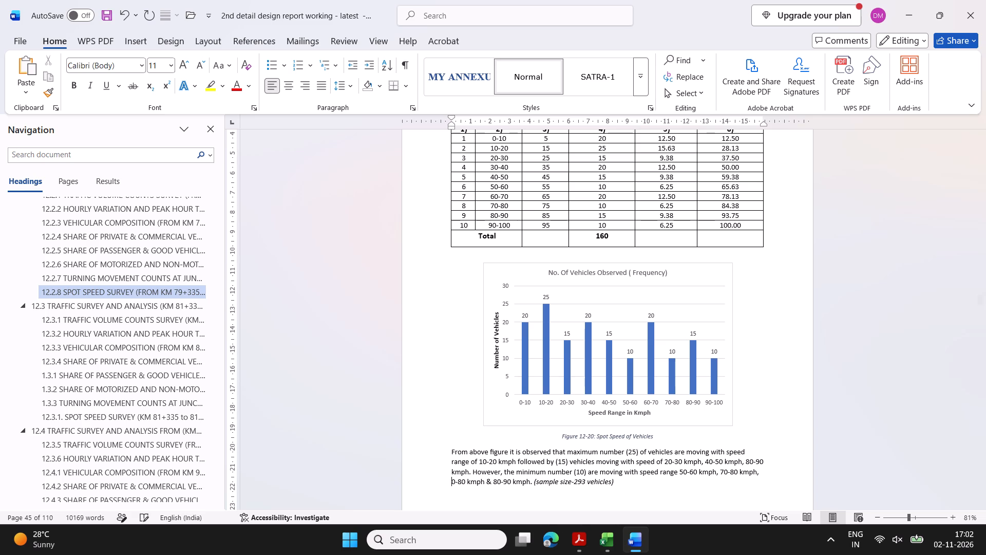
pyautogui.press('8')
pyautogui.click(465, 483)
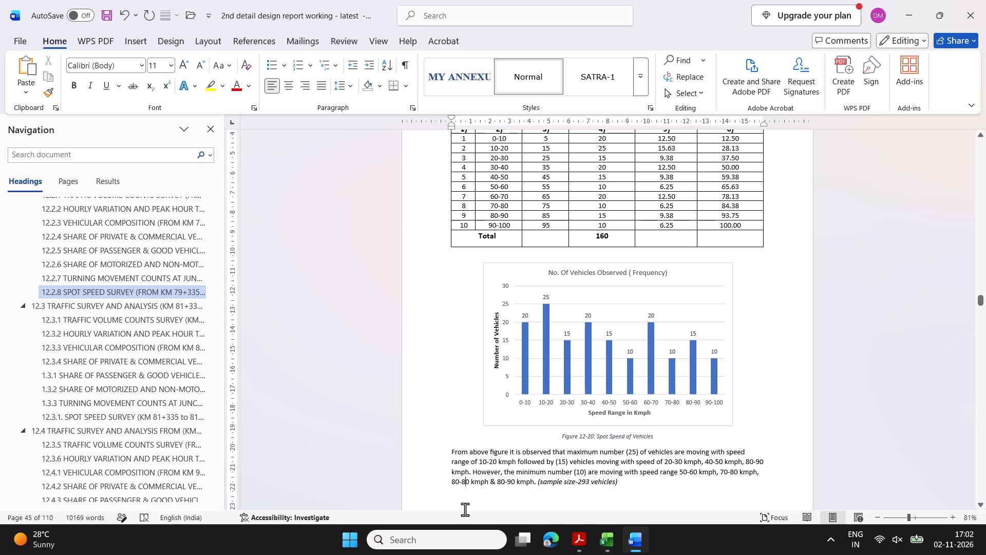
pyautogui.press('BackSpace')
pyautogui.press('9')
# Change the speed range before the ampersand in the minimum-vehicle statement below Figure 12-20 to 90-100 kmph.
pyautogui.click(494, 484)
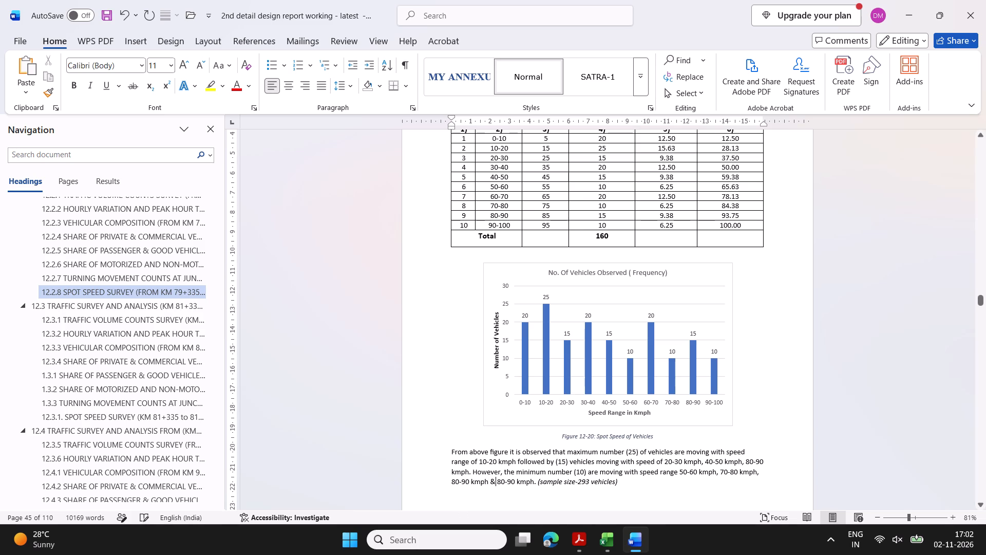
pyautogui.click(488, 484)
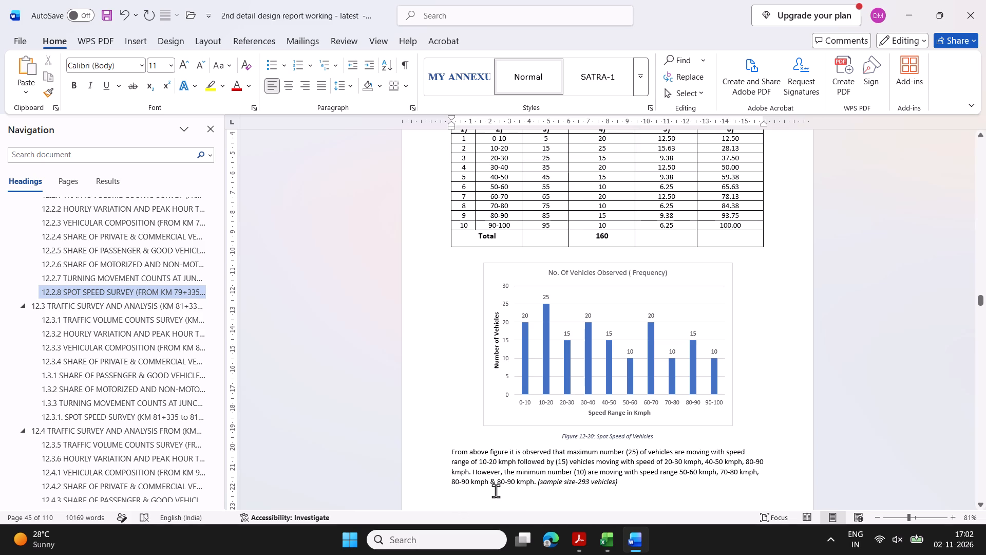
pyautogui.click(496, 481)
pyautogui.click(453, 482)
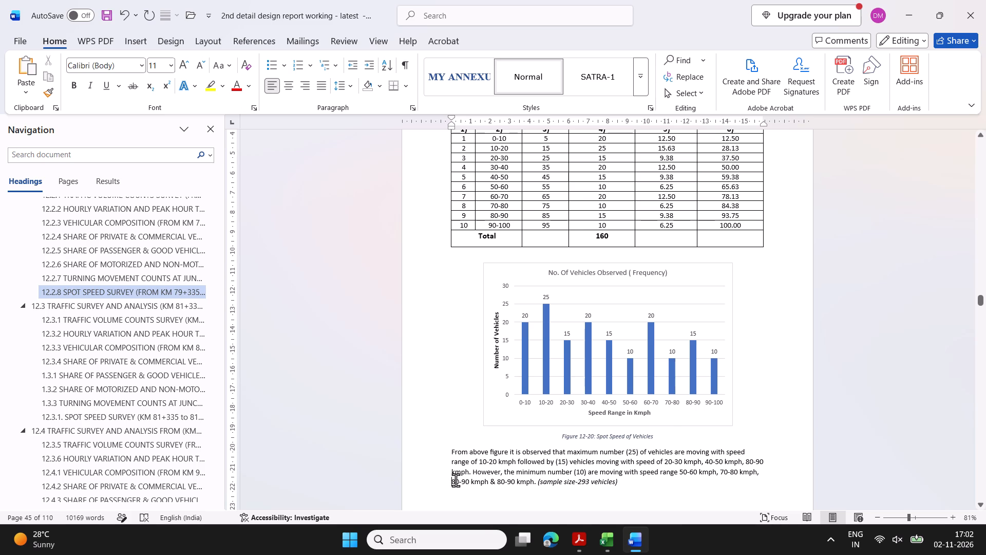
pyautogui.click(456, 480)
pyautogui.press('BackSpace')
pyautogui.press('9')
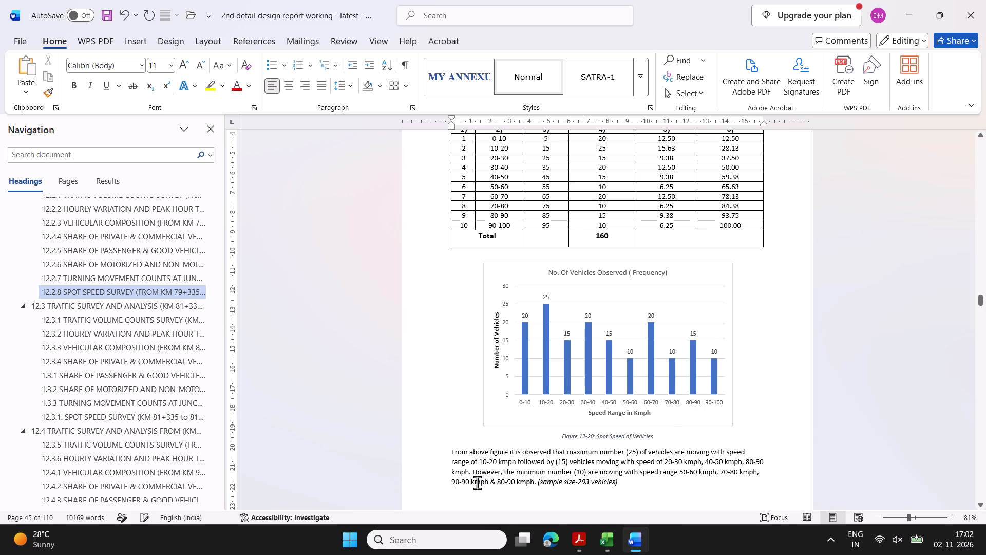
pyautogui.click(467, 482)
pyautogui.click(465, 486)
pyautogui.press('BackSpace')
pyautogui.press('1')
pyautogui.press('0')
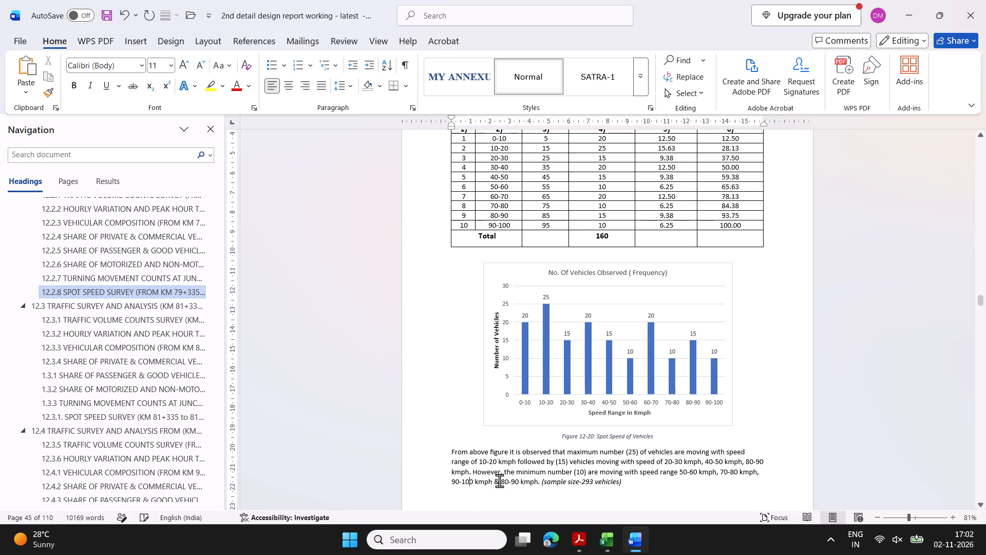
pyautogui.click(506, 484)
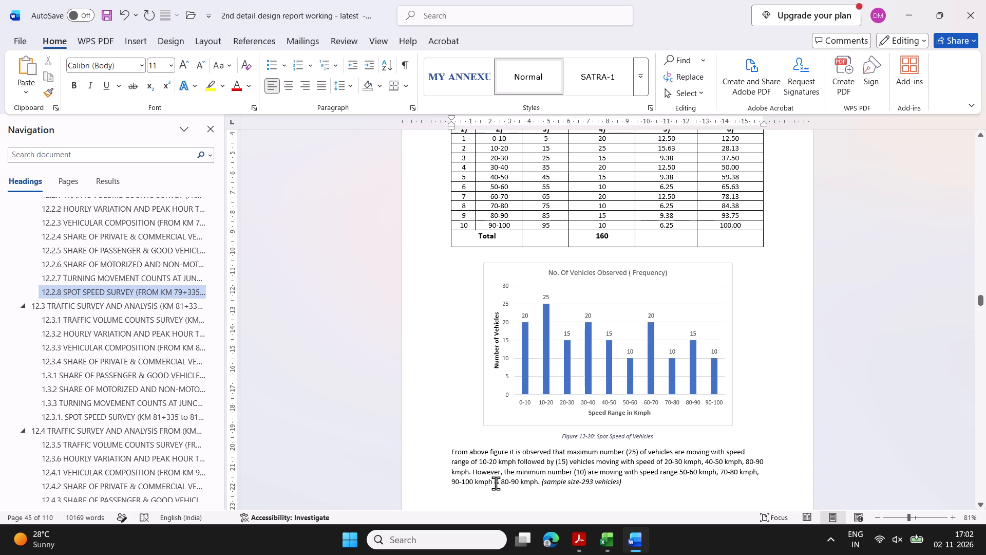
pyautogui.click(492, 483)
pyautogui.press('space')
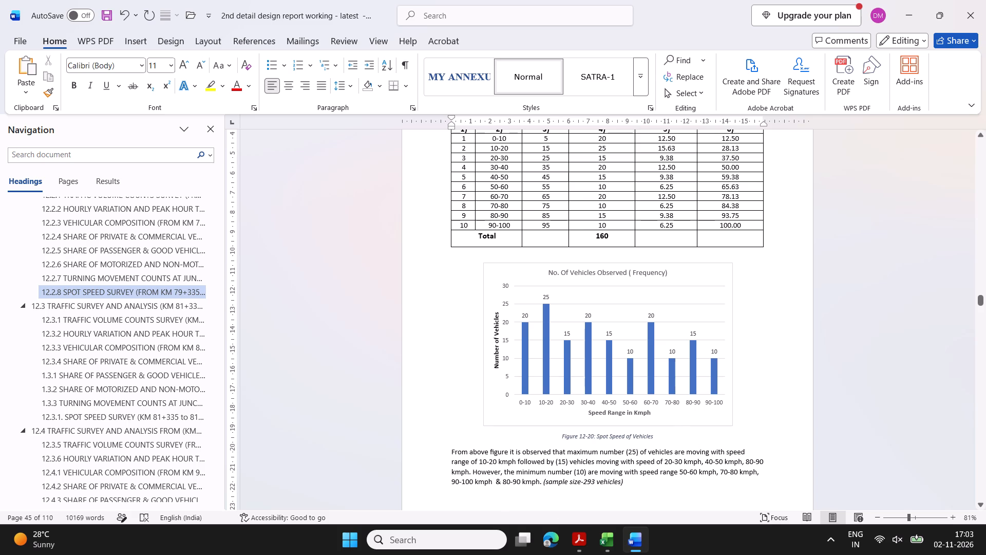
# Delete the 90-100 kmph range before the ampersand in the minimum-vehicle statement, keeping the comma after 70-80 kmph.
pyautogui.scroll(1, 769, 311)
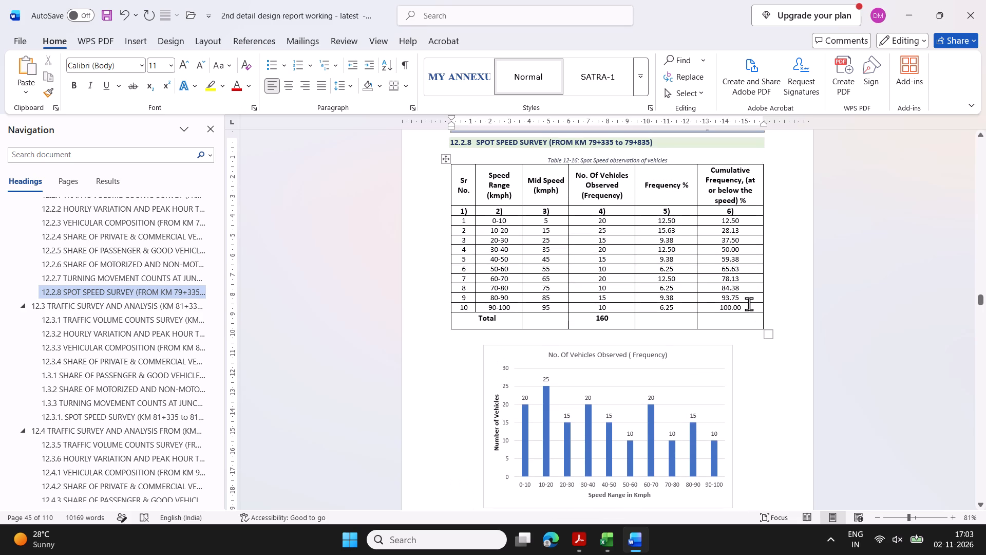
pyautogui.scroll(-1, 764, 392)
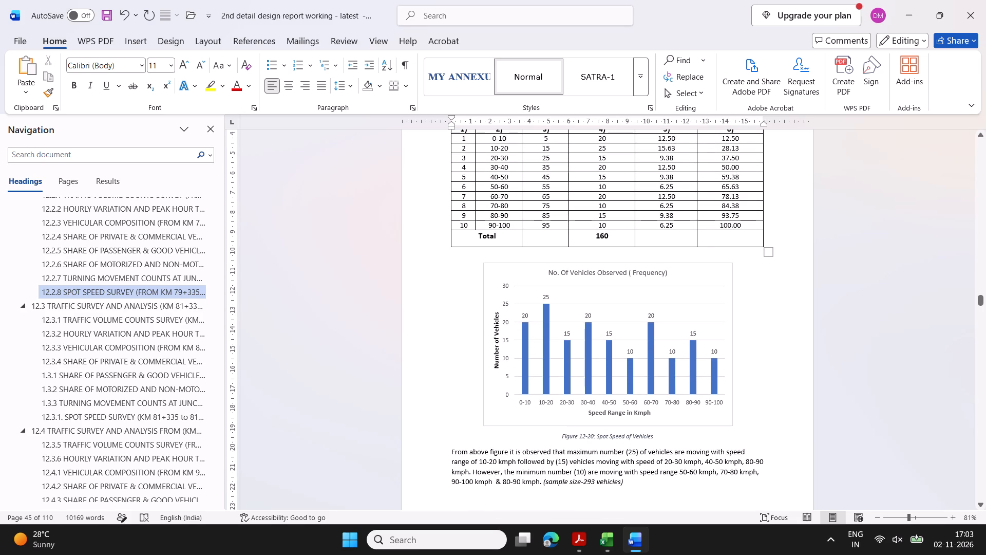
pyautogui.scroll(-1, 784, 272)
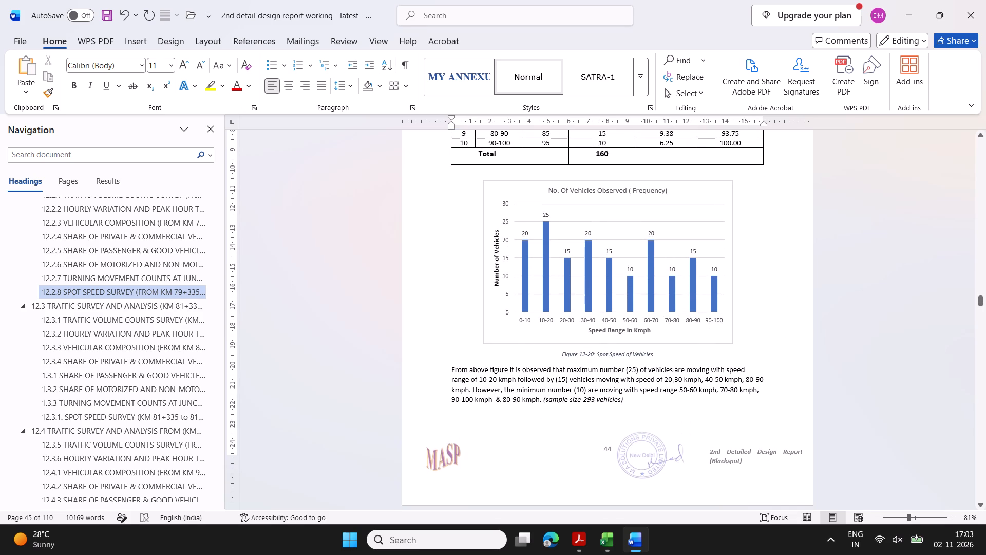
pyautogui.click(526, 245)
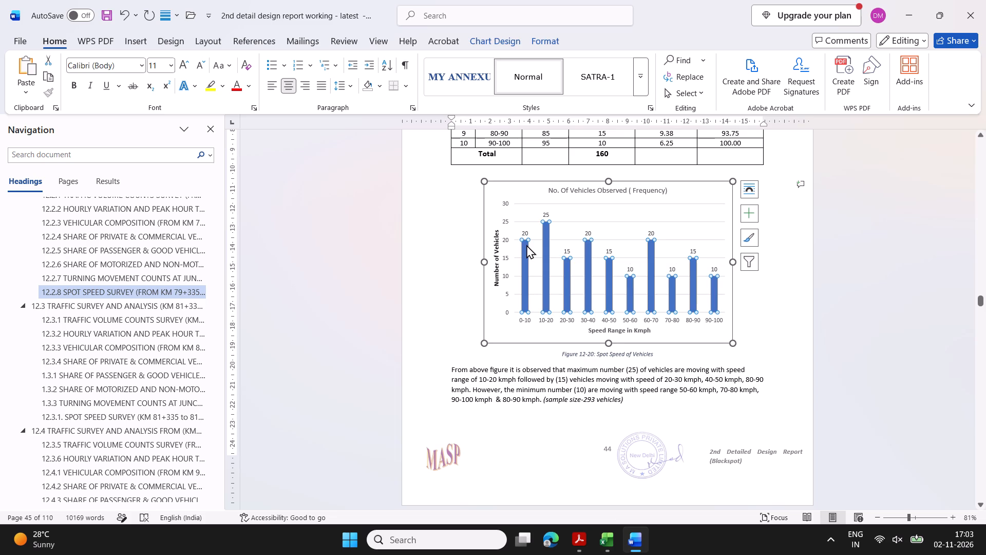
pyautogui.click(774, 322)
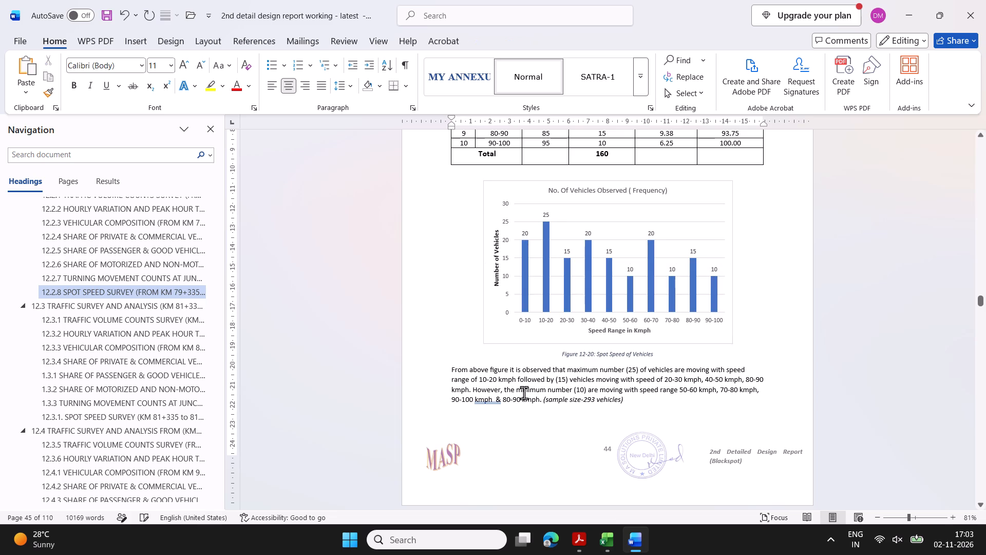
pyautogui.click(495, 402)
pyautogui.click(496, 401)
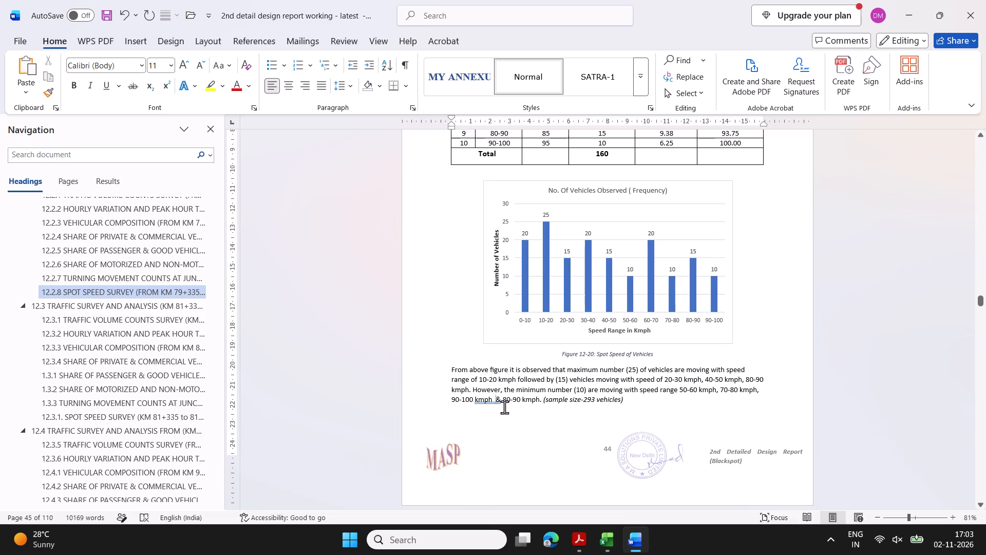
pyautogui.click(494, 400)
pyautogui.press('BackSpace')
pyautogui.press('BackSpace')
pyautogui.press('BackSpace')
pyautogui.press('BackSpace')
pyautogui.press('BackSpace')
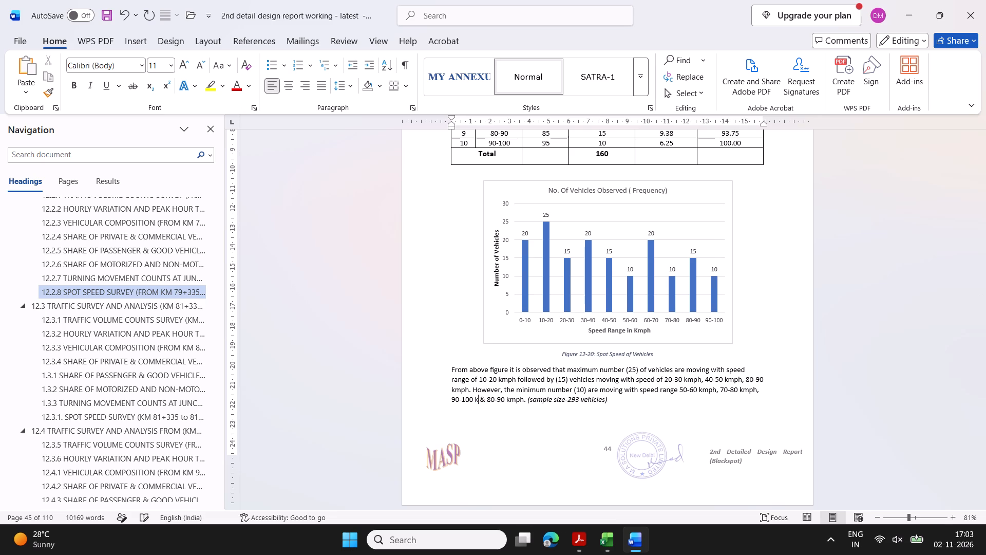
pyautogui.press('BackSpace')
pyautogui.press('BackSpace')
pyautogui.press('BackSpace')
pyautogui.press('BackSpace')
pyautogui.press('BackSpace')
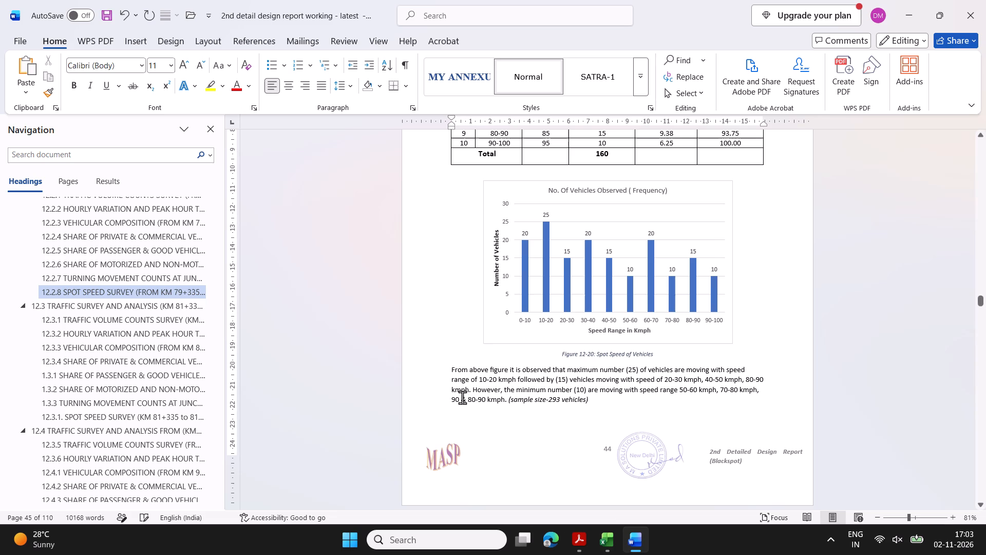
pyautogui.click(462, 397)
pyautogui.press('BackSpace')
pyautogui.press('BackSpace')
pyautogui.press('BackSpace')
pyautogui.press('BackSpace')
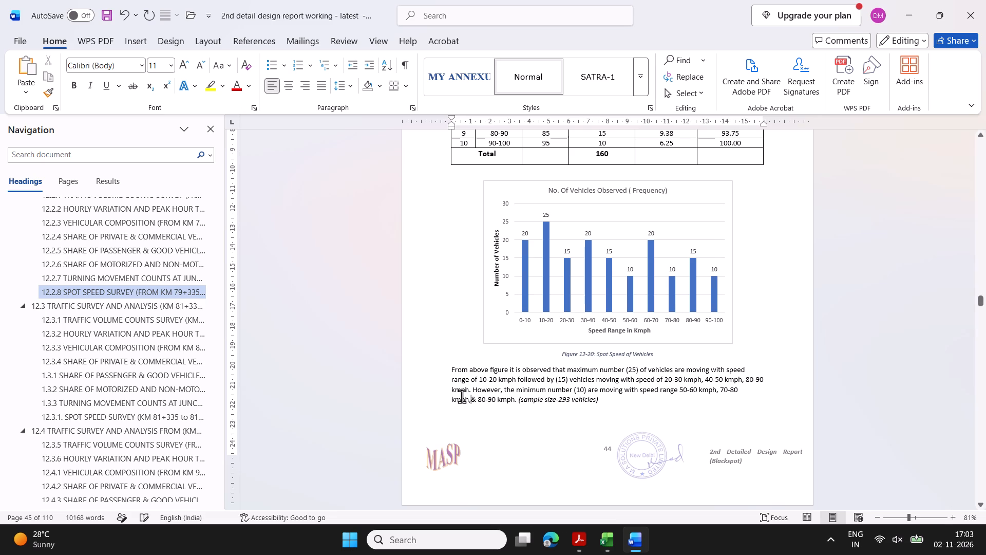
pyautogui.hotkey('ctrl', 'z')
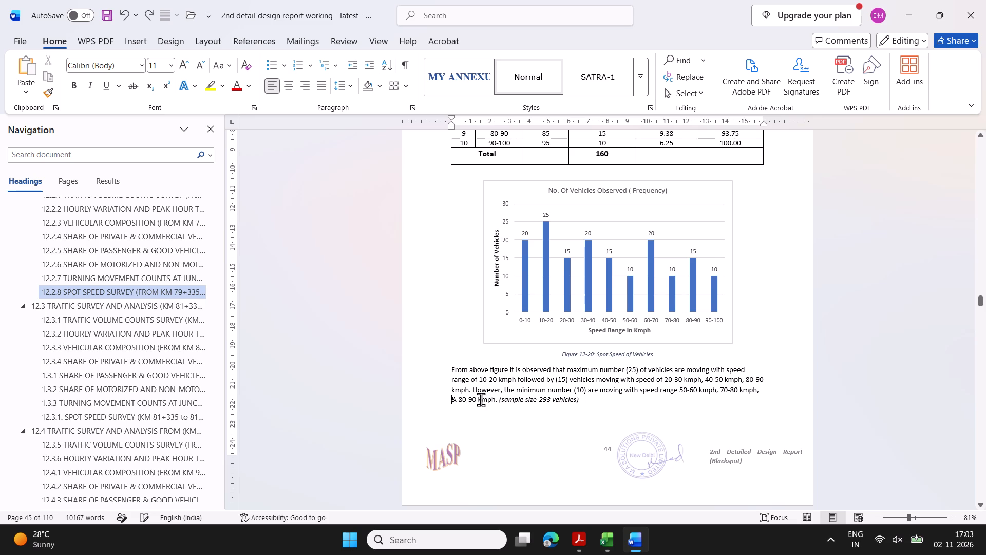
# Change the speed range after the ampersand in the minimum-vehicle statement to 90-100 kmph.
pyautogui.click(464, 399)
pyautogui.press('BackSpace')
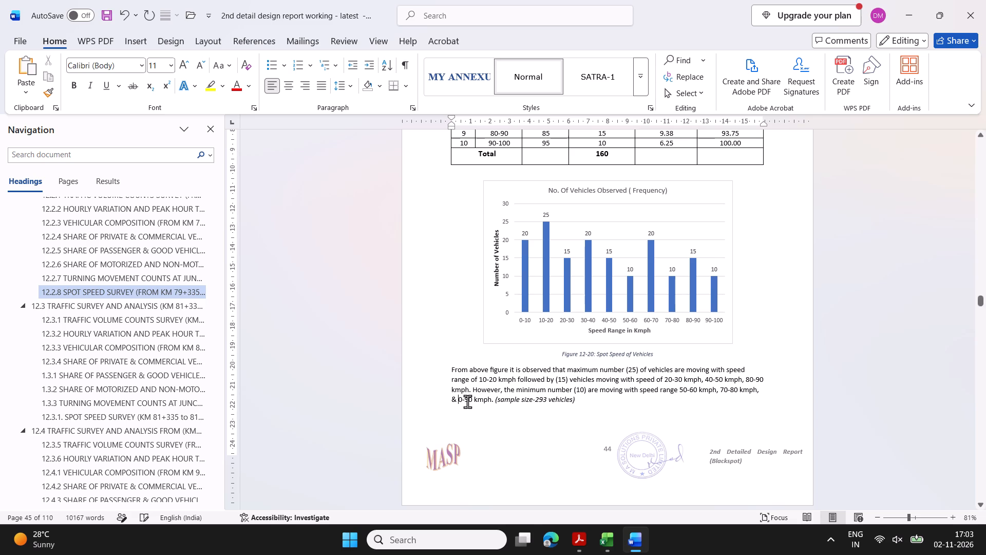
pyautogui.press('9')
pyautogui.click(473, 402)
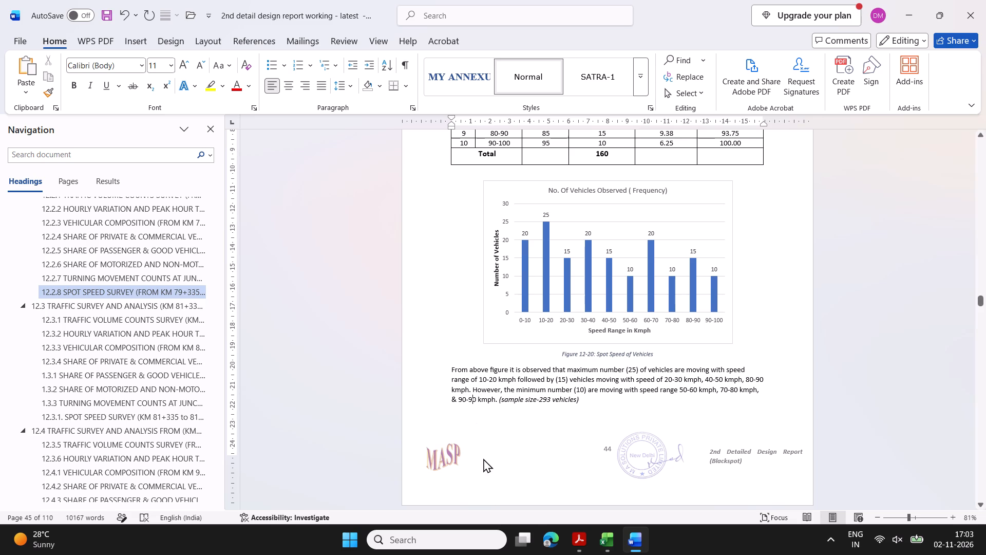
pyautogui.press('BackSpace')
pyautogui.write('10')
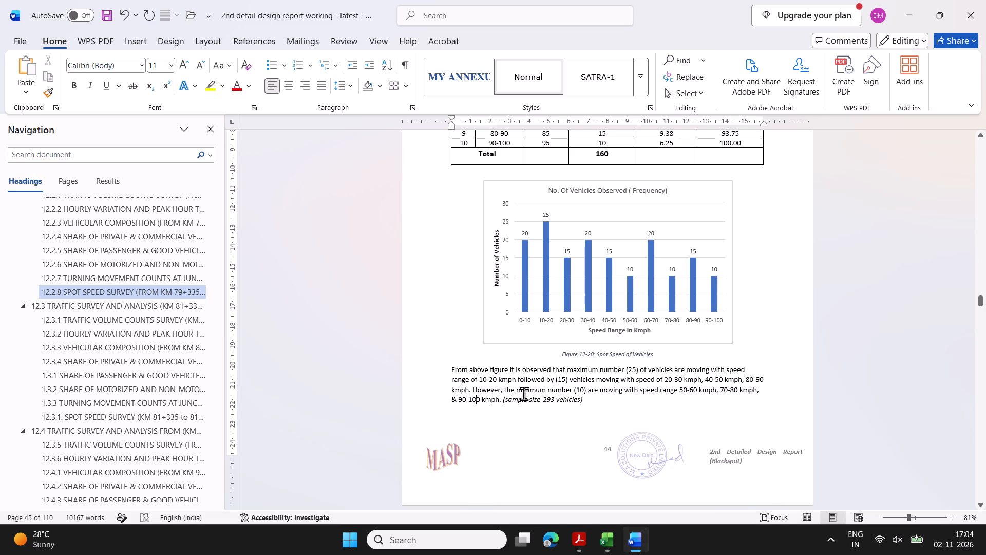
# Duplicate the clause from "followed by (15) vehicles" to "80-90 kmph" directly after "10-20 kmph" in the paragraph below Figure 12-20.
pyautogui.moveTo(518, 381); pyautogui.dragTo(524, 381)
pyautogui.moveTo(524, 381); pyautogui.dragTo(638, 382)
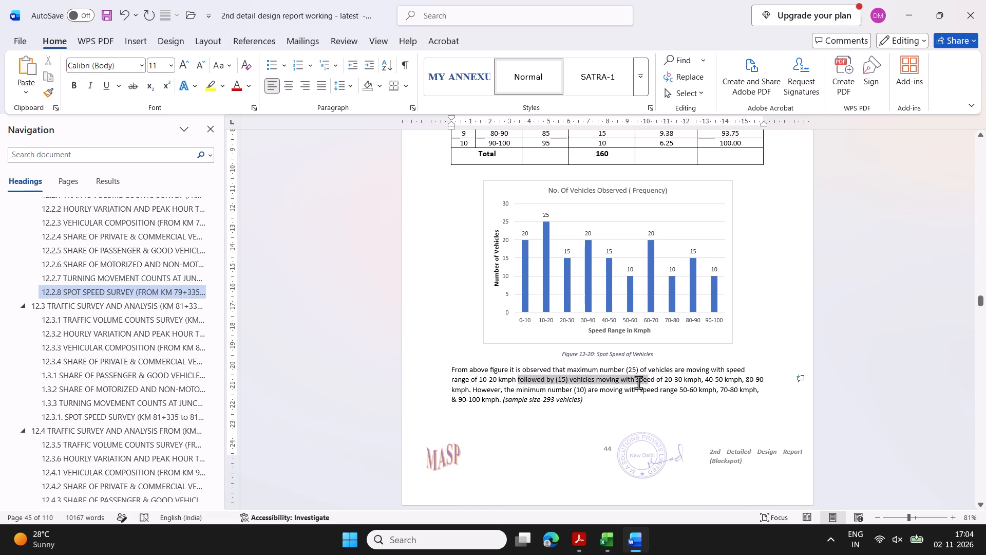
pyautogui.moveTo(638, 382); pyautogui.dragTo(708, 384)
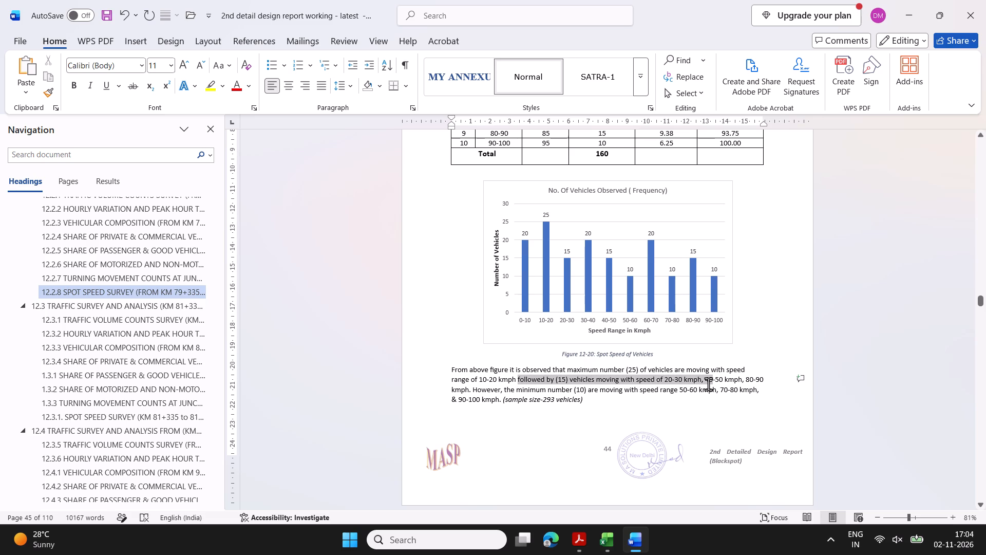
pyautogui.moveTo(708, 384); pyautogui.dragTo(755, 382)
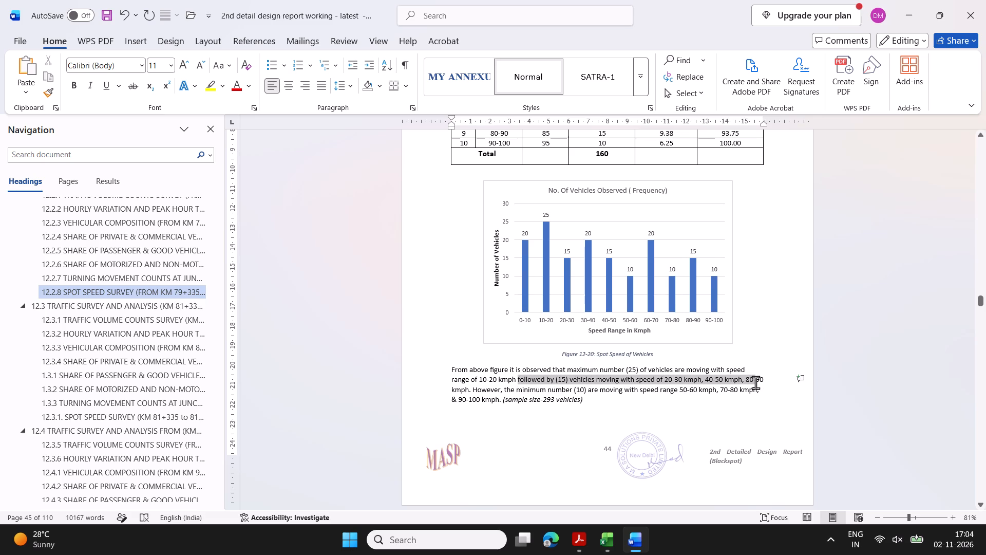
pyautogui.moveTo(755, 382); pyautogui.dragTo(474, 383)
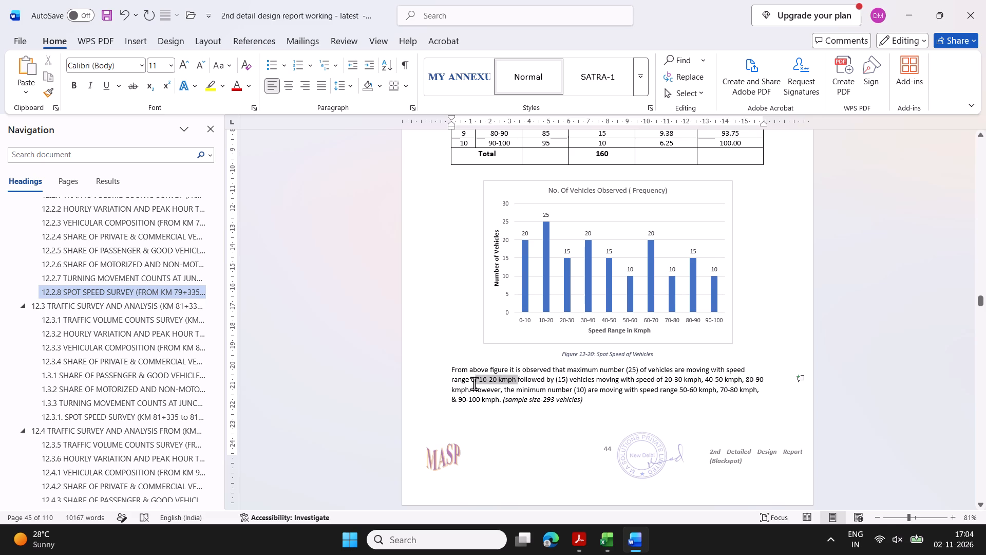
pyautogui.moveTo(474, 383); pyautogui.dragTo(468, 388)
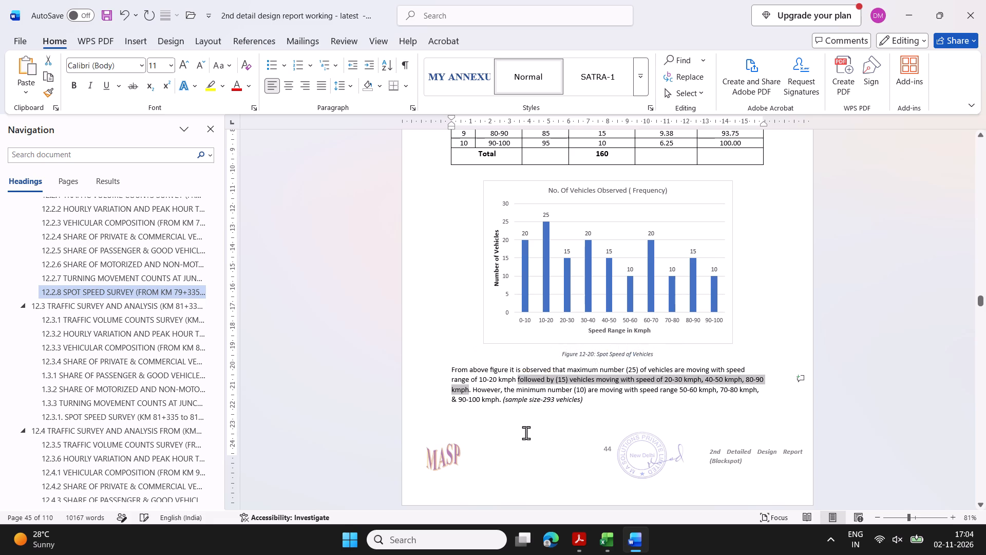
pyautogui.hotkey('ctrl', 'v')
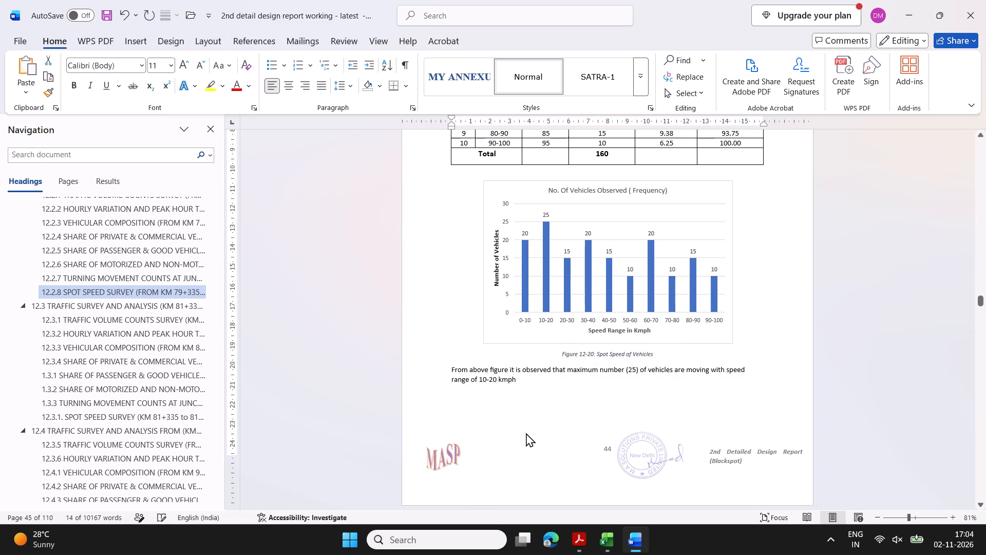
pyautogui.hotkey('ctrl', 'z')
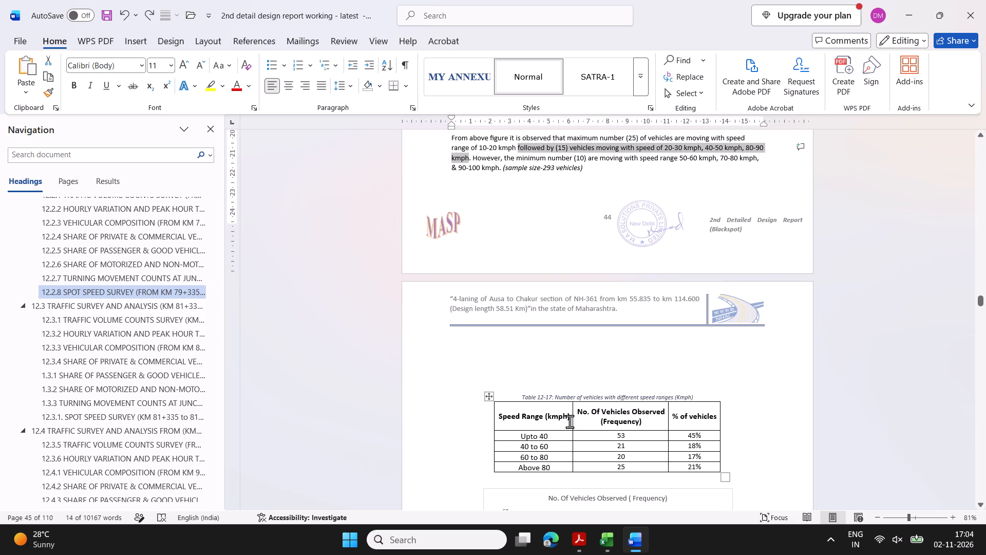
pyautogui.hotkey('ctrl', 'c')
pyautogui.scroll(1, 580, 249)
pyautogui.click(517, 229)
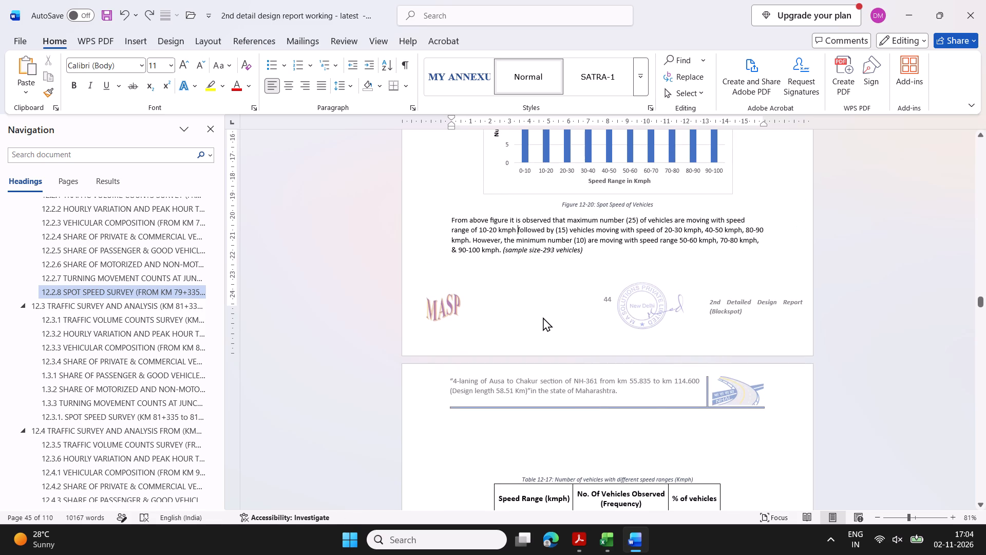
pyautogui.hotkey('ctrl', 'v')
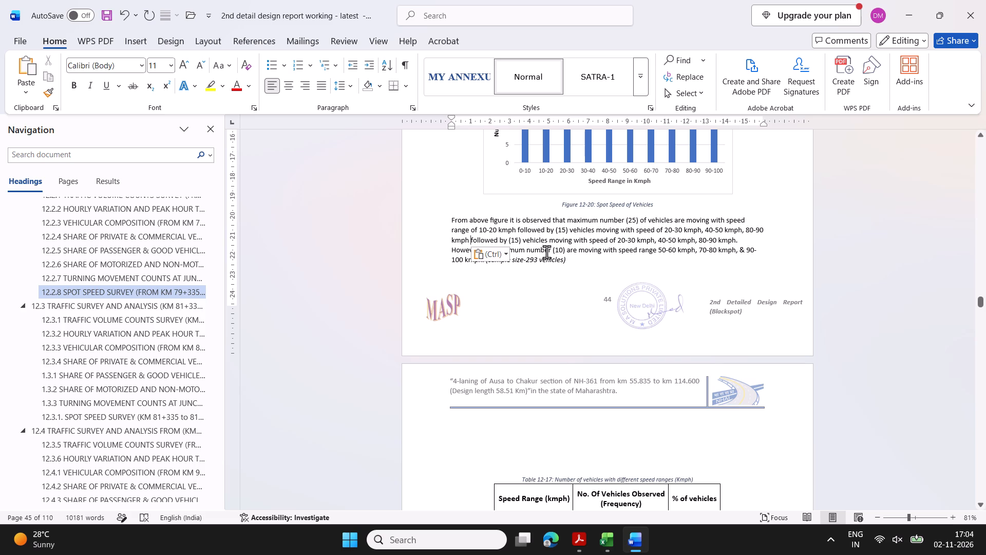
# Set the vehicle count in the second "followed by" clause below Figure 12-20 to 20, keeping its brackets.
pyautogui.click(564, 233)
pyautogui.scroll(2, 696, 237)
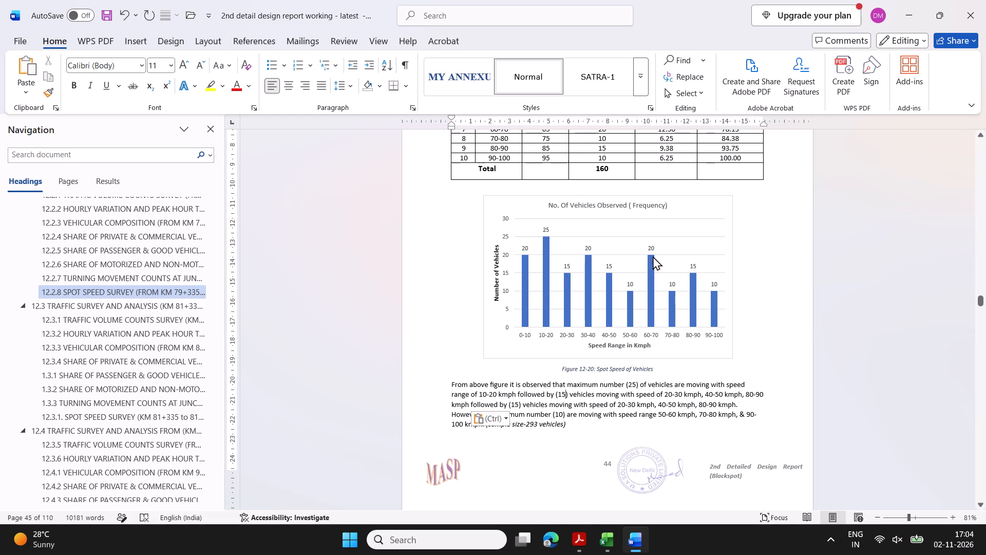
pyautogui.click(517, 406)
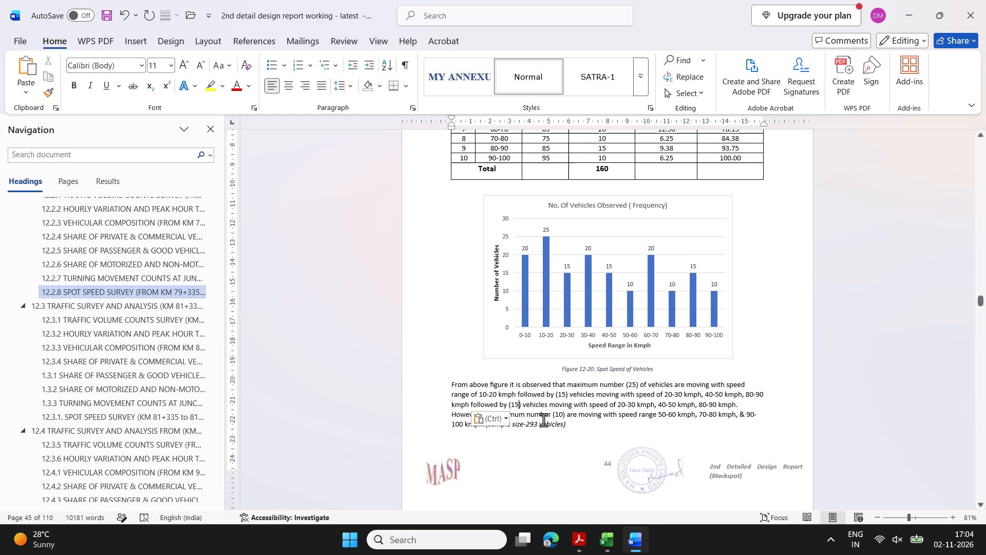
pyautogui.press('BackSpace')
pyautogui.press('BackSpace')
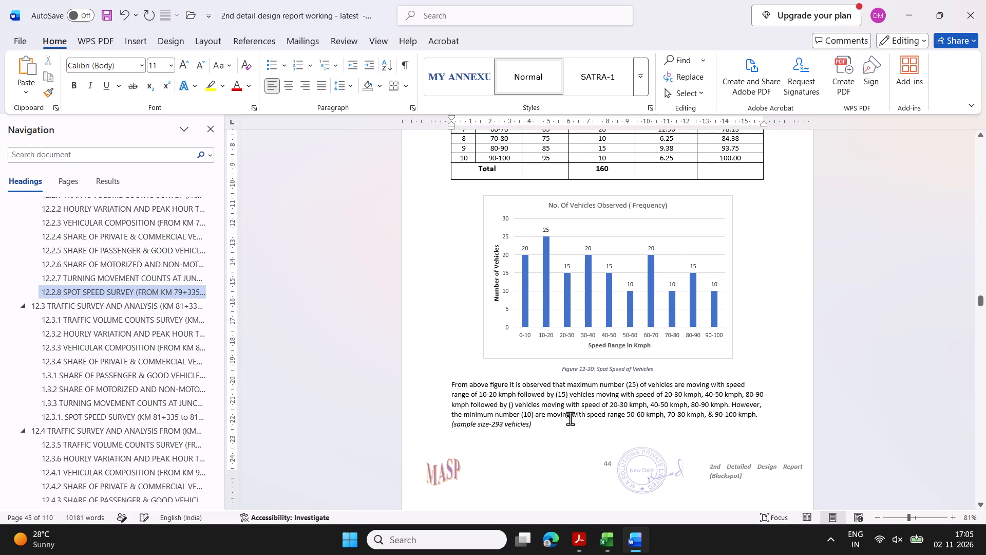
pyautogui.write('20')
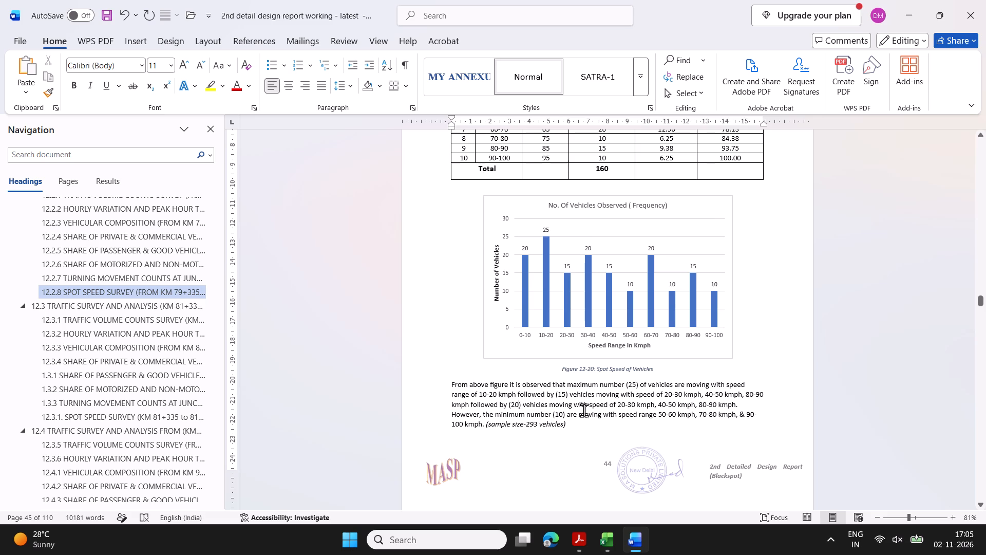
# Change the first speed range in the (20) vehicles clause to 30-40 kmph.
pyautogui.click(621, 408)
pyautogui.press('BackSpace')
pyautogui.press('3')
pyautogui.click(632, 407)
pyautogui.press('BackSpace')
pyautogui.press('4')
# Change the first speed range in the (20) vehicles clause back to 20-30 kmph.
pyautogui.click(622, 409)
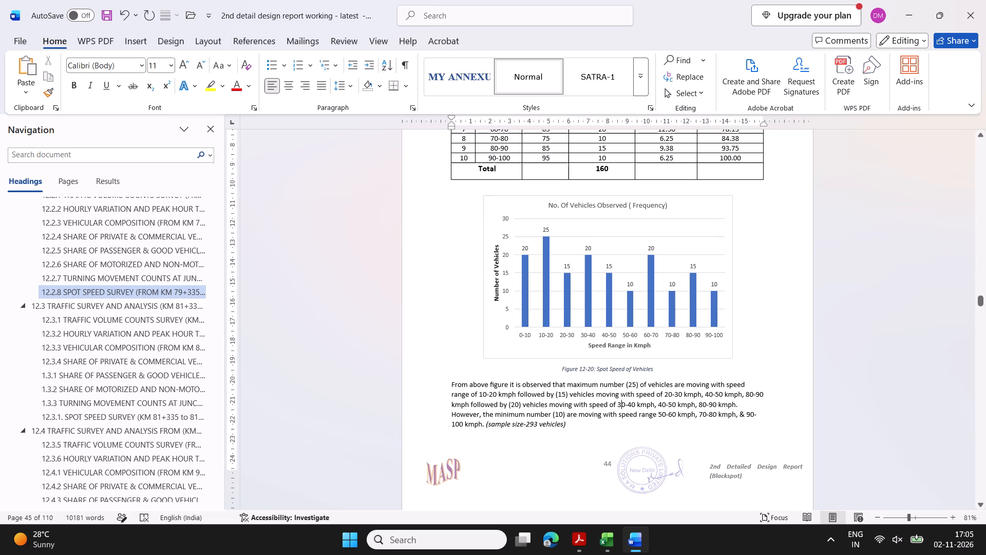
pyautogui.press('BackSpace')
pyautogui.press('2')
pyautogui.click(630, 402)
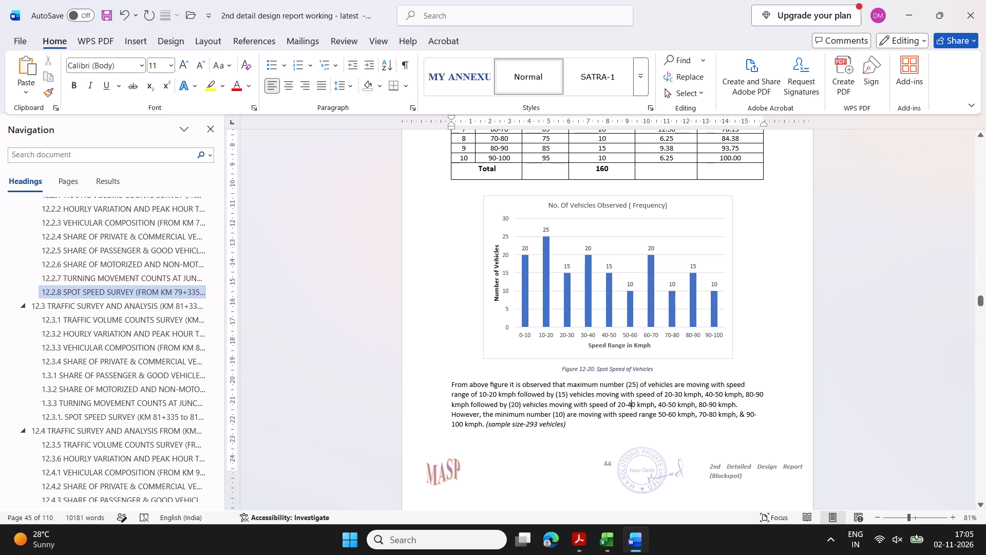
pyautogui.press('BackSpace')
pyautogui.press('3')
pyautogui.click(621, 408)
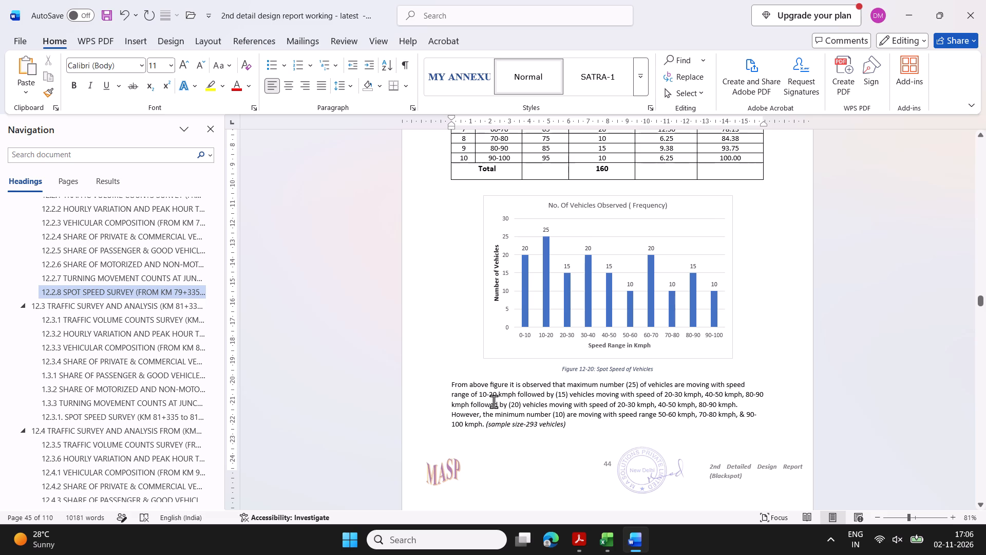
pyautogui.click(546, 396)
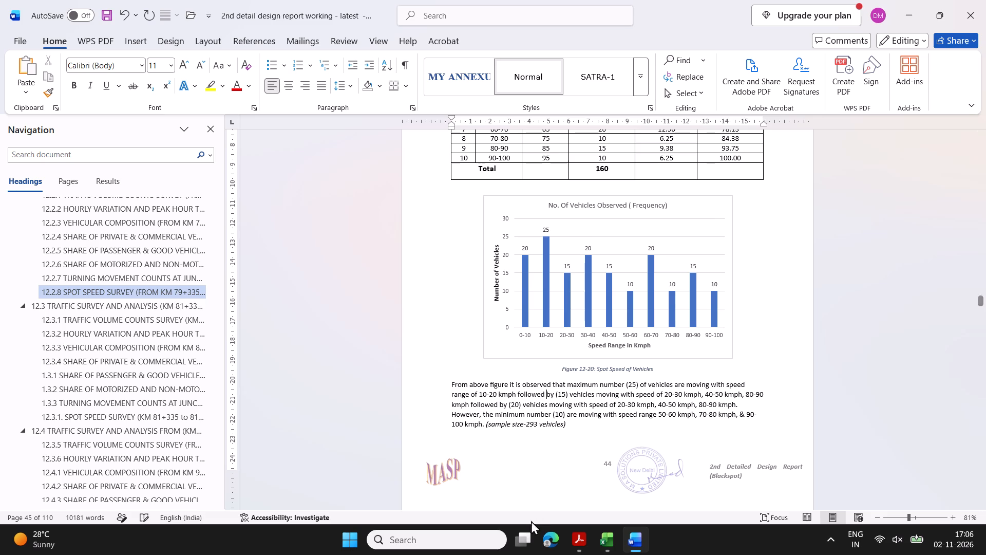
# Open File Explorer, browse the Desktop folder and switch to the 78-335 traffic survey workbook in Excel.
pyautogui.click(524, 533)
pyautogui.click(464, 540)
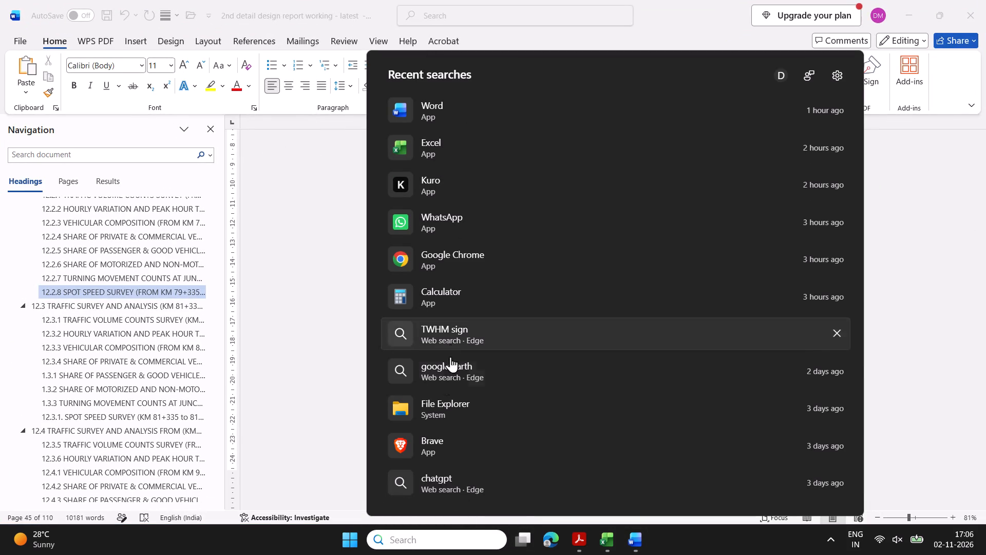
pyautogui.click(440, 405)
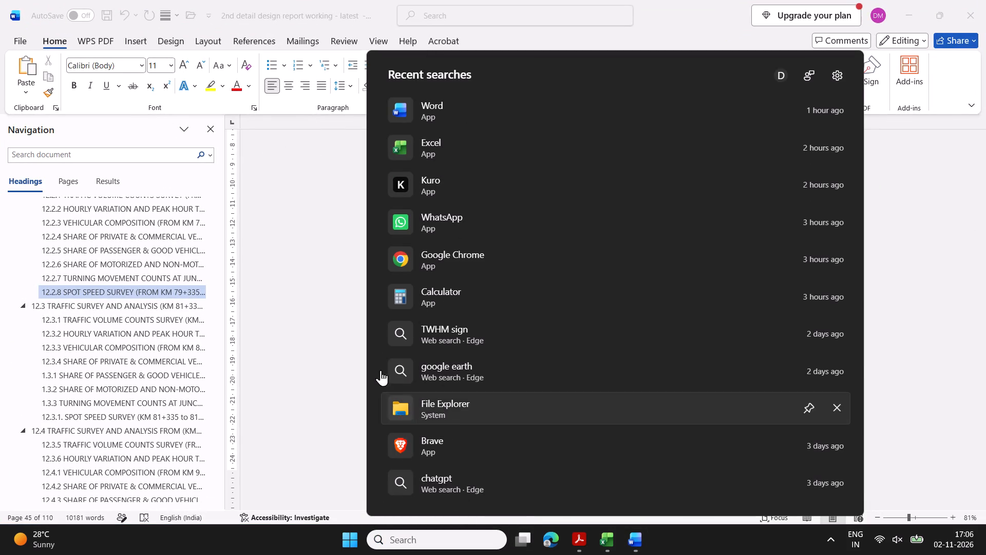
pyautogui.click(459, 408)
pyautogui.click(457, 408)
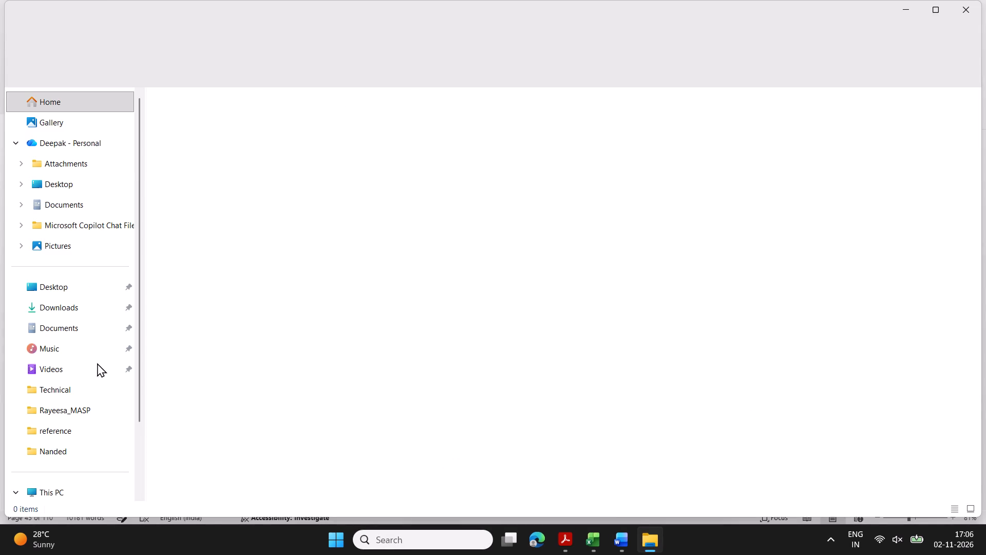
pyautogui.click(77, 180)
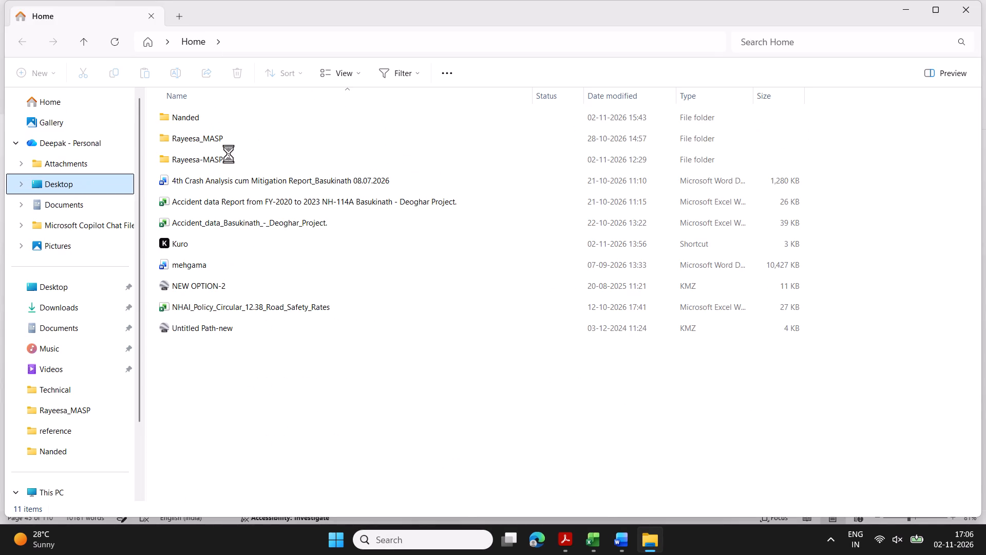
pyautogui.click(237, 118)
pyautogui.doubleClick(234, 119)
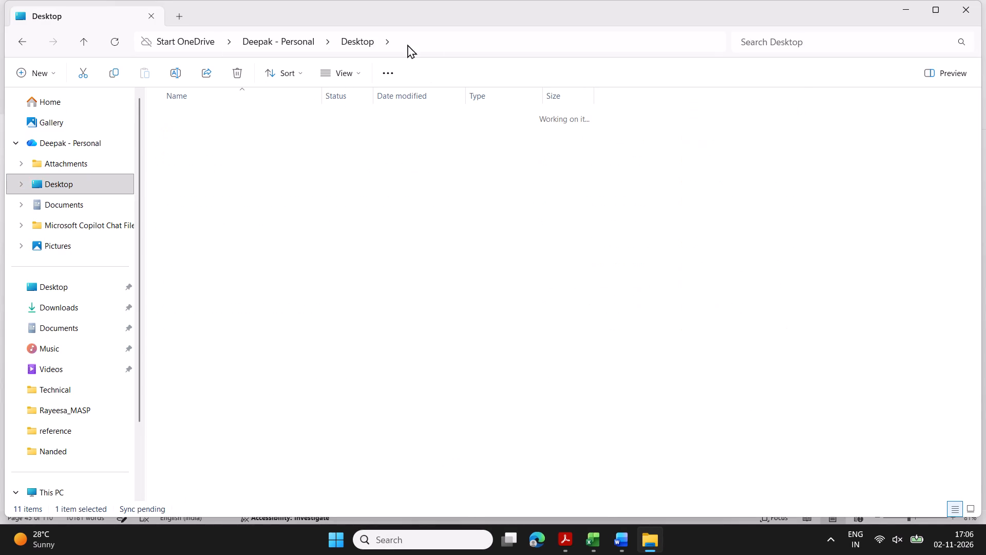
pyautogui.doubleClick(239, 142)
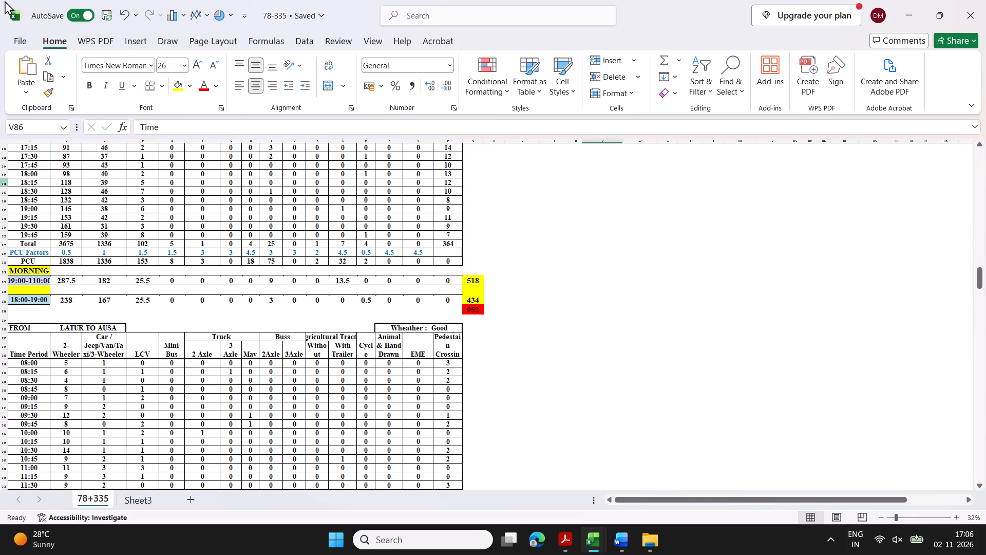
# Examine the Pedestrian Crossing column of the junction summary table, from its heading down to the CVPD row.
pyautogui.scroll(18, 191, 255)
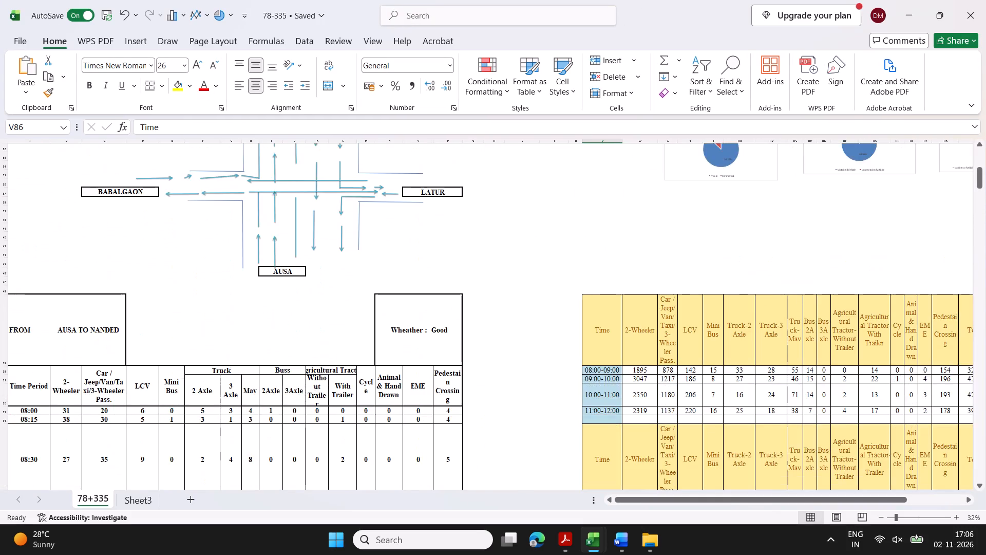
pyautogui.scroll(6, 191, 254)
pyautogui.scroll(-1, 229, 249)
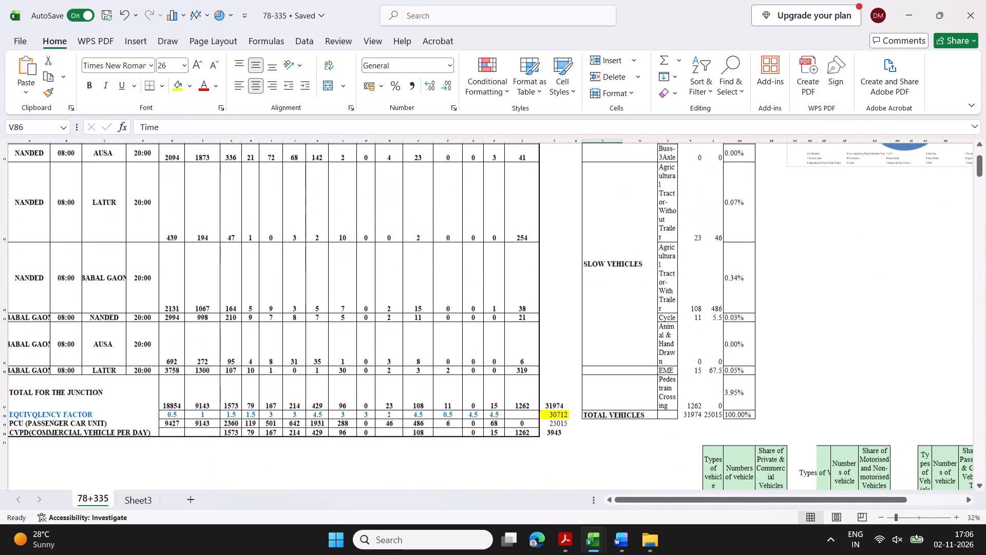
pyautogui.scroll(2, 245, 257)
pyautogui.scroll(-1, 245, 257)
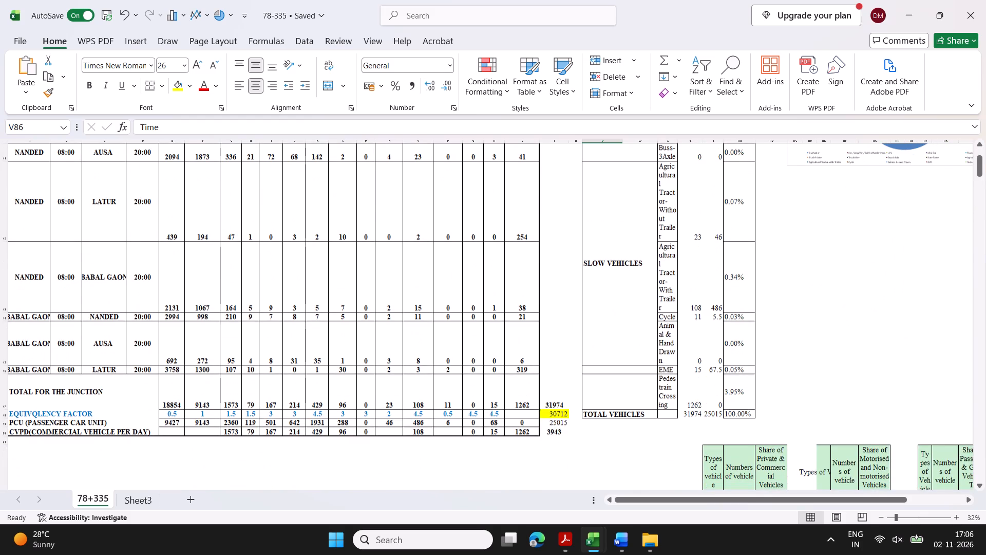
pyautogui.scroll(1, 342, 335)
pyautogui.click(527, 180)
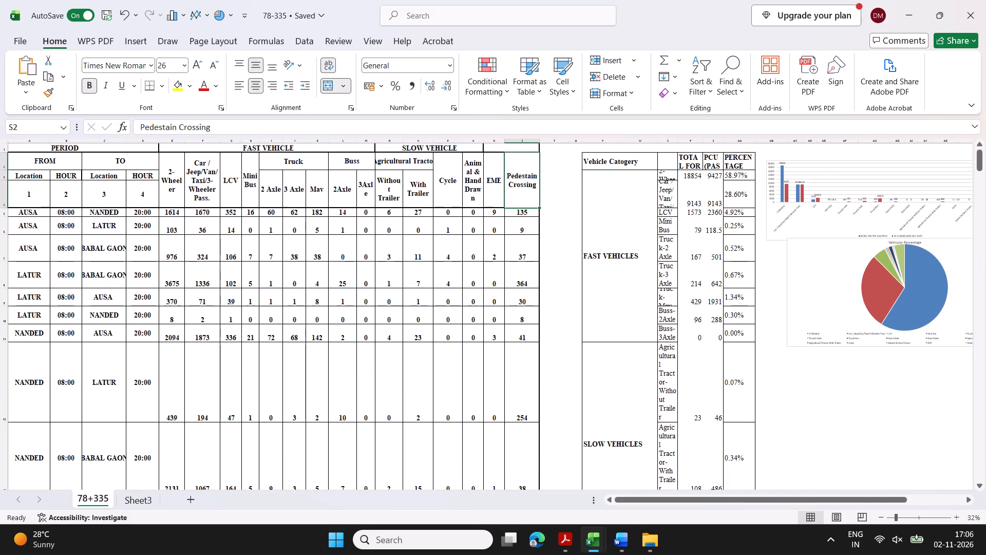
pyautogui.scroll(-1, 512, 342)
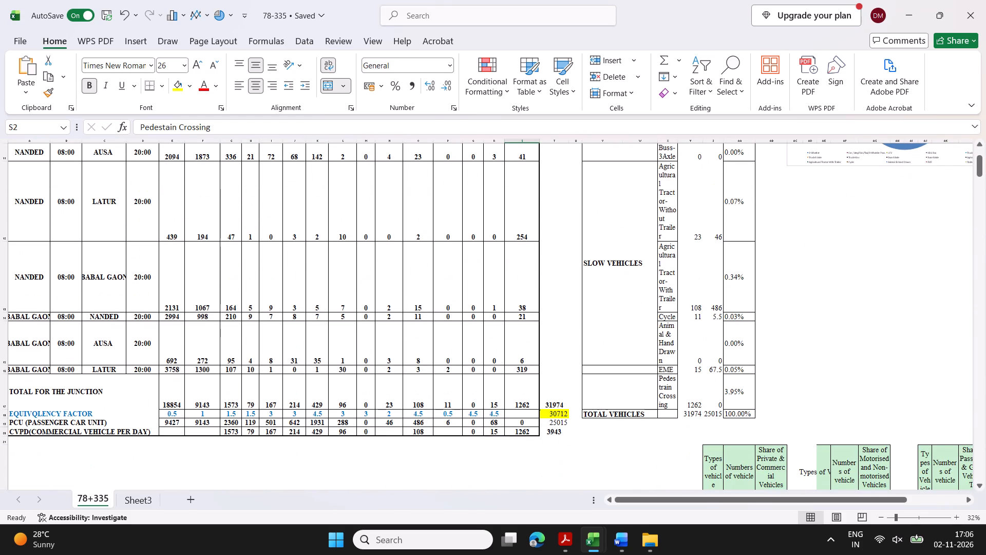
pyautogui.click(525, 435)
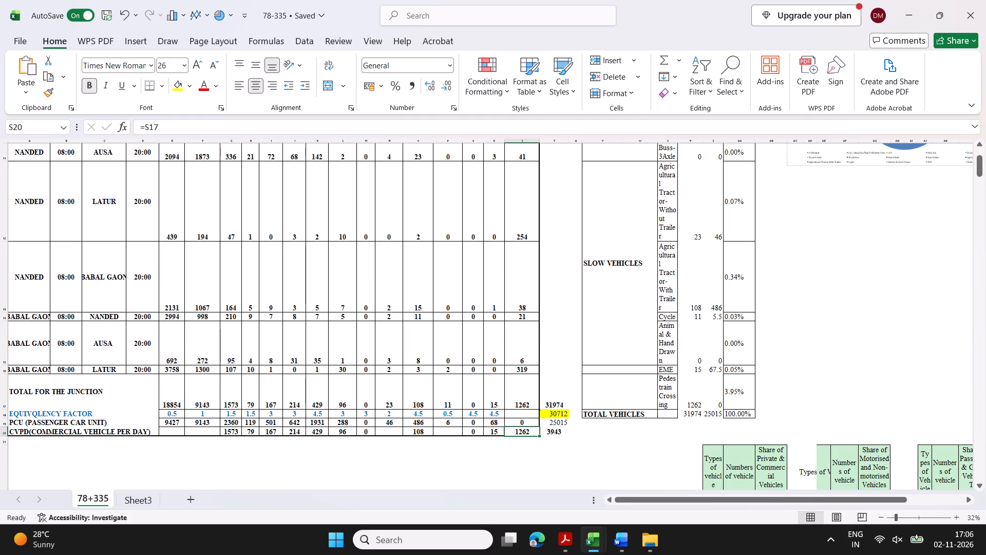
# Inspect the formula behind the CVPD row total beside the junction summary table.
pyautogui.click(553, 434)
pyautogui.click(178, 127)
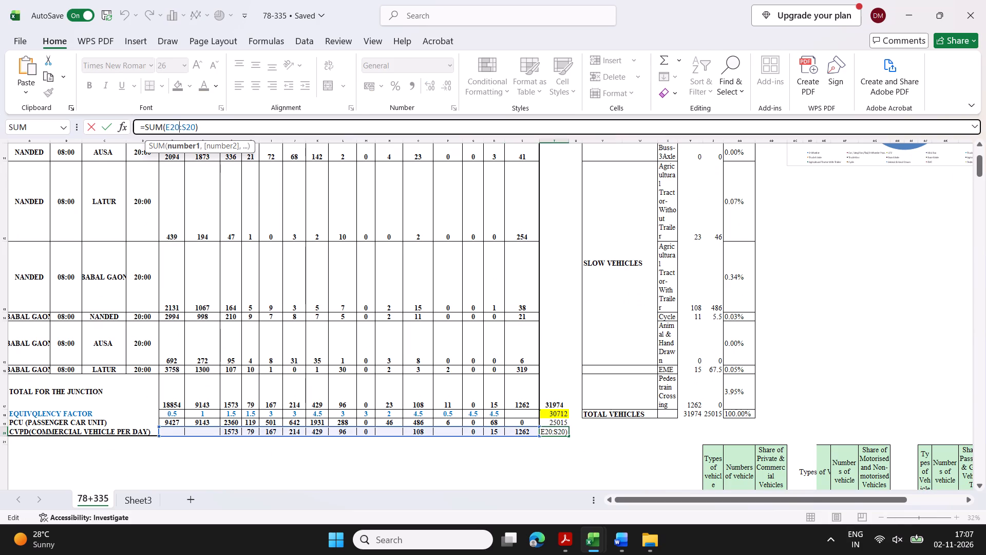
pyautogui.scroll(1, 501, 353)
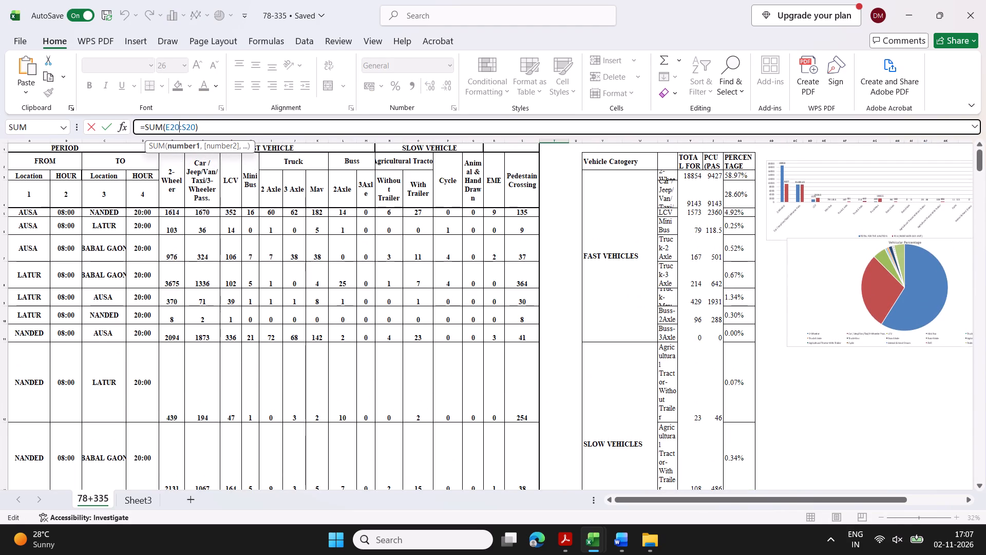
pyautogui.scroll(-1, 522, 371)
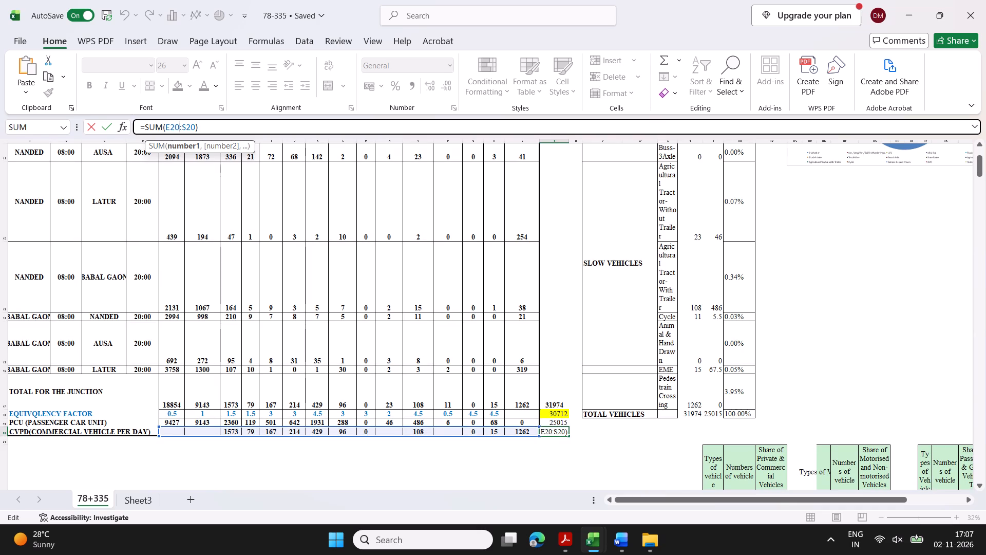
pyautogui.click(315, 132)
pyautogui.click(540, 468)
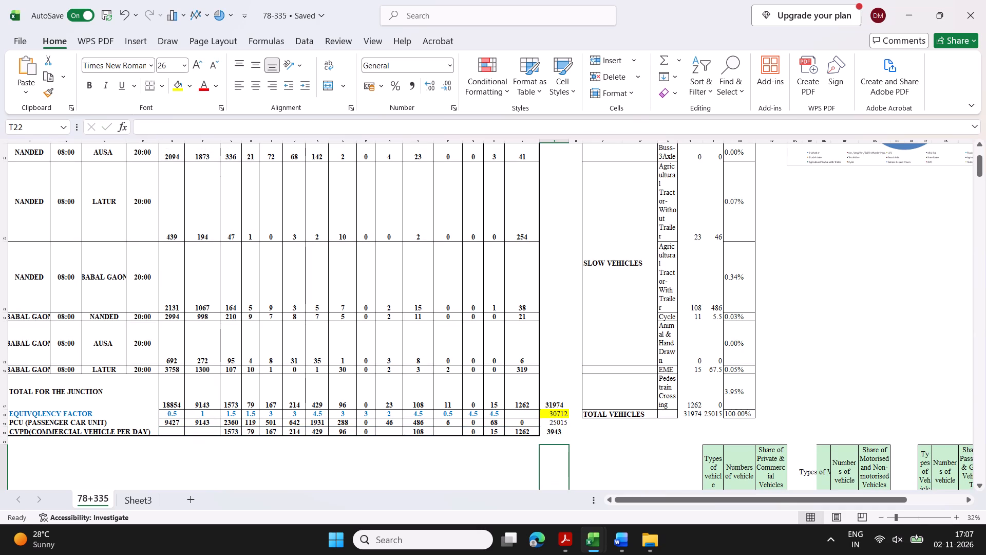
# Recheck the Pedestrian Crossing heading against its CVPD entry, and review the vehicle share tables and junction diagram below.
pyautogui.click(529, 432)
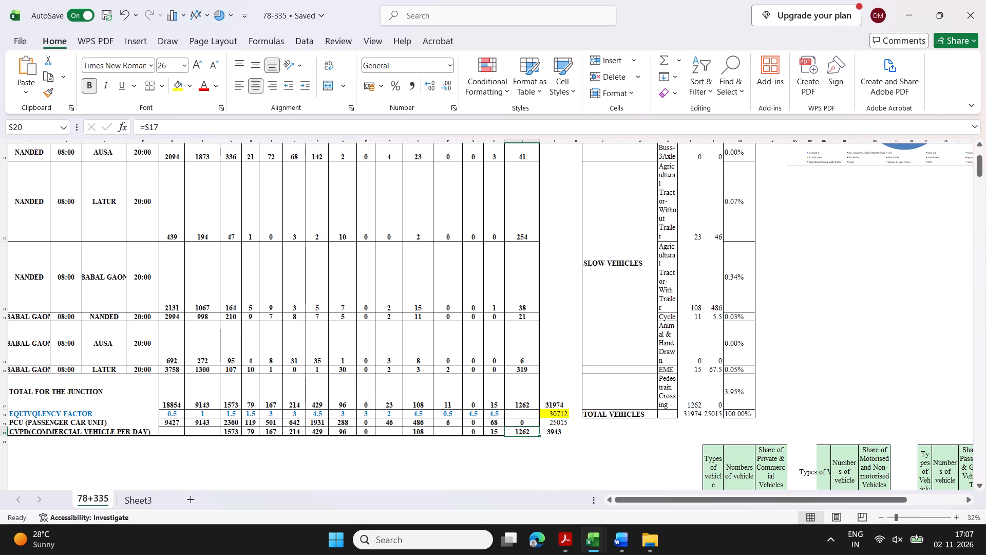
pyautogui.scroll(1, 514, 465)
pyautogui.click(527, 185)
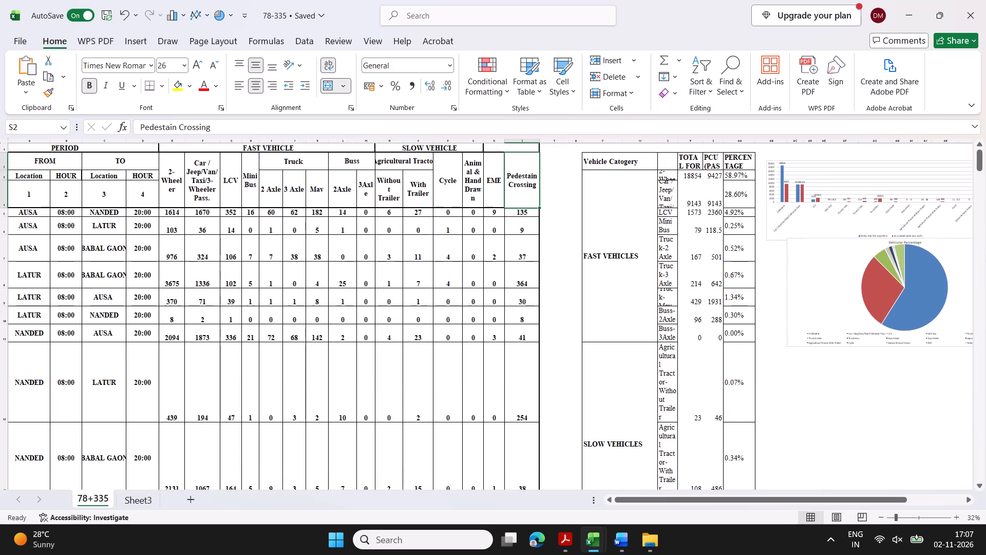
pyautogui.scroll(-1, 520, 367)
pyautogui.click(520, 427)
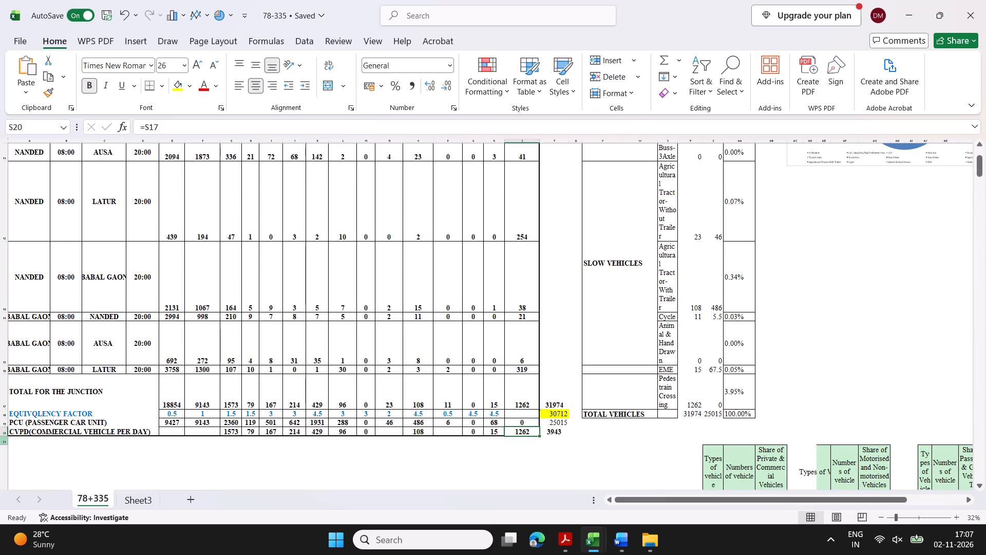
pyautogui.scroll(2, 269, 398)
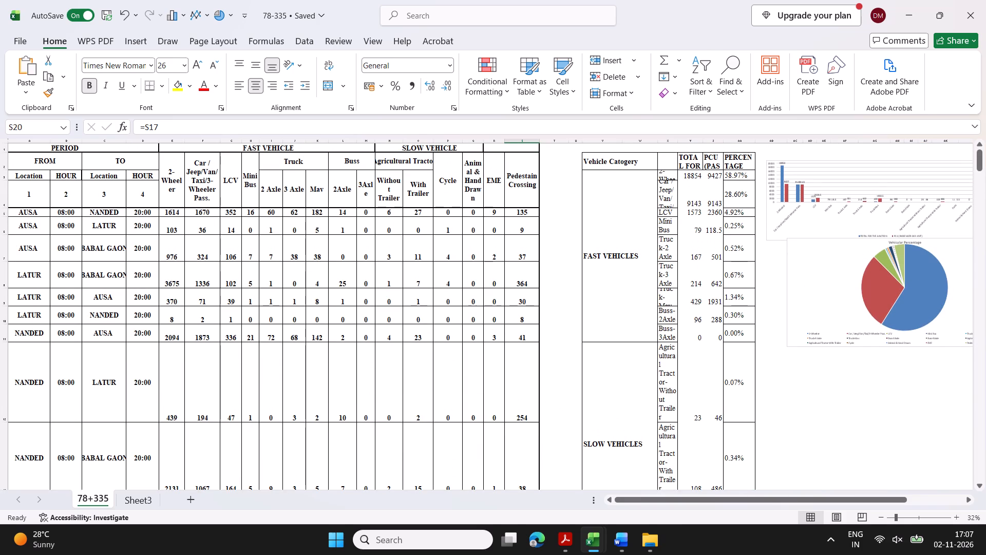
pyautogui.click(525, 180)
pyautogui.scroll(1, 524, 193)
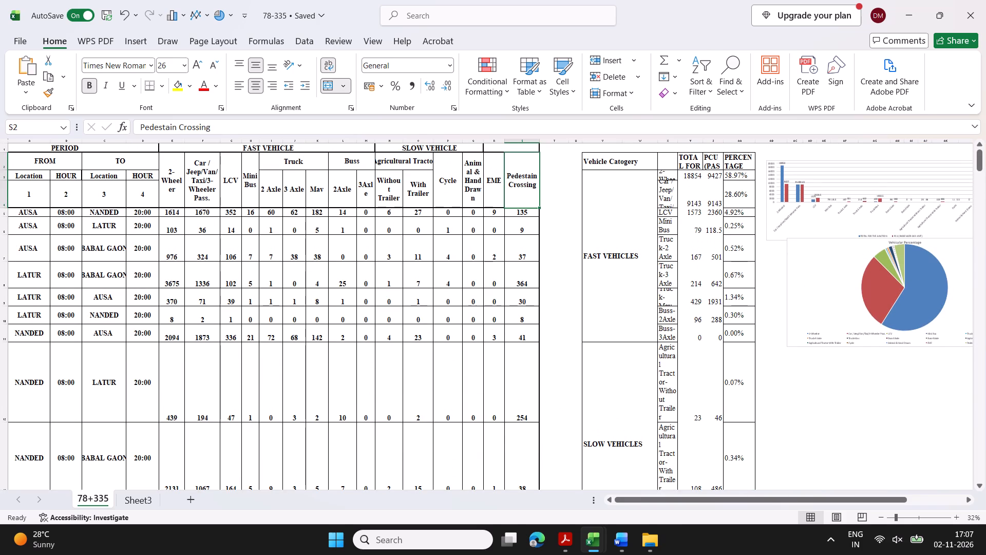
pyautogui.scroll(-1, 524, 193)
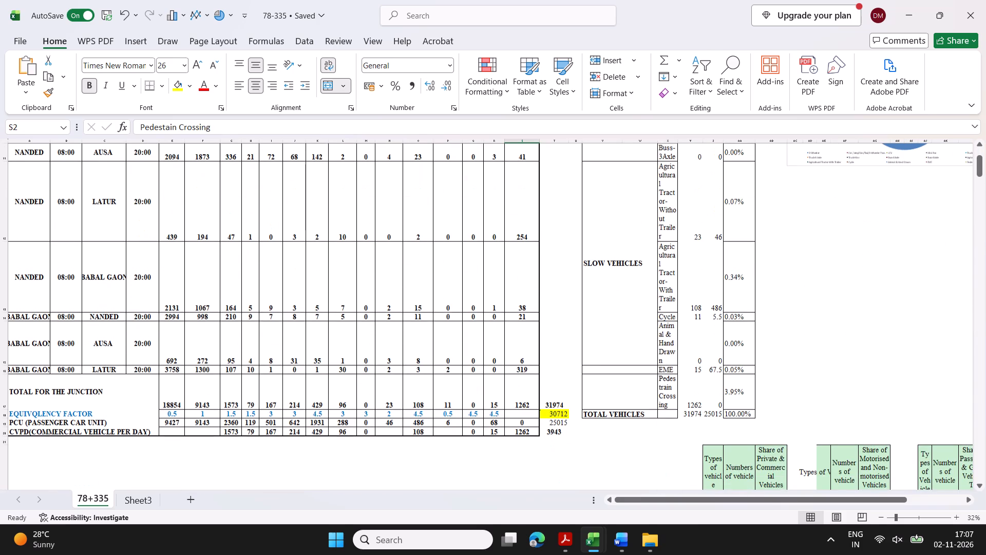
pyautogui.scroll(-3, 524, 205)
pyautogui.scroll(2, 525, 223)
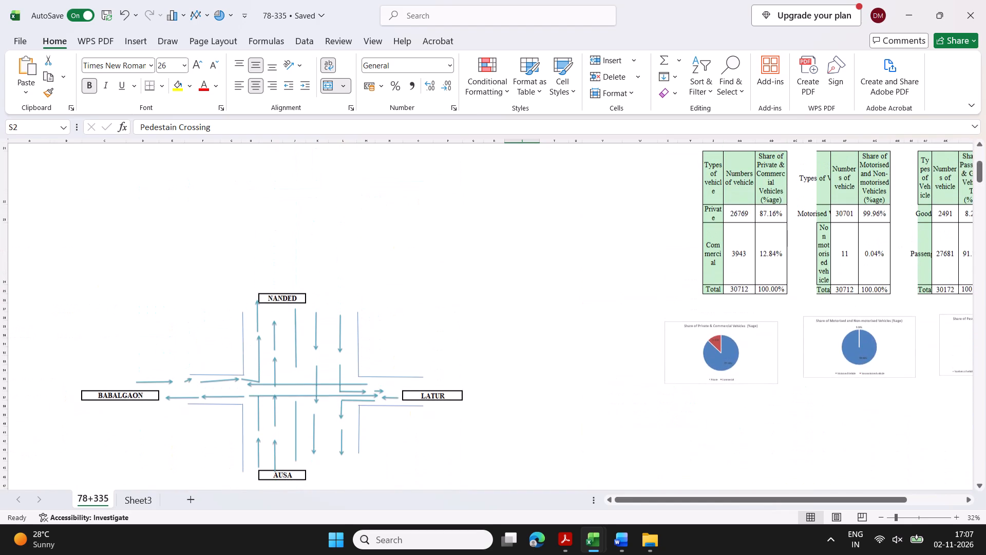
# Open the 90+335 workbook from the Nanded folder in File Explorer.
pyautogui.click(508, 536)
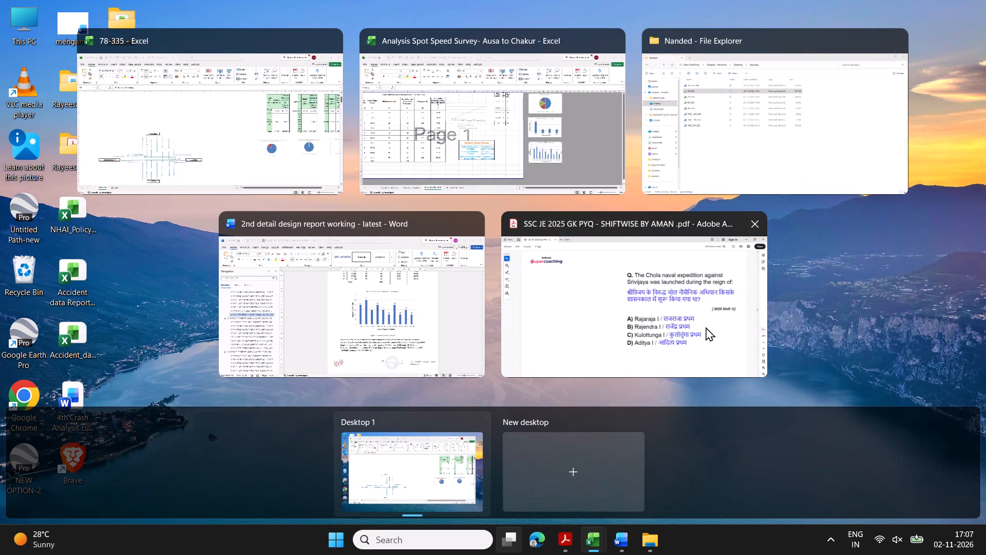
pyautogui.click(830, 104)
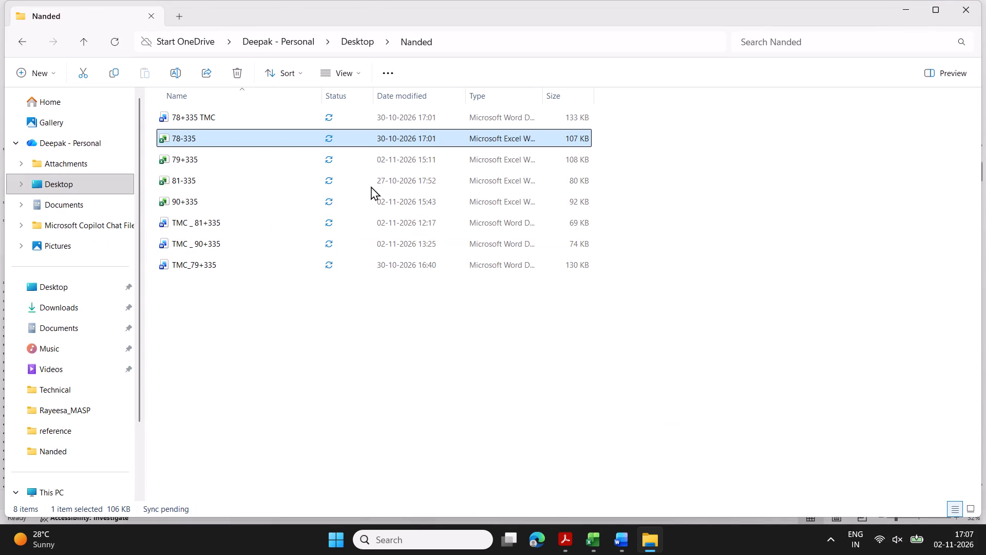
pyautogui.doubleClick(319, 199)
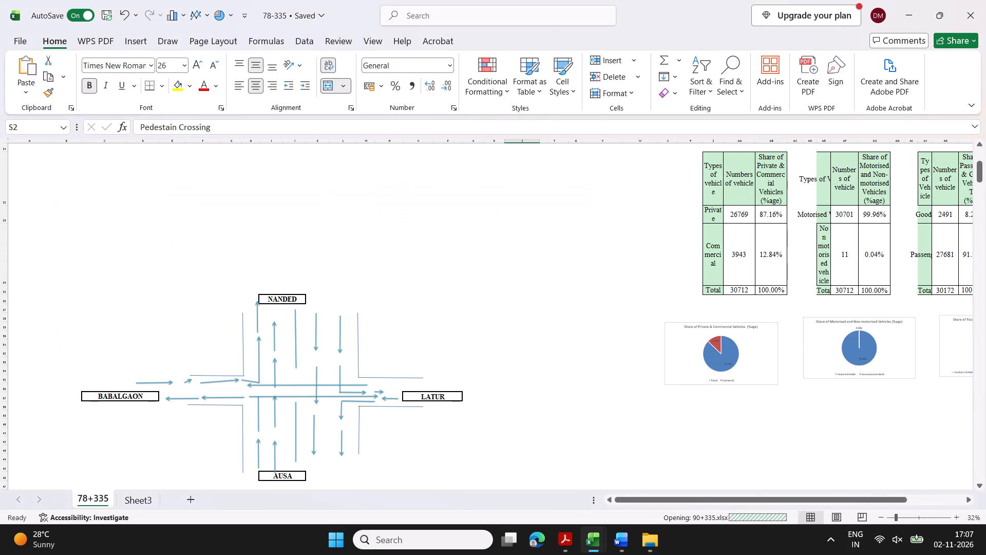
# Fit the width of column T, beside the junction summary table, to its contents.
pyautogui.hscroll(8, 333, 411)
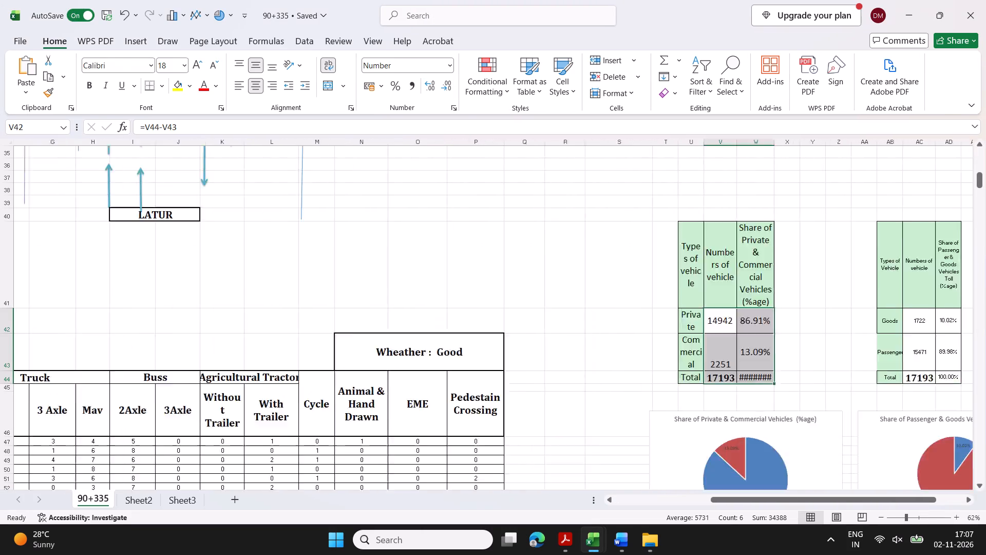
pyautogui.hscroll(3, 333, 411)
pyautogui.click(333, 411)
pyautogui.hscroll(-4, 333, 411)
pyautogui.click(449, 281)
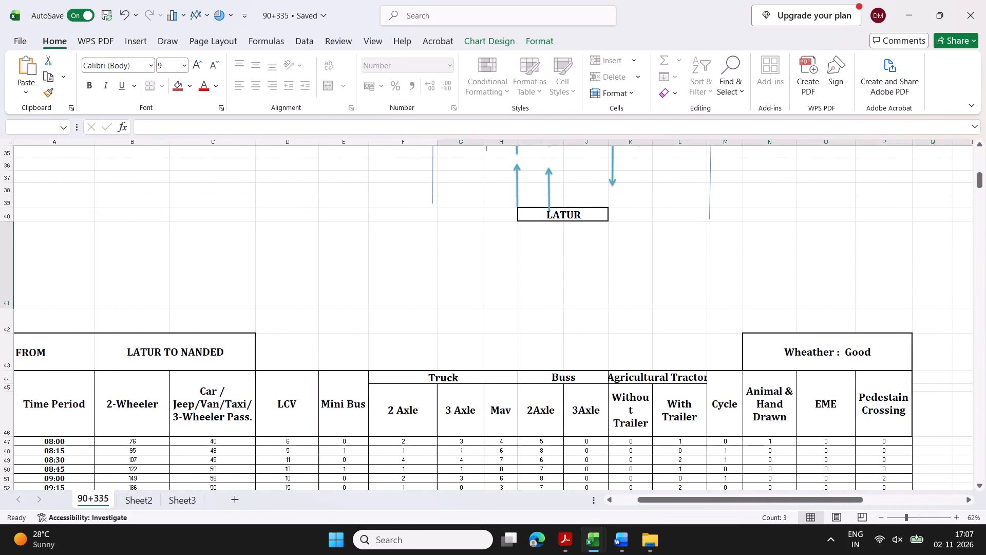
pyautogui.click(801, 266)
pyautogui.scroll(3, 815, 247)
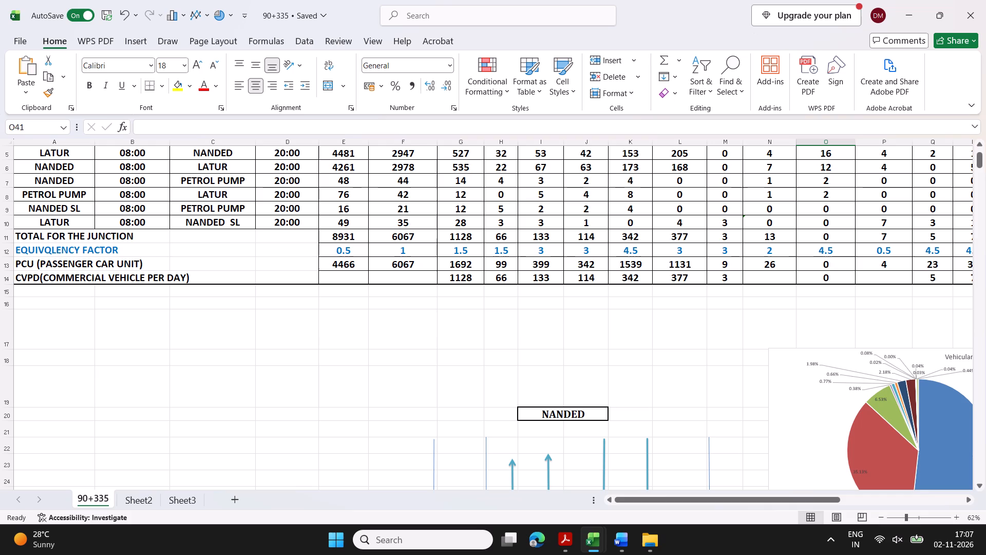
pyautogui.moveTo(714, 501); pyautogui.dragTo(748, 498)
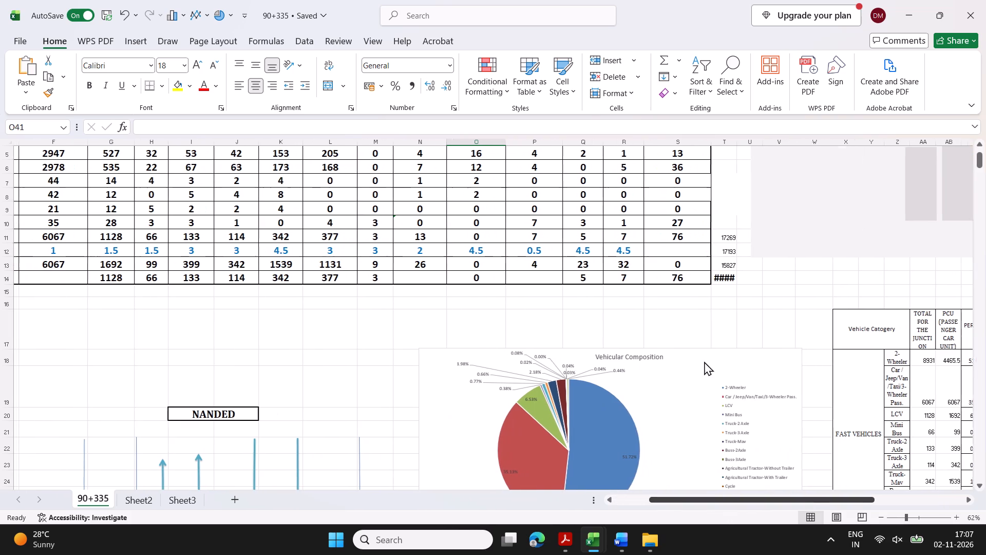
pyautogui.moveTo(686, 275); pyautogui.dragTo(690, 275)
pyautogui.click(716, 280)
pyautogui.doubleClick(731, 144)
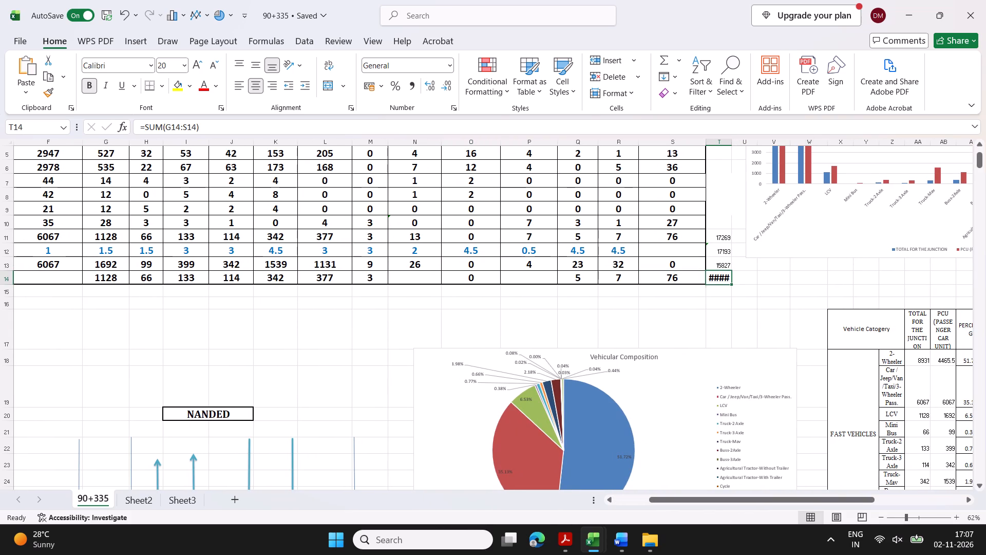
# Inspect the CVPD total's formula and the Pedestrian Crossing entry in the CVPD row of the 90+335 sheet.
pyautogui.click(185, 128)
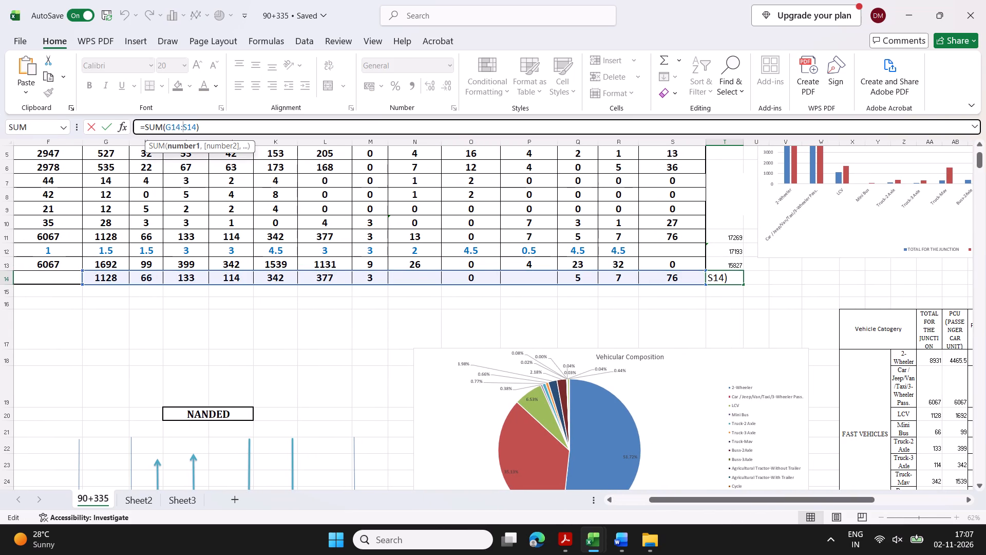
pyautogui.click(385, 126)
pyautogui.click(746, 326)
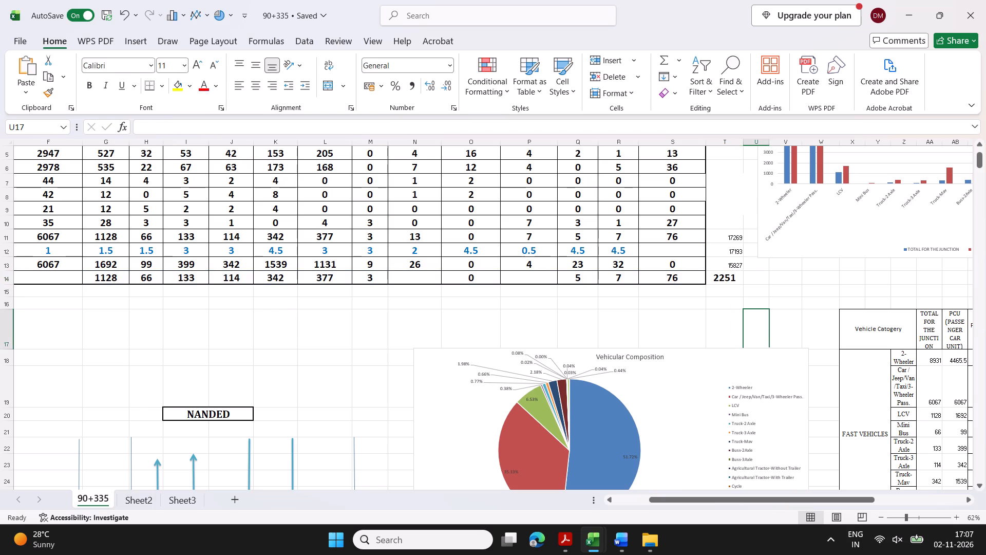
pyautogui.click(688, 273)
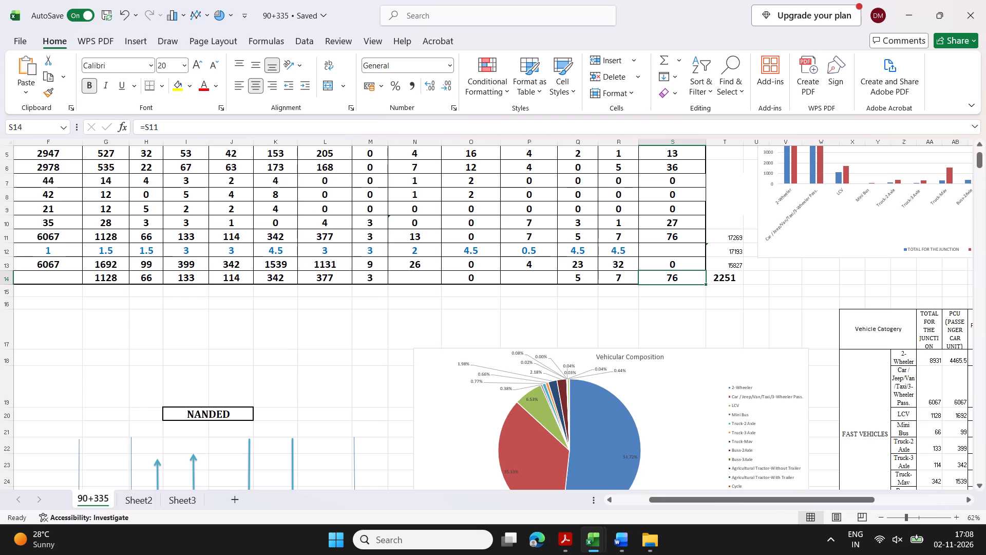
pyautogui.scroll(1, 701, 289)
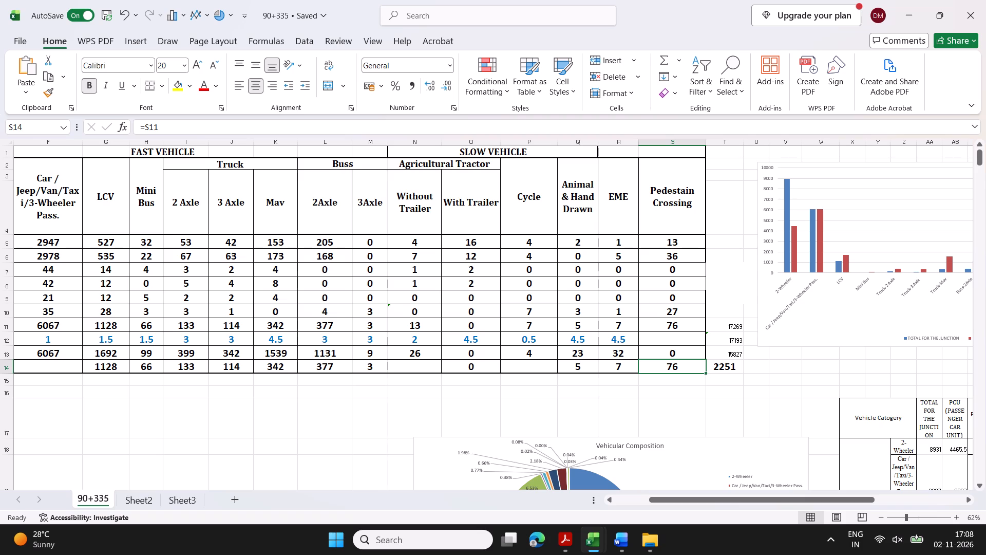
pyautogui.click(667, 367)
pyautogui.click(669, 403)
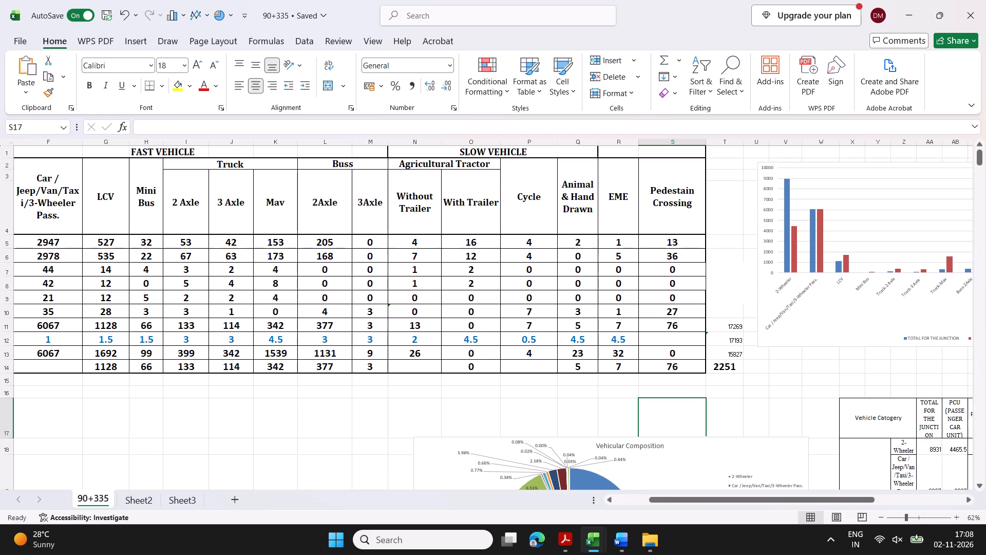
pyautogui.click(674, 371)
pyautogui.click(678, 390)
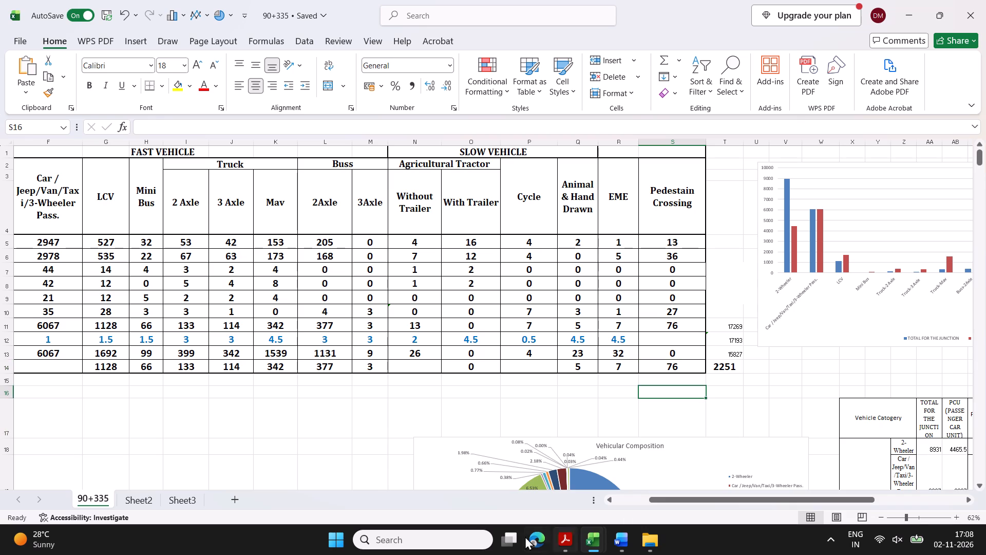
# Switch back to the 78-335 workbook.
pyautogui.click(511, 540)
pyautogui.click(515, 163)
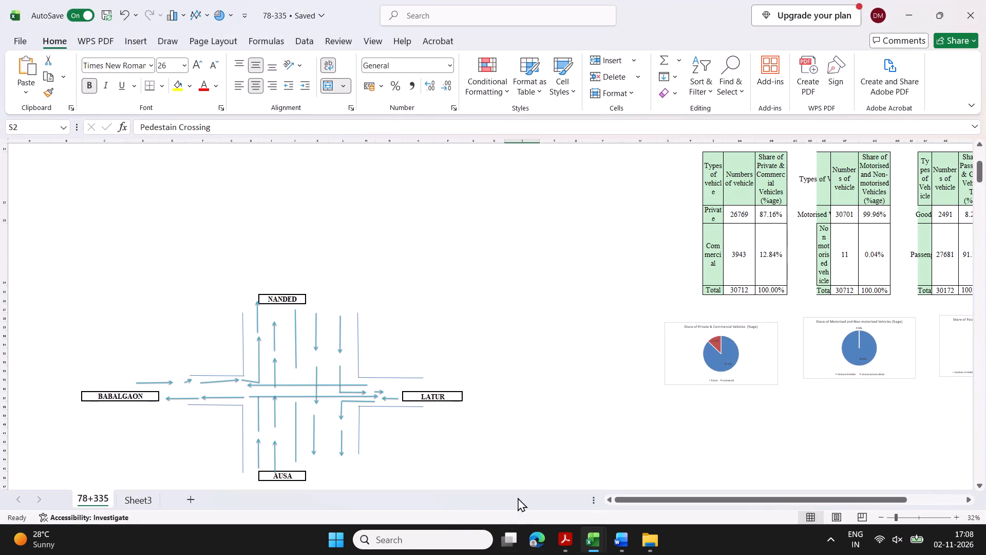
pyautogui.click(594, 360)
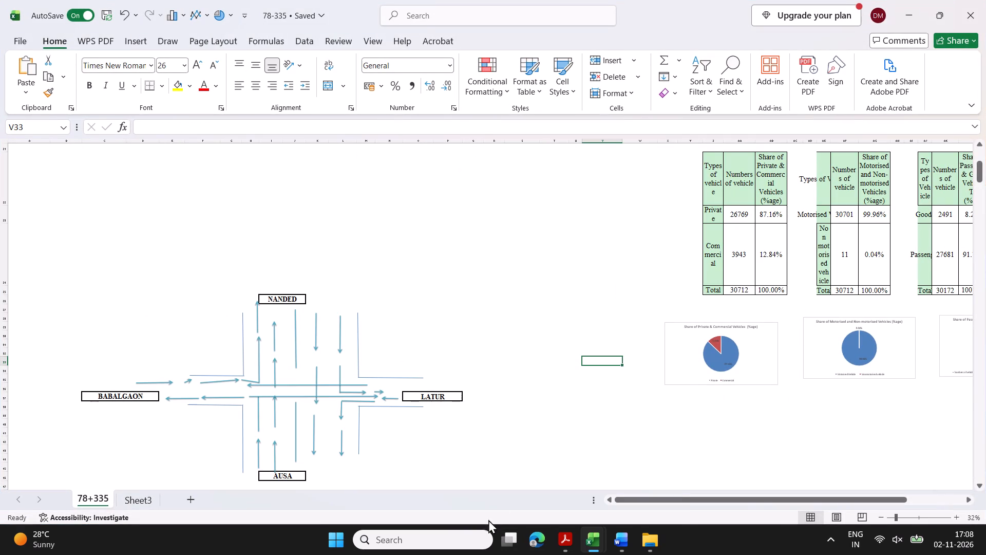
pyautogui.click(508, 542)
pyautogui.click(263, 161)
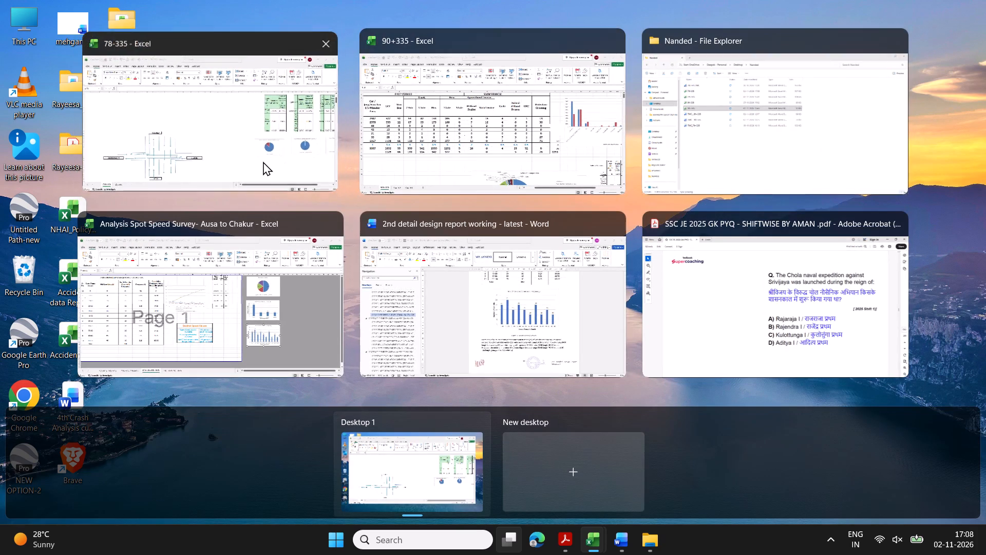
# Close the 78-335 and 90+335 workbooks, leaving the spot speed survey workbook open.
pyautogui.click(551, 300)
pyautogui.click(553, 262)
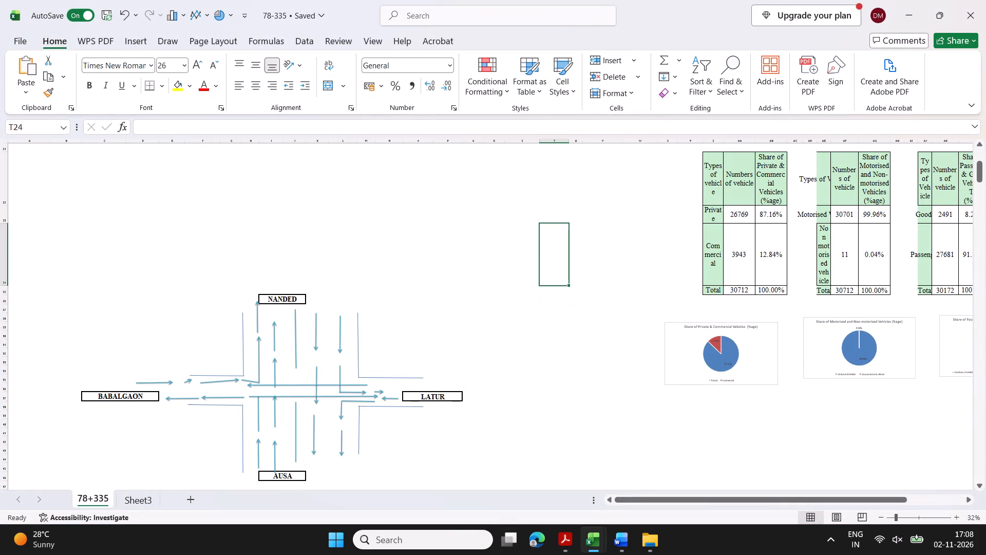
pyautogui.click(968, 17)
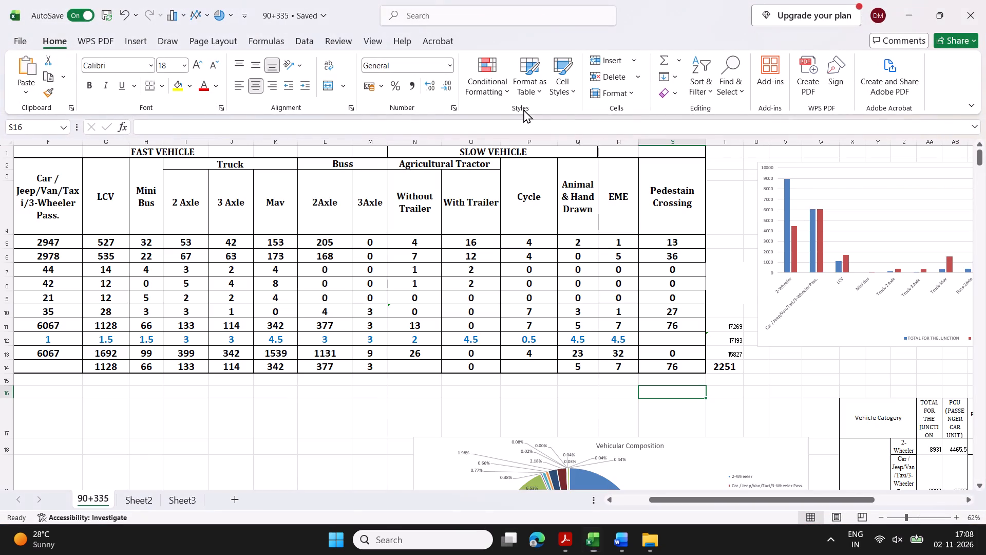
pyautogui.click(509, 546)
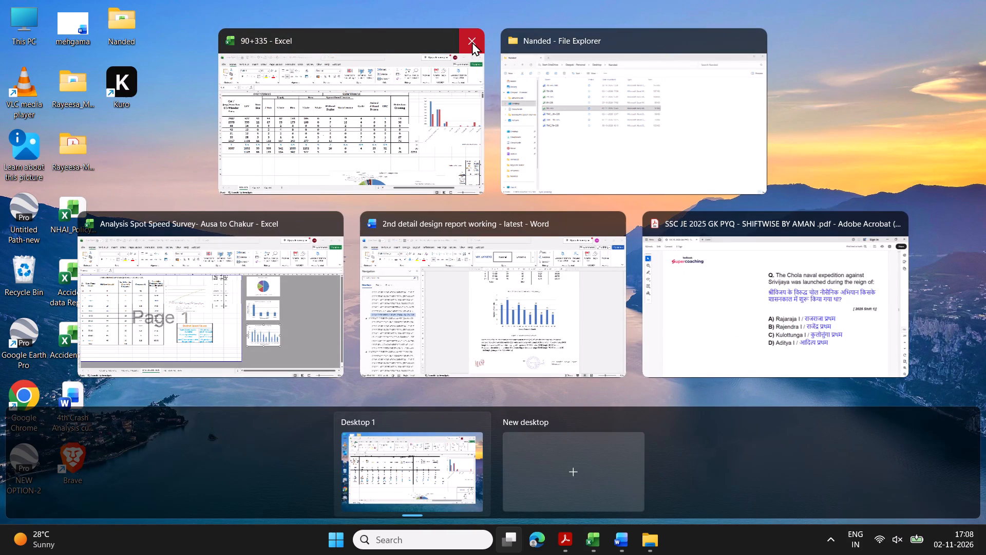
pyautogui.click(472, 42)
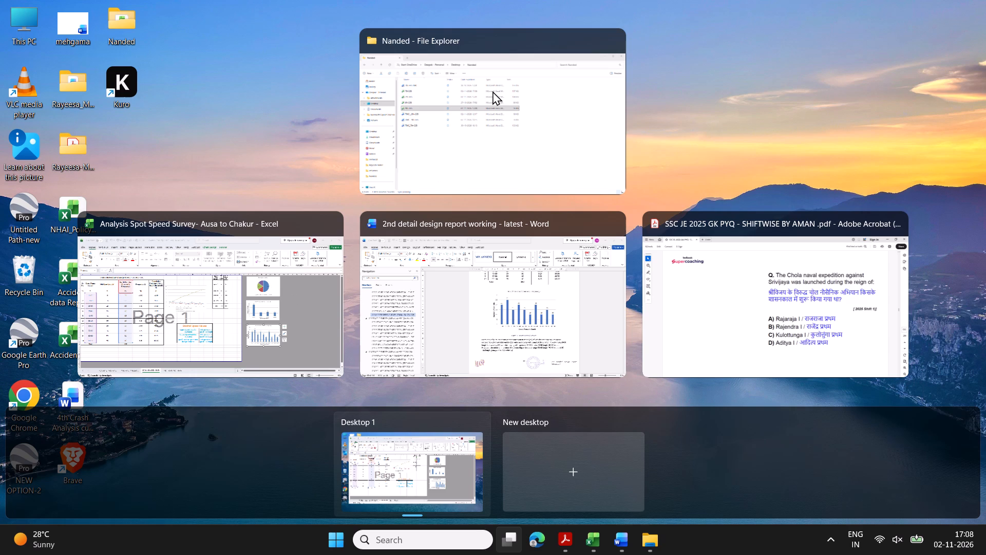
# Switch to the 2nd detail design report in Word, at the spot speed chart of section 12.2.8.
pyautogui.click(545, 309)
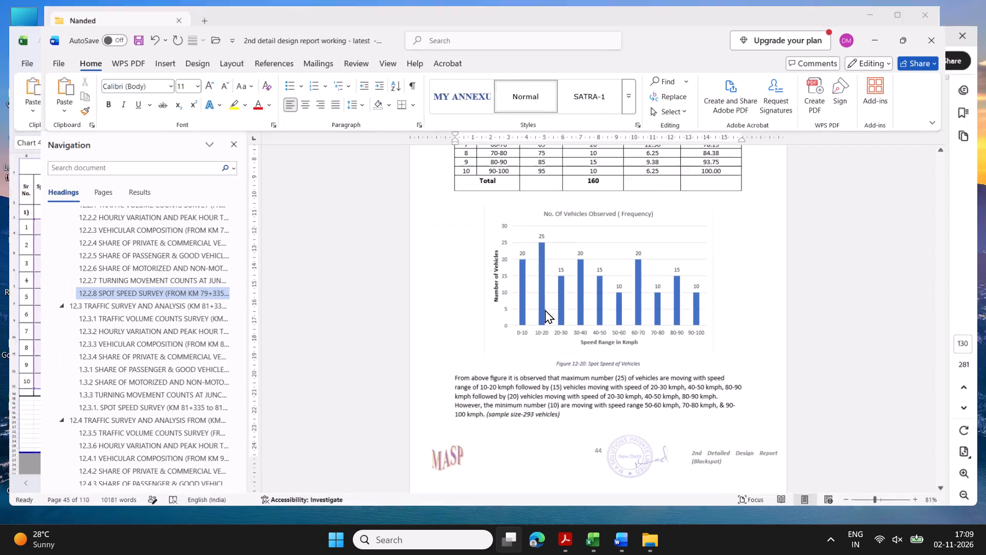
pyautogui.click(492, 538)
pyautogui.click(501, 542)
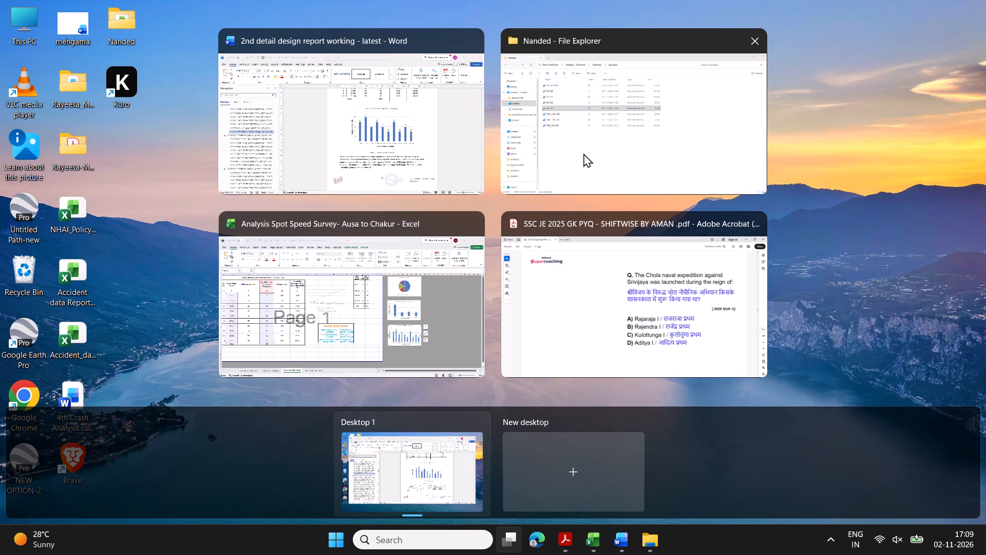
pyautogui.click(393, 122)
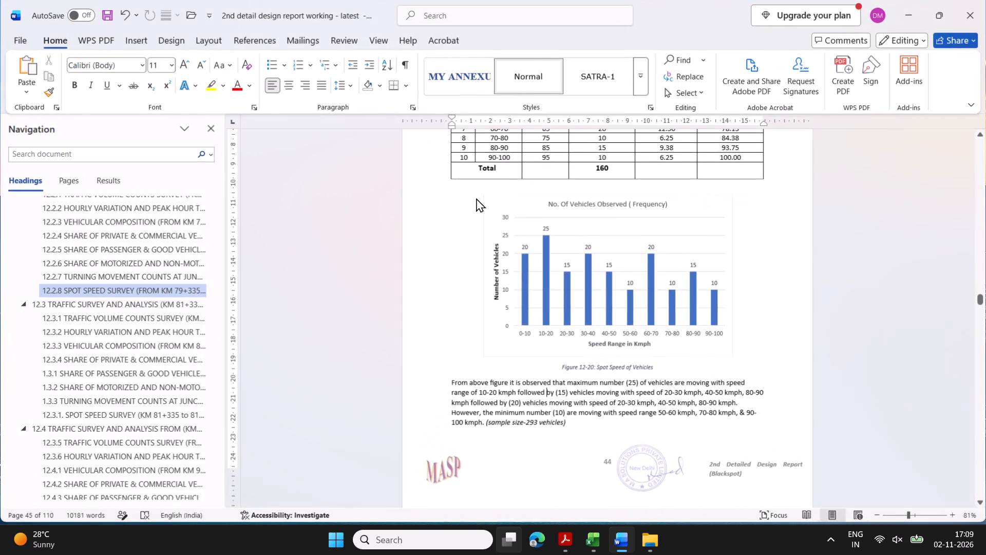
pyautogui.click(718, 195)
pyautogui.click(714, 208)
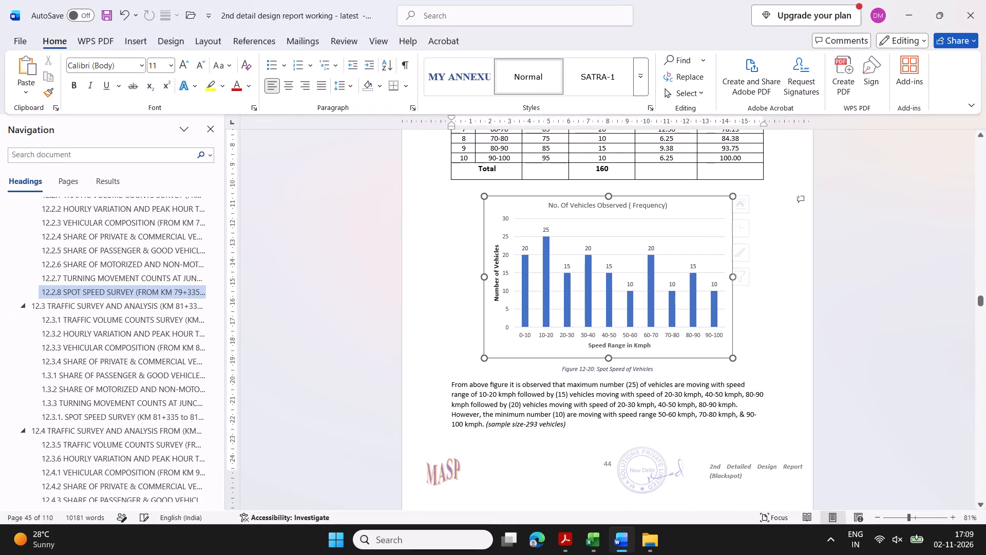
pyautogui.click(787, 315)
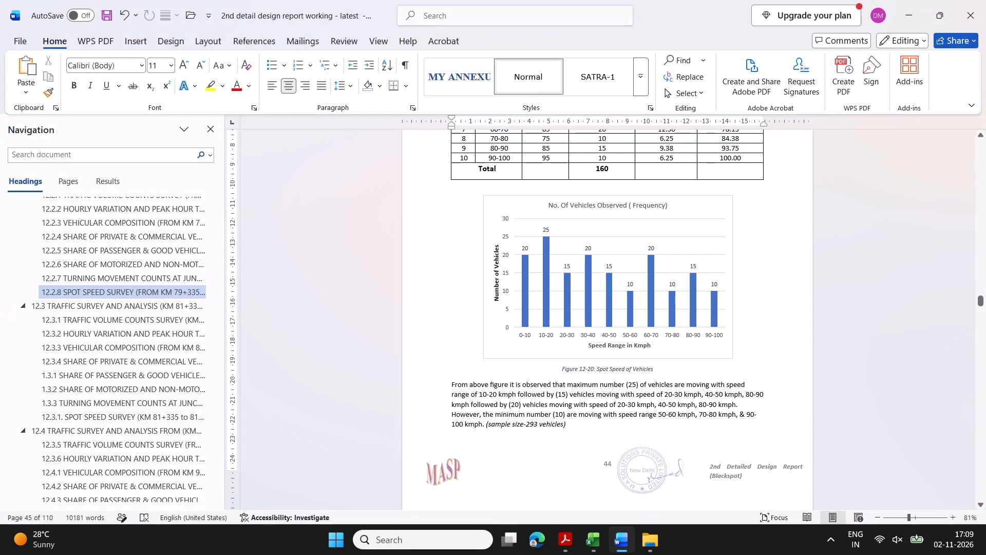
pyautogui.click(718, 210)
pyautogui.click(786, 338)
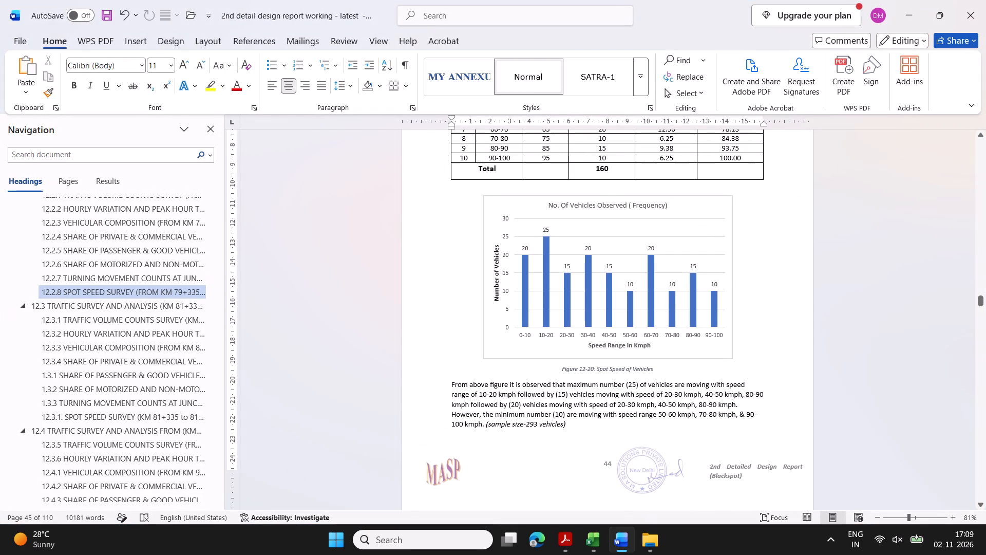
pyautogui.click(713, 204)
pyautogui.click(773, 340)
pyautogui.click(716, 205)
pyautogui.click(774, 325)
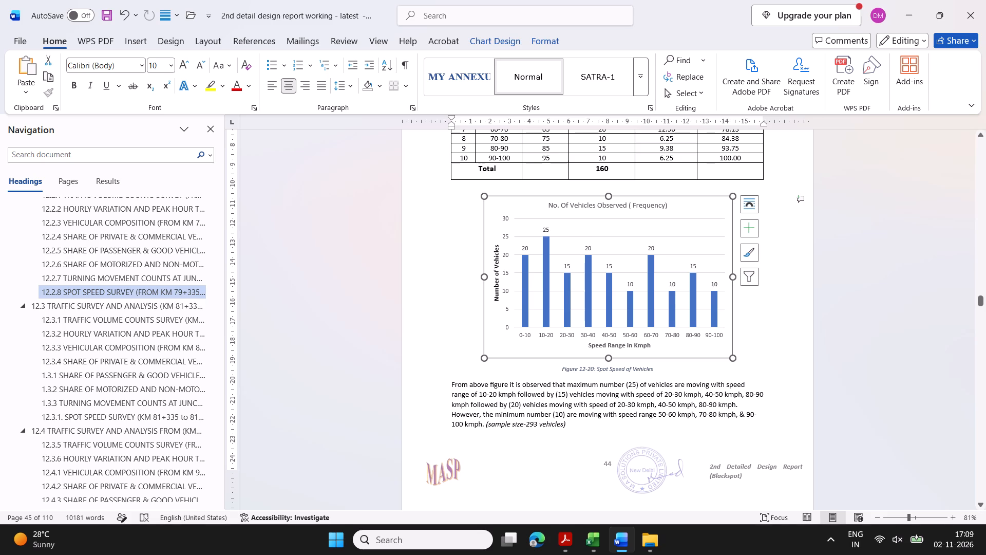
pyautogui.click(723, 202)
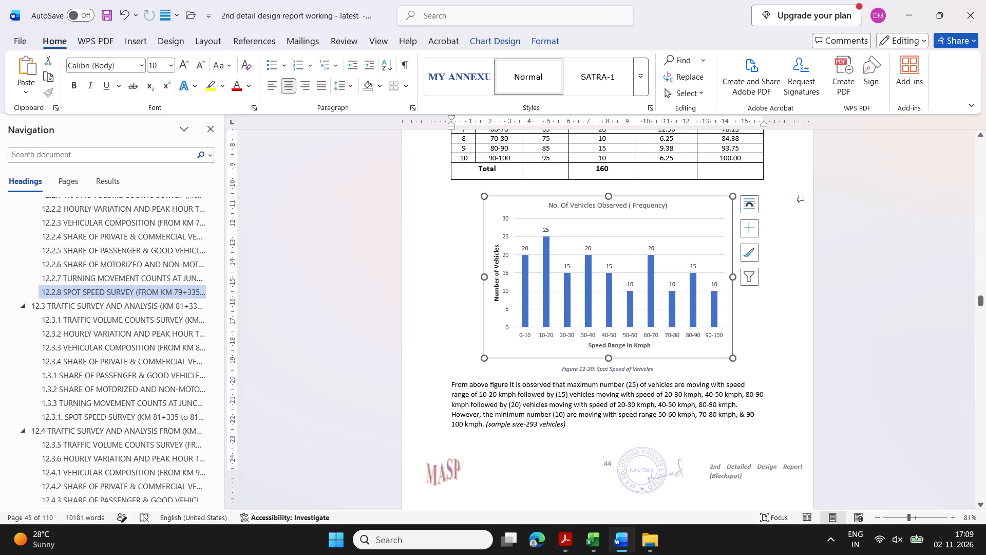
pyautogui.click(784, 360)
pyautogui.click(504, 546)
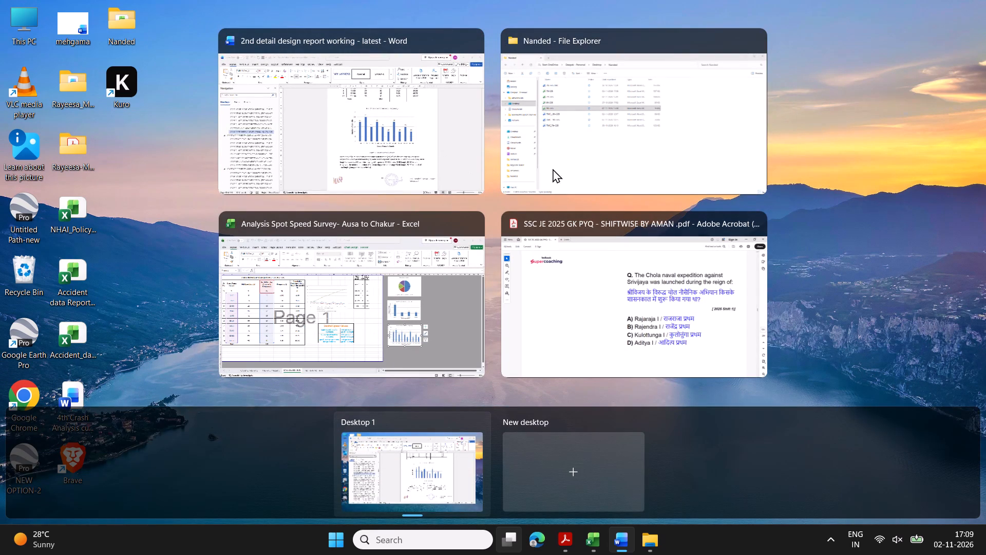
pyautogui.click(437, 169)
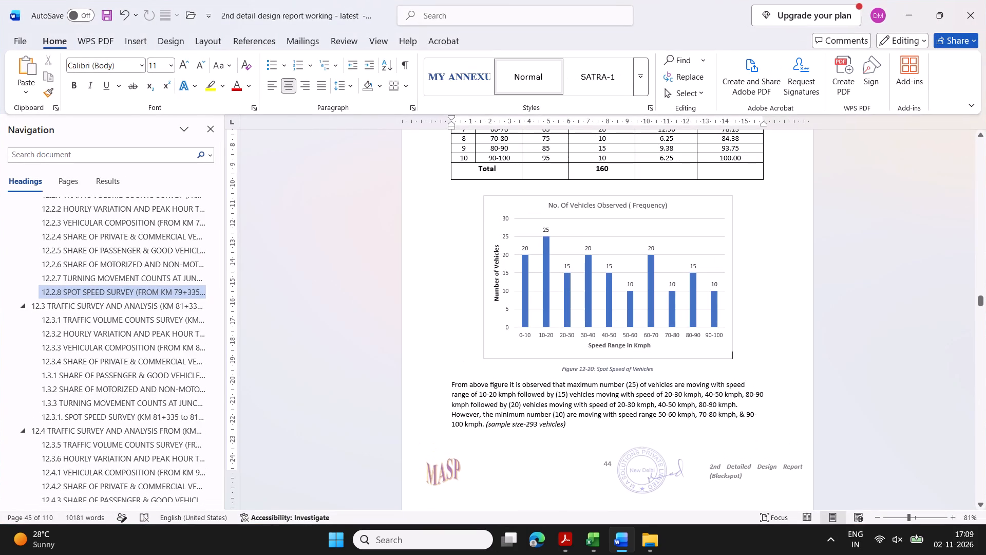
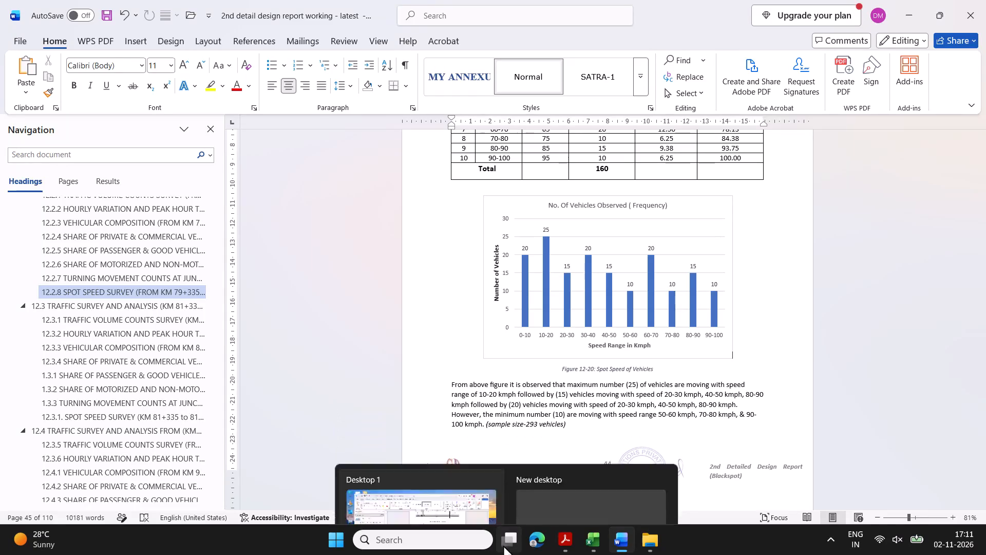
# Switch to the Ausa to Chakur spot speed survey workbook in Excel and view the 81+335-81+835 sheet.
pyautogui.click(507, 538)
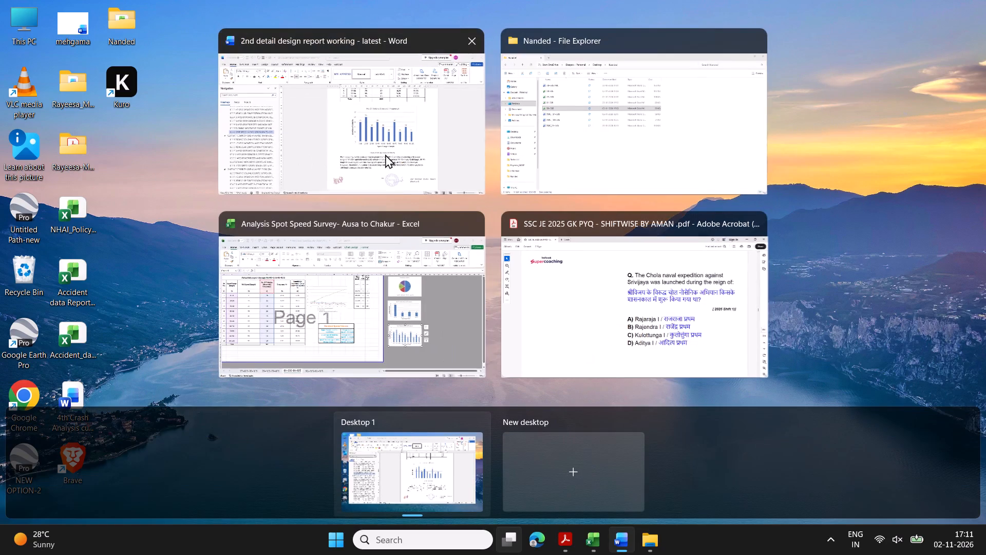
pyautogui.click(376, 267)
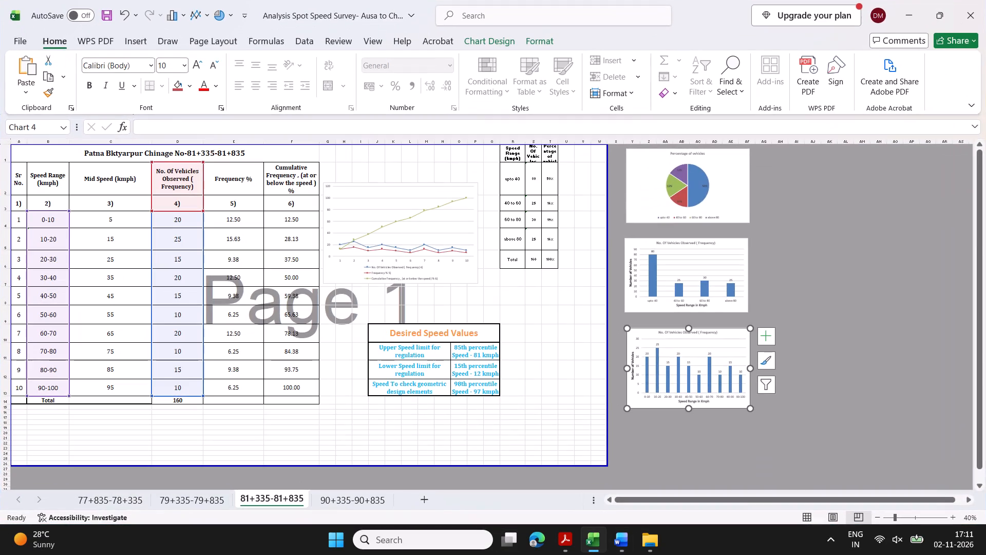
pyautogui.scroll(2, 600, 340)
pyautogui.click(501, 536)
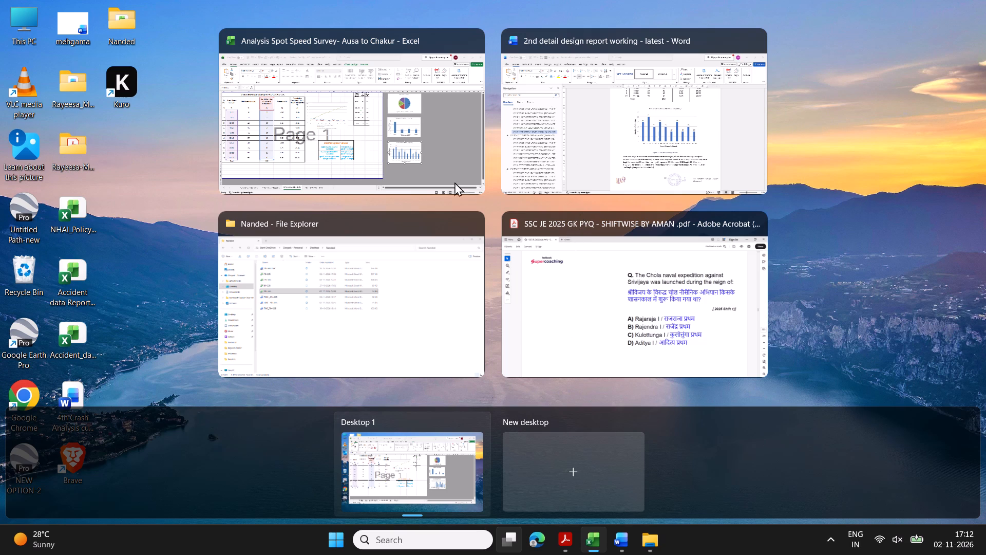
pyautogui.click(413, 151)
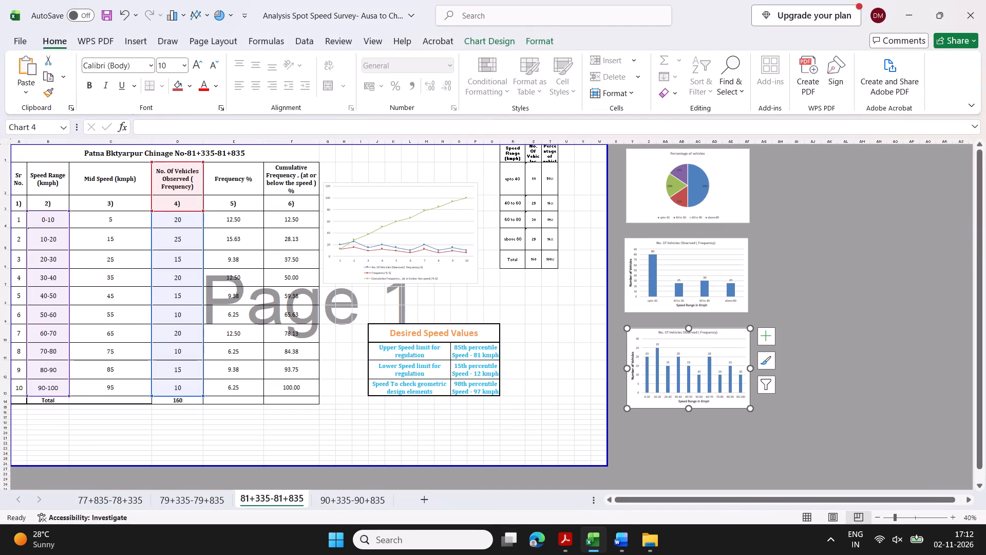
pyautogui.click(545, 323)
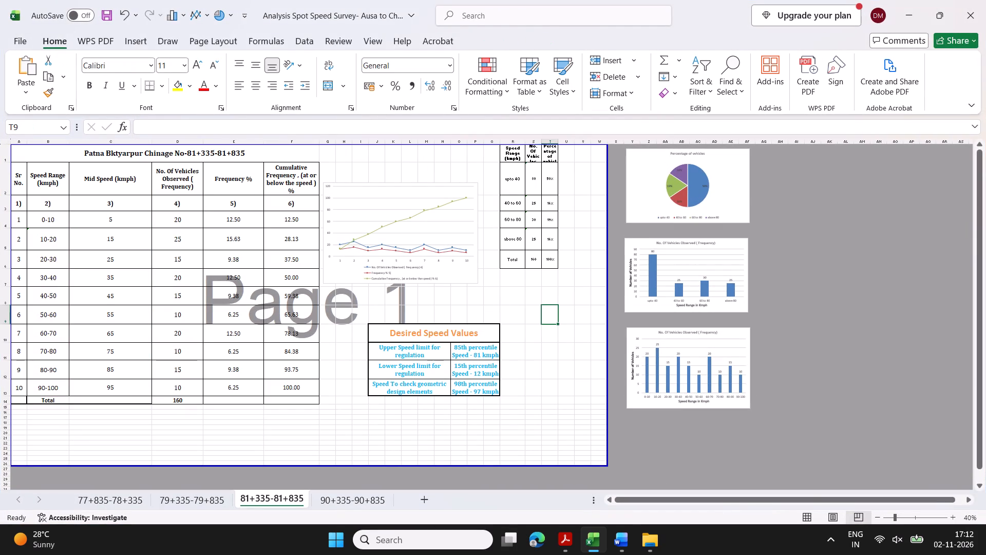
pyautogui.click(552, 357)
pyautogui.click(561, 340)
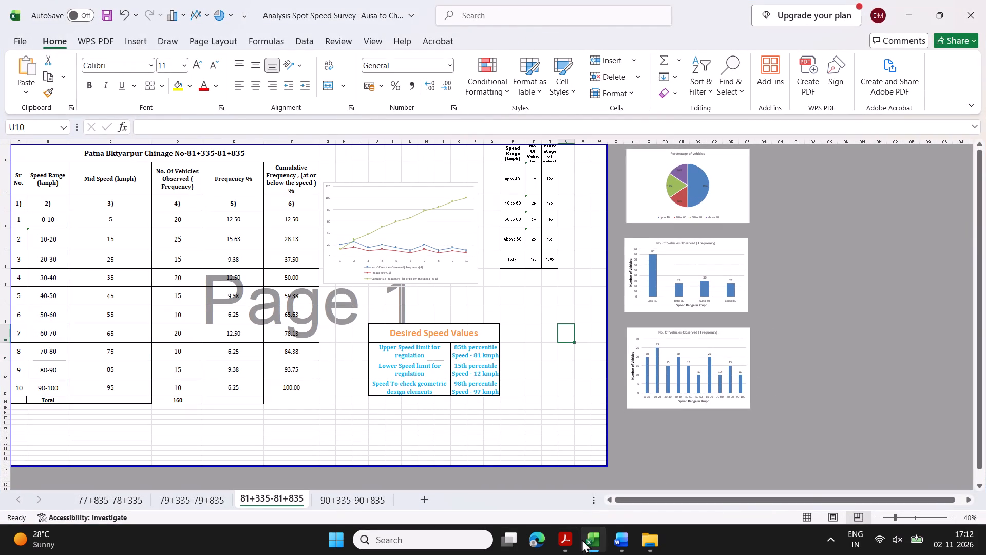
# Start a new Excel window and open the recent 81-335 workbook from the Nanded folder.
pyautogui.click(508, 530)
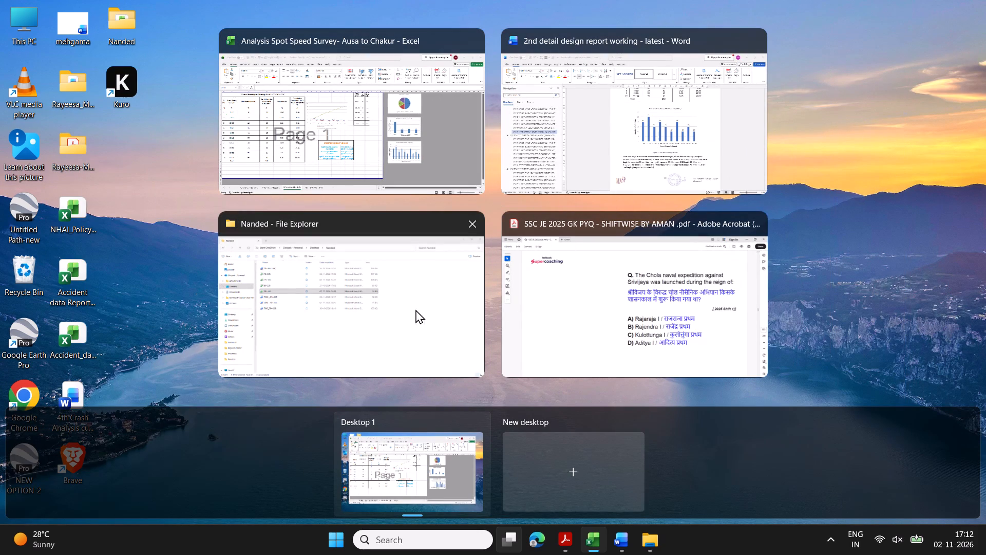
pyautogui.click(442, 540)
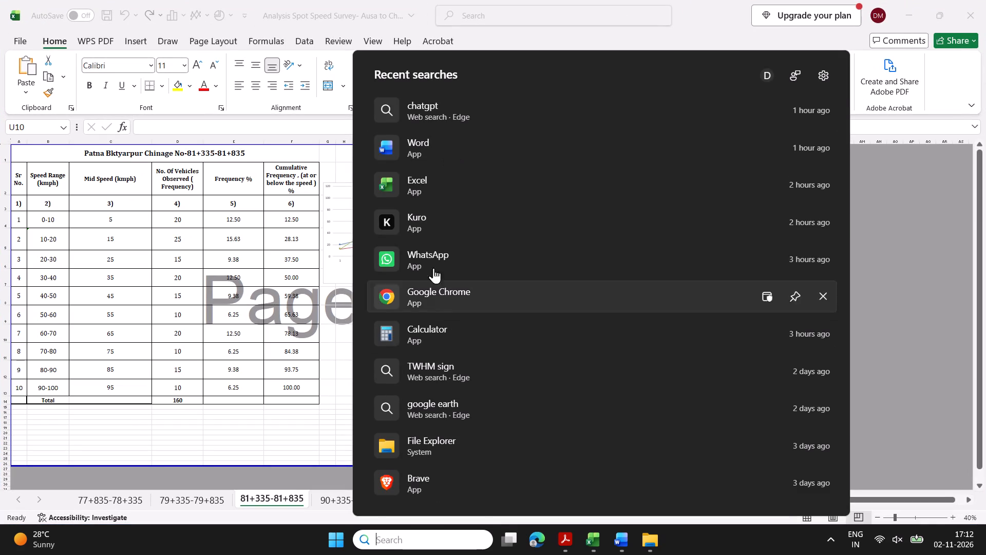
pyautogui.click(429, 174)
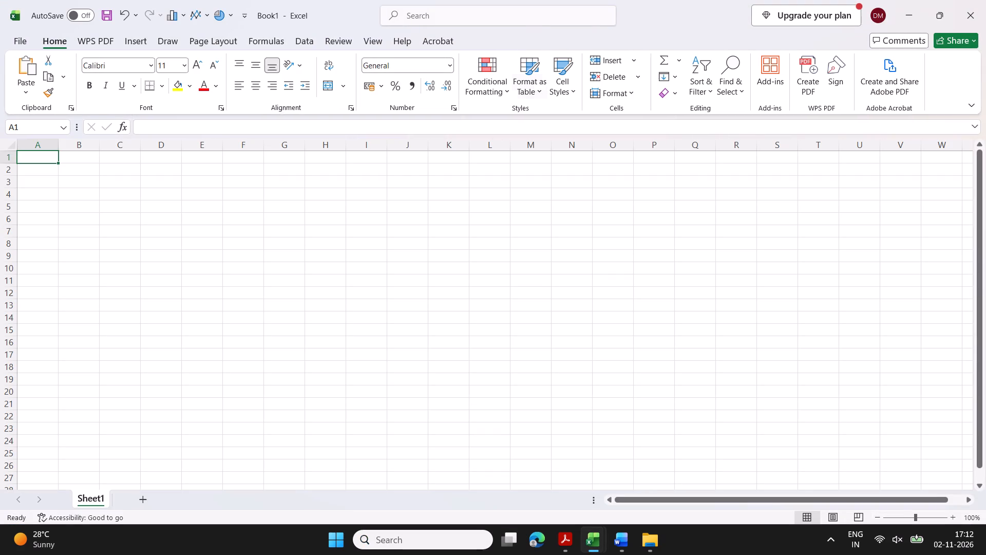
pyautogui.click(25, 40)
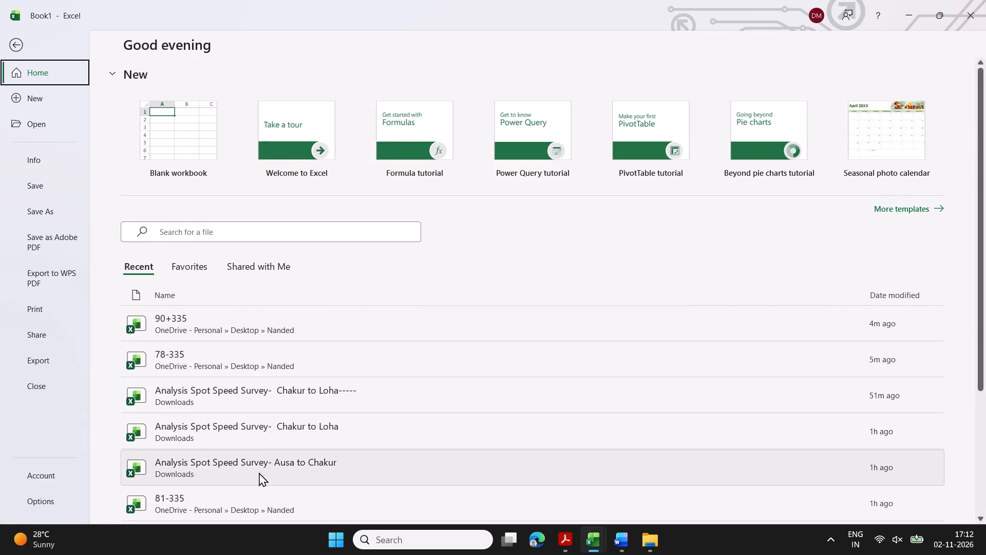
pyautogui.scroll(-1, 301, 464)
pyautogui.doubleClick(283, 391)
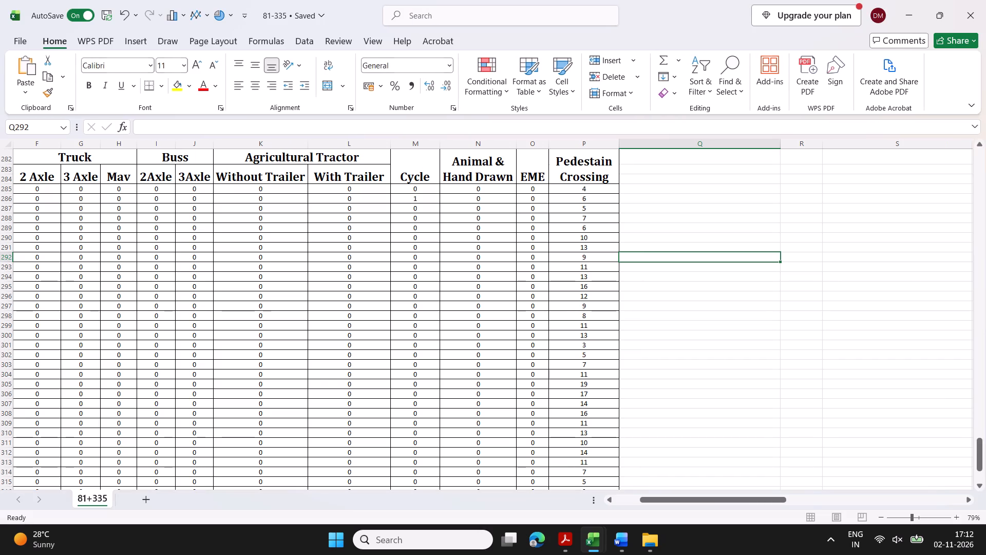
# Compare the row 12 factors for Animal & Hand Drawn and Agricultural Tractor Without Trailer in the 81+335 sheet's summary table.
pyautogui.scroll(14, 510, 325)
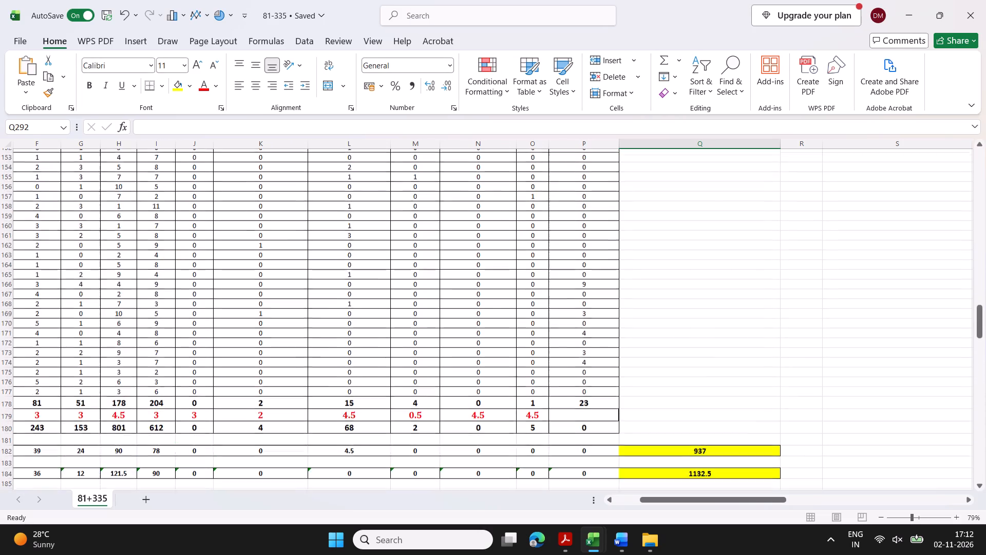
pyautogui.scroll(16, 525, 316)
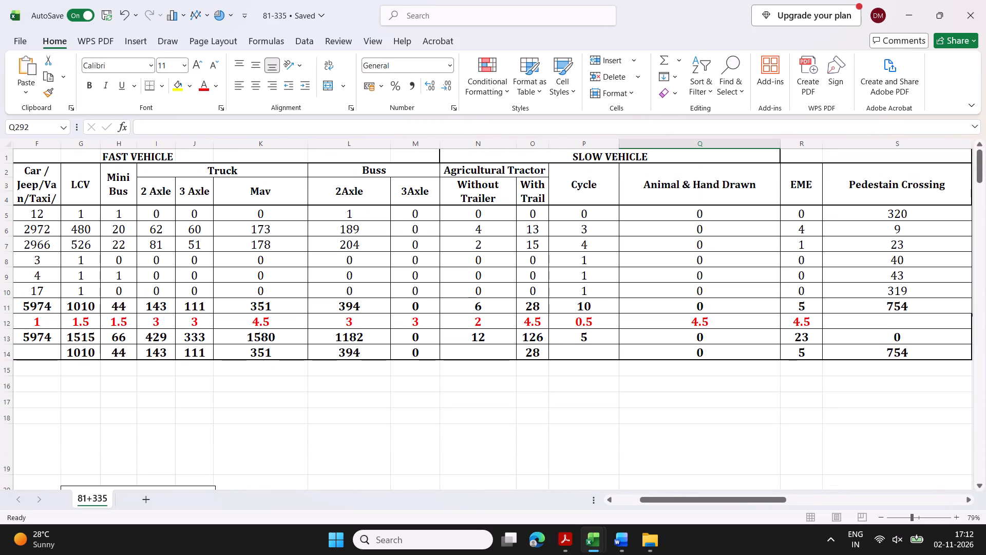
pyautogui.click(717, 324)
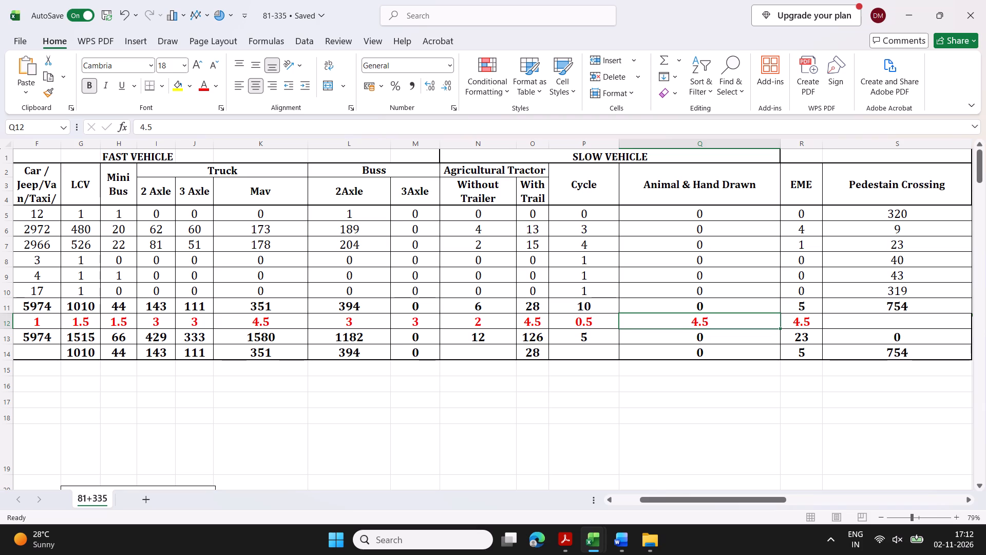
pyautogui.click(478, 322)
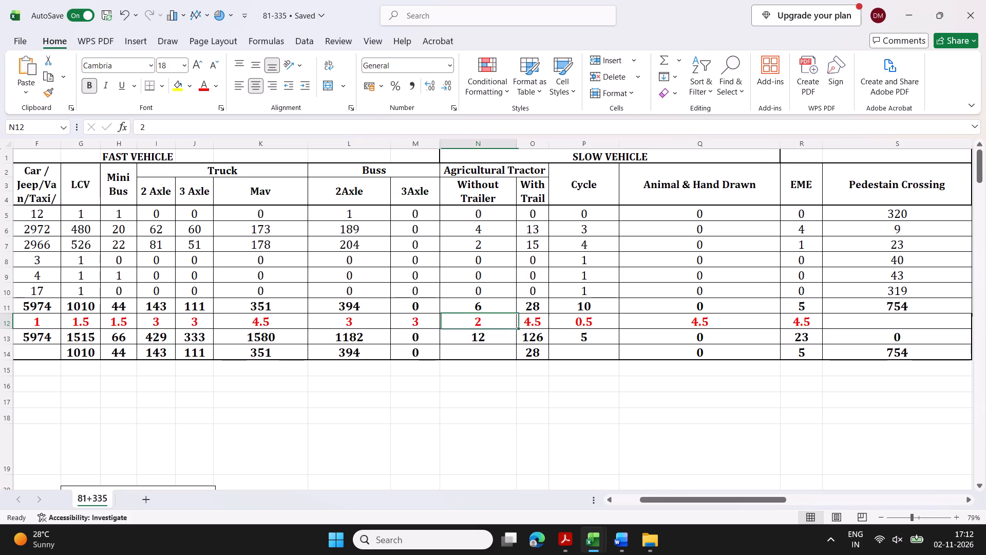
pyautogui.click(697, 319)
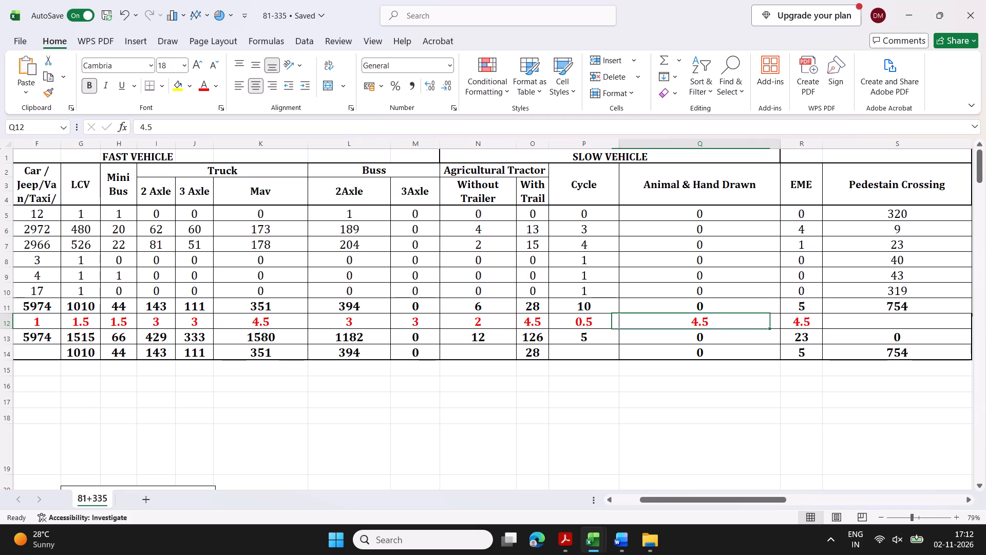
pyautogui.click(492, 322)
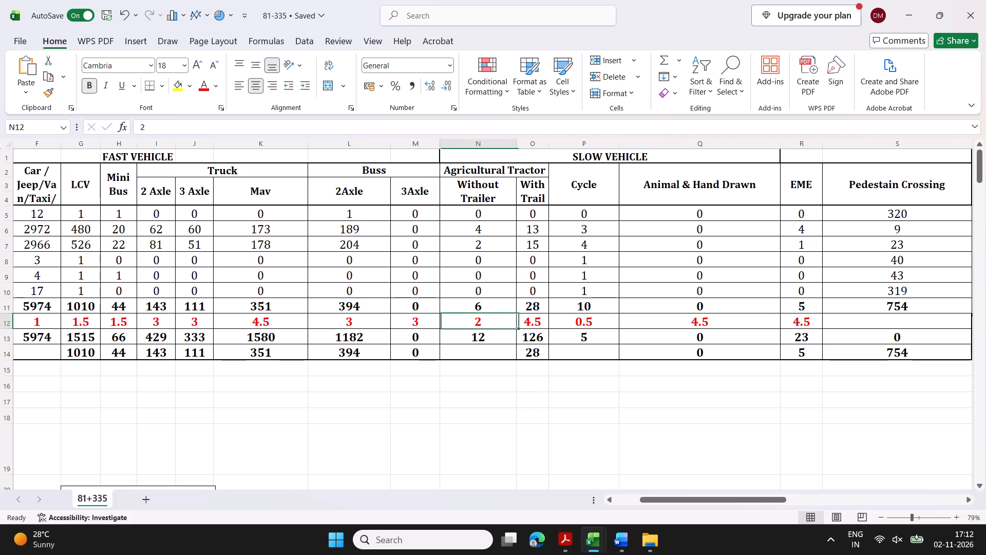
pyautogui.click(705, 318)
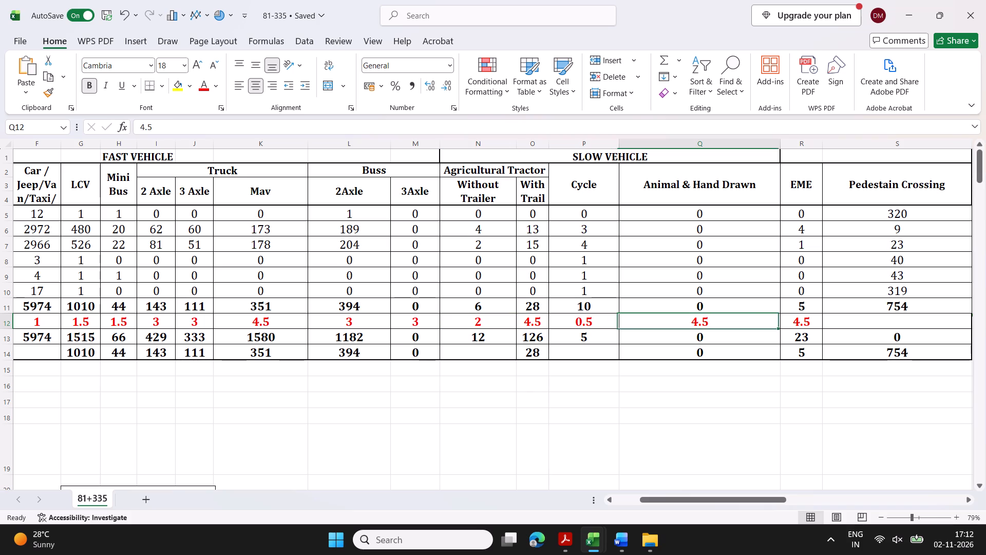
pyautogui.click(489, 325)
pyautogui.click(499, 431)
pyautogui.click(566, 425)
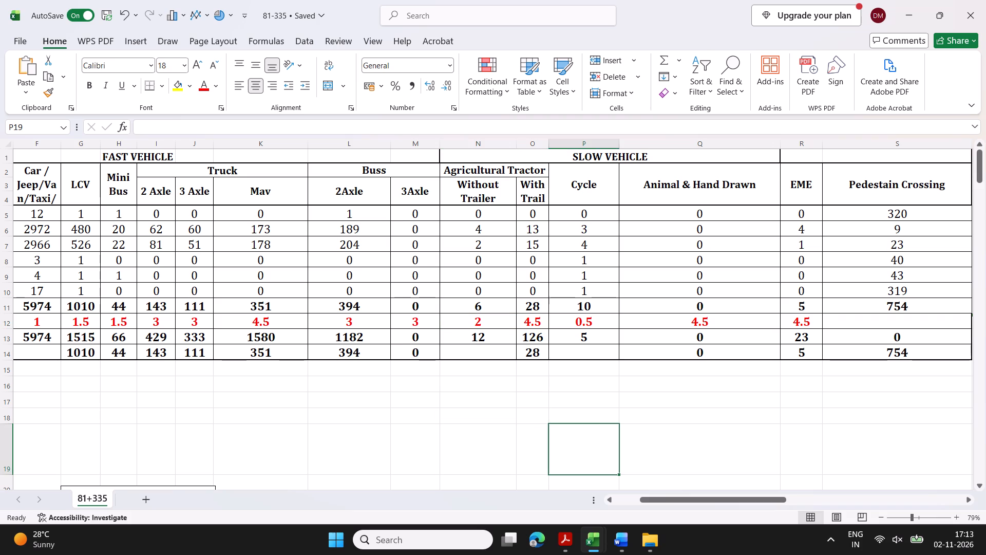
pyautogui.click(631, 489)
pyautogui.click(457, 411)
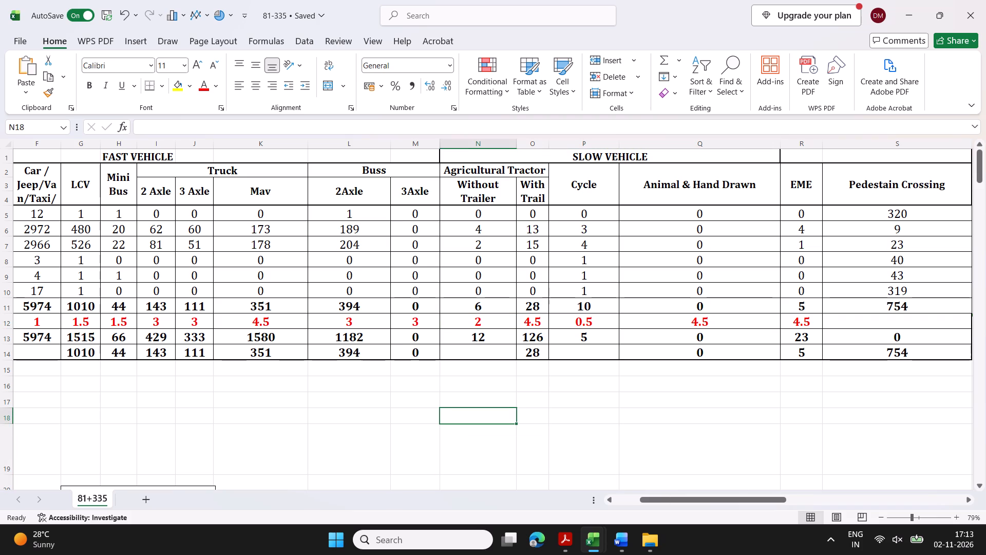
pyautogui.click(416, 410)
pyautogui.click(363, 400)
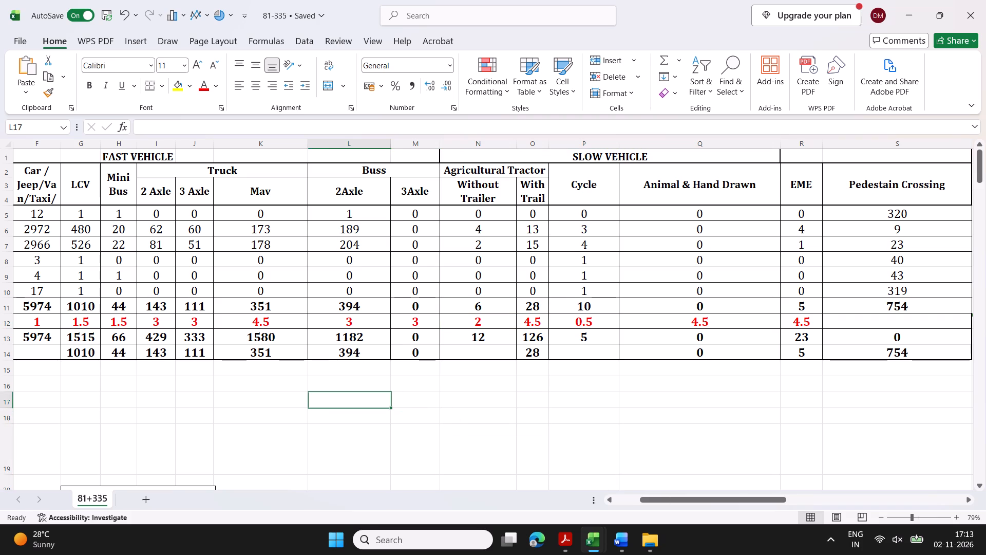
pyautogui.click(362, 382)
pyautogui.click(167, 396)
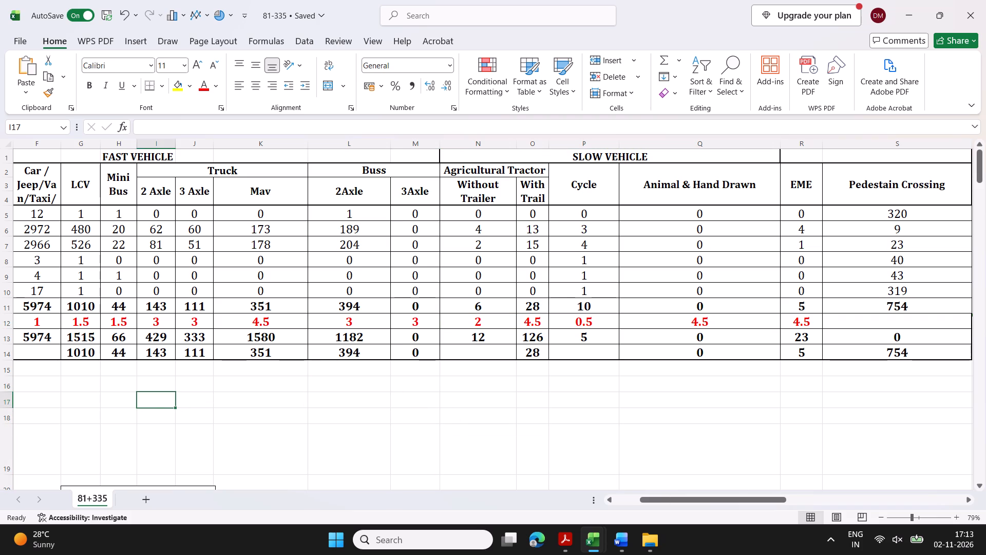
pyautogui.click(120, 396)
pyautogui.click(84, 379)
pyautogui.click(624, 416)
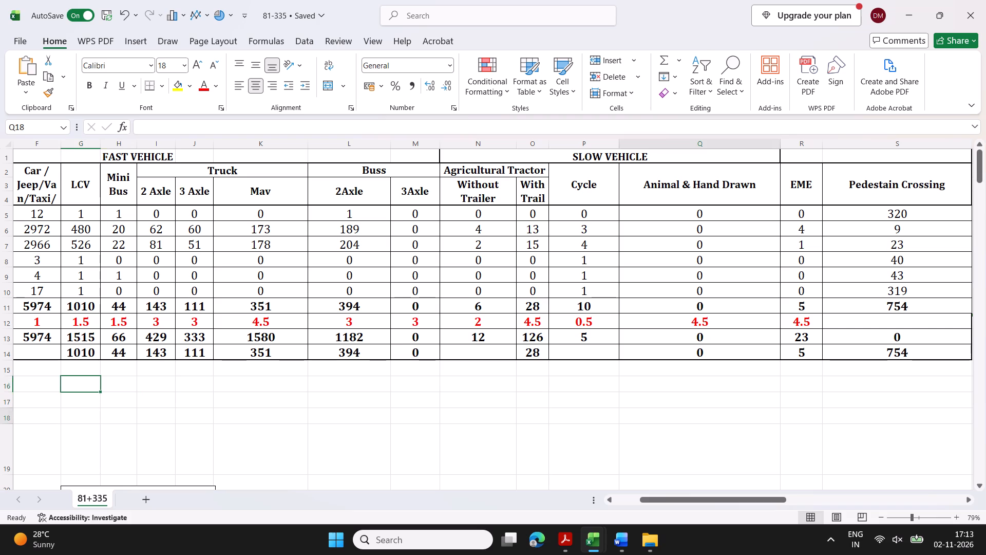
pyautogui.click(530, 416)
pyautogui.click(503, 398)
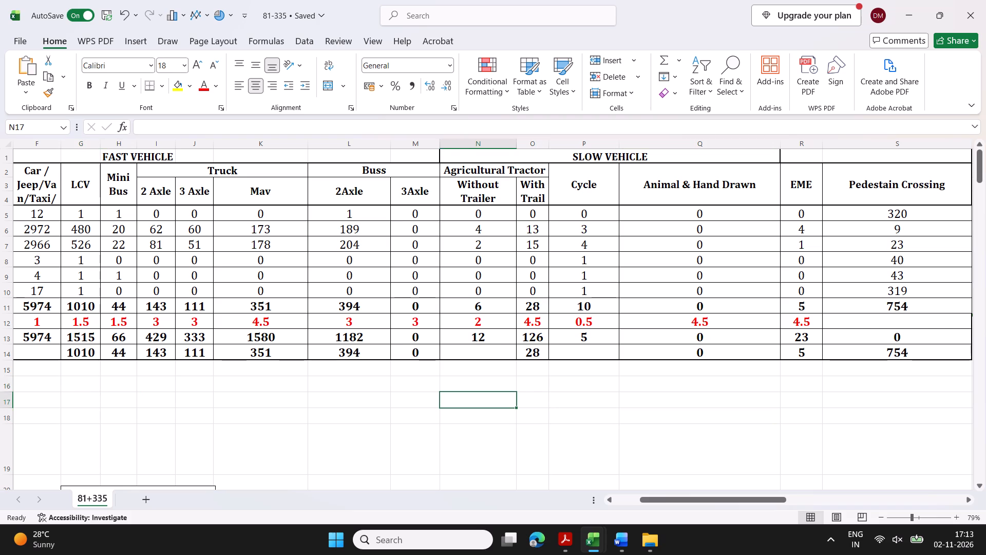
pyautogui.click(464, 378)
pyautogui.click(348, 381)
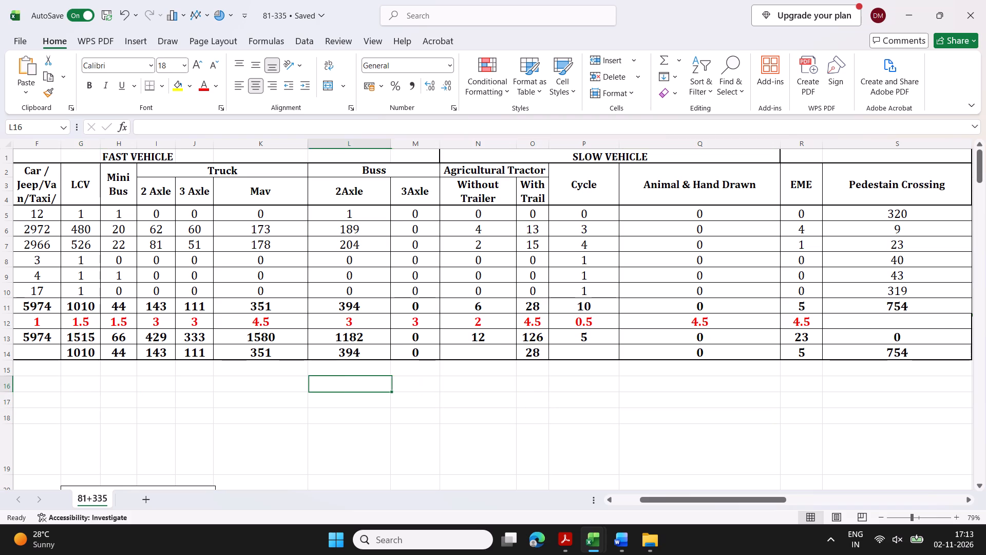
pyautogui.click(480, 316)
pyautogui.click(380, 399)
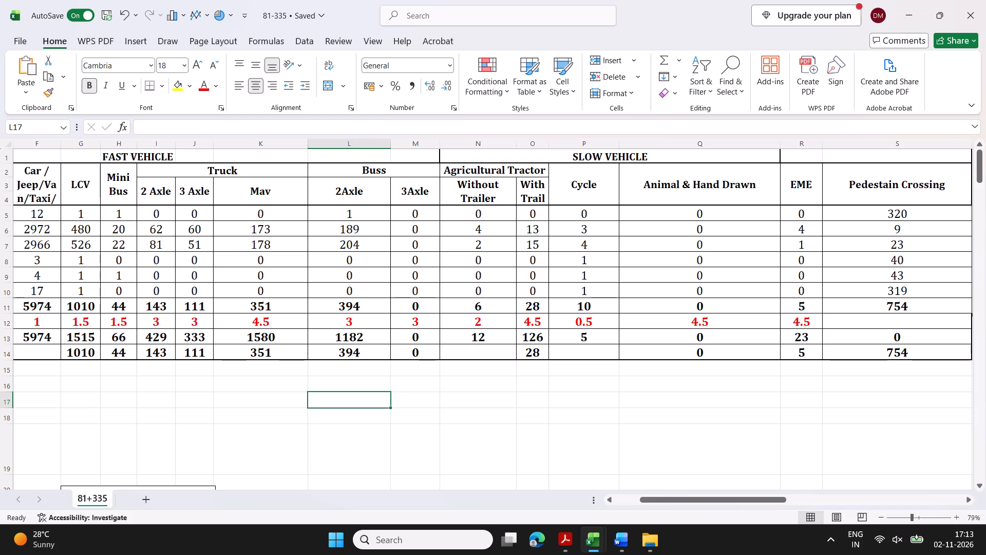
# Look over the vehicle composition, vehicle share and hourly PCU tables in the 81+335 sheet.
pyautogui.moveTo(739, 494); pyautogui.dragTo(664, 502)
pyautogui.moveTo(664, 502); pyautogui.dragTo(633, 495)
pyautogui.moveTo(633, 495); pyautogui.dragTo(785, 508)
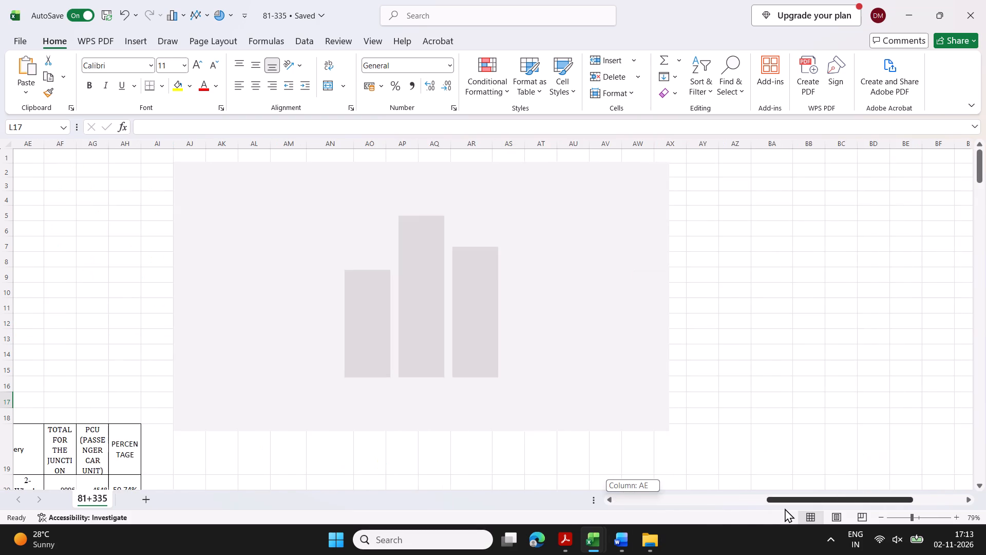
pyautogui.moveTo(785, 508); pyautogui.dragTo(743, 510)
pyautogui.scroll(-3, 711, 388)
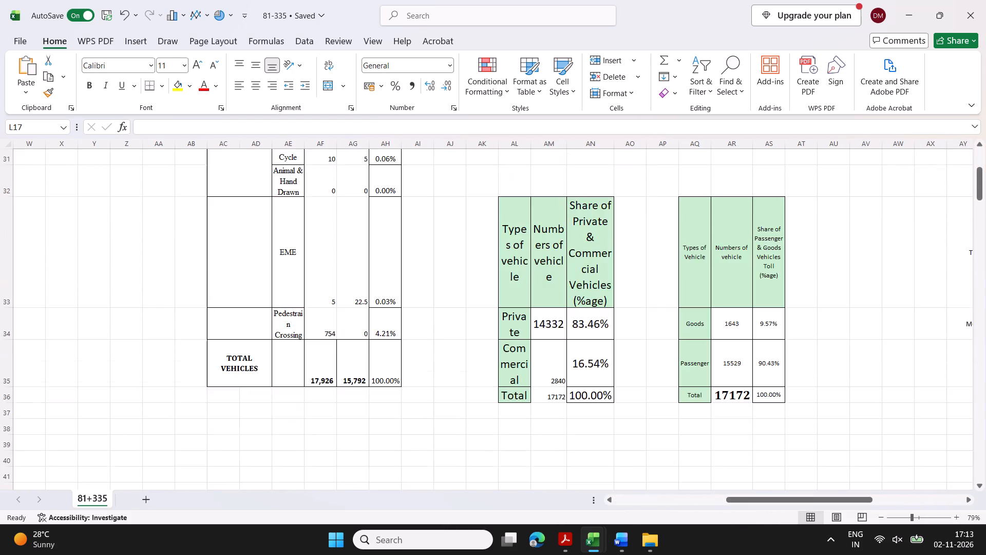
pyautogui.scroll(-3, 711, 388)
pyautogui.click(193, 319)
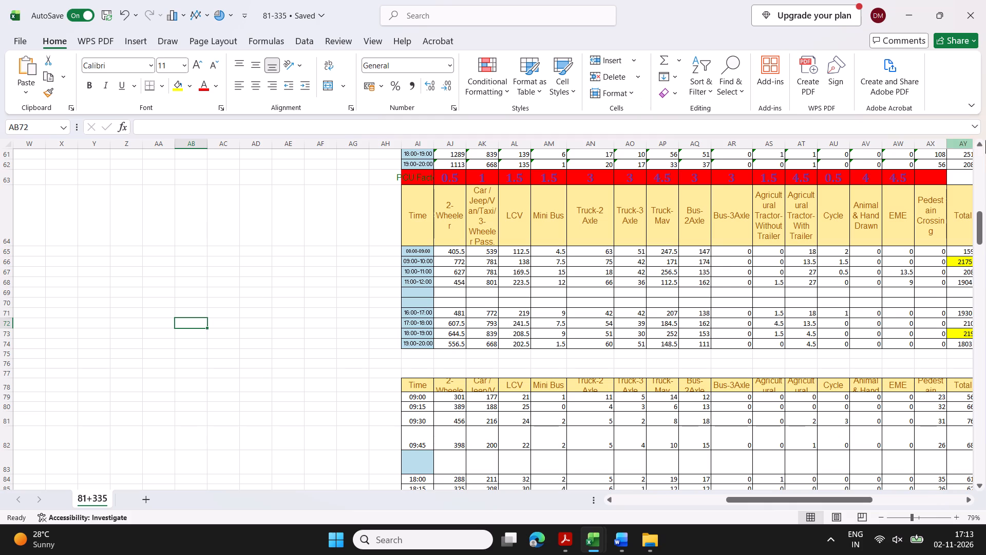
# Close the 81-335 workbook and the blank Book1, leaving the spot speed survey workbook open.
pyautogui.click(974, 17)
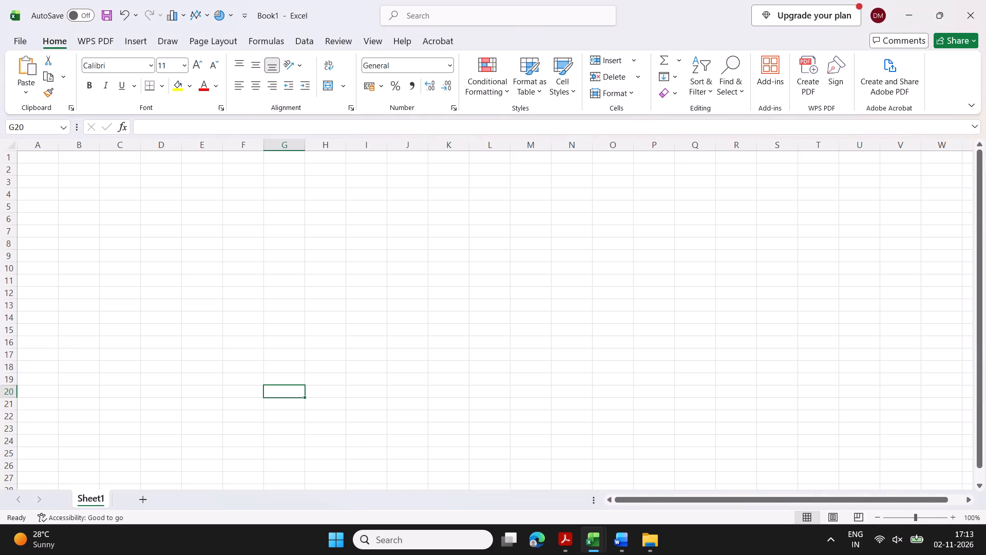
pyautogui.scroll(2, 496, 285)
pyautogui.click(971, 16)
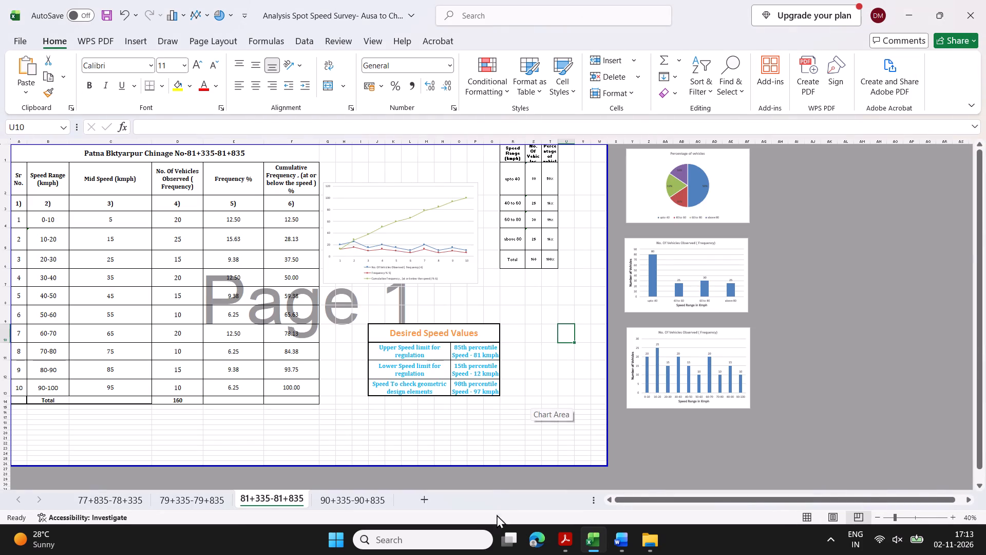
# Switch to the 2nd detail design report in Word and select the spot speed chart of section 12.2.8.
pyautogui.click(506, 537)
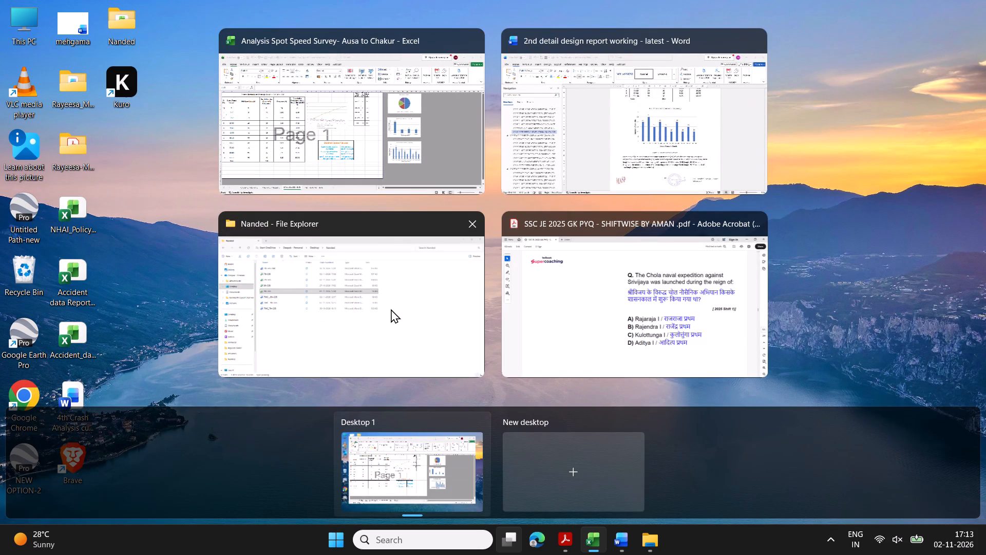
pyautogui.click(586, 165)
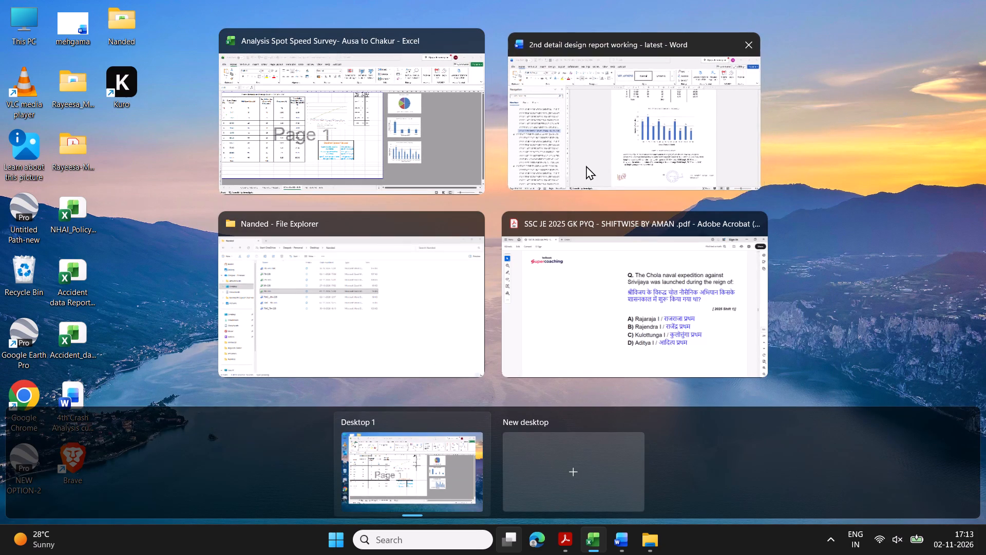
pyautogui.click(432, 270)
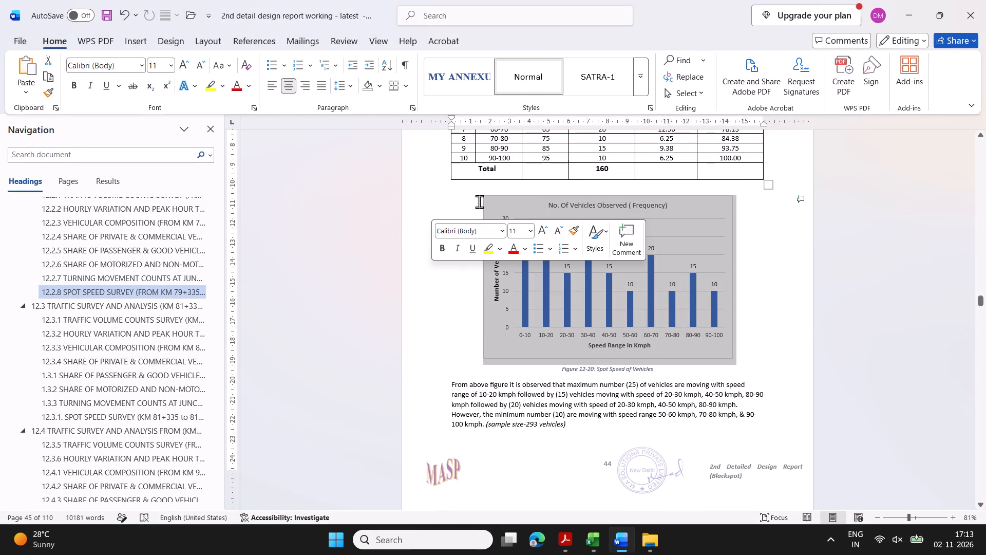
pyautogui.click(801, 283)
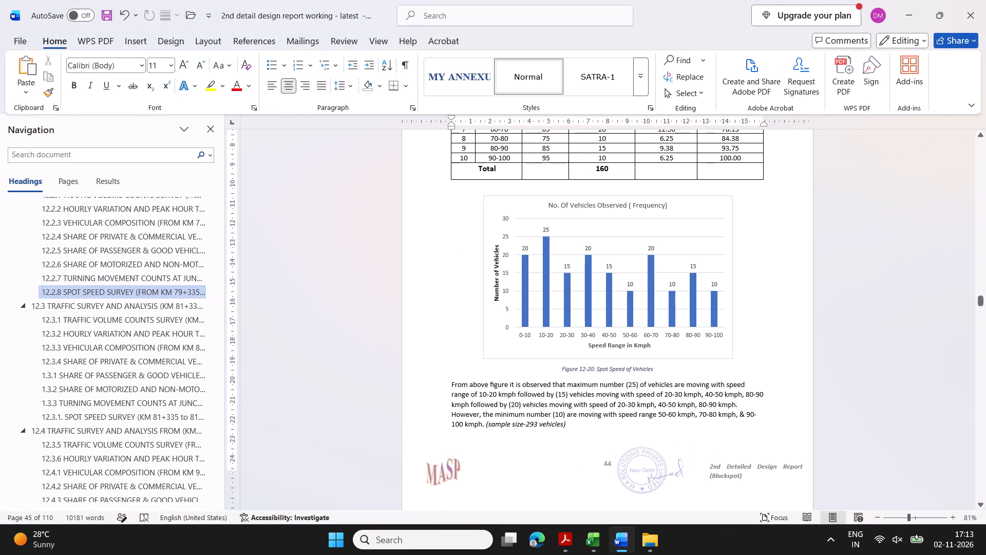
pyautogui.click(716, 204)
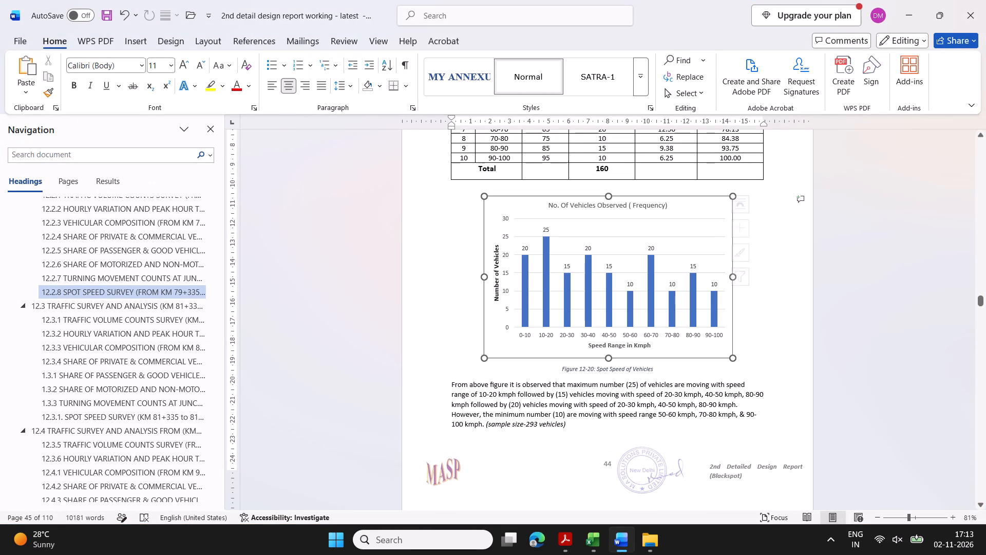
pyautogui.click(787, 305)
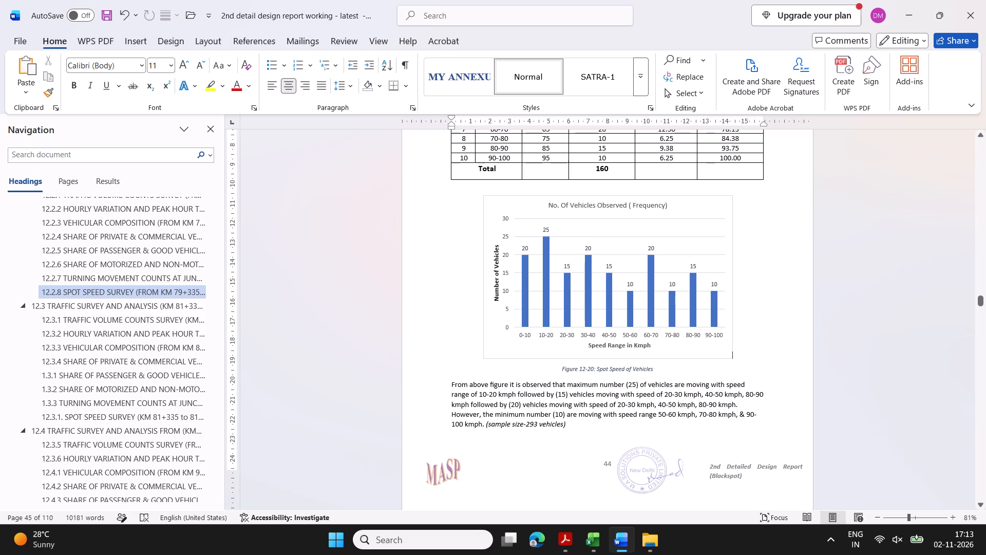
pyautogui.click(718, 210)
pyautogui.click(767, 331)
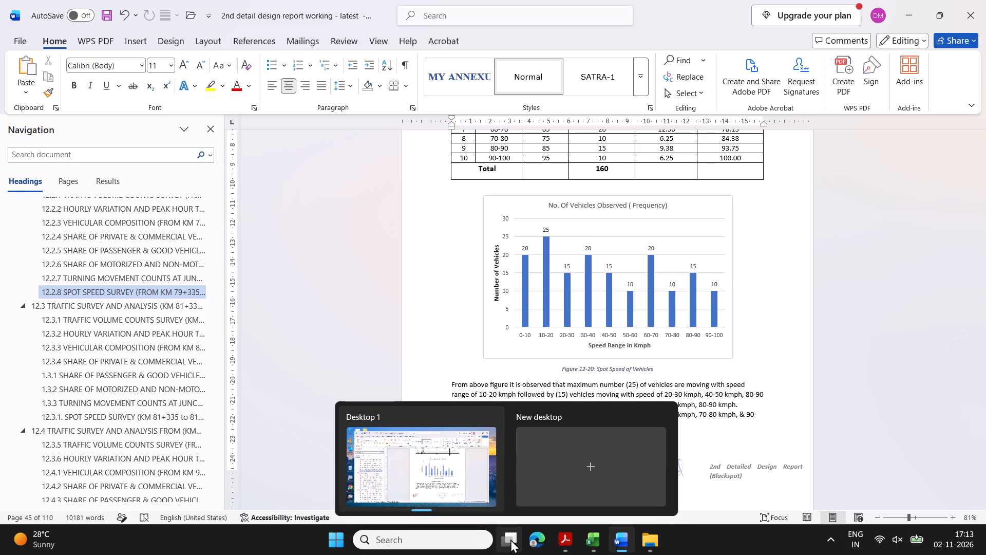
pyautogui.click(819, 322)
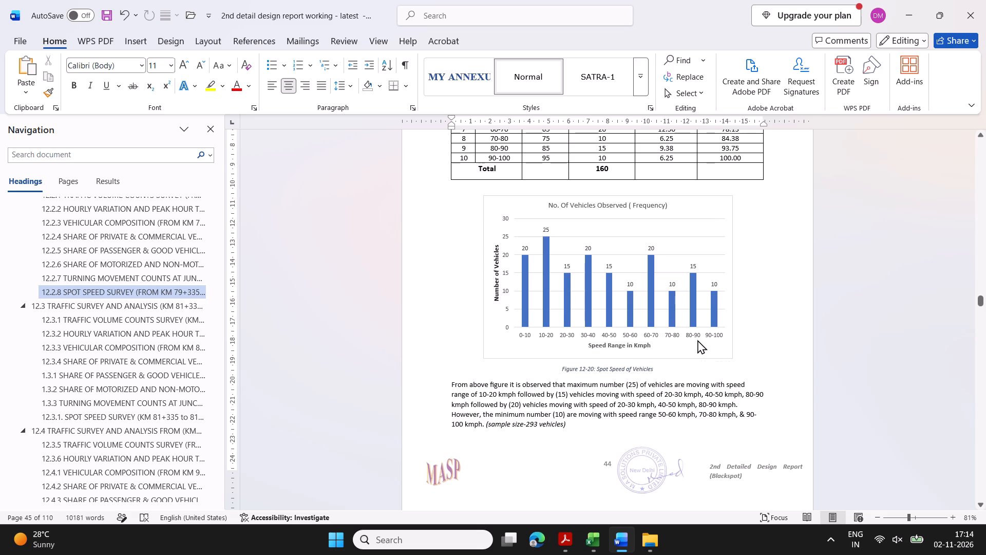
# In the paragraph below Figure 12-20, replace the comma before 80-90 kmph in the (15) vehicles list with "&".
pyautogui.click(745, 396)
pyautogui.press('BackSpace')
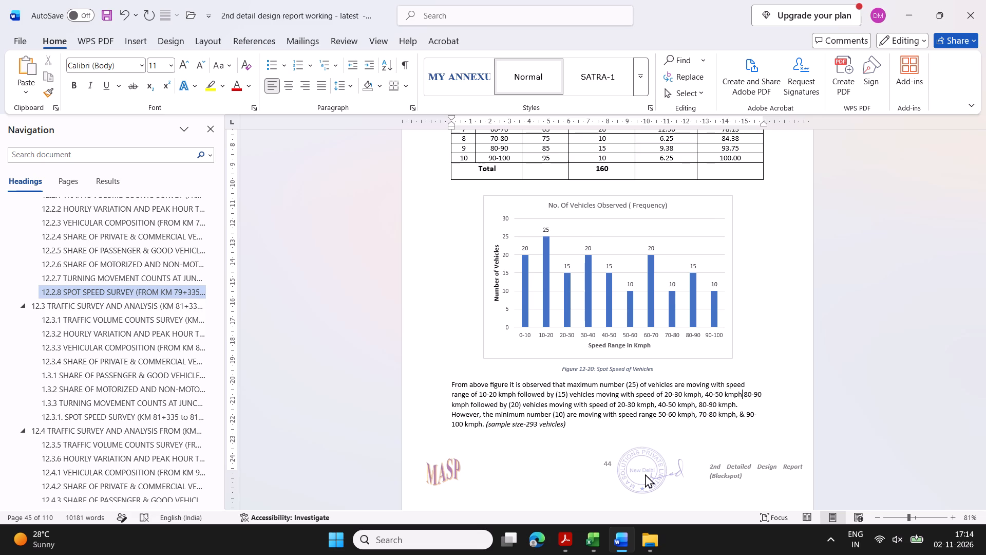
pyautogui.hotkey('shift', '&')
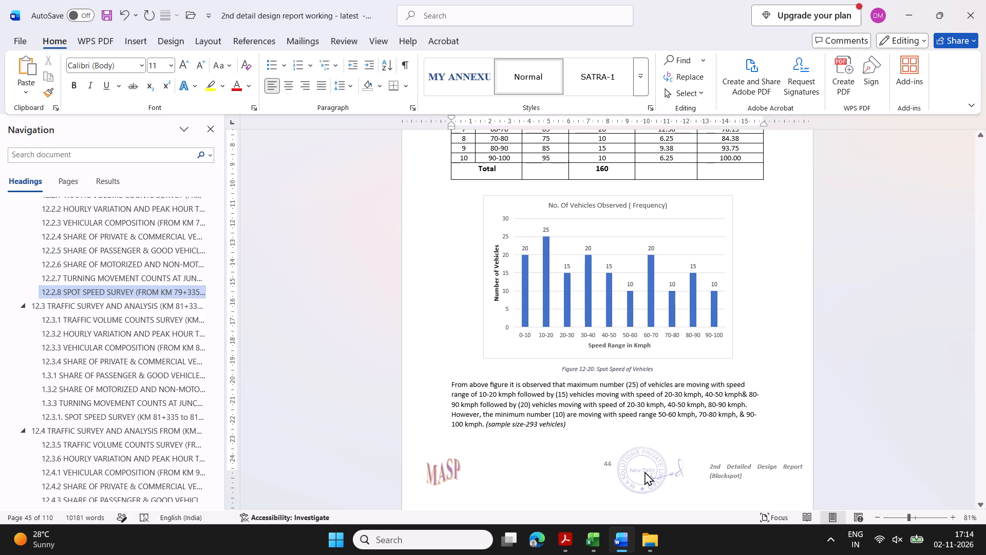
pyautogui.press('Left')
pyautogui.press('space')
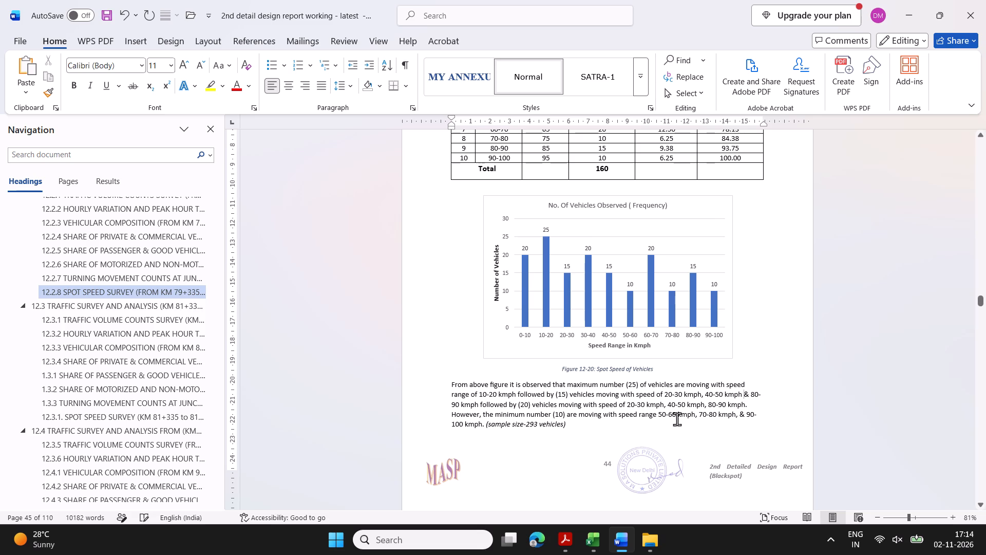
# Insert "0-10 kmph," as the first speed range of the (20) vehicles list in the paragraph below the chart.
pyautogui.click(526, 408)
pyautogui.click(627, 405)
pyautogui.press('0')
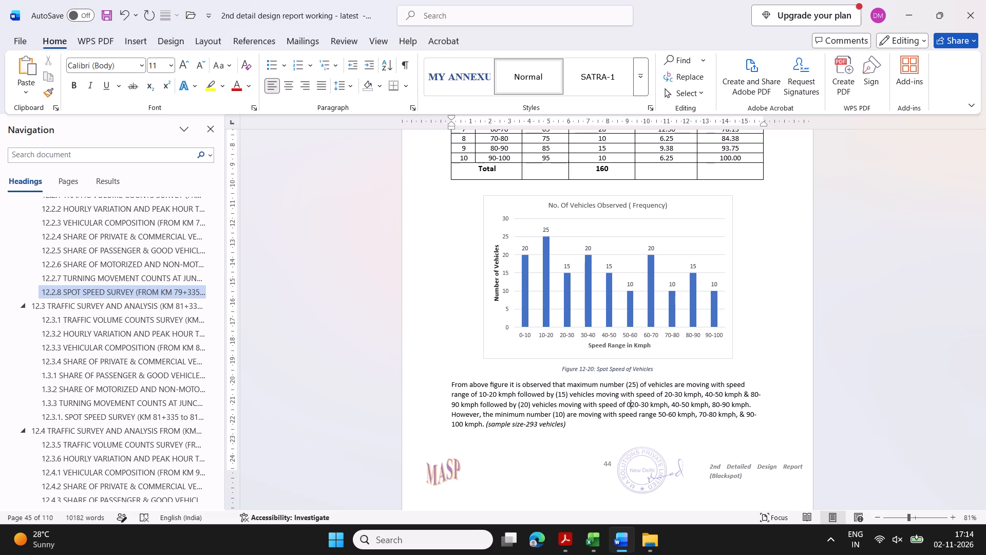
pyautogui.press('-')
pyautogui.press('1')
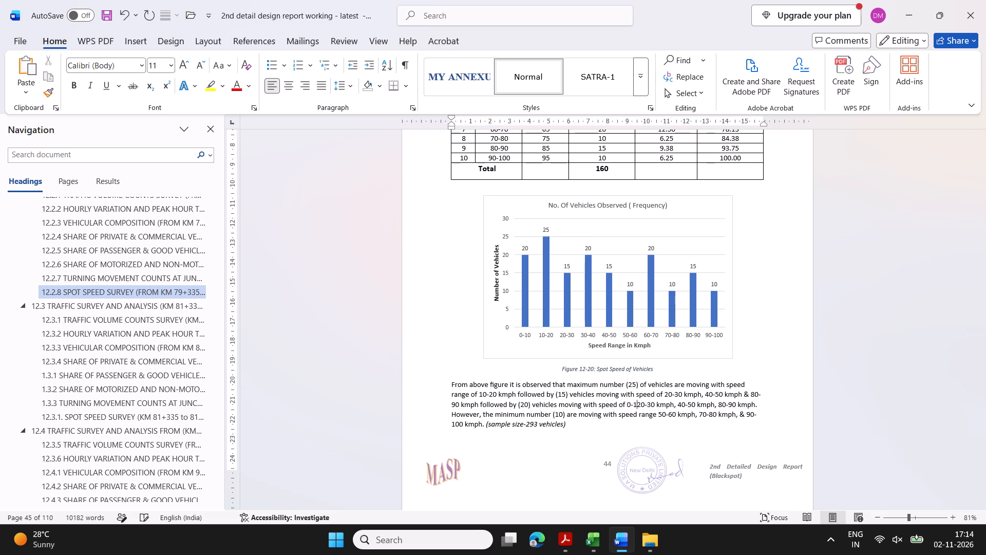
pyautogui.write('0 kmph')
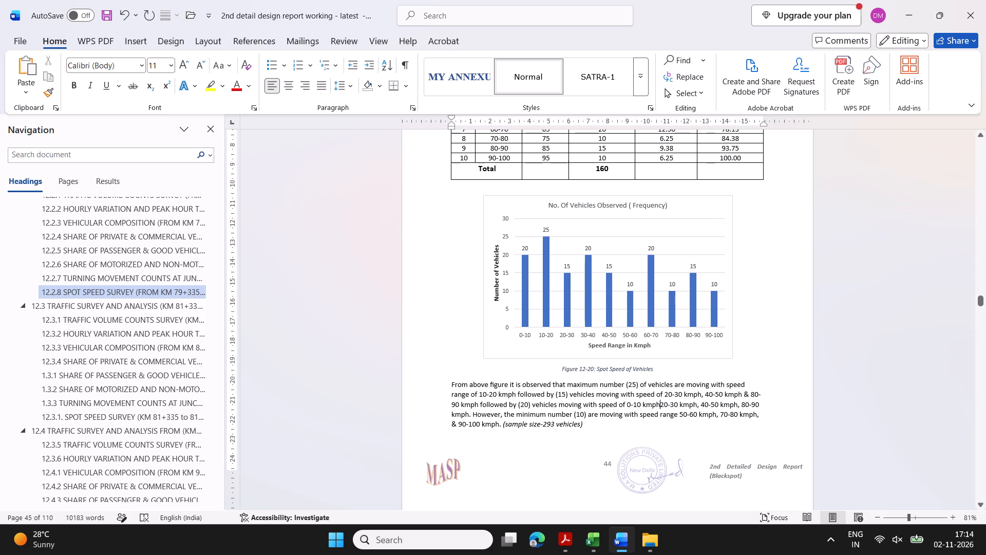
pyautogui.write(',')
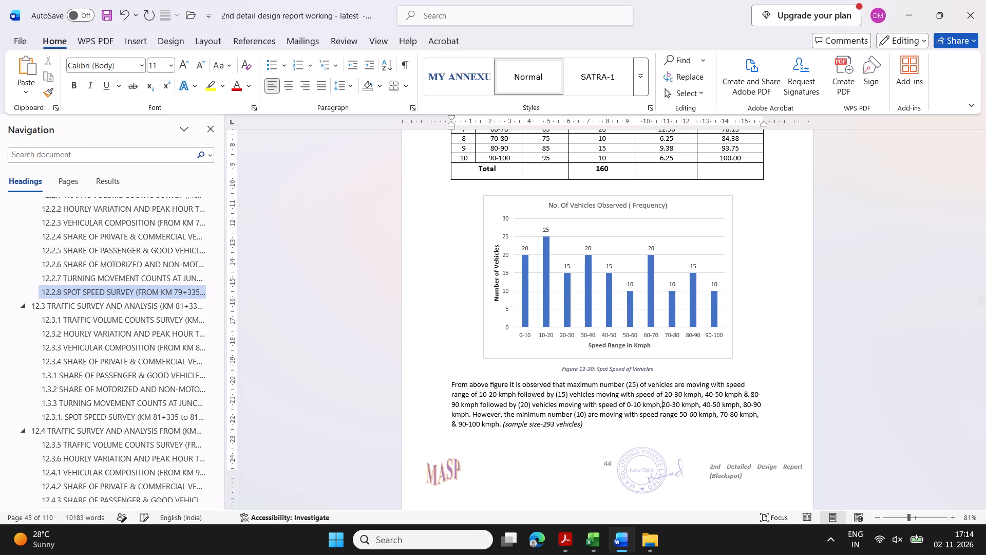
pyautogui.press('space')
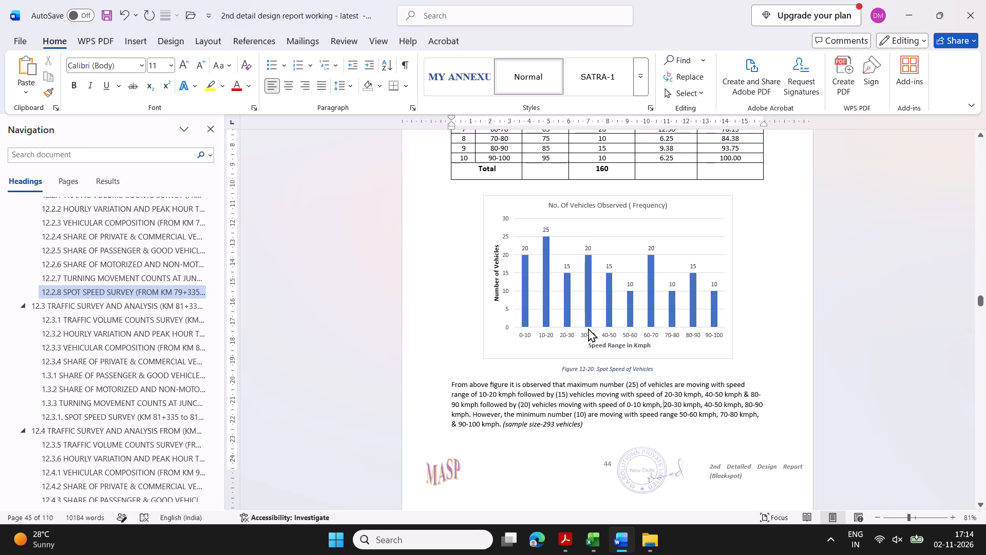
# Change the 20-30 kmph range in the (20) vehicles list to 30-40 kmph.
pyautogui.click(668, 405)
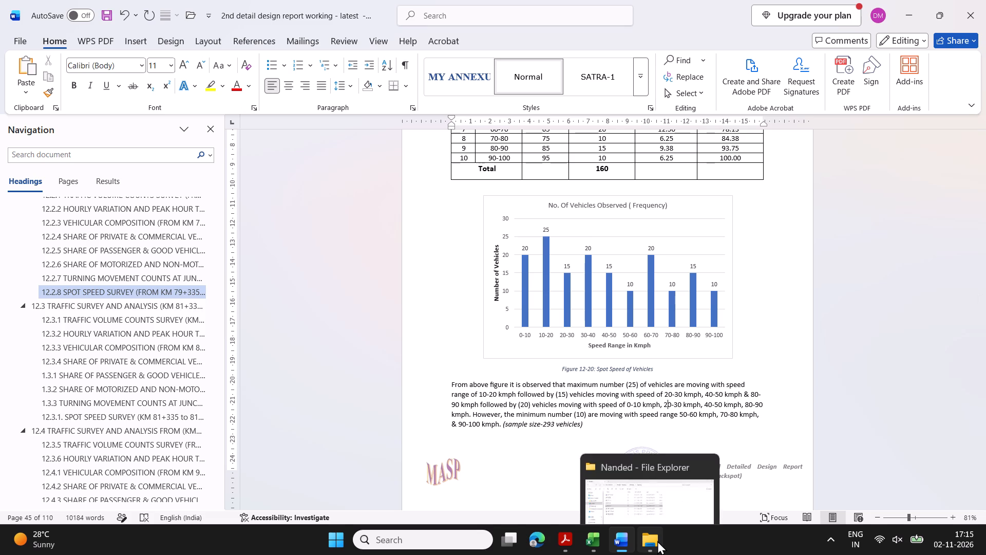
pyautogui.press('BackSpace')
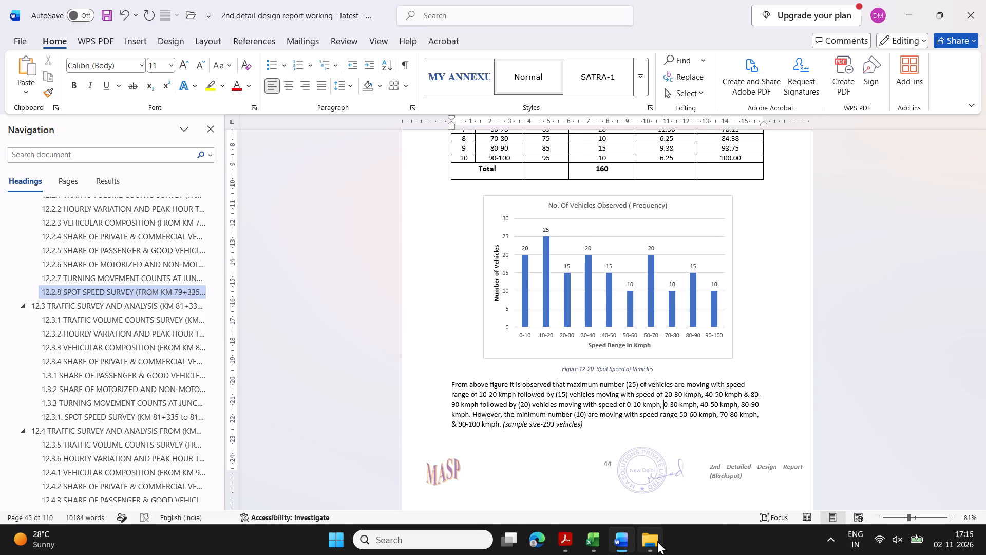
pyautogui.press('3')
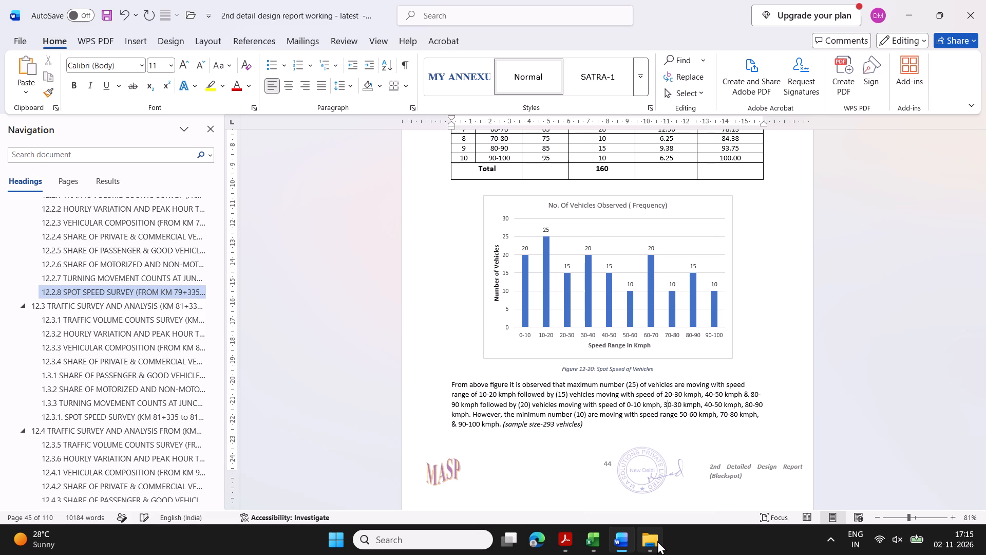
pyautogui.click(677, 405)
pyautogui.press('BackSpace')
pyautogui.press('4')
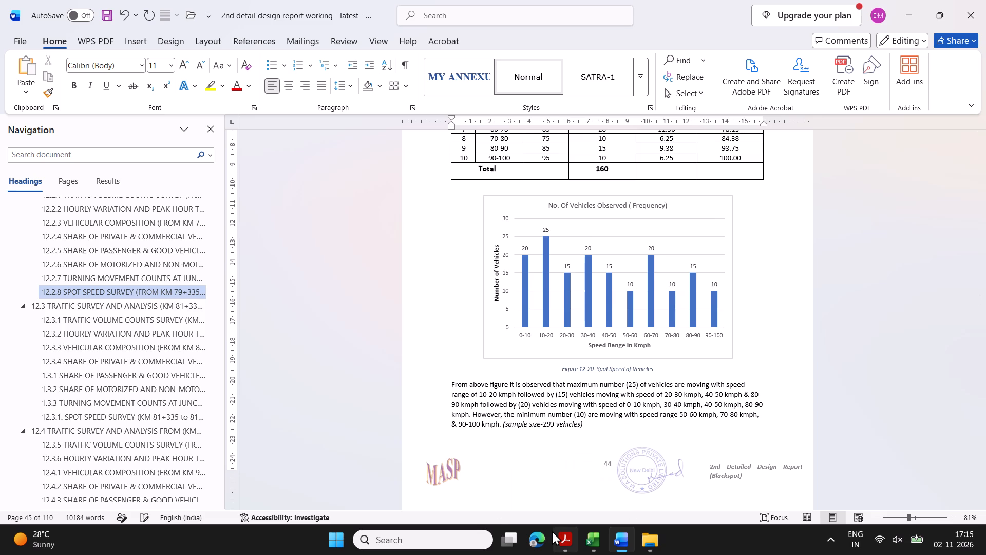
# Delete the 40-50 kmph range and its comma from the (20) vehicles list.
pyautogui.click(695, 406)
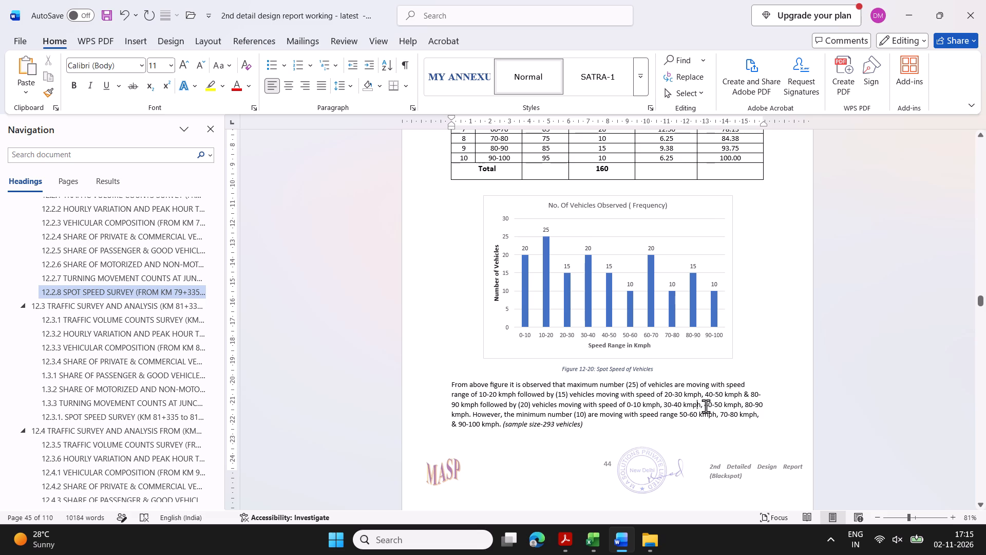
pyautogui.click(743, 405)
pyautogui.press('BackSpace')
pyautogui.press('BackSpace')
pyautogui.press('BackSpace')
pyautogui.press('BackSpace')
pyautogui.press('BackSpace')
pyautogui.press('BackSpace')
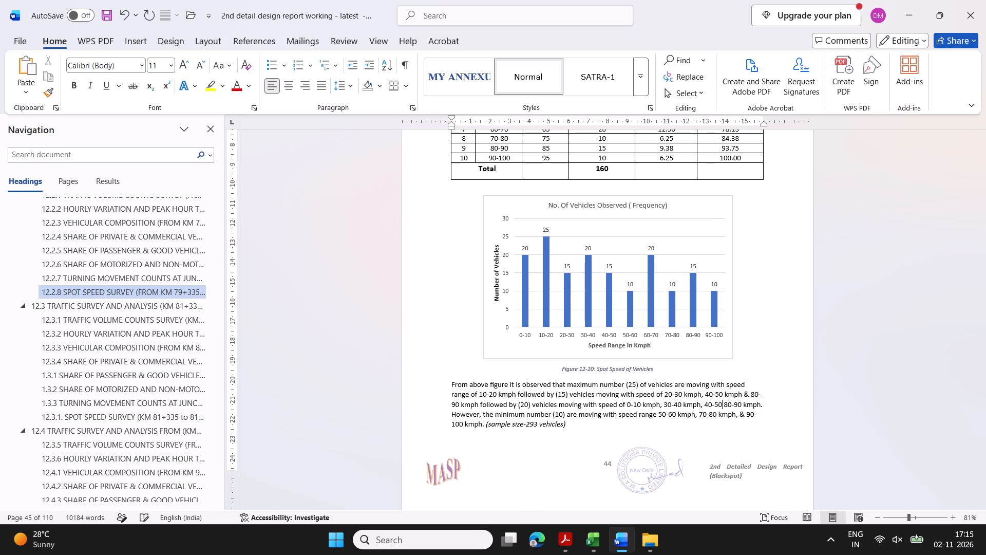
pyautogui.press('BackSpace')
pyautogui.press('BackSpace')
pyautogui.press('BackSpace')
pyautogui.press('BackSpace')
pyautogui.press('BackSpace')
pyautogui.press('BackSpace')
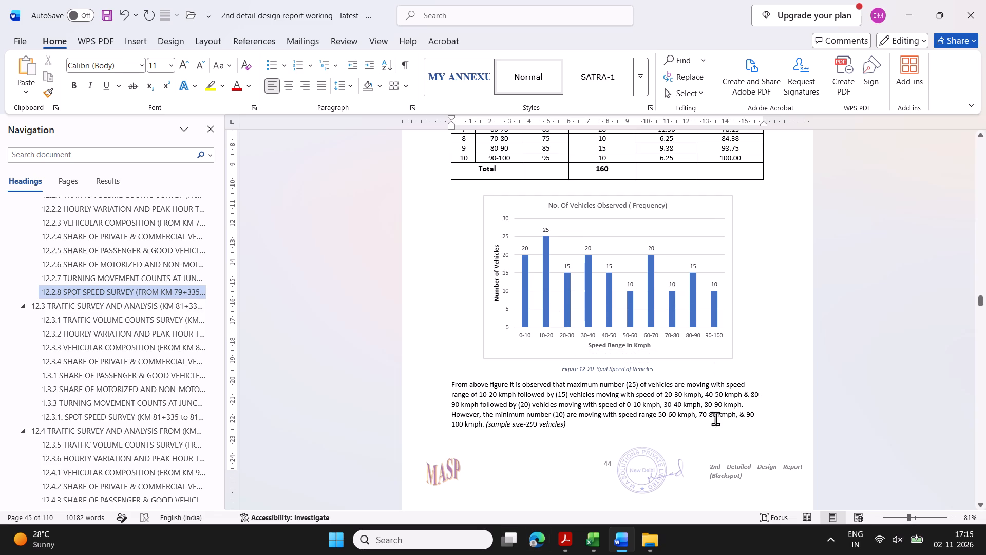
# Replace the comma after 30-40 kmph in the (20) vehicles list with a spaced "&".
pyautogui.click(703, 408)
pyautogui.press('BackSpace')
pyautogui.hotkey('shift', '&')
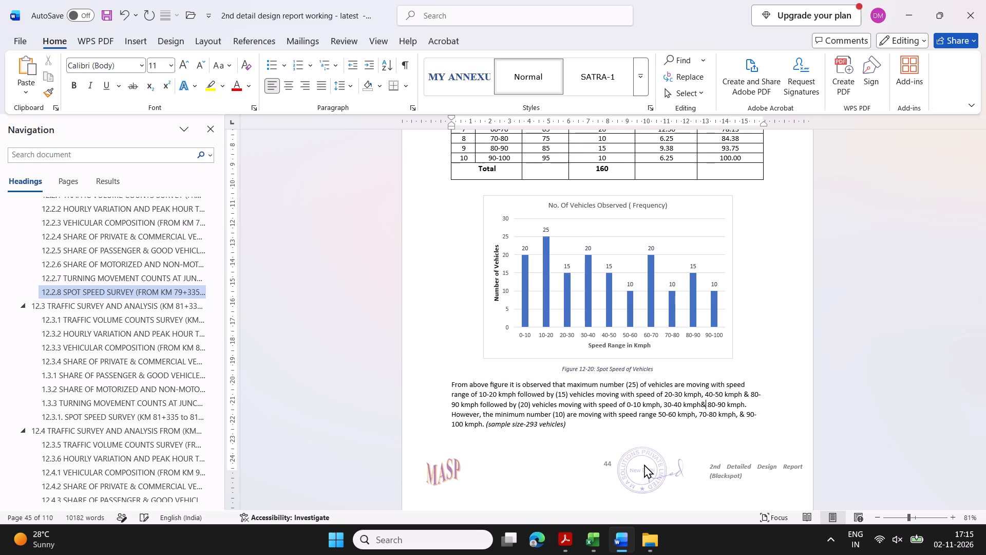
pyautogui.press('Left')
pyautogui.press('space')
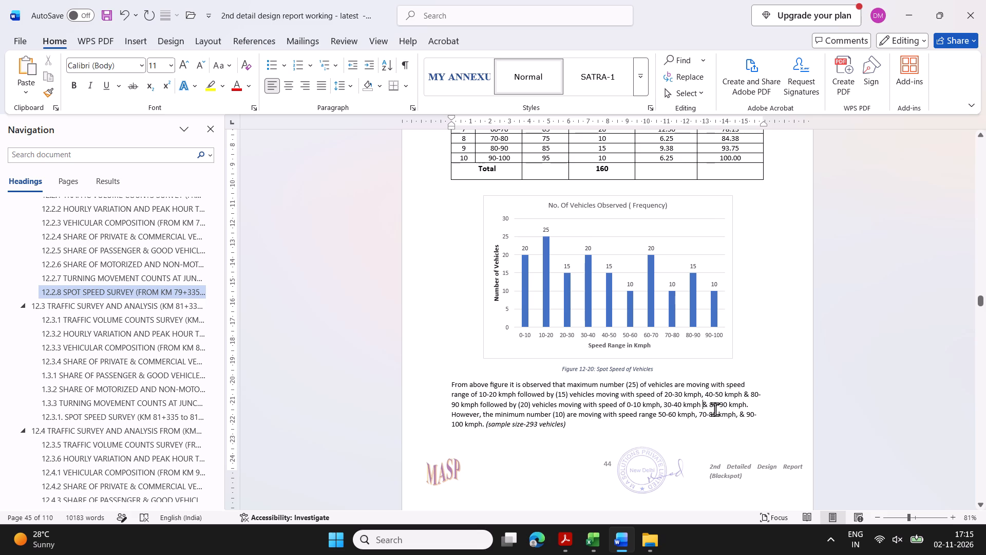
# Change the last speed range of the (20) vehicles list to 60-70 kmph.
pyautogui.click(715, 409)
pyautogui.press('BackSpace')
pyautogui.press('6')
pyautogui.click(722, 409)
pyautogui.press('BackSpace')
pyautogui.press('7')
# Set the sample size at the end of the paragraph below Figure 12-20 to 160 vehicles.
pyautogui.click(540, 420)
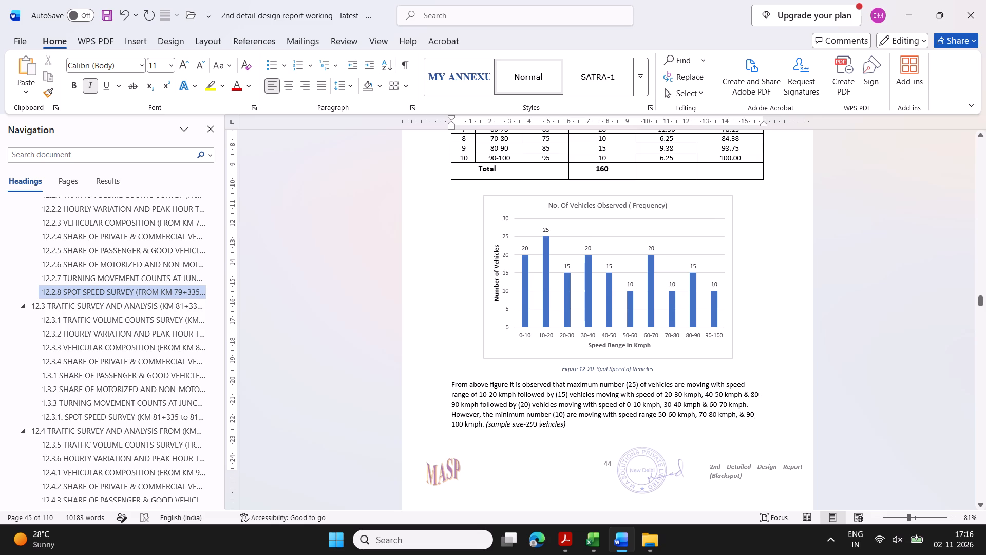
pyautogui.click(535, 427)
pyautogui.press('Right')
pyautogui.press('BackSpace')
pyautogui.press('BackSpace')
pyautogui.press('BackSpace')
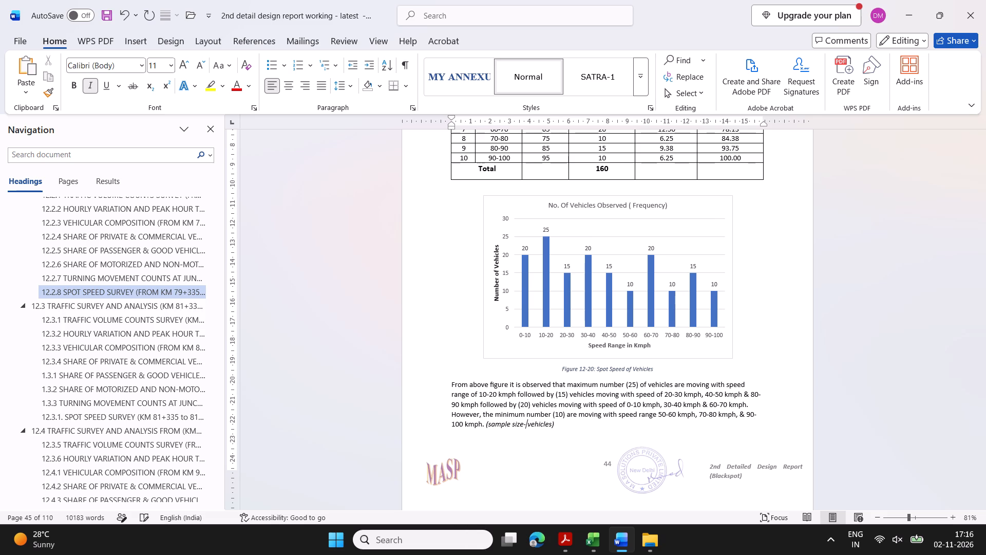
pyautogui.write('160')
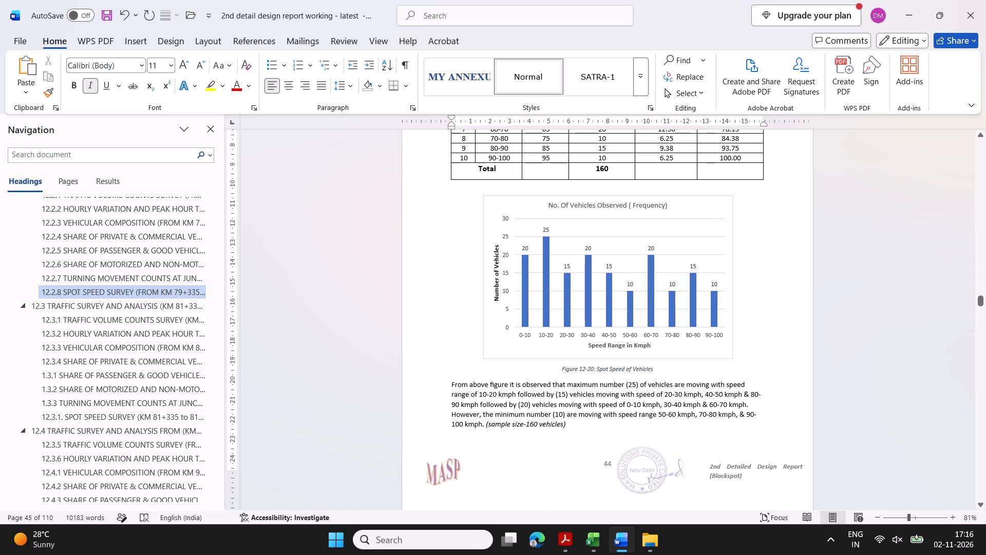
# Check the Figure 12-20 spot speed chart against the speed ranges and counts in the paragraph below it.
pyautogui.scroll(1, 722, 422)
pyautogui.scroll(-2, 722, 422)
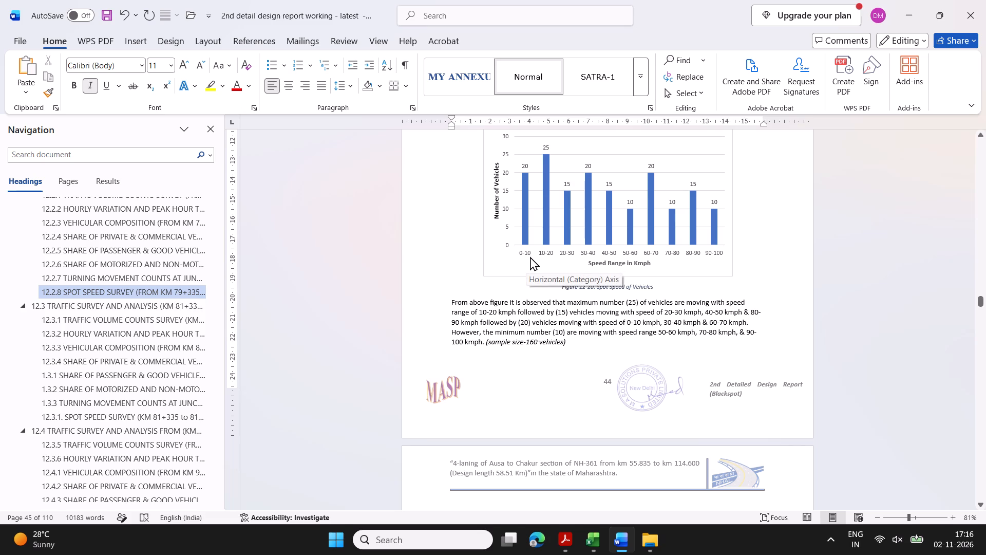
pyautogui.click(545, 174)
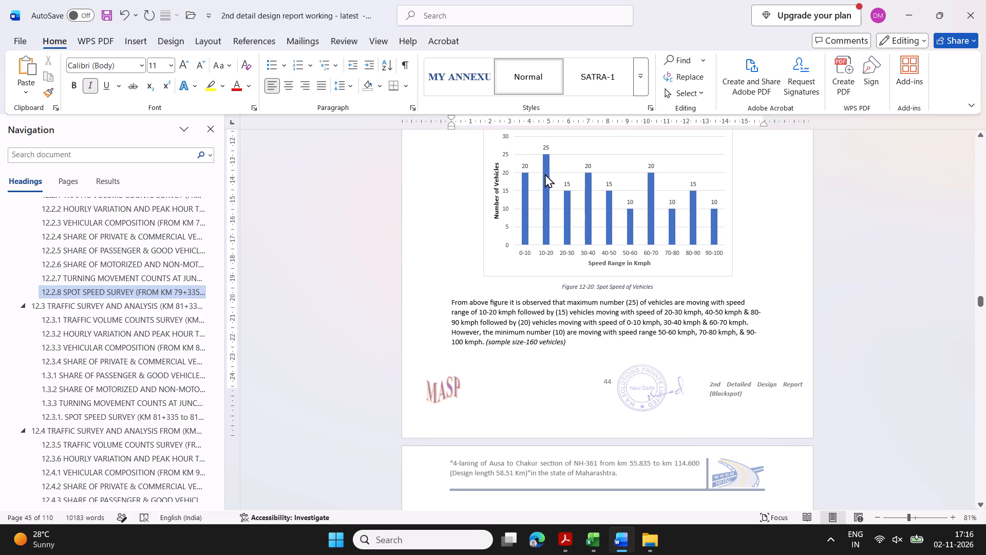
pyautogui.click(527, 194)
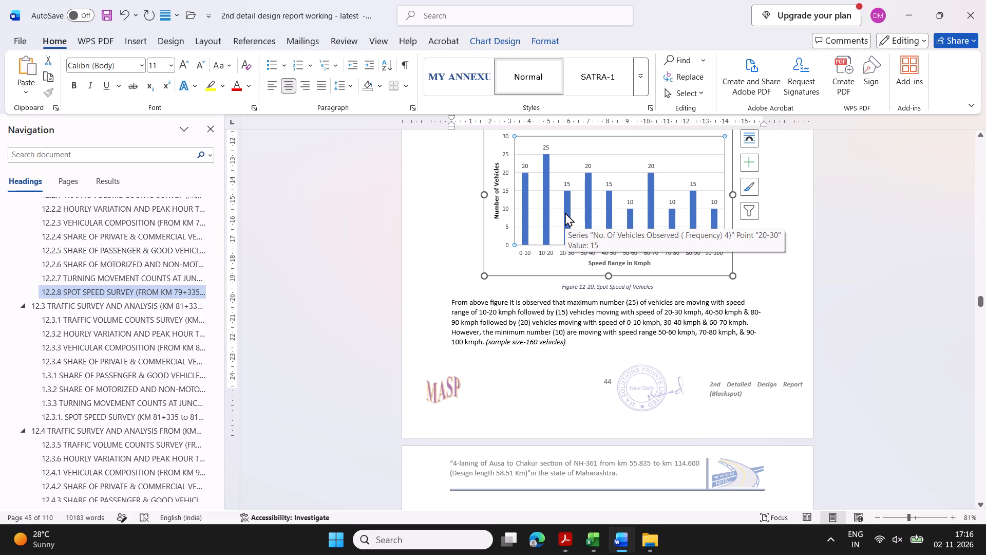
pyautogui.click(586, 368)
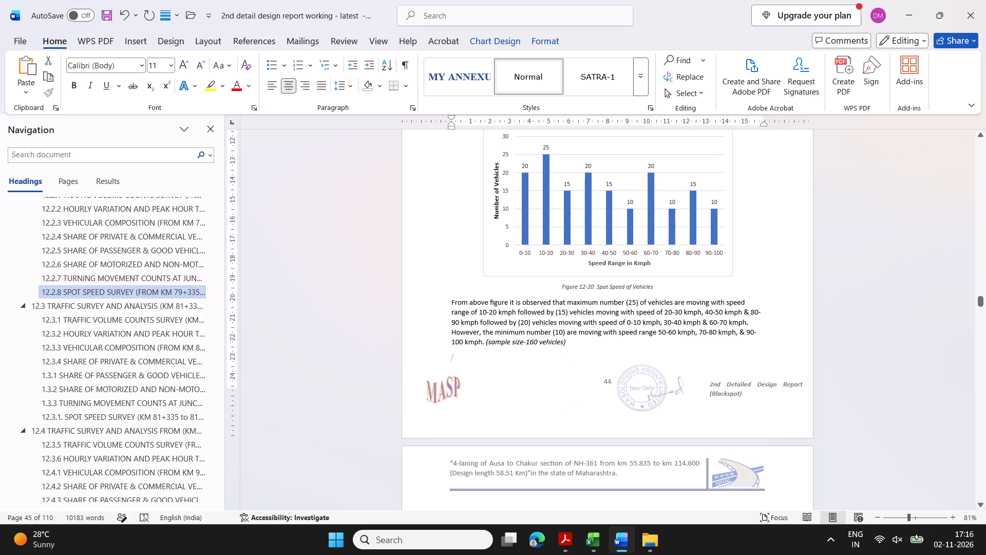
pyautogui.click(579, 344)
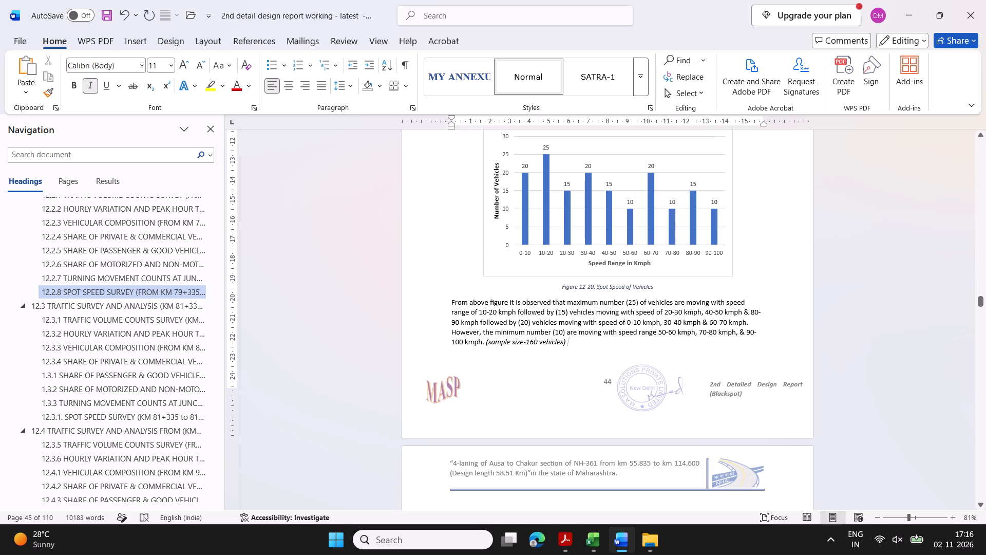
# Replace Table 12-17's frequencies and percentages, as text only, with Excel sheet 81+335-81+835's values: 80, 25, 30, 25 and 50%, 16%, 19%, 16%.
pyautogui.scroll(-2, 492, 381)
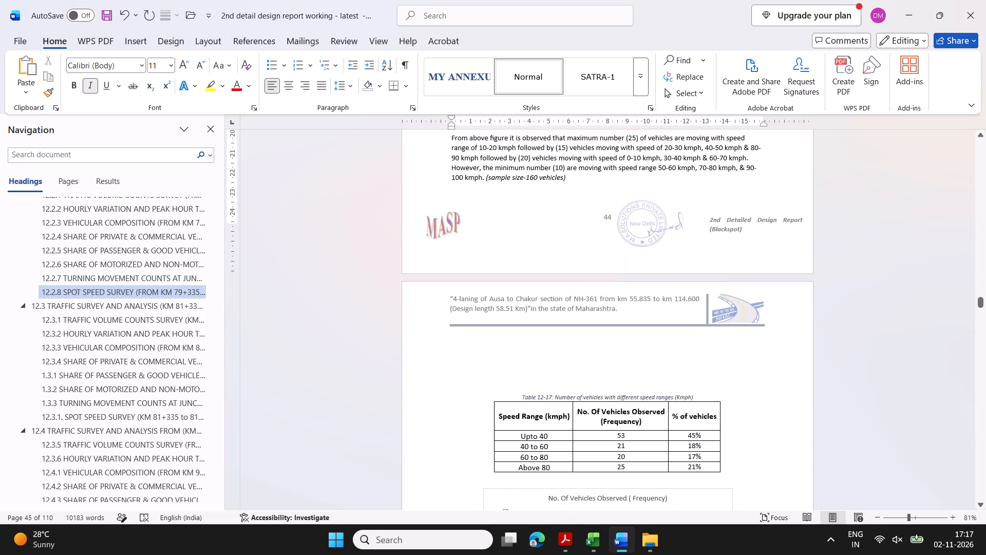
pyautogui.scroll(-2, 532, 382)
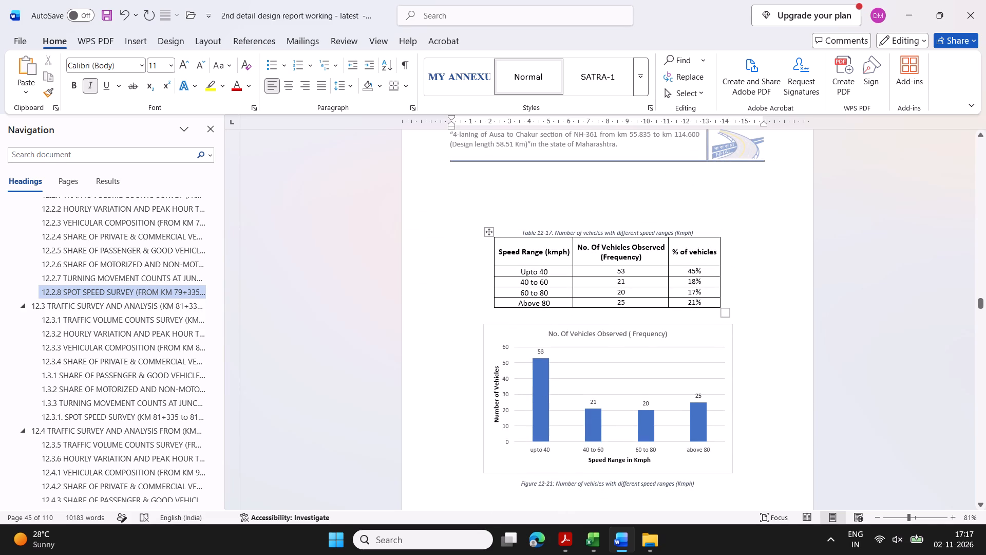
pyautogui.click(500, 540)
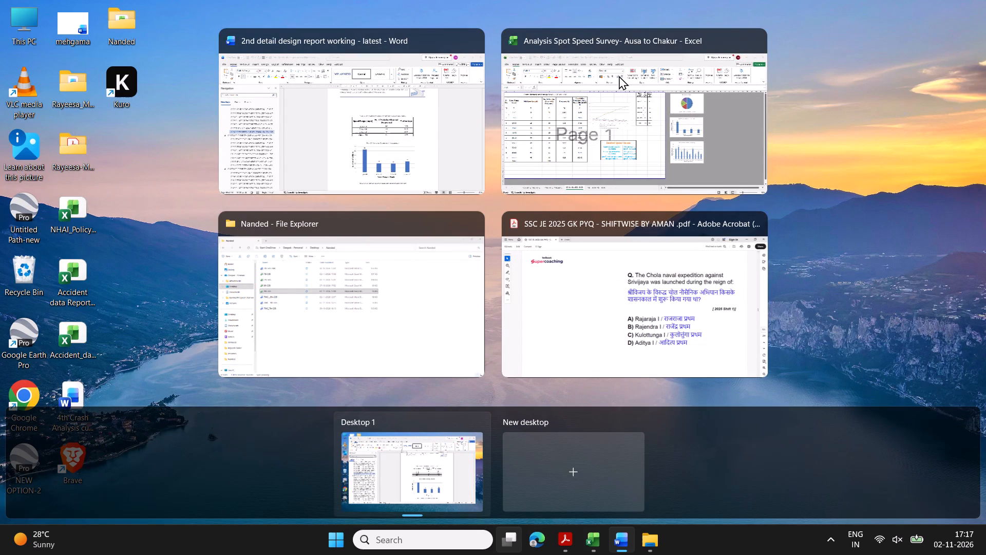
pyautogui.click(618, 145)
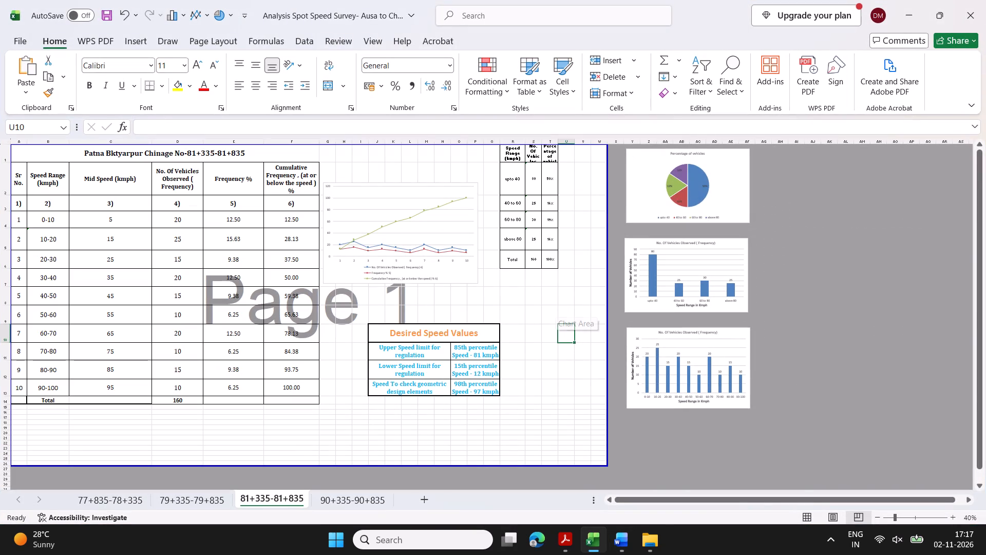
pyautogui.moveTo(532, 178); pyautogui.dragTo(552, 239)
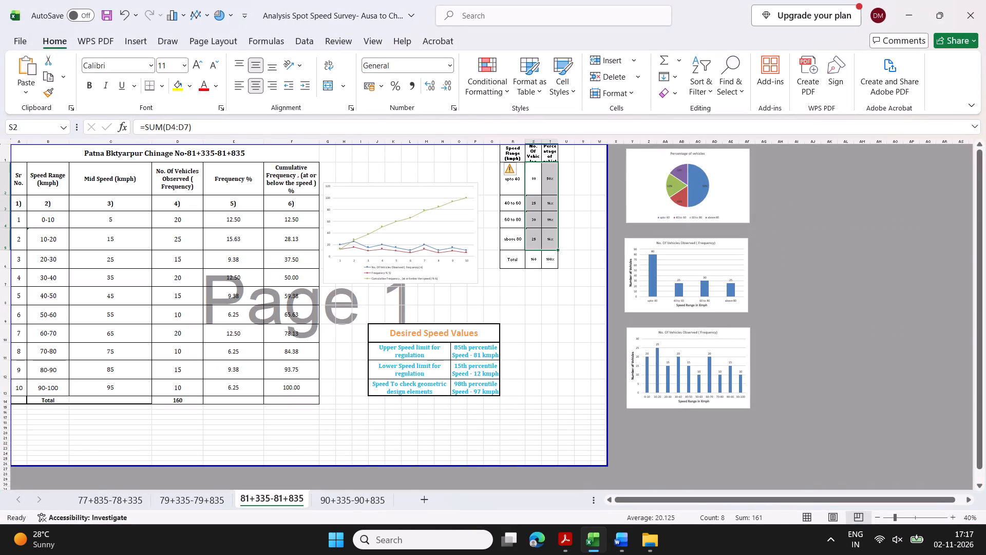
pyautogui.hotkey('ctrl', 'c')
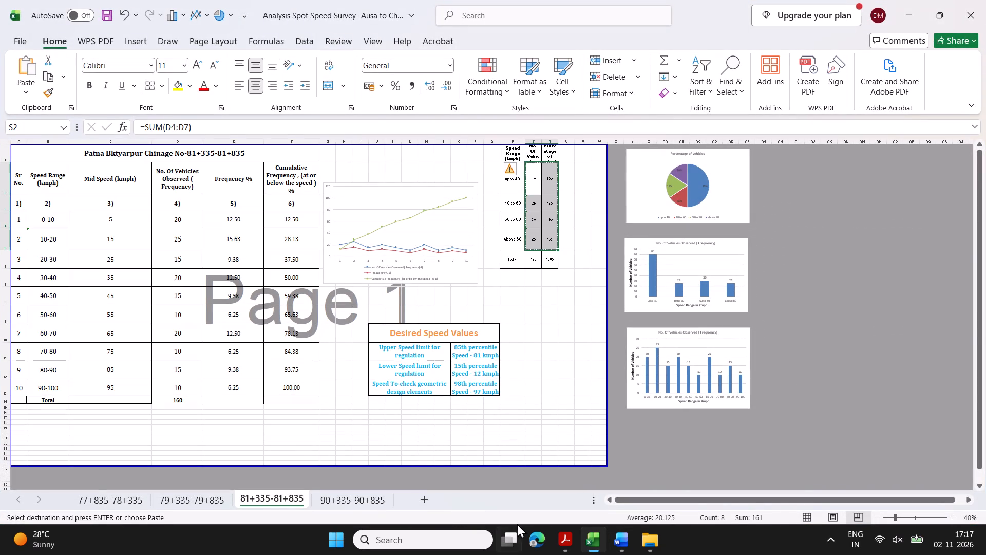
pyautogui.click(519, 539)
pyautogui.click(606, 166)
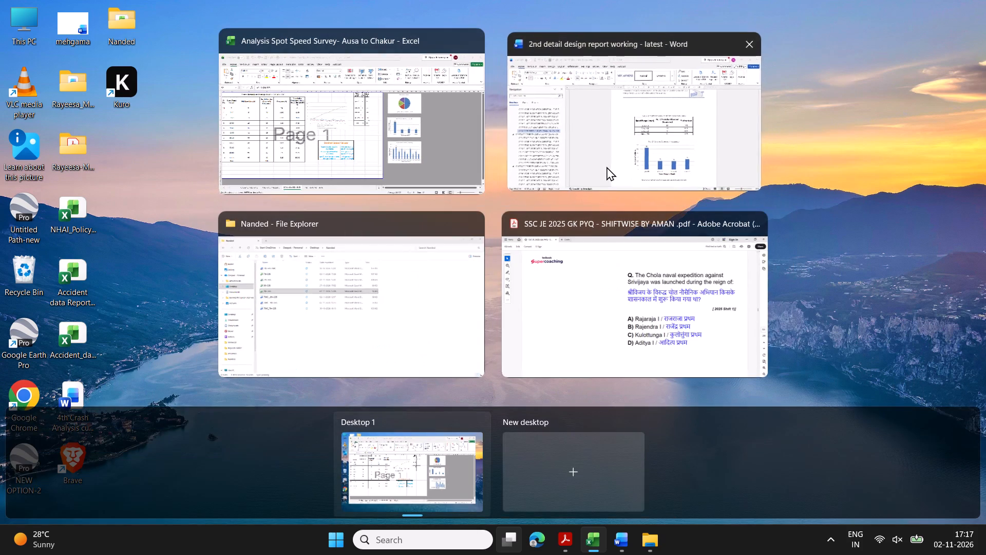
pyautogui.moveTo(616, 272); pyautogui.dragTo(638, 299)
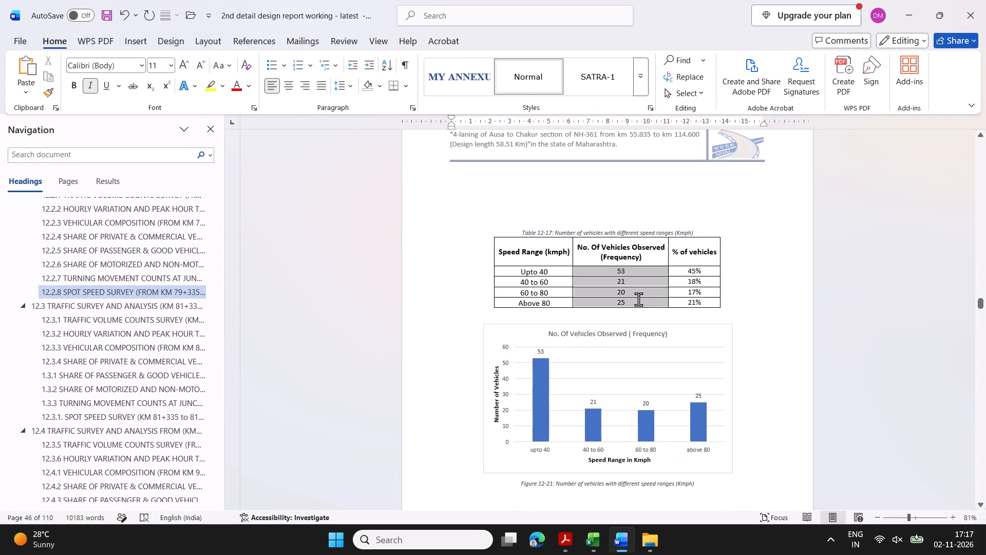
pyautogui.moveTo(638, 299); pyautogui.dragTo(684, 302)
pyautogui.rightClick(684, 302)
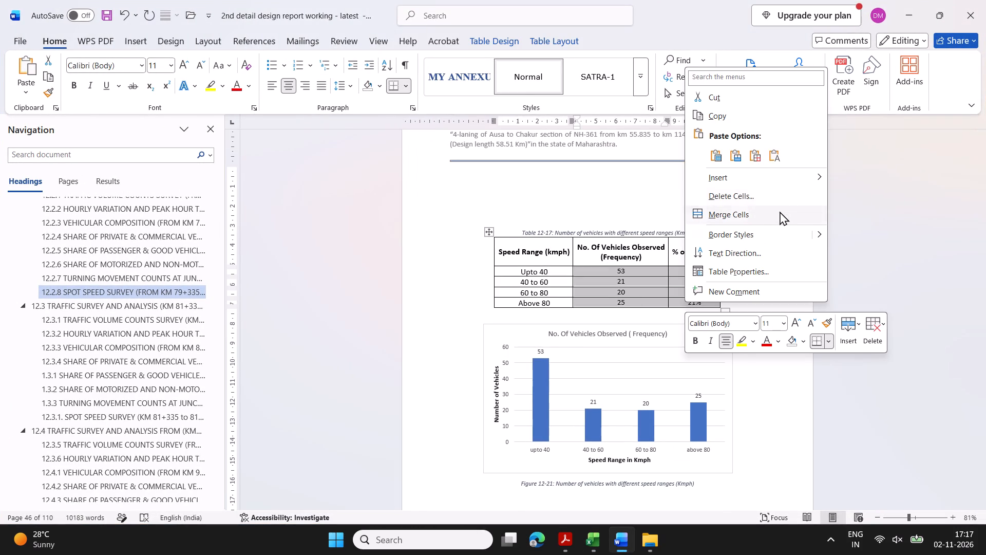
pyautogui.click(780, 157)
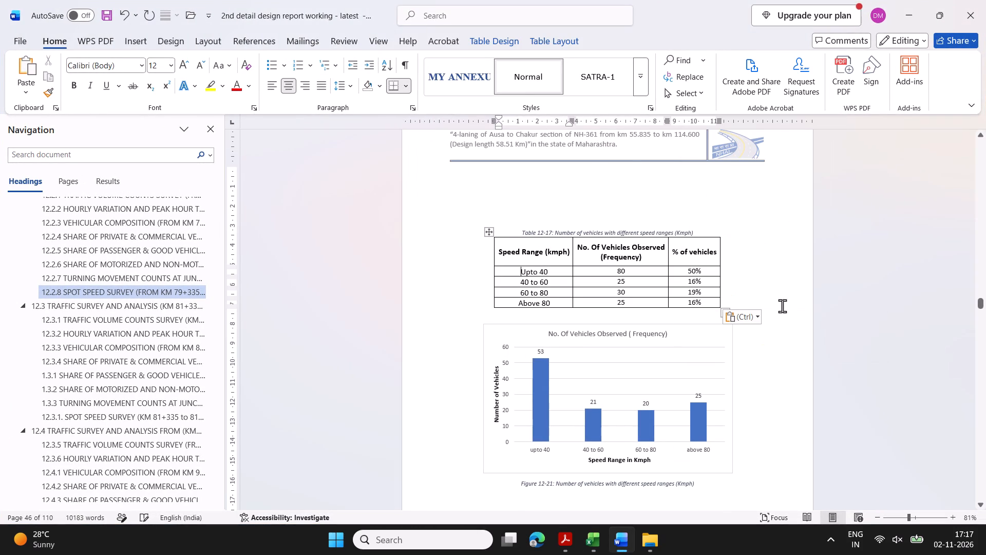
pyautogui.click(792, 274)
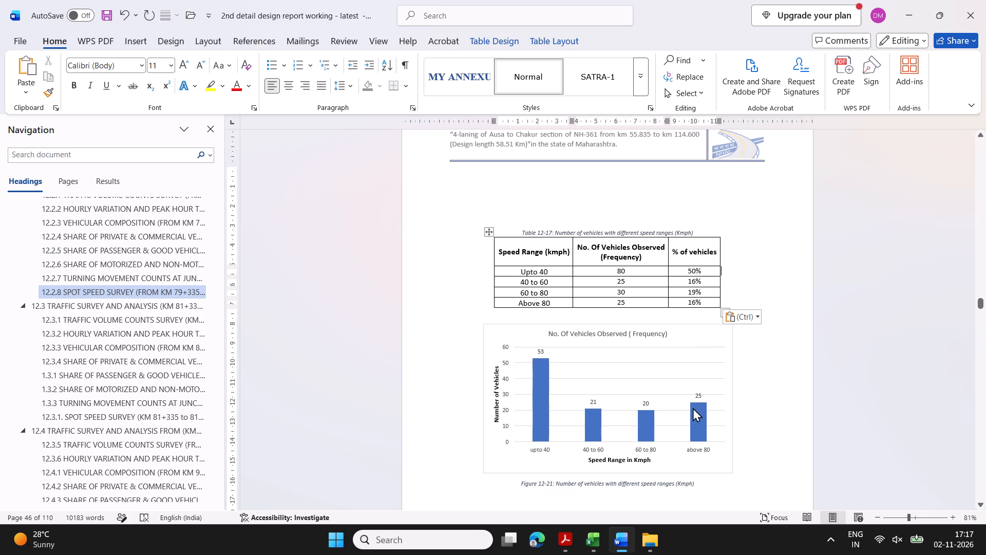
# Replace the bar chart above the Figure 12-21 caption with the four-range vehicle frequency chart from Excel sheet 81+335-81+835.
pyautogui.click(699, 335)
pyautogui.press('Delete')
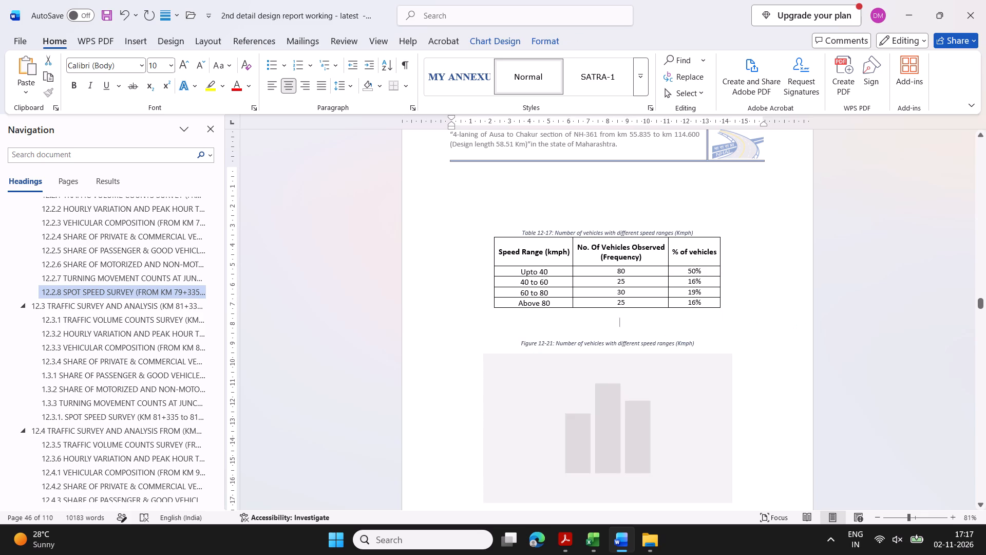
pyautogui.click(506, 544)
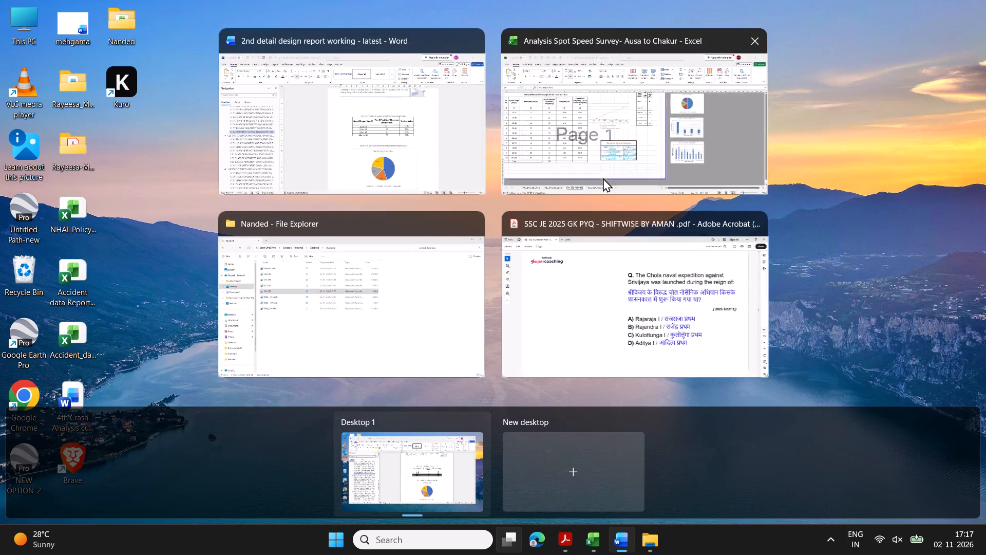
pyautogui.click(611, 147)
pyautogui.click(563, 339)
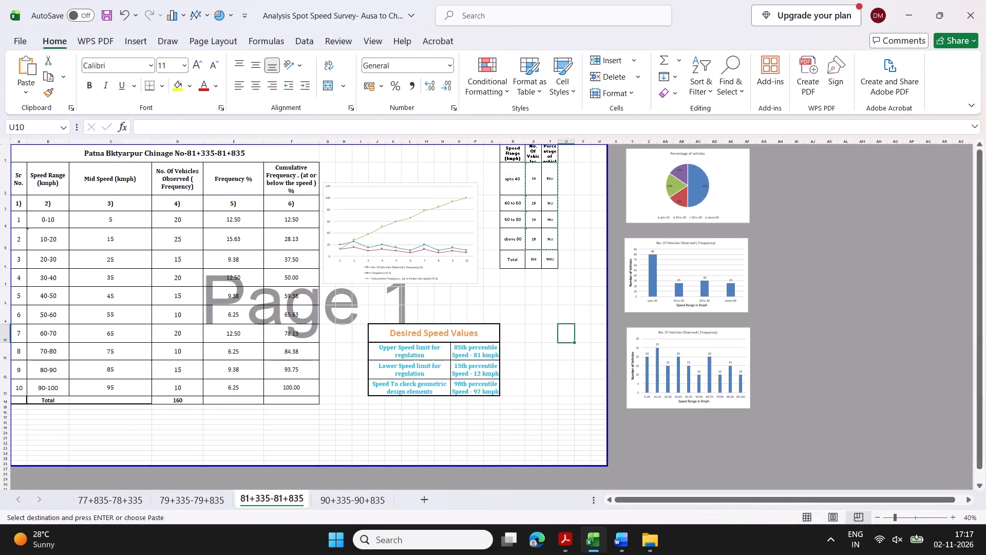
pyautogui.click(732, 242)
pyautogui.hotkey('ctrl', 'c')
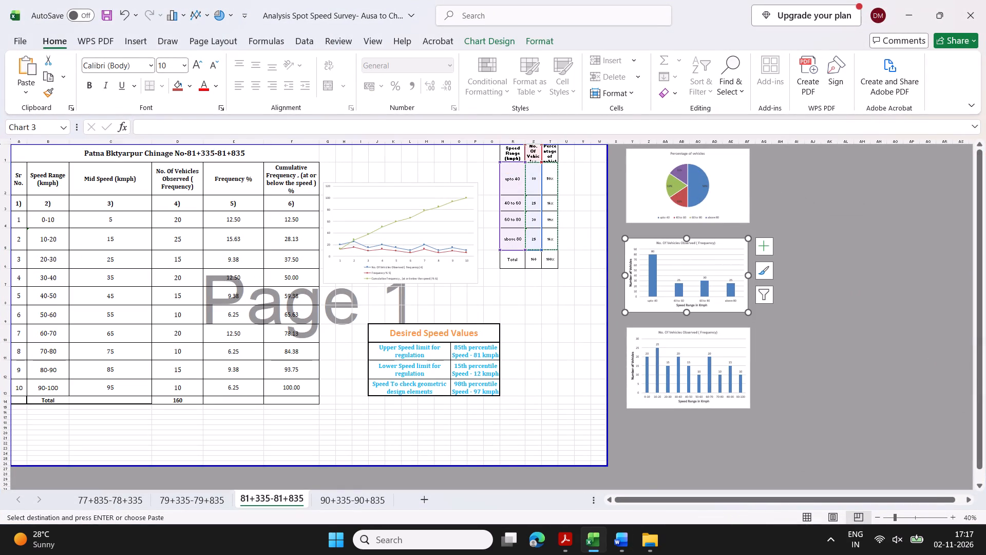
pyautogui.click(506, 534)
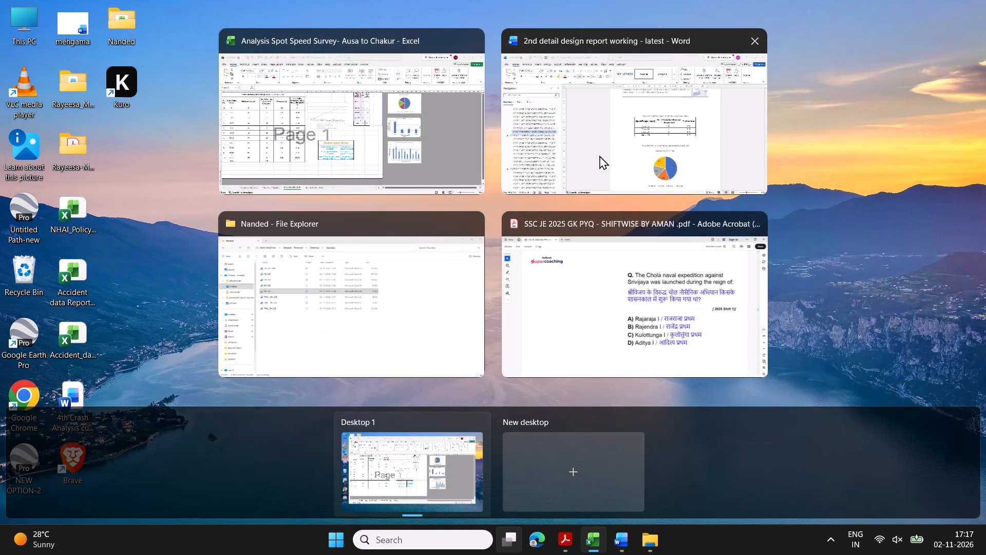
pyautogui.click(599, 155)
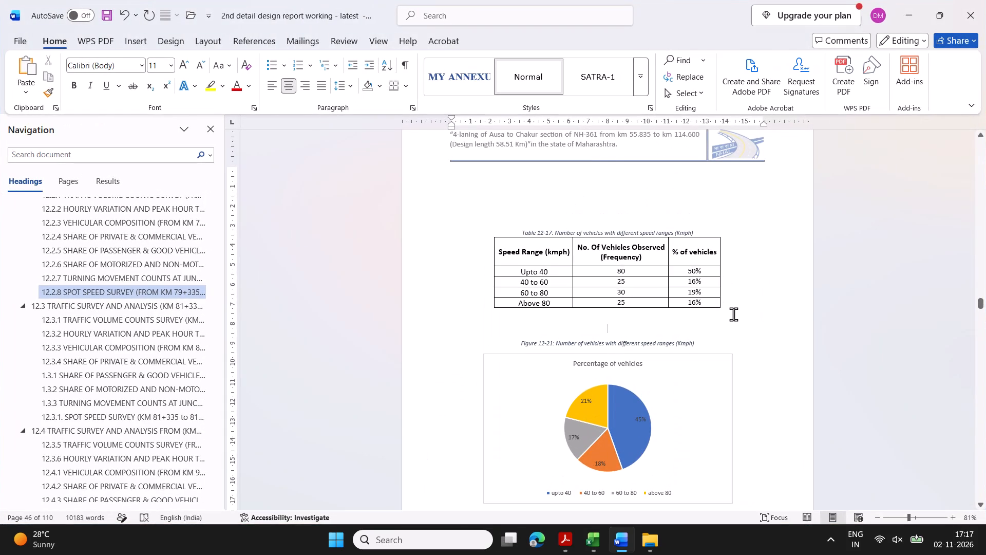
pyautogui.hotkey('ctrl', 'v')
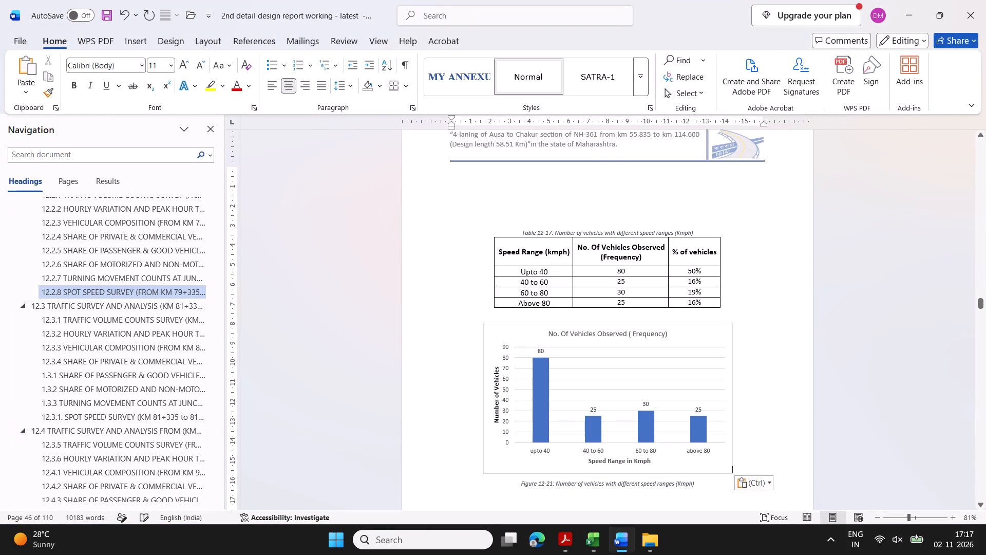
# Replace the pie chart above the Figure 12-22 caption with the Percentage of vehicles pie chart from Excel sheet 81+335-81+835.
pyautogui.scroll(-2, 764, 297)
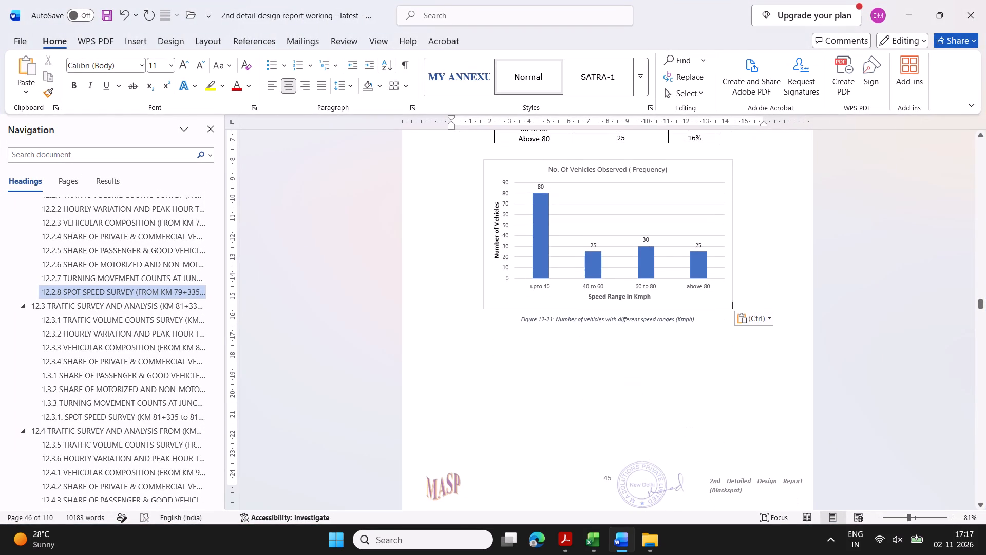
pyautogui.scroll(-3, 765, 307)
pyautogui.click(714, 373)
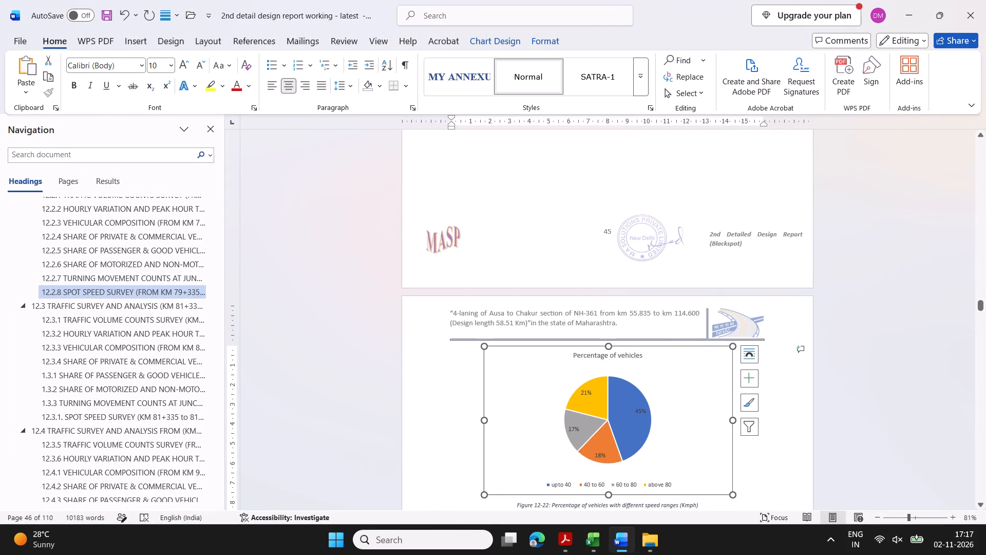
pyautogui.press('Delete')
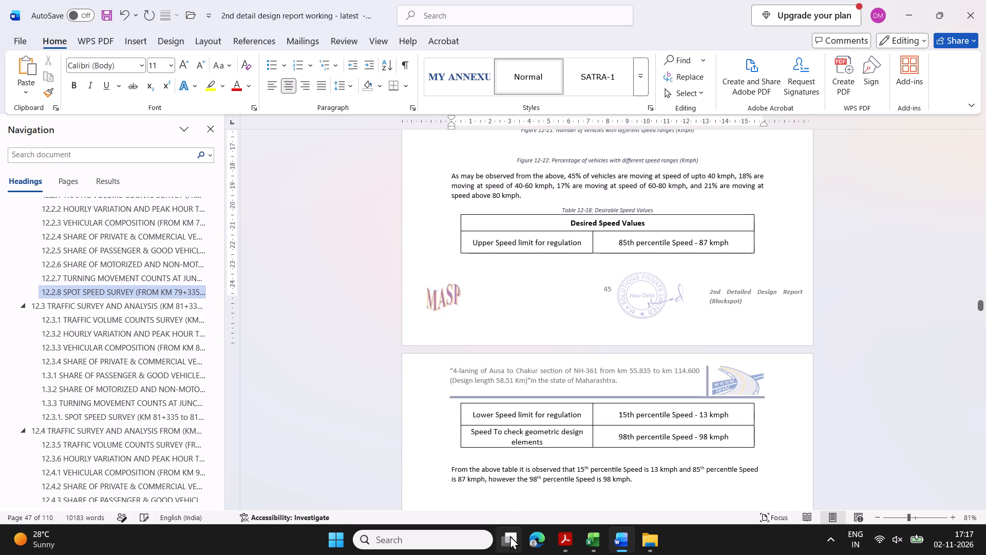
pyautogui.click(511, 541)
pyautogui.click(620, 135)
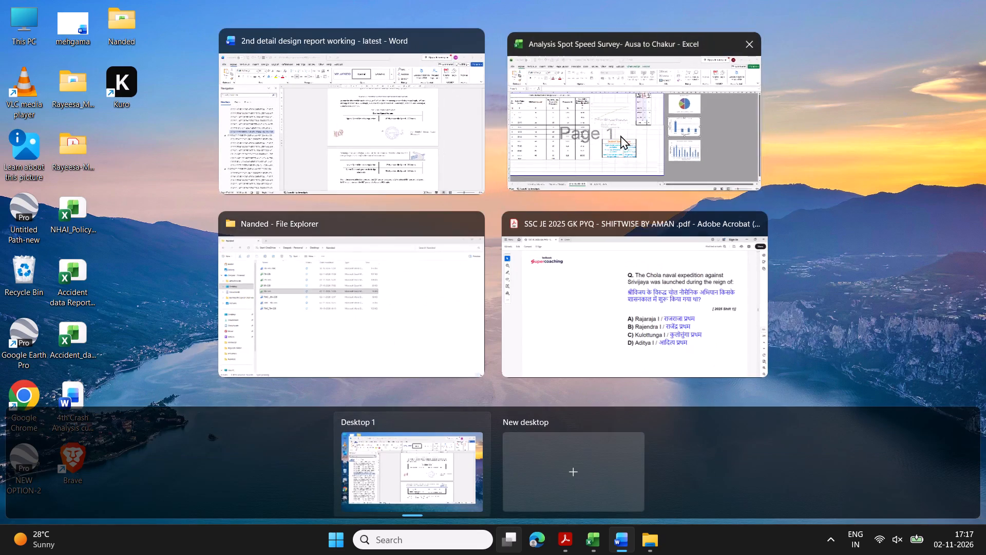
pyautogui.click(746, 180)
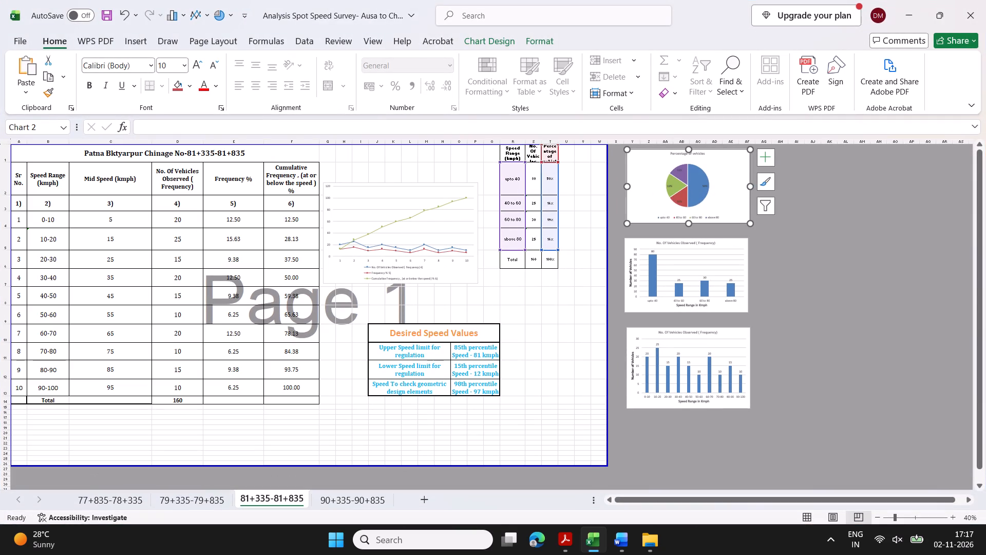
pyautogui.hotkey('ctrl', 'c')
pyautogui.click(498, 548)
pyautogui.click(485, 160)
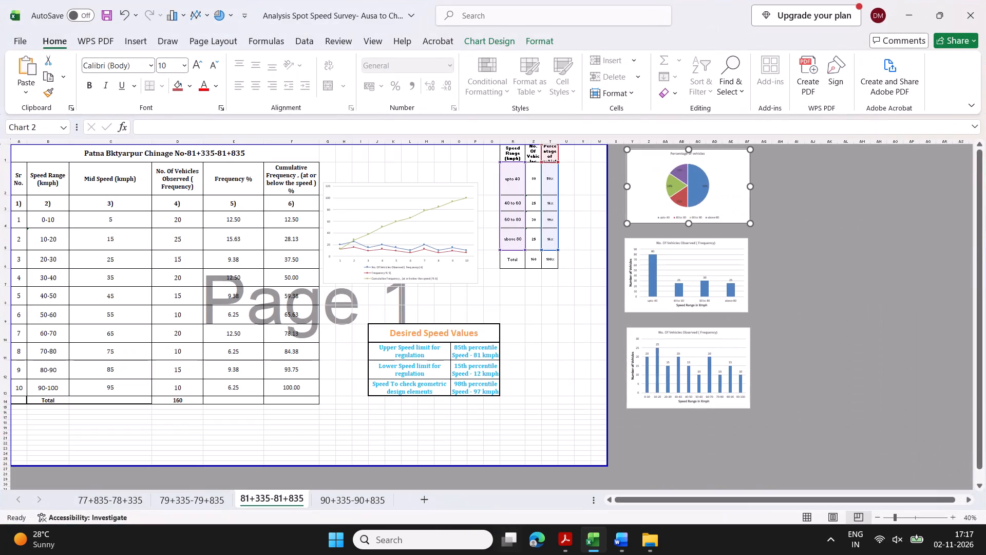
pyautogui.click(498, 543)
pyautogui.click(640, 147)
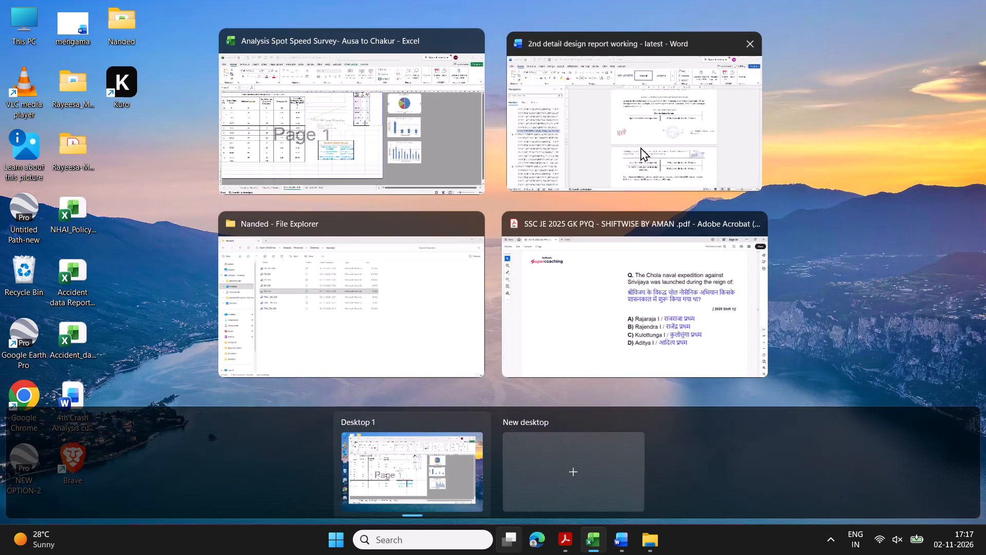
pyautogui.hotkey('ctrl', 'v')
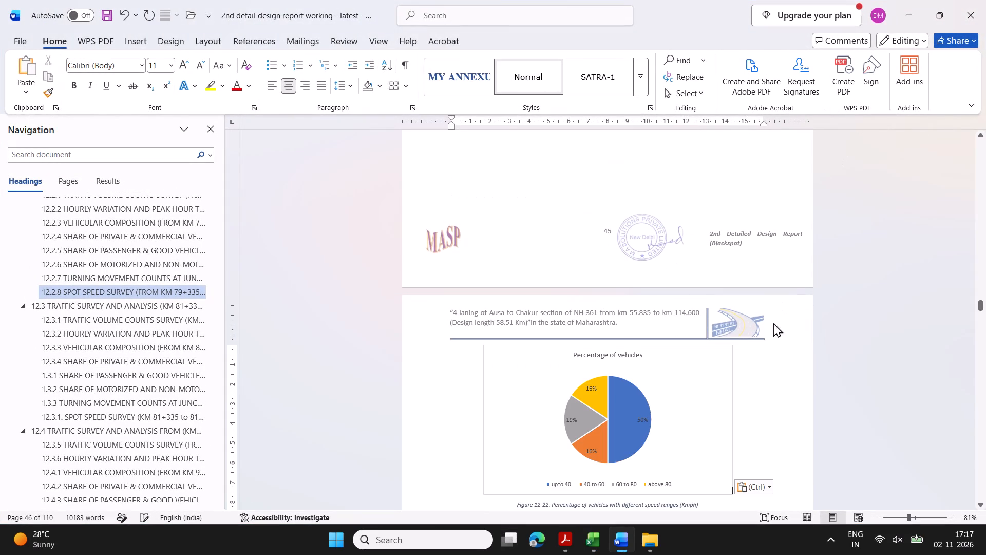
# Set Table 12-18's 85th, 15th and 98th percentile speeds to 81, 12 and 97 kmph, matching Excel sheet 81+335-81+835.
pyautogui.scroll(-3, 709, 383)
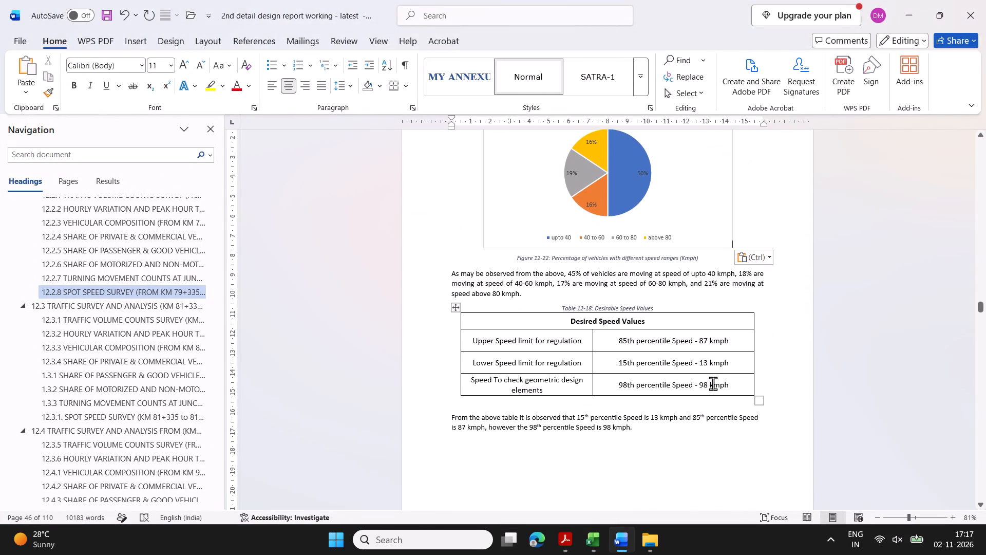
pyautogui.click(502, 547)
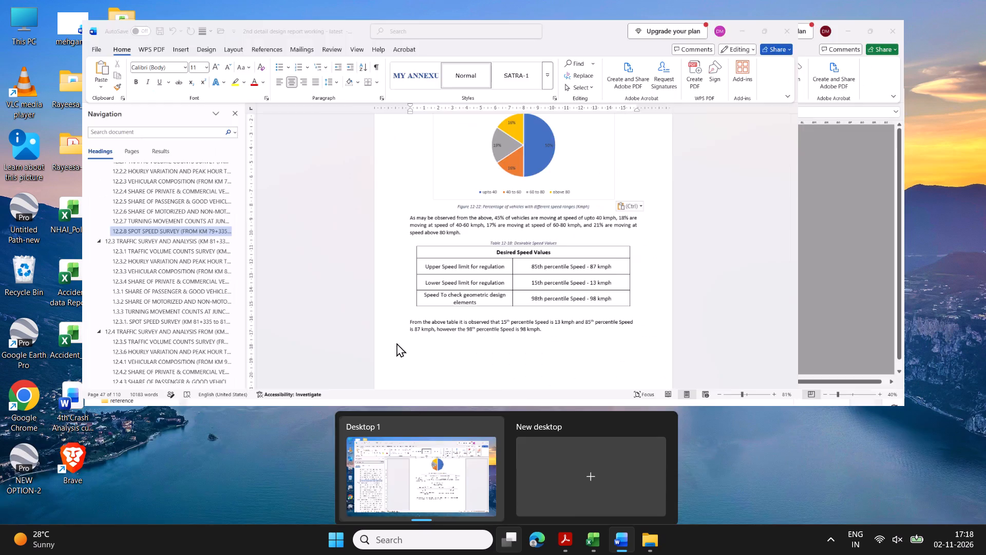
pyautogui.click(607, 139)
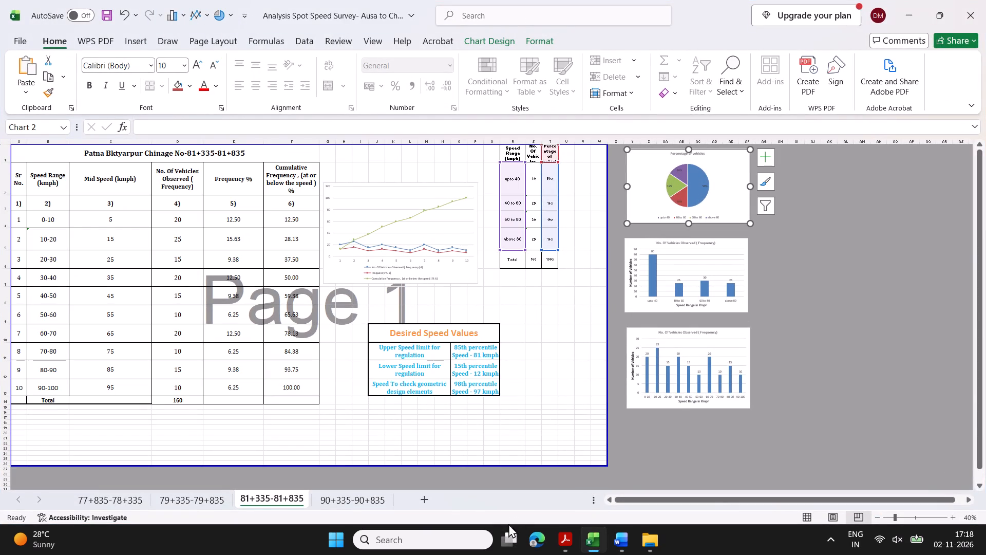
pyautogui.click(515, 537)
pyautogui.click(487, 120)
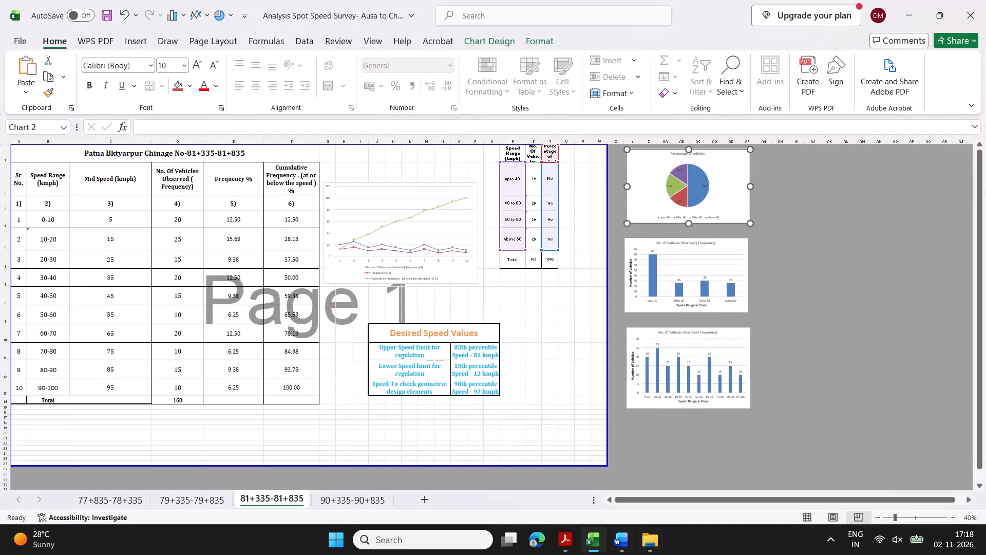
pyautogui.moveTo(503, 546); pyautogui.dragTo(497, 542)
pyautogui.click(627, 149)
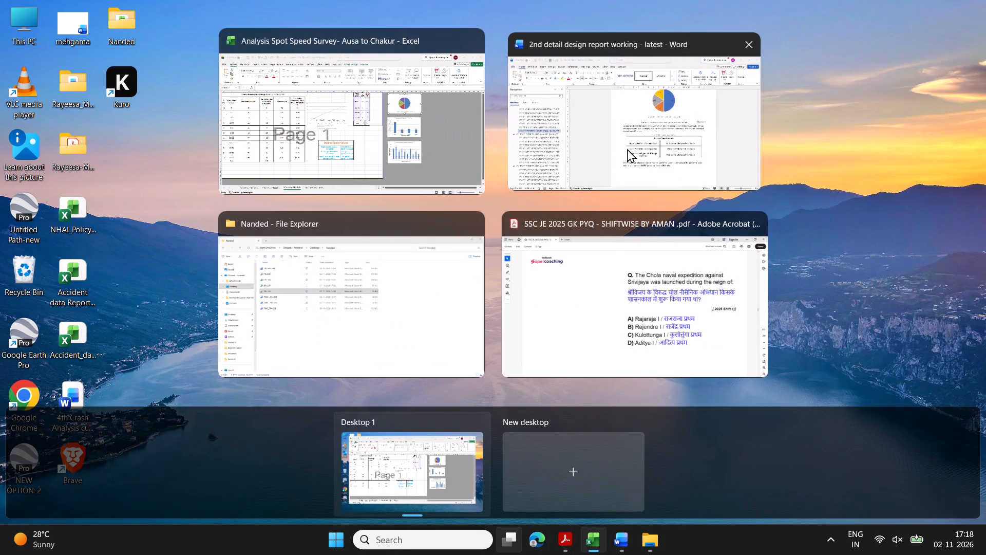
pyautogui.click(708, 343)
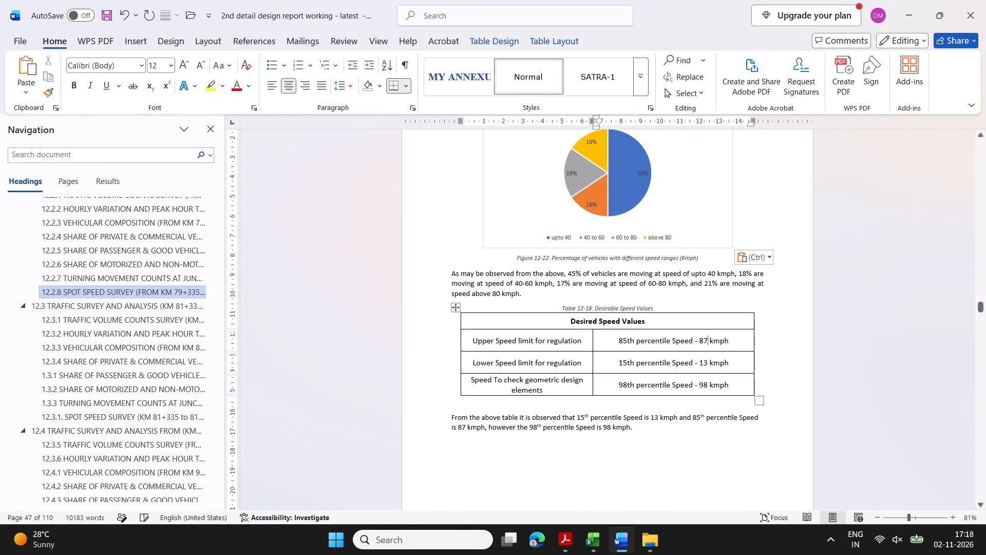
pyautogui.press('BackSpace')
pyautogui.press('1')
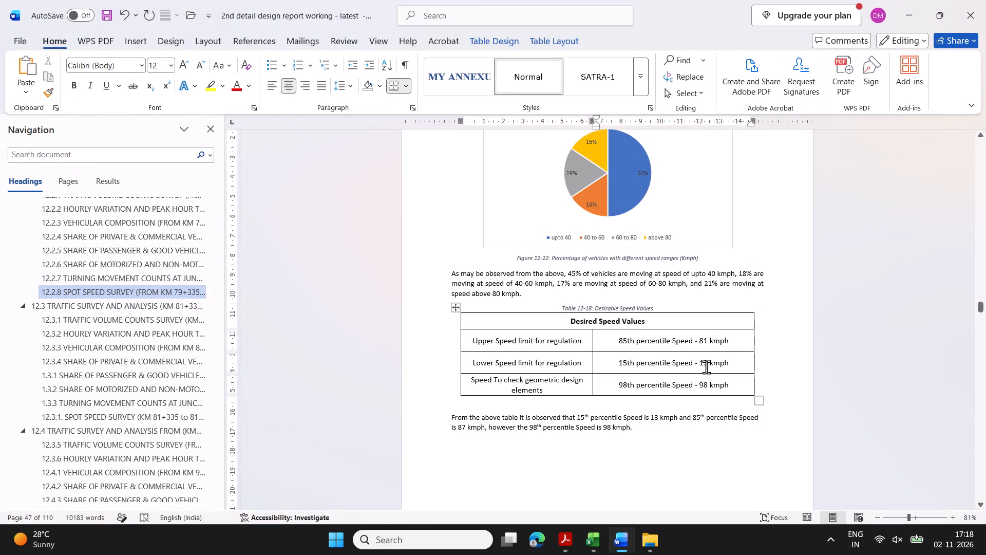
pyautogui.click(708, 367)
pyautogui.press('BackSpace')
pyautogui.press('2')
pyautogui.click(706, 386)
pyautogui.press('BackSpace')
pyautogui.press('7')
pyautogui.click(779, 356)
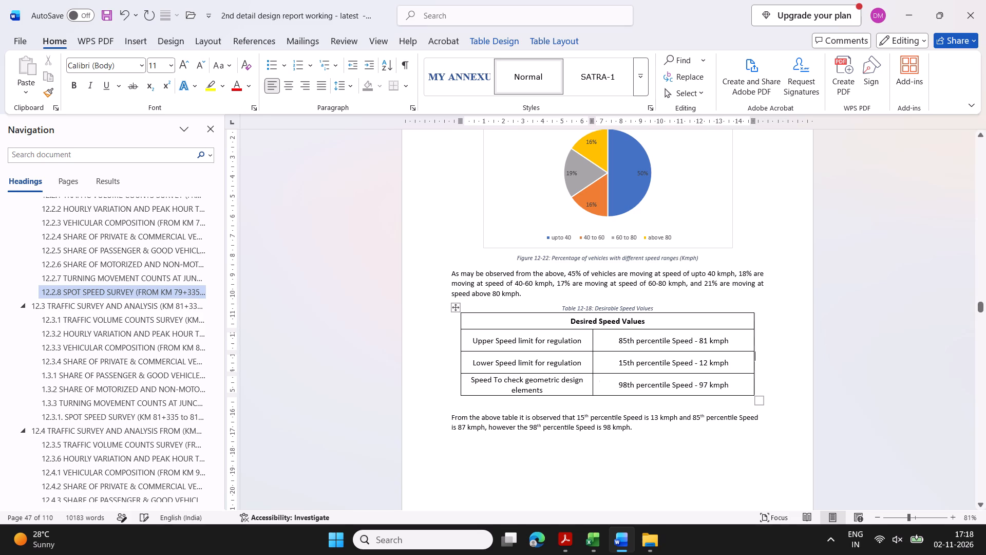
# In the paragraph below Table 12-18, set the 15th, 85th and 98th percentile speeds to 12, 81 and 97 kmph.
pyautogui.click(661, 421)
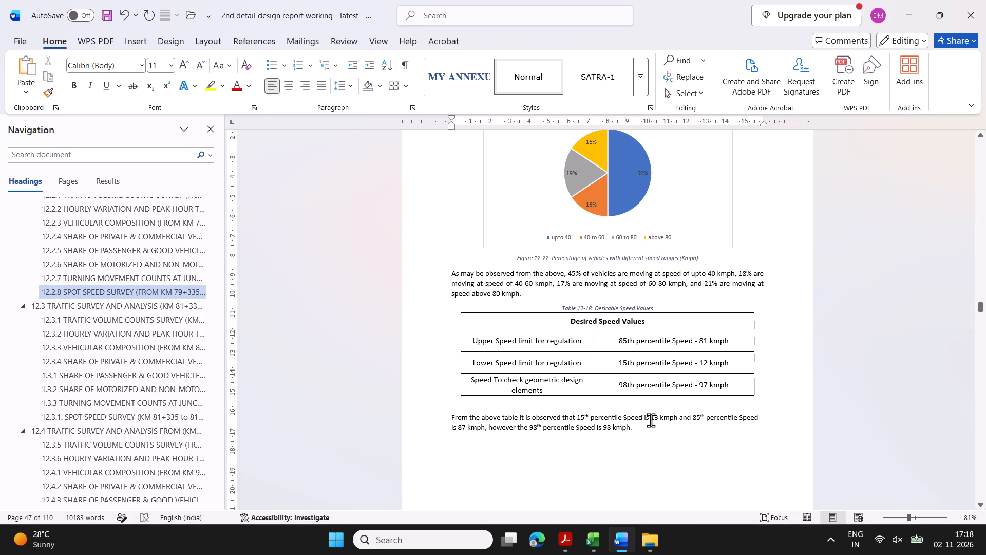
pyautogui.click(658, 420)
pyautogui.press('BackSpace')
pyautogui.press('2')
pyautogui.click(466, 430)
pyautogui.press('BackSpace')
pyautogui.press('1')
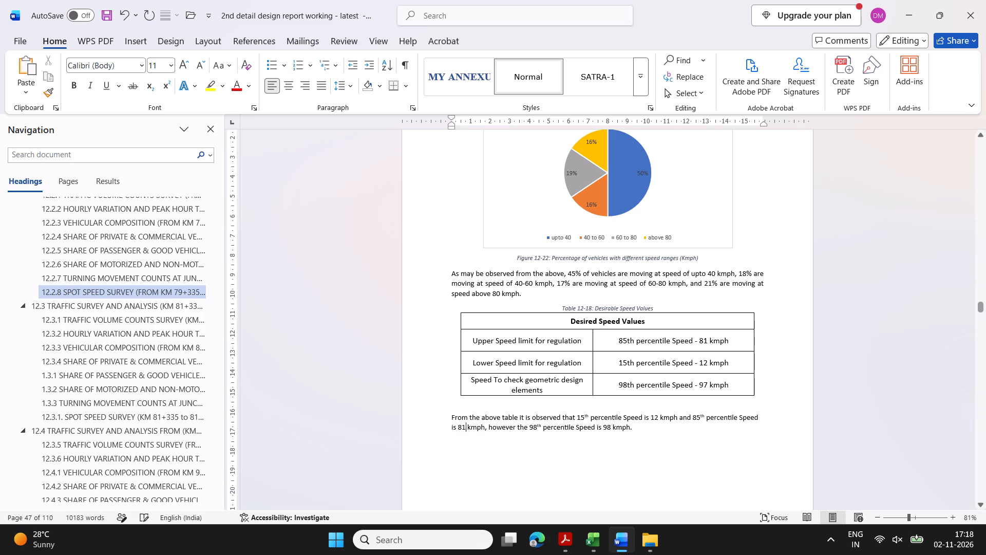
pyautogui.click(609, 430)
pyautogui.press('Right')
pyautogui.press('BackSpace')
pyautogui.press('7')
# Delete the blank lines above the section 12.3 heading so it starts at the top of its page.
pyautogui.scroll(-6, 704, 373)
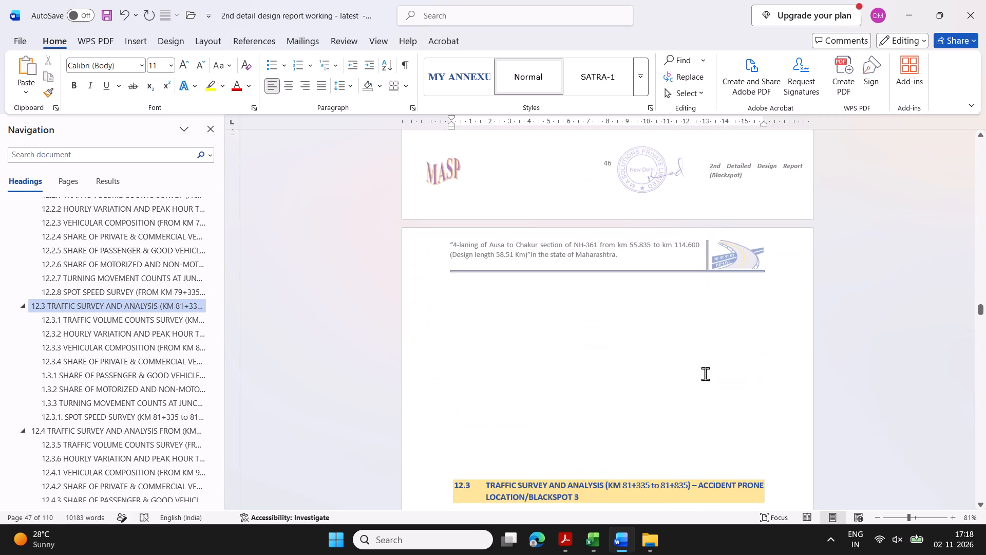
pyautogui.scroll(-1, 705, 374)
pyautogui.scroll(6, 704, 343)
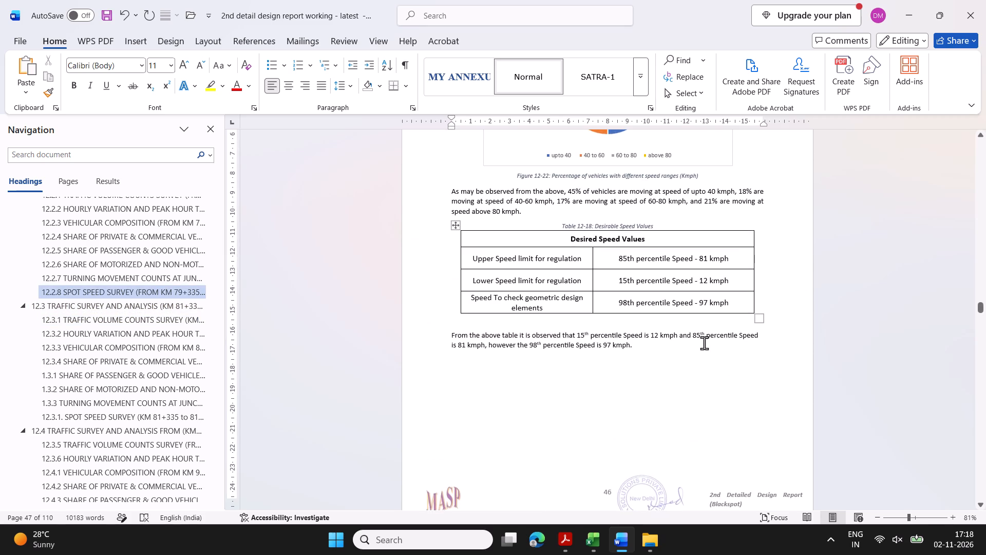
pyautogui.scroll(2, 704, 343)
pyautogui.scroll(-8, 704, 343)
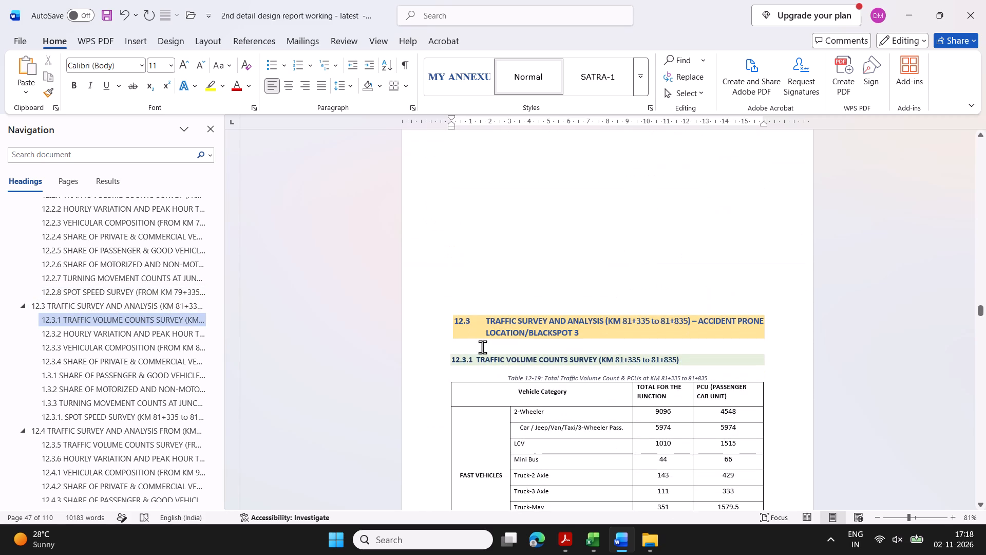
pyautogui.click(473, 305)
pyautogui.press('BackSpace')
pyautogui.press('BackSpace')
pyautogui.press('BackSpace')
pyautogui.press('BackSpace')
pyautogui.press('BackSpace')
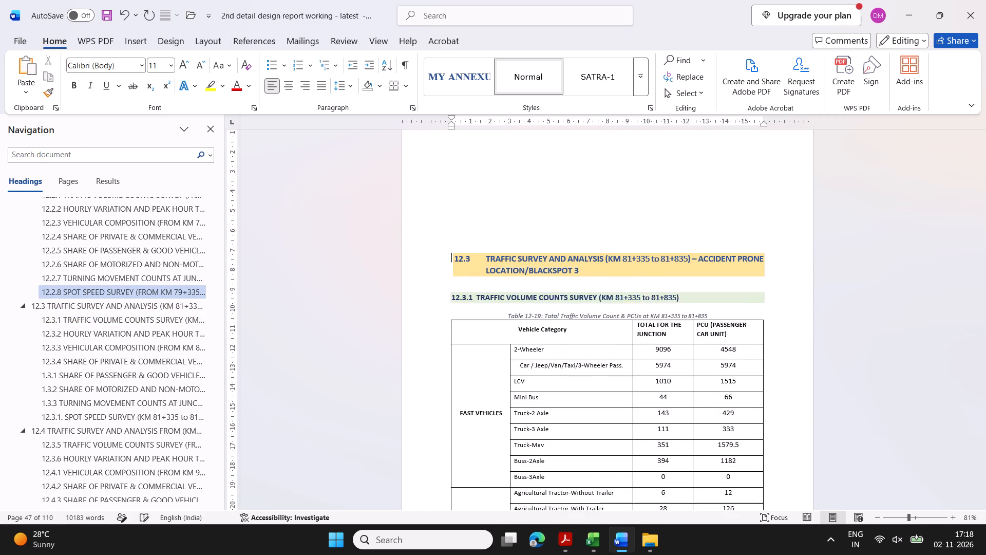
pyautogui.press('BackSpace')
pyautogui.press('BackSpace')
pyautogui.press('BackSpace')
pyautogui.press('BackSpace')
pyautogui.press('BackSpace')
pyautogui.press('BackSpace')
pyautogui.scroll(2, 655, 264)
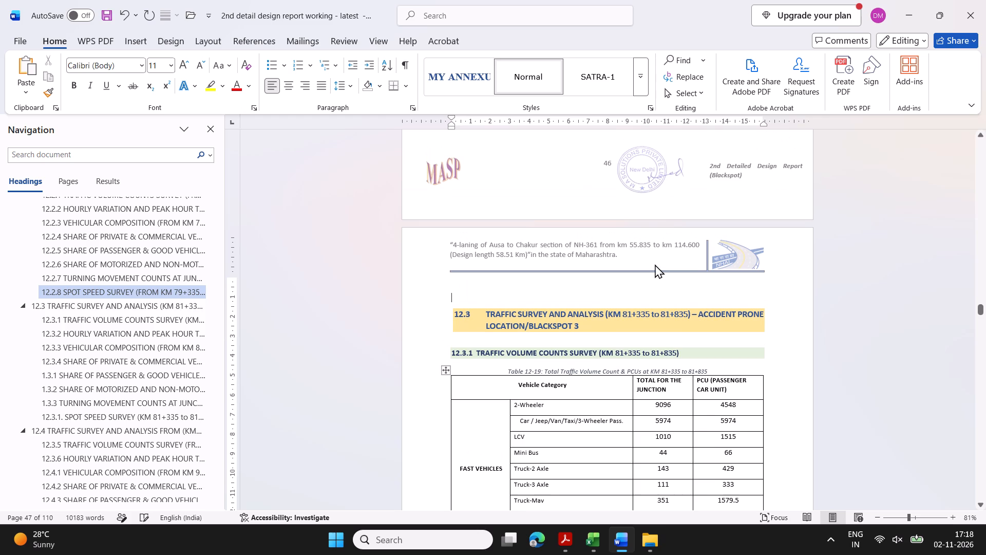
pyautogui.press('BackSpace')
pyautogui.press('BackSpace')
# Review the charts, table and paragraphs of section 12.2.8 and the pages around the section 12.3 heading.
pyautogui.scroll(2, 733, 280)
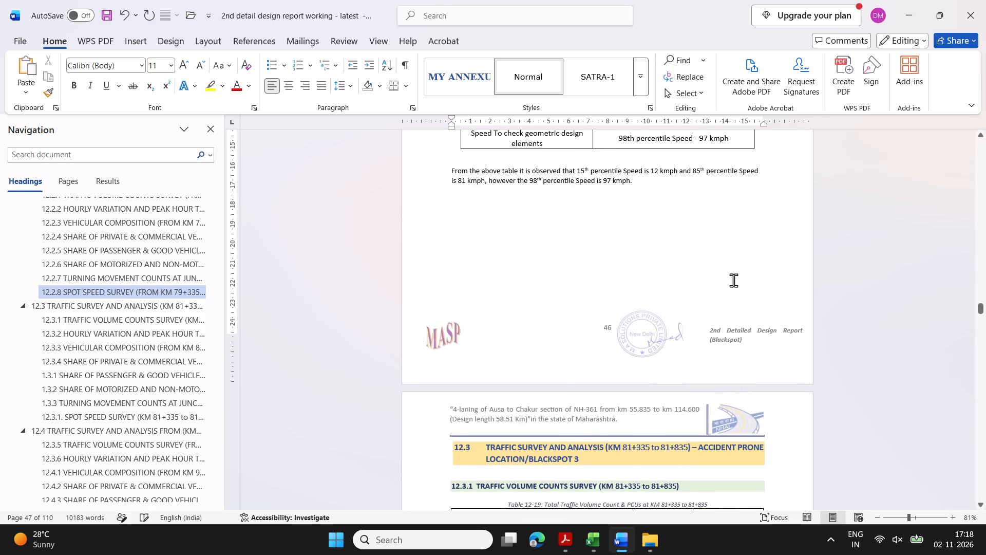
pyautogui.scroll(3, 733, 280)
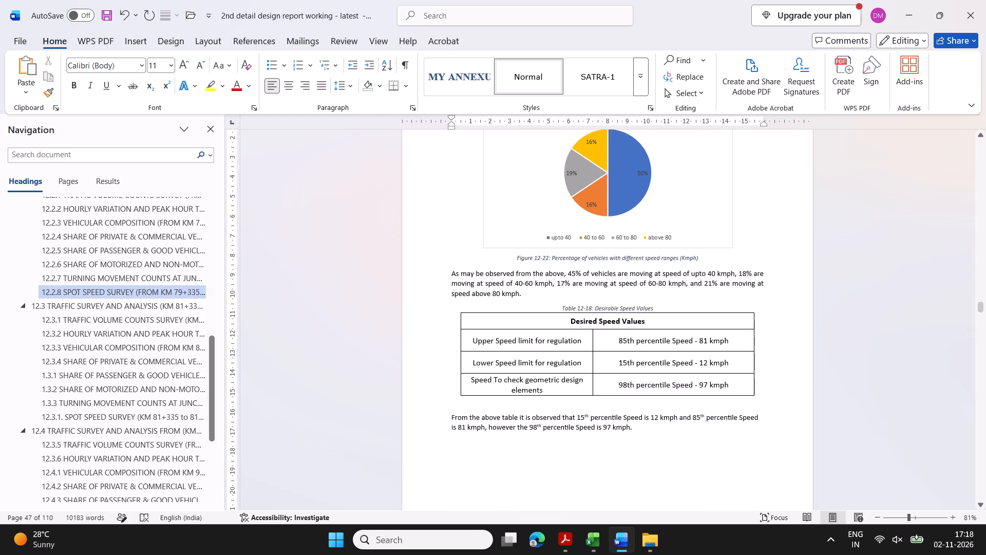
pyautogui.scroll(5, 529, 313)
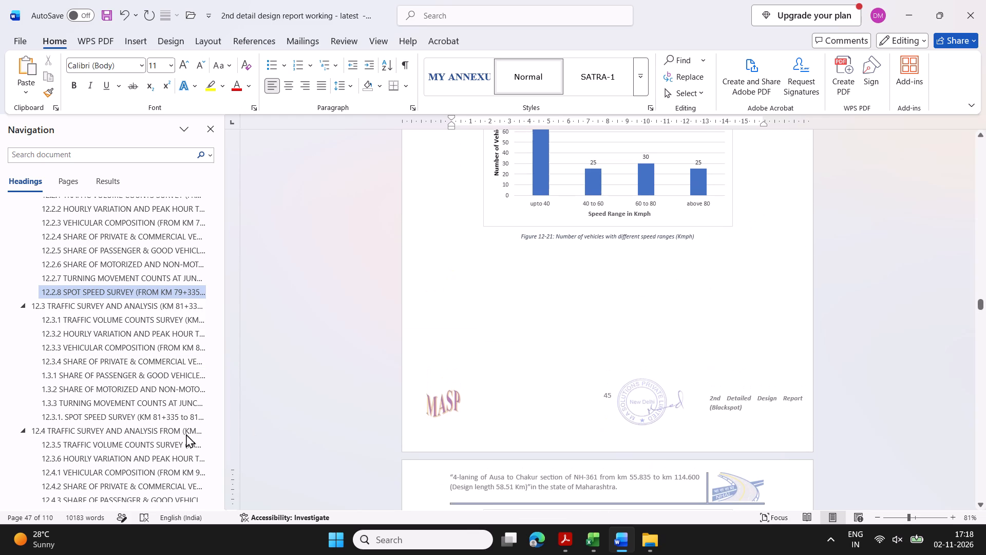
pyautogui.scroll(-4, 619, 350)
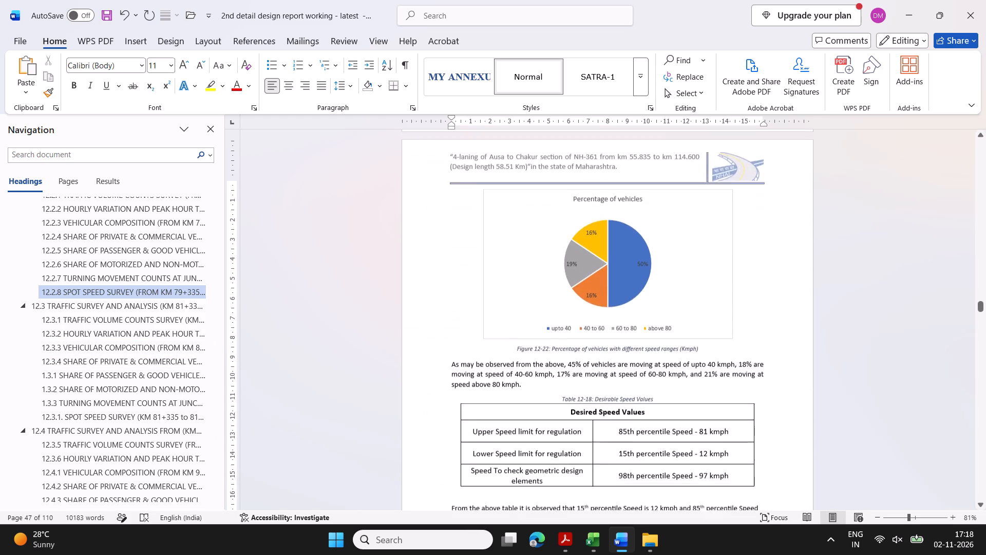
pyautogui.scroll(-6, 620, 350)
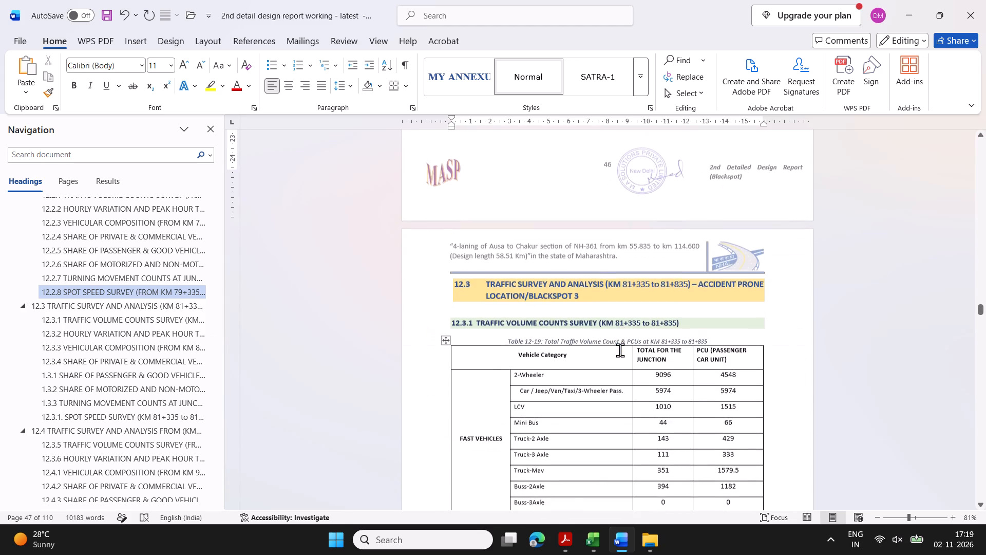
pyautogui.scroll(-3, 620, 350)
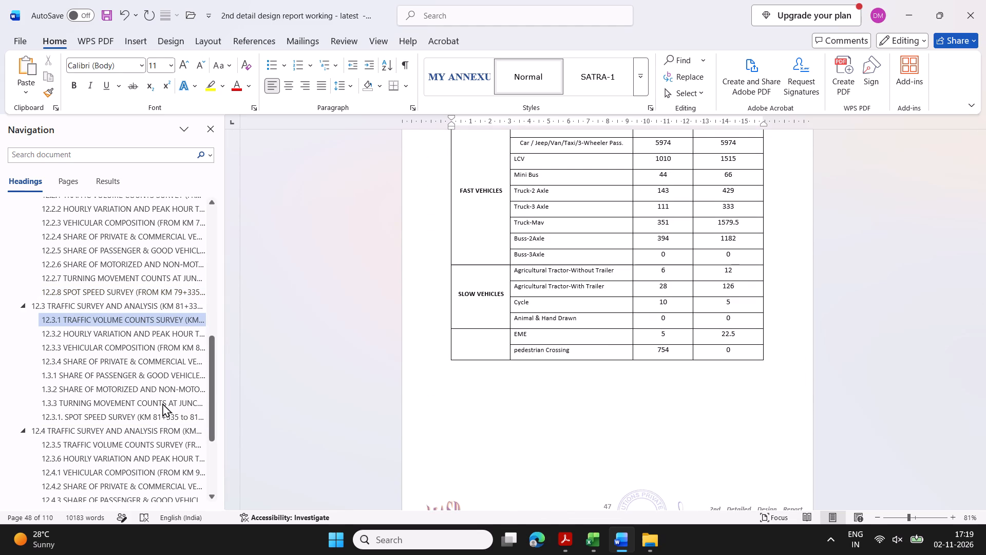
# Review the spot speed tables, charts and descriptive paragraphs of section 12.1.8.
pyautogui.scroll(-2, 147, 435)
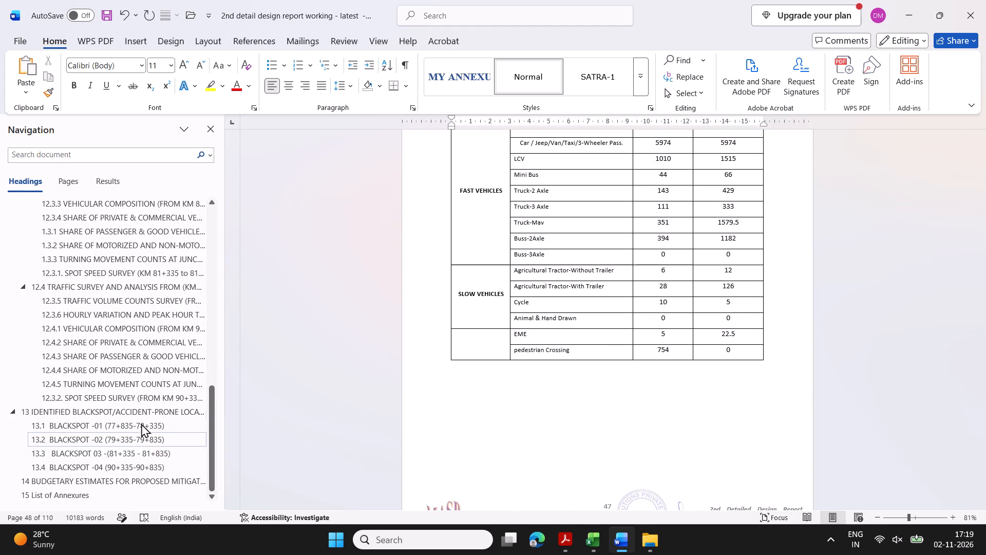
pyautogui.scroll(2, 163, 338)
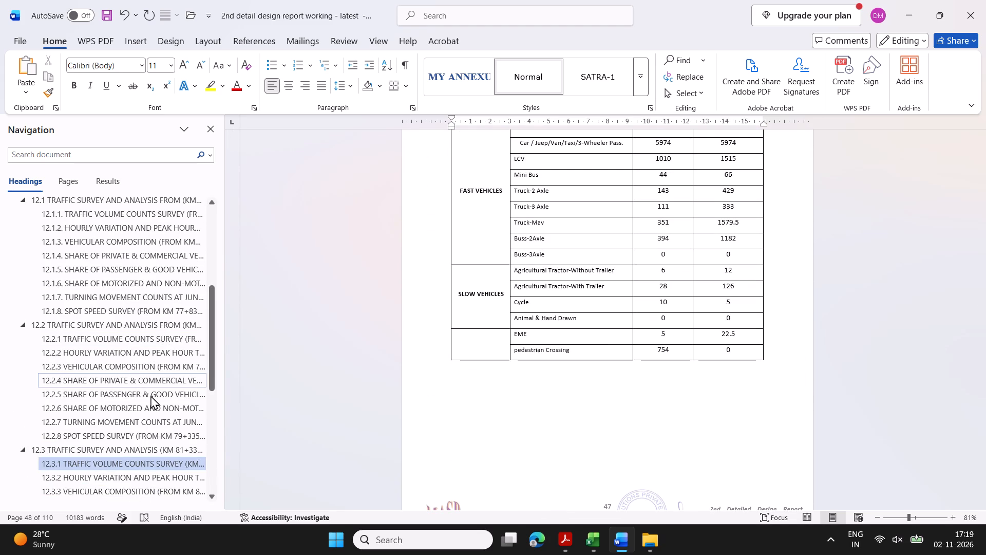
pyautogui.scroll(-1, 150, 395)
pyautogui.scroll(1, 149, 293)
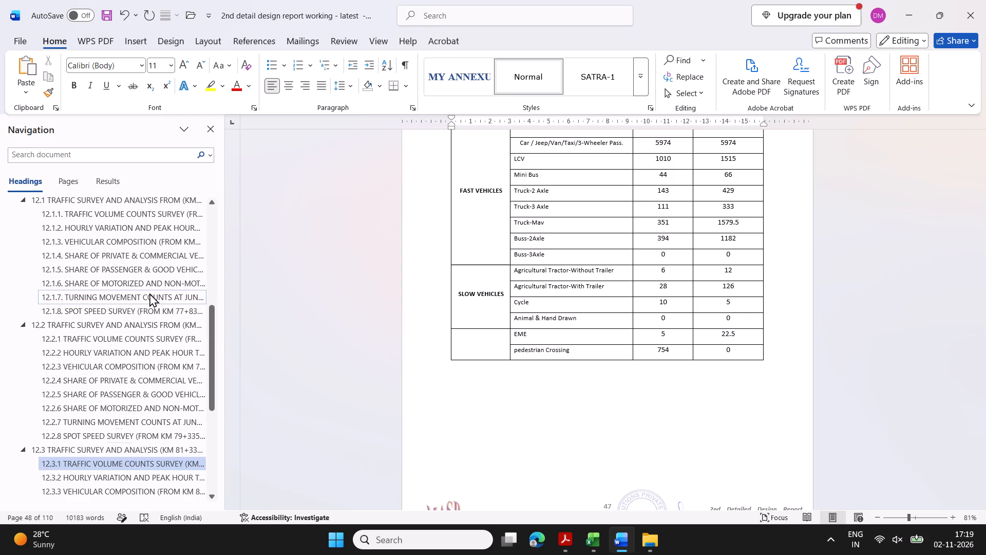
pyautogui.scroll(1, 149, 293)
pyautogui.scroll(-1, 149, 293)
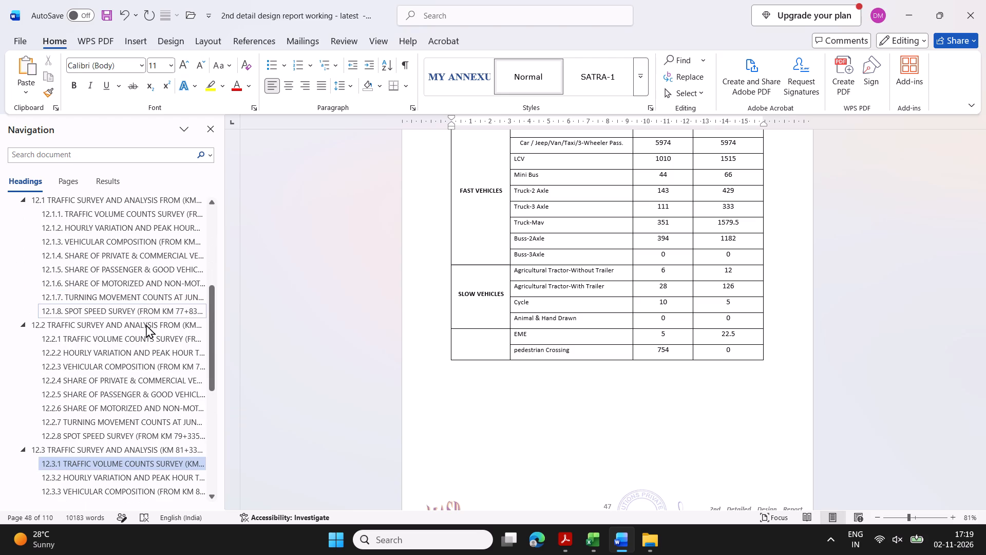
pyautogui.click(143, 310)
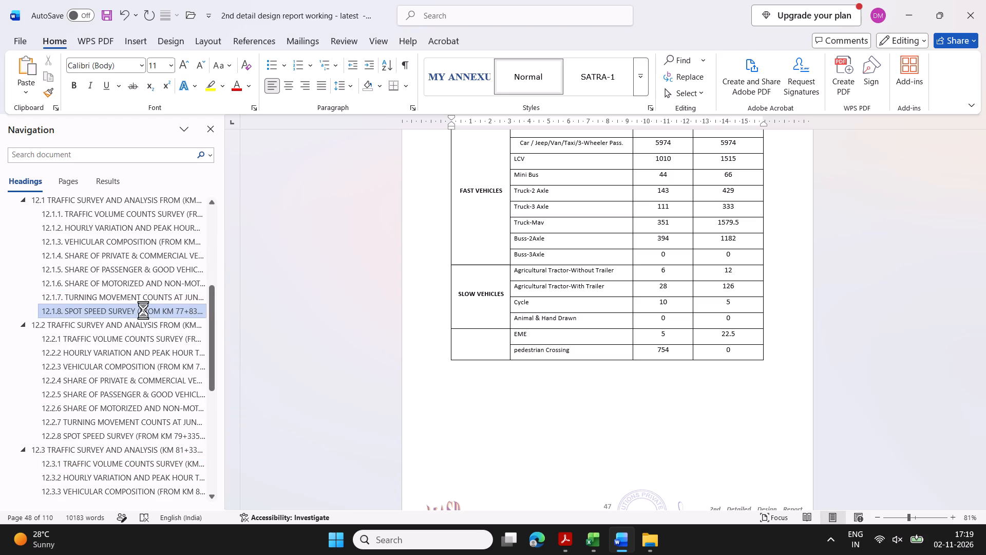
pyautogui.scroll(-6, 744, 402)
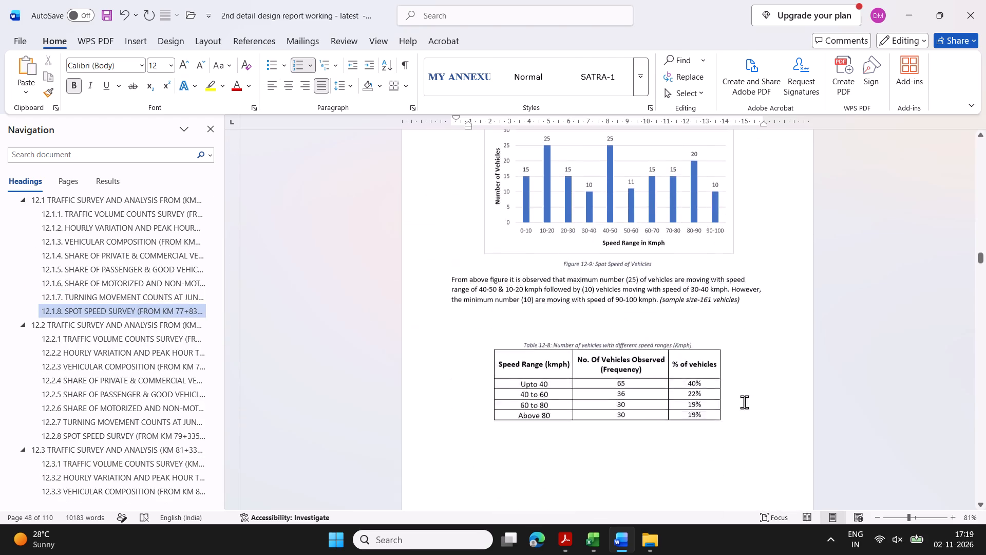
pyautogui.scroll(-13, 746, 392)
pyautogui.scroll(2, 747, 393)
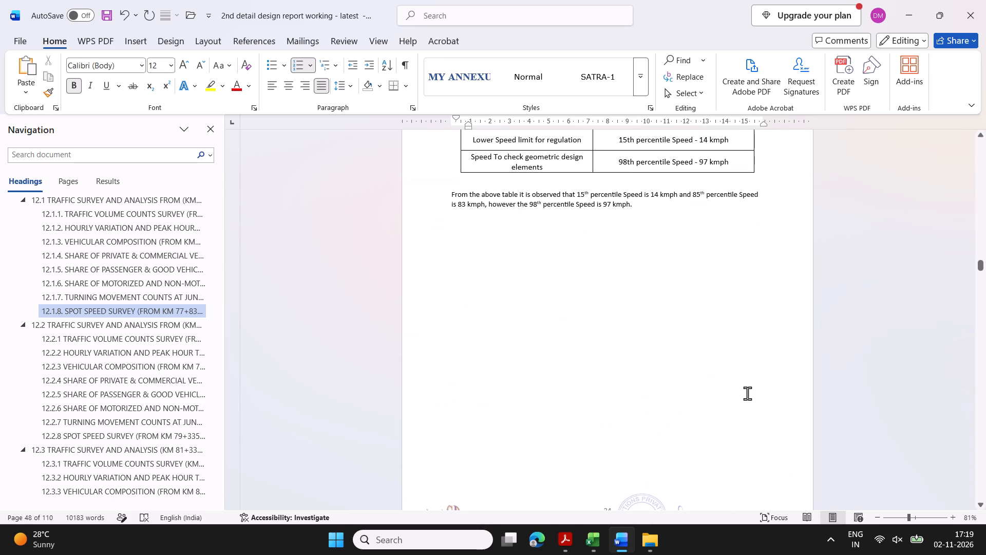
pyautogui.scroll(1, 747, 393)
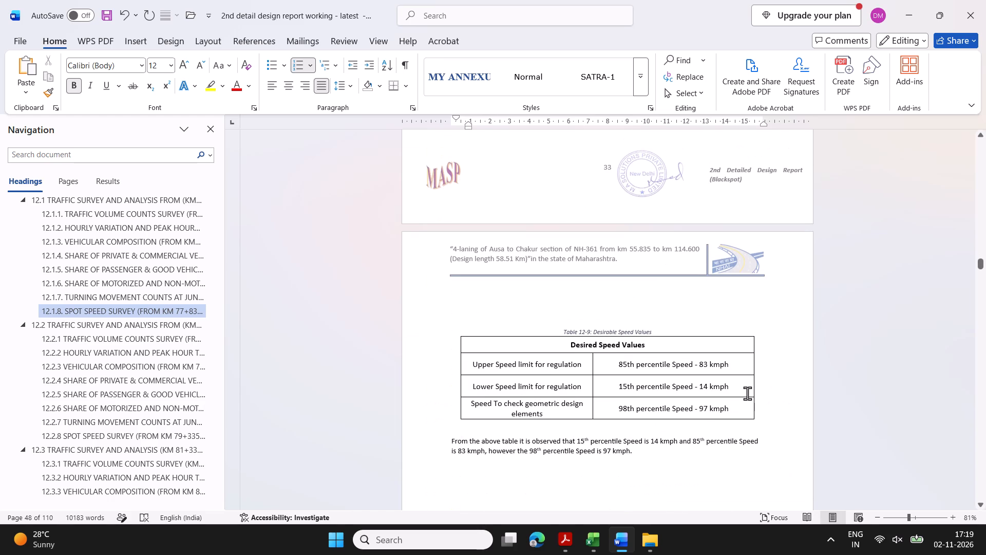
pyautogui.scroll(4, 747, 393)
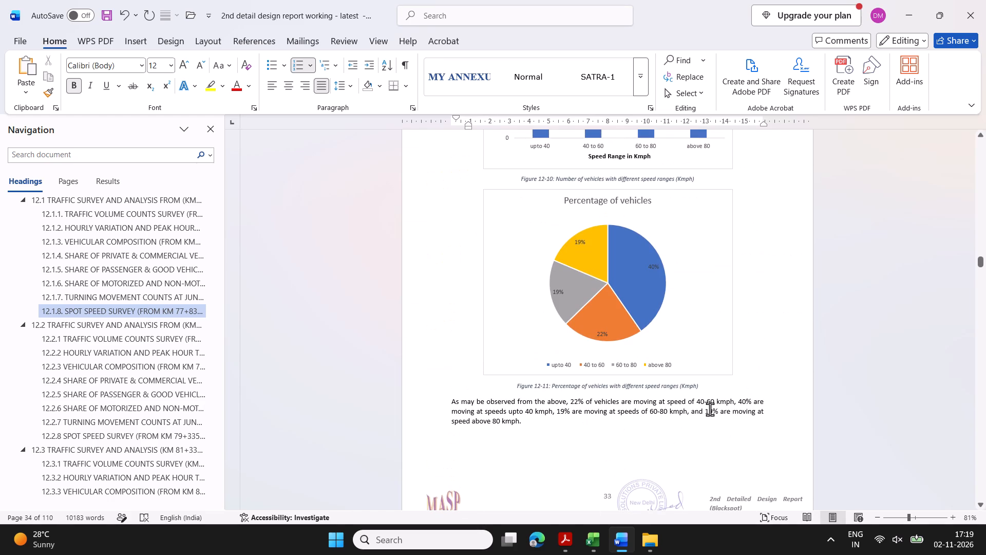
pyautogui.scroll(2, 741, 373)
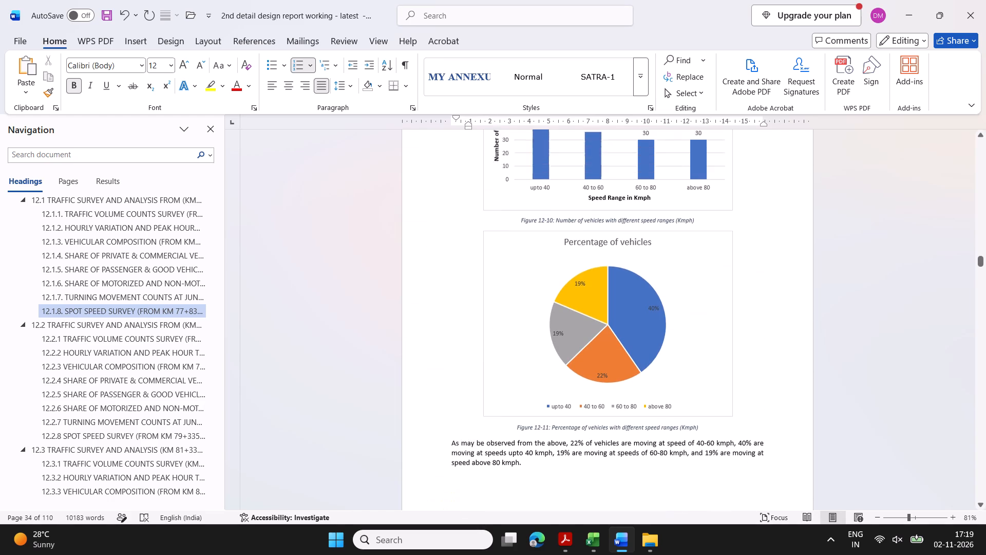
pyautogui.scroll(8, 741, 373)
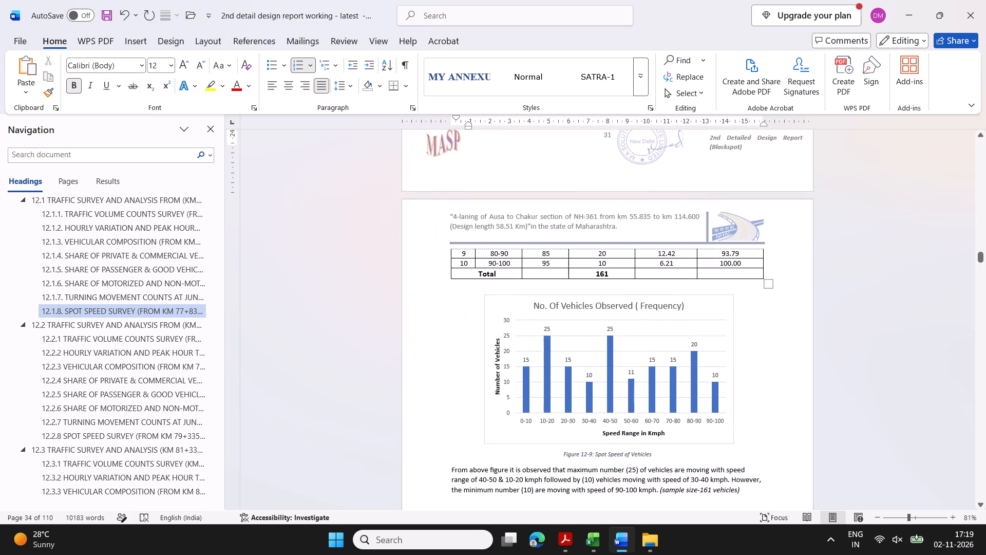
pyautogui.scroll(-10, 741, 373)
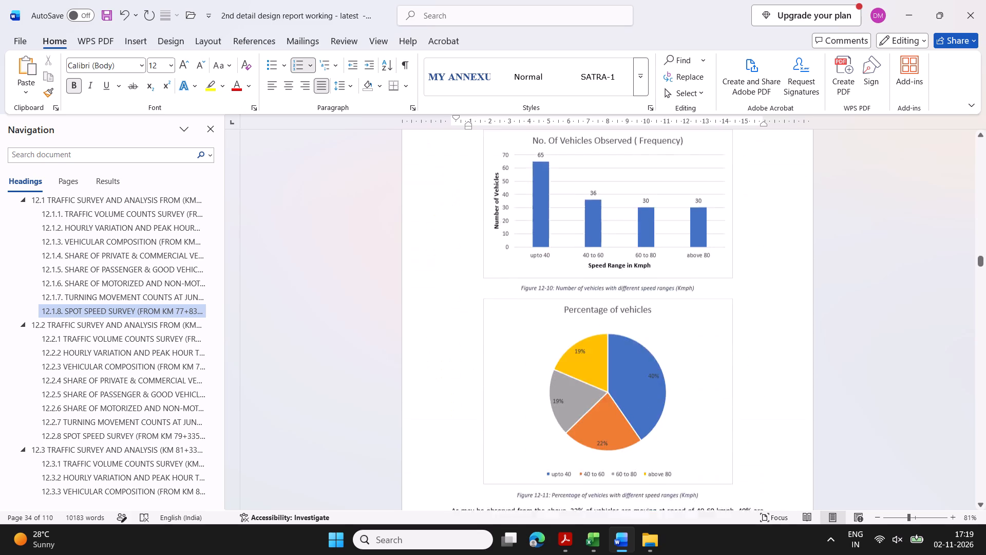
pyautogui.scroll(-4, 741, 373)
pyautogui.scroll(8, 740, 372)
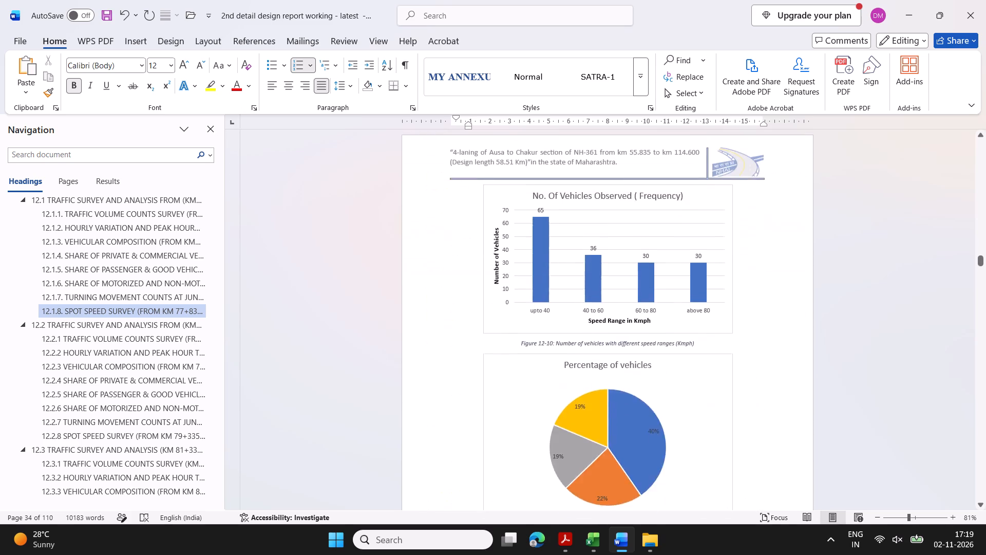
pyautogui.scroll(5, 740, 372)
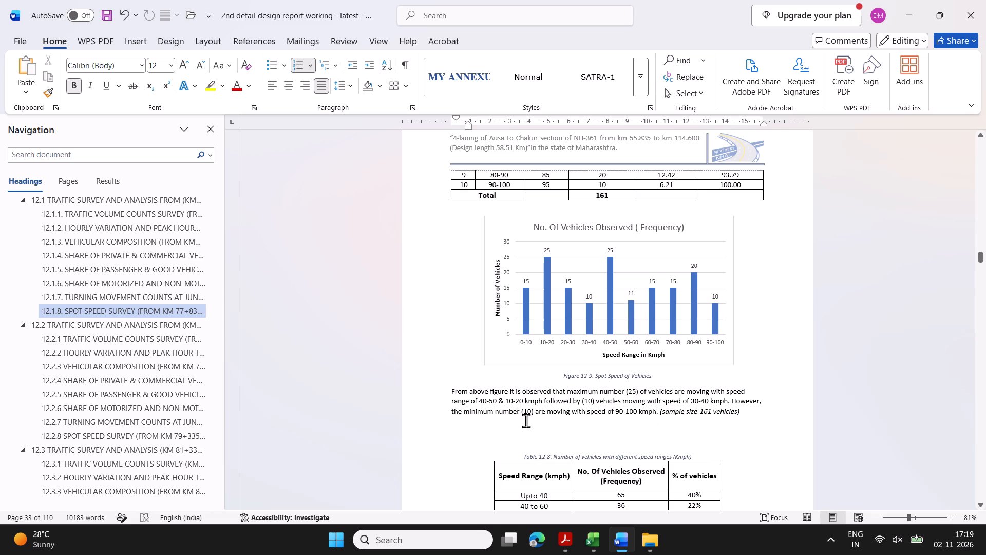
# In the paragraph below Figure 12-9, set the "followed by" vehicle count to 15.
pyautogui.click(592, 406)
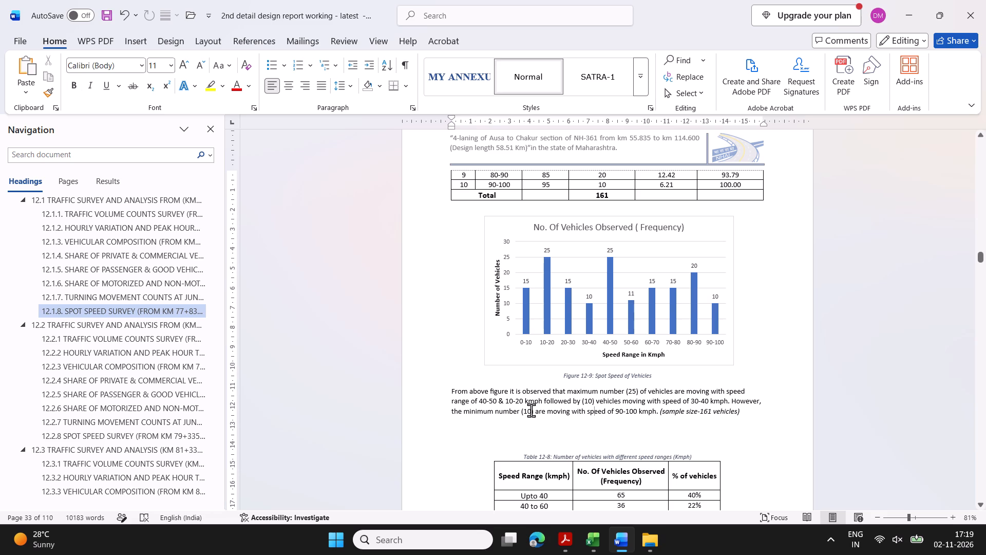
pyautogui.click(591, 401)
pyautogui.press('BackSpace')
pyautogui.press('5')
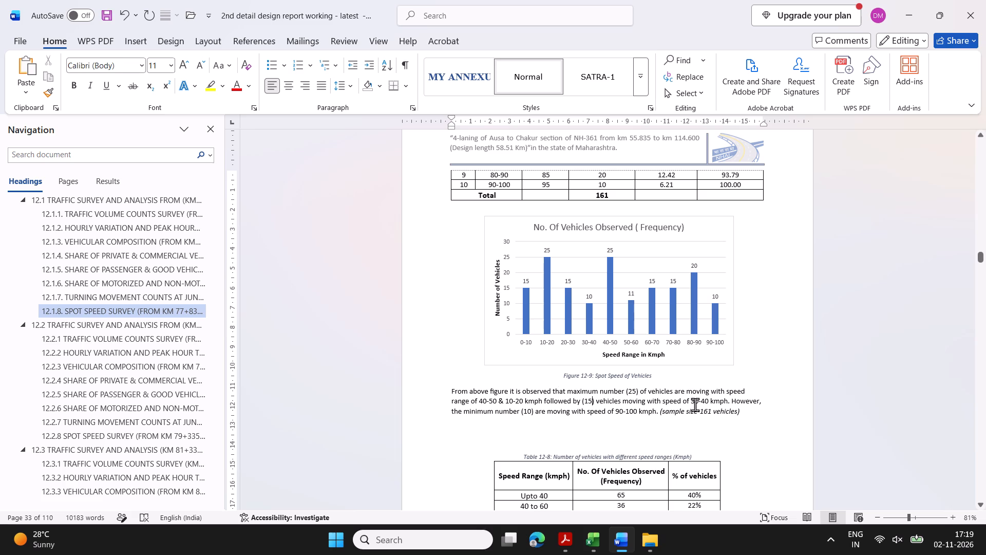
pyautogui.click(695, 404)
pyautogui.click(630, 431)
# In the paragraph below Figure 12-9, set the "followed by" group to 20 vehicles at a speed of 80-90 kmph.
pyautogui.click(693, 403)
pyautogui.click(592, 399)
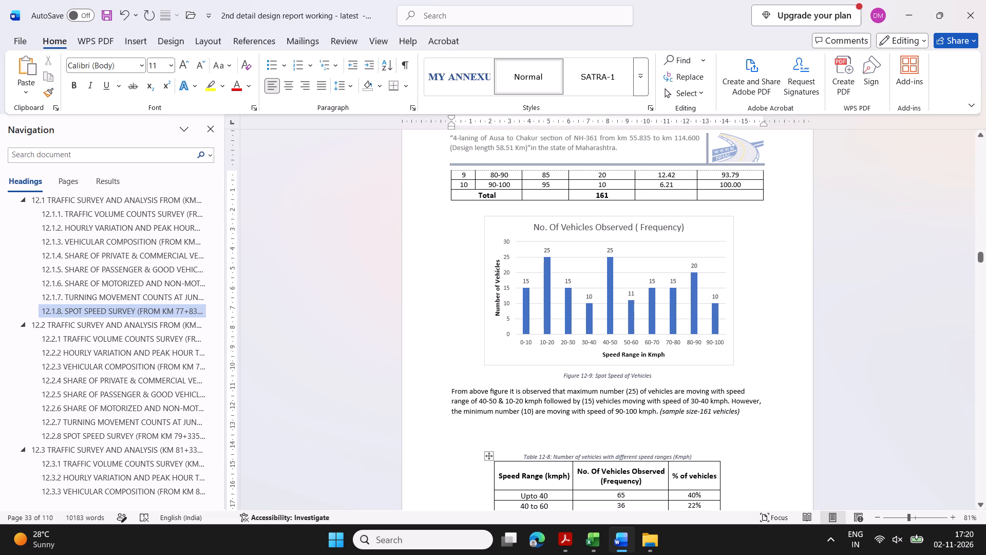
pyautogui.press('BackSpace')
pyautogui.press('BackSpace')
pyautogui.write('20')
pyautogui.click(694, 403)
pyautogui.press('BackSpace')
pyautogui.press('8')
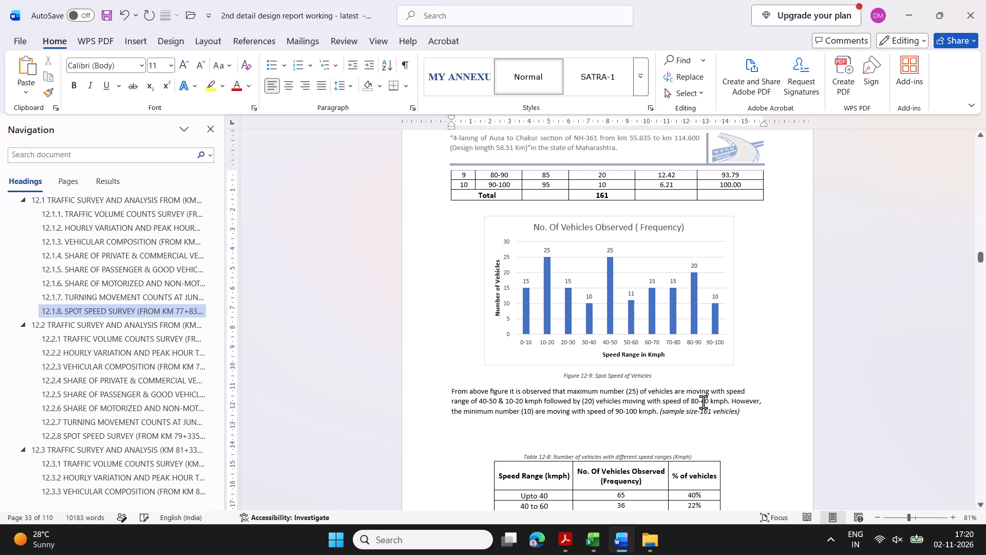
pyautogui.click(706, 403)
pyautogui.press('BackSpace')
pyautogui.press('9')
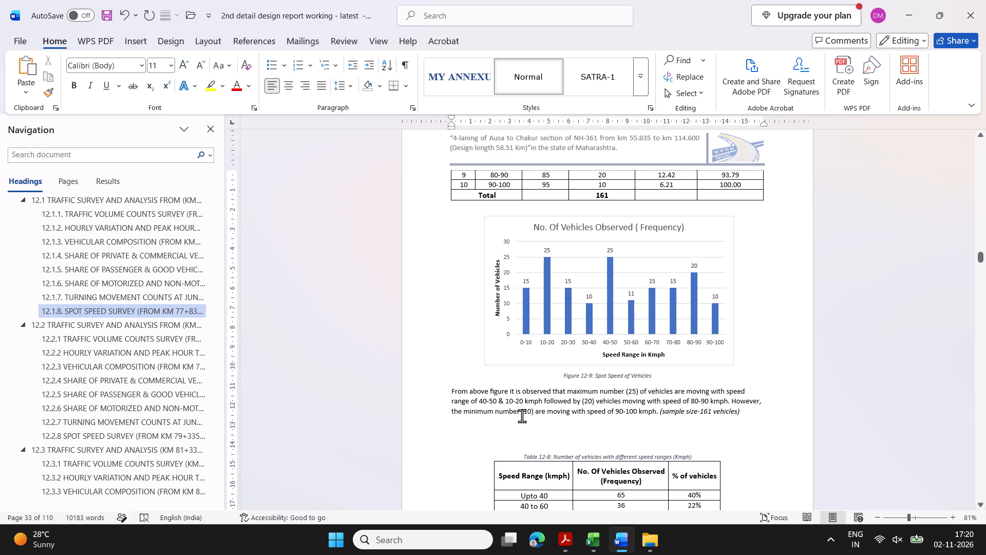
# In the same paragraph, set the speed range for the minimum number of vehicles to 30-40 kmph.
pyautogui.click(619, 412)
pyautogui.press('BackSpace')
pyautogui.press('3')
pyautogui.click(632, 413)
pyautogui.press('BackSpace')
pyautogui.press('BackSpace')
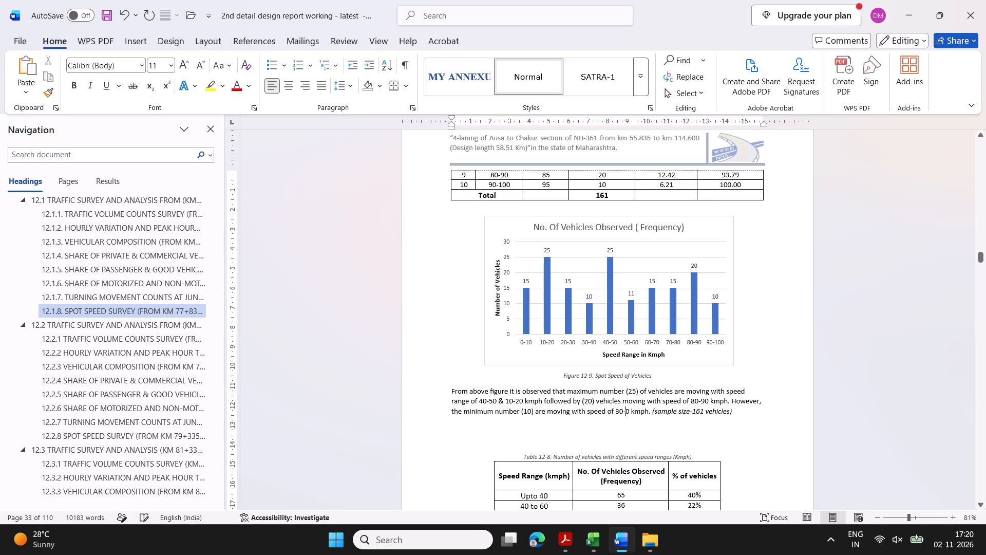
pyautogui.press('4')
# Add "& 90-100 kmph" after the minimum-vehicle speed range in the paragraph below Figure 12-9.
pyautogui.click(652, 413)
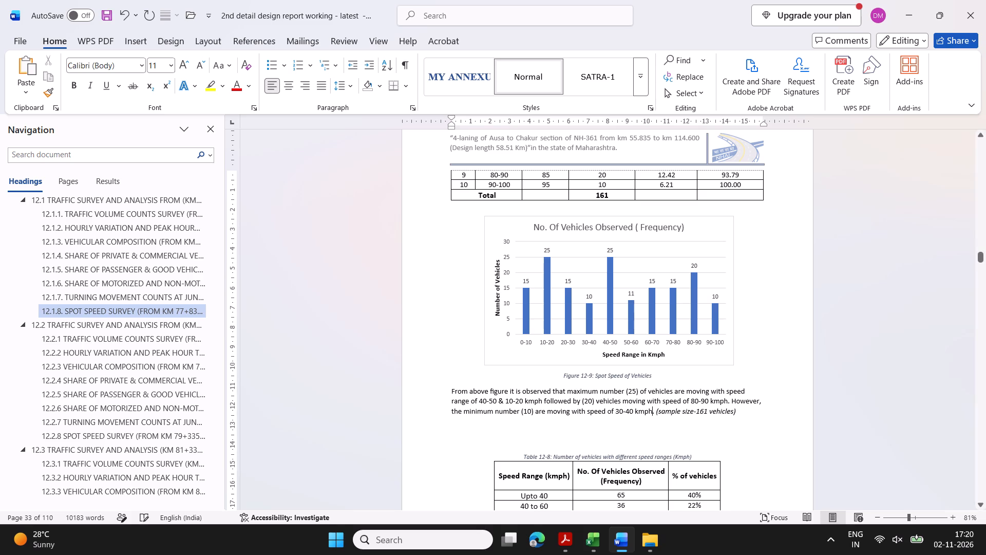
pyautogui.press('.')
pyautogui.press('BackSpace')
pyautogui.press(',')
pyautogui.press('space')
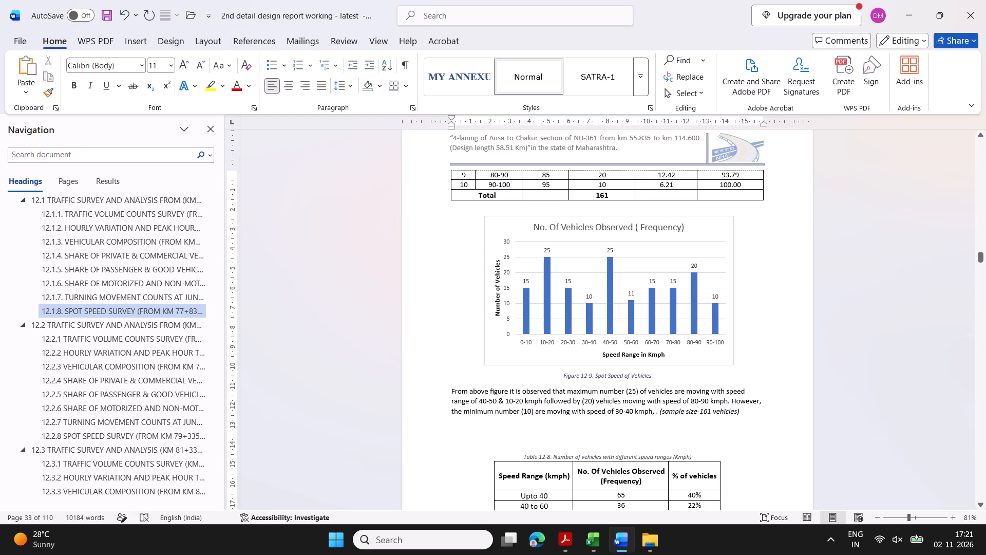
pyautogui.press('BackSpace')
pyautogui.press('BackSpace')
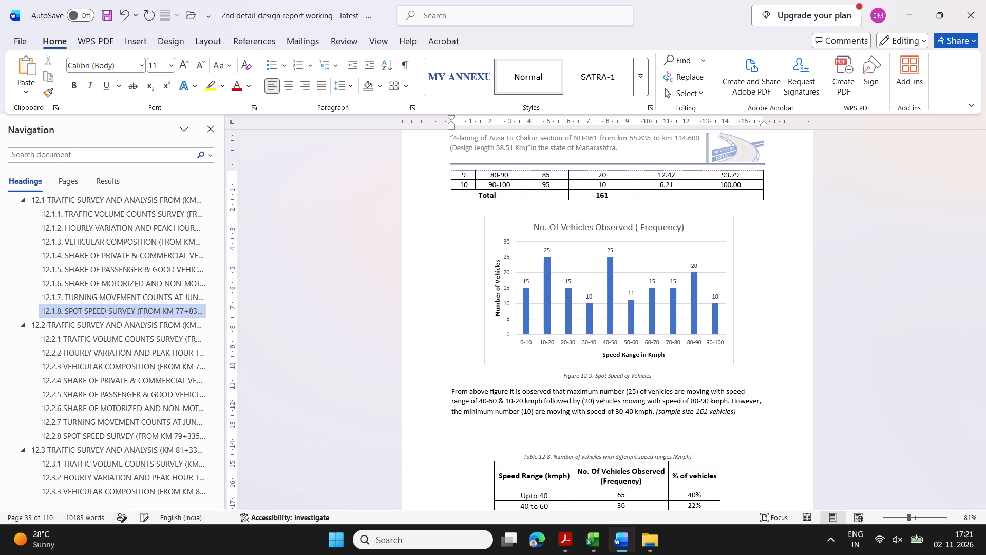
pyautogui.press('space')
pyautogui.write('&')
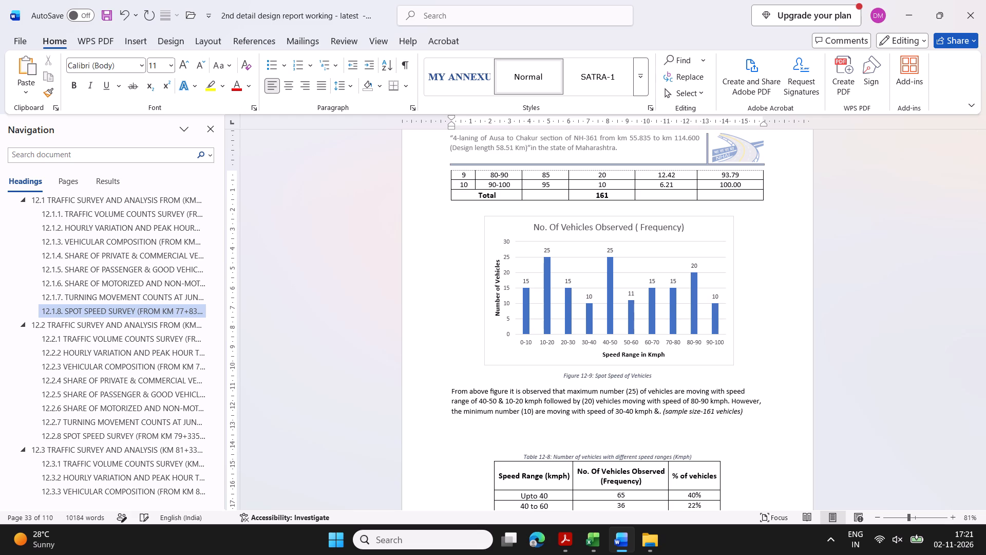
pyautogui.press('space')
pyautogui.write('90')
pyautogui.write('-100 kn')
pyautogui.press('BackSpace')
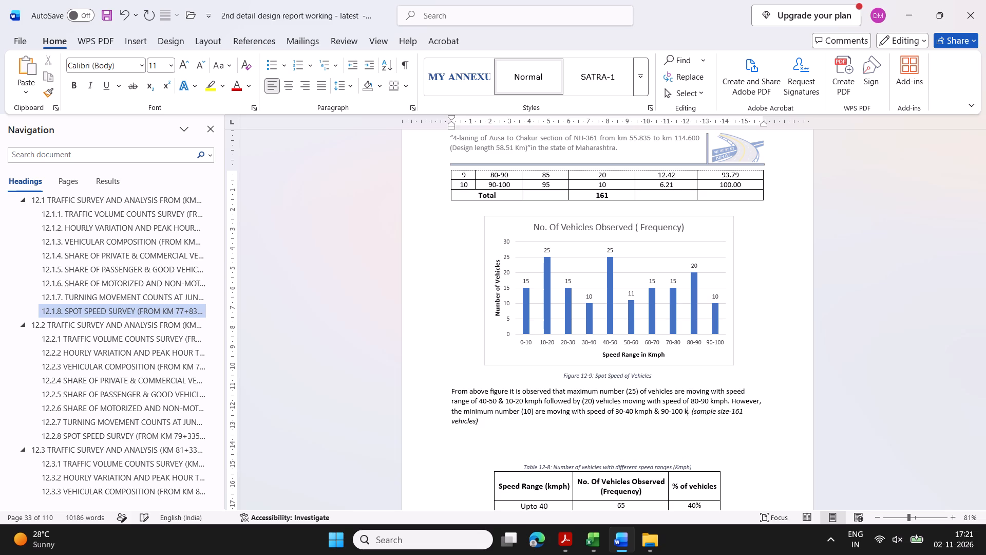
pyautogui.write('mph')
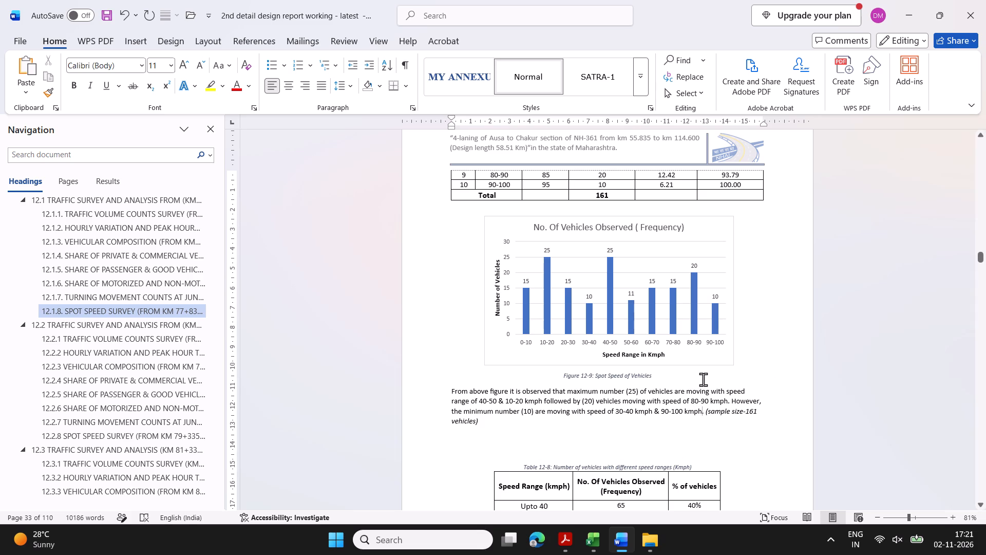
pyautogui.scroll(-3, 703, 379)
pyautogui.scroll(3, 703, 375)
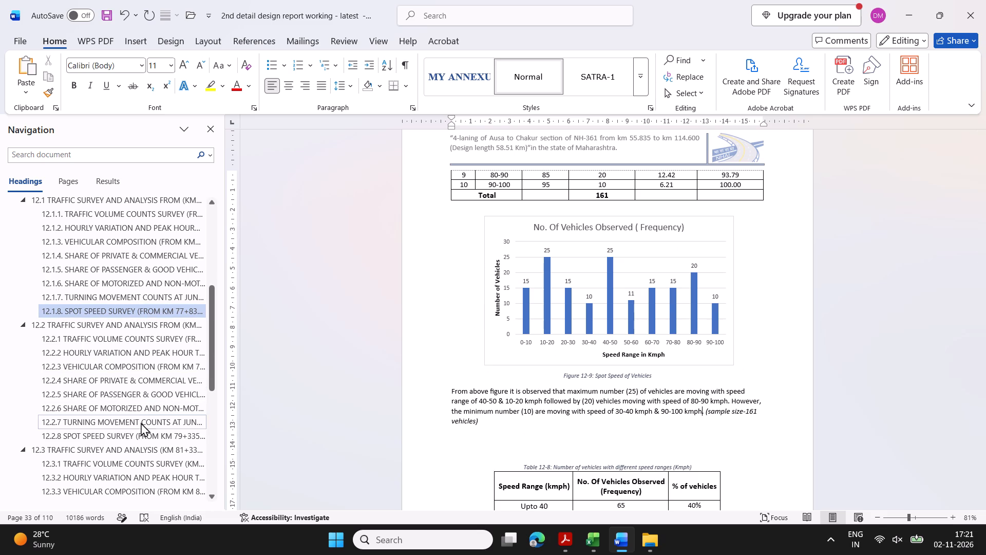
# Review the spot speed table, charts and descriptive paragraphs in section 12.2.8 (km 79+335 to 79+835).
pyautogui.click(127, 431)
pyautogui.scroll(-2, 590, 328)
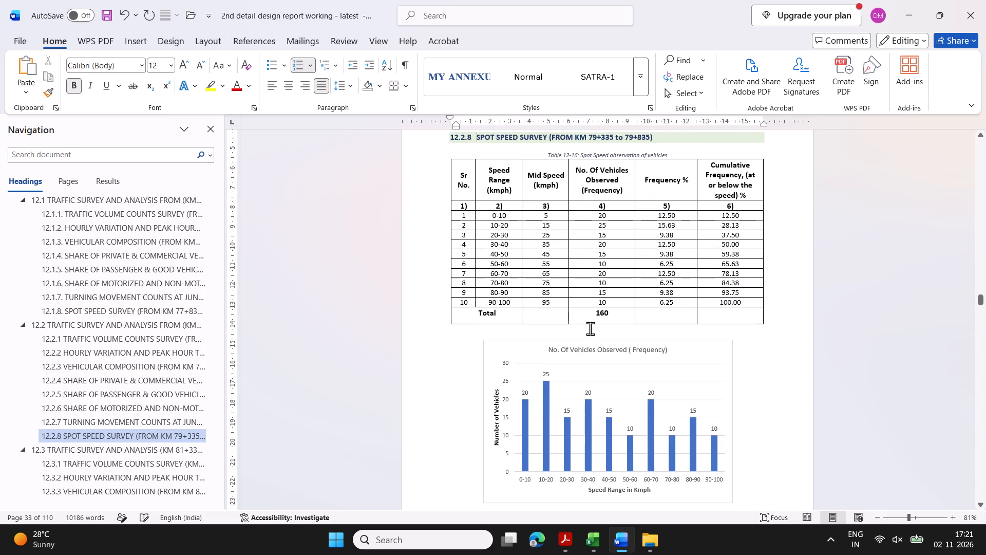
pyautogui.scroll(-14, 590, 328)
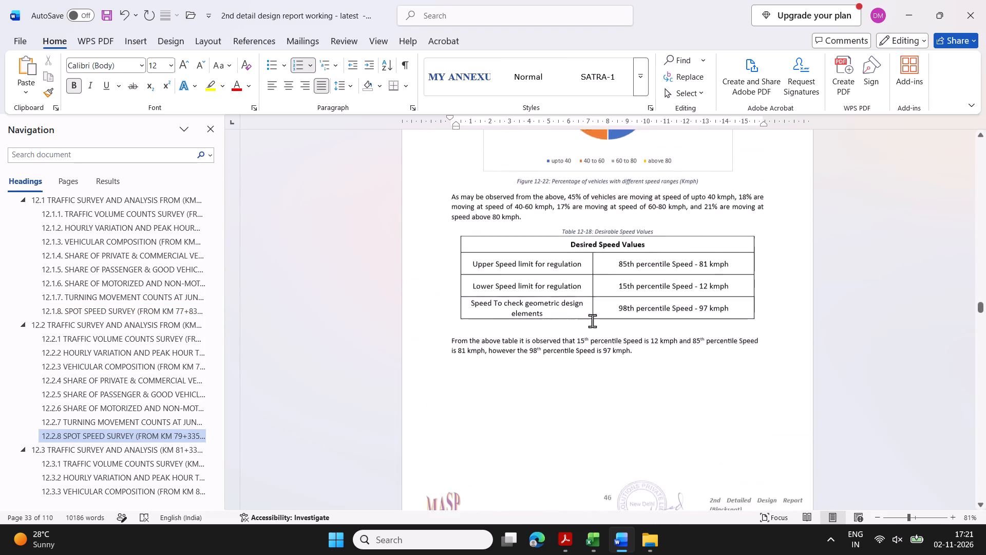
pyautogui.scroll(11, 592, 321)
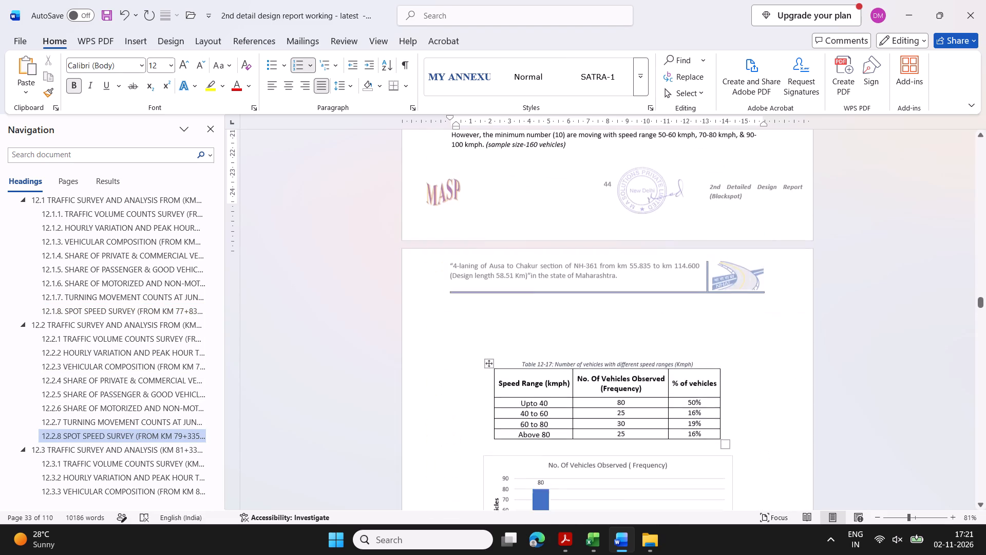
pyautogui.scroll(3, 592, 321)
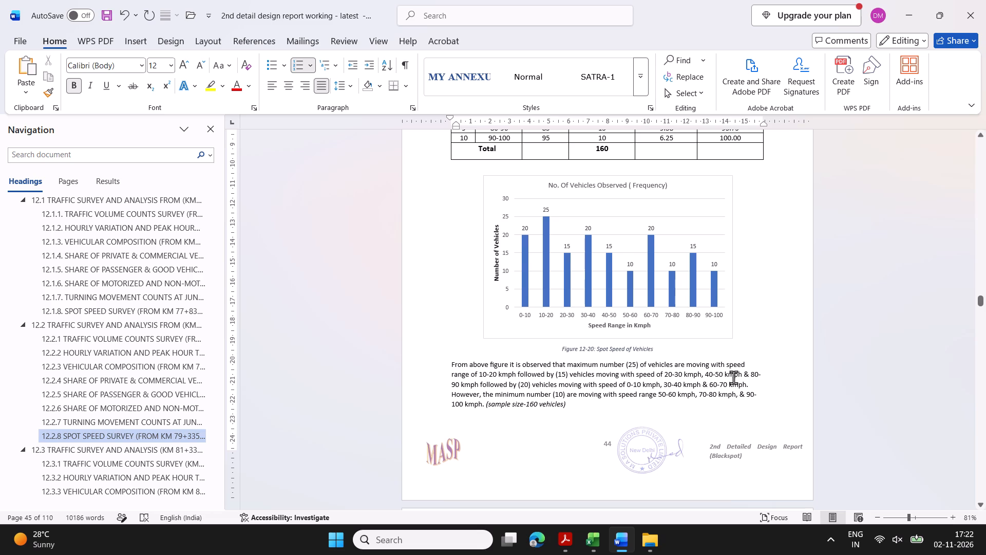
pyautogui.click(529, 384)
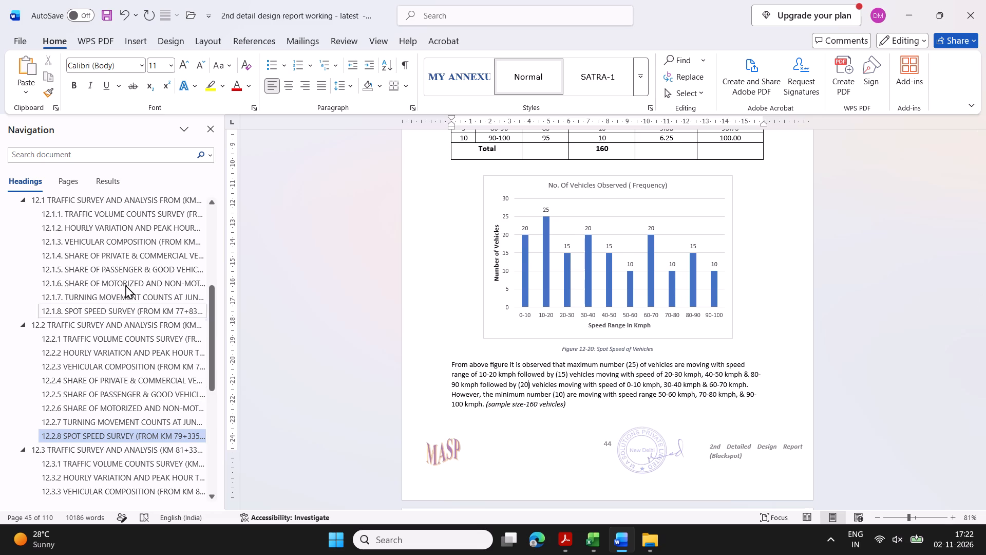
# Review section 12.1.8's spot speed table, Figure 12-9 with its paragraph, and Table 12-8 with its chart.
pyautogui.click(120, 310)
pyautogui.scroll(-8, 678, 295)
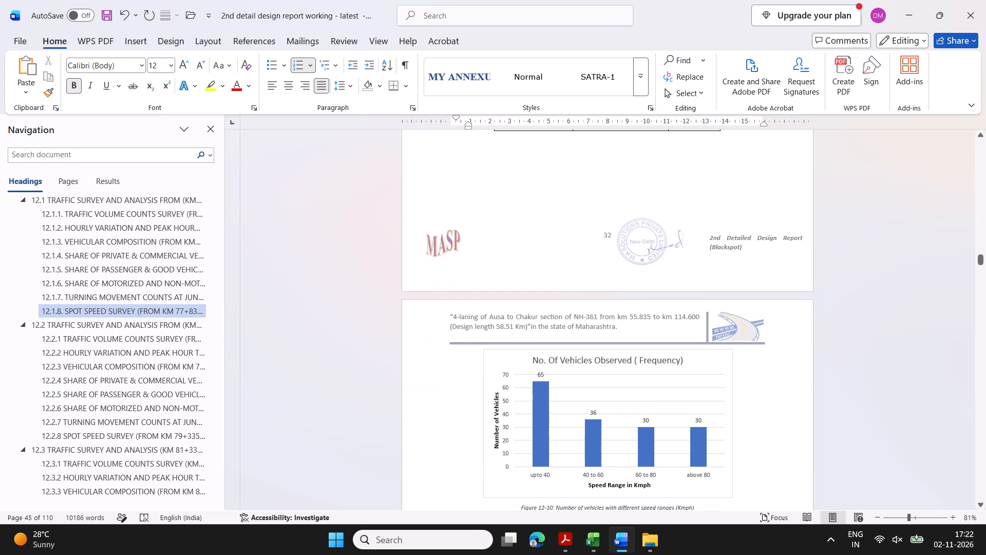
pyautogui.scroll(-3, 678, 295)
pyautogui.scroll(2, 678, 295)
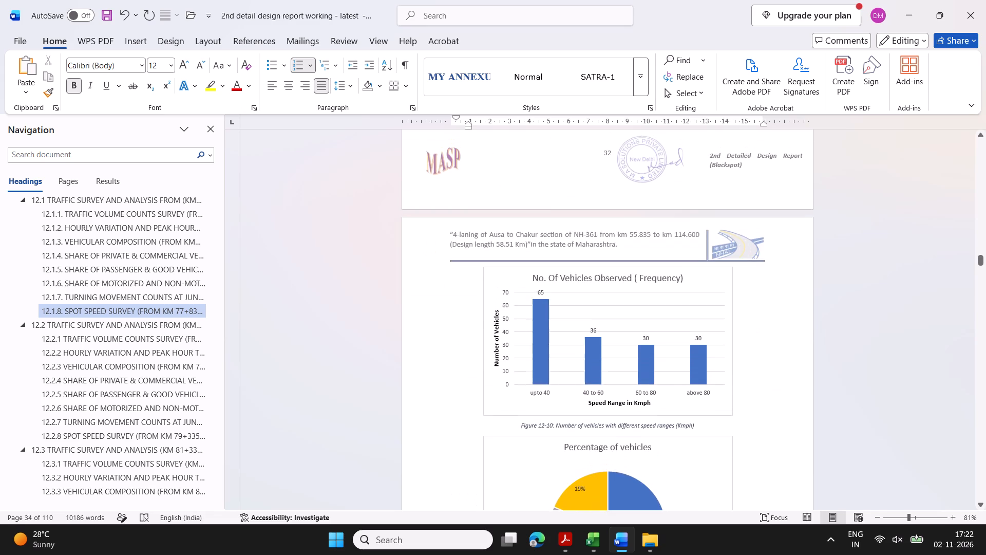
pyautogui.scroll(3, 701, 253)
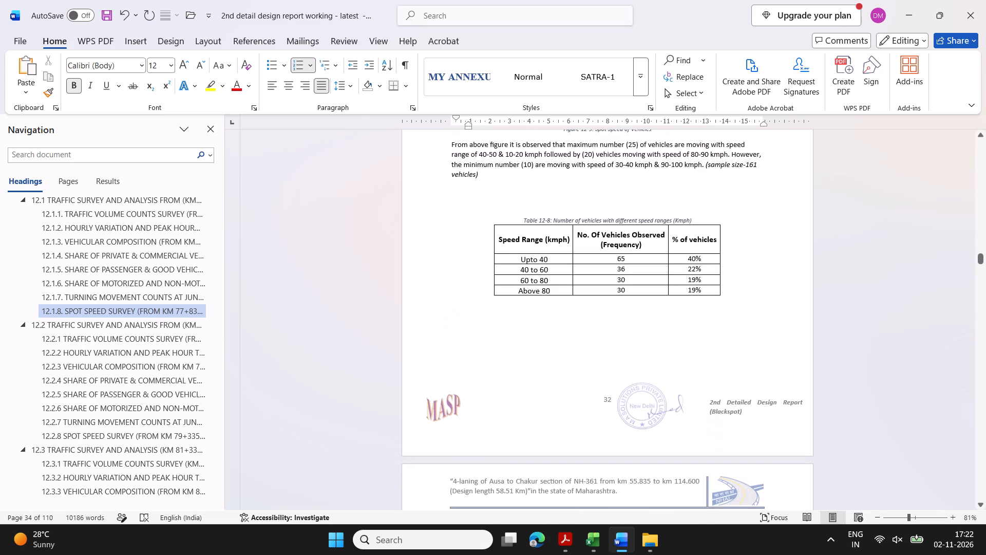
pyautogui.scroll(3, 703, 256)
pyautogui.scroll(-2, 704, 256)
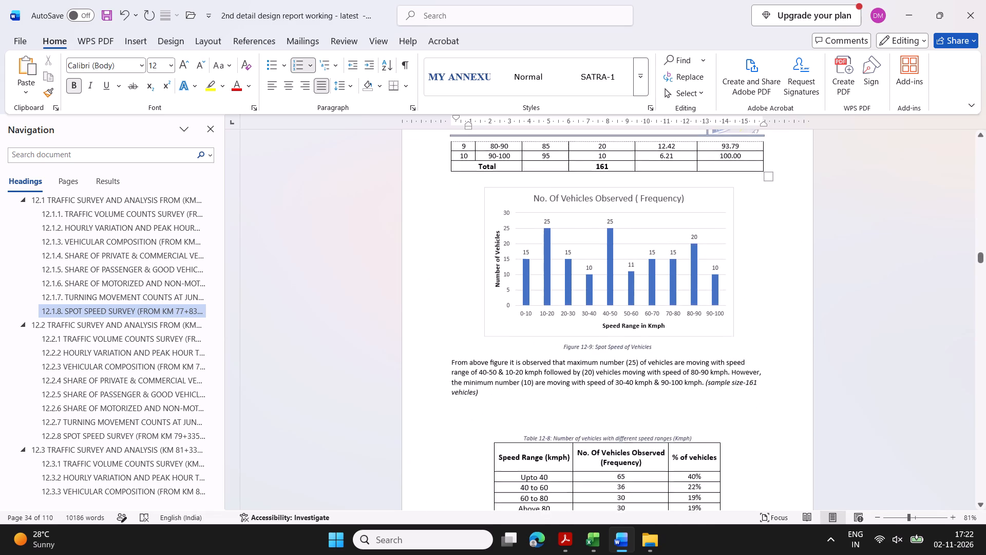
pyautogui.scroll(-2, 704, 256)
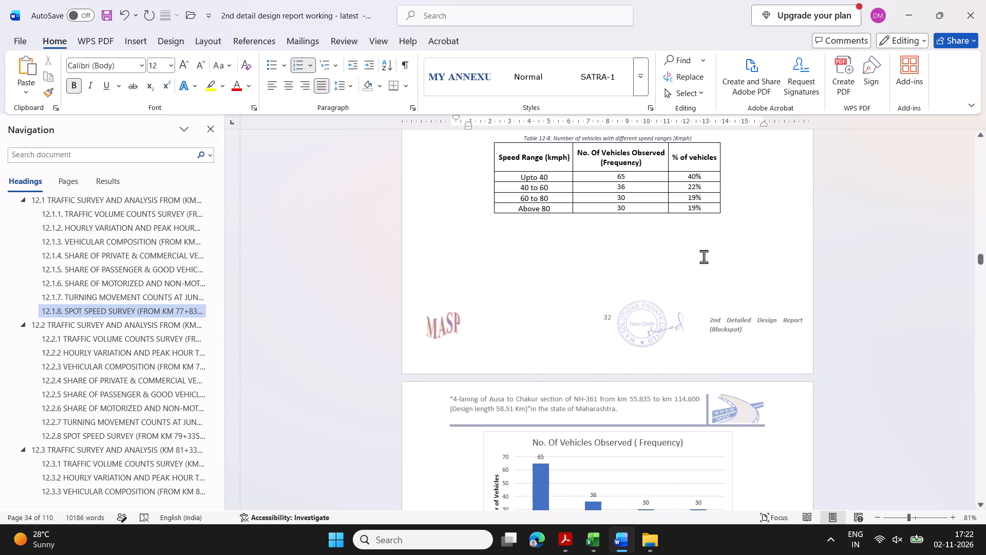
pyautogui.scroll(4, 701, 255)
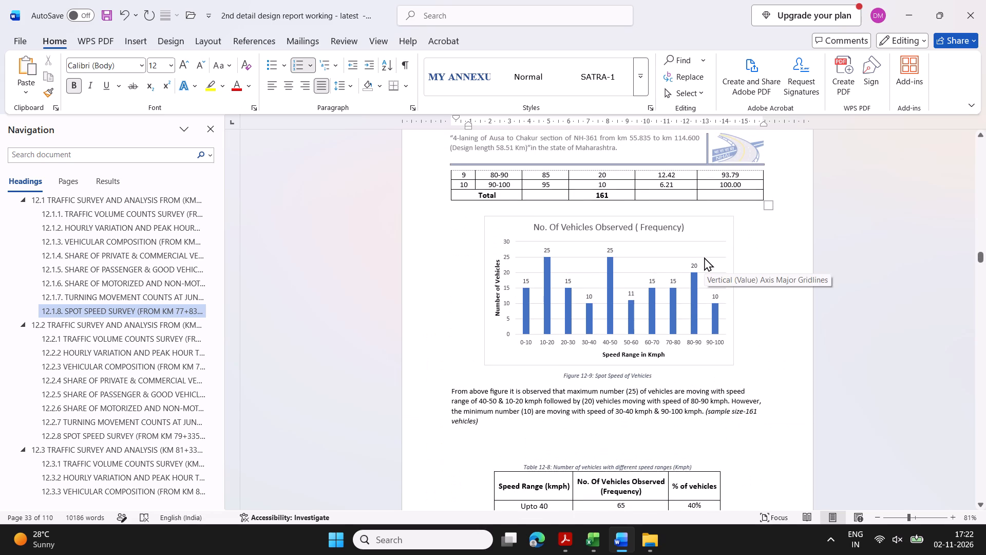
pyautogui.scroll(-2, 704, 257)
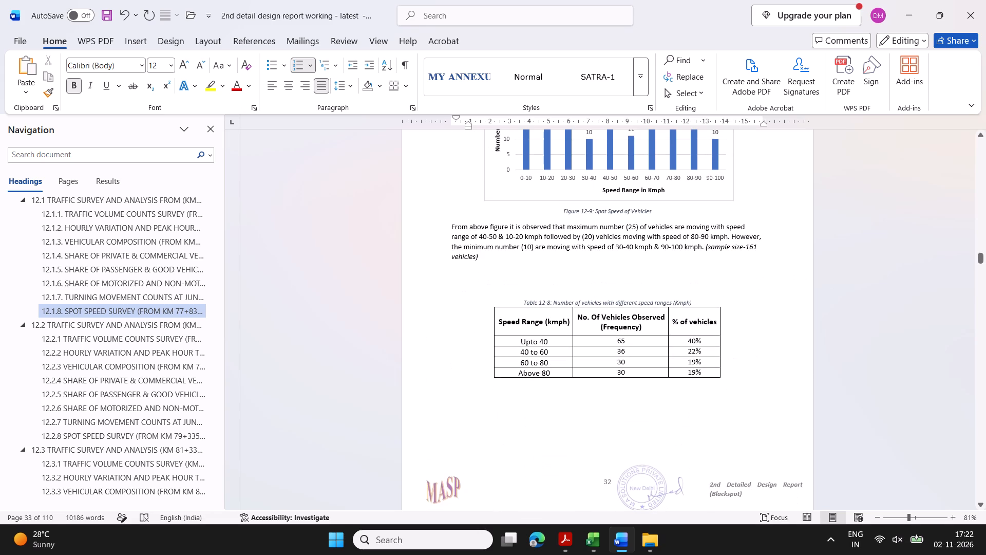
pyautogui.scroll(2, 704, 257)
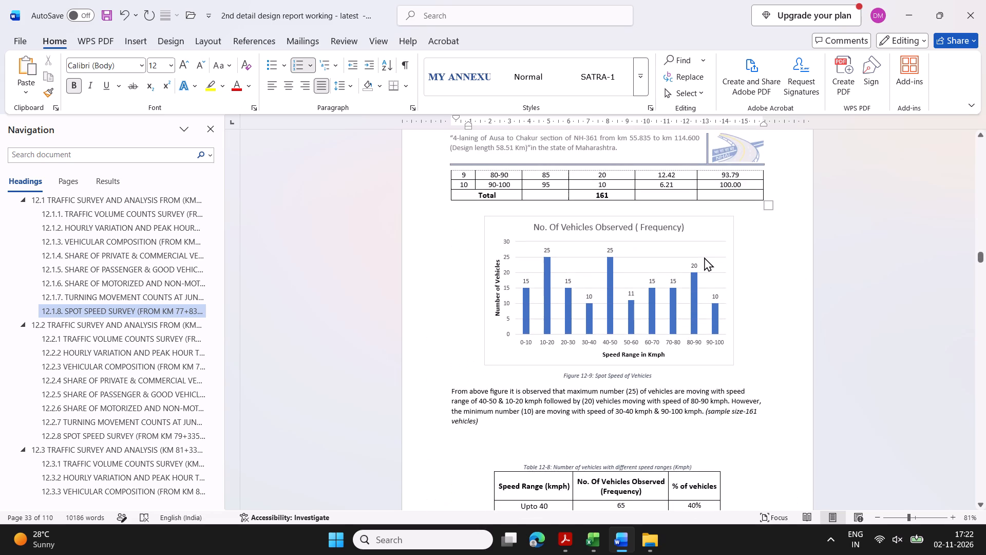
pyautogui.scroll(2, 704, 257)
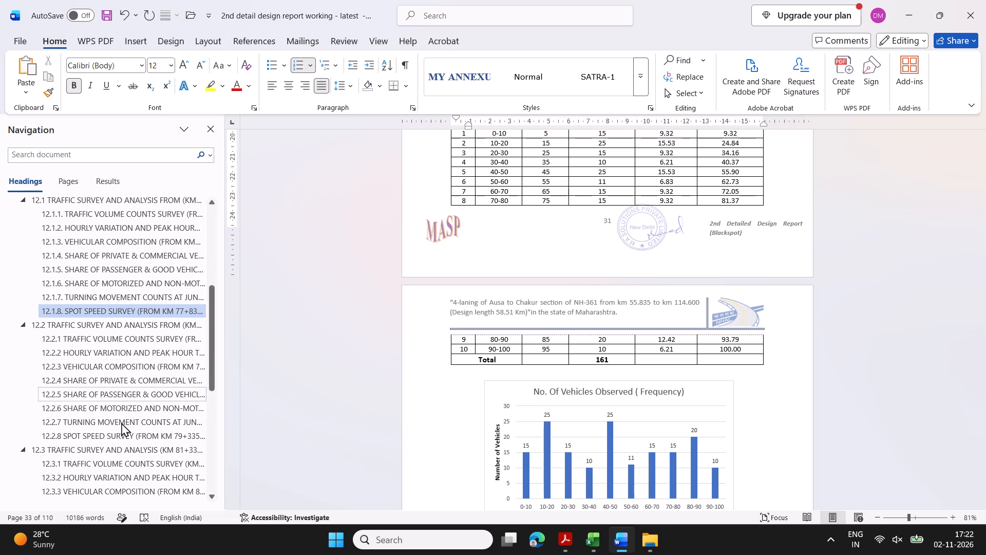
# Recheck the spot speed layout in section 12.2.8, from Table 12-16 to the speed range chart in Figure 12-21.
pyautogui.click(124, 435)
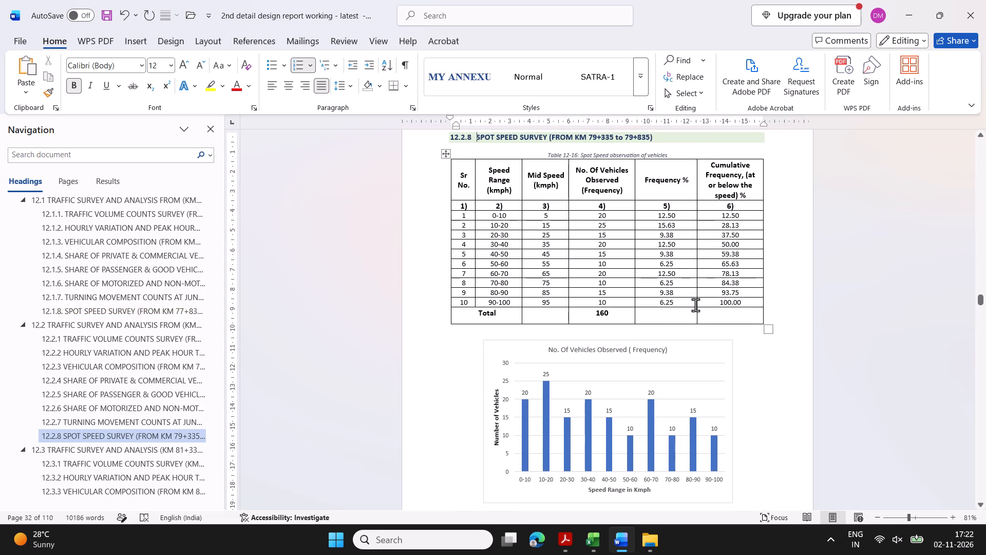
pyautogui.scroll(-5, 696, 304)
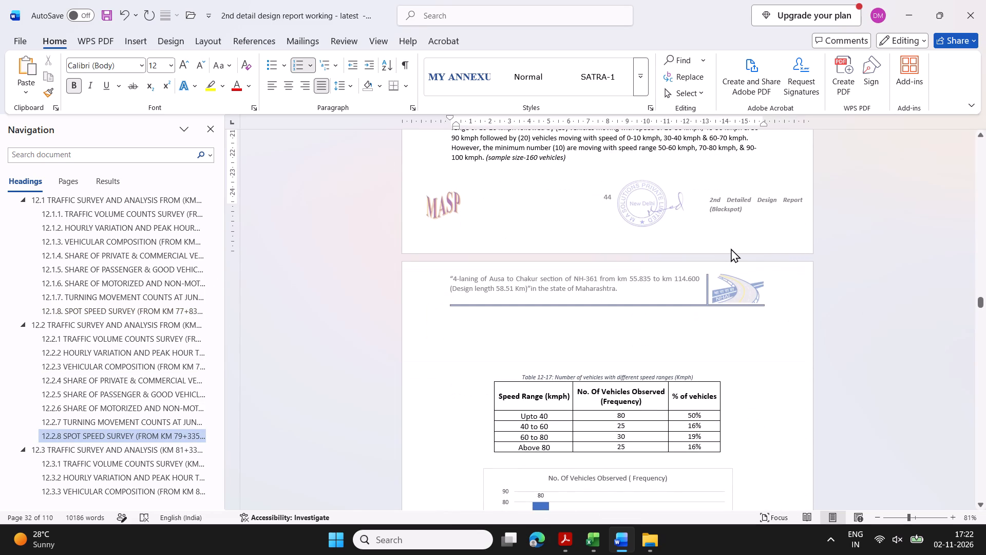
pyautogui.scroll(-2, 730, 247)
pyautogui.scroll(-2, 148, 412)
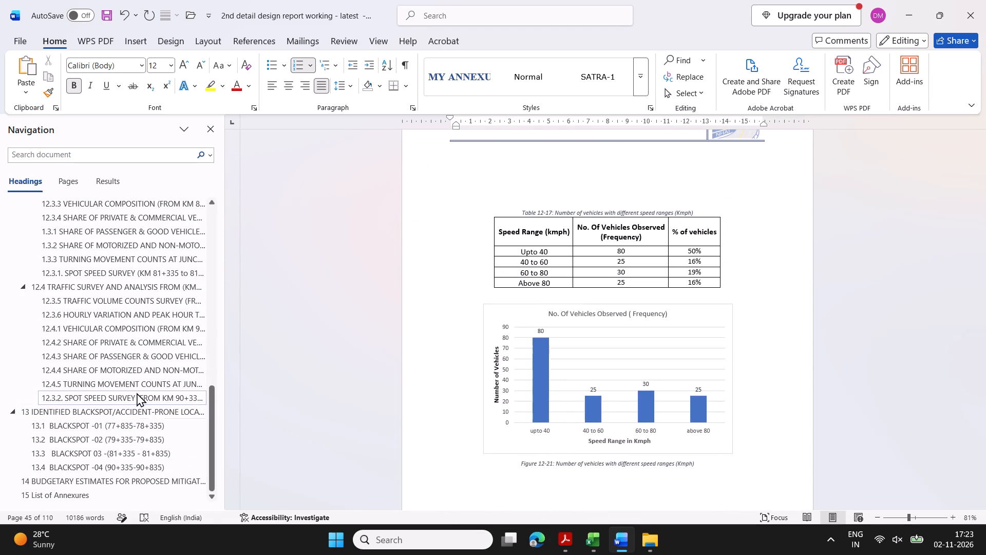
# Examine the spot speed section 12.3.2 at km 90+335, including its observation table, Figure 12-42, paragraph and Table 12-35.
pyautogui.click(146, 400)
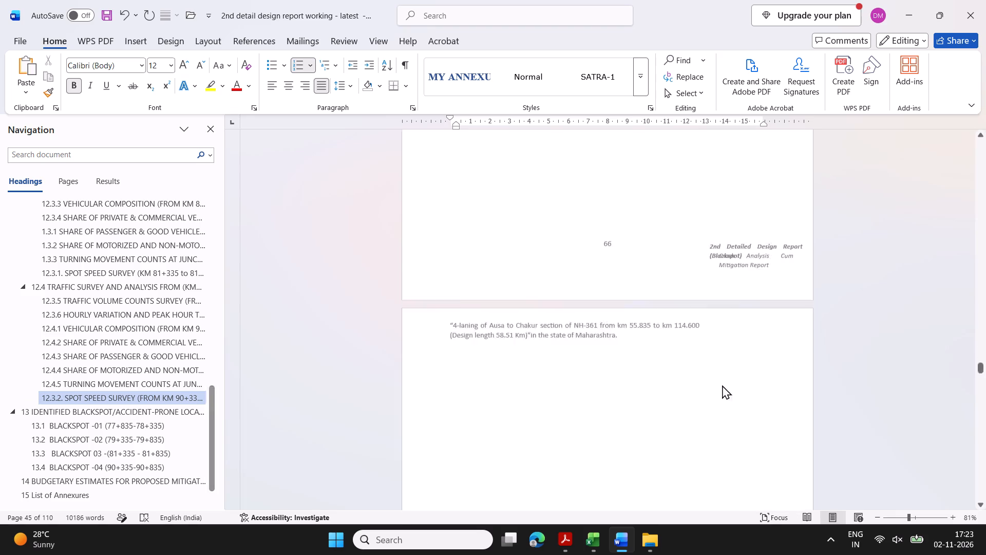
pyautogui.scroll(-1, 687, 342)
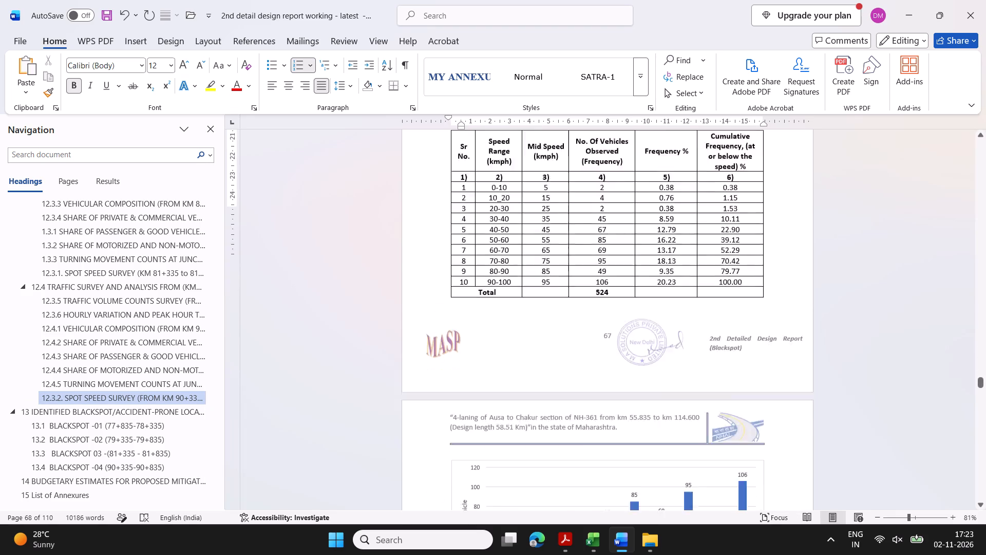
pyautogui.scroll(-5, 687, 342)
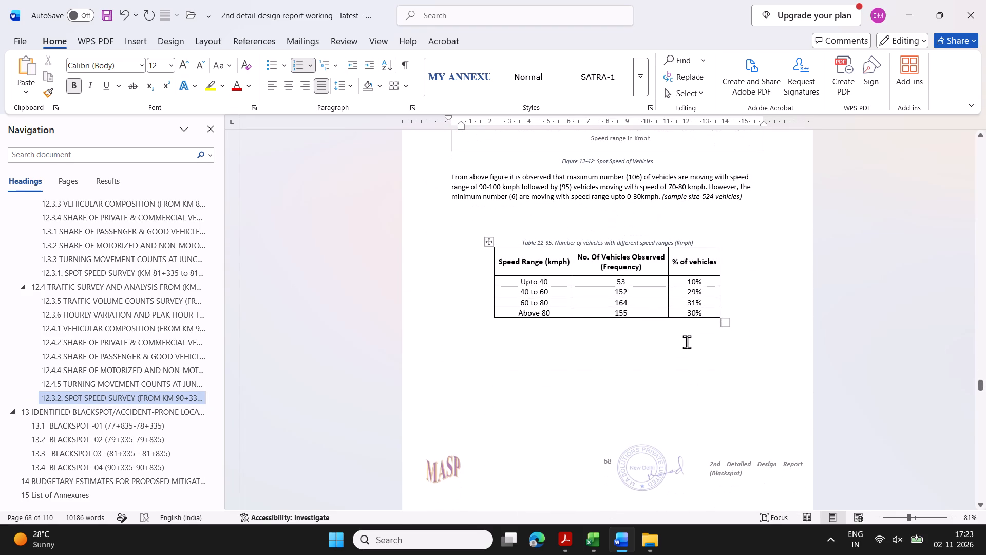
pyautogui.scroll(3, 687, 342)
pyautogui.scroll(-2, 687, 342)
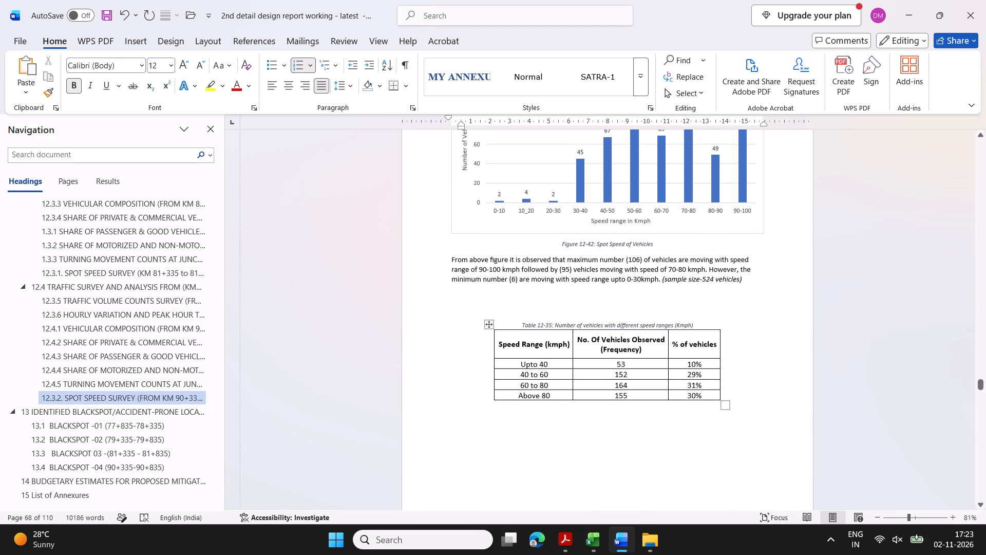
pyautogui.scroll(-1, 132, 416)
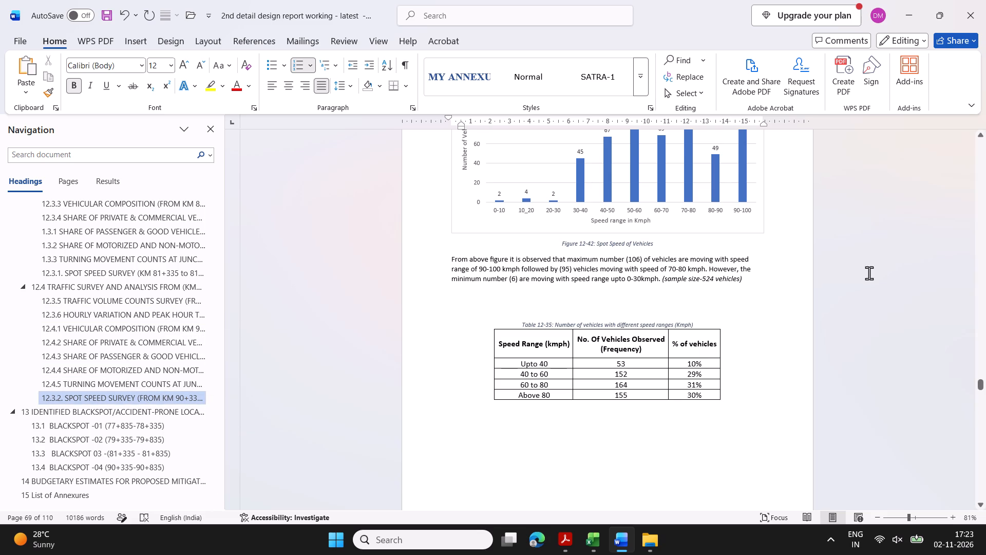
pyautogui.scroll(3, 671, 231)
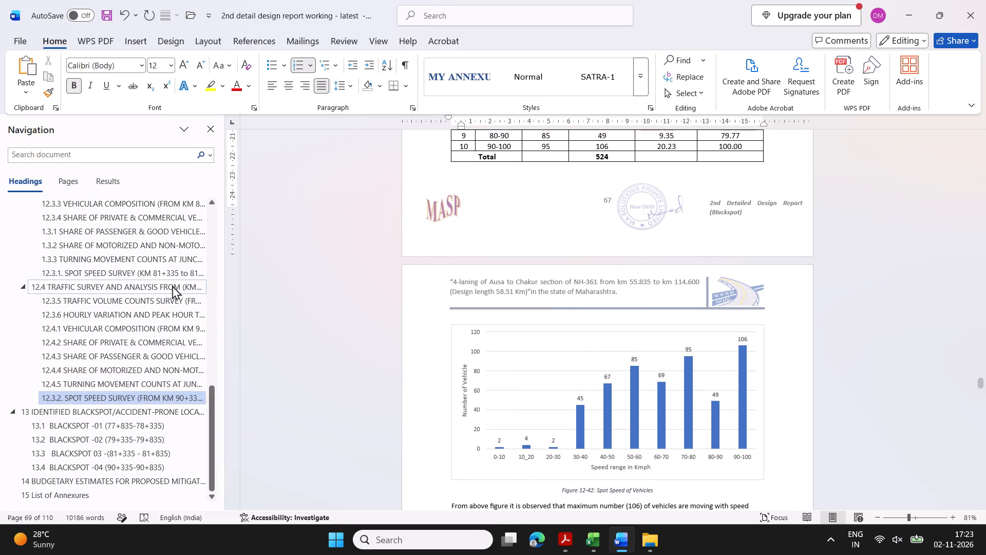
# Examine the spot speed section 12.3.1 (km 81+335 to 81+835), covering its tables, charts, paragraphs and percentile speed values.
pyautogui.click(157, 271)
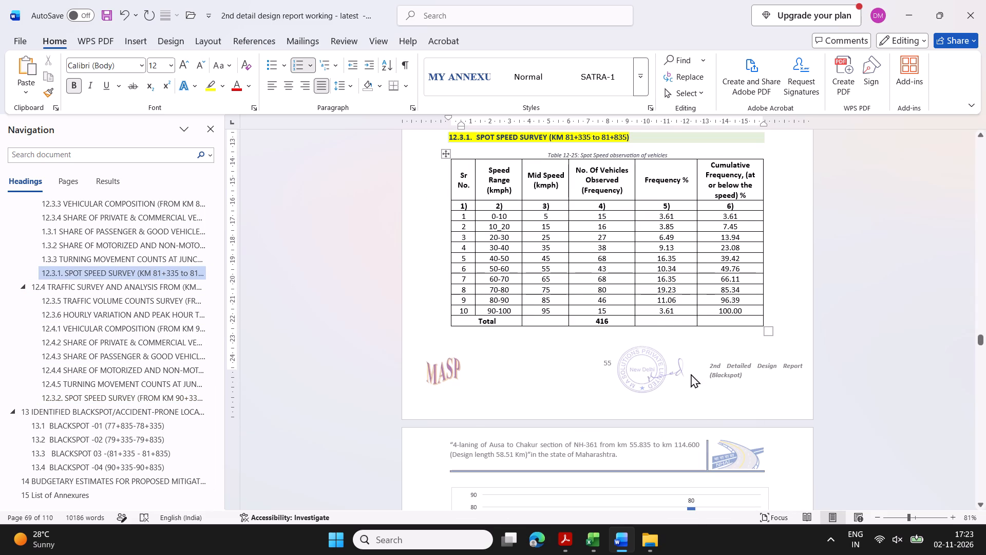
pyautogui.scroll(-10, 671, 321)
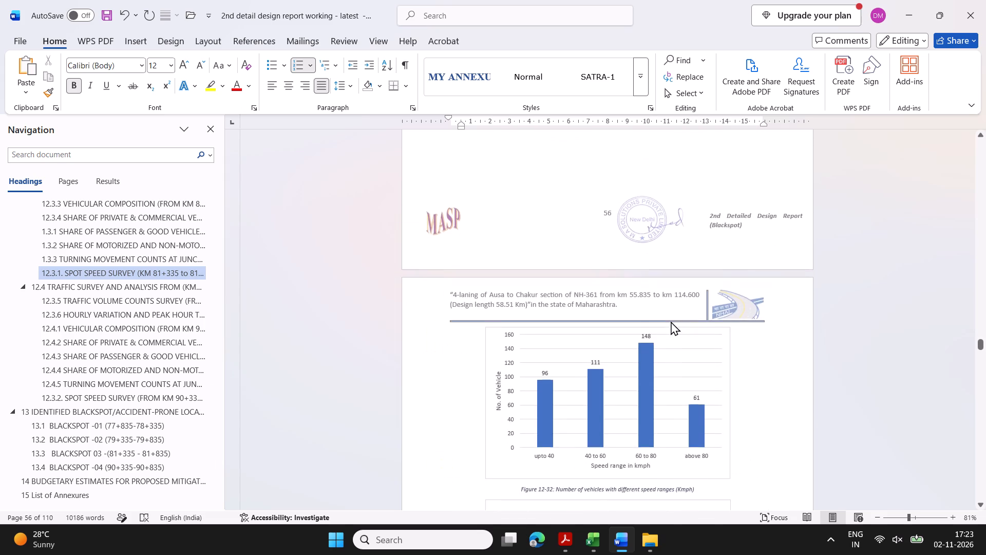
pyautogui.scroll(-7, 671, 321)
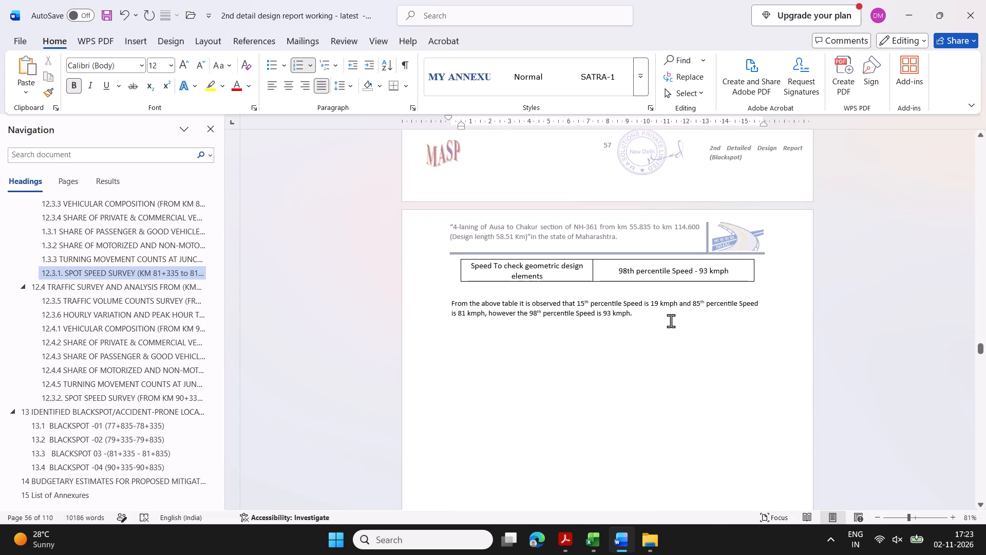
pyautogui.scroll(10, 671, 319)
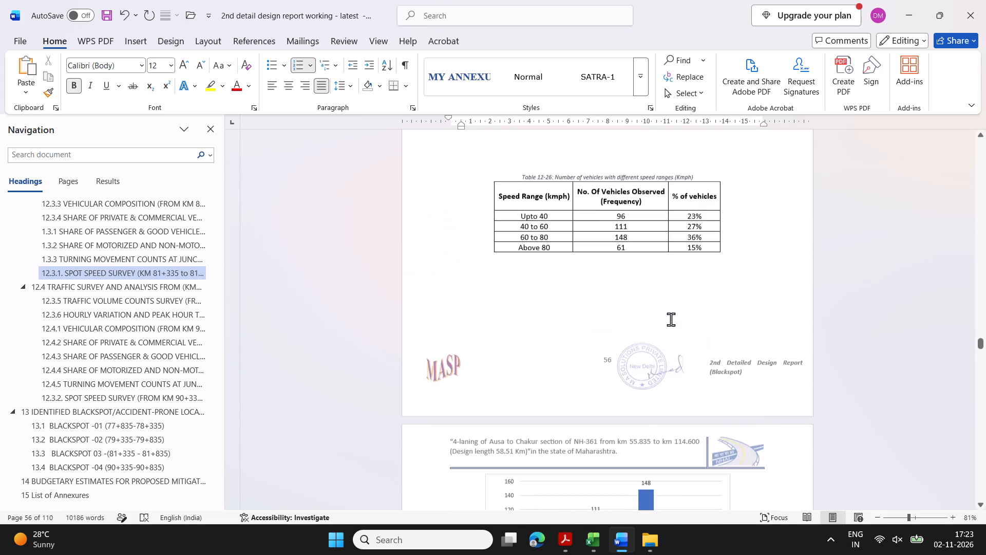
pyautogui.scroll(2, 671, 319)
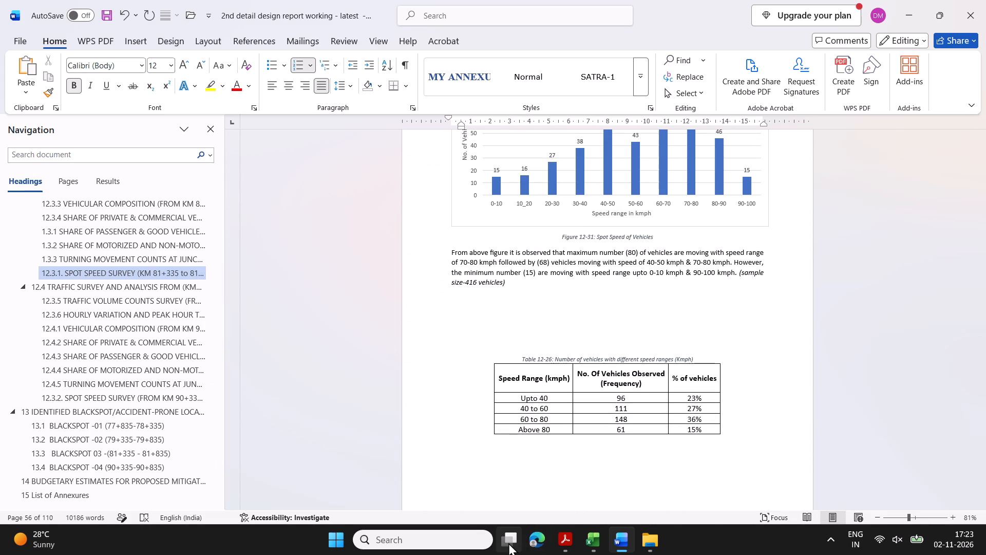
# Switch to Excel to view the spot speed sheet 81+335-81+835, and return to Figure 12-31 in the Word report.
pyautogui.click(508, 542)
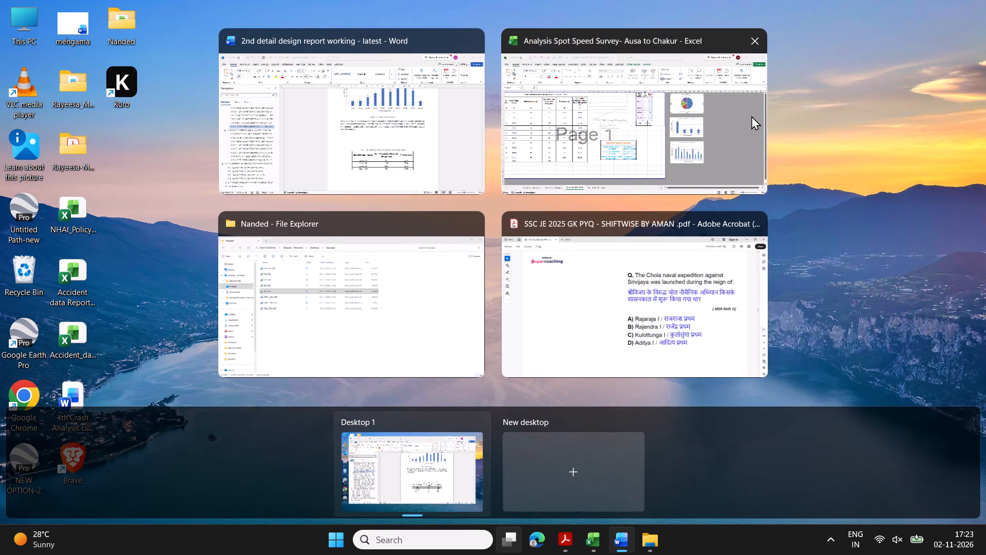
pyautogui.click(751, 116)
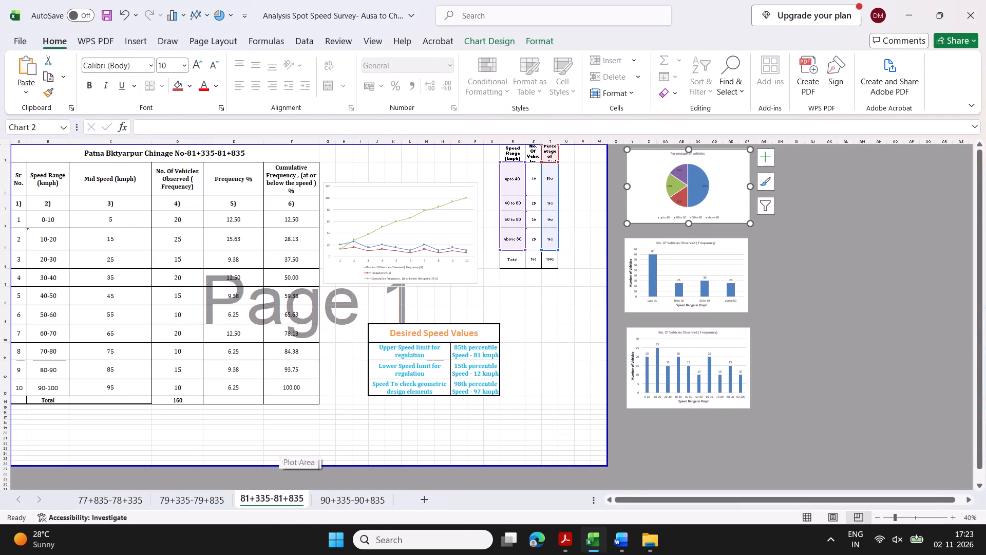
pyautogui.click(509, 542)
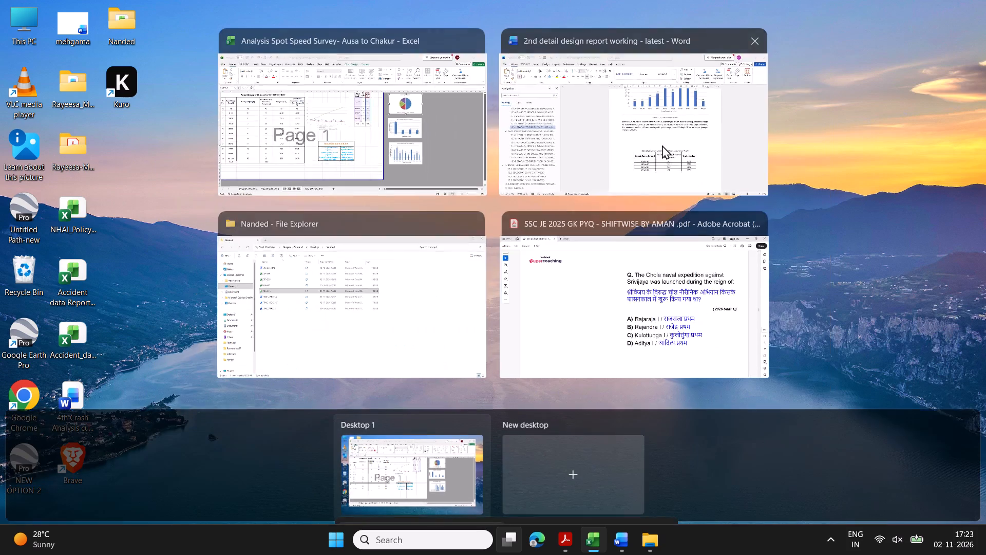
pyautogui.click(688, 139)
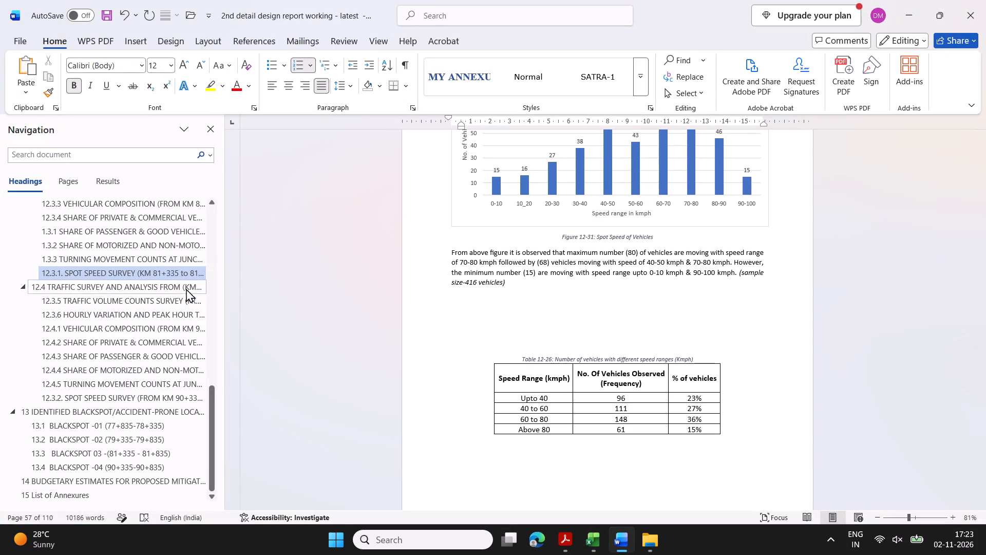
pyautogui.scroll(2, 694, 249)
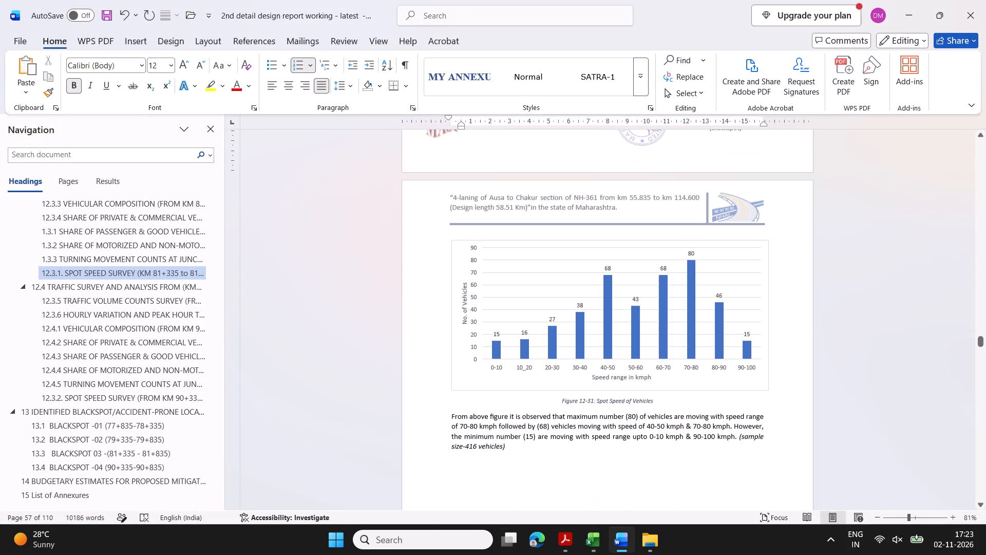
# Examine the spot speed section 12.1.8 (km 77+835 to 78+335), from Table 12-7 and Figure 12-9 to the percentage pie chart.
pyautogui.scroll(2, 124, 265)
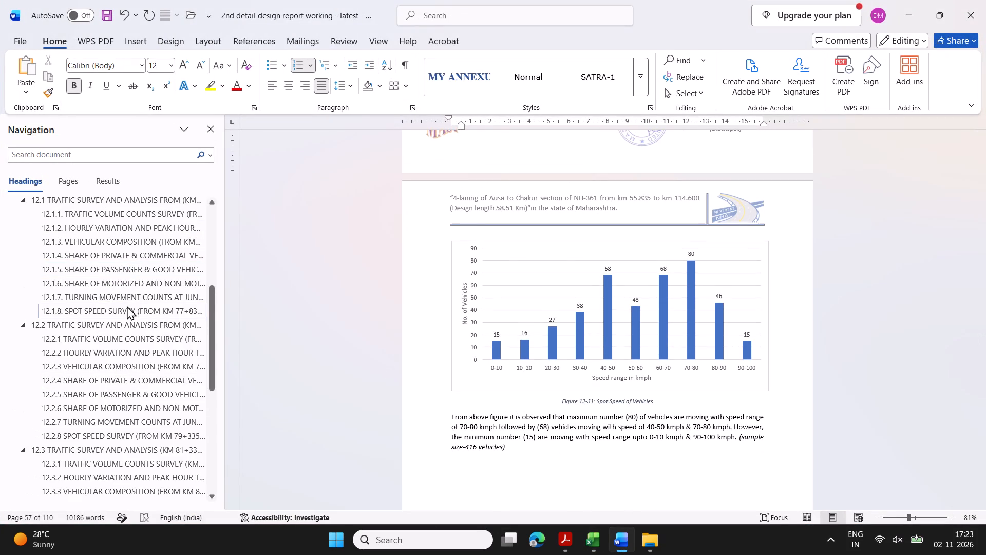
pyautogui.click(127, 306)
pyautogui.scroll(-5, 692, 359)
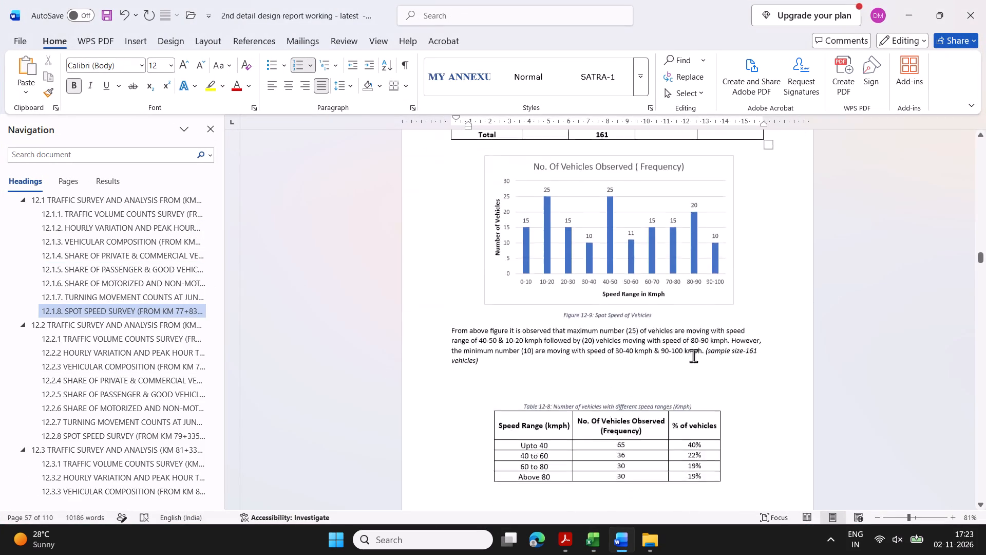
pyautogui.scroll(-8, 693, 356)
pyautogui.scroll(4, 692, 333)
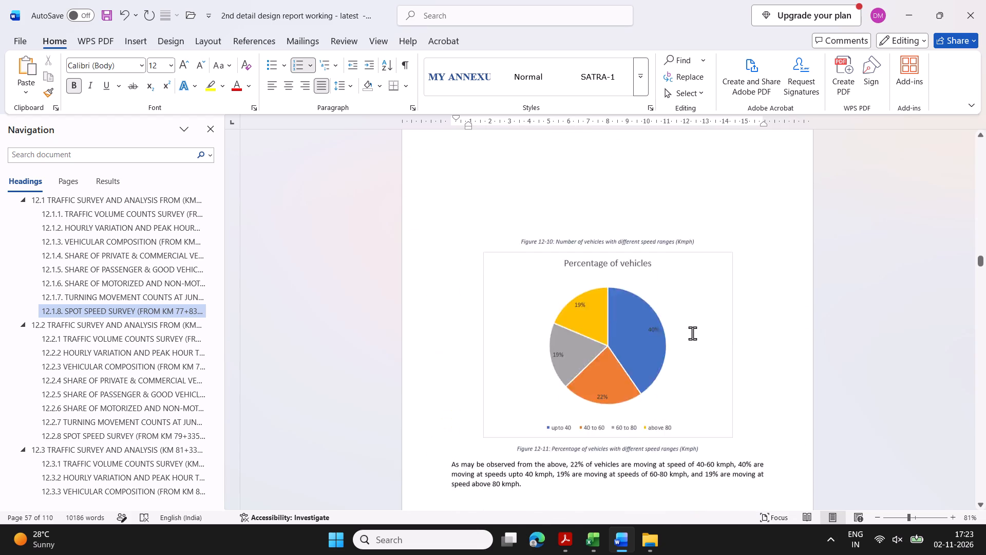
pyautogui.scroll(9, 692, 333)
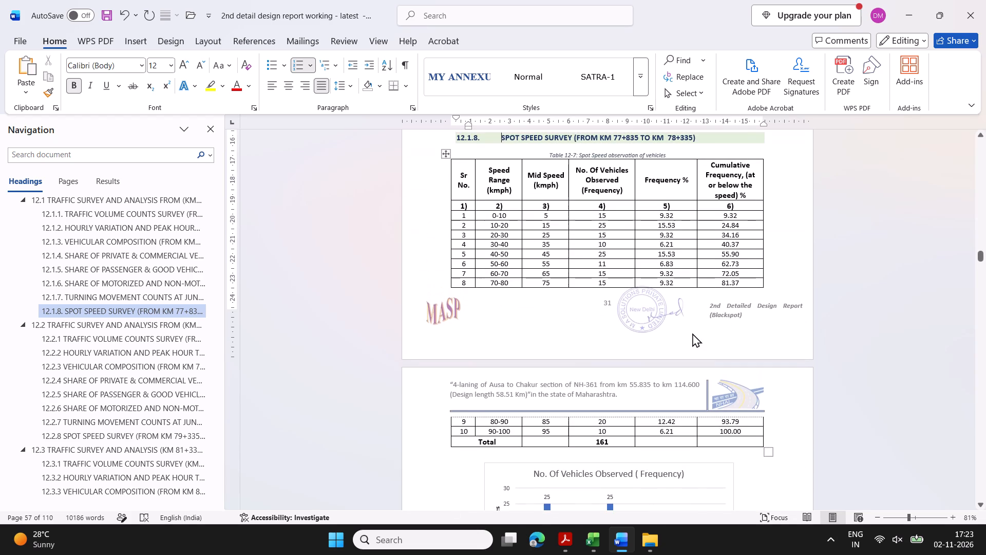
pyautogui.scroll(-6, 692, 333)
pyautogui.scroll(1, 698, 302)
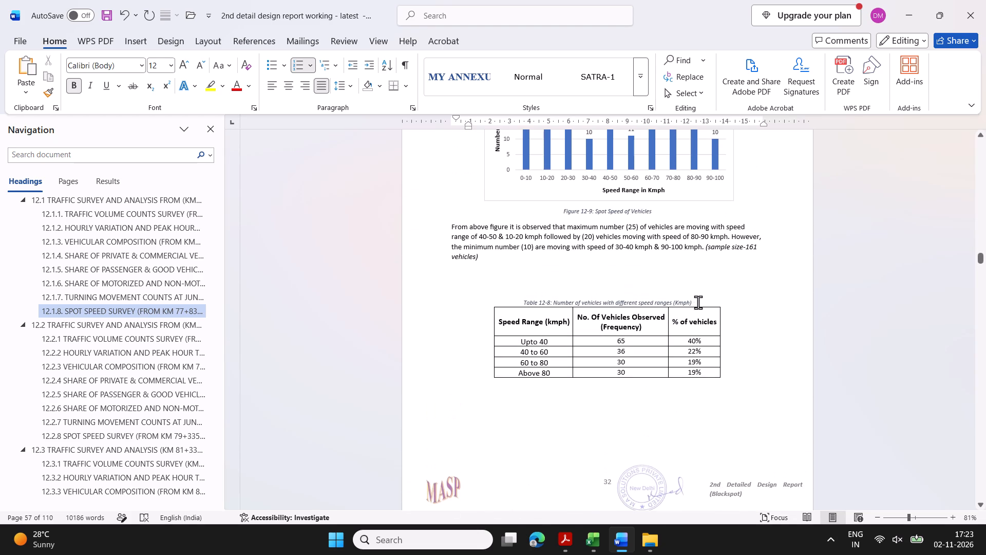
# Switch to Excel to view the spot speed sheets 77+835-78+335 and 79+335-79+835, and return to the Word report.
pyautogui.click(511, 542)
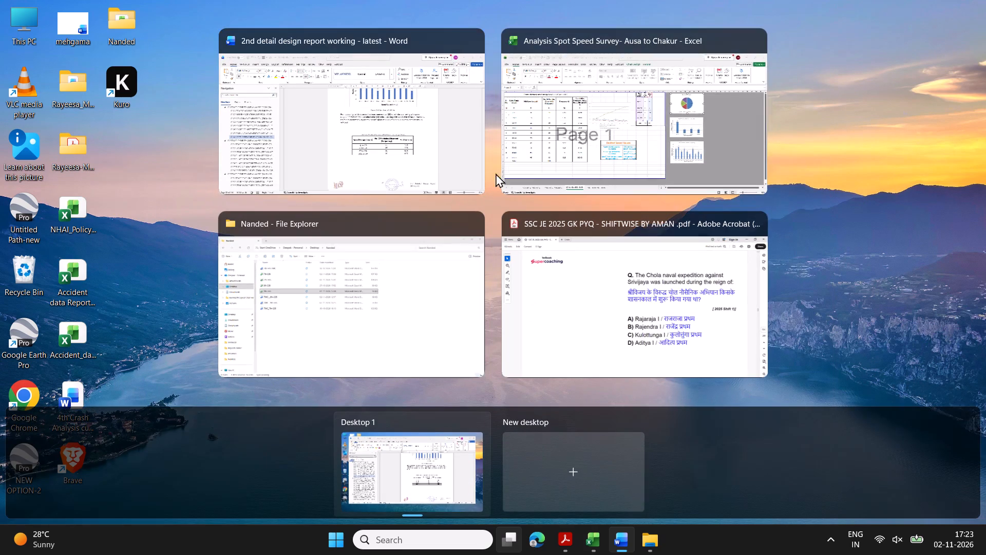
pyautogui.click(565, 174)
pyautogui.click(103, 502)
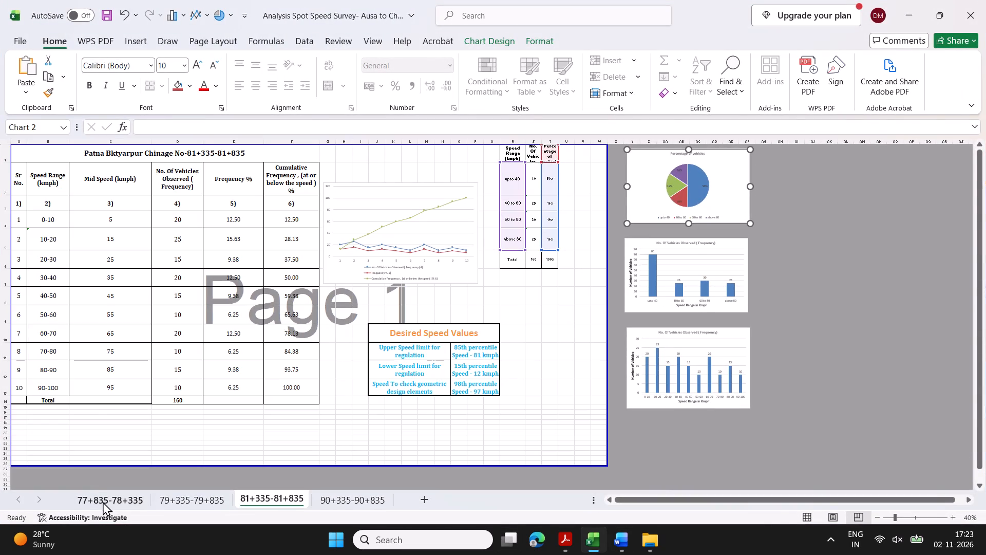
pyautogui.click(198, 505)
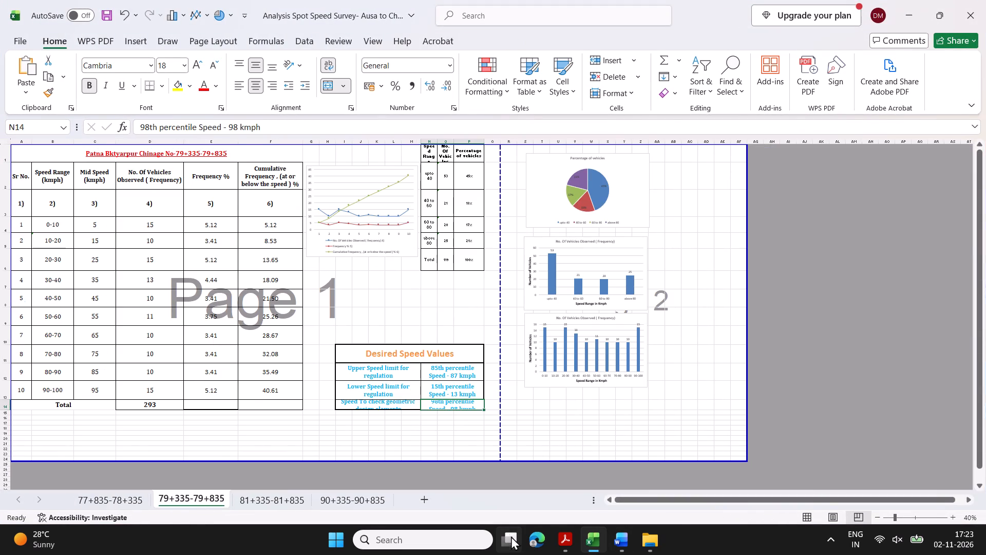
pyautogui.click(514, 543)
pyautogui.click(601, 151)
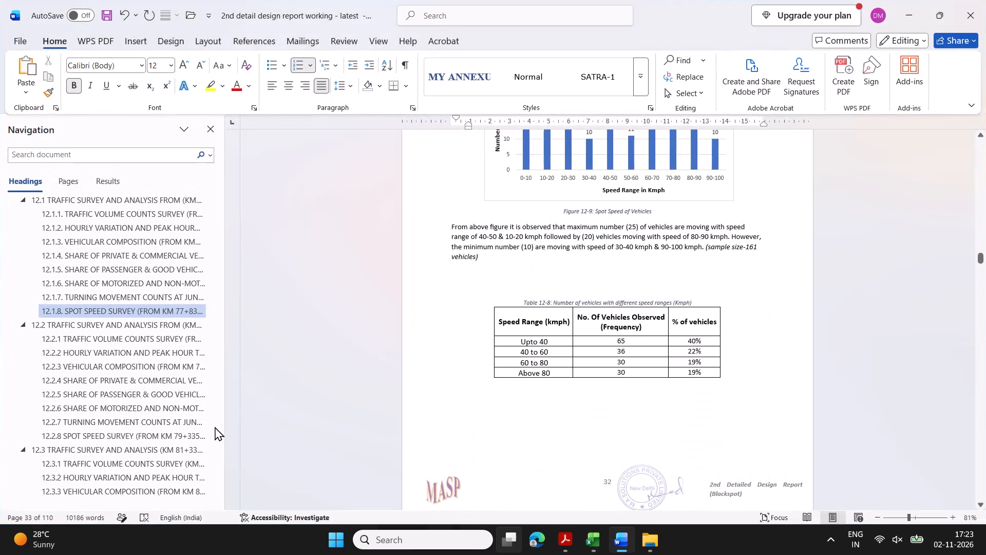
# Set the total vehicles observed in Table 12-16 of section 12.2.8 to 293, checking it against Excel sheet 79+335-79+835.
pyautogui.click(128, 435)
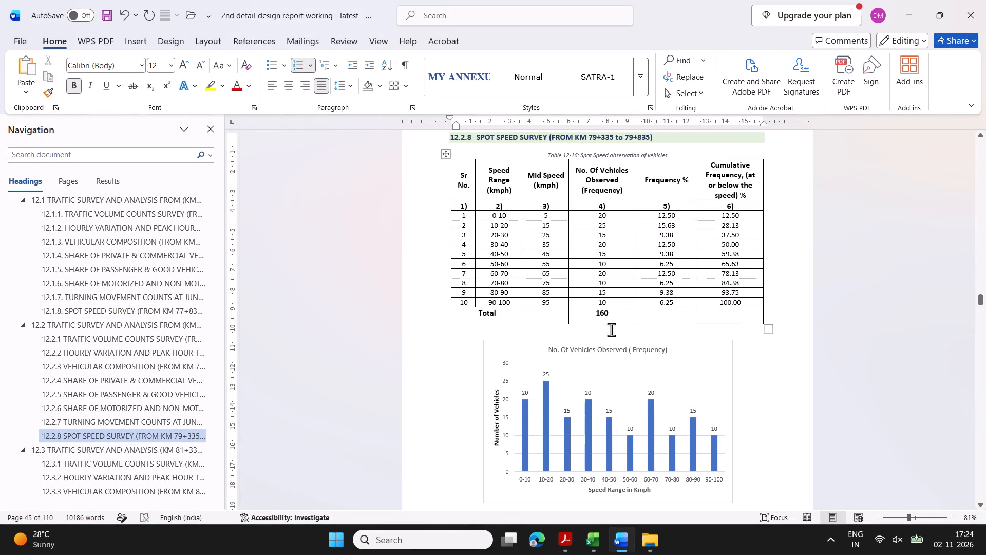
pyautogui.click(515, 539)
pyautogui.click(644, 160)
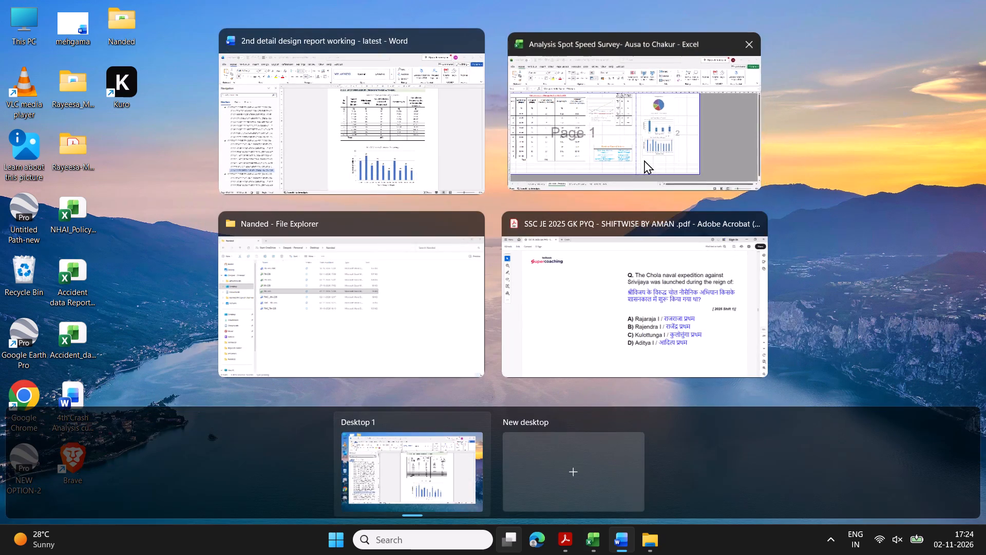
pyautogui.click(506, 539)
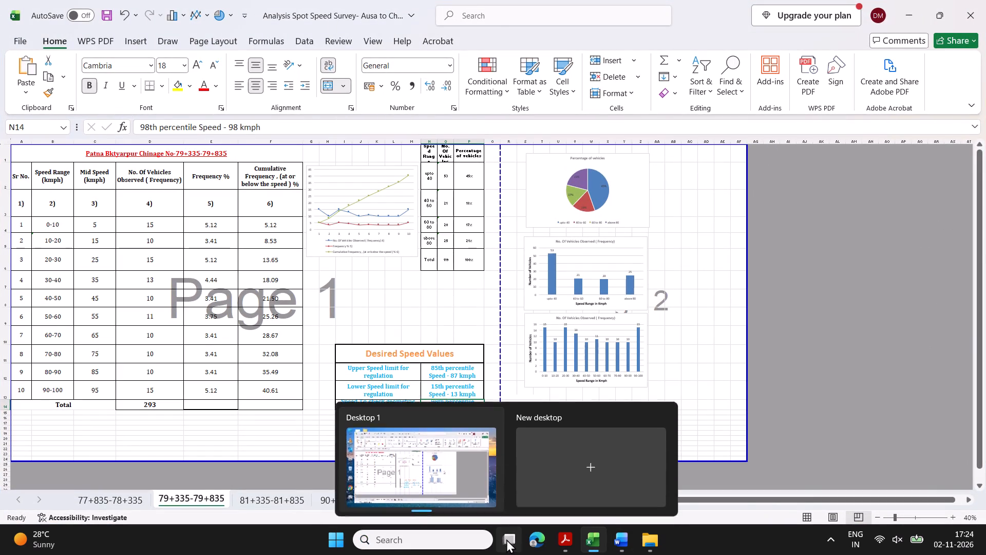
pyautogui.click(602, 140)
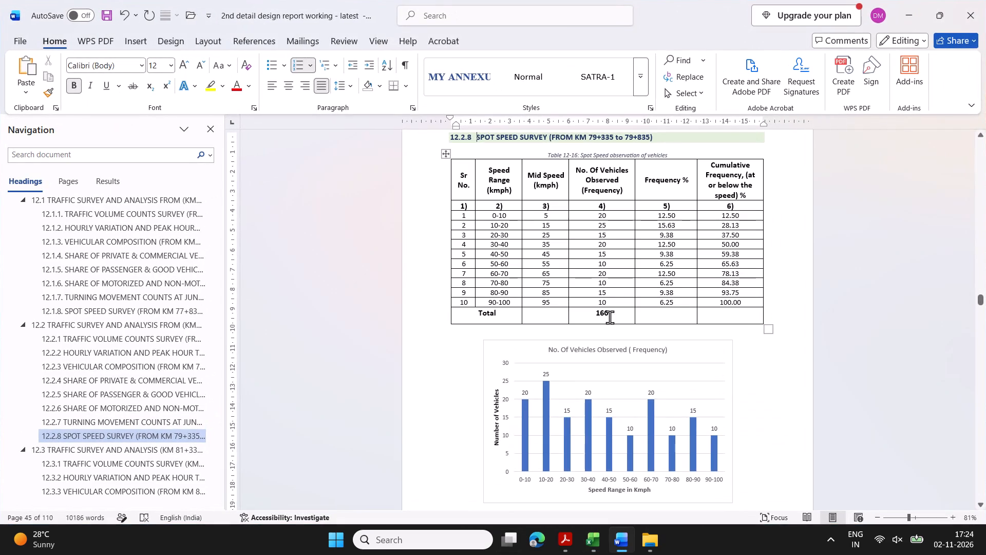
pyautogui.click(611, 315)
pyautogui.press('BackSpace')
pyautogui.press('BackSpace')
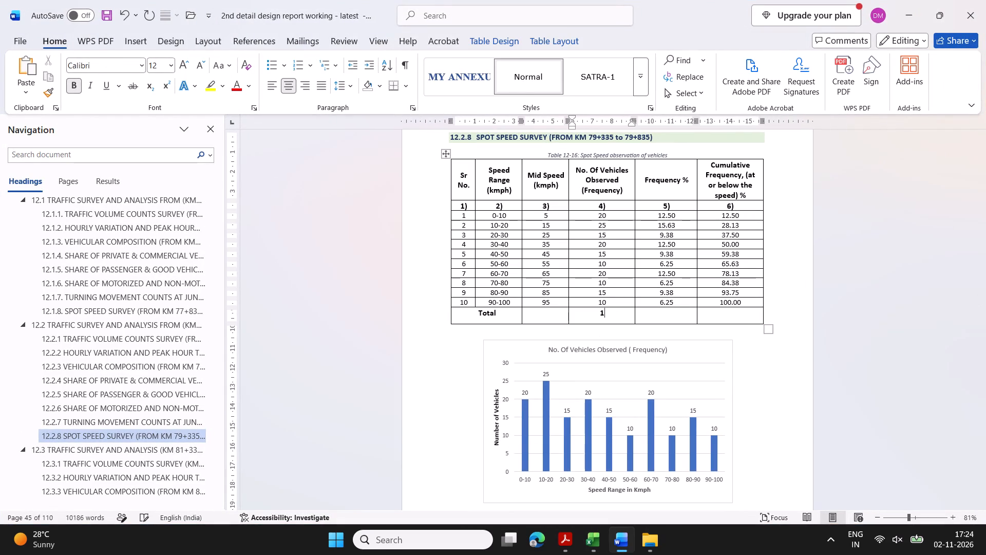
pyautogui.press('BackSpace')
pyautogui.write('29')
pyautogui.press('3')
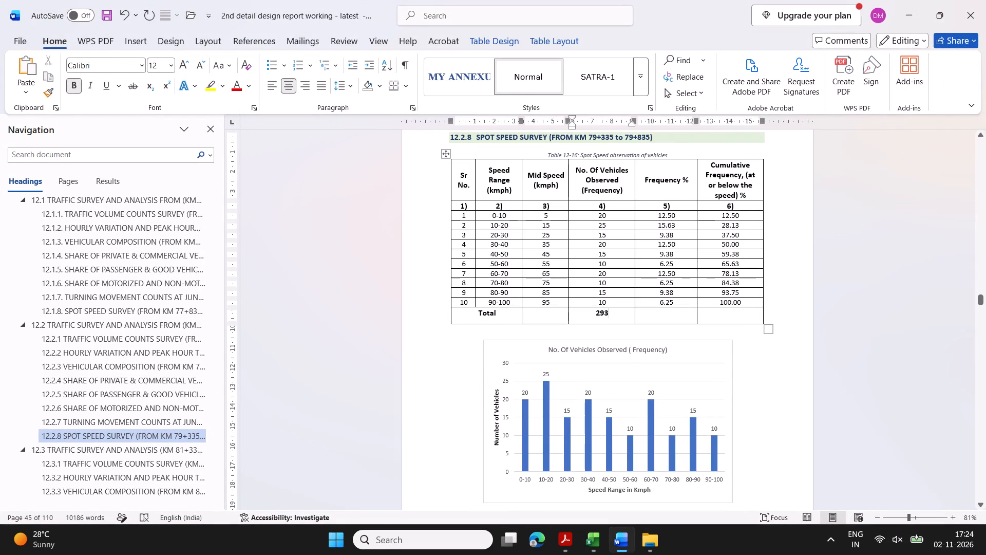
# Change the sample size in the paragraph below Figure 12-20 to 293 vehicles.
pyautogui.scroll(-3, 766, 365)
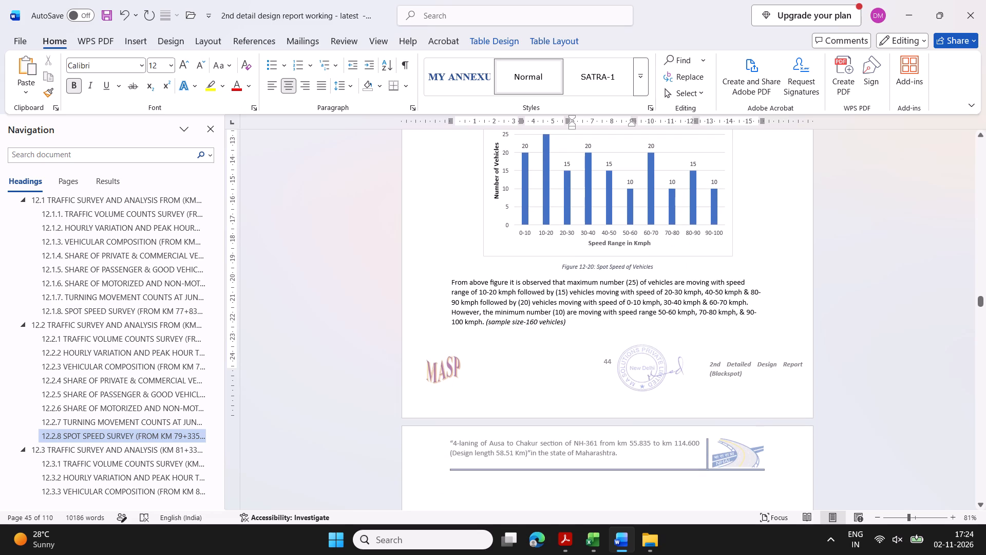
pyautogui.click(536, 324)
pyautogui.press('Right')
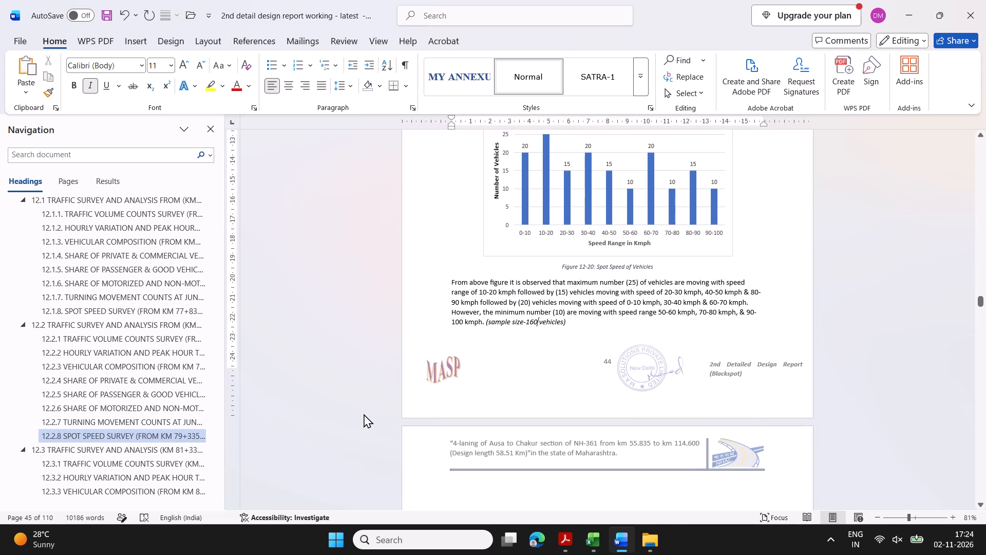
pyautogui.press('BackSpace')
pyautogui.press('BackSpace')
pyautogui.press('BackSpace')
pyautogui.write('293')
# Recheck the totals, charts and sample size paragraphs in spot speed sections 12.1.8 and 12.2.8.
pyautogui.click(155, 309)
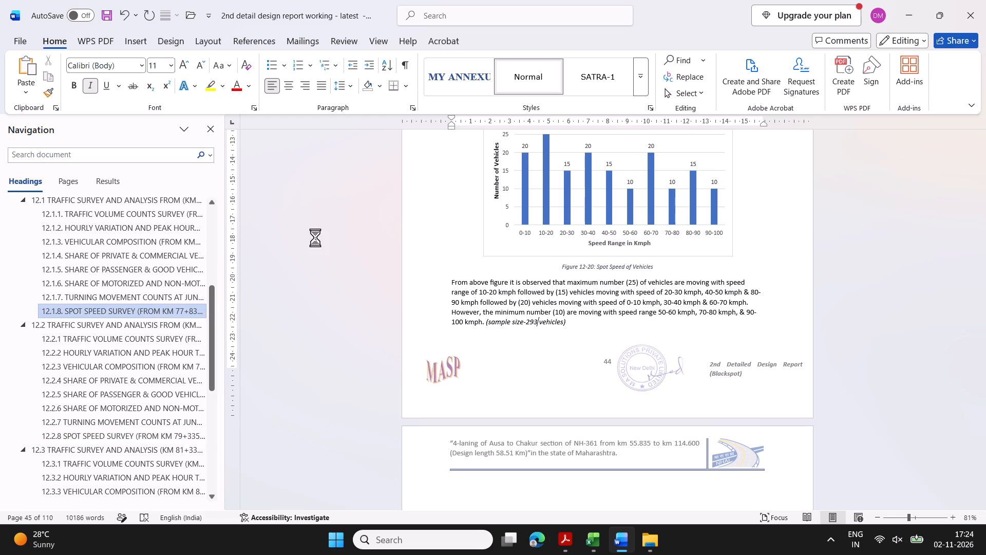
pyautogui.scroll(-4, 788, 349)
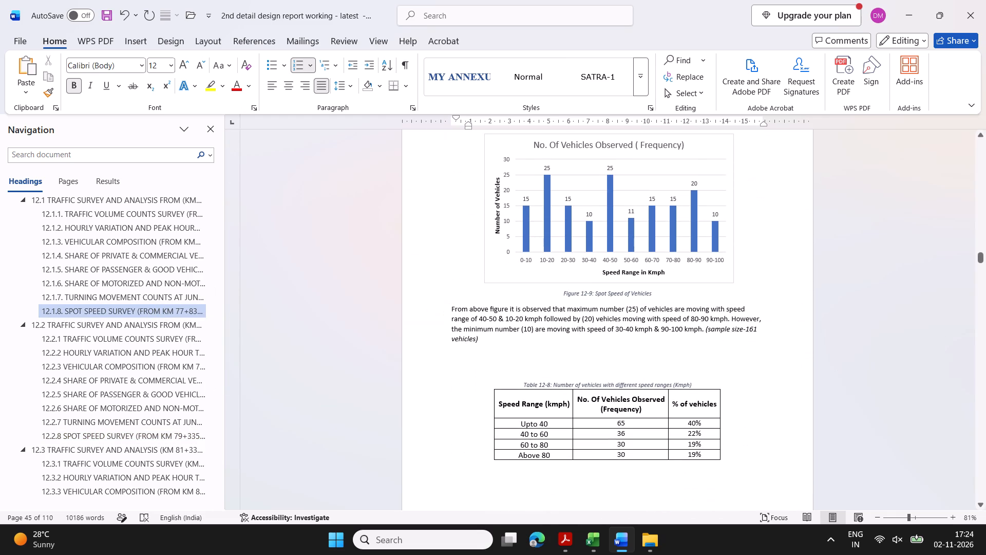
pyautogui.scroll(-2, 788, 349)
pyautogui.scroll(3, 788, 349)
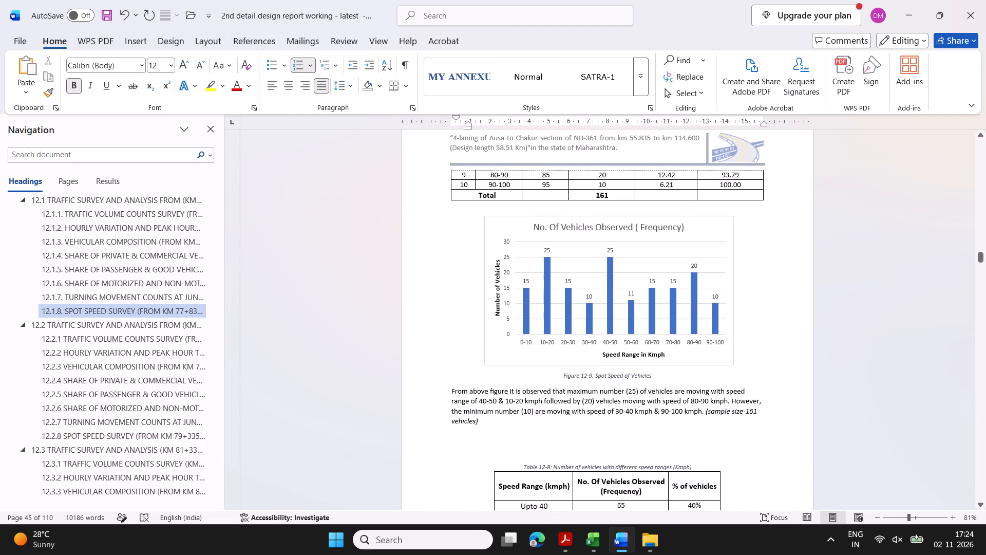
pyautogui.scroll(-4, 788, 349)
pyautogui.scroll(2, 788, 349)
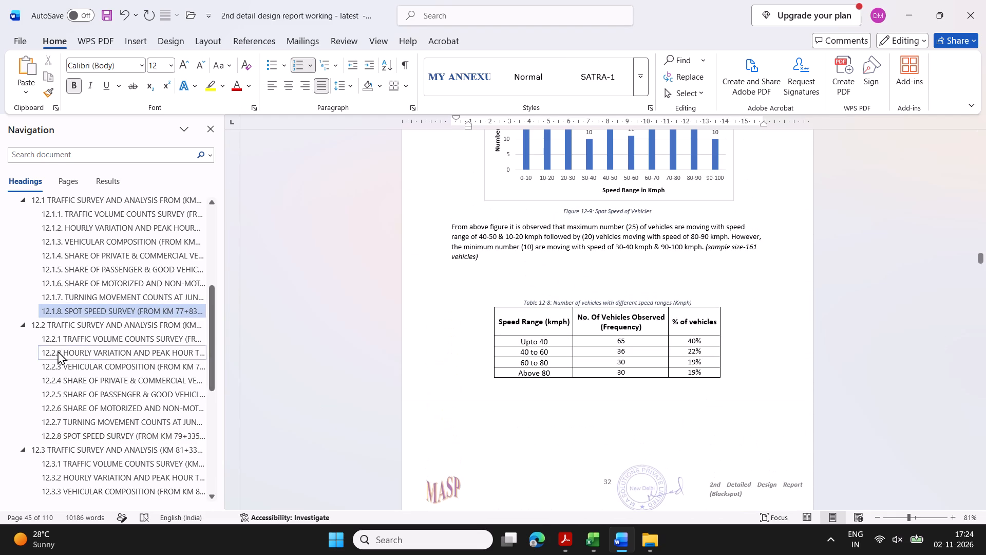
pyautogui.click(84, 435)
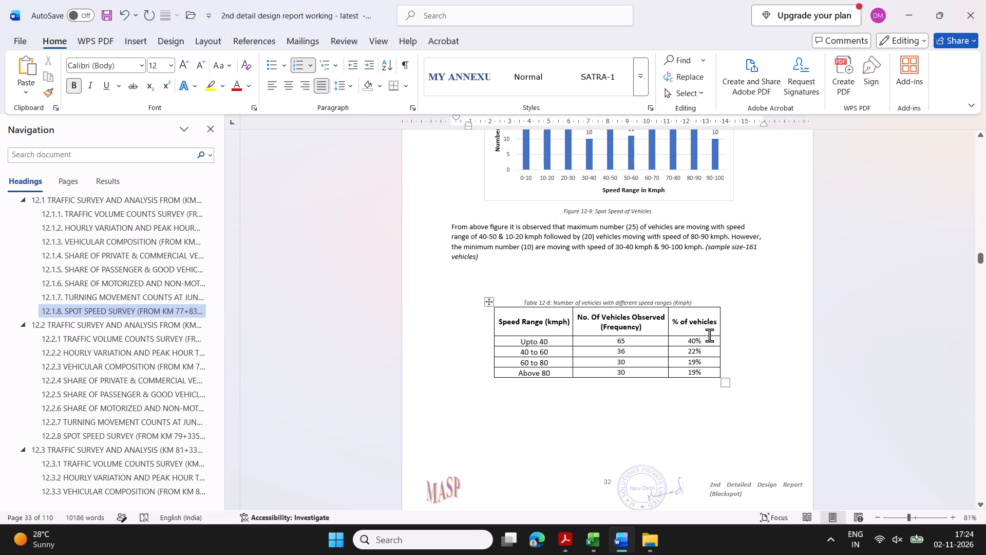
pyautogui.click(93, 433)
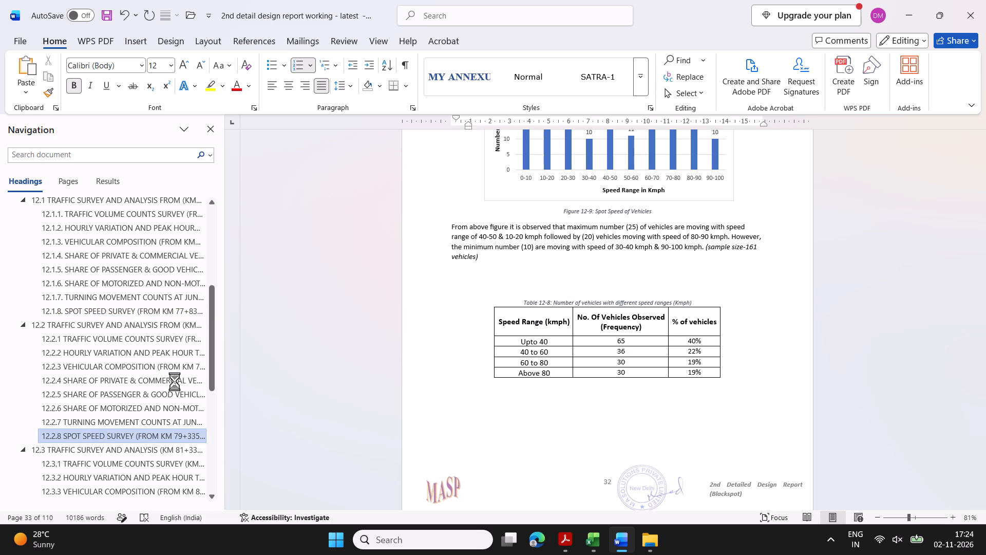
pyautogui.scroll(-6, 622, 326)
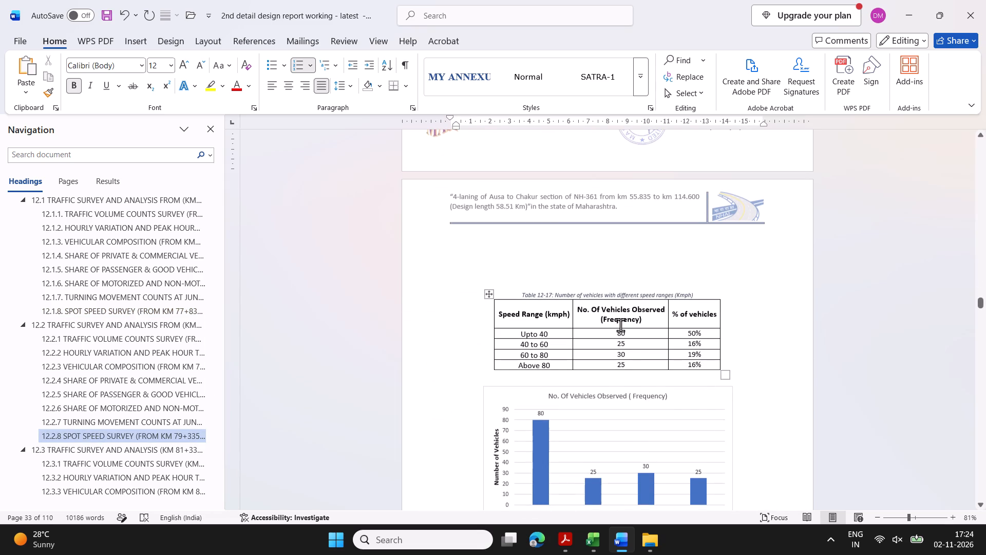
pyautogui.scroll(4, 620, 325)
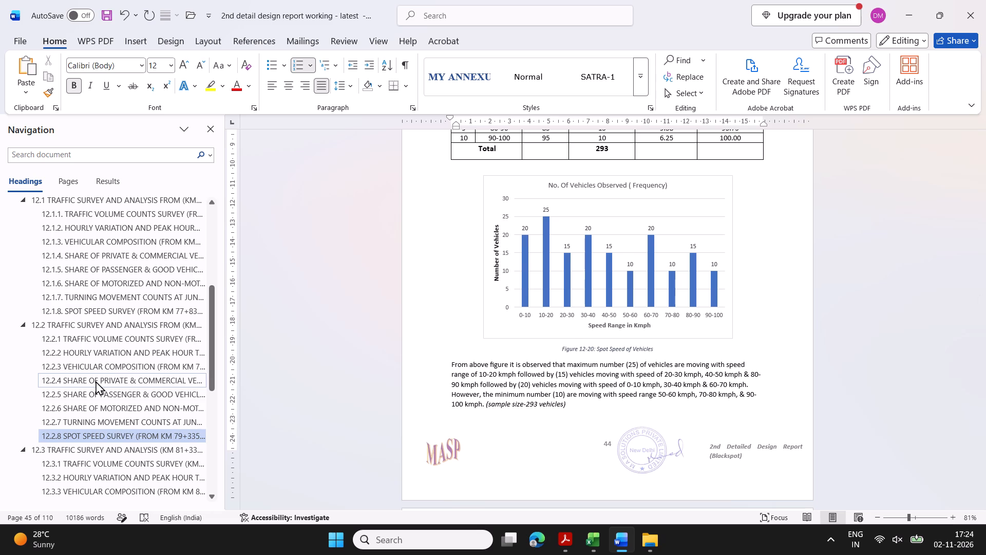
# Set the total vehicles observed in Table 12-25 of section 12.3.1 to 160, checking it against Excel sheet 81+335-81+835.
pyautogui.scroll(-2, 119, 420)
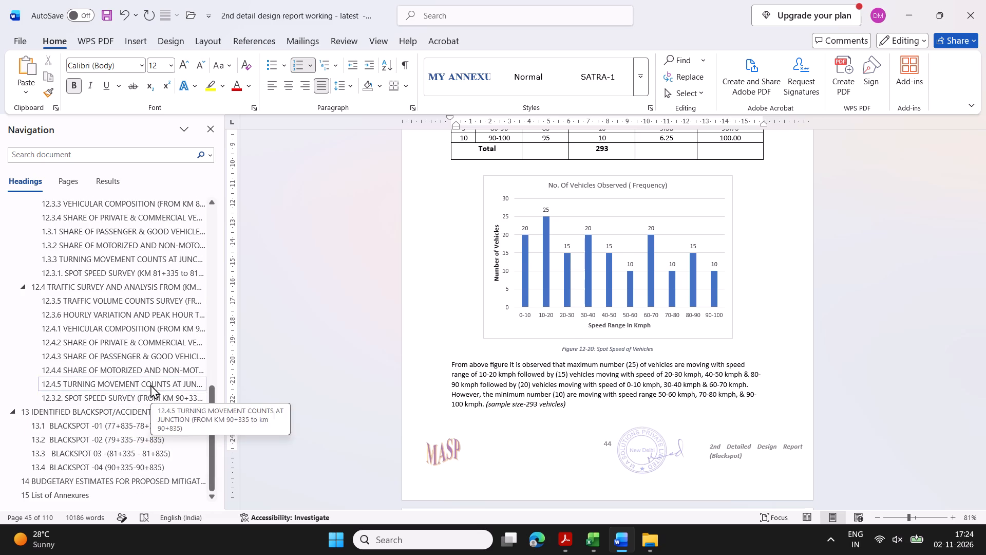
pyautogui.click(161, 270)
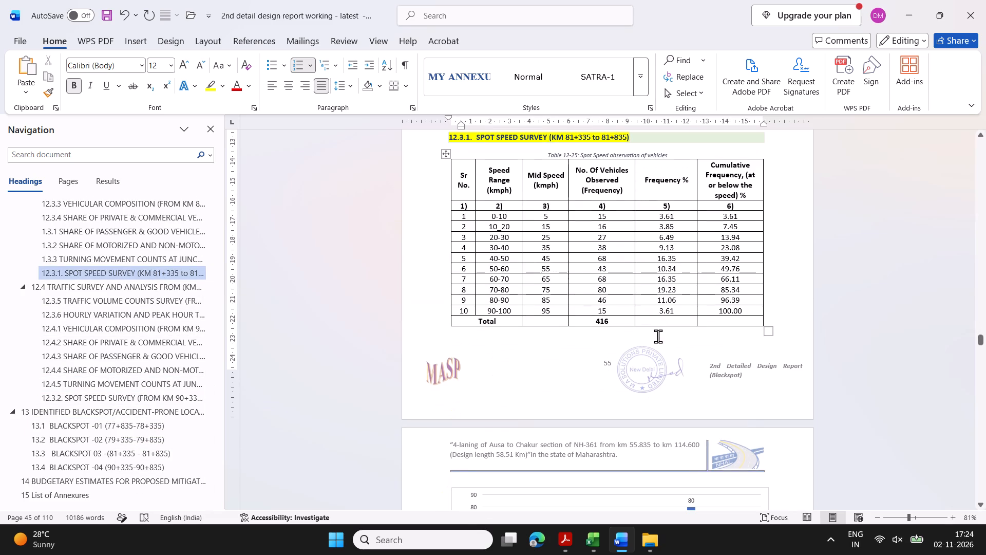
pyautogui.click(508, 542)
pyautogui.click(655, 135)
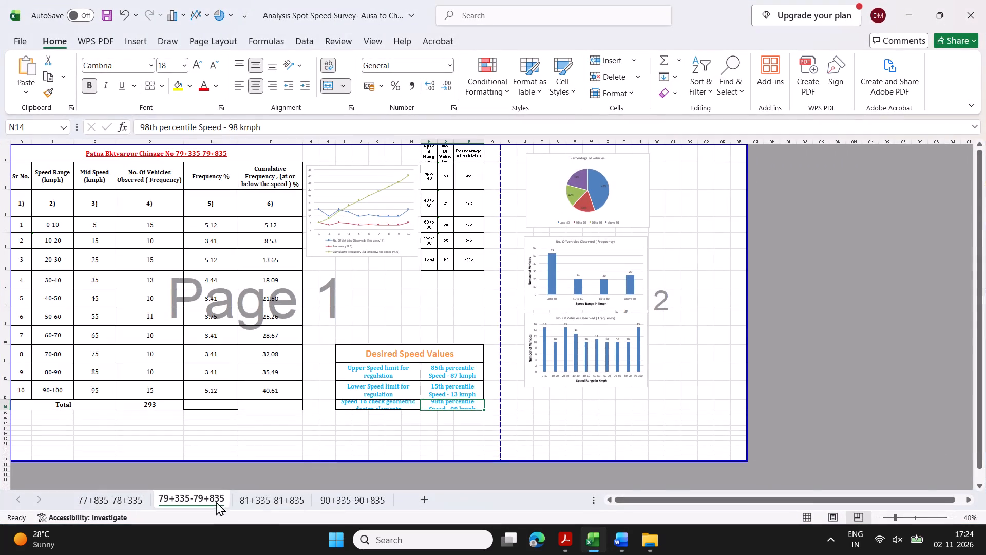
pyautogui.click(258, 504)
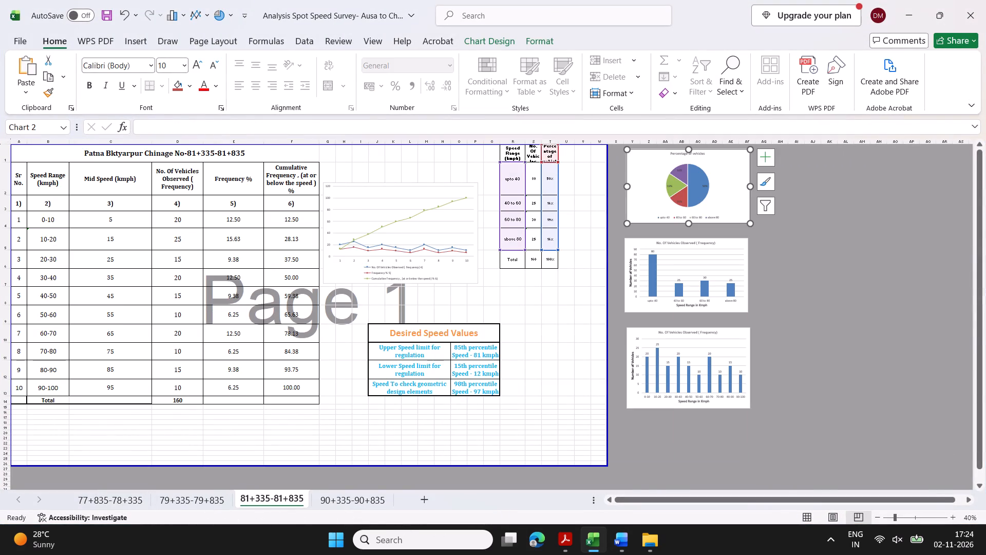
pyautogui.click(177, 402)
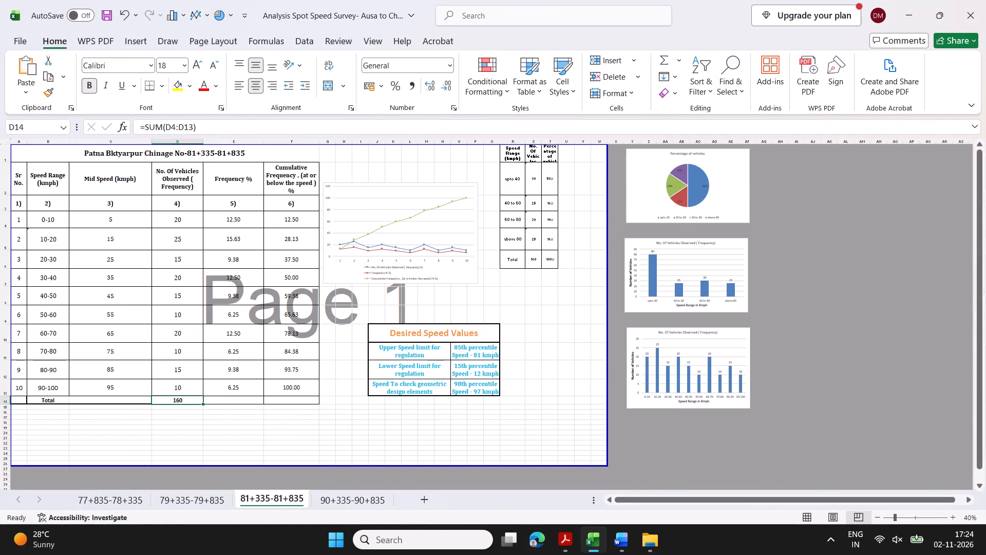
pyautogui.click(507, 533)
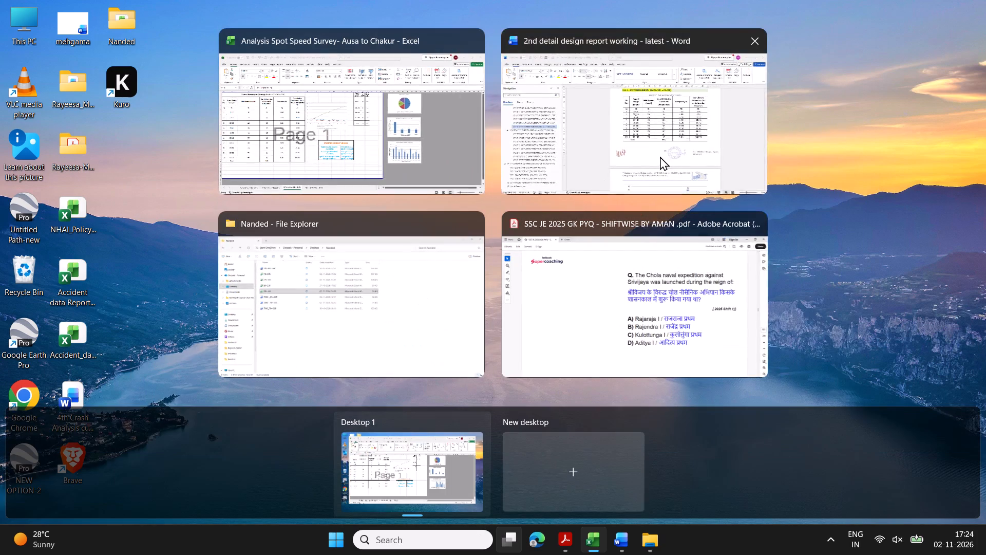
pyautogui.click(660, 156)
pyautogui.click(614, 323)
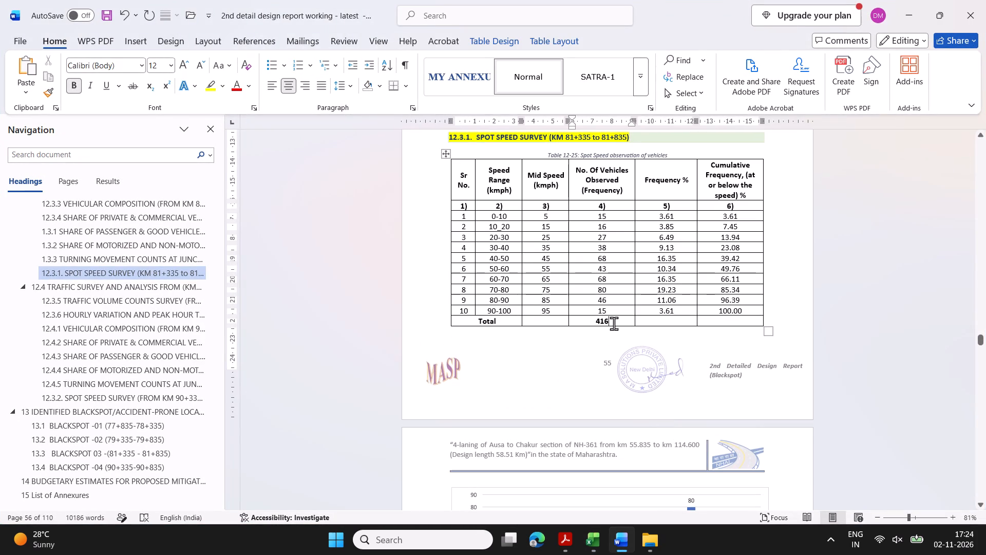
pyautogui.click(600, 325)
pyautogui.click(600, 320)
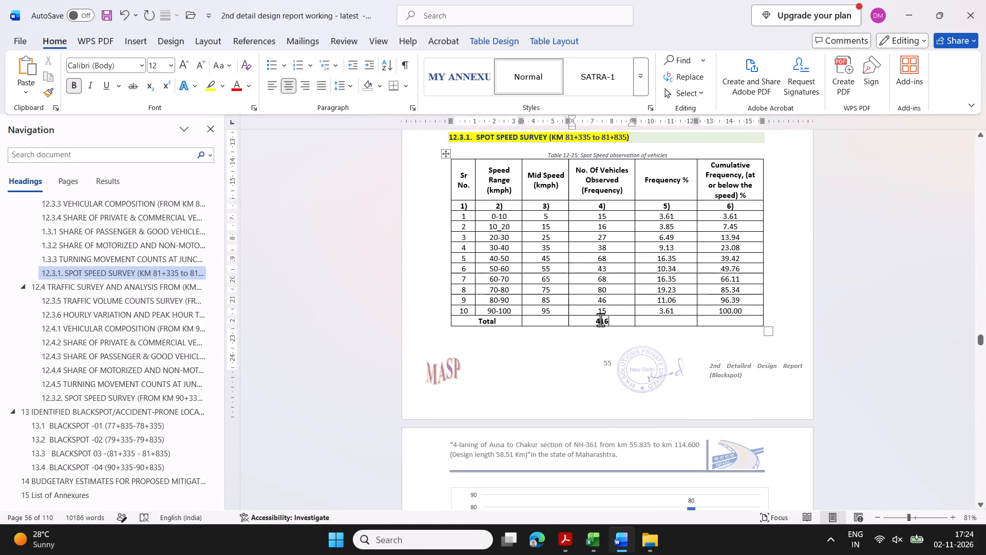
pyautogui.press('BackSpace')
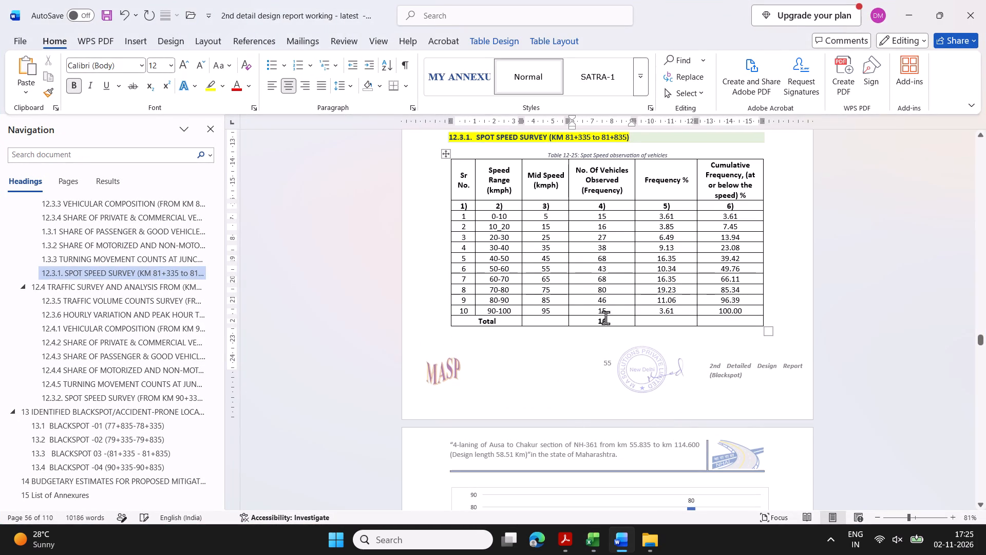
pyautogui.click(609, 322)
pyautogui.press('0')
# Change the sample size in the paragraph below Figure 12-31 to 160 vehicles and recheck section 12.3.1.
pyautogui.scroll(-2, 743, 332)
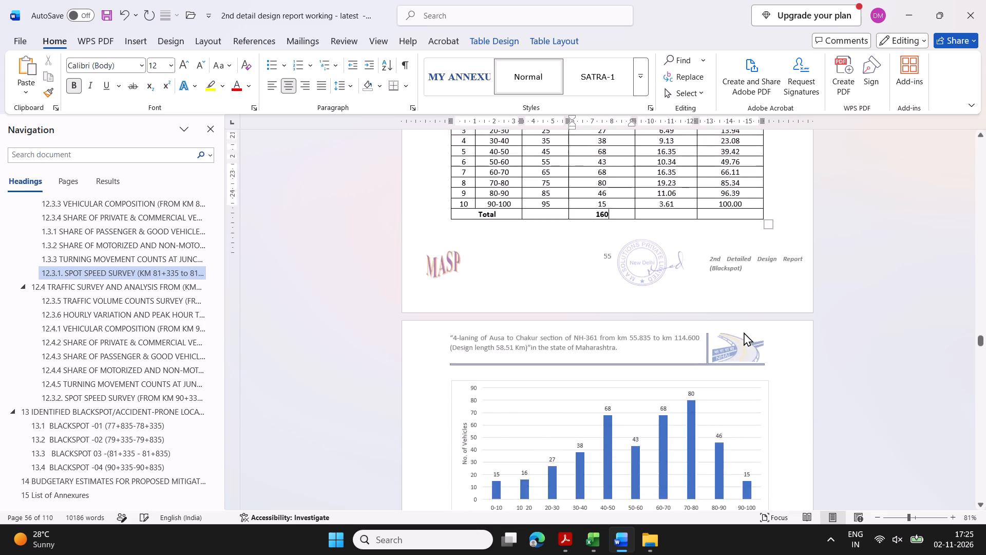
pyautogui.scroll(-2, 744, 332)
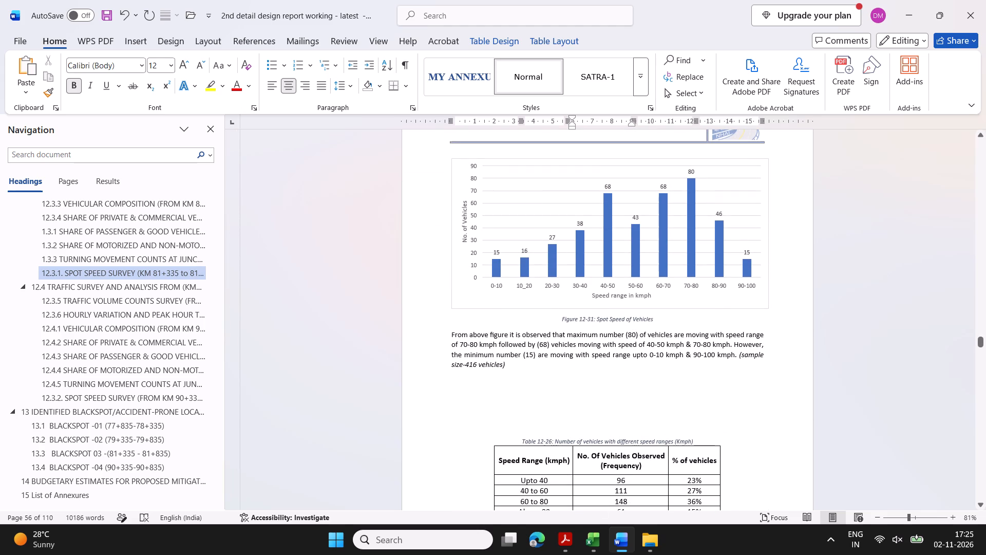
pyautogui.click(477, 365)
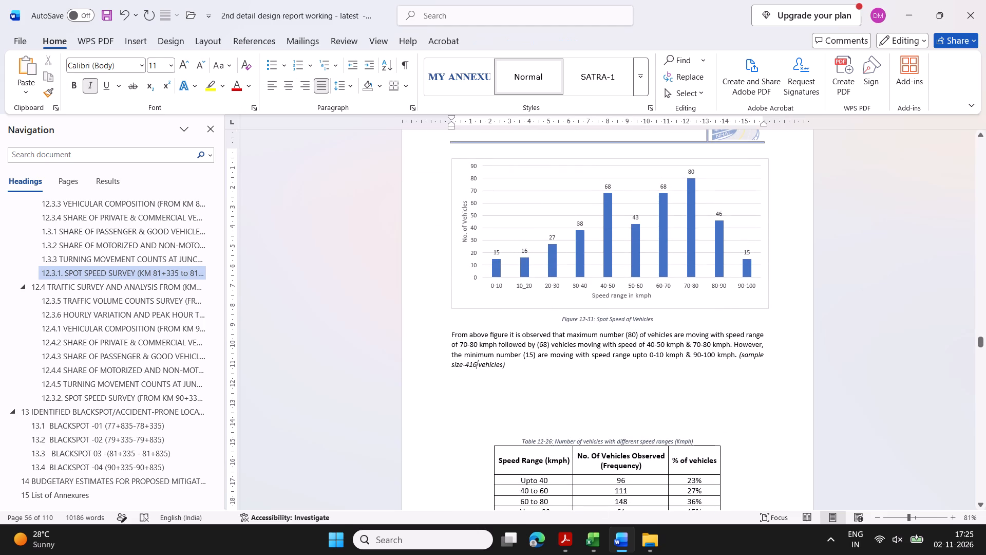
pyautogui.click(476, 362)
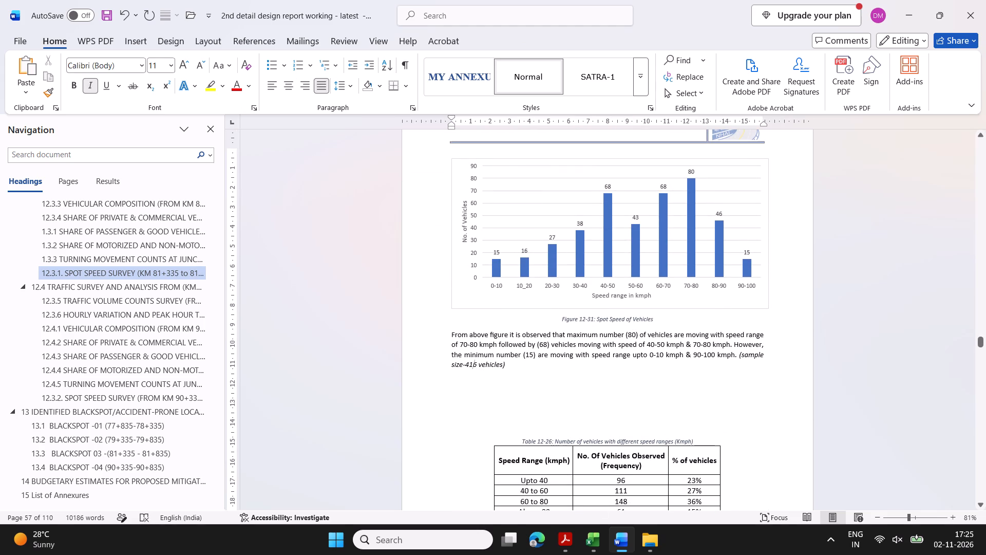
pyautogui.click(468, 366)
pyautogui.press('Right')
pyautogui.press('BackSpace')
pyautogui.click(471, 366)
pyautogui.press('Right')
pyautogui.press('0')
pyautogui.click(121, 396)
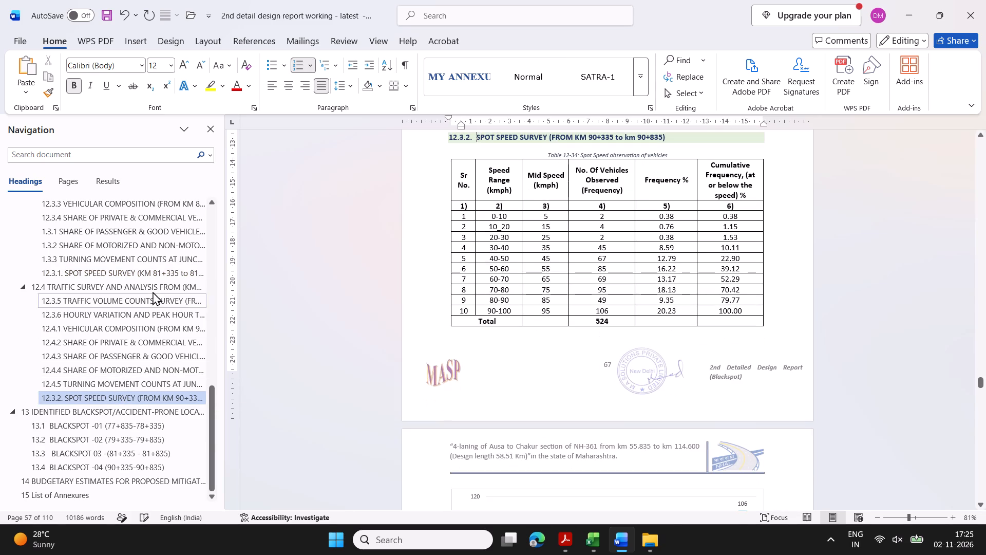
pyautogui.click(154, 275)
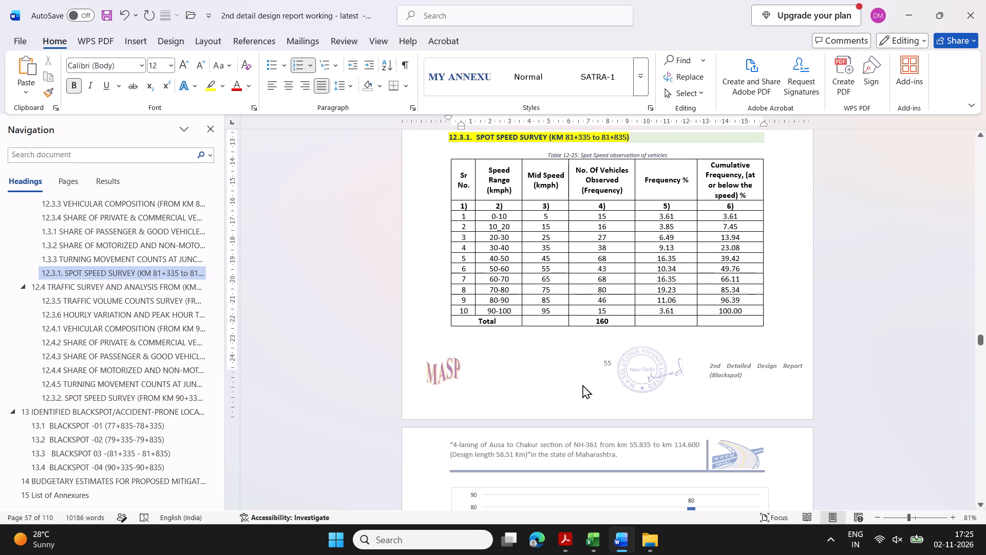
pyautogui.scroll(-3, 583, 384)
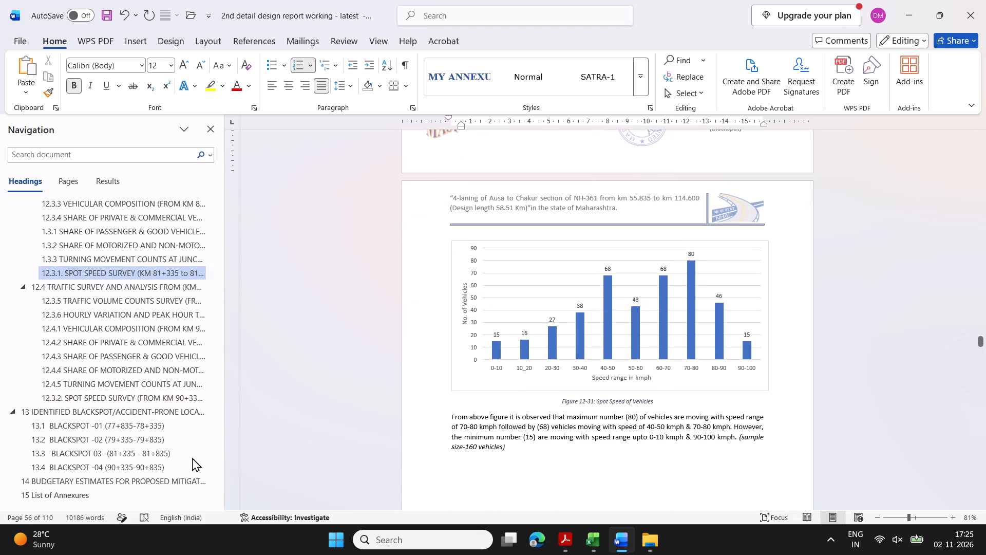
# Replace rows 1 to 10 of Table 12-34 in section 12.3.2 with the speed data copied from Excel sheet 90+335-90+835.
pyautogui.click(120, 400)
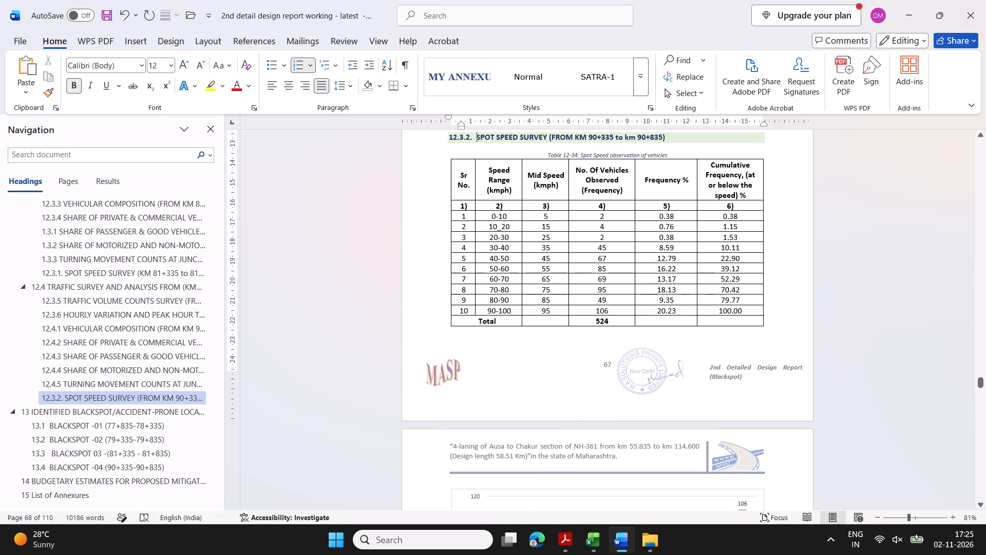
pyautogui.click(513, 537)
pyautogui.click(598, 151)
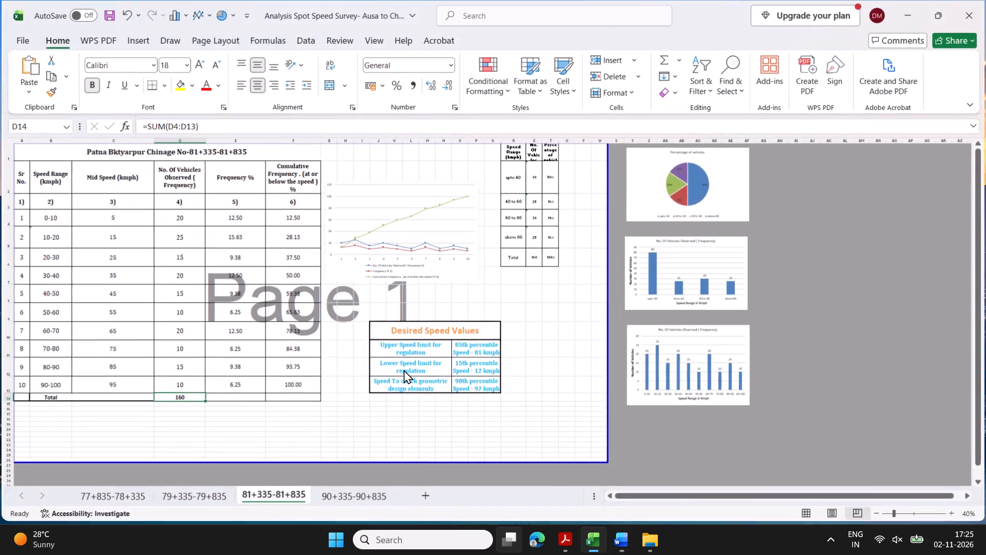
pyautogui.click(353, 496)
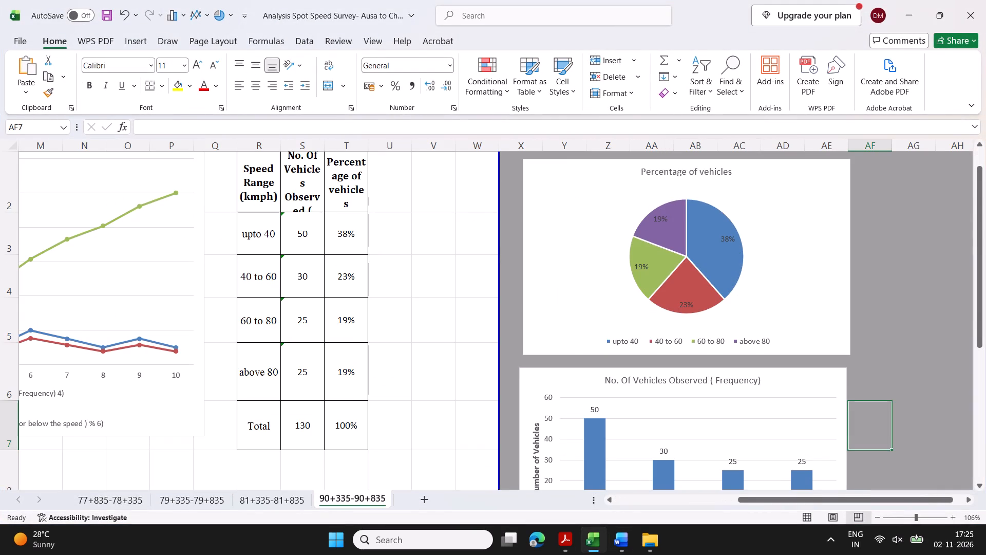
pyautogui.hscroll(3, 302, 348)
pyautogui.hscroll(-1, 297, 348)
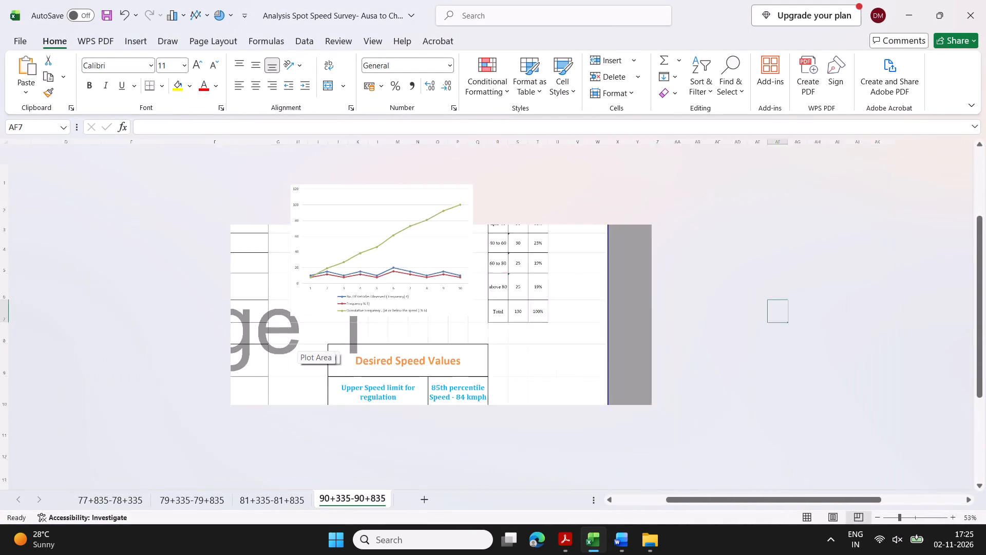
pyautogui.hscroll(2, 172, 335)
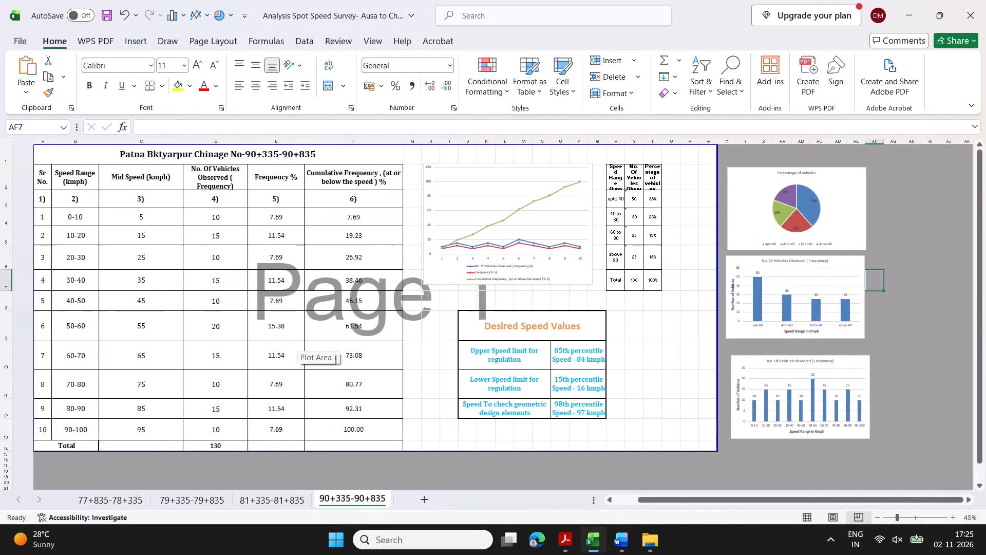
pyautogui.moveTo(20, 213); pyautogui.dragTo(375, 428)
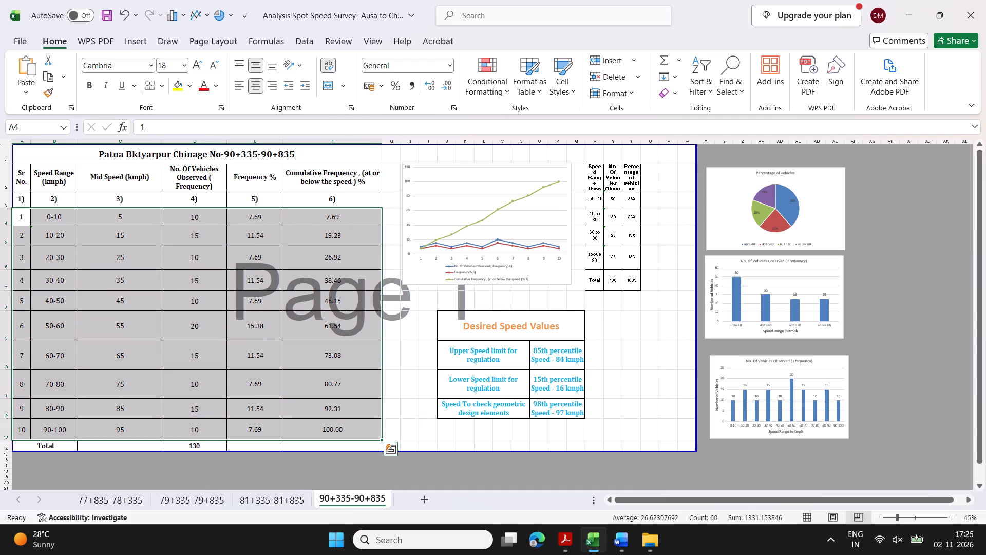
pyautogui.hotkey('ctrl', 'c')
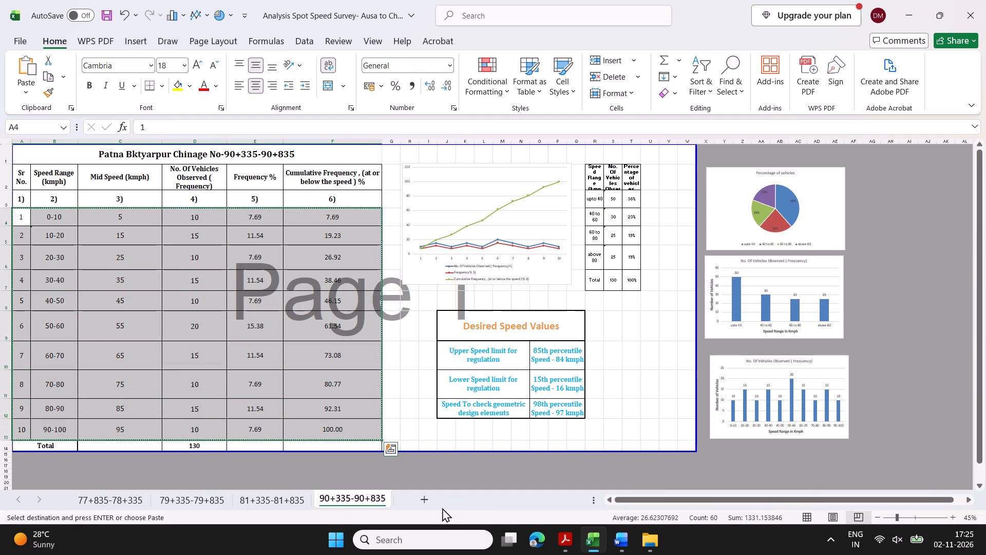
pyautogui.click(510, 540)
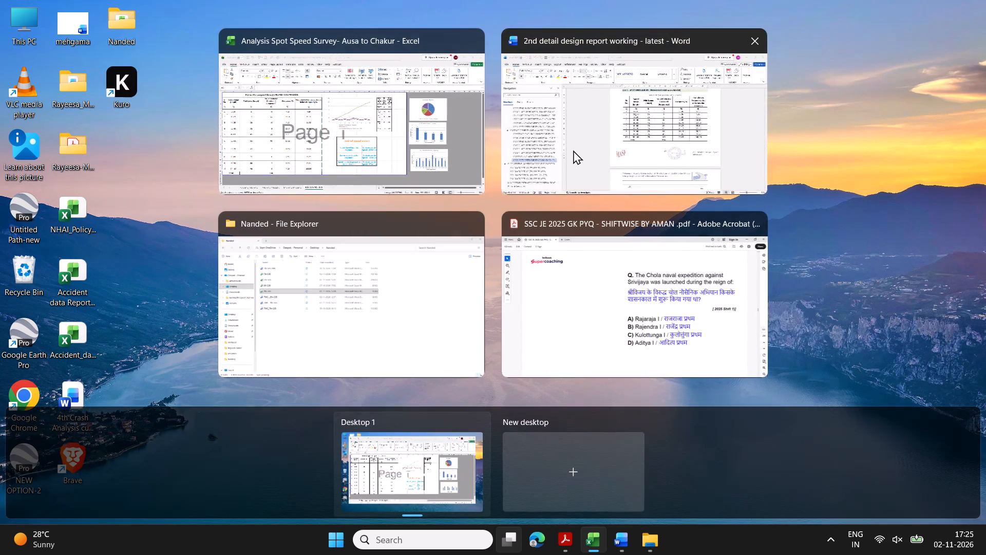
pyautogui.click(573, 150)
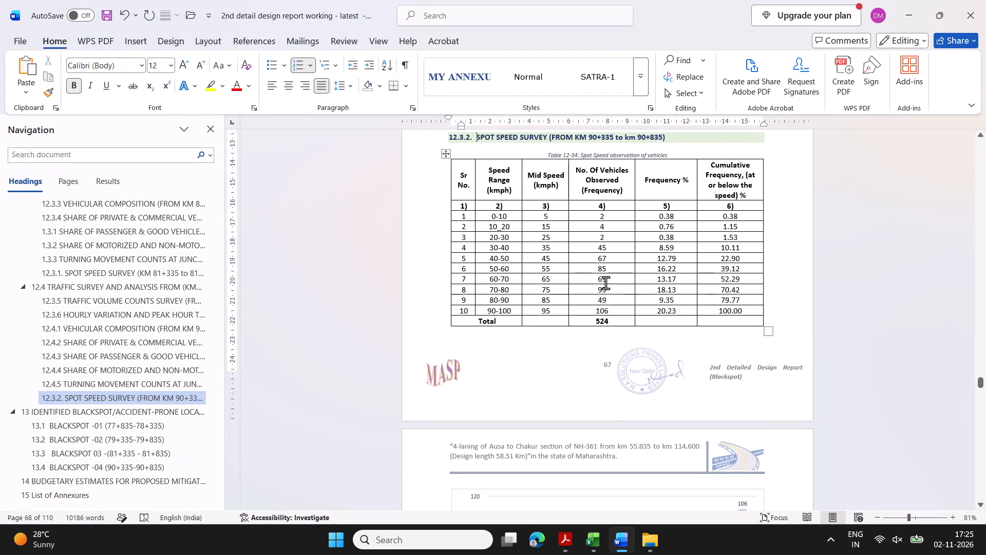
pyautogui.moveTo(463, 216); pyautogui.dragTo(720, 308)
pyautogui.rightClick(720, 308)
pyautogui.click(826, 165)
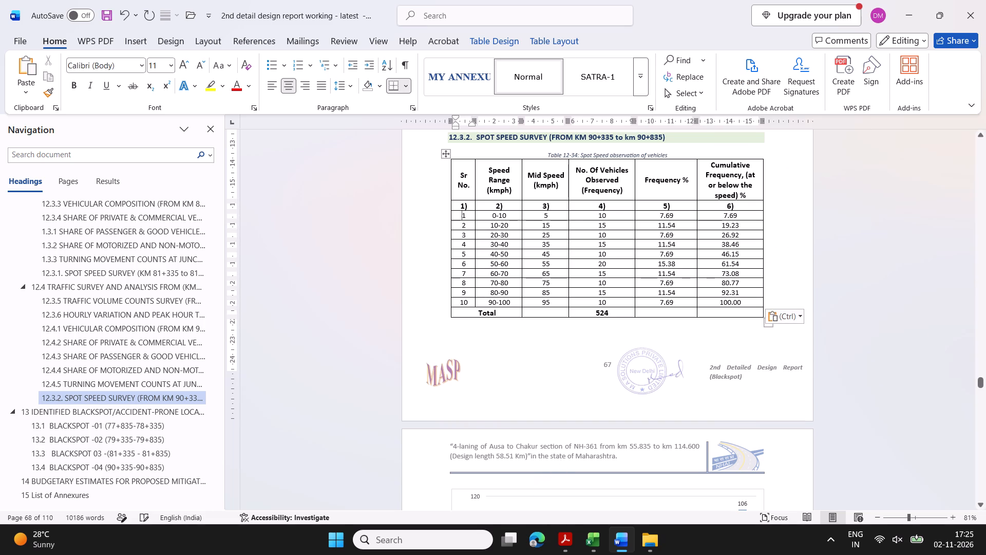
# Set the total vehicles observed in Table 12-34 of section 12.3.2 to 130, checking it against Excel sheet 90+335-90+835.
pyautogui.click(507, 539)
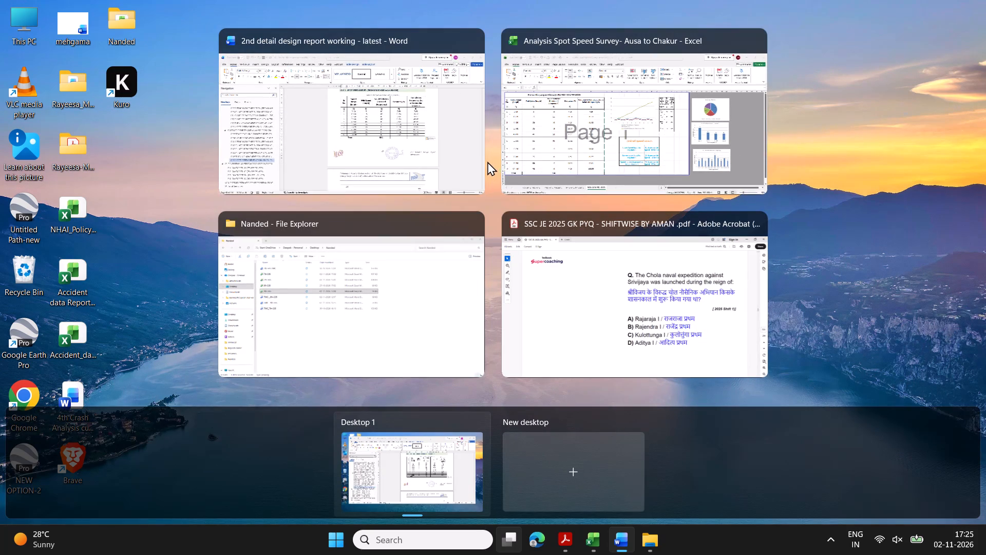
pyautogui.click(613, 158)
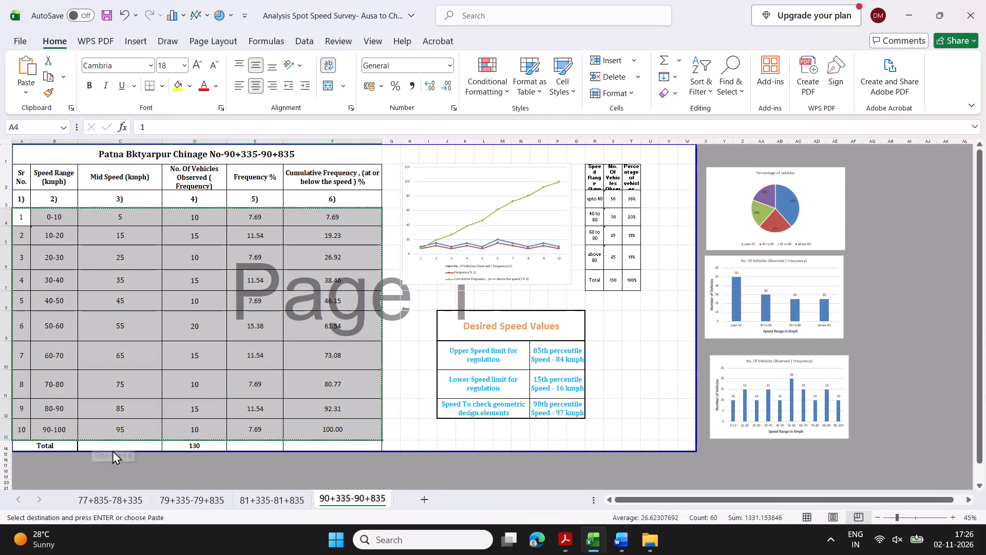
pyautogui.click(206, 447)
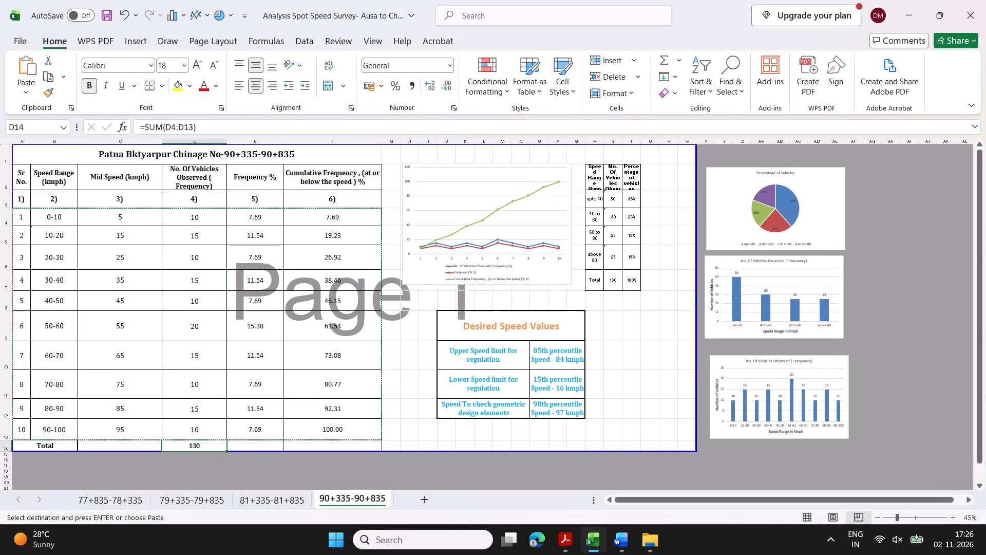
pyautogui.click(498, 535)
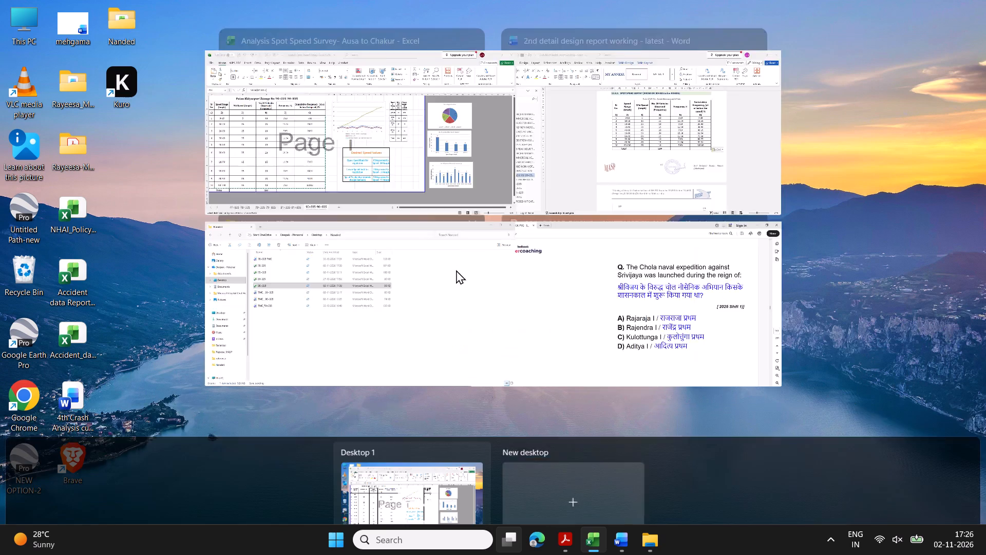
pyautogui.click(634, 162)
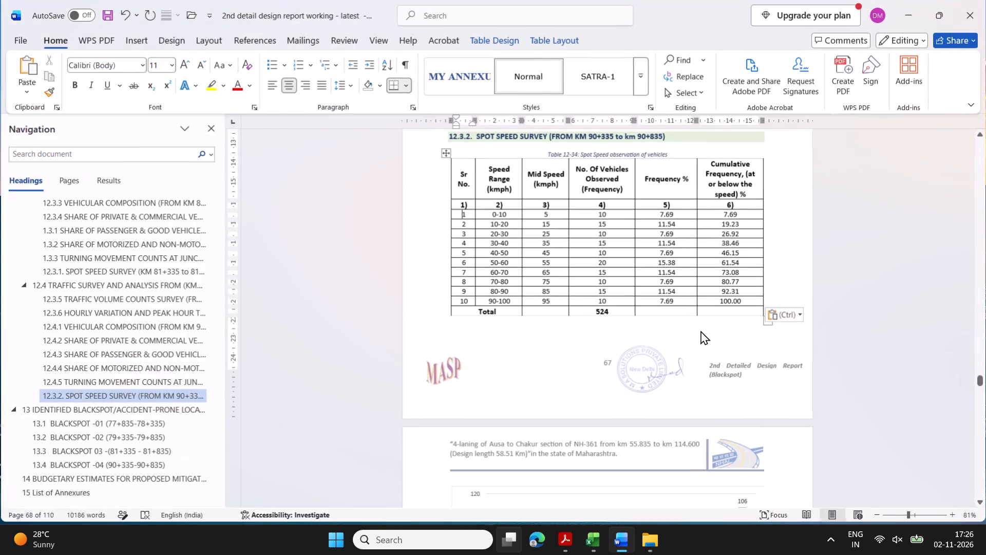
pyautogui.click(608, 312)
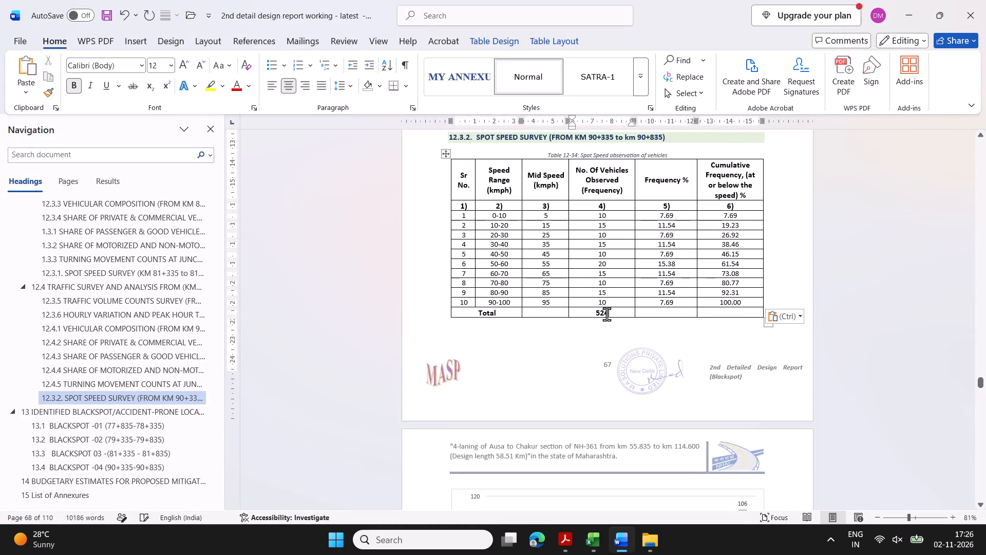
pyautogui.press('BackSpace')
pyautogui.press('BackSpace')
pyautogui.press('BackSpace')
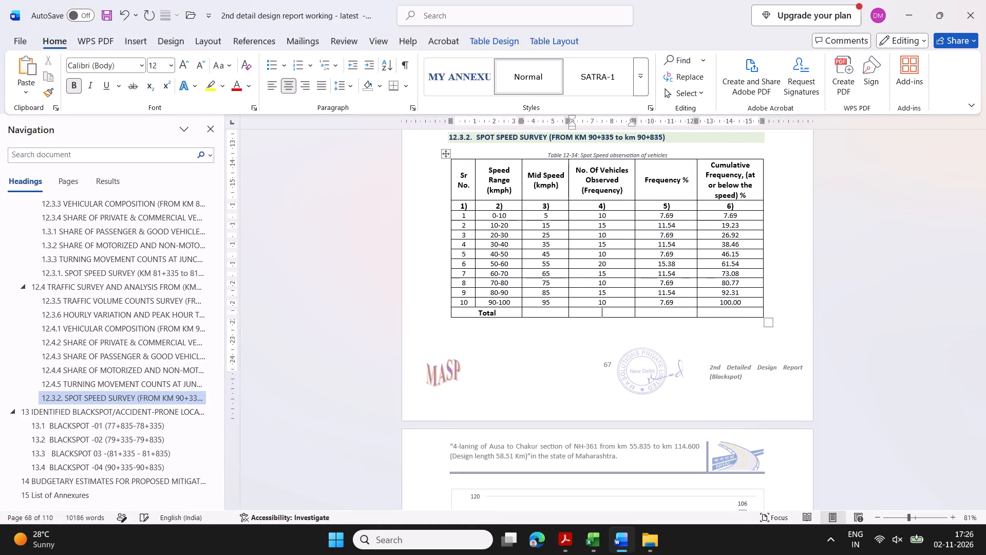
pyautogui.write('130')
# Replace the Figure 12-42 chart with the ten-range vehicle frequency bar chart copied from Excel sheet 90+335-90+835.
pyautogui.scroll(1, 713, 373)
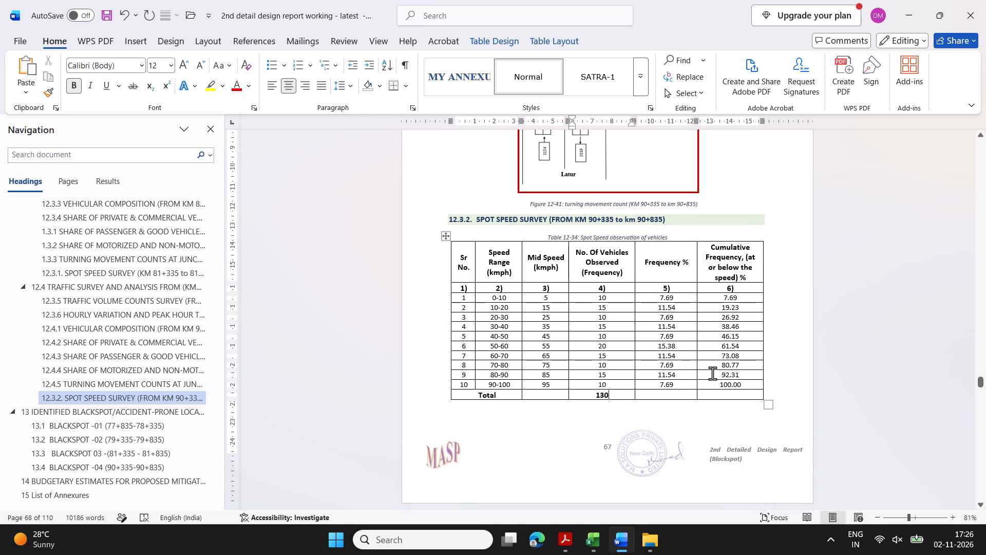
pyautogui.scroll(-3, 712, 373)
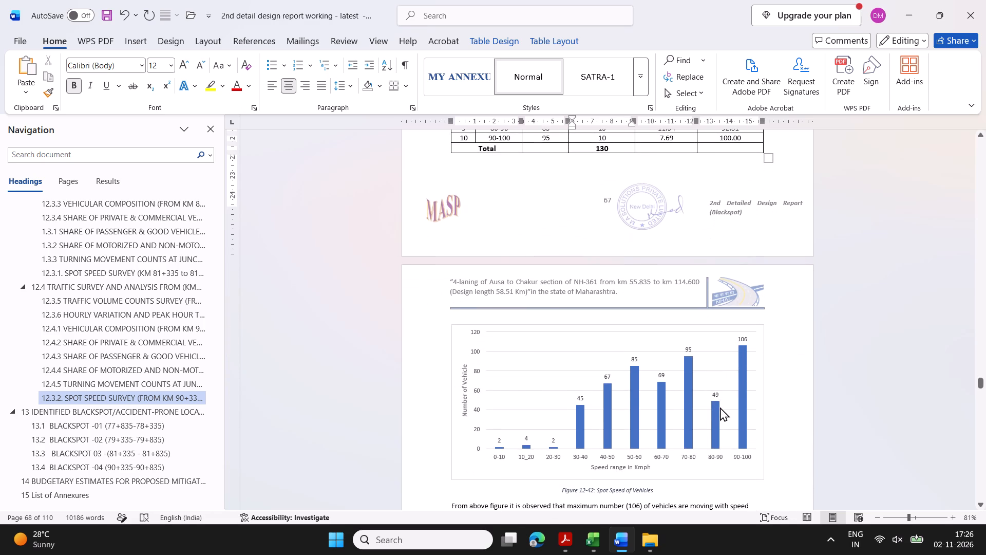
pyautogui.scroll(-1, 720, 407)
pyautogui.click(700, 256)
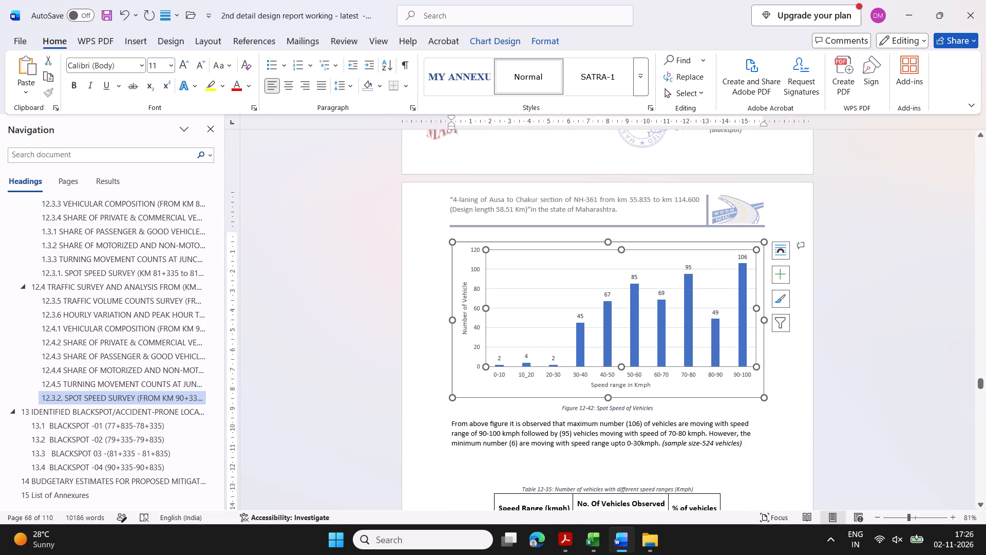
pyautogui.click(726, 243)
pyautogui.press('Delete')
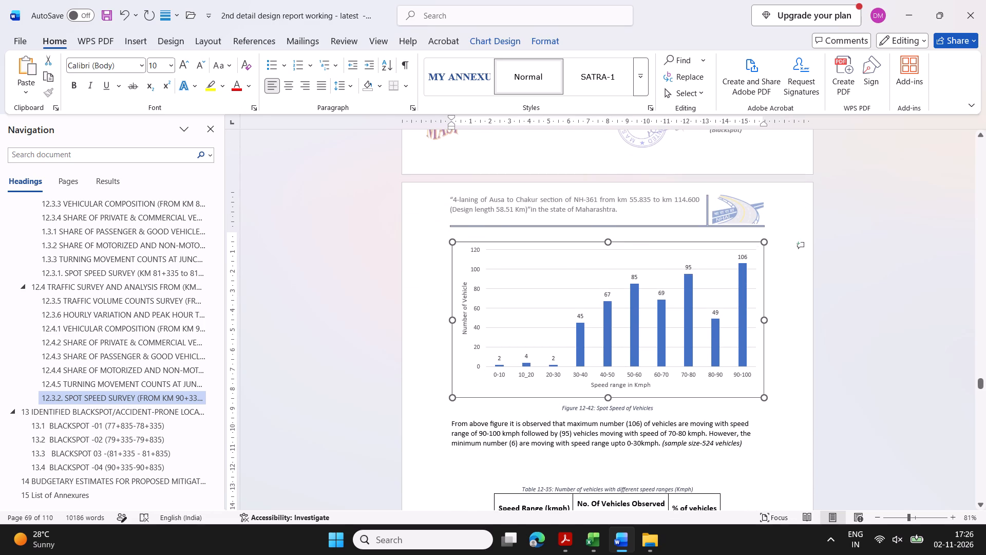
pyautogui.click(511, 537)
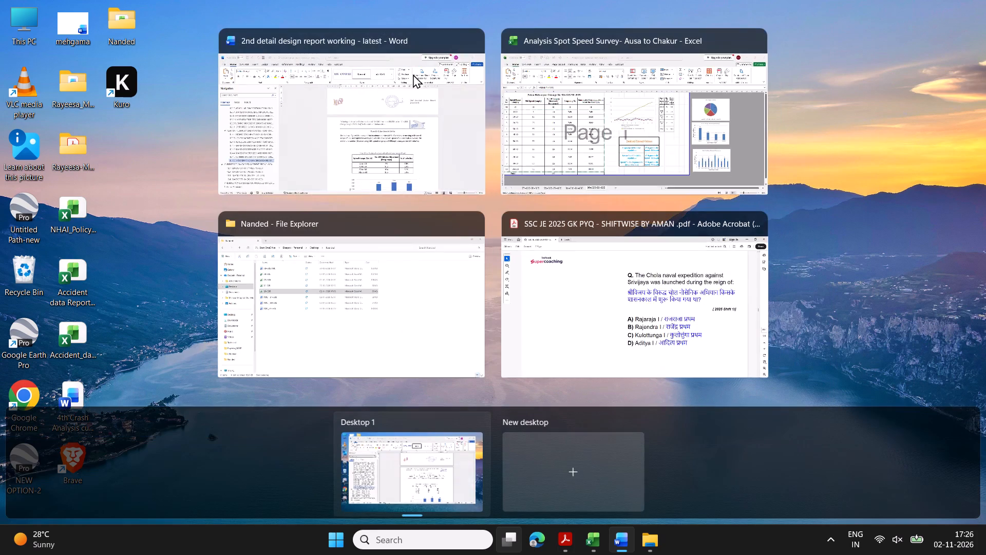
pyautogui.click(609, 136)
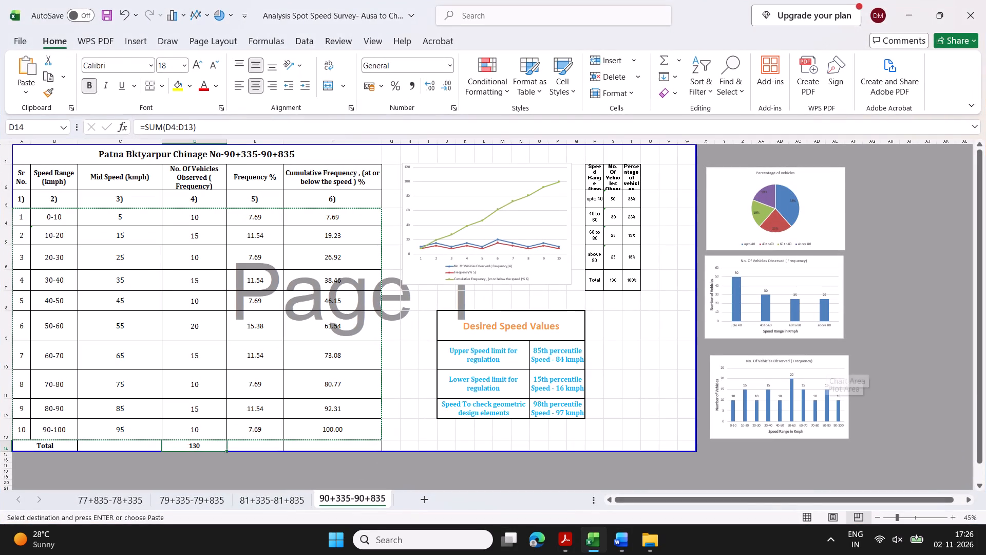
pyautogui.click(828, 360)
pyautogui.hotkey('ctrl', 'c')
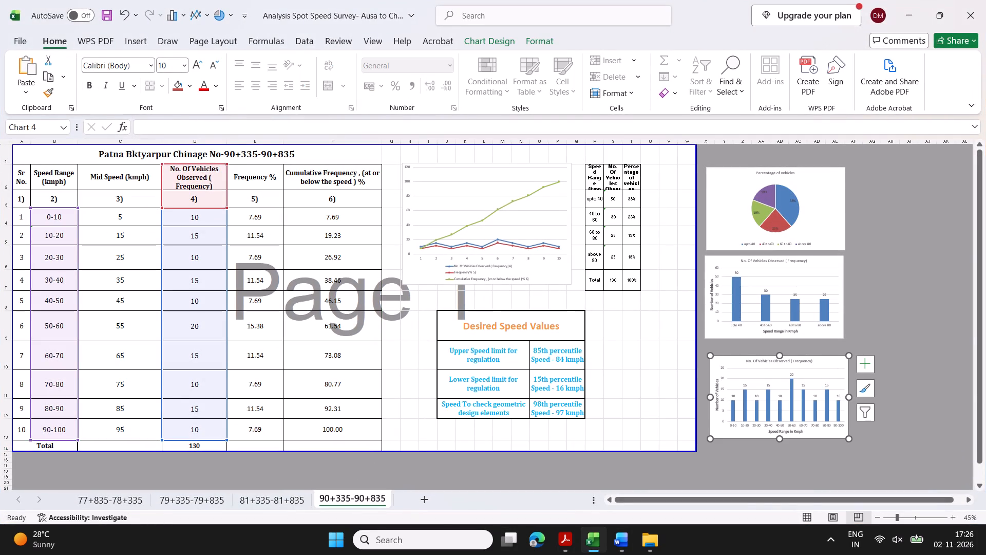
pyautogui.click(508, 545)
pyautogui.click(578, 142)
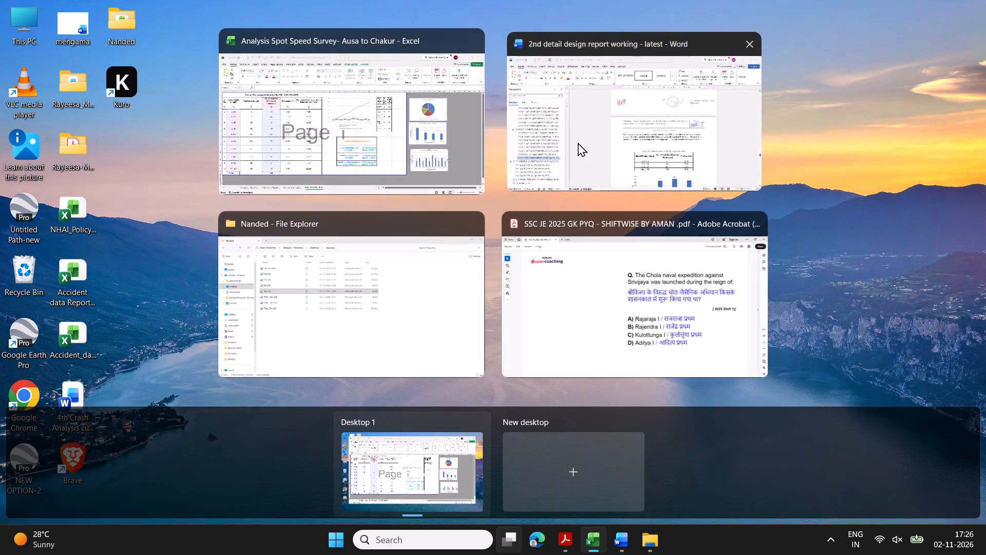
pyautogui.hotkey('ctrl', 'v')
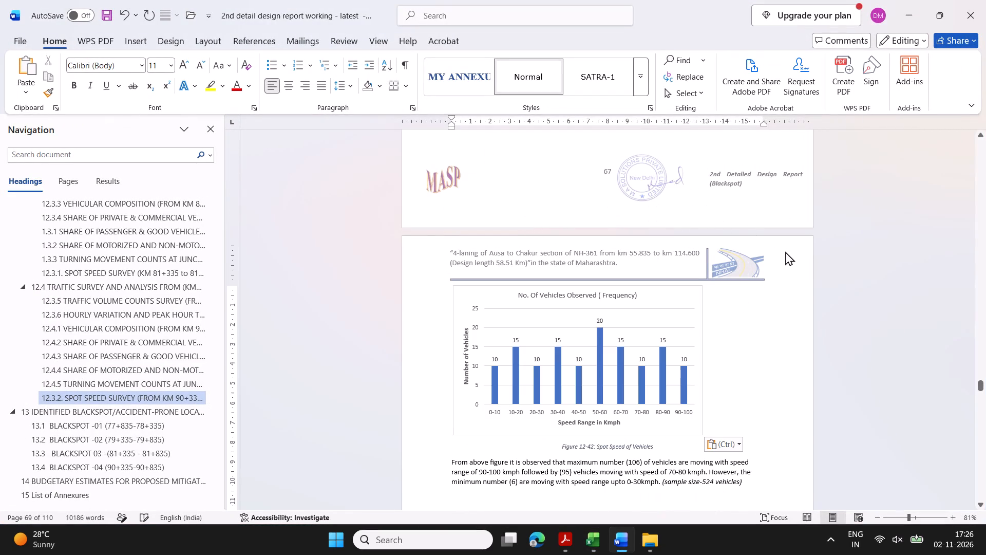
# Shift the new Figure 12-42 chart with leading spaces so it sits centred above its caption.
pyautogui.click(445, 349)
pyautogui.press('space')
pyautogui.press('space')
pyautogui.press('space')
pyautogui.press('space')
pyautogui.press('space')
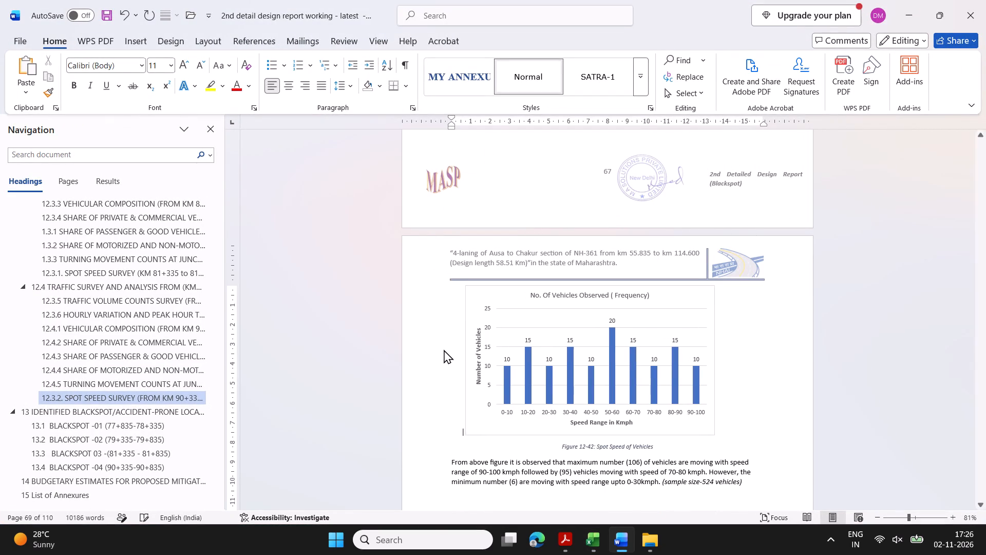
pyautogui.press('space')
pyautogui.press('space')
pyautogui.press('space')
pyautogui.press('space')
pyautogui.press('space')
pyautogui.press('space')
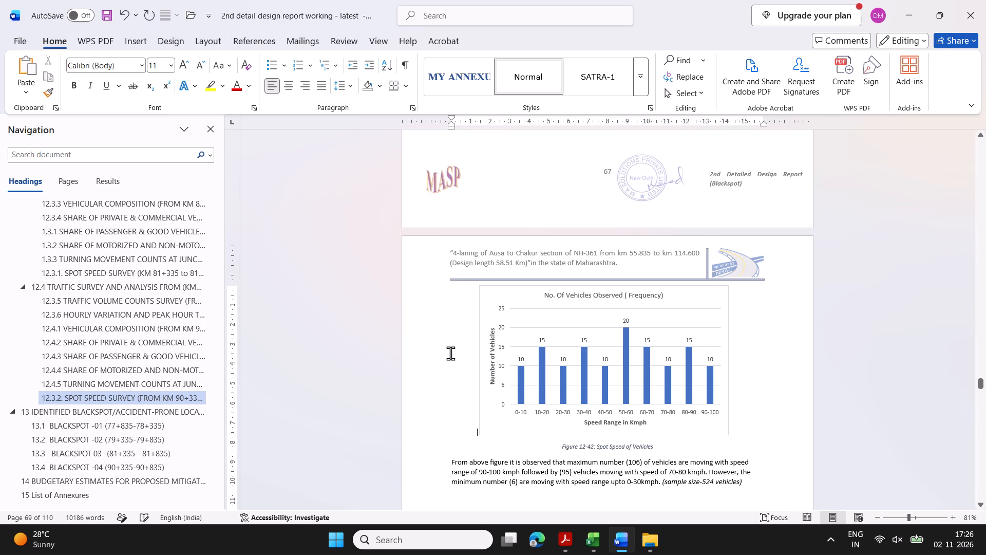
pyautogui.press('space')
pyautogui.click(755, 404)
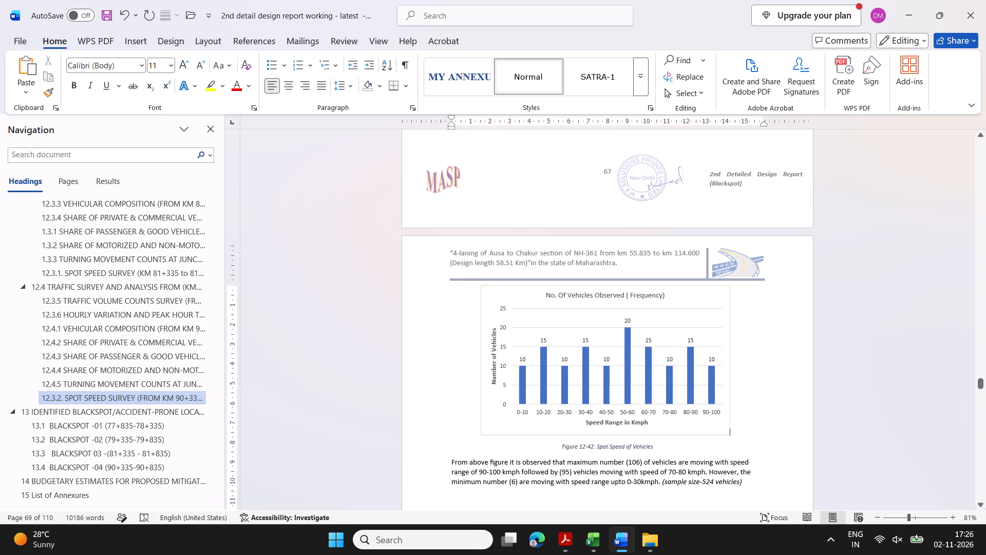
# Change the maximum in the paragraph below Figure 12-42 to 20 vehicles moving in the 50-60 kmph speed range.
pyautogui.scroll(-2, 709, 369)
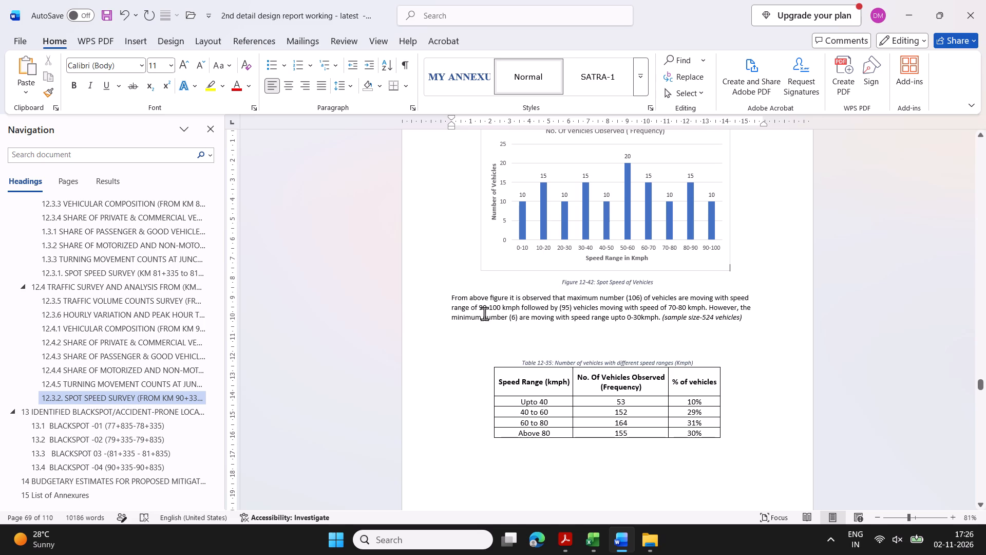
pyautogui.click(640, 300)
pyautogui.press('BackSpace')
pyautogui.press('BackSpace')
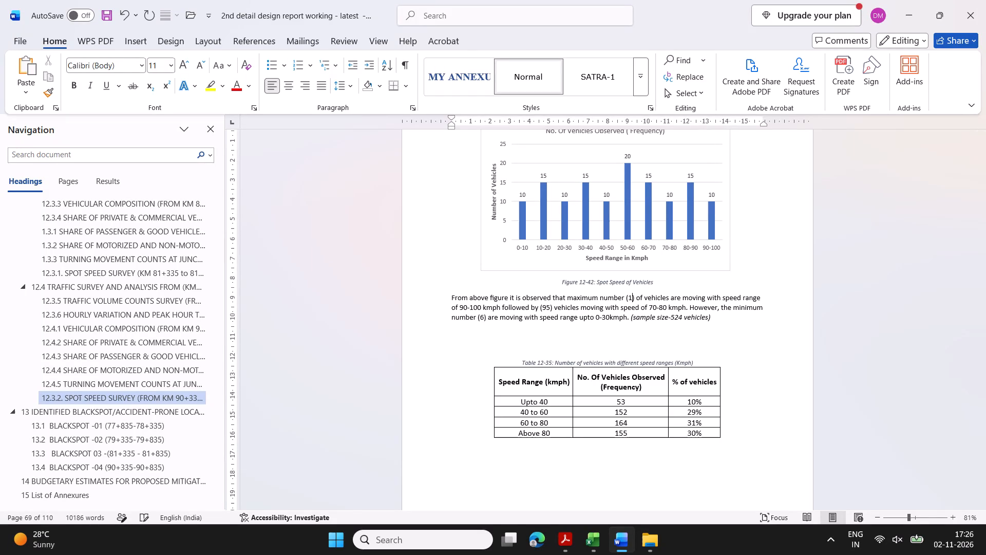
pyautogui.press('BackSpace')
pyautogui.write('20')
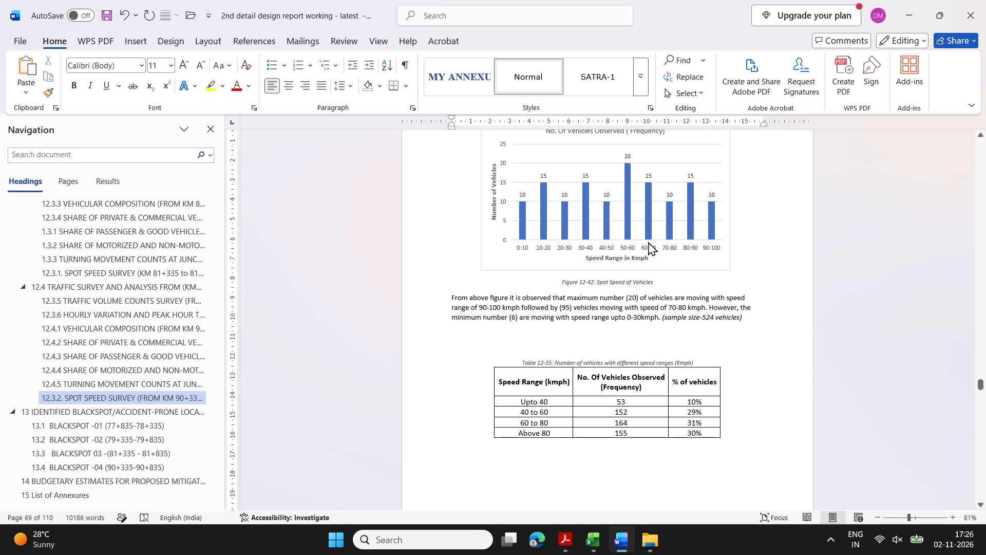
pyautogui.click(485, 307)
pyautogui.click(483, 308)
pyautogui.press('BackSpace')
pyautogui.press('5')
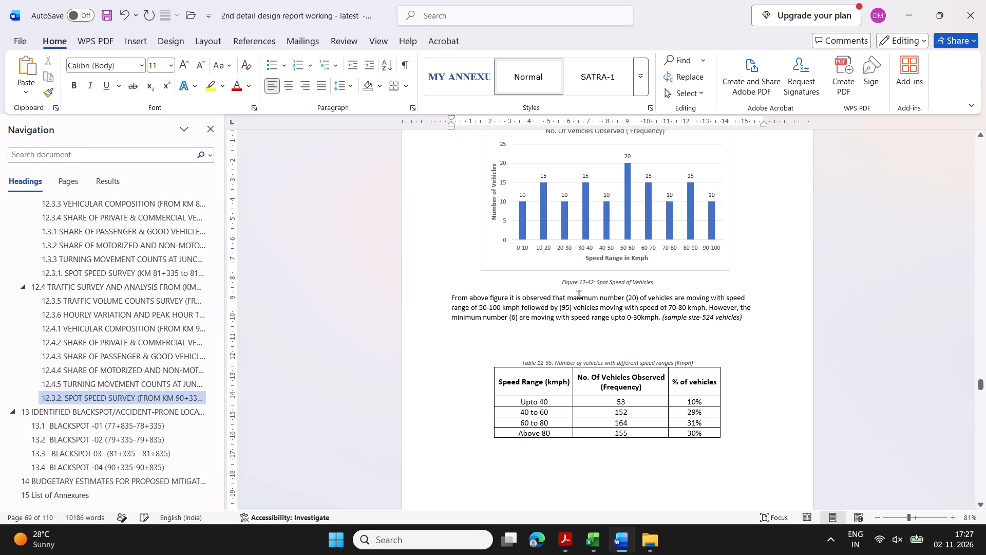
pyautogui.click(496, 308)
pyautogui.press('BackSpace')
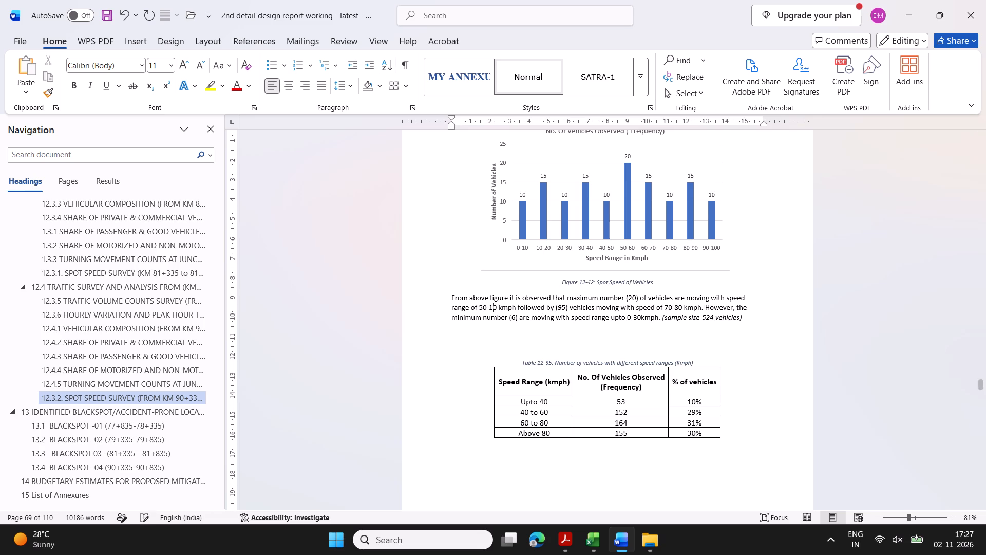
pyautogui.press('BackSpace')
pyautogui.press('6')
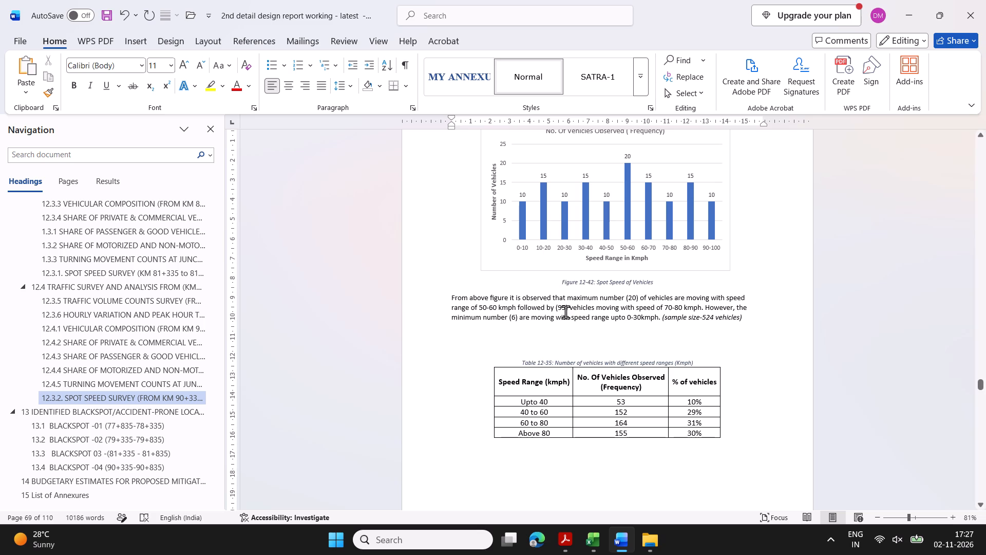
# Change the runner-up figure in the paragraph below Figure 12-42 to (15) vehicles moving with speed of 10-20 kmph.
pyautogui.click(565, 312)
pyautogui.click(562, 311)
pyautogui.press('BackSpace')
pyautogui.press('1')
pyautogui.click(668, 306)
pyautogui.press('BackSpace')
pyautogui.press('1')
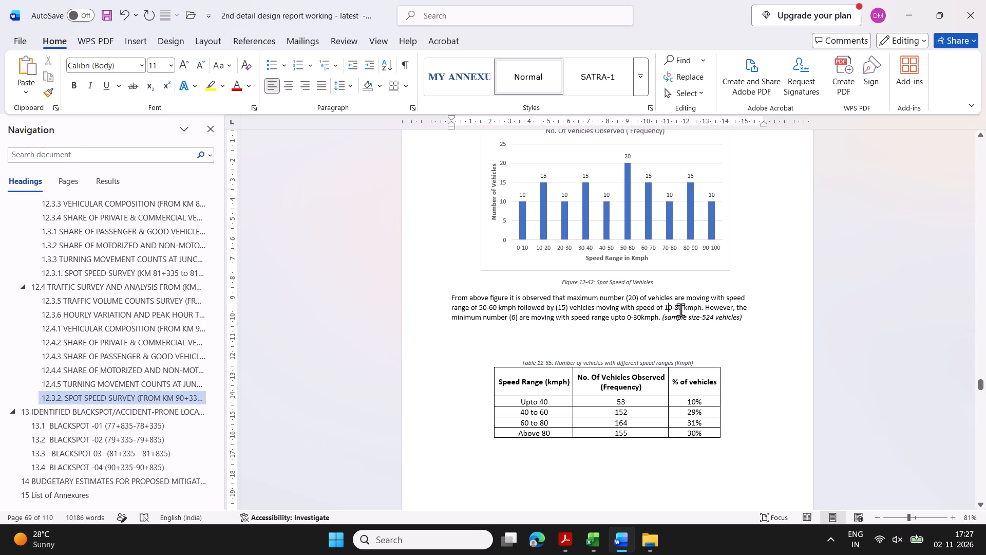
pyautogui.click(678, 309)
pyautogui.press('BackSpace')
pyautogui.press('2')
# Add the 30-40 kmph and 60-70 kmph ranges after 10-20 kmph in the paragraph below Figure 12-42.
pyautogui.click(701, 308)
pyautogui.write(', 30')
pyautogui.write('-40 kmph,')
pyautogui.press('space')
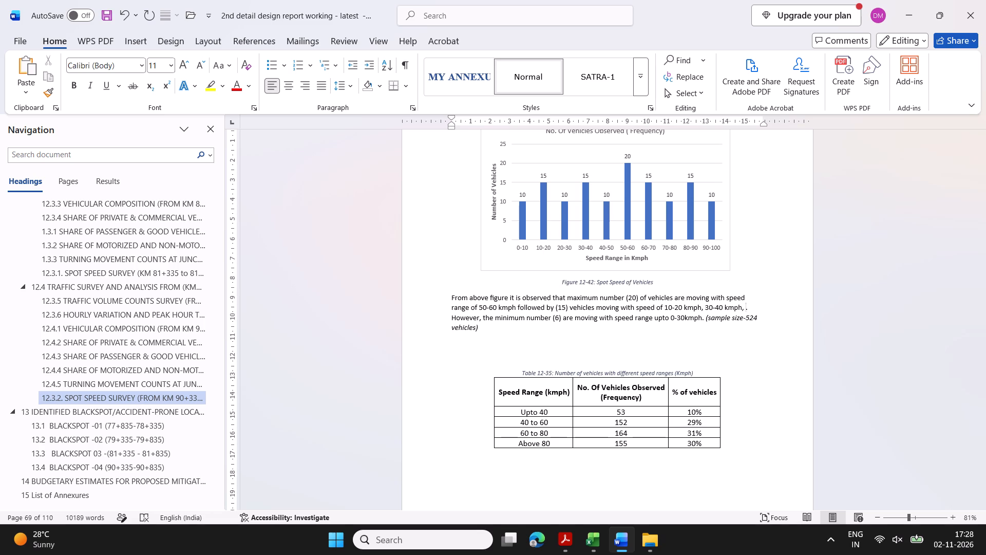
pyautogui.write('60')
pyautogui.press('-')
pyautogui.write('7-0 kmph')
pyautogui.press('space')
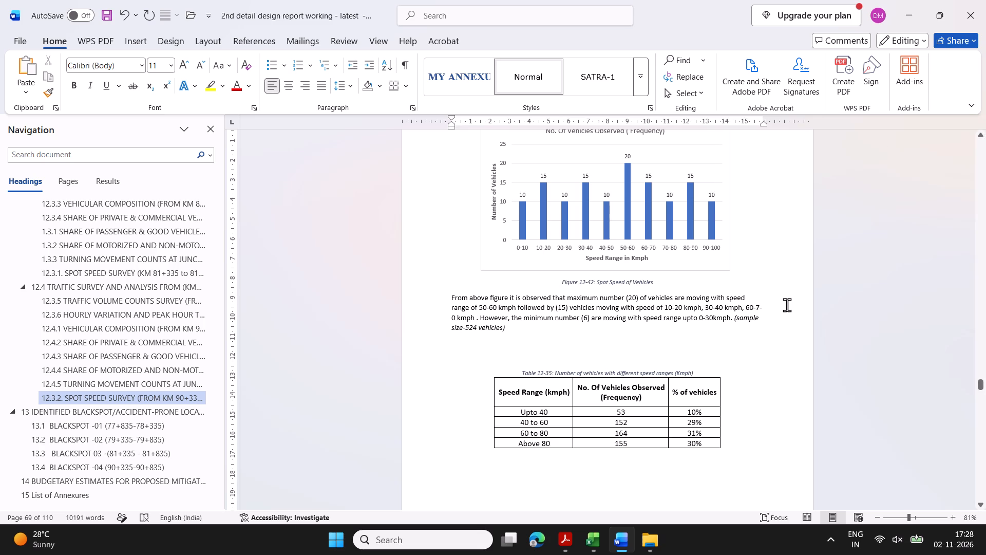
pyautogui.click(766, 308)
pyautogui.press('BackSpace')
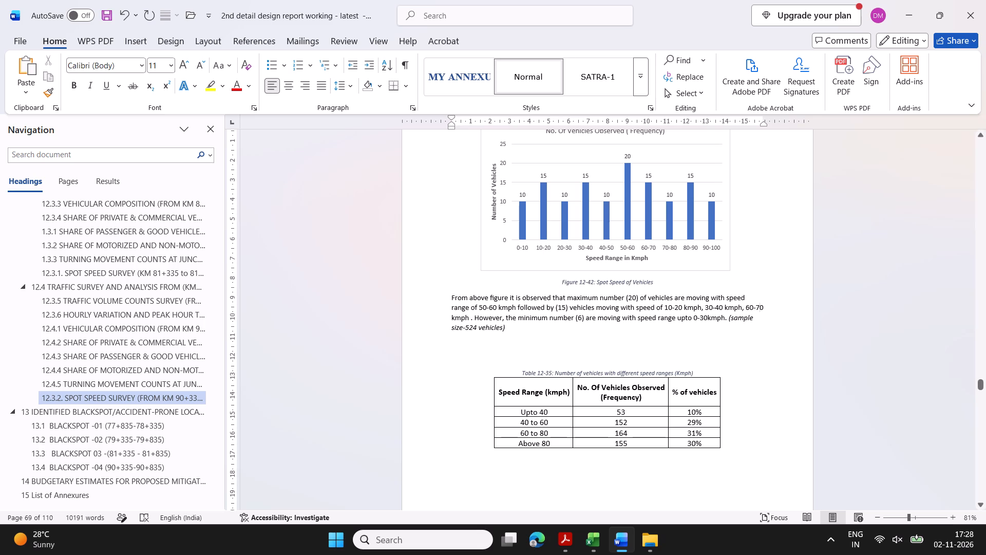
# Complete the list of 15-vehicle speed ranges below Figure 12-42 with "& 80-90 kmph" after 60-70 kmph.
pyautogui.click(468, 320)
pyautogui.press('space')
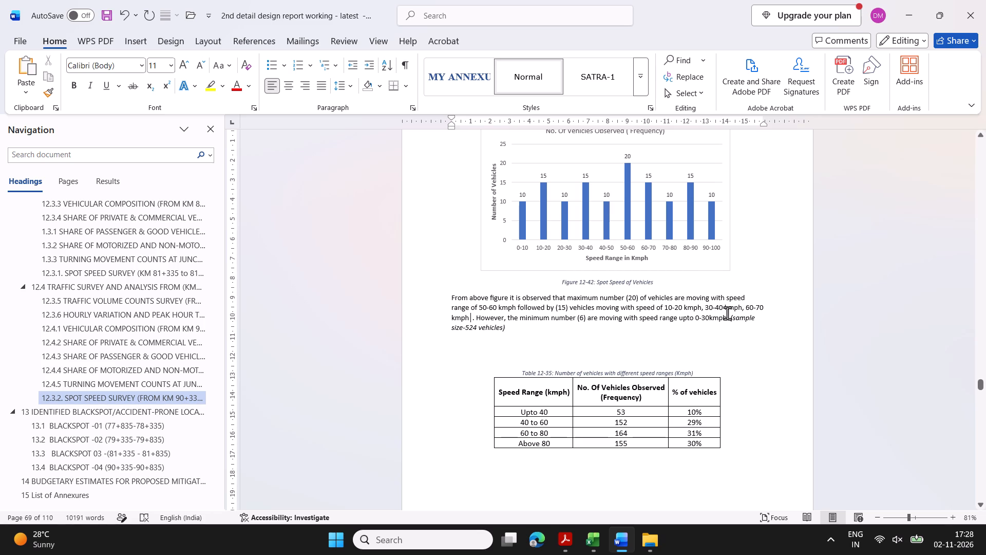
pyautogui.click(760, 310)
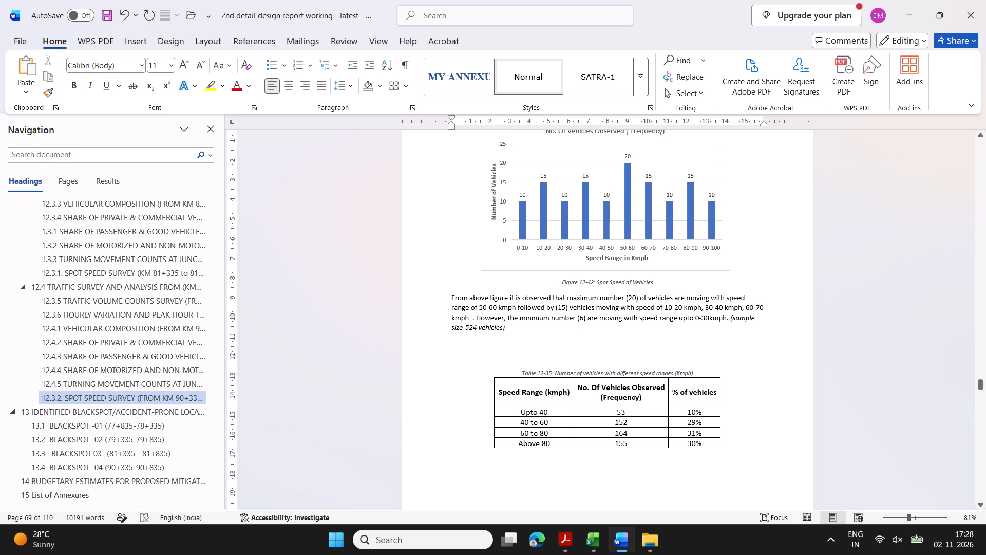
pyautogui.click(689, 211)
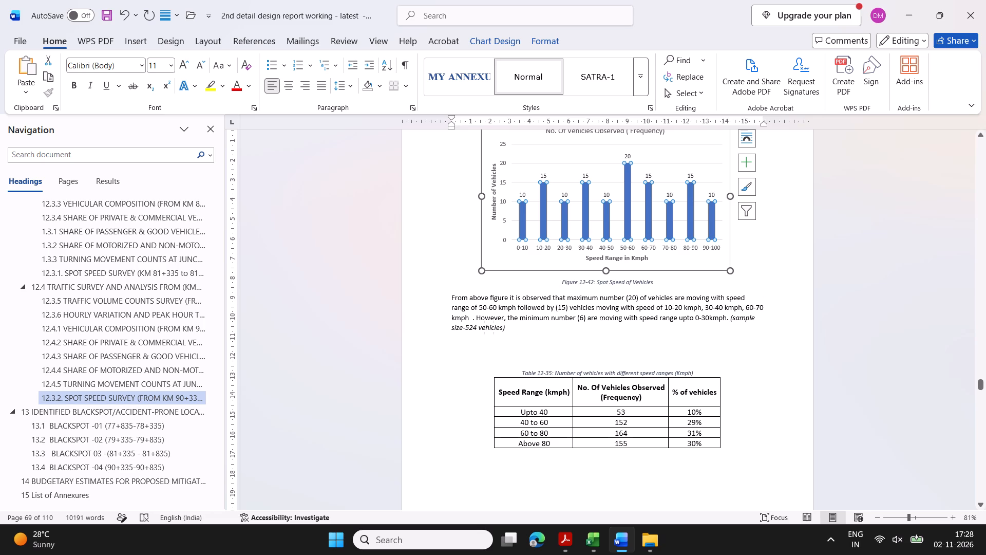
pyautogui.click(469, 318)
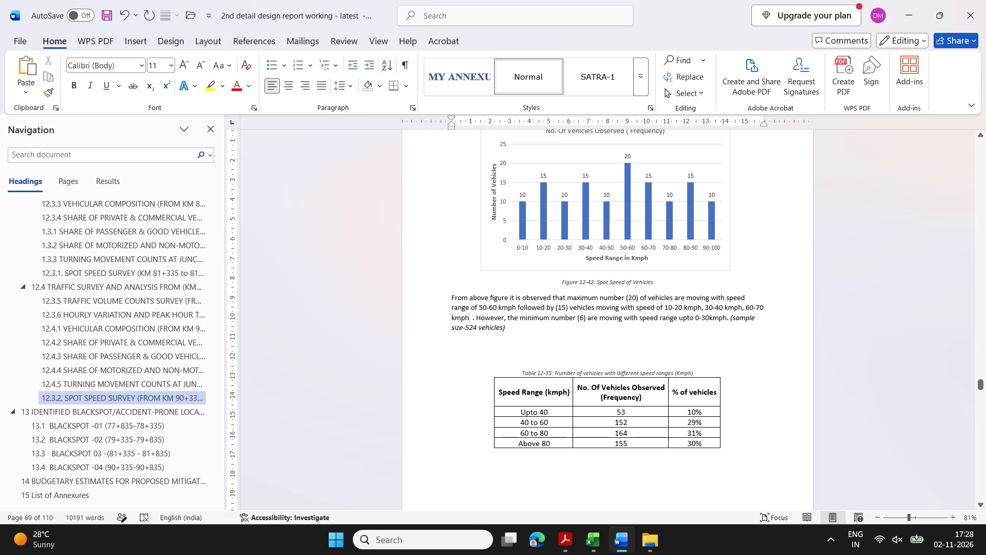
pyautogui.press(',')
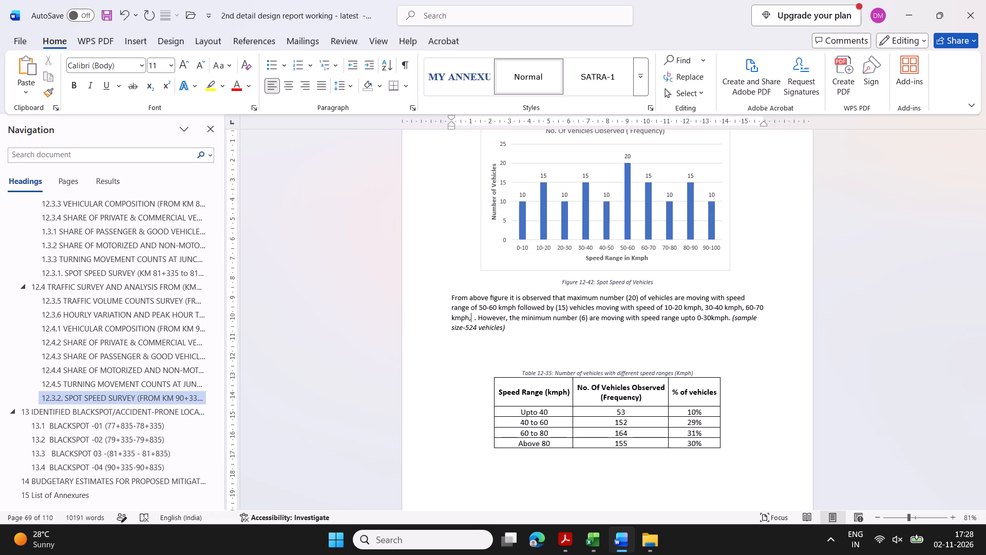
pyautogui.press('space')
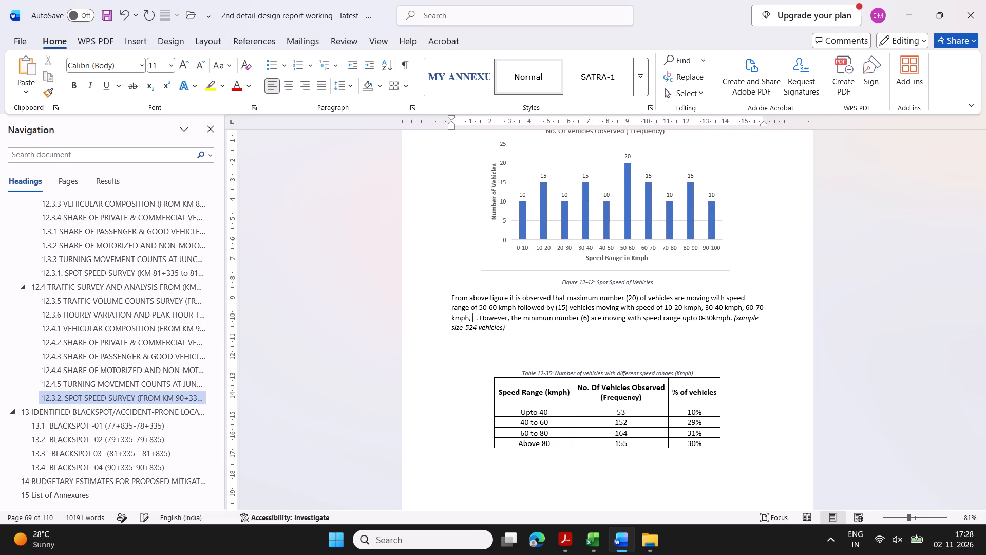
pyautogui.write('80-90')
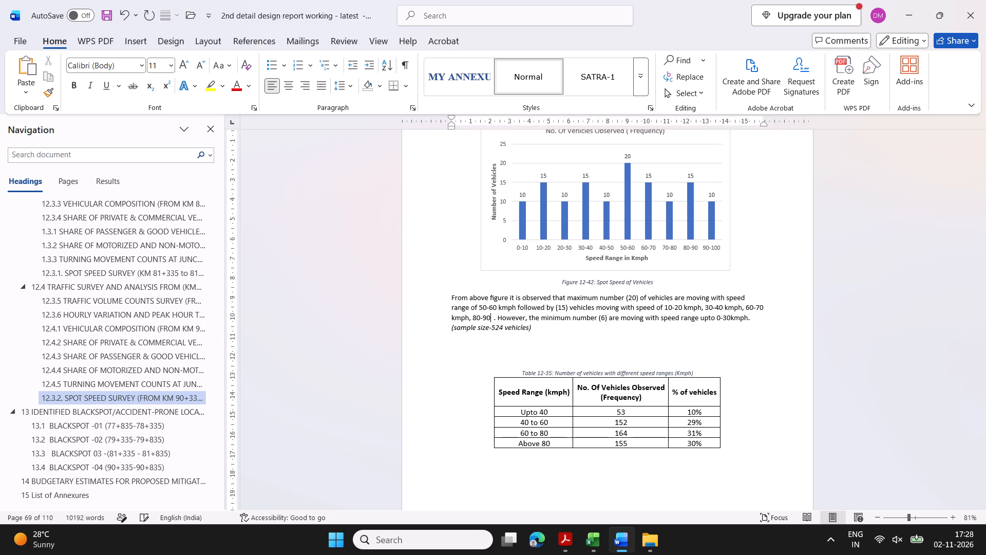
pyautogui.press('space')
pyautogui.write('kmph')
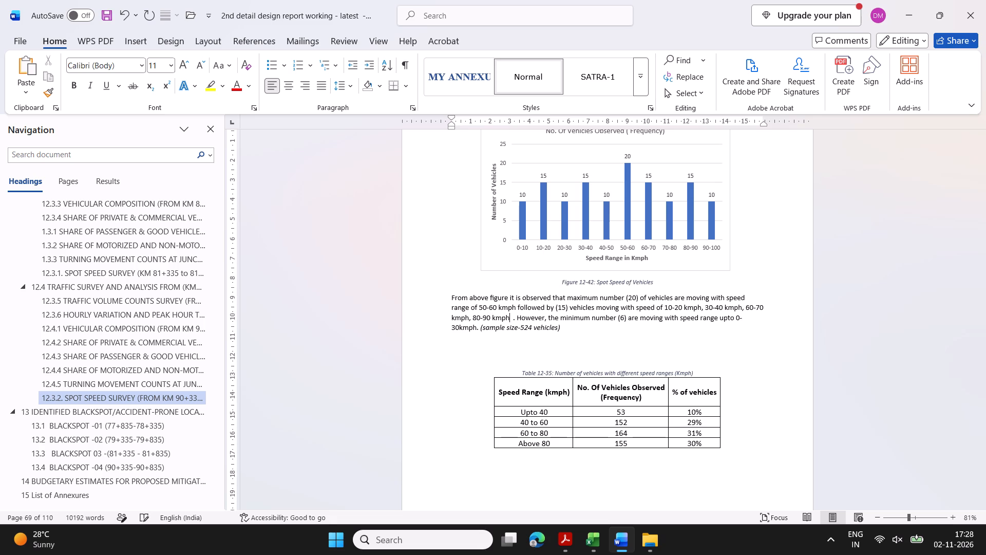
pyautogui.click(471, 322)
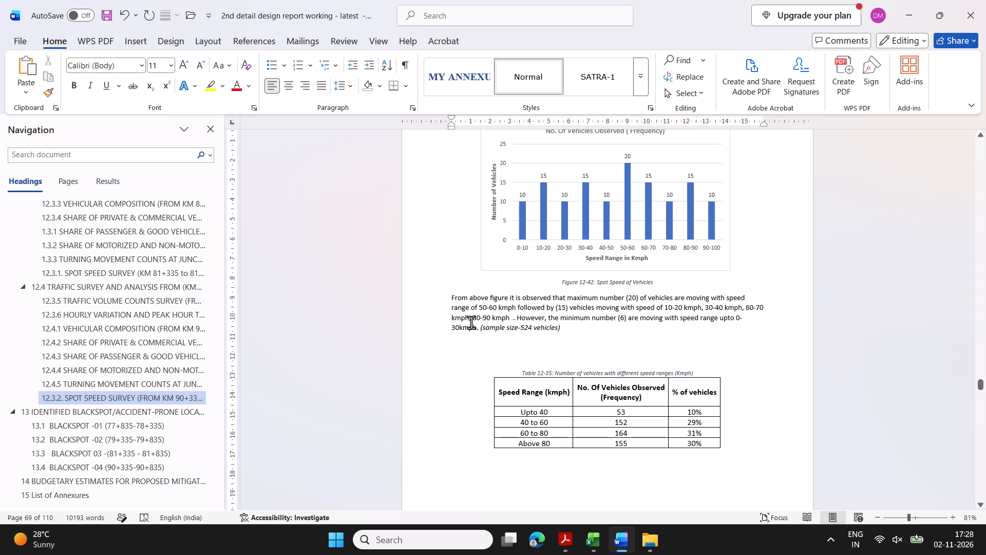
pyautogui.press('BackSpace')
pyautogui.press('space')
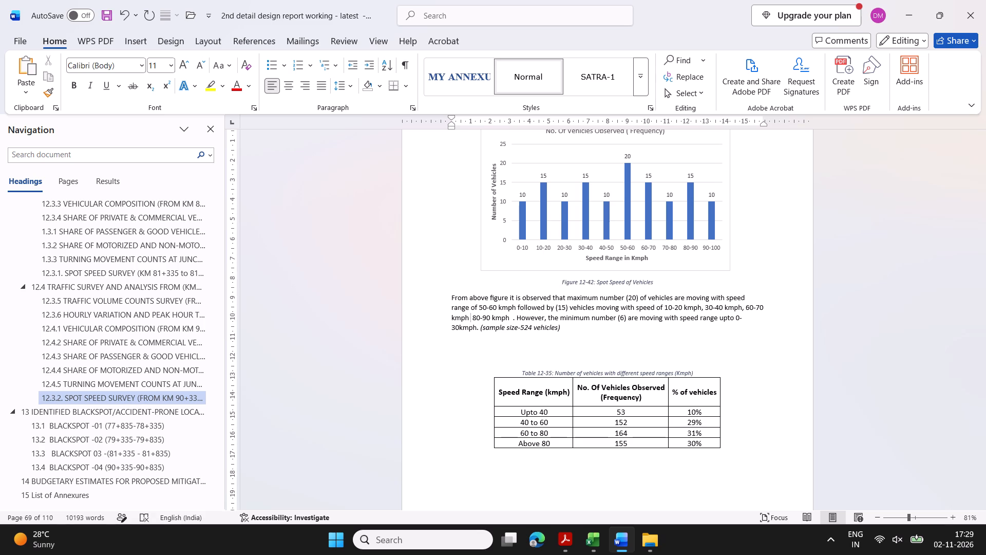
pyautogui.hotkey('shift', '&')
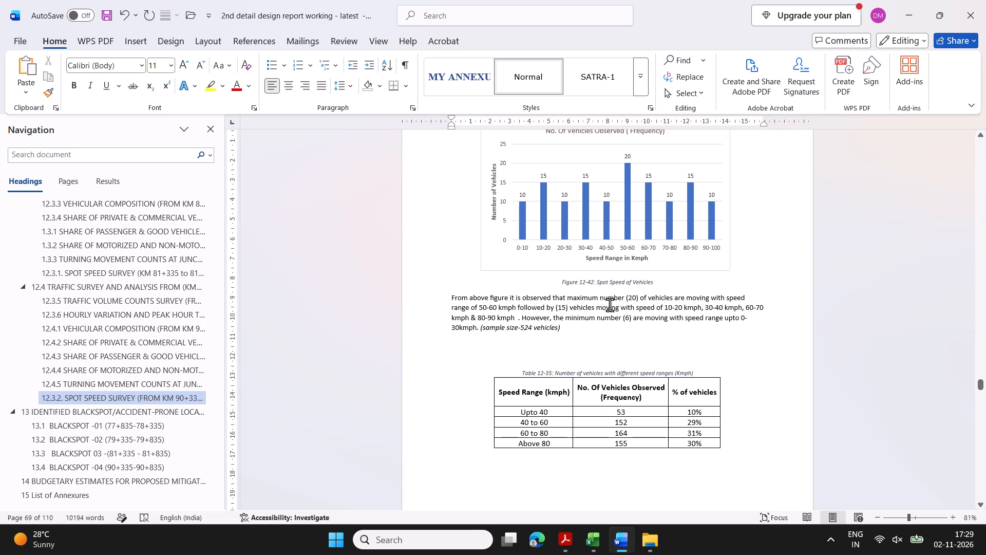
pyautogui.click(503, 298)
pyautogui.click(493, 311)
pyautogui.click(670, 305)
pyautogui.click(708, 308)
# Set the minimum number of vehicles in the paragraph below Figure 12-42 to (10).
pyautogui.click(627, 320)
pyautogui.click(633, 316)
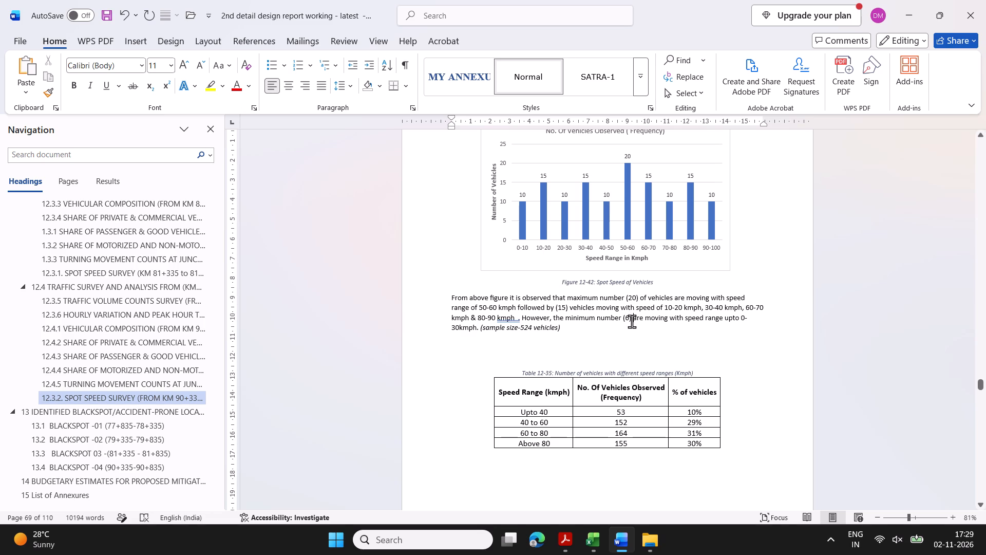
pyautogui.click(630, 319)
pyautogui.press('BackSpace')
pyautogui.press('BackSpace')
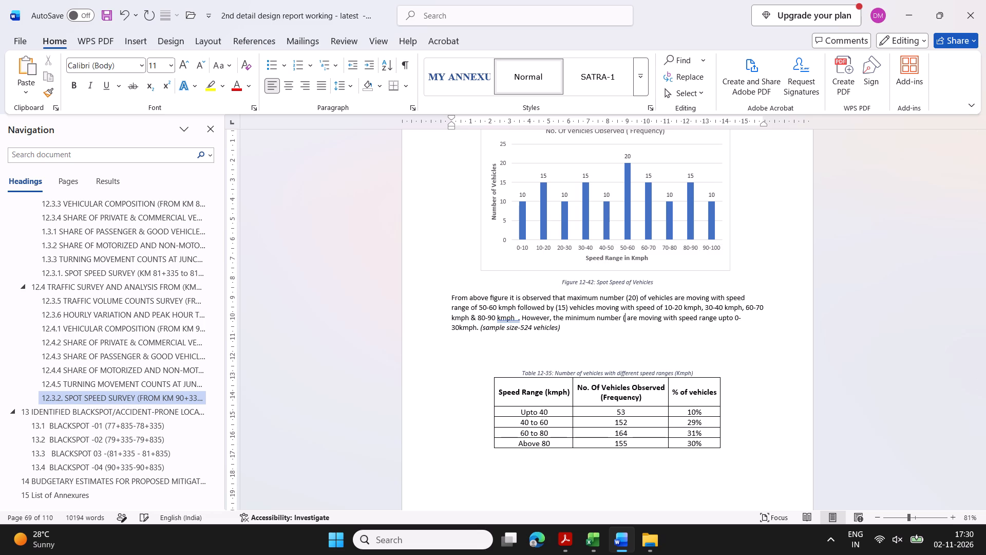
pyautogui.hotkey('ctrl', 'z')
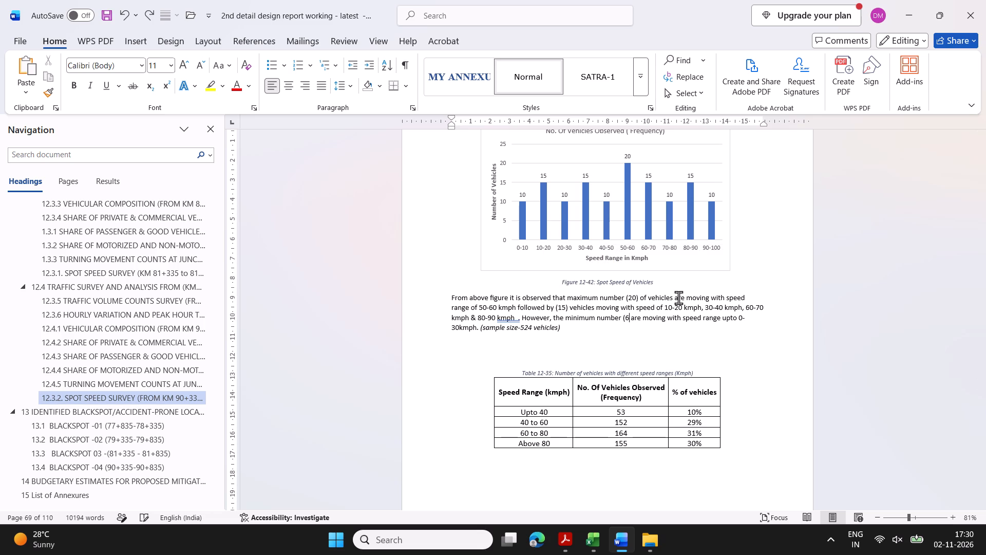
pyautogui.hotkey('ctrl', 'z')
pyautogui.press('Left')
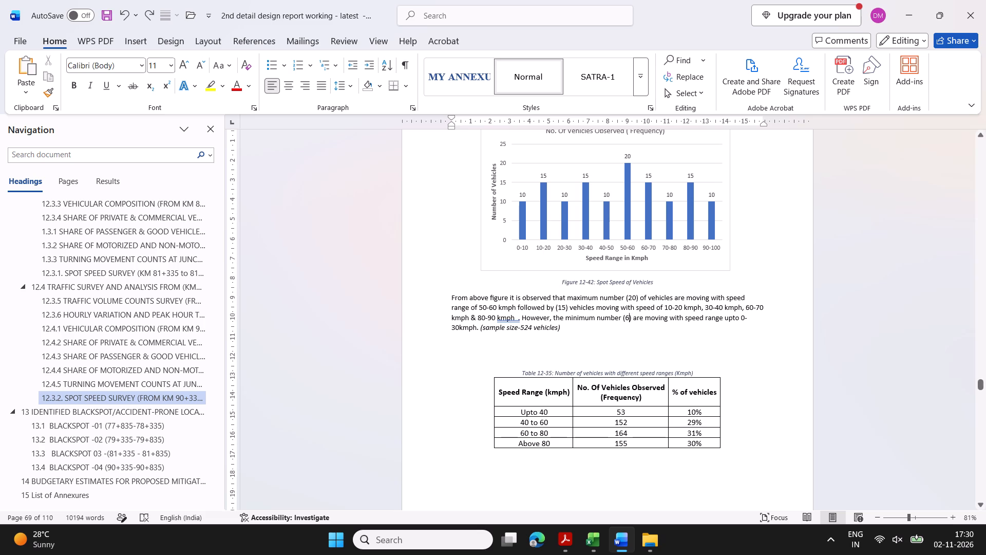
pyautogui.press('BackSpace')
pyautogui.write('10')
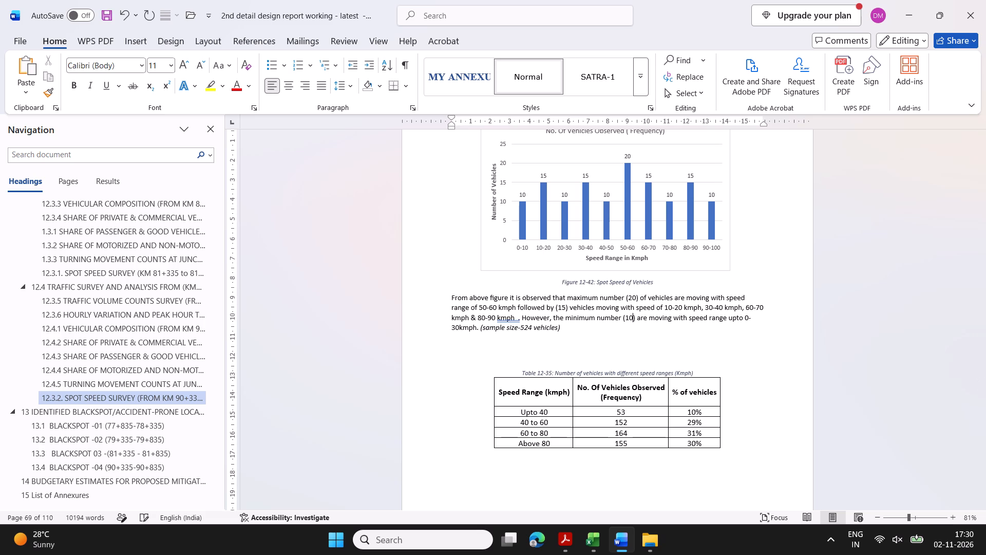
# Change the minimum-vehicle speed range in the paragraph below Figure 12-42 to 0-10kmph.
pyautogui.click(746, 320)
pyautogui.click(456, 329)
pyautogui.press('BackSpace')
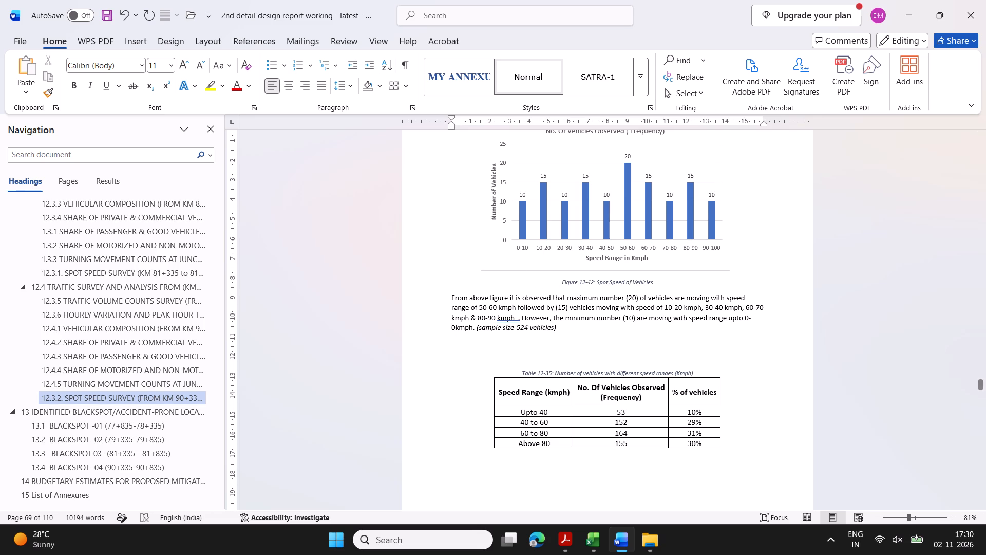
pyautogui.press('1')
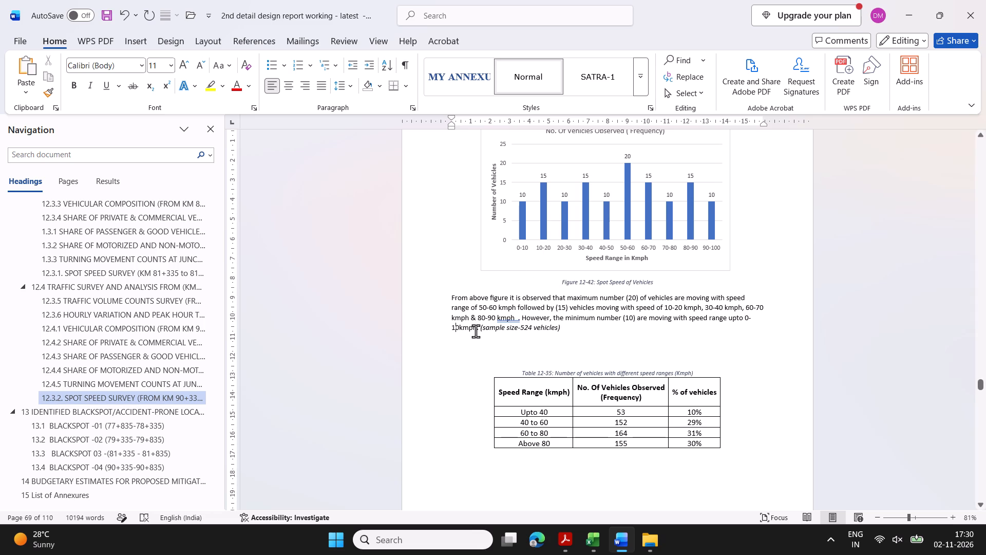
# Add ", 20-30 kmph," after 0-10kmph in the minimum-vehicle sentence below Figure 12-42.
pyautogui.click(476, 331)
pyautogui.write(',')
pyautogui.press('space')
pyautogui.write('20-30 kmph')
pyautogui.press('space')
pyautogui.press('BackSpace')
pyautogui.write(',')
pyautogui.press('space')
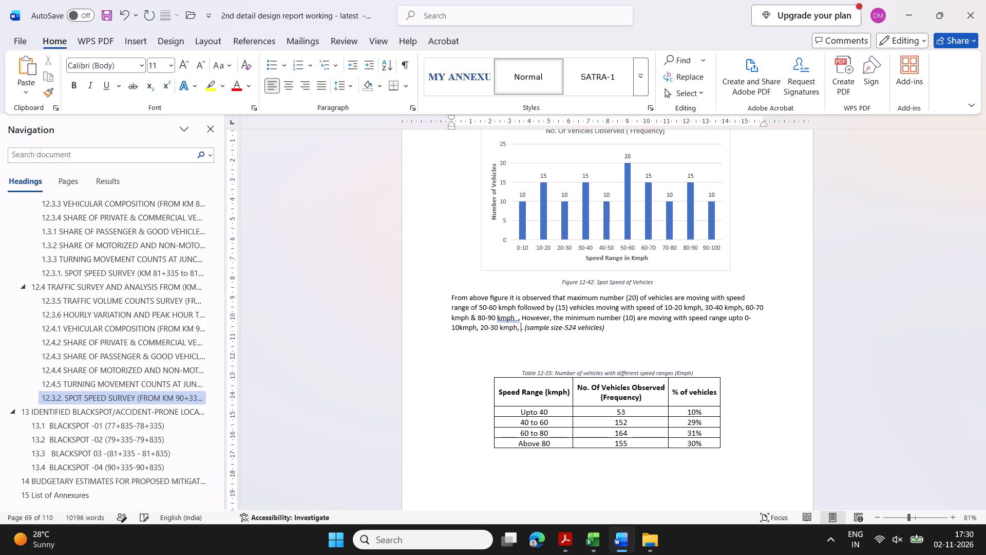
# Remove the surplus spacing between "80-90 kmph" and its full stop in the paragraph below Figure 12-42.
pyautogui.click(518, 317)
pyautogui.press('BackSpace')
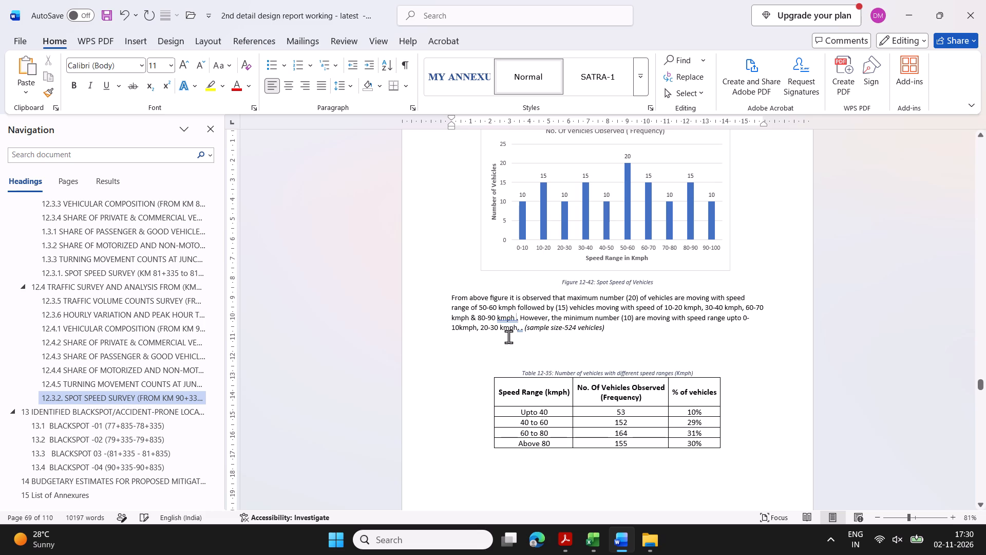
pyautogui.press('BackSpace')
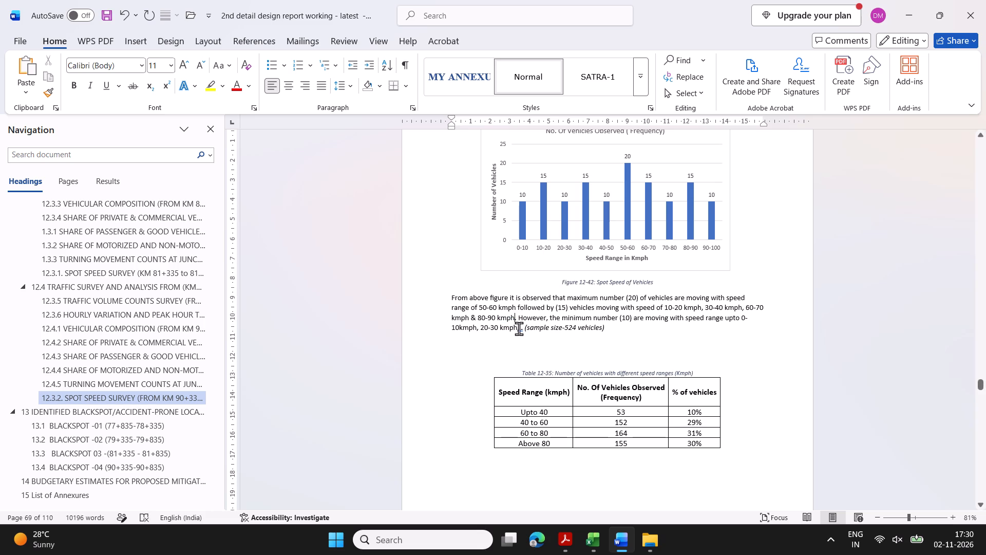
# Complete the list of minimum-vehicle speed ranges below Figure 12-42 with "40-50 kmph, 70-80 kmph & 90-100kmph" after 20-30 kmph.
pyautogui.click(520, 328)
pyautogui.write('40-50 kmph')
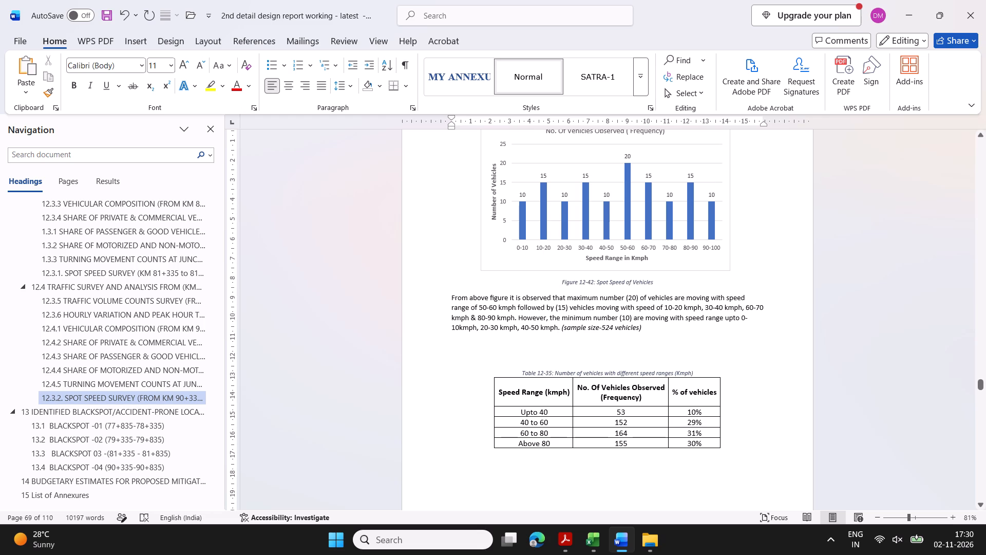
pyautogui.write(',')
pyautogui.press('space')
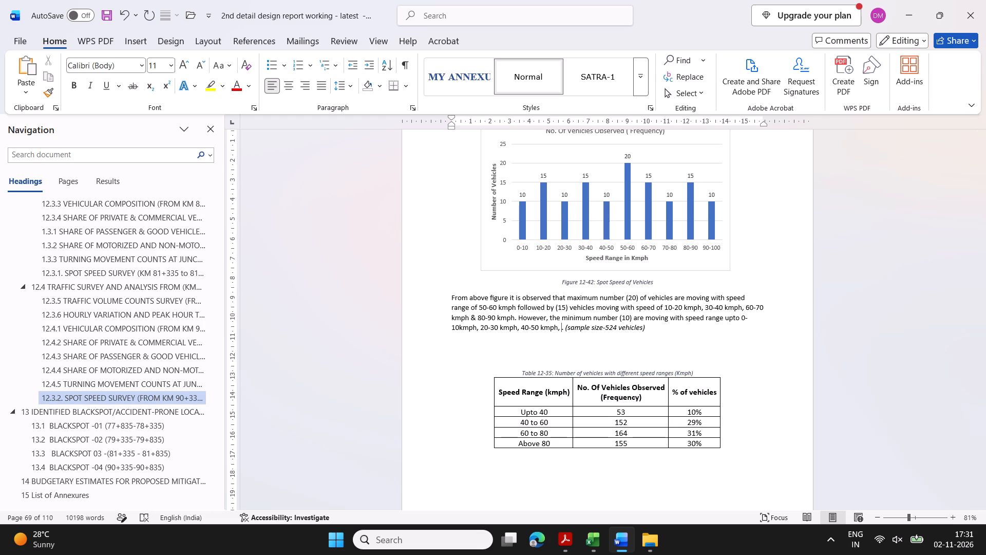
pyautogui.write('70-80 kmph')
pyautogui.press('space')
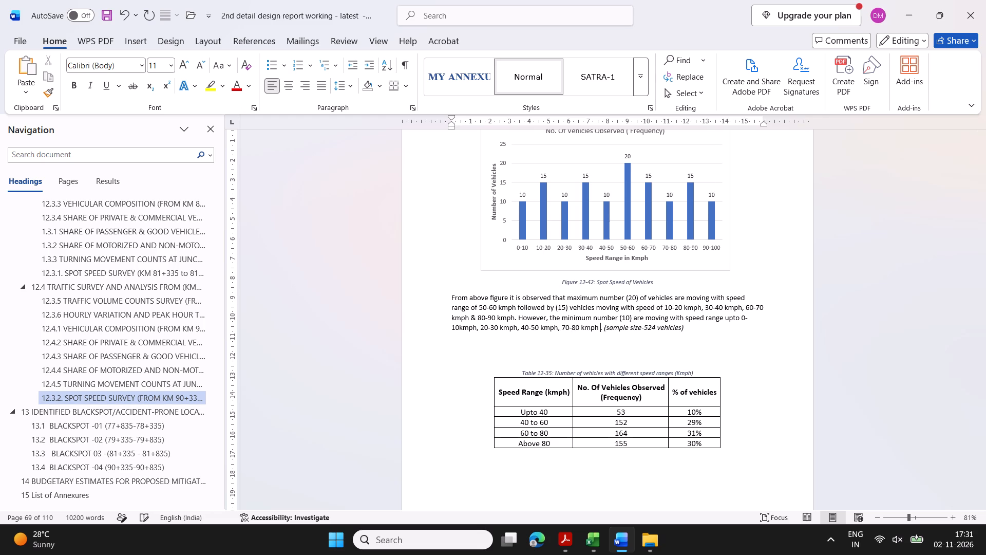
pyautogui.hotkey('shift', '&')
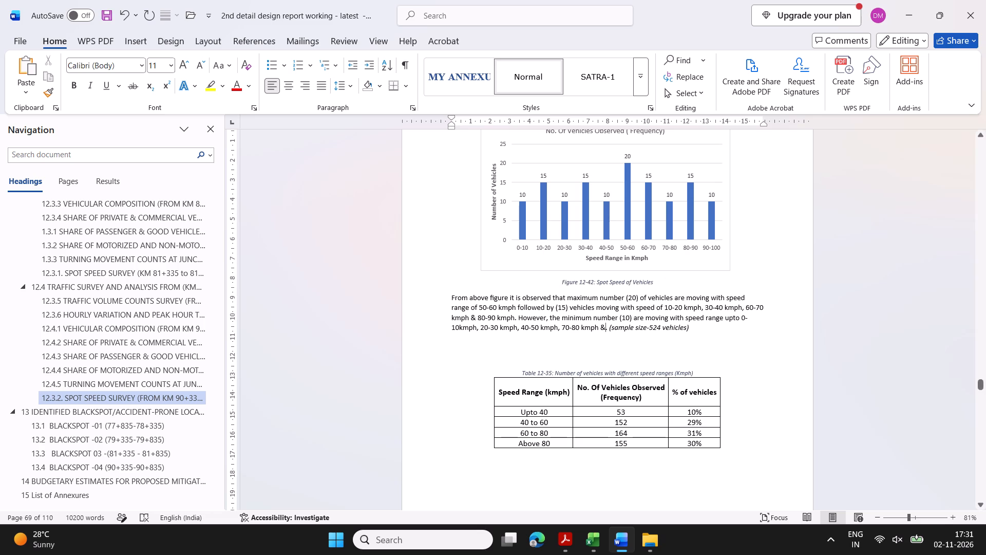
pyautogui.press('space')
pyautogui.write('90-100')
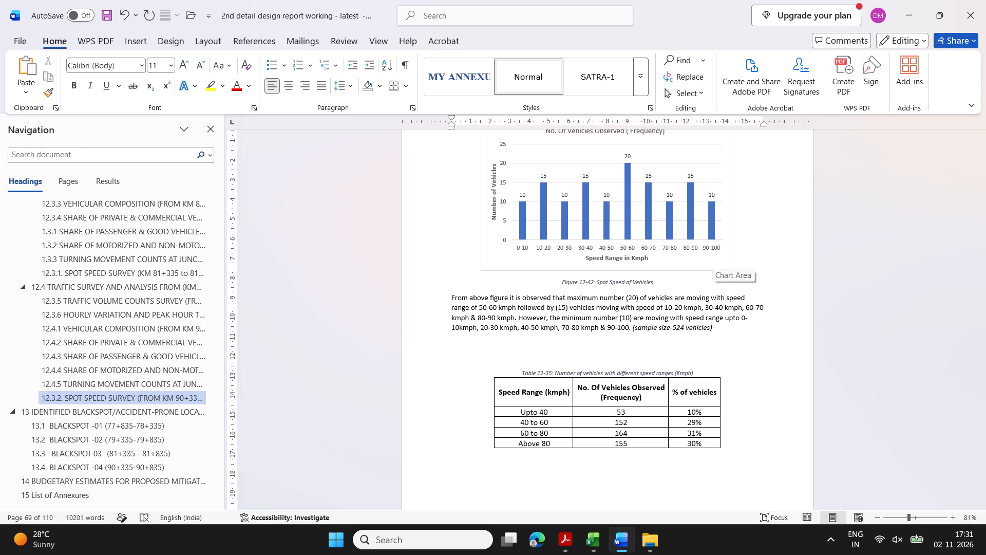
pyautogui.write('kmph')
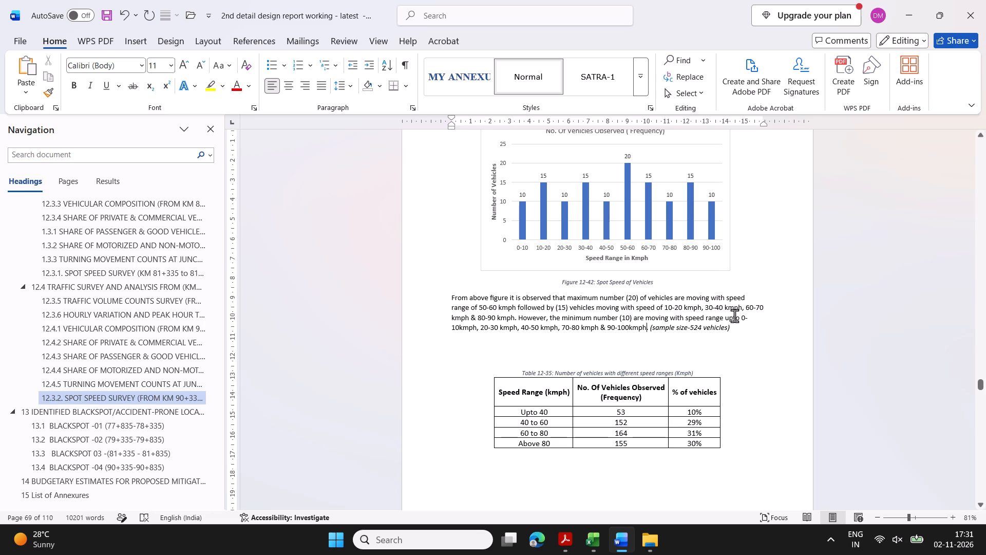
# Check the total in the spot speed table and place the cursor after the sample size number below Figure 12-42.
pyautogui.scroll(3, 714, 315)
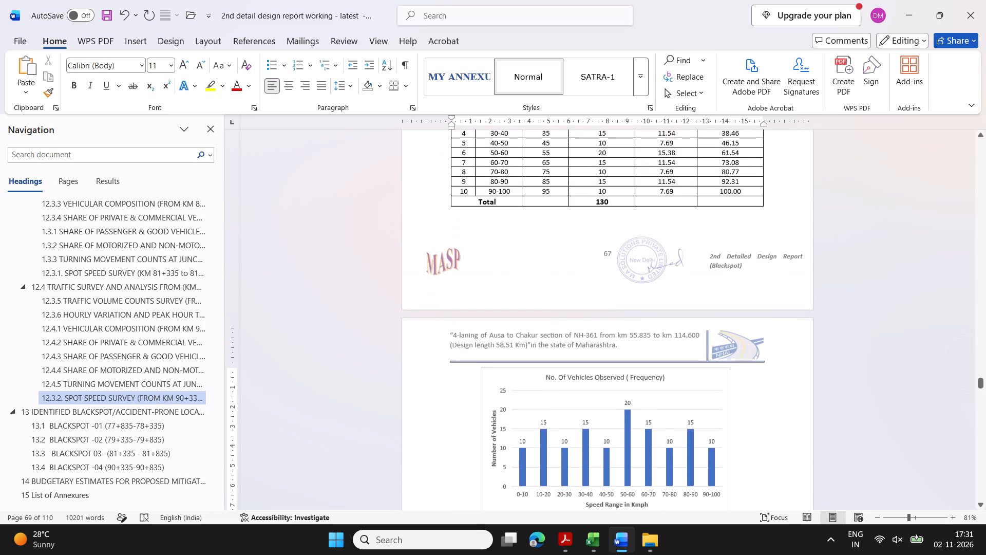
pyautogui.scroll(-2, 725, 400)
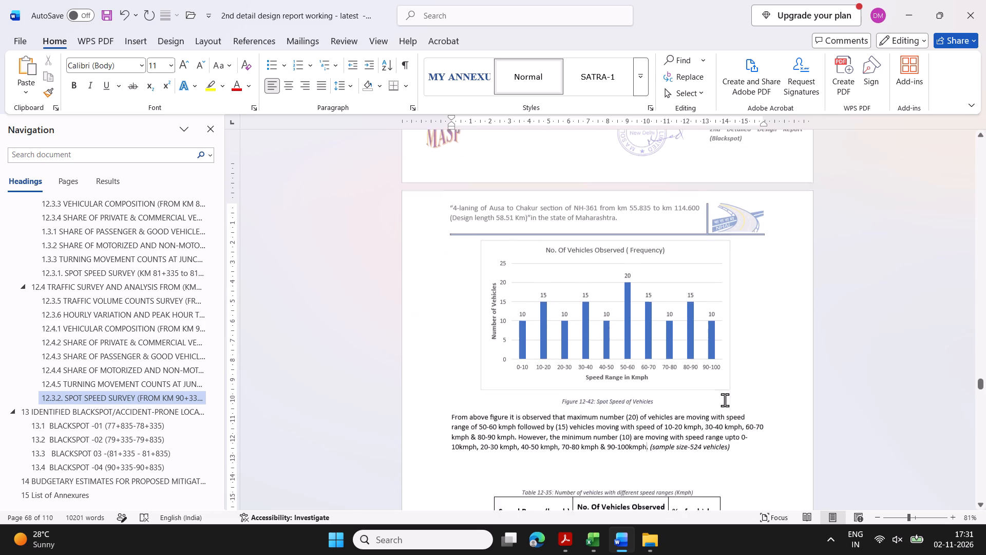
pyautogui.scroll(-1, 725, 400)
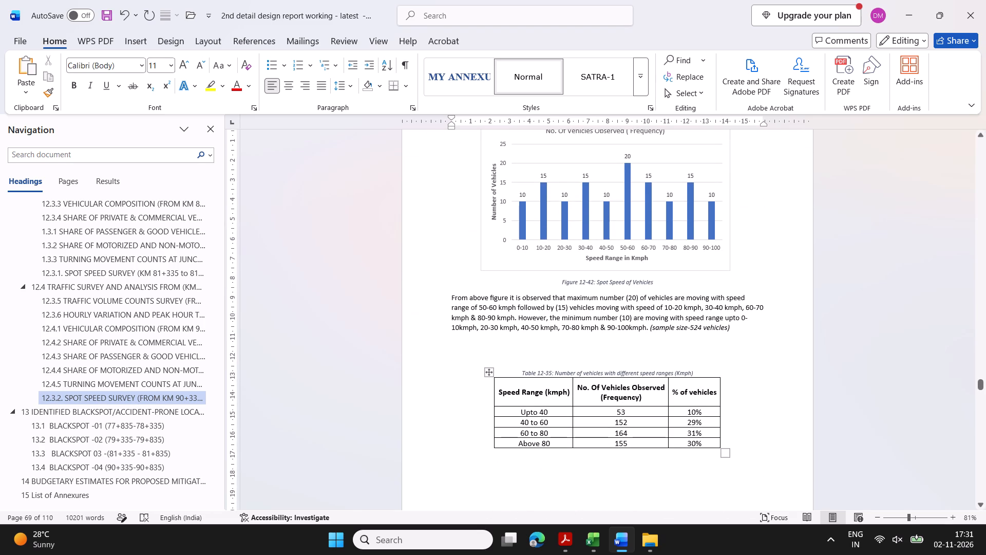
pyautogui.click(699, 331)
pyautogui.press('Right')
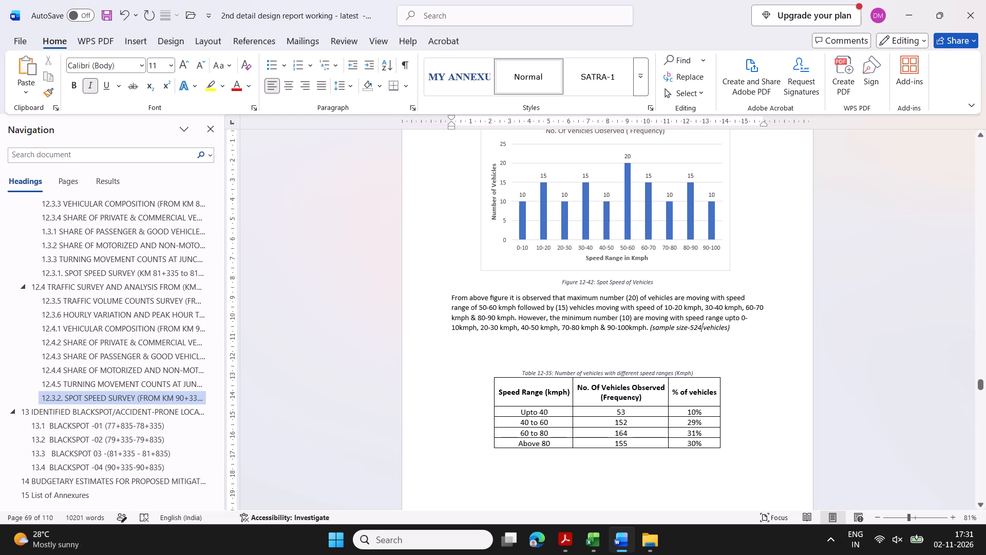
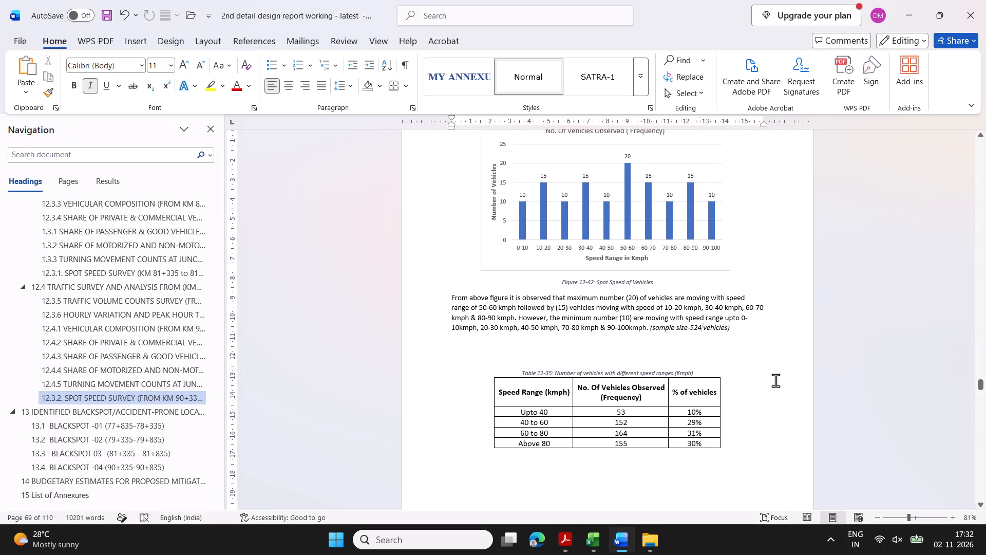
# Change the sample size in the paragraph below the Figure 12-42 spot speed chart to 130 vehicles.
pyautogui.scroll(3, 775, 380)
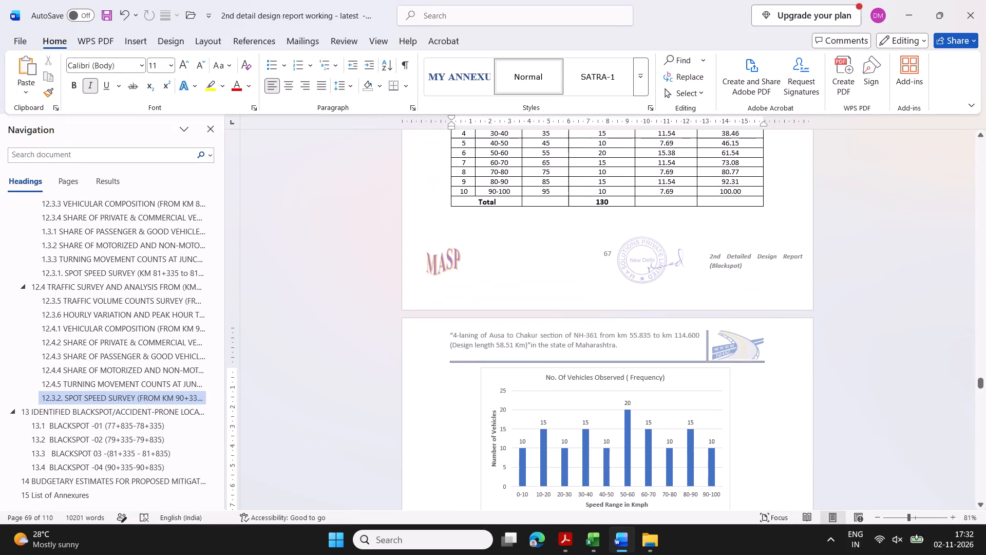
pyautogui.scroll(-1, 731, 401)
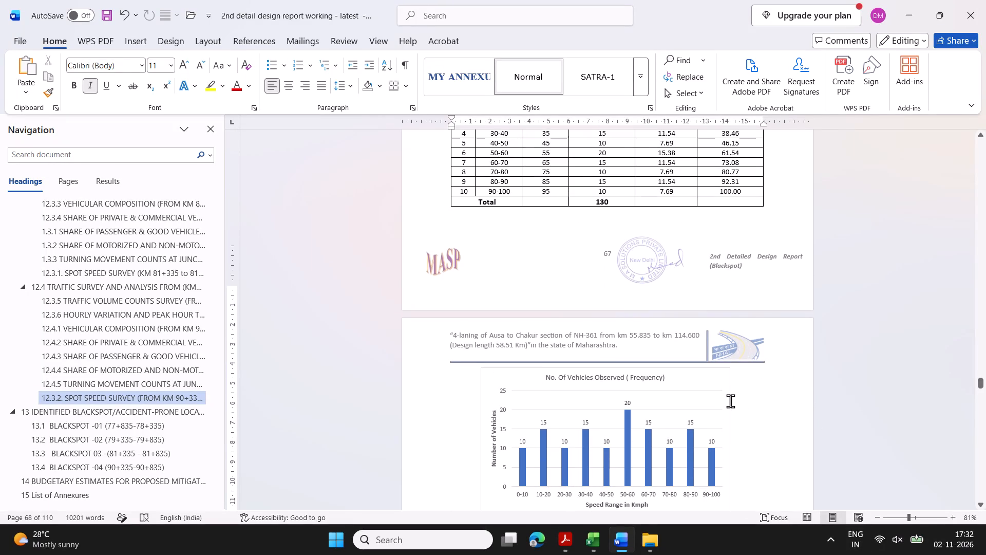
pyautogui.scroll(-1, 730, 401)
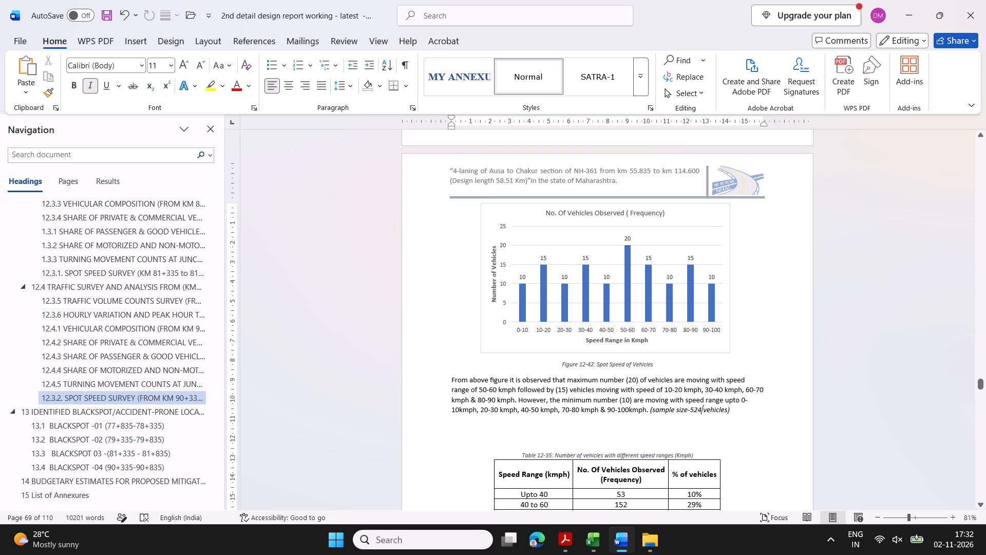
pyautogui.press('BackSpace')
pyautogui.press('BackSpace')
pyautogui.press('BackSpace')
pyautogui.write('130')
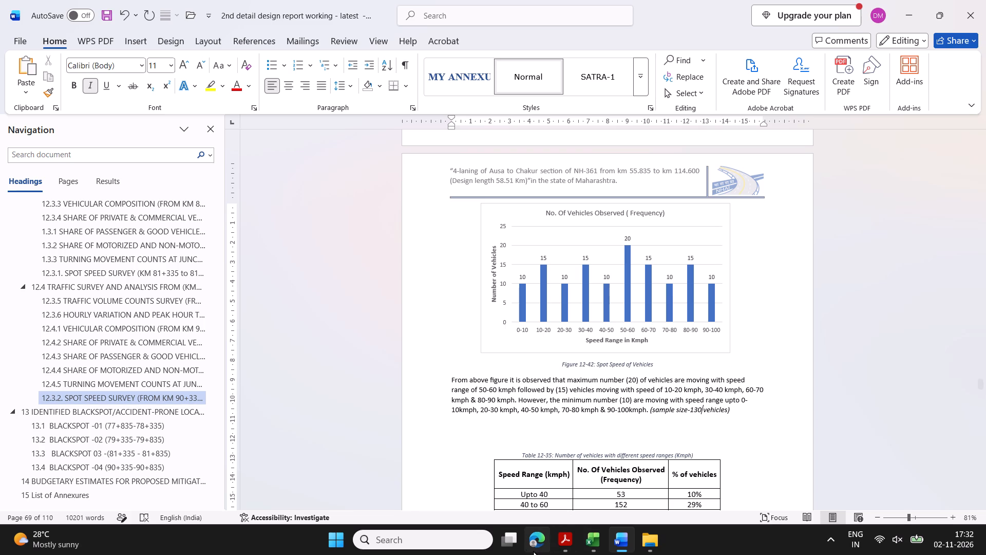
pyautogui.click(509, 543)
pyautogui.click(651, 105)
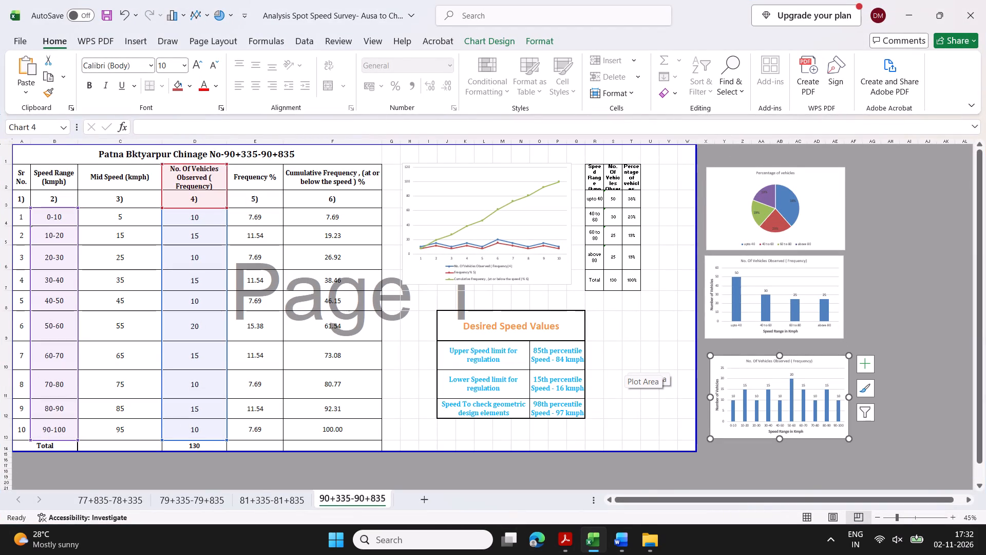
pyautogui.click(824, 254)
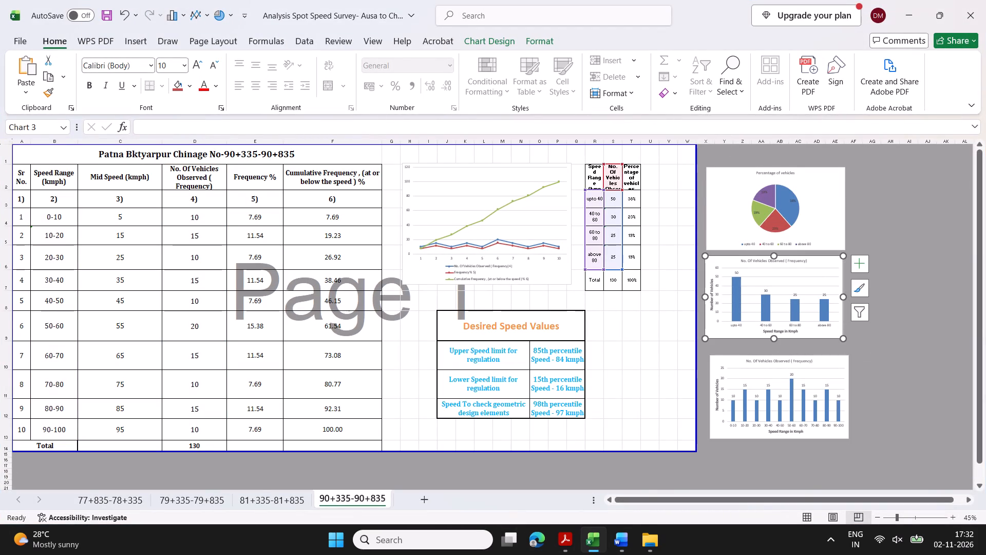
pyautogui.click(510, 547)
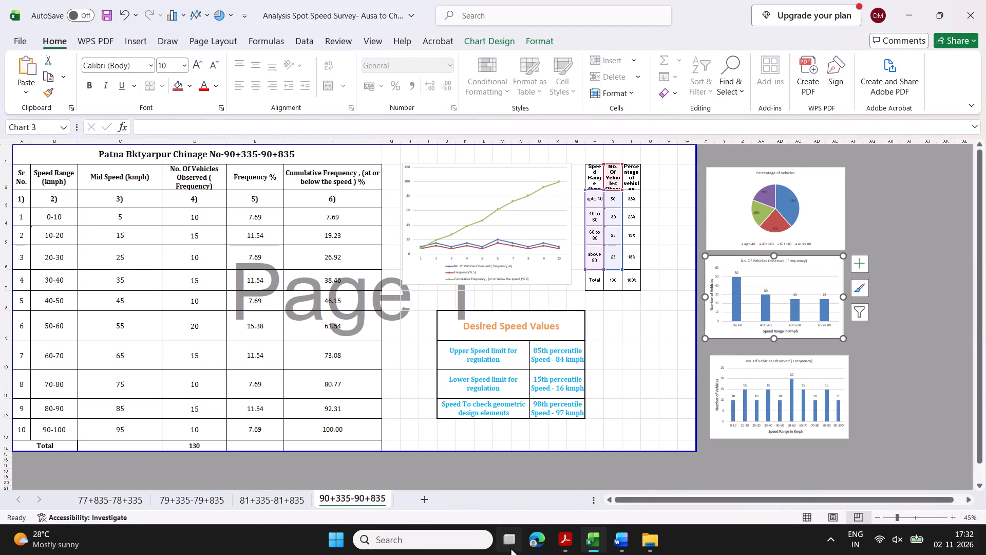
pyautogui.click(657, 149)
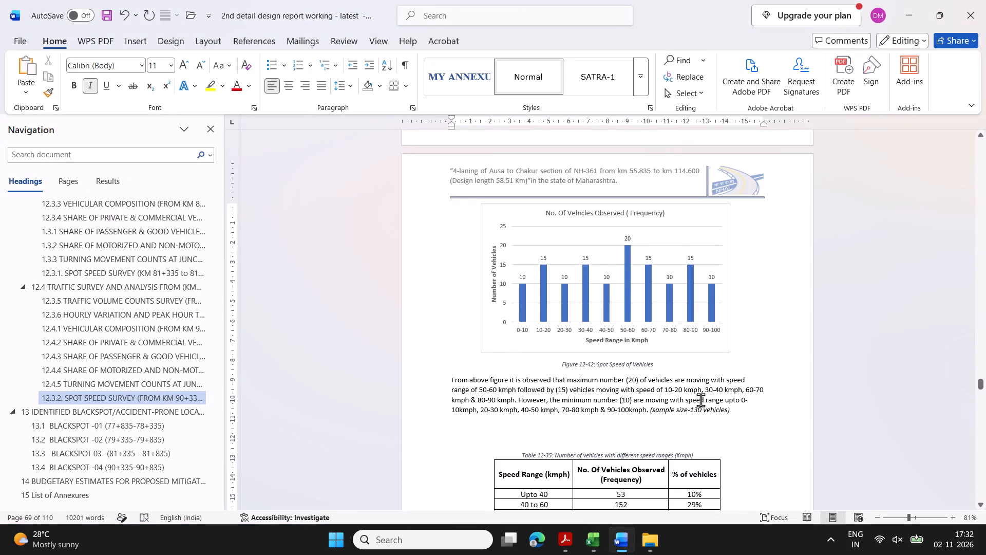
# Switch to Excel and copy the vehicle counts and percentages for the four speed ranges on sheet 90+335-90+835, excluding the total row.
pyautogui.scroll(-2, 705, 400)
pyautogui.moveTo(516, 542); pyautogui.dragTo(508, 536)
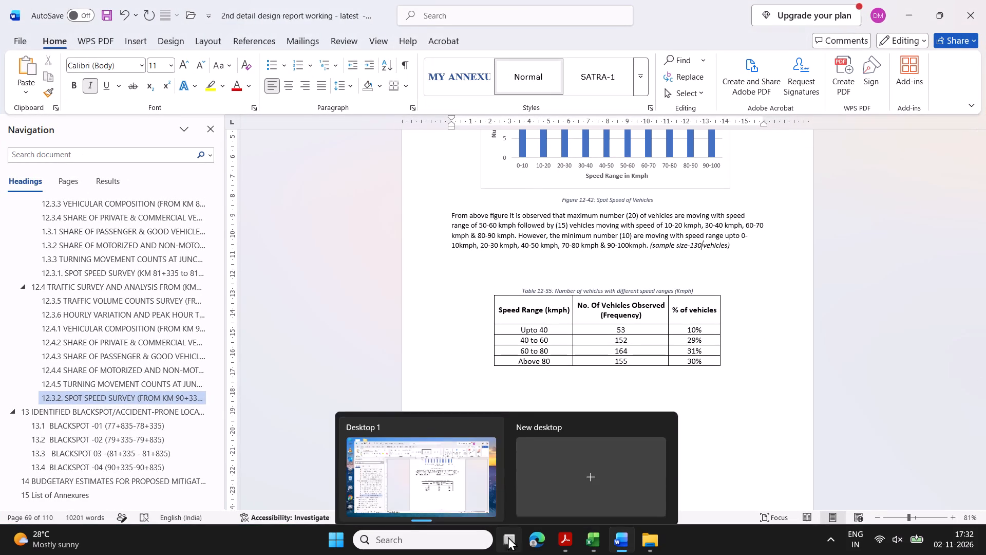
pyautogui.moveTo(508, 536); pyautogui.dragTo(510, 538)
pyautogui.click(568, 130)
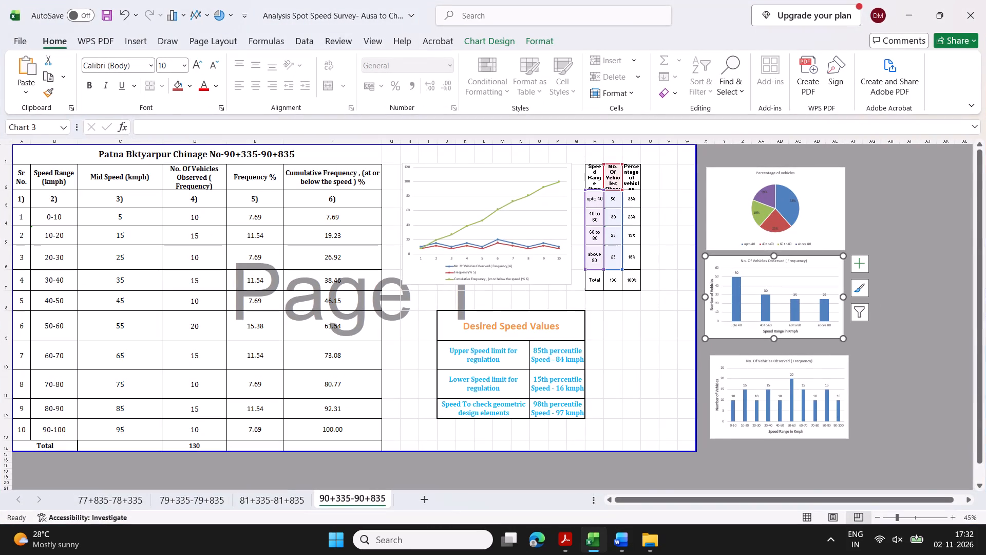
pyautogui.click(609, 211)
pyautogui.moveTo(612, 198); pyautogui.dragTo(627, 207)
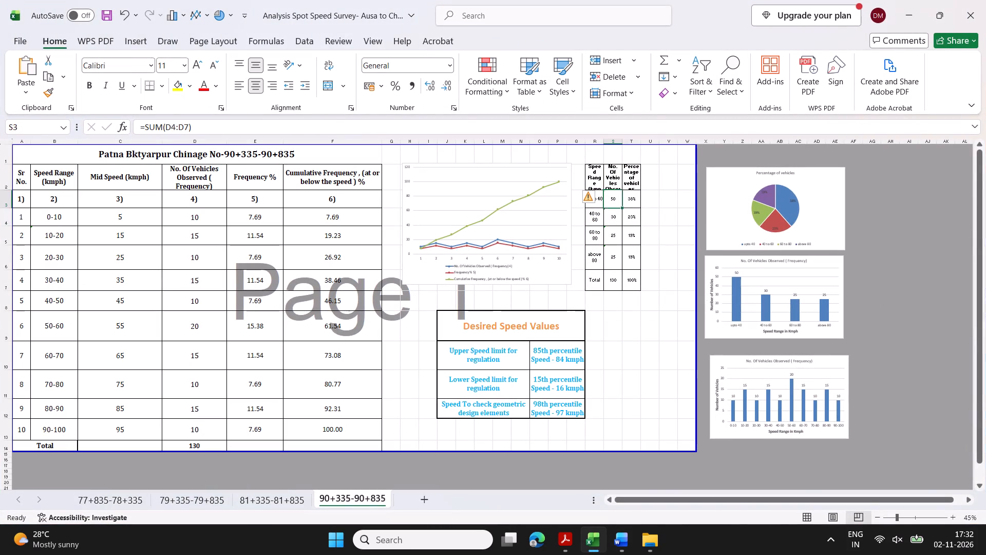
pyautogui.moveTo(627, 207); pyautogui.dragTo(635, 264)
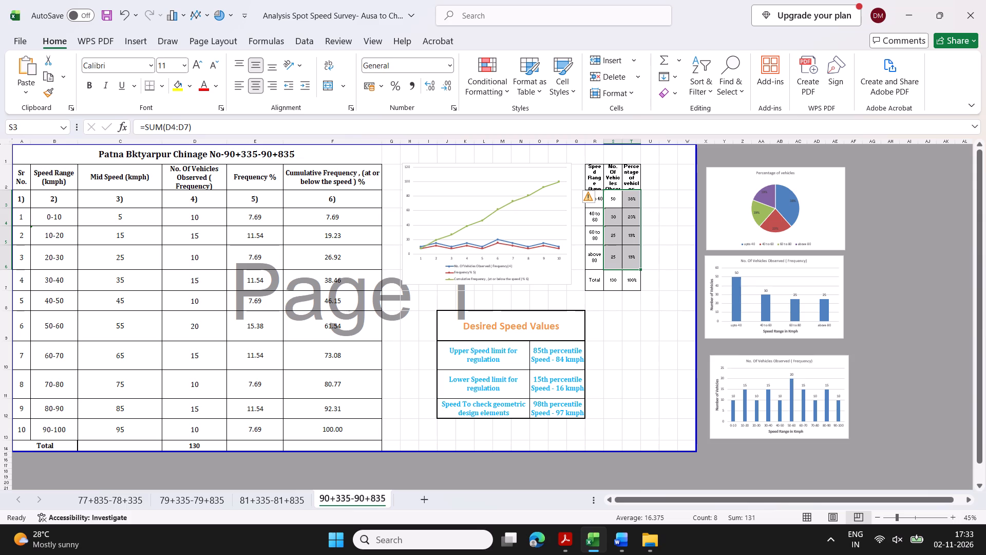
pyautogui.hotkey('ctrl', 'c')
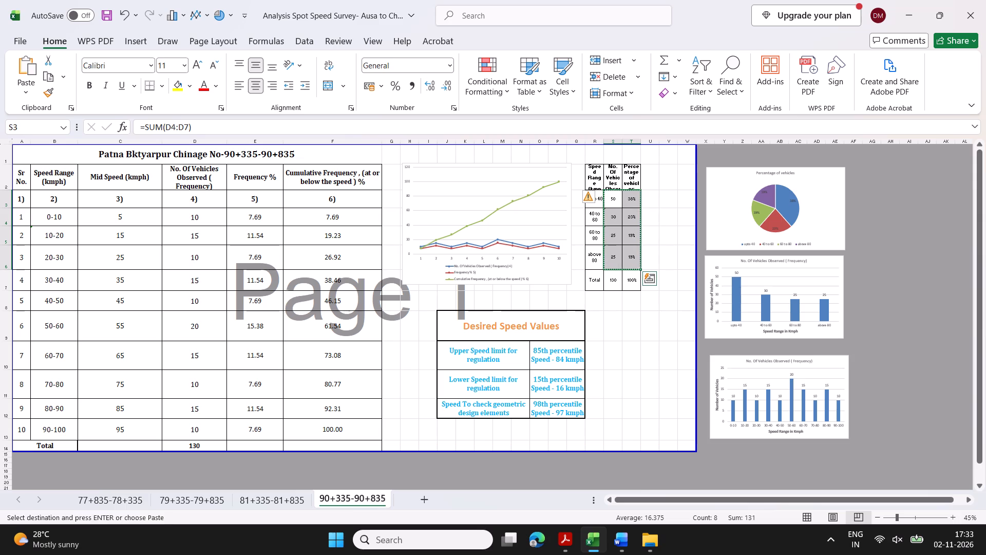
# Switch back to the 2nd detail design report in Word.
pyautogui.click(514, 544)
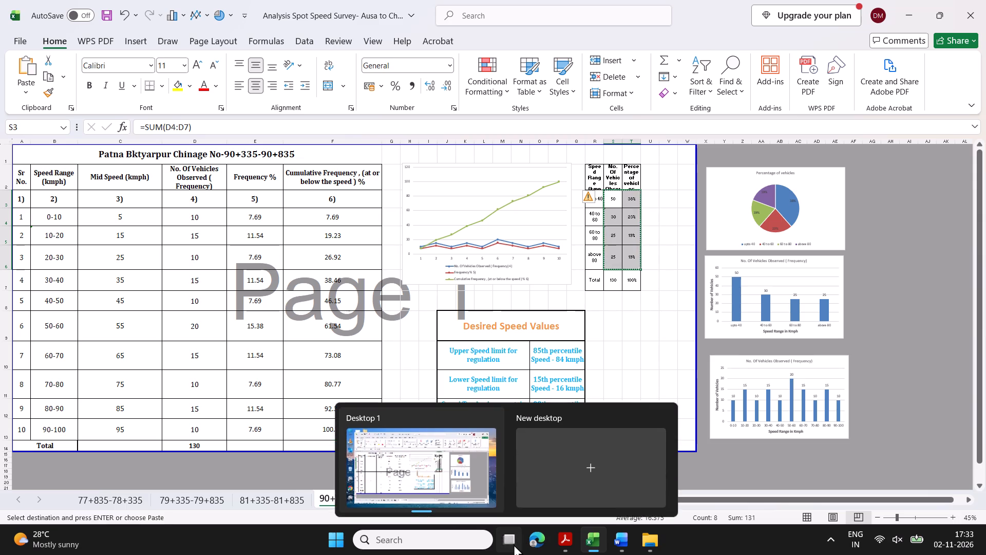
pyautogui.click(392, 156)
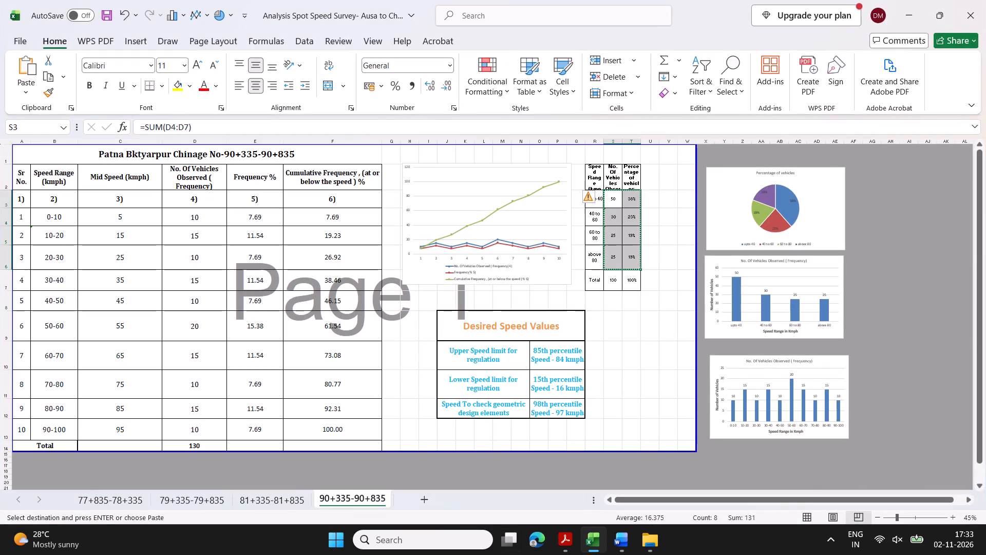
pyautogui.click(502, 545)
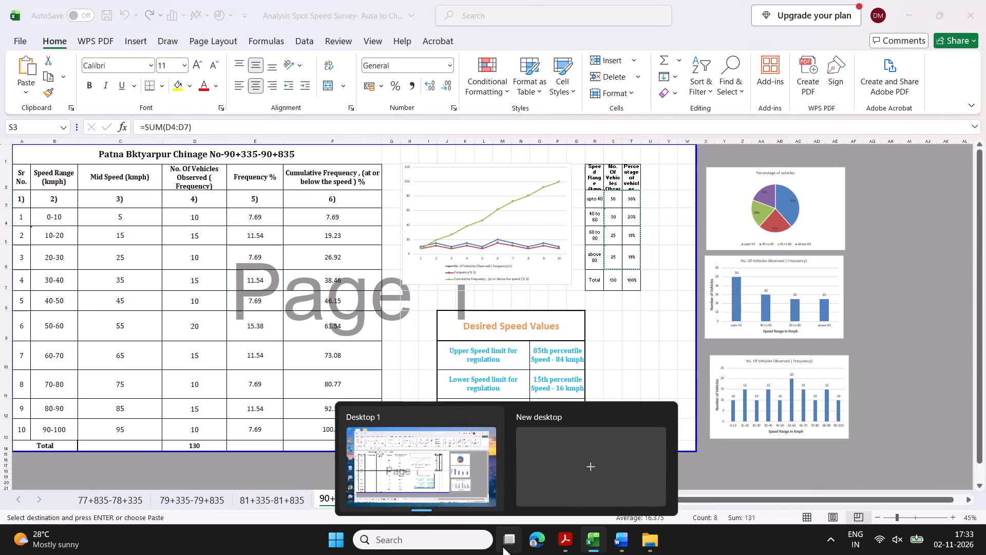
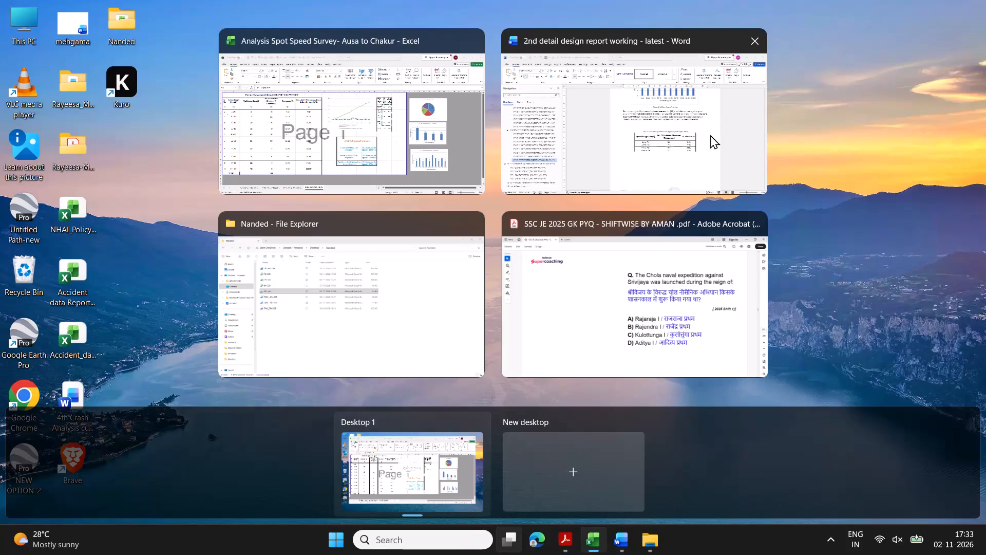
# In the Word report, paste the copied counts (50, 30, 25, 25) and percentages (38%, 23%, 19%, 19%) over the existing values in Table 12-35.
pyautogui.click(710, 135)
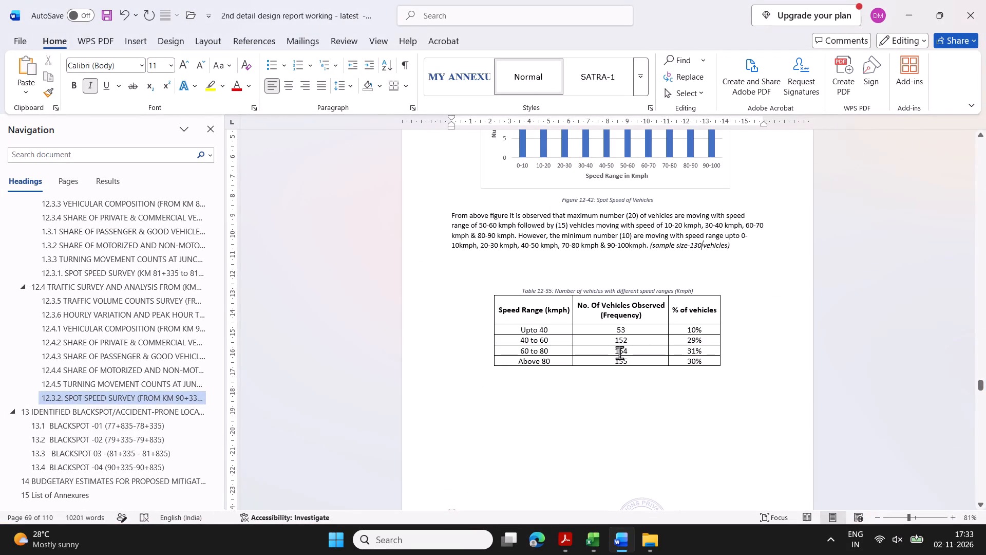
pyautogui.moveTo(617, 328); pyautogui.dragTo(673, 363)
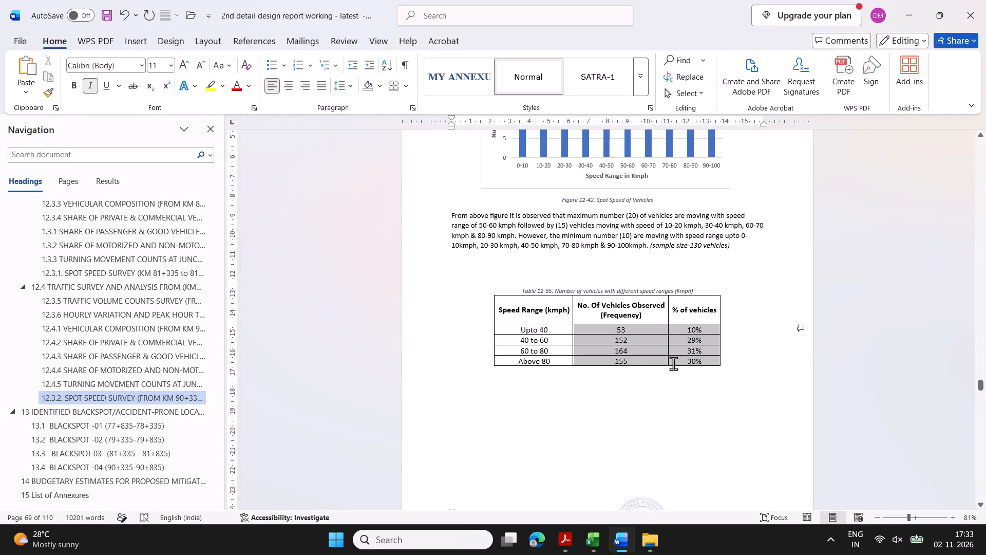
pyautogui.moveTo(673, 363); pyautogui.dragTo(682, 358)
pyautogui.rightClick(652, 347)
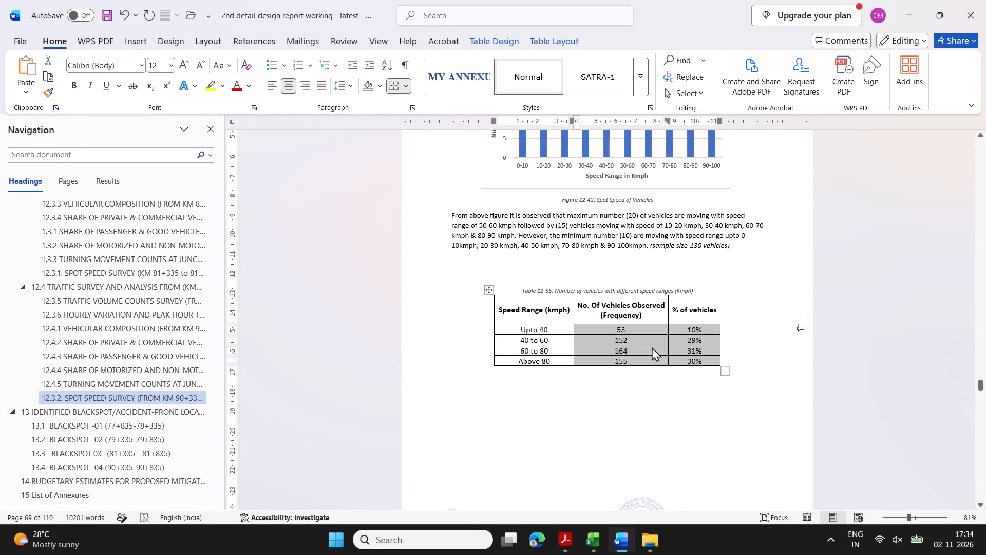
pyautogui.click(741, 203)
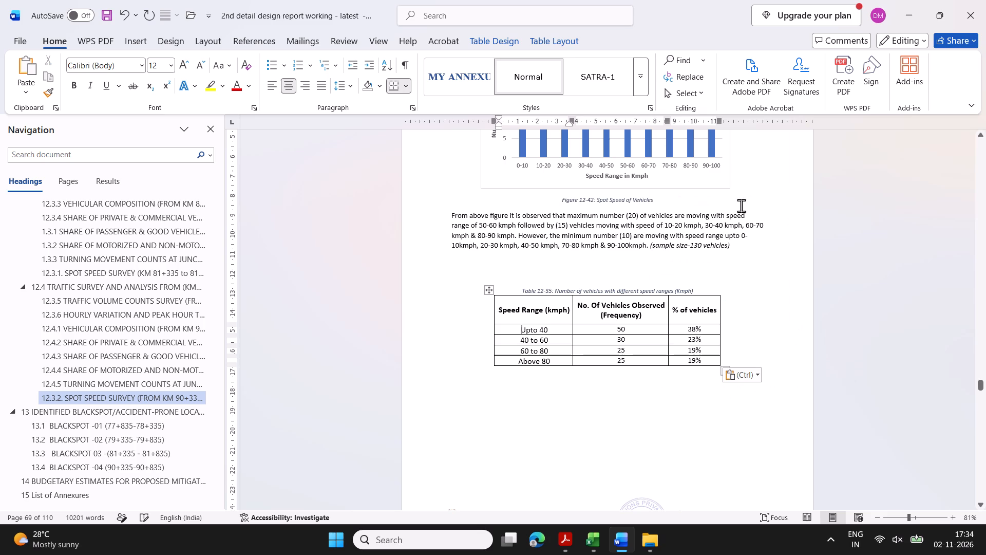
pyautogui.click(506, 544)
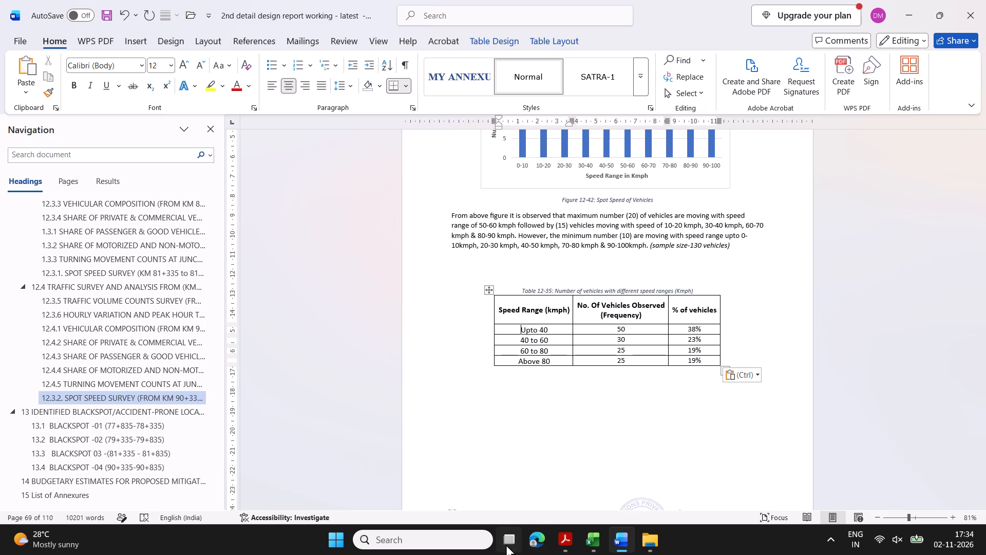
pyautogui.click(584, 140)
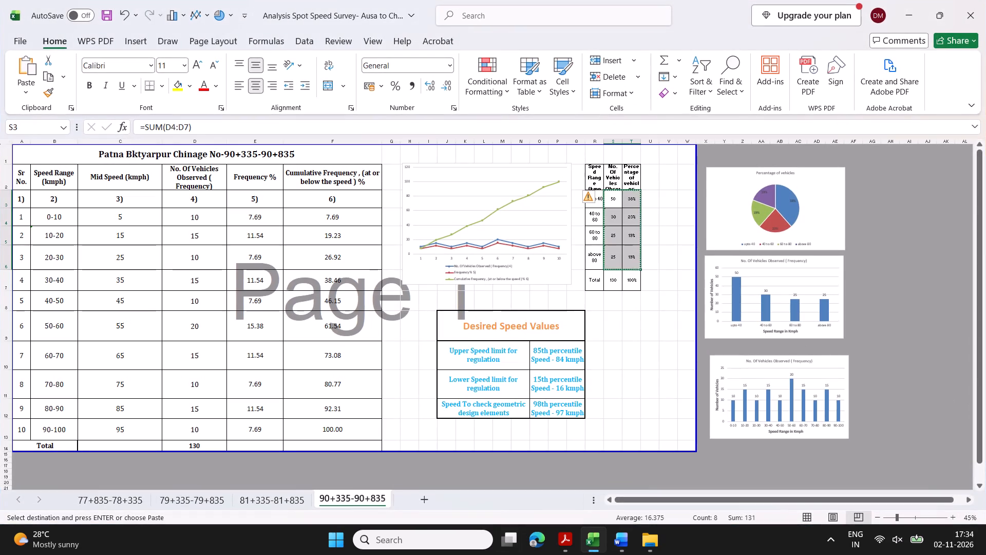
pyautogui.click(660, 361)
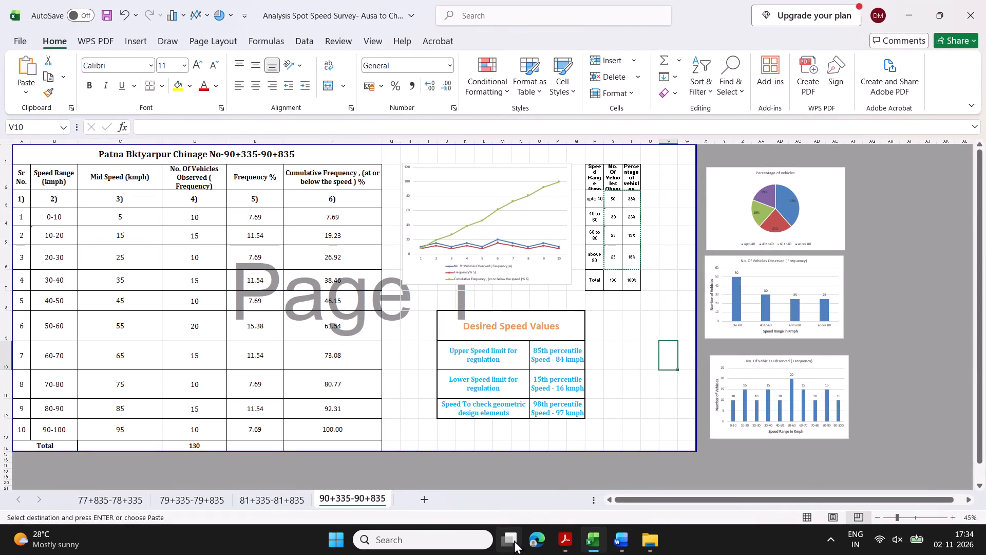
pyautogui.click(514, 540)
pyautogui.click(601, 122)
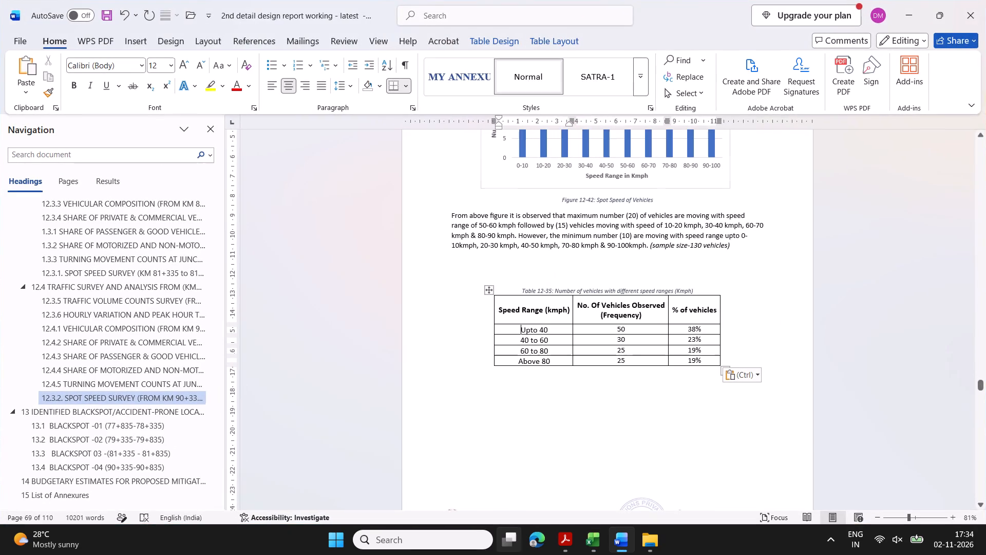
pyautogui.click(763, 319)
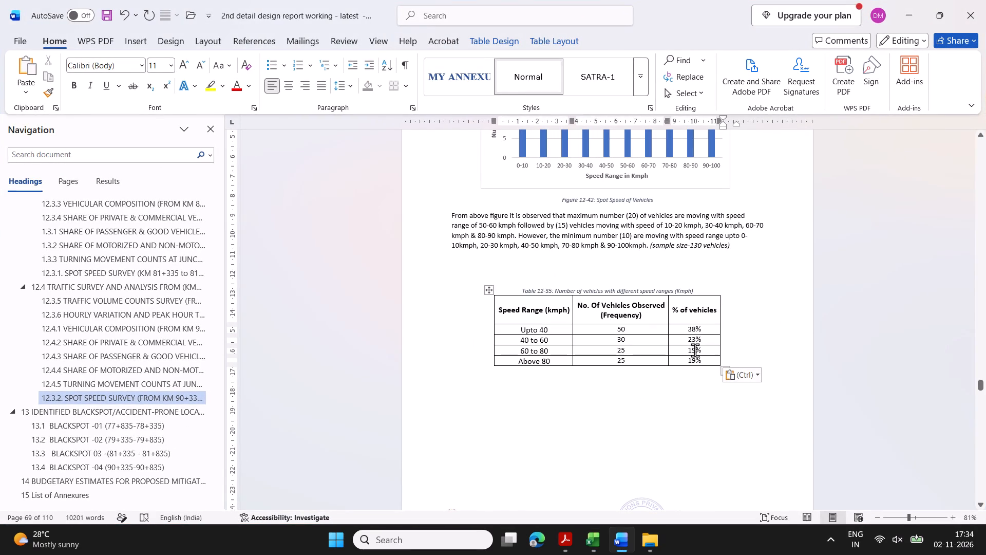
# Replace the column chart above the Figure 12-43 caption with the four-range vehicle frequency chart from Excel sheet 90+335-90+835.
pyautogui.scroll(-4, 652, 402)
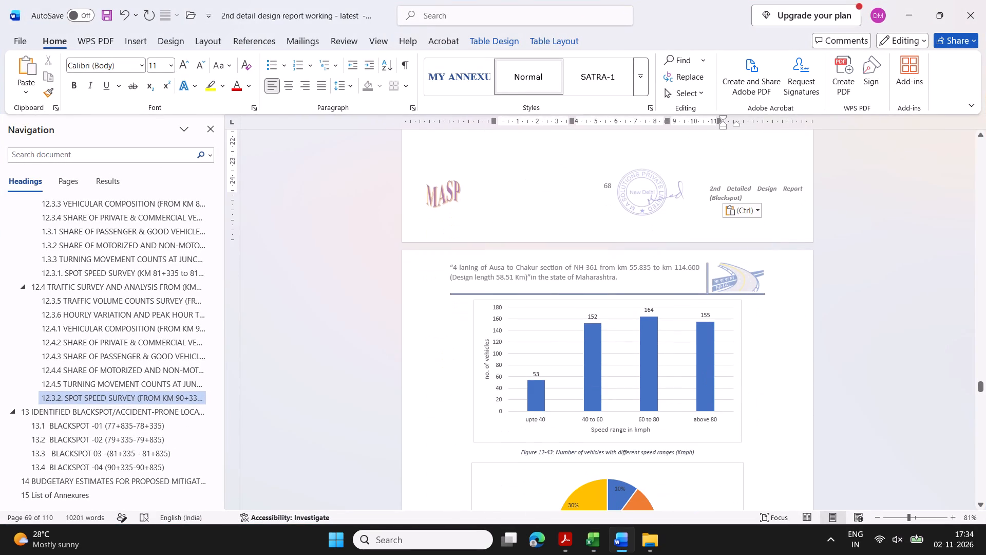
pyautogui.click(737, 303)
pyautogui.press('Delete')
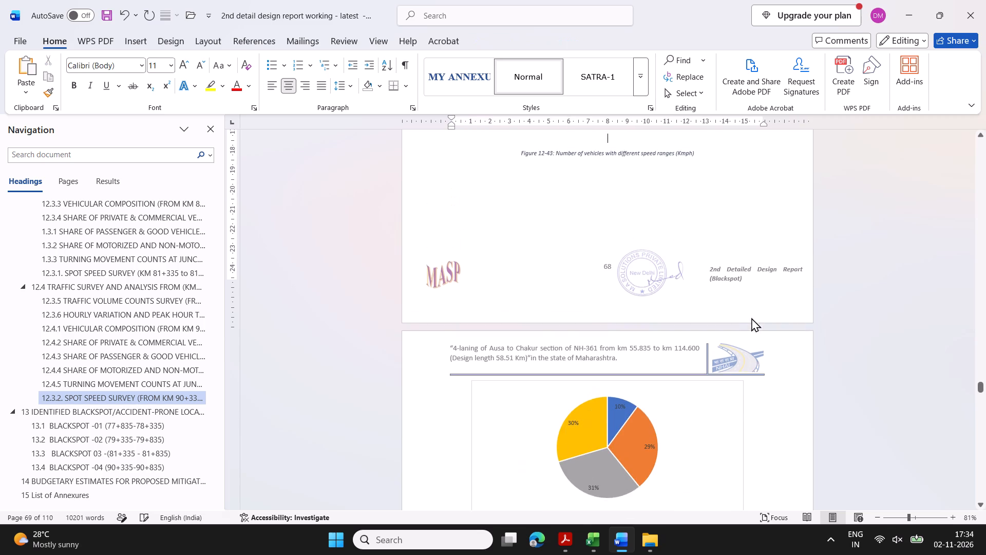
pyautogui.click(512, 536)
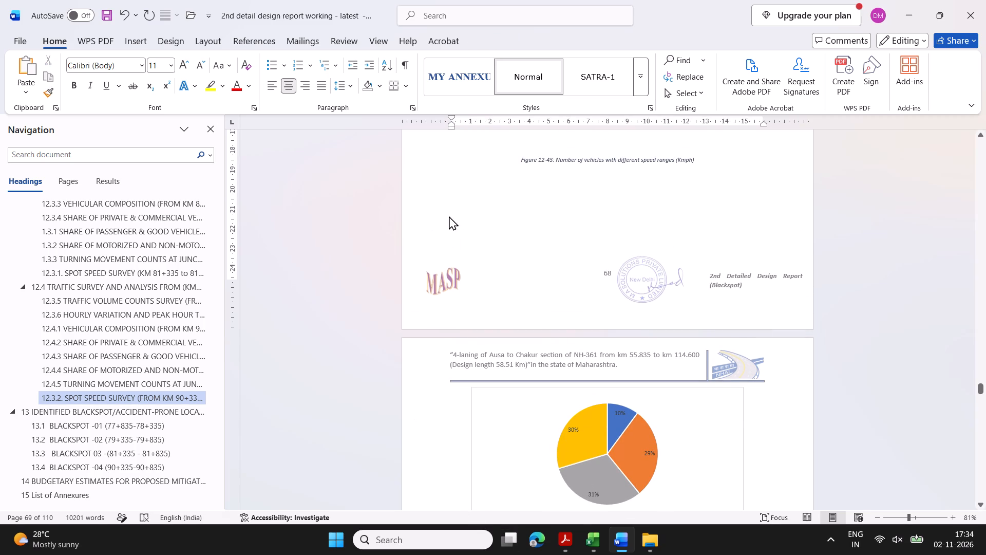
pyautogui.click(515, 542)
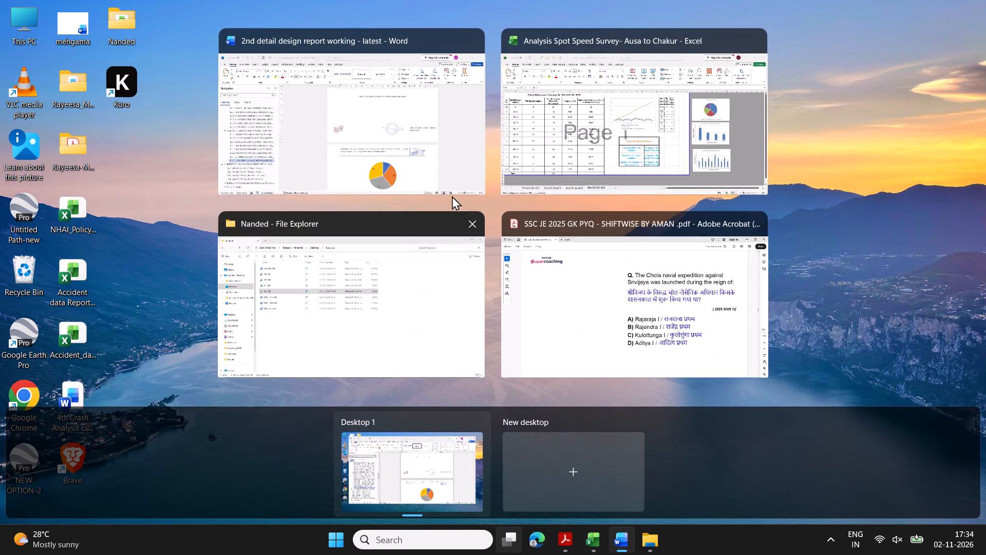
pyautogui.click(673, 108)
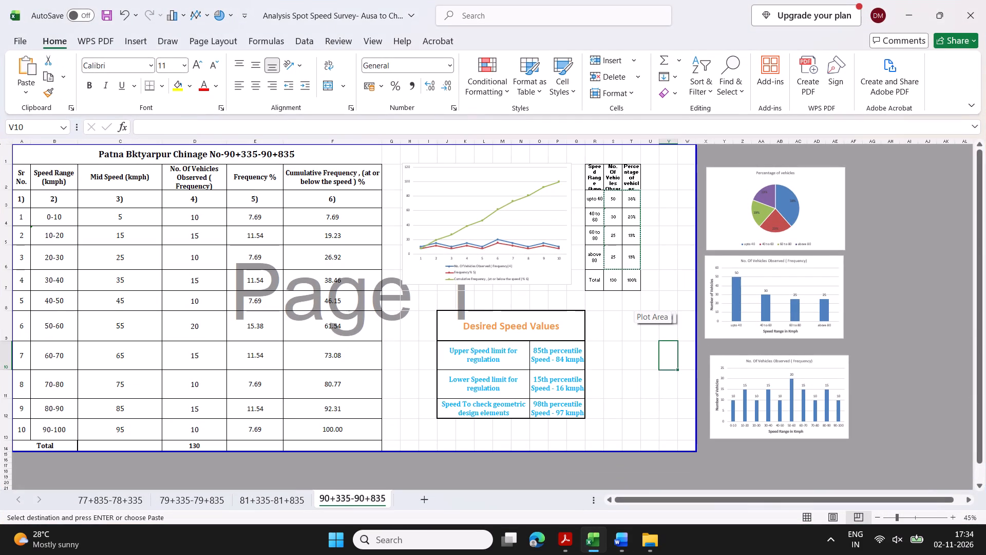
pyautogui.scroll(-3, 634, 307)
pyautogui.scroll(4, 636, 296)
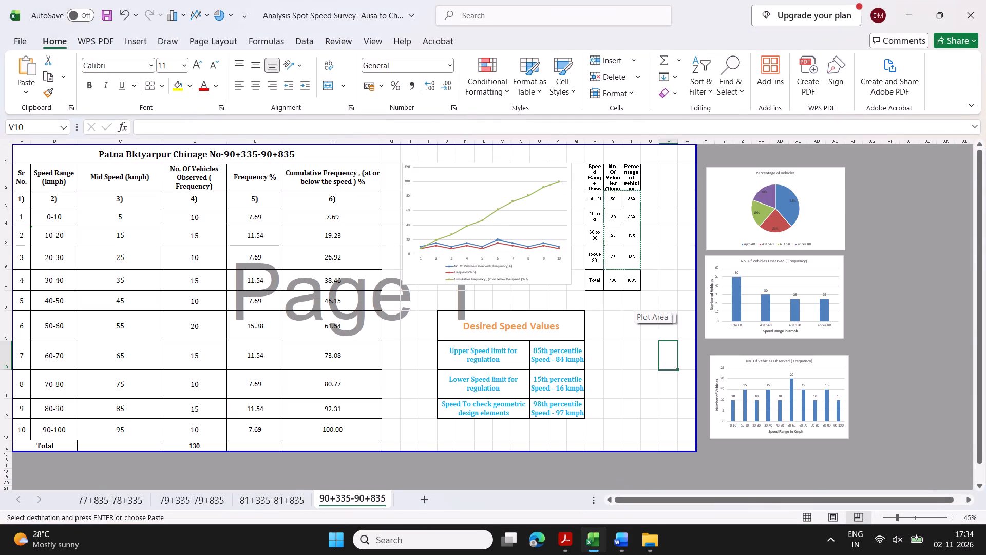
pyautogui.scroll(1, 663, 250)
pyautogui.click(824, 262)
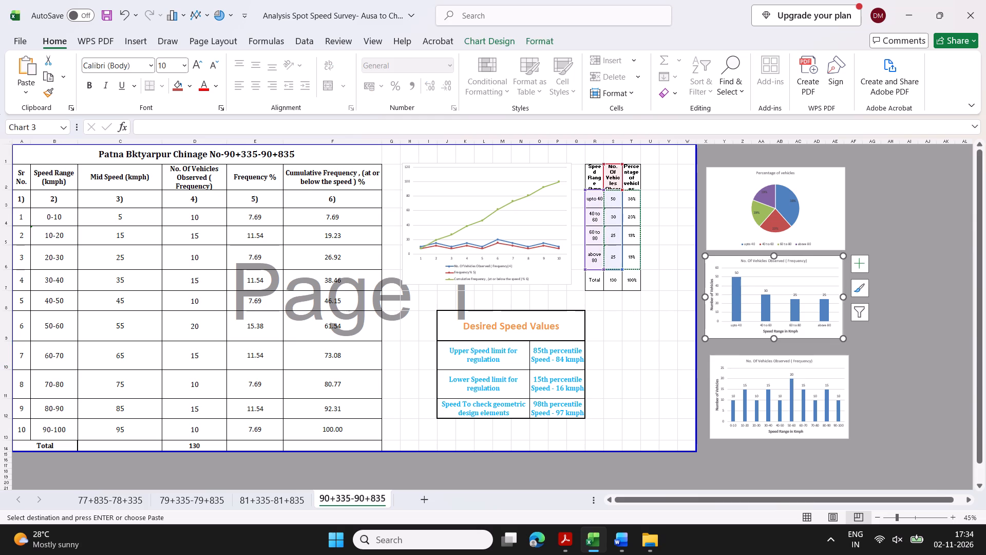
pyautogui.hotkey('ctrl', 'c')
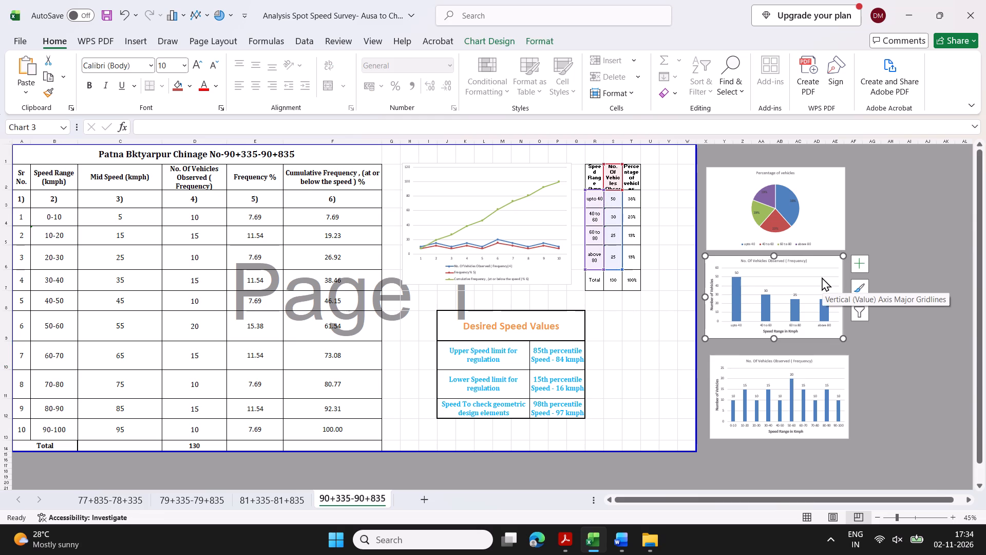
pyautogui.click(516, 544)
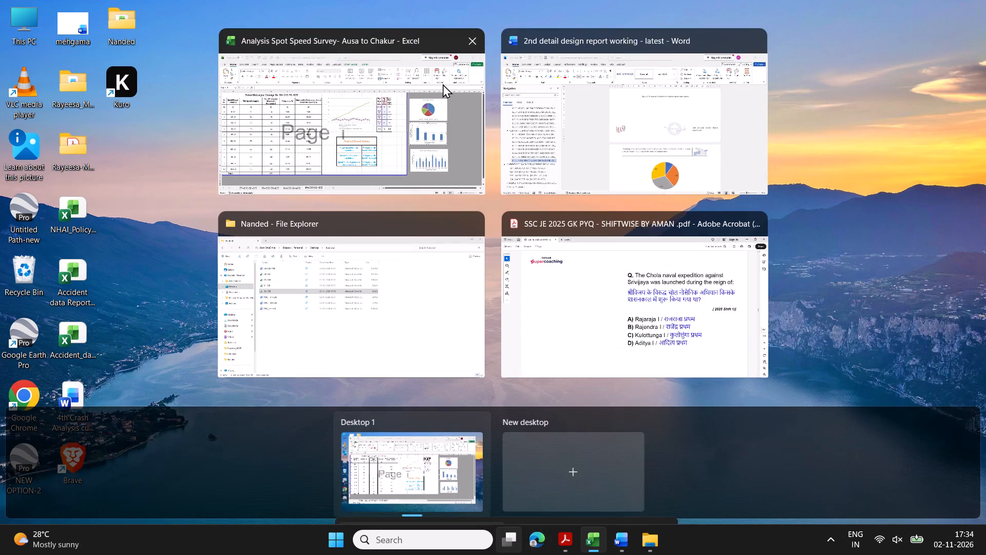
pyautogui.click(633, 120)
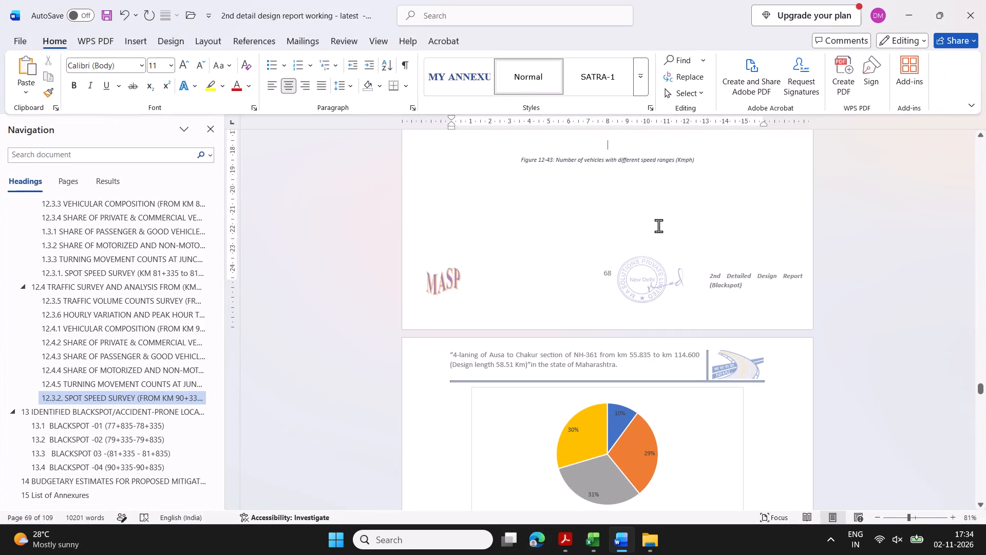
pyautogui.hotkey('ctrl', 'v')
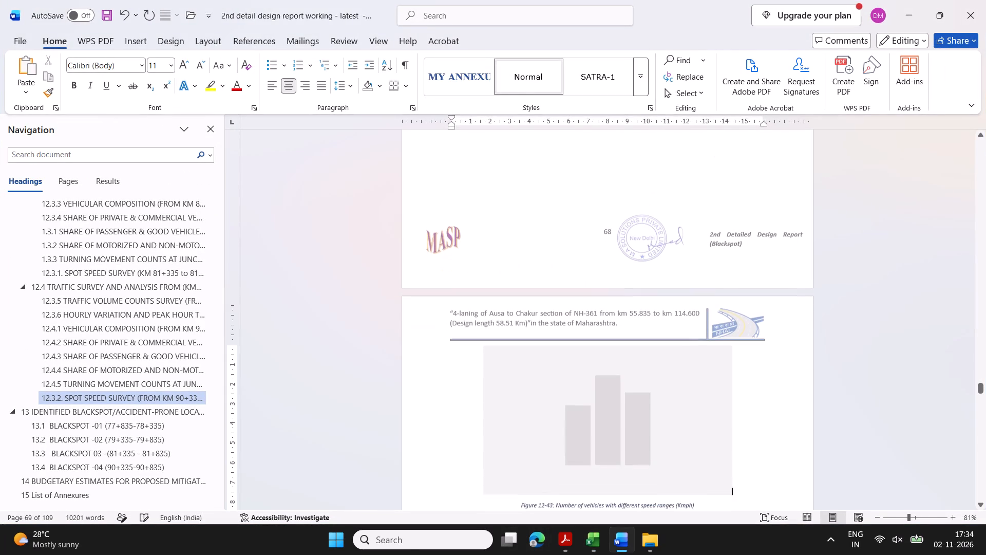
# Replace the pie chart above the Figure 12-44 caption with the Percentage of vehicles pie chart from Excel sheet 90+335-90+835.
pyautogui.scroll(-2, 681, 377)
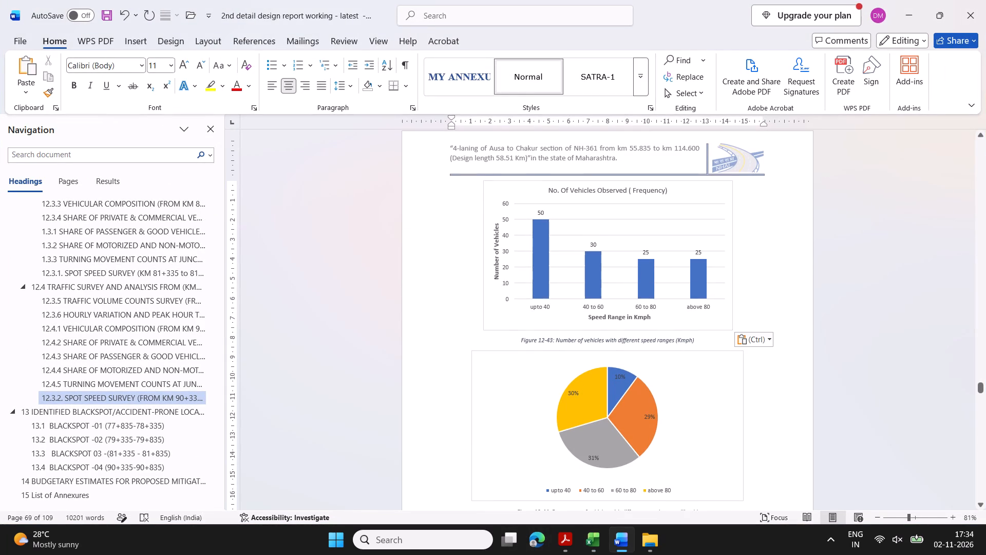
pyautogui.click(704, 393)
pyautogui.press('Delete')
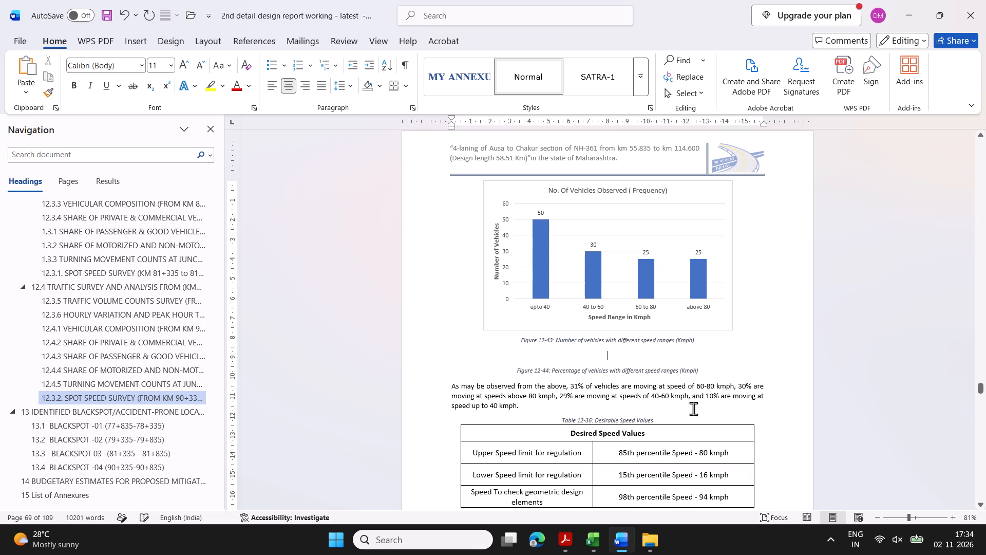
pyautogui.click(508, 543)
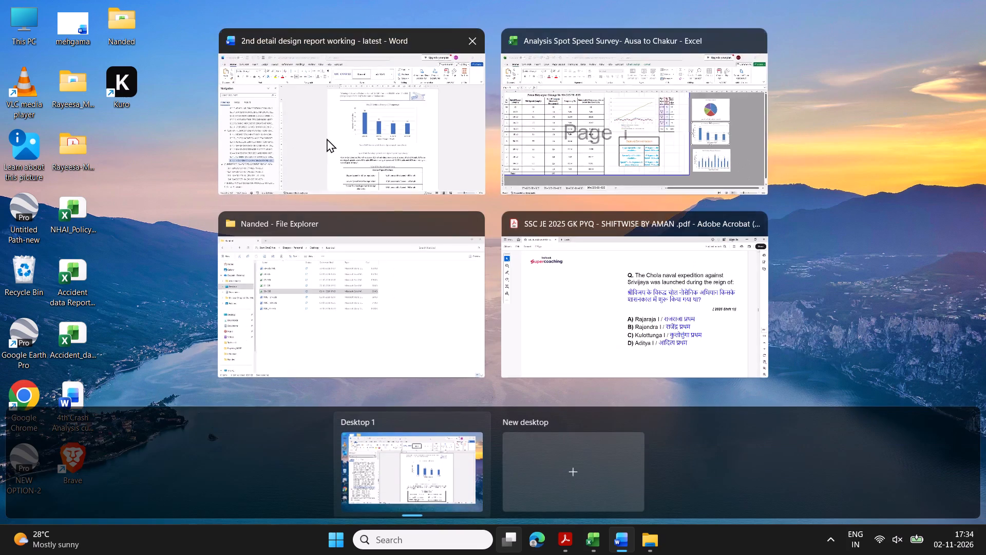
pyautogui.click(584, 138)
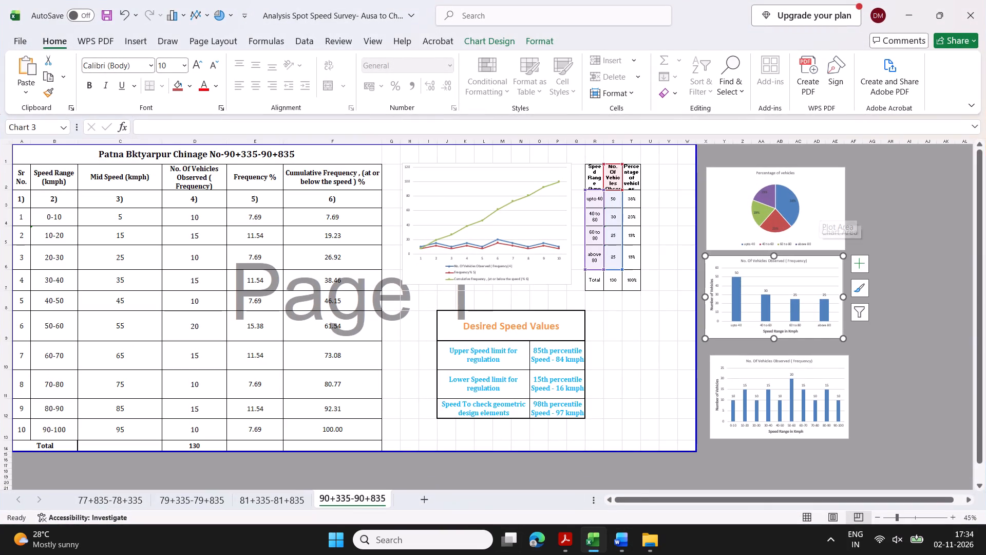
pyautogui.click(511, 538)
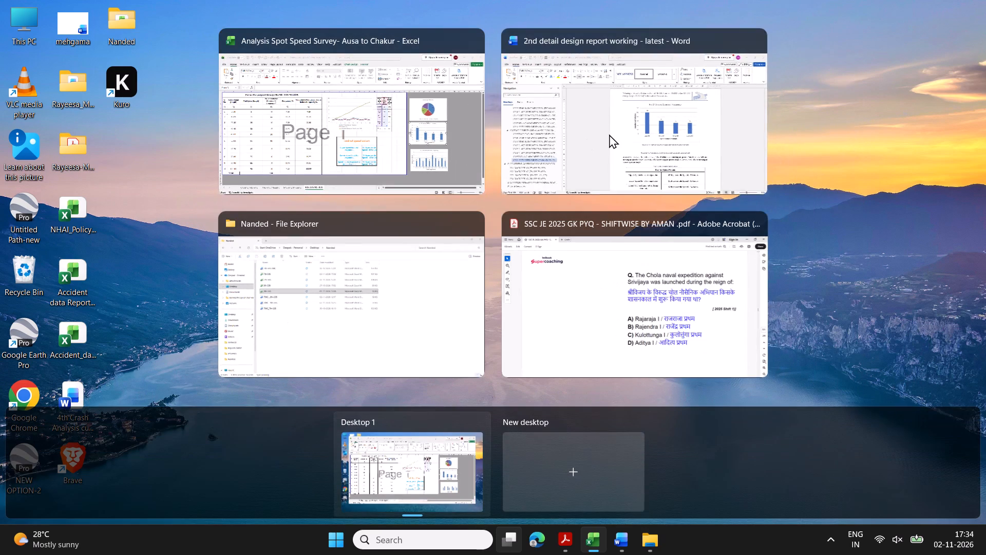
pyautogui.click(609, 134)
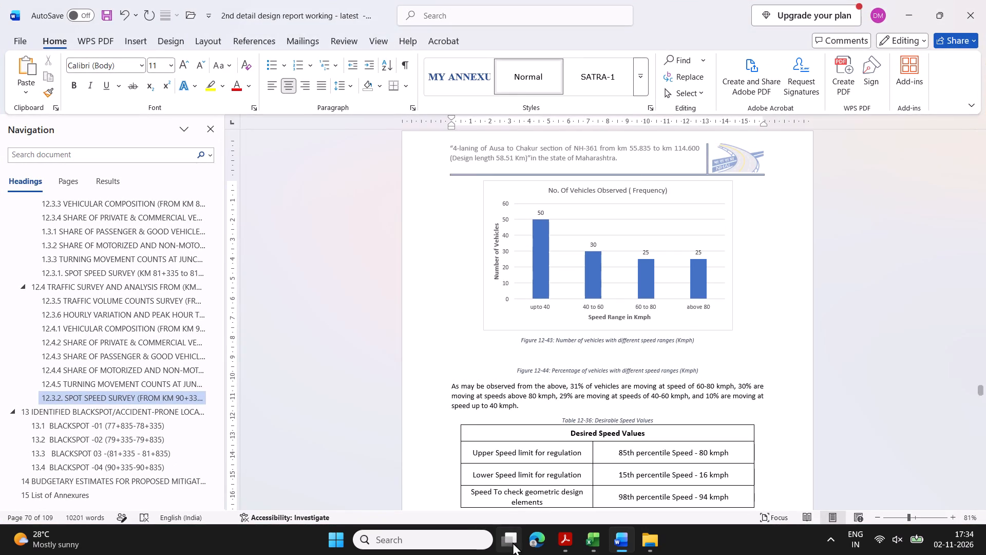
pyautogui.click(511, 545)
pyautogui.click(554, 165)
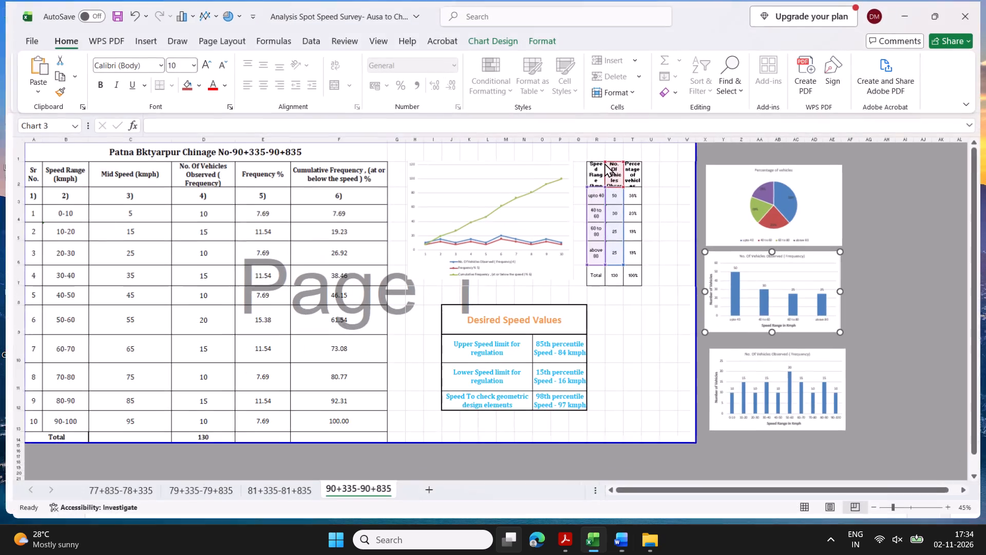
pyautogui.click(819, 209)
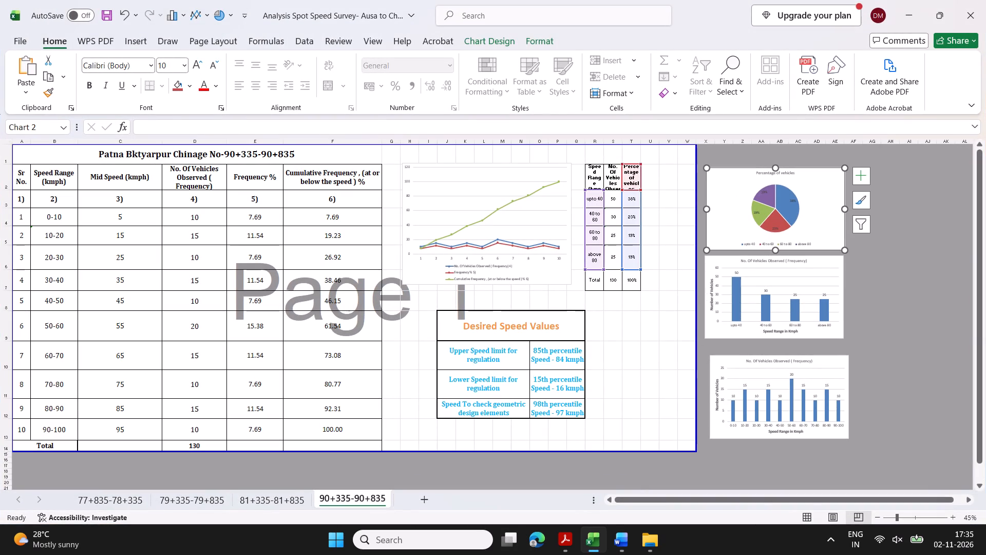
pyautogui.hotkey('ctrl', 'c')
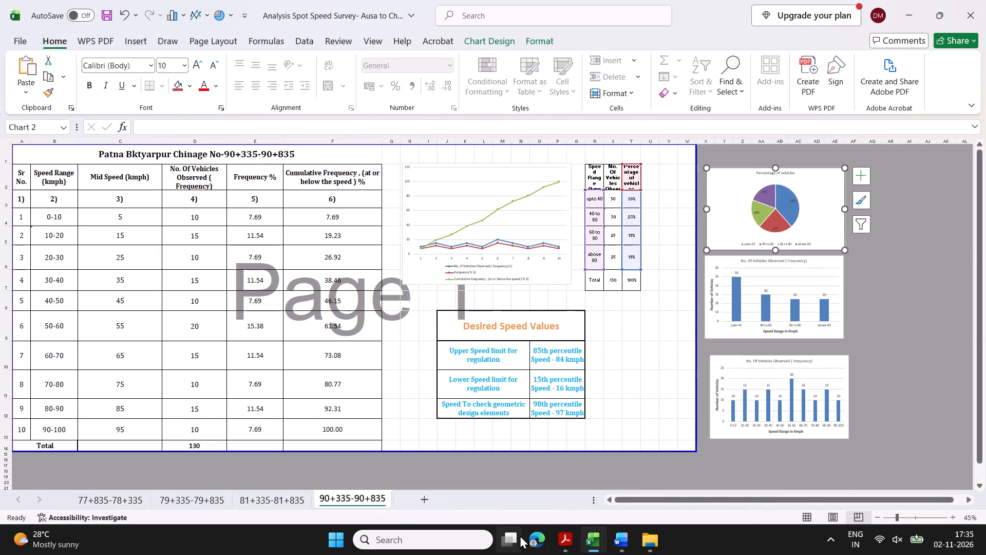
pyautogui.click(520, 535)
pyautogui.click(637, 160)
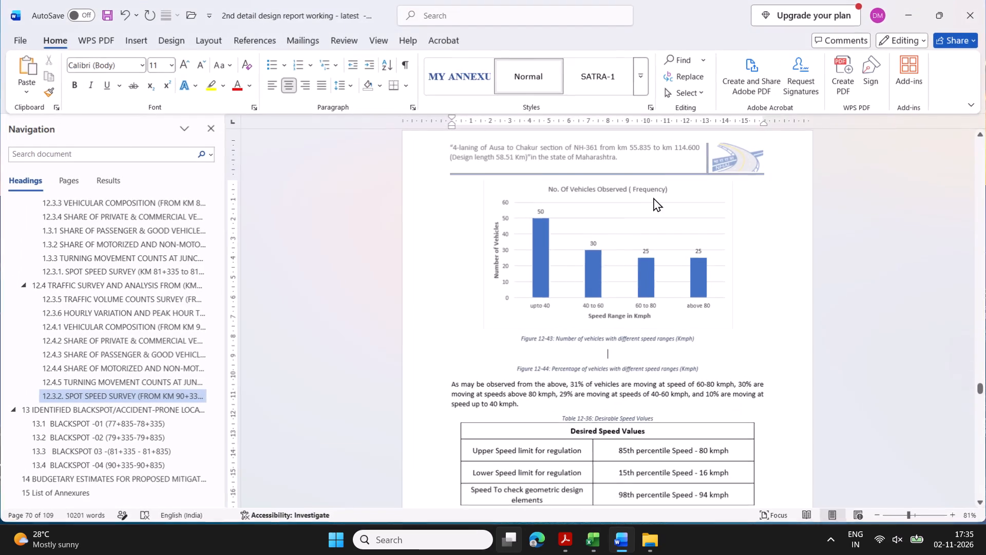
pyautogui.hotkey('ctrl', 'v')
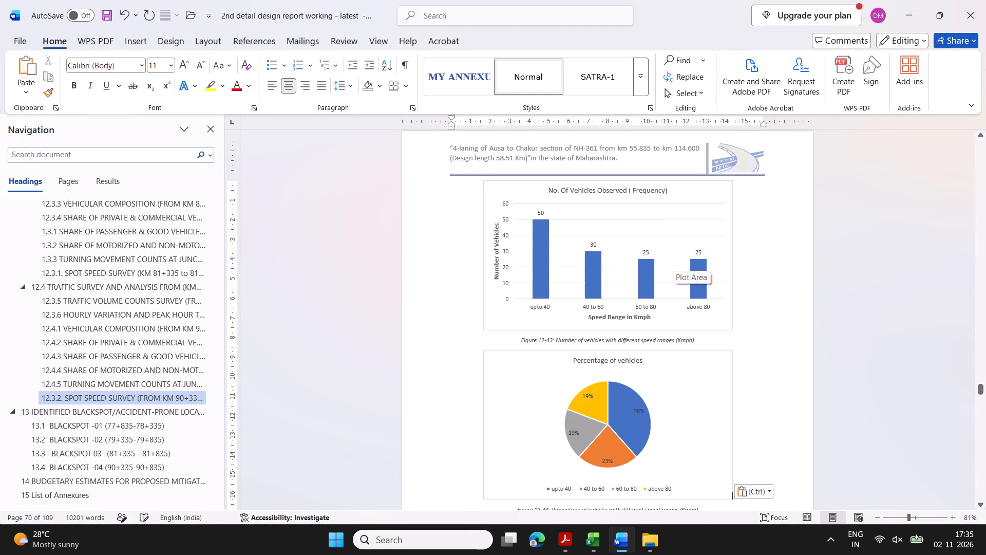
# In the paragraph below Figure 12-44, set the 60-80 kmph vehicle share to 19% and the above 80 kmph share to 19%.
pyautogui.scroll(-2, 770, 324)
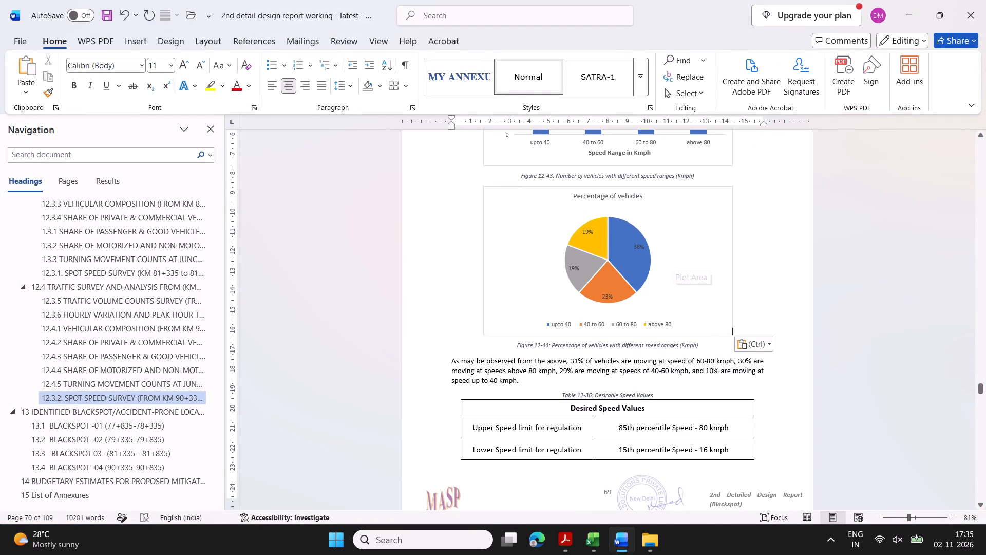
pyautogui.click(575, 361)
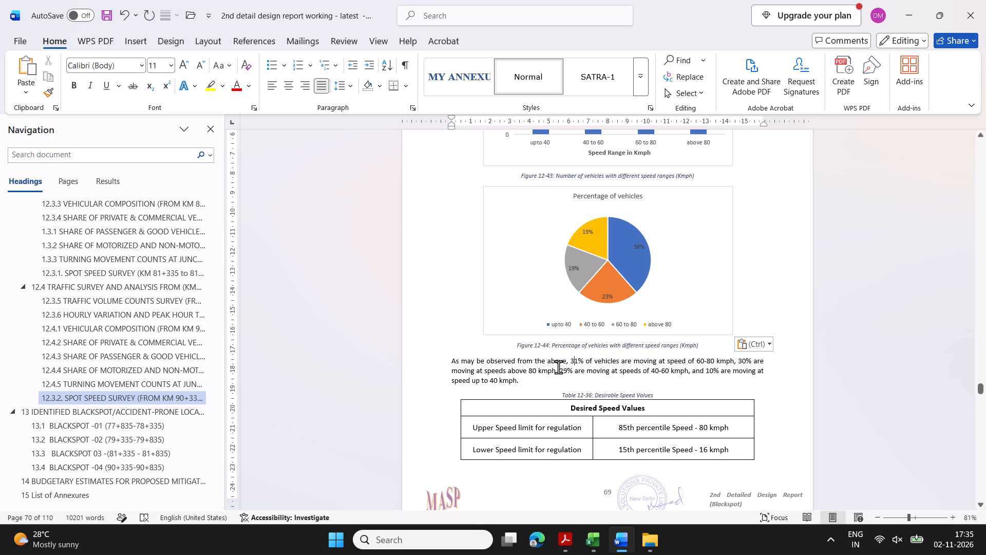
pyautogui.click(577, 359)
pyautogui.click(578, 364)
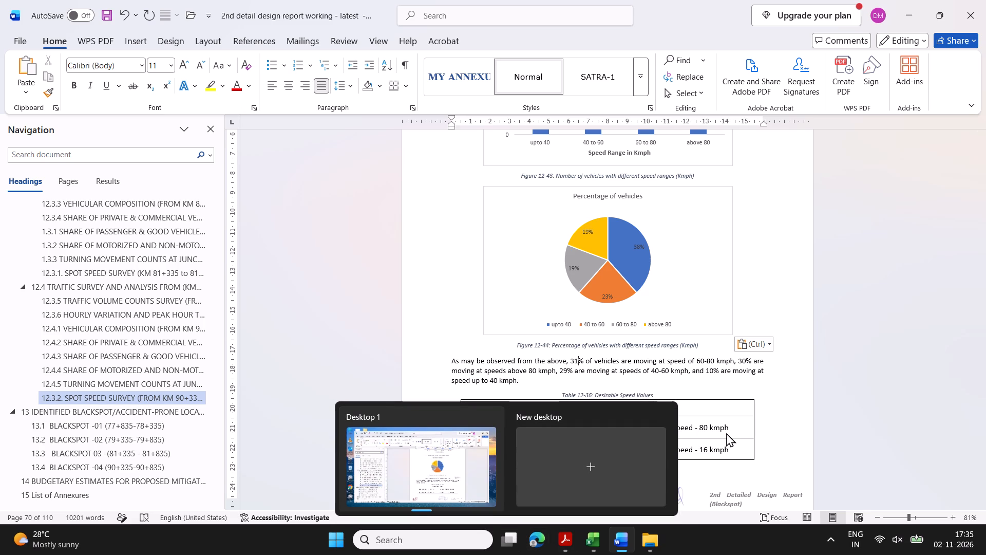
pyautogui.click(513, 538)
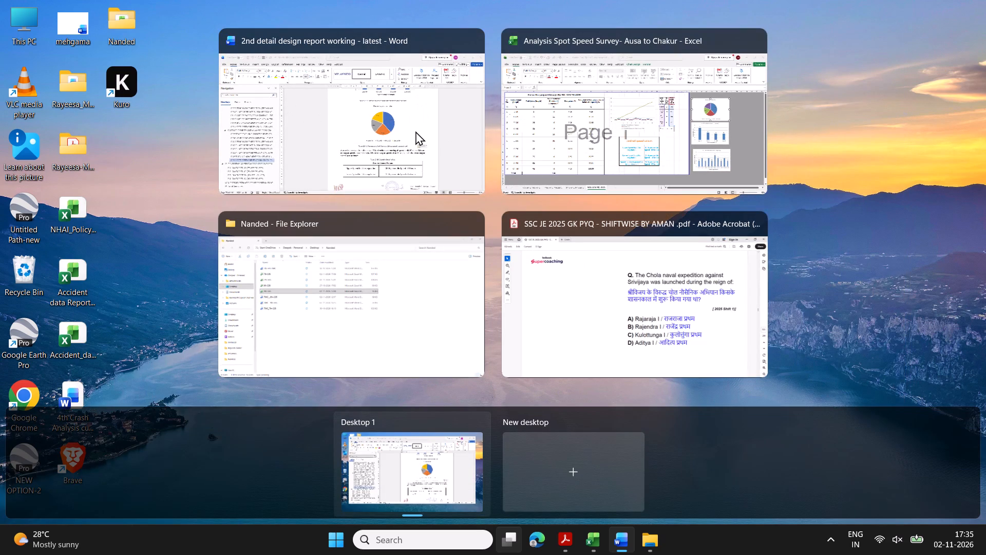
pyautogui.click(415, 131)
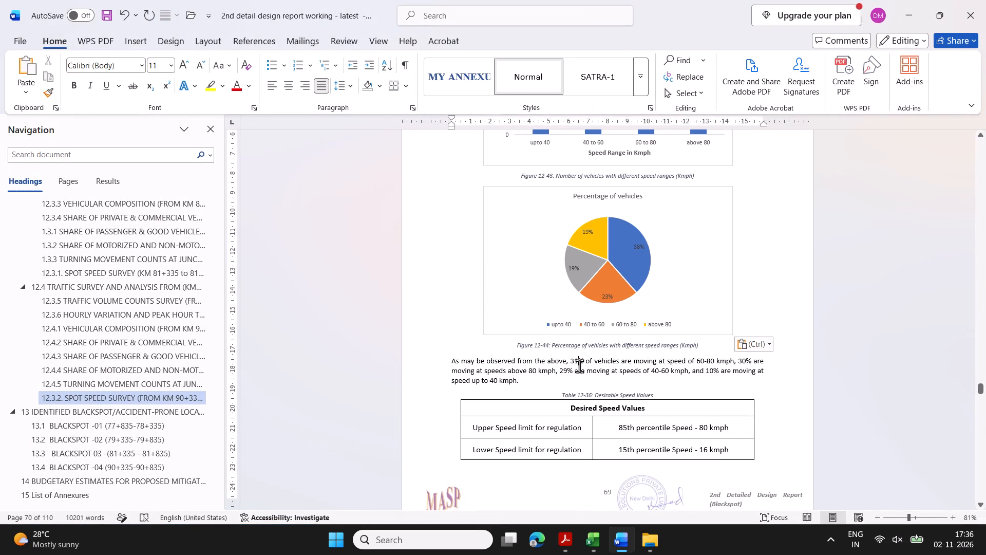
pyautogui.click(577, 361)
pyautogui.press('BackSpace')
pyautogui.press('BackSpace')
pyautogui.write('19')
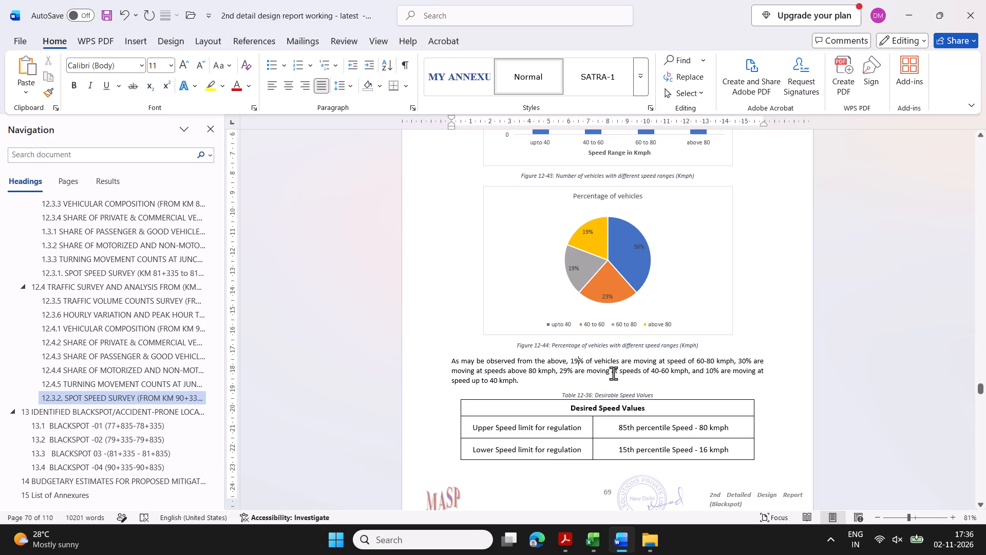
pyautogui.click(747, 363)
pyautogui.press('BackSpace')
pyautogui.press('BackSpace')
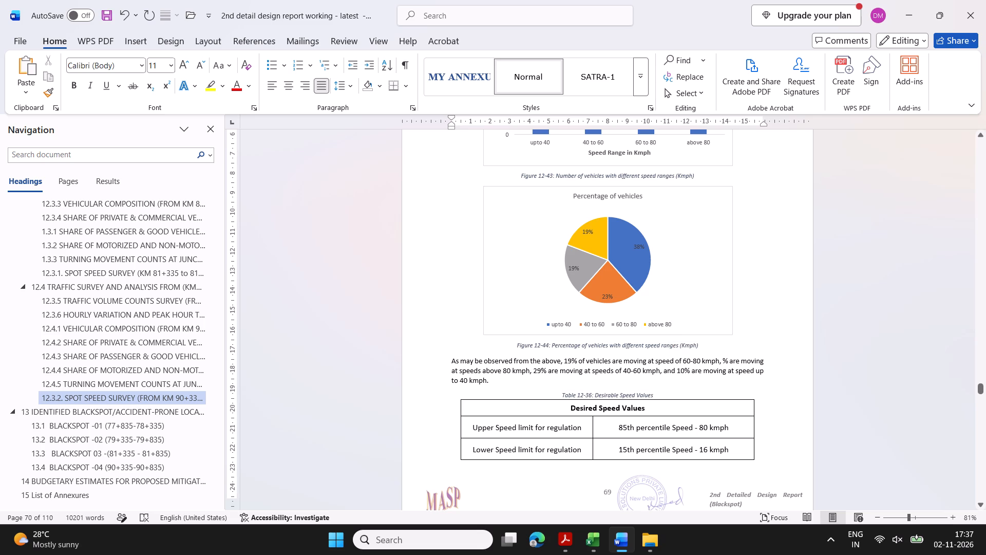
pyautogui.press('1')
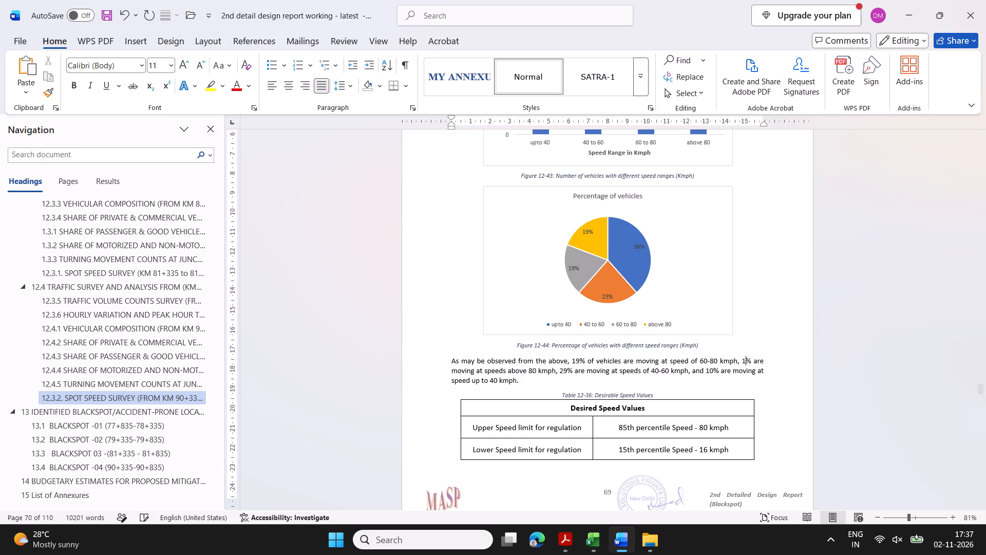
pyautogui.press('9')
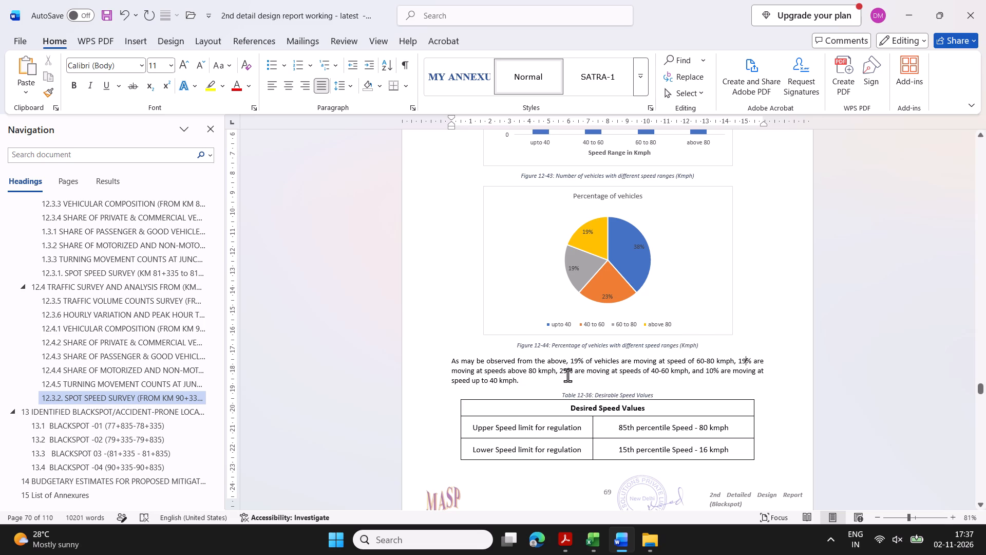
# In the same paragraph, set the 40-60 kmph vehicle share to 23% and the up to 40 kmph share to 38%.
pyautogui.click(567, 375)
pyautogui.press('BackSpace')
pyautogui.press('BackSpace')
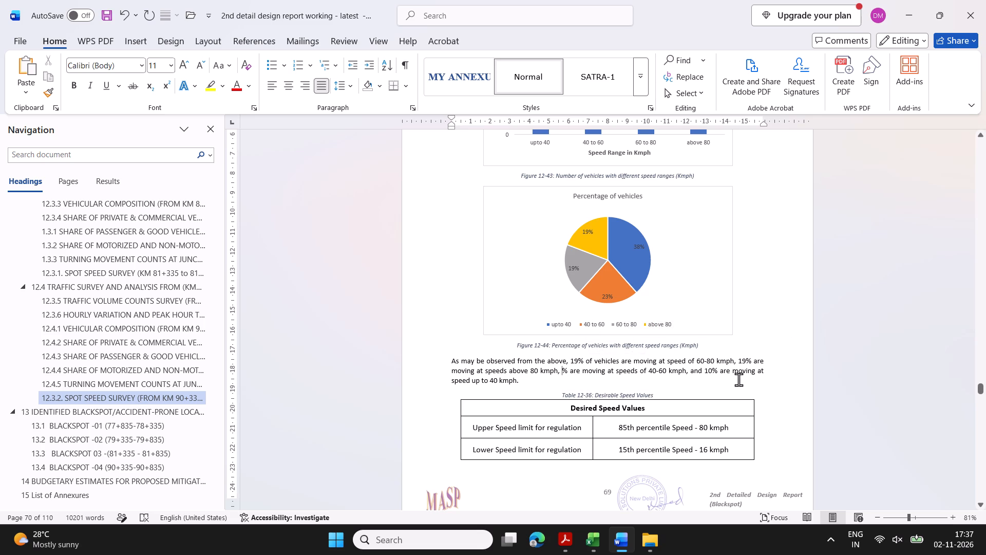
pyautogui.write('23')
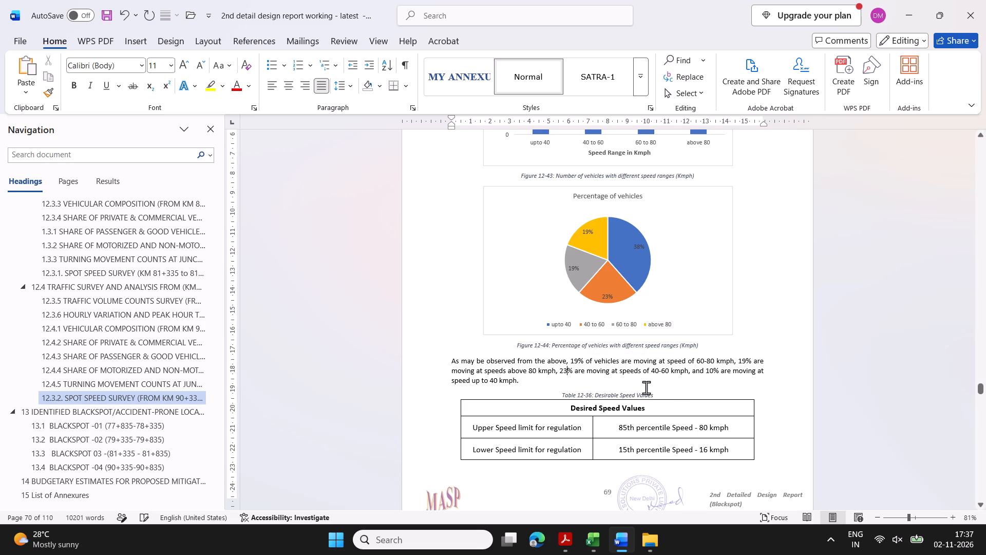
pyautogui.click(711, 373)
pyautogui.press('Right')
pyautogui.press('BackSpace')
pyautogui.press('BackSpace')
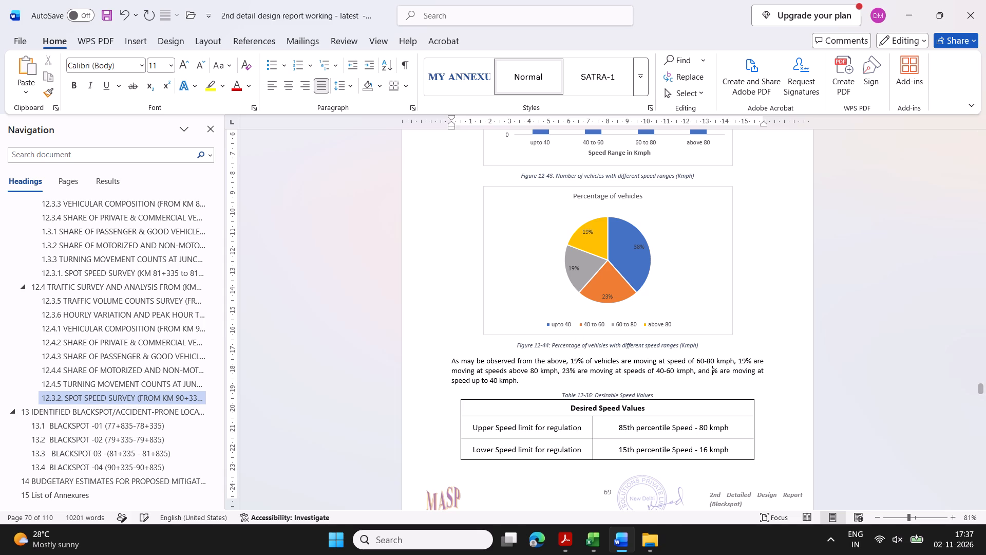
pyautogui.press('3')
pyautogui.press('8')
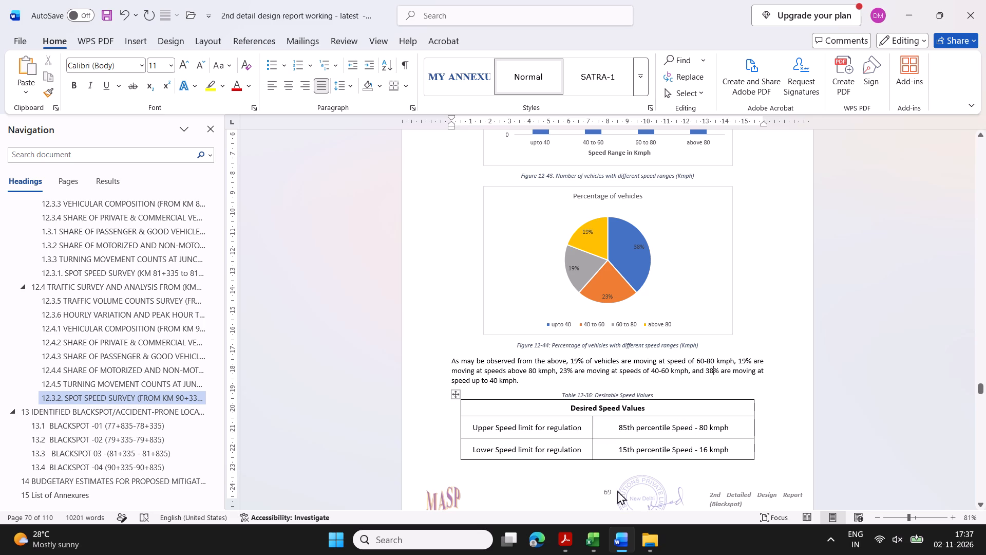
# Consult the Desired Speed Values in Excel, and in Word's Table 12-36 set the 85th percentile speed to 84 kmph and the 98th to 97 kmph.
pyautogui.scroll(-2, 712, 334)
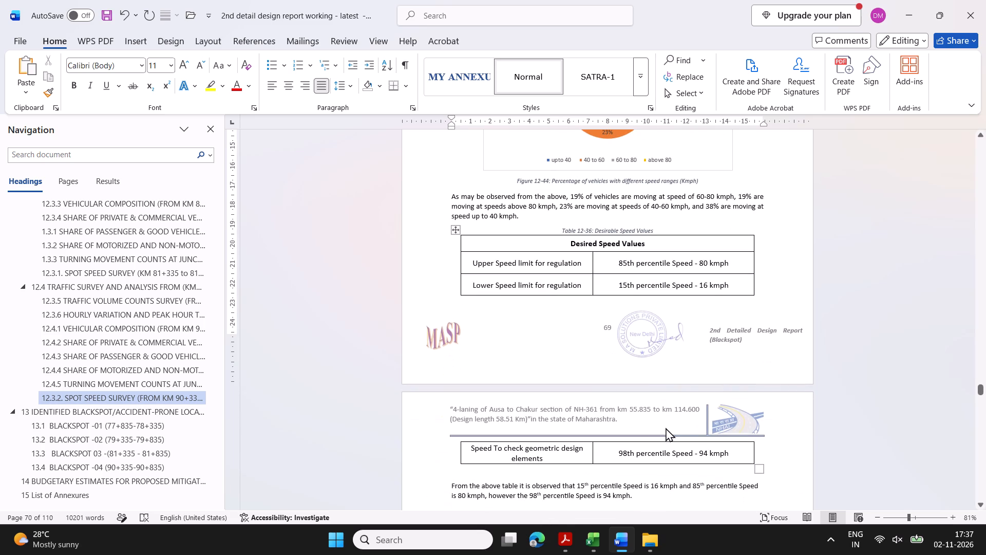
pyautogui.click(508, 537)
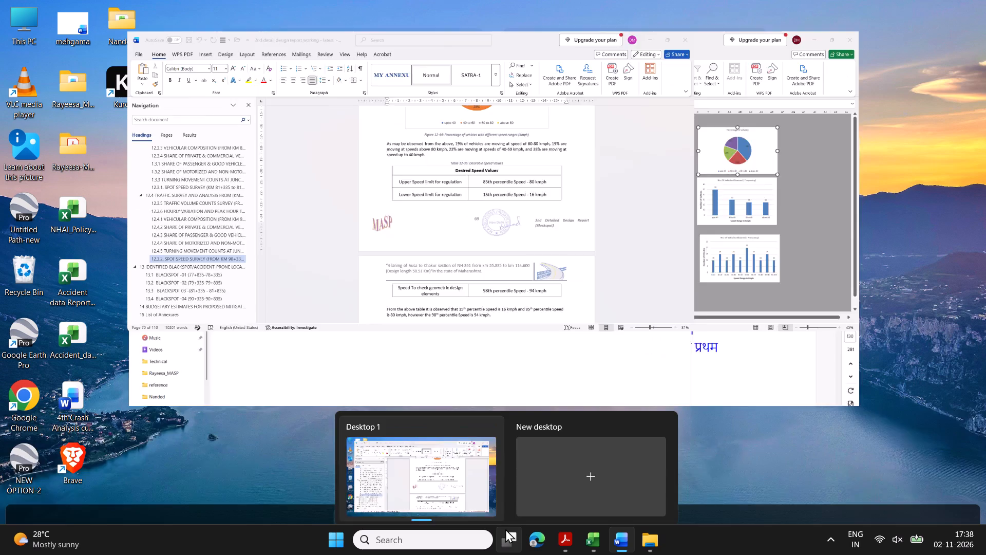
pyautogui.click(603, 152)
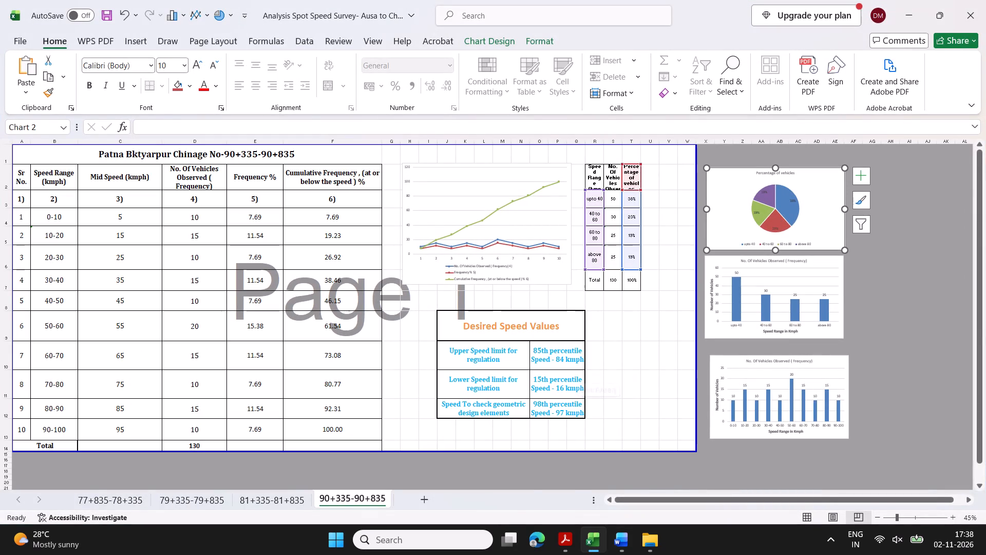
pyautogui.click(514, 537)
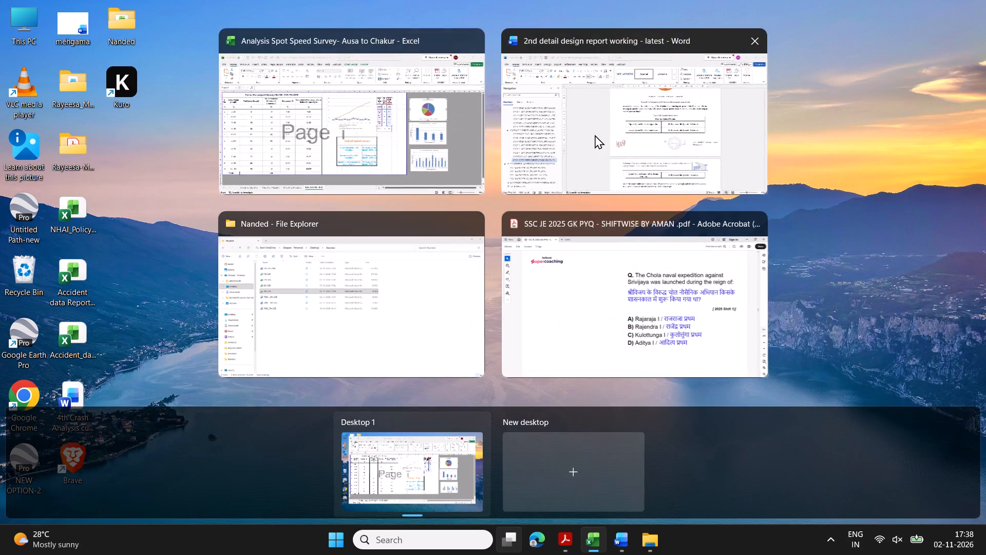
pyautogui.click(595, 135)
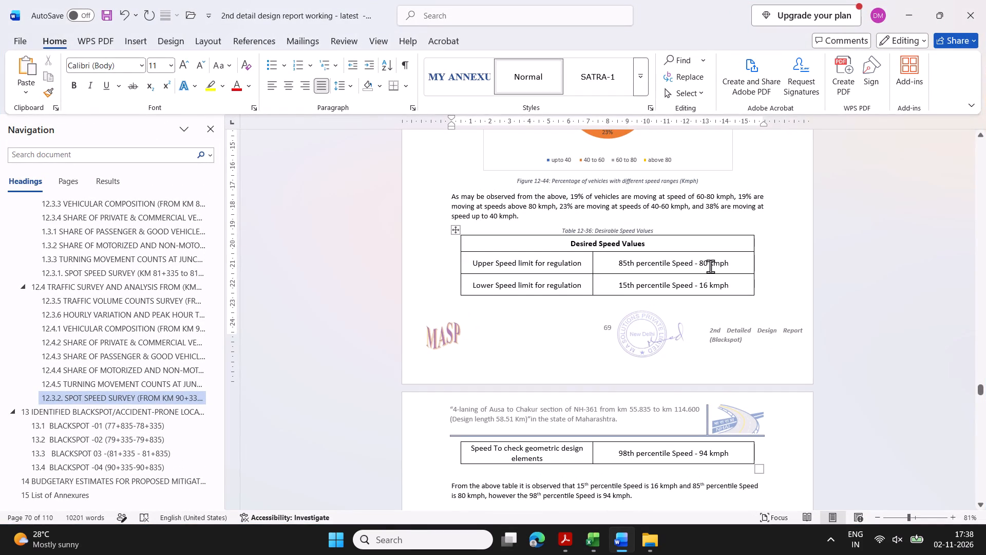
pyautogui.click(705, 266)
pyautogui.press('Right')
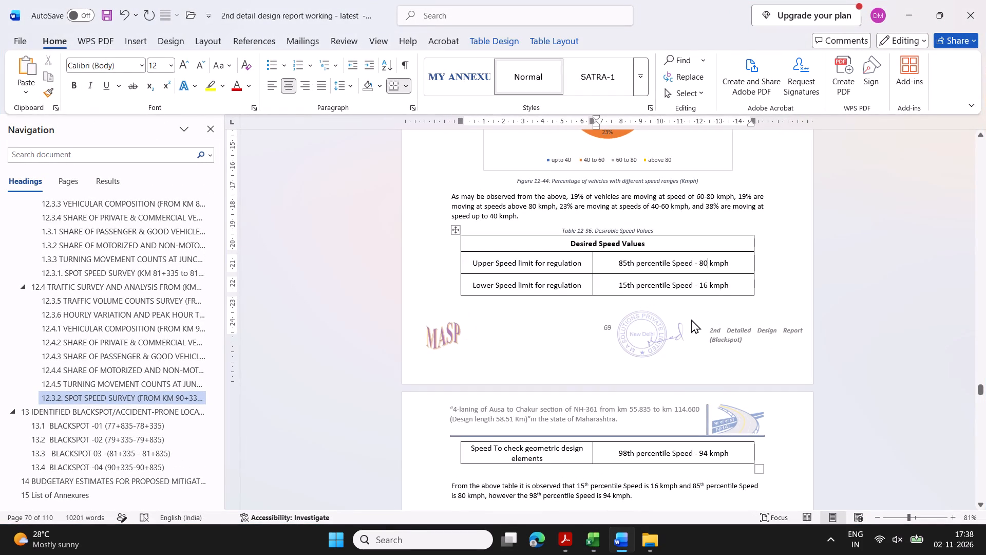
pyautogui.press('BackSpace')
pyautogui.press('4')
pyautogui.click(706, 453)
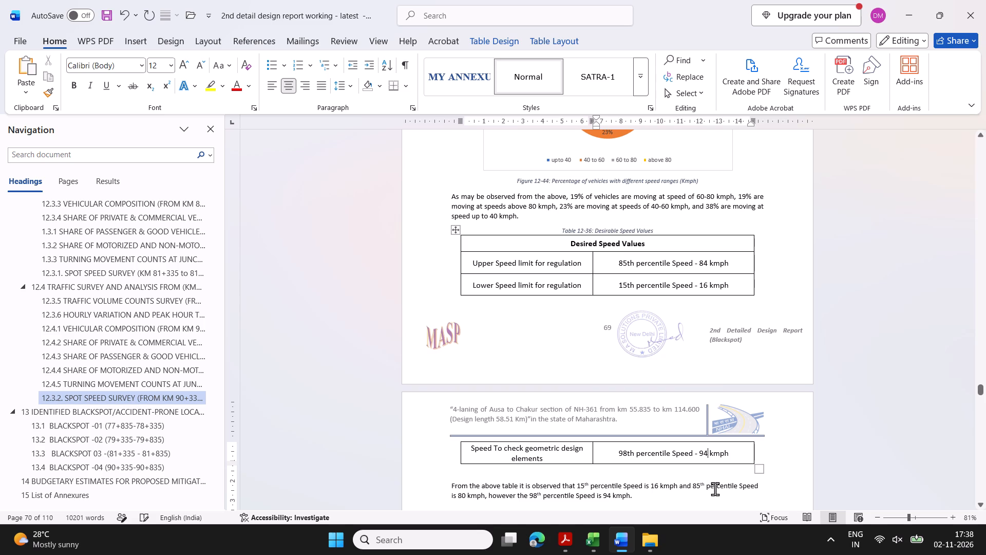
pyautogui.press('BackSpace')
pyautogui.press('7')
# Recheck the Excel speed values, and in Word's sentence below Table 12-36 set the 85th percentile speed to 84 kmph and the 98th to 97 kmph.
pyautogui.scroll(-1, 769, 447)
pyautogui.click(513, 540)
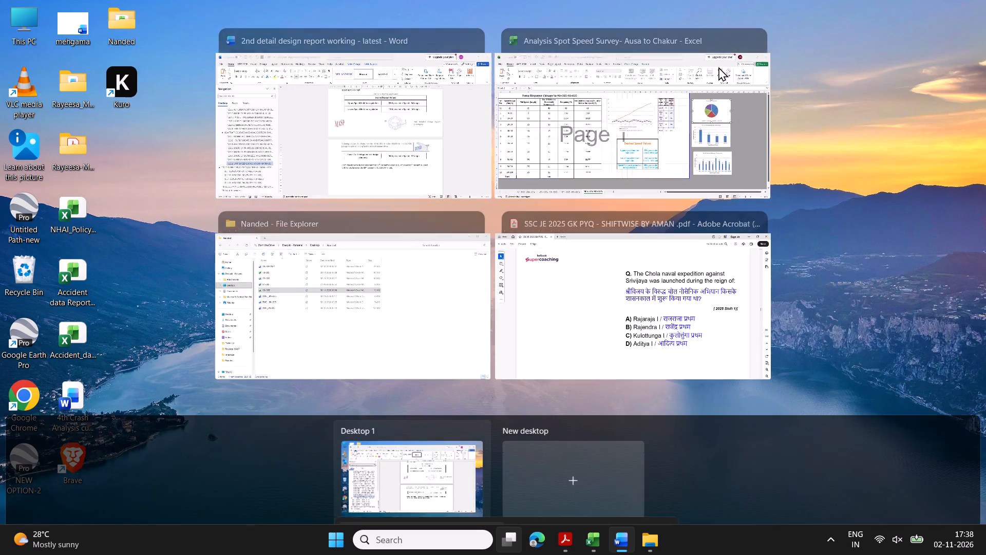
pyautogui.click(586, 161)
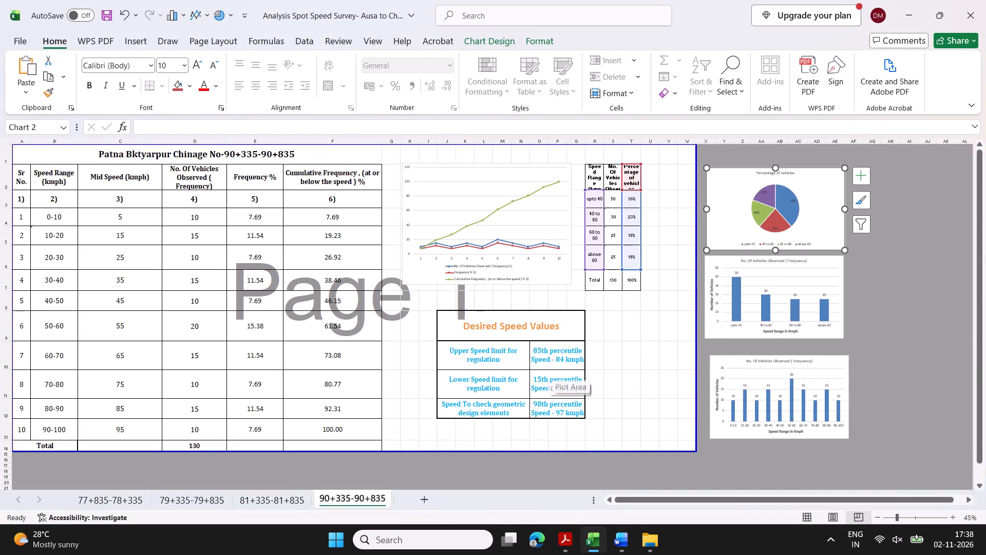
pyautogui.click(513, 538)
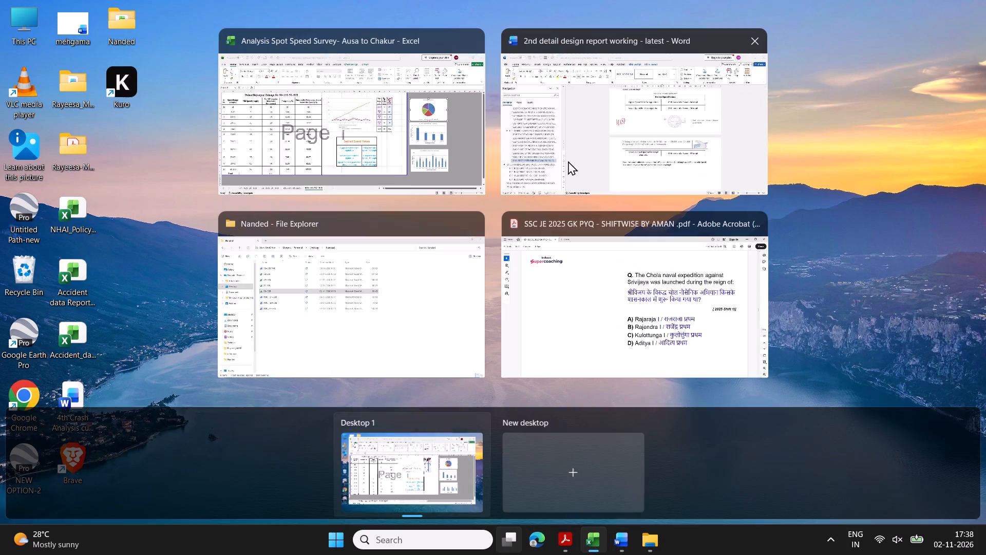
pyautogui.moveTo(634, 165); pyautogui.dragTo(638, 165)
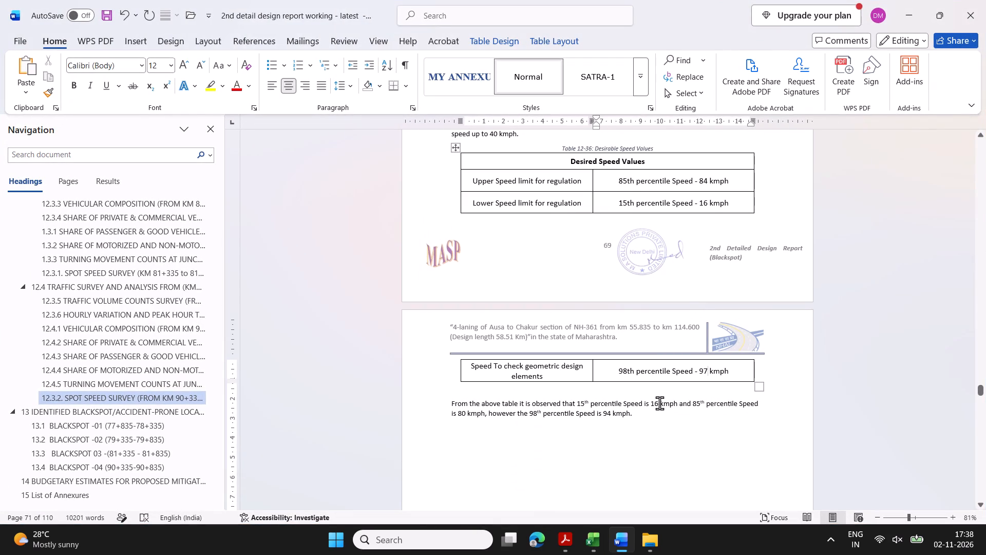
pyautogui.click(659, 403)
pyautogui.click(657, 408)
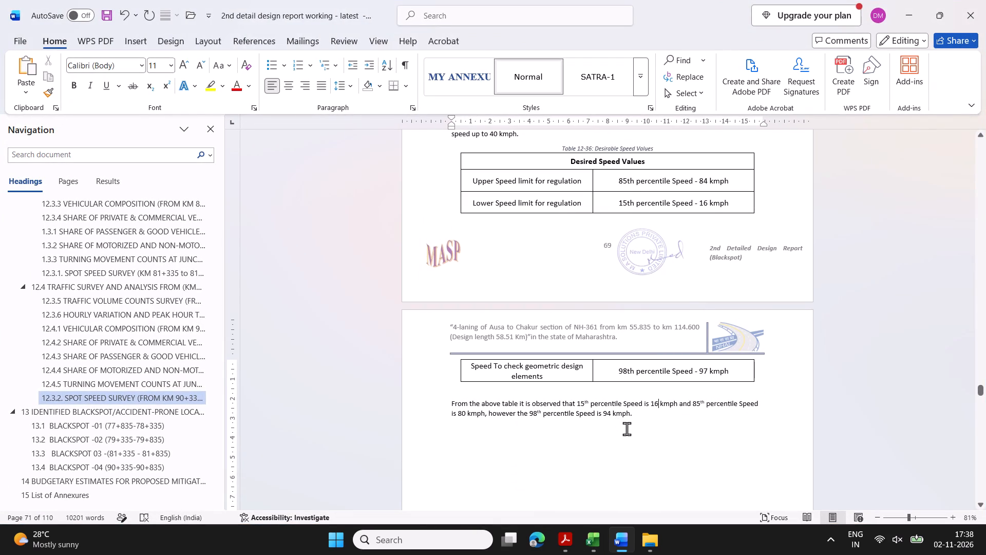
pyautogui.click(465, 416)
pyautogui.press('BackSpace')
pyautogui.press('4')
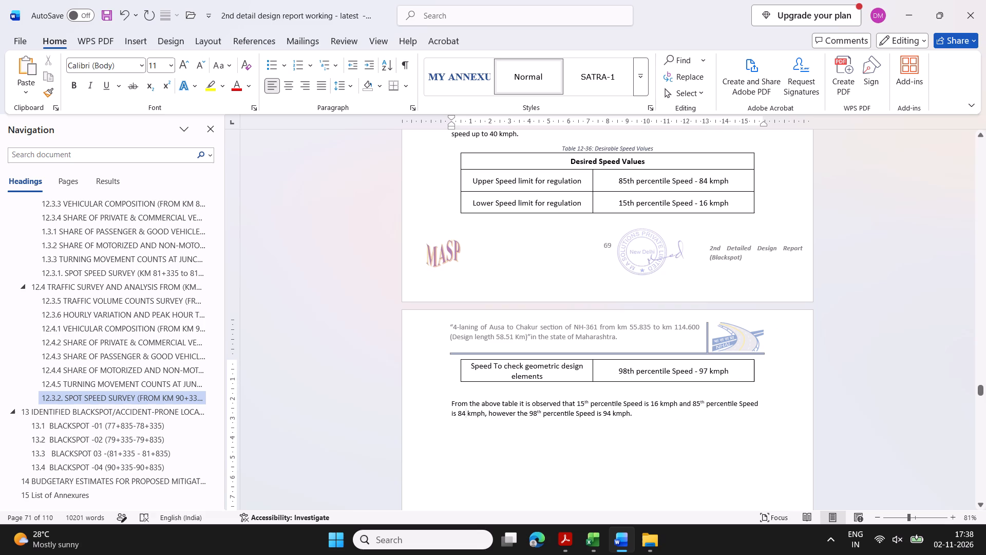
pyautogui.click(611, 414)
pyautogui.press('BackSpace')
pyautogui.press('7')
pyautogui.click(643, 428)
# Check the page layout from the end of the km 90+335 spot speed survey section to the start of section 13.
pyautogui.scroll(-3, 697, 410)
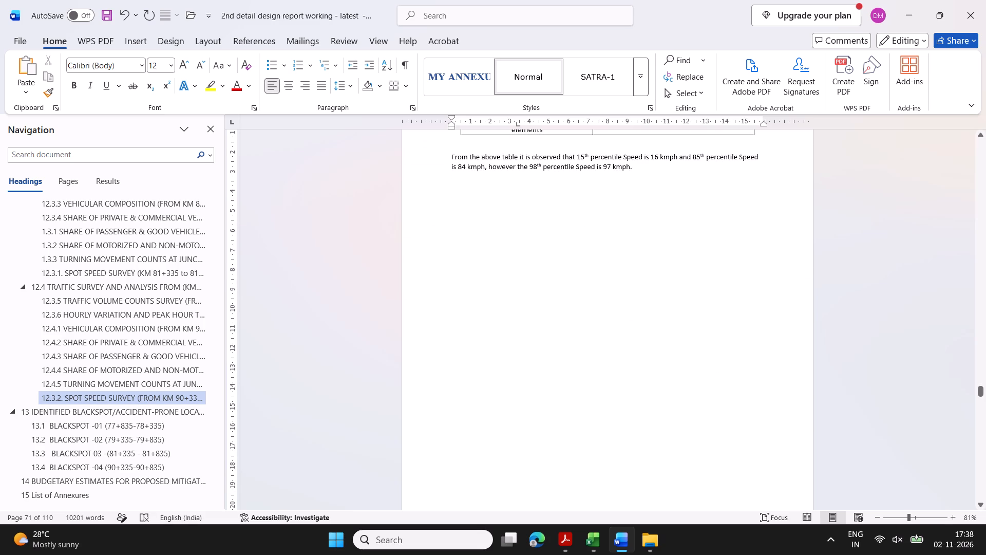
pyautogui.scroll(1, 708, 402)
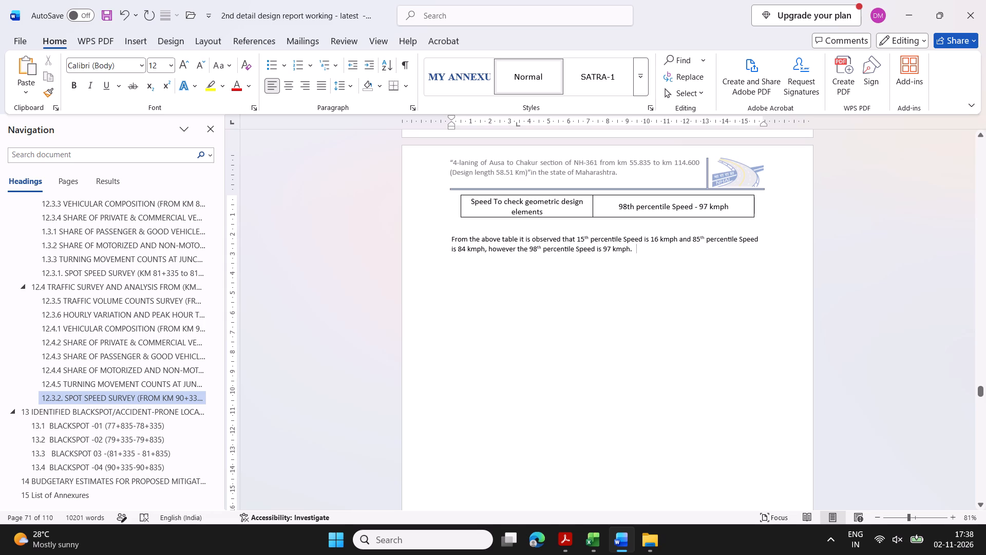
pyautogui.scroll(-1, 686, 295)
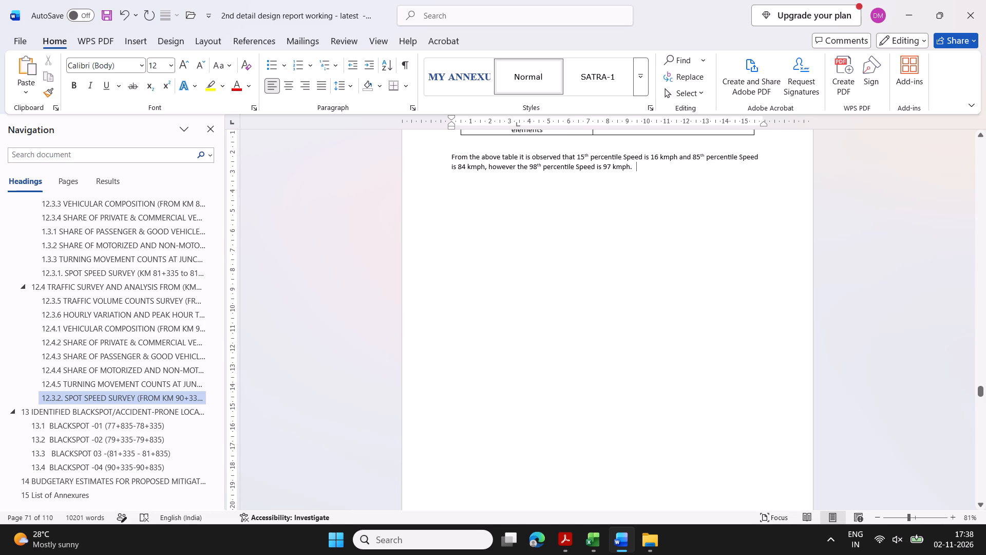
pyautogui.scroll(2, 687, 293)
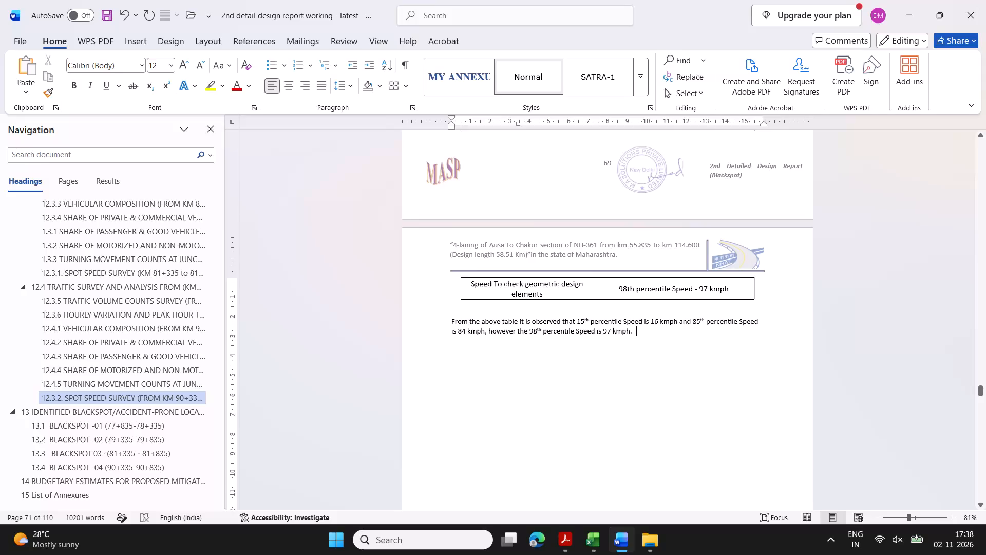
pyautogui.scroll(-8, 651, 343)
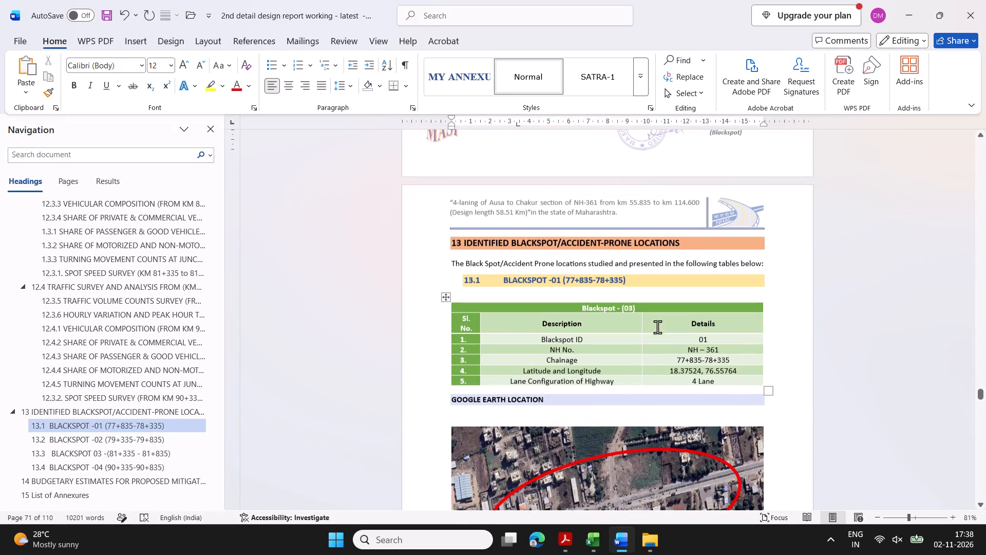
pyautogui.scroll(5, 687, 303)
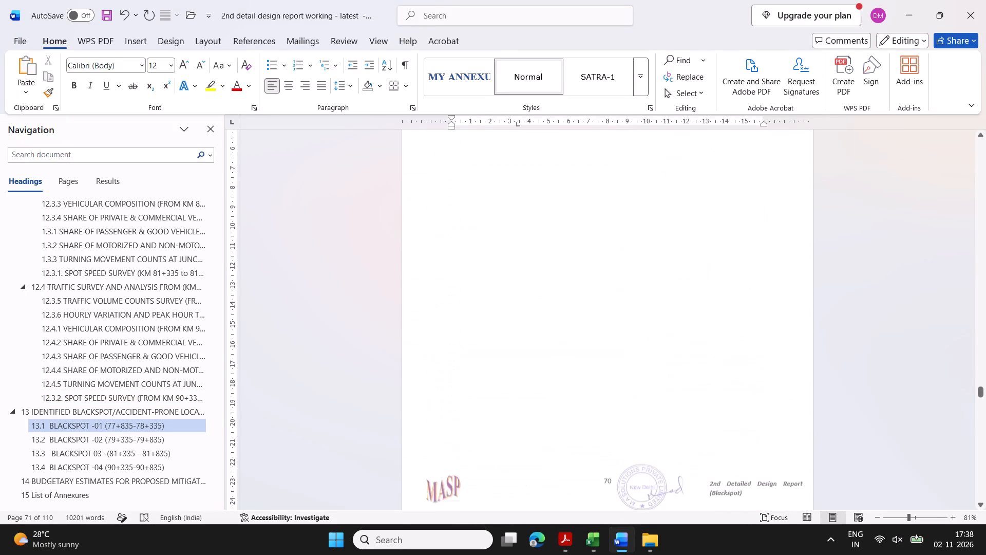
pyautogui.scroll(2, 690, 302)
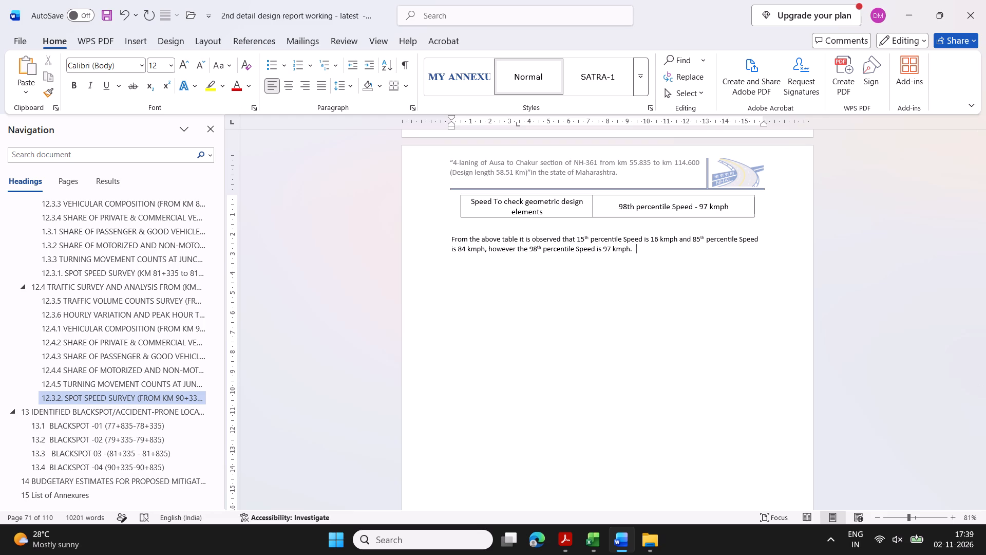
# Align the number of heading 13.1 BLACKSPOT -01 (77+835-78+335) with the left text margin and narrow the gap before its title.
pyautogui.scroll(-3, 691, 302)
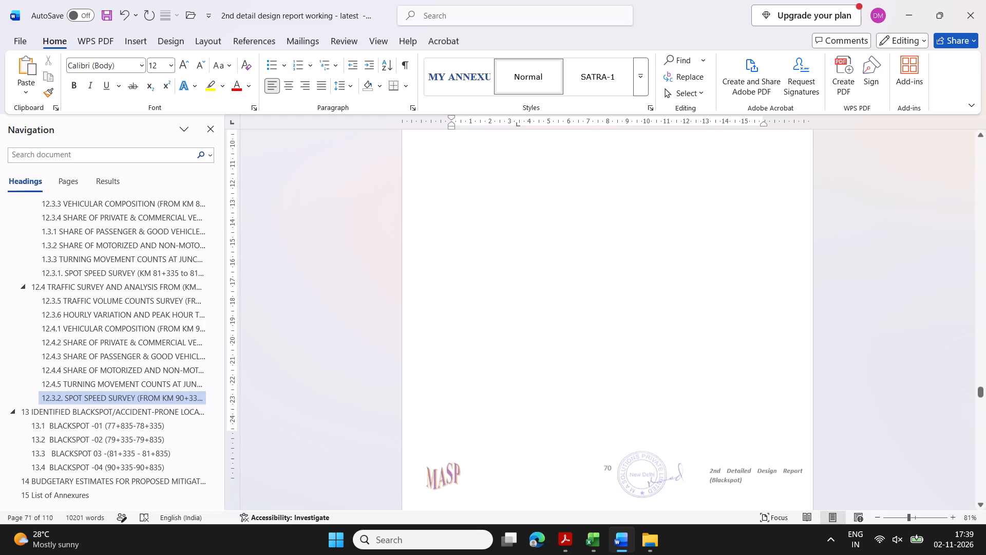
pyautogui.scroll(-4, 691, 302)
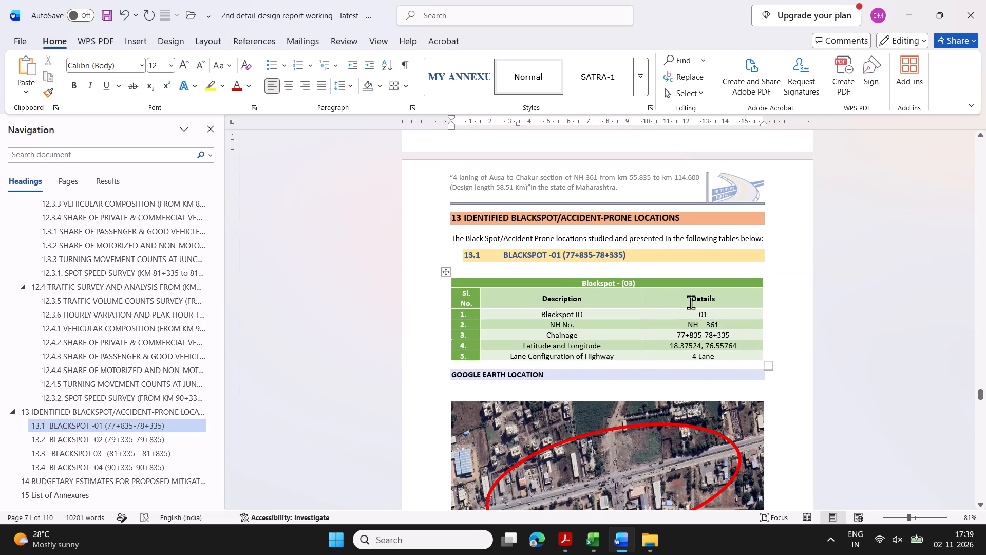
pyautogui.click(464, 256)
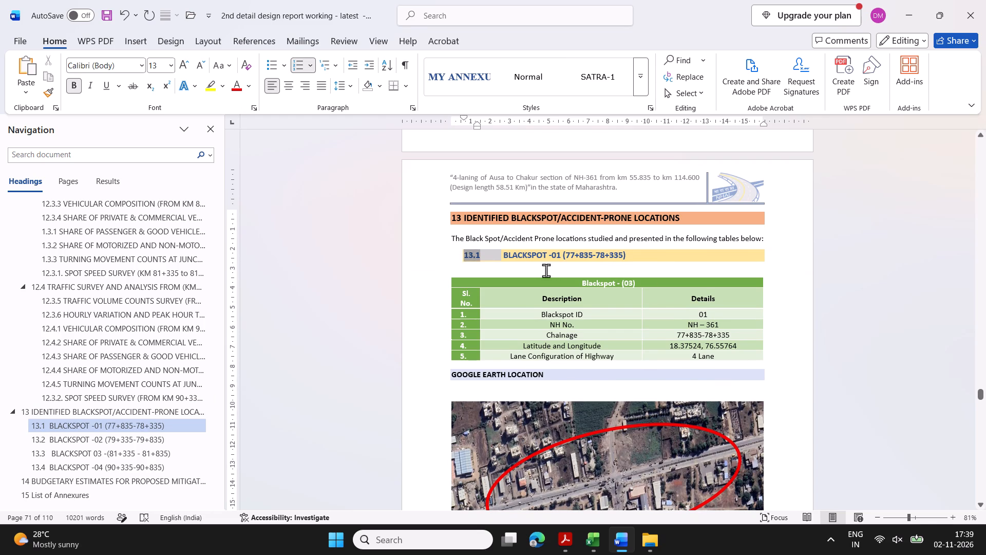
pyautogui.click(499, 256)
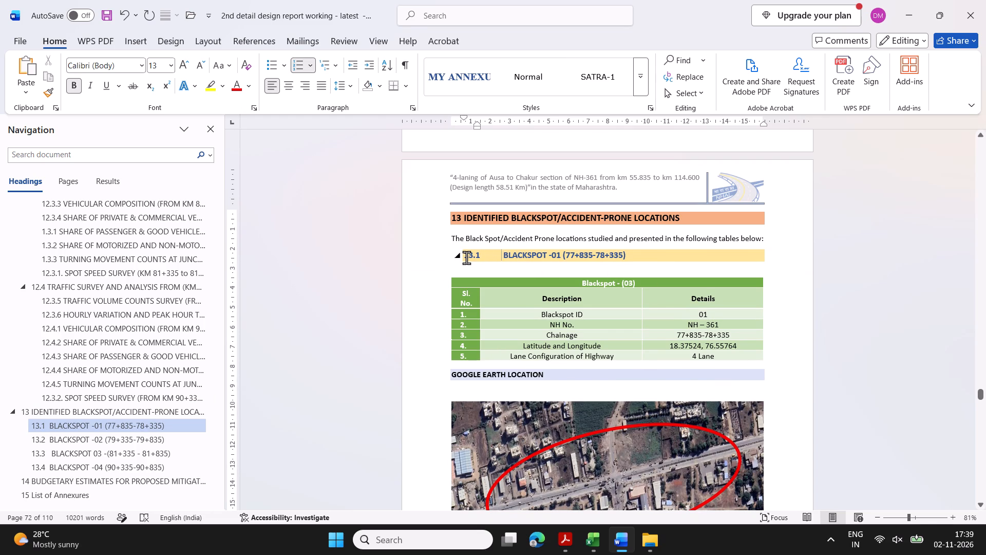
pyautogui.click(466, 257)
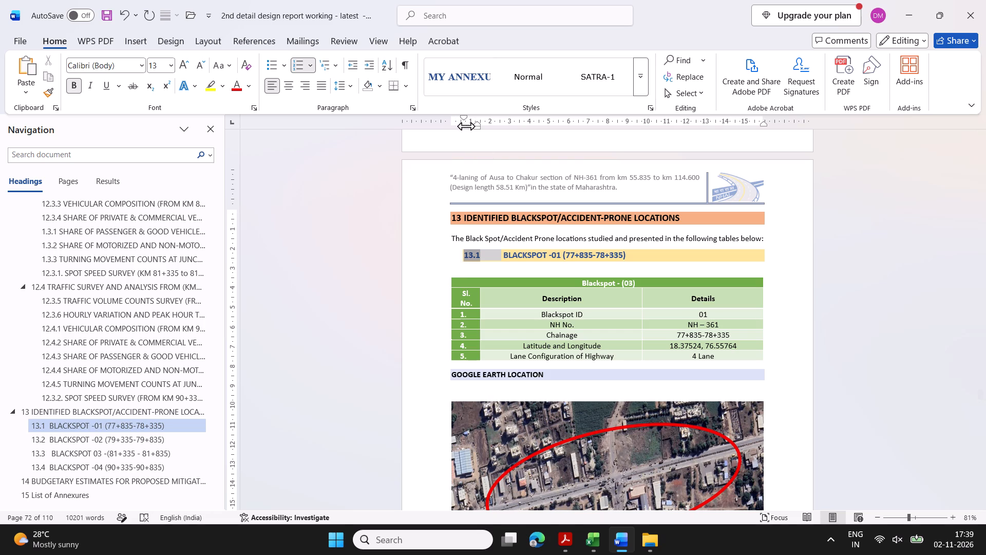
pyautogui.moveTo(478, 127); pyautogui.dragTo(466, 127)
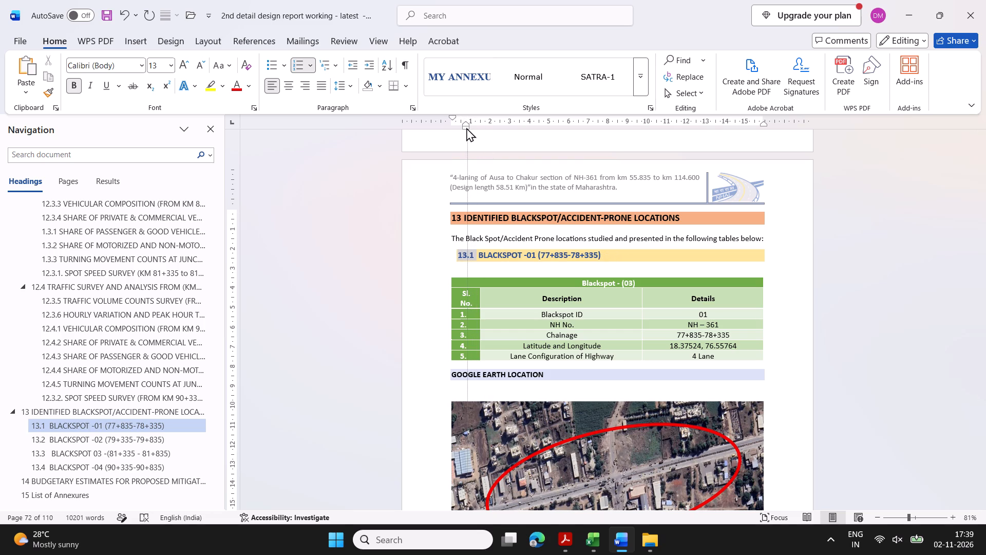
pyautogui.moveTo(466, 127); pyautogui.dragTo(461, 128)
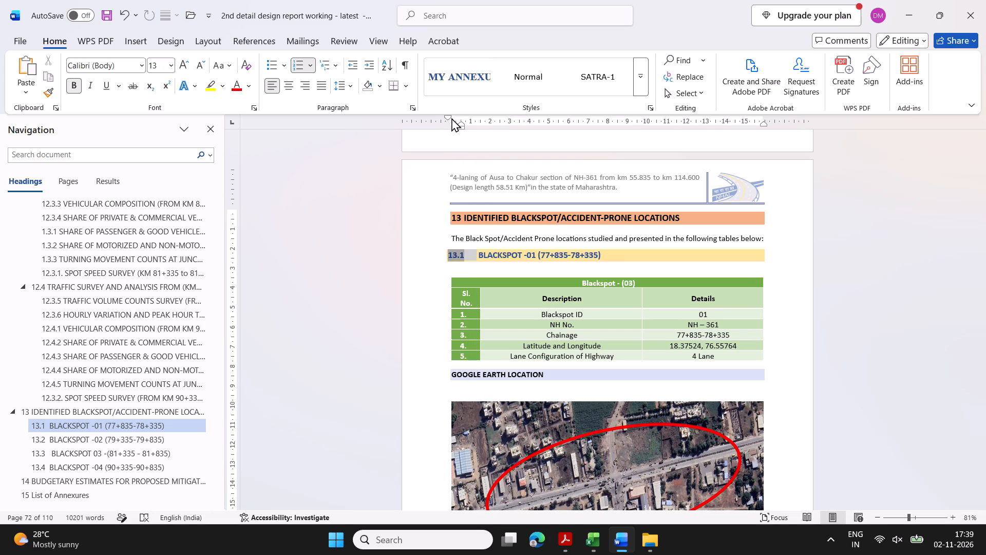
pyautogui.click(450, 116)
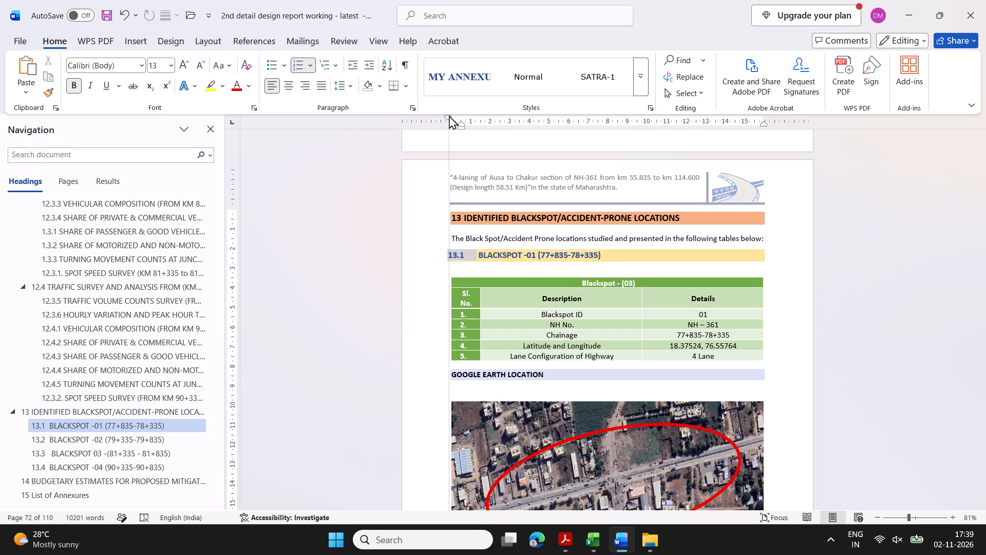
pyautogui.moveTo(461, 127); pyautogui.dragTo(453, 127)
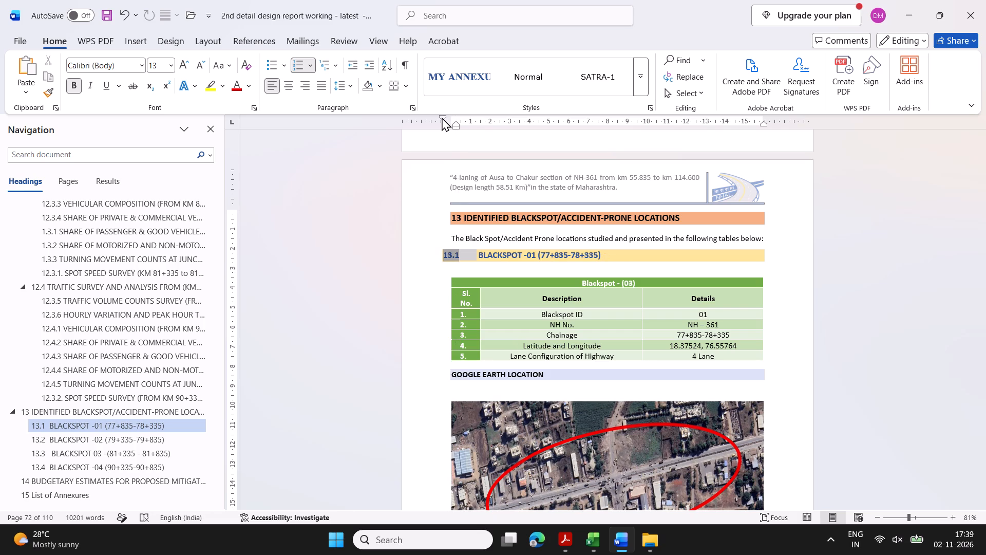
pyautogui.moveTo(442, 117); pyautogui.dragTo(452, 116)
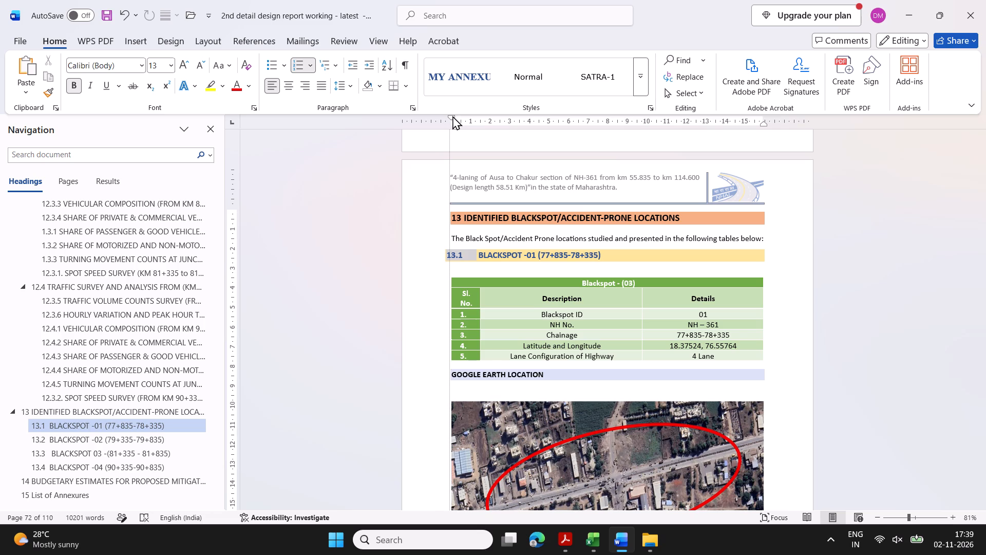
pyautogui.moveTo(452, 116); pyautogui.dragTo(452, 115)
pyautogui.click(426, 165)
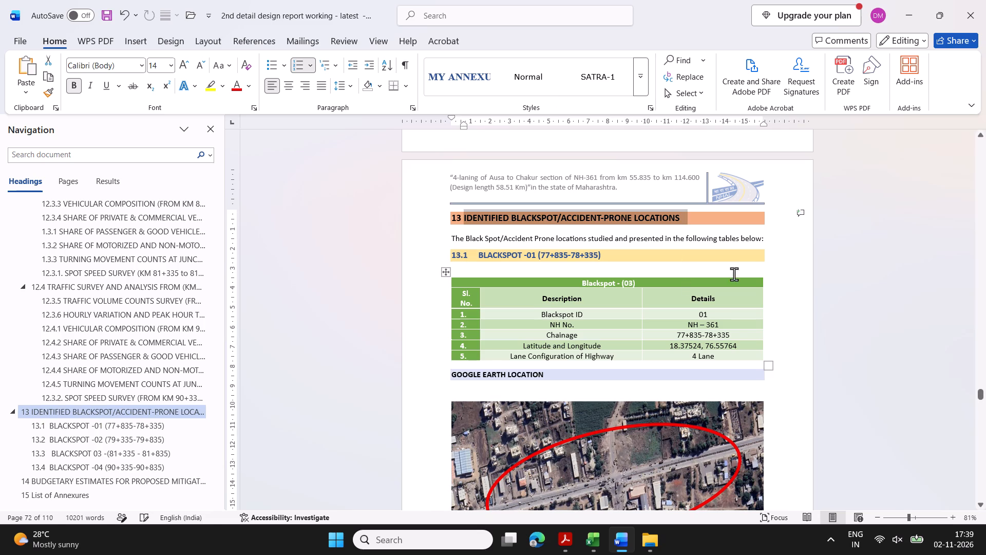
pyautogui.click(800, 263)
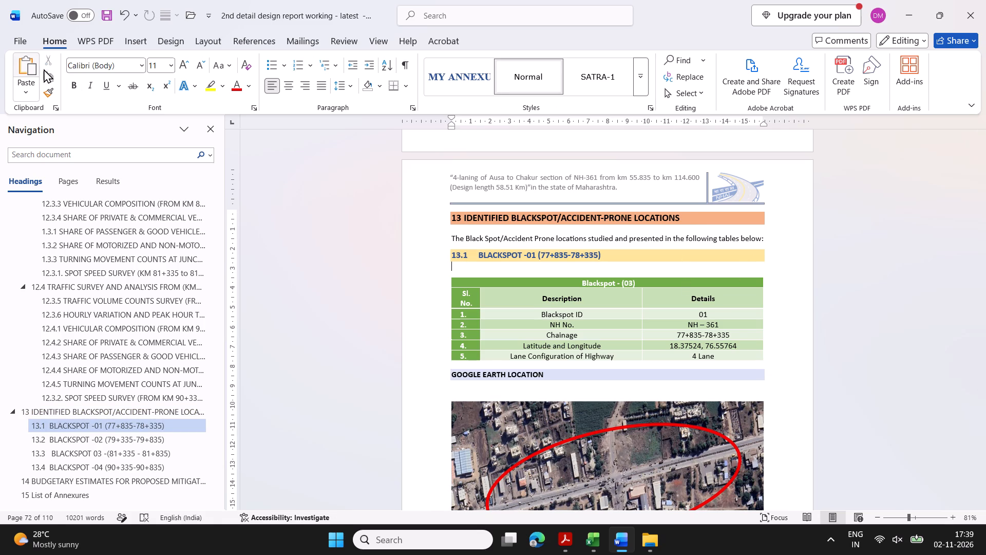
# Save the design report under its existing name and location.
pyautogui.click(23, 45)
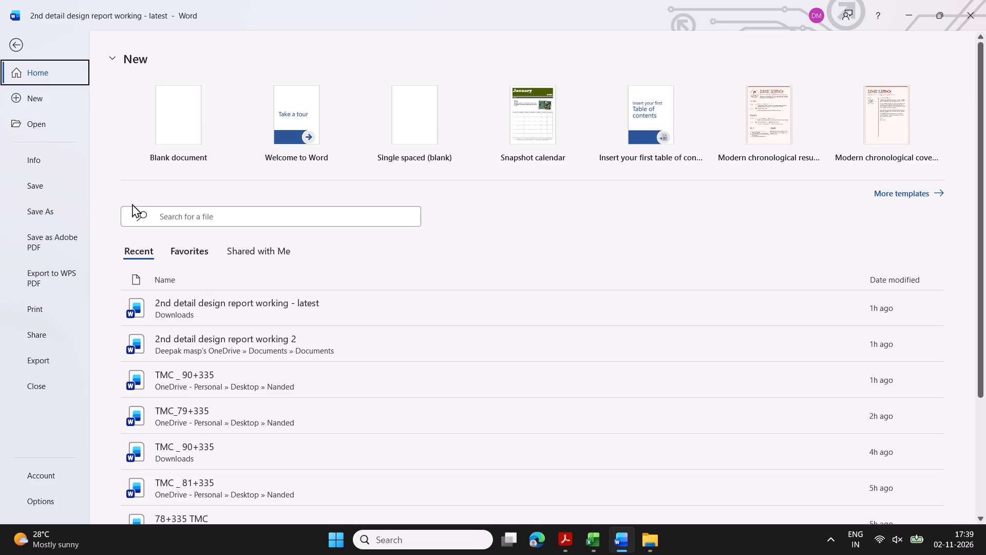
pyautogui.click(54, 211)
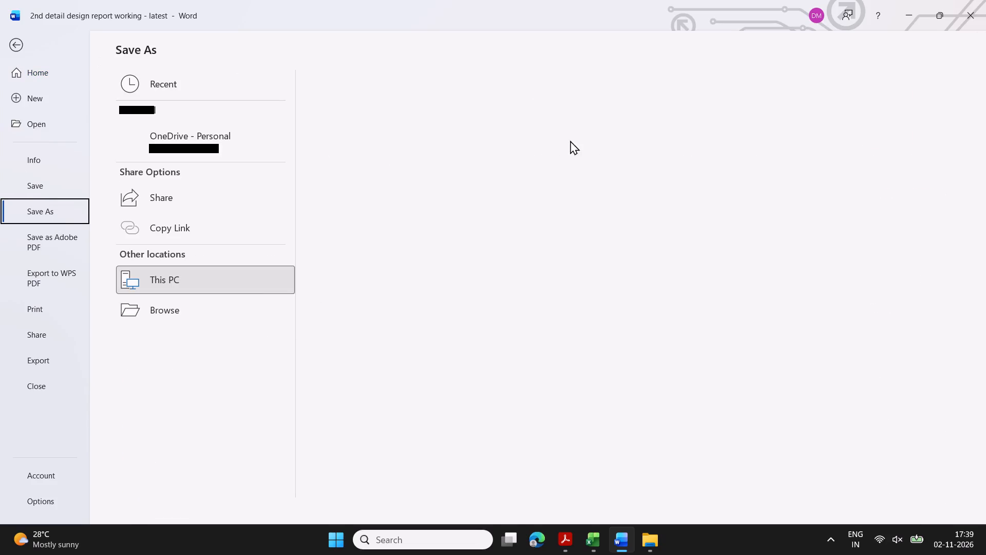
pyautogui.click(212, 267)
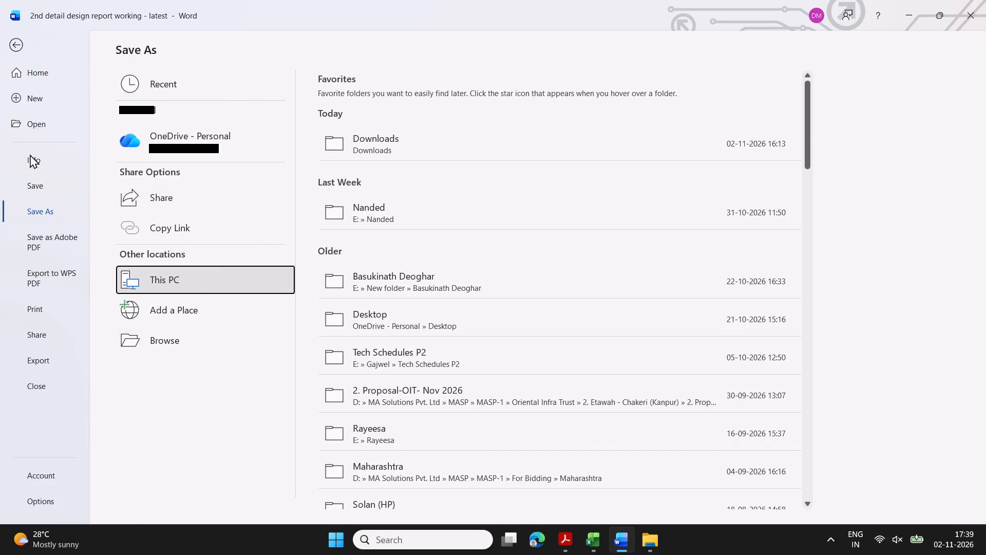
pyautogui.click(45, 190)
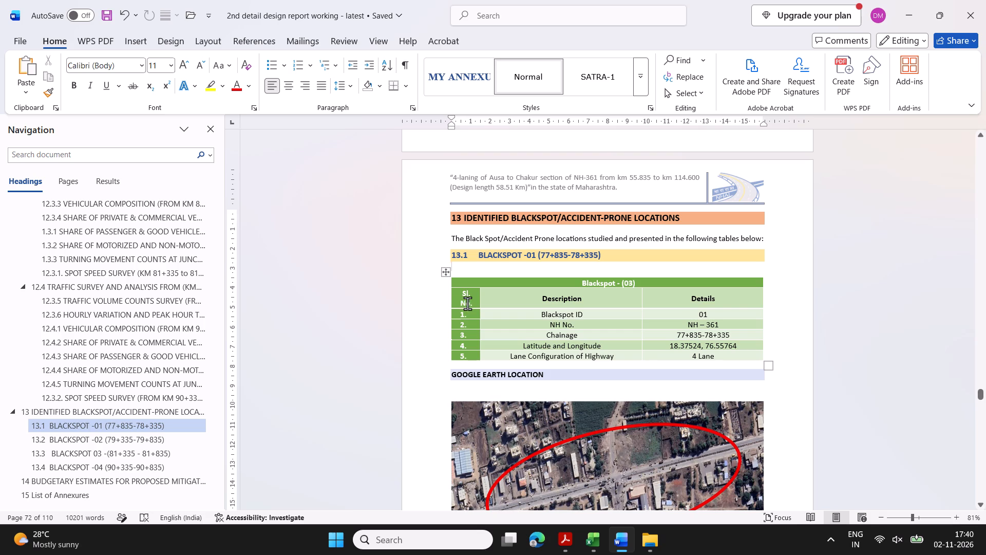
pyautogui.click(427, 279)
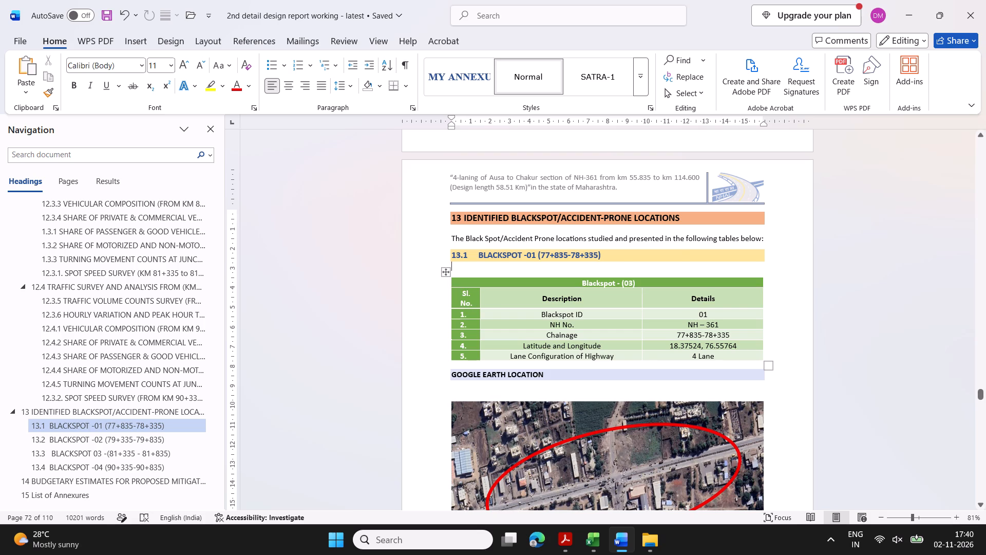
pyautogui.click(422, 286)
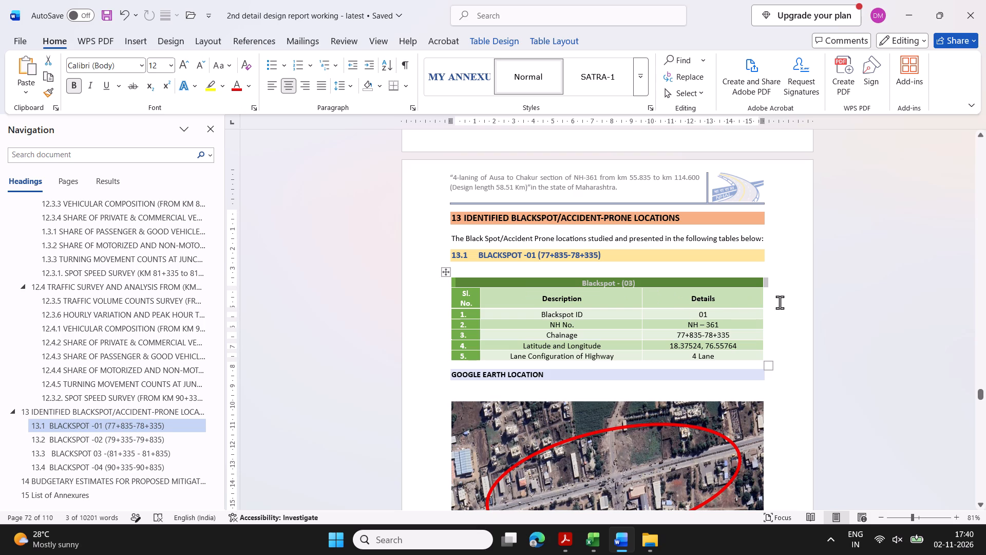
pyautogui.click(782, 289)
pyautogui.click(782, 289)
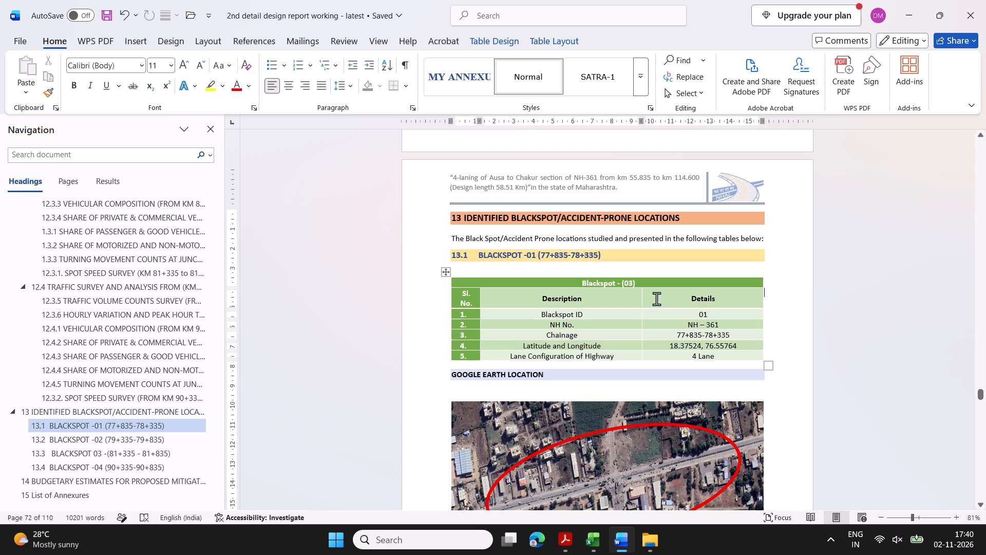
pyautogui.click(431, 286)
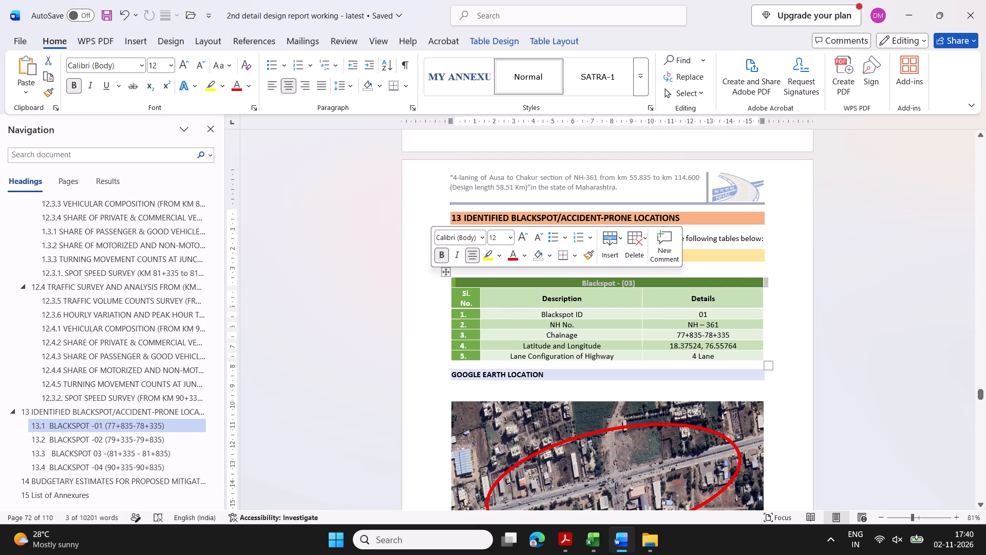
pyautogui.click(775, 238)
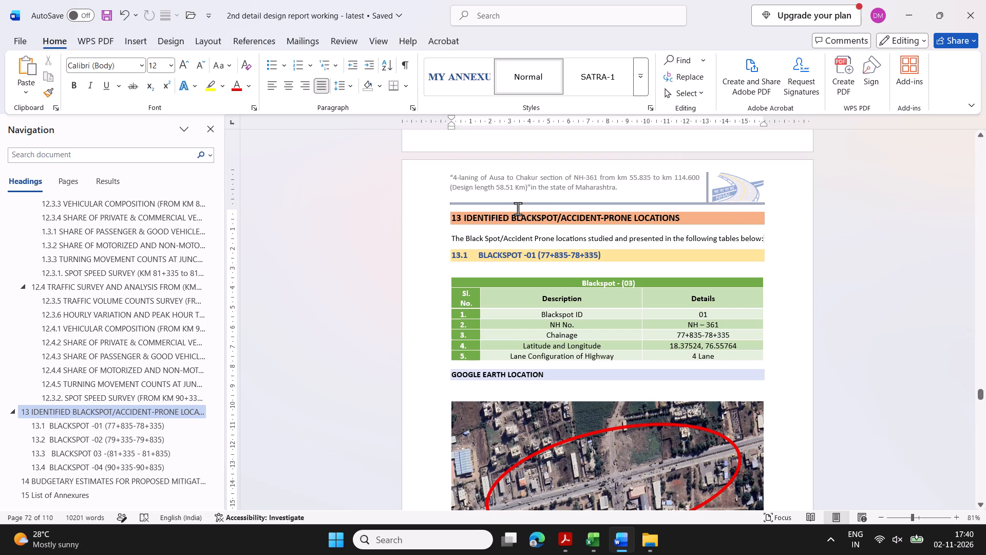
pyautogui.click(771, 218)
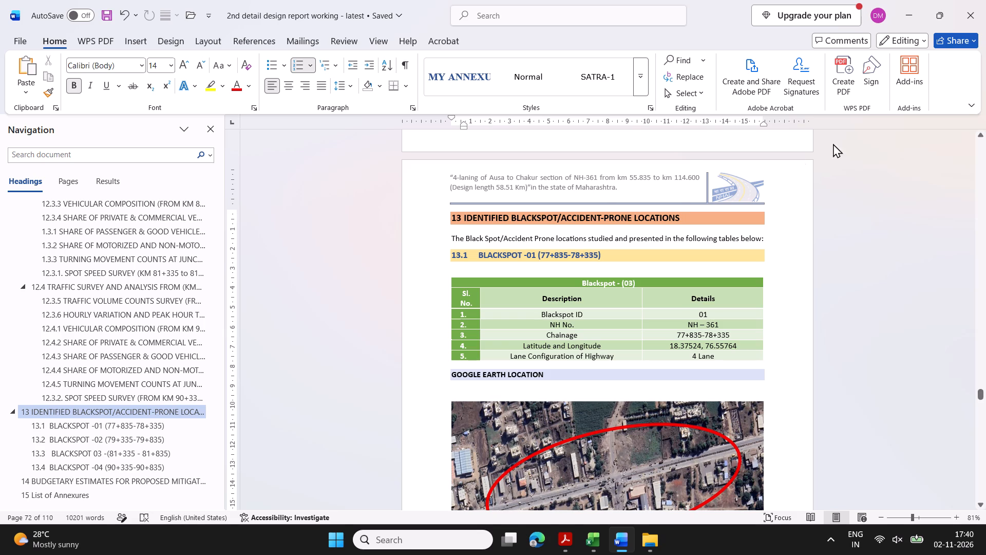
# Save the design report again under its existing name.
pyautogui.click(23, 43)
pyautogui.click(45, 186)
# Review the report at headings 12.4.2, 12.3.5 and 1.3.2, and at the start of the Introduction.
pyautogui.scroll(-3, 177, 412)
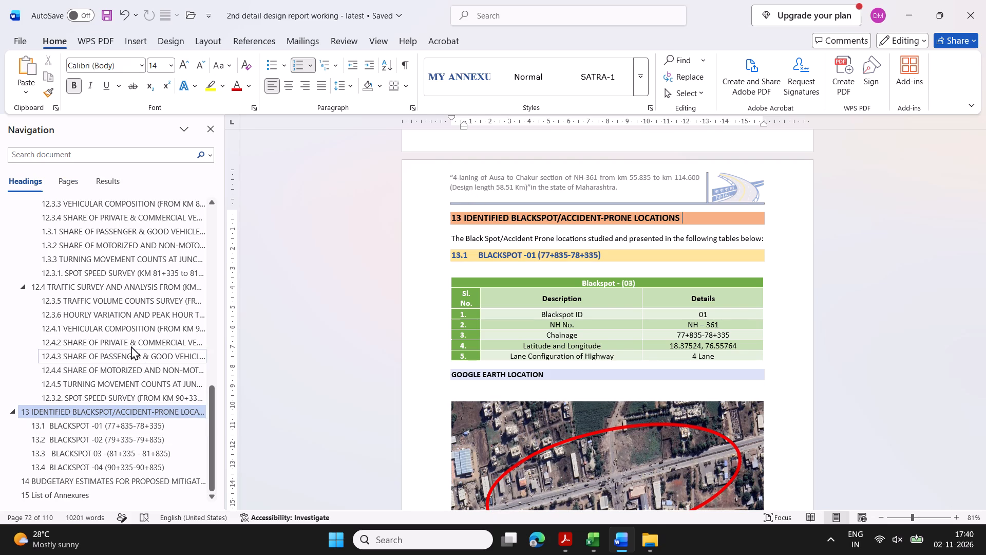
pyautogui.click(131, 346)
pyautogui.click(124, 314)
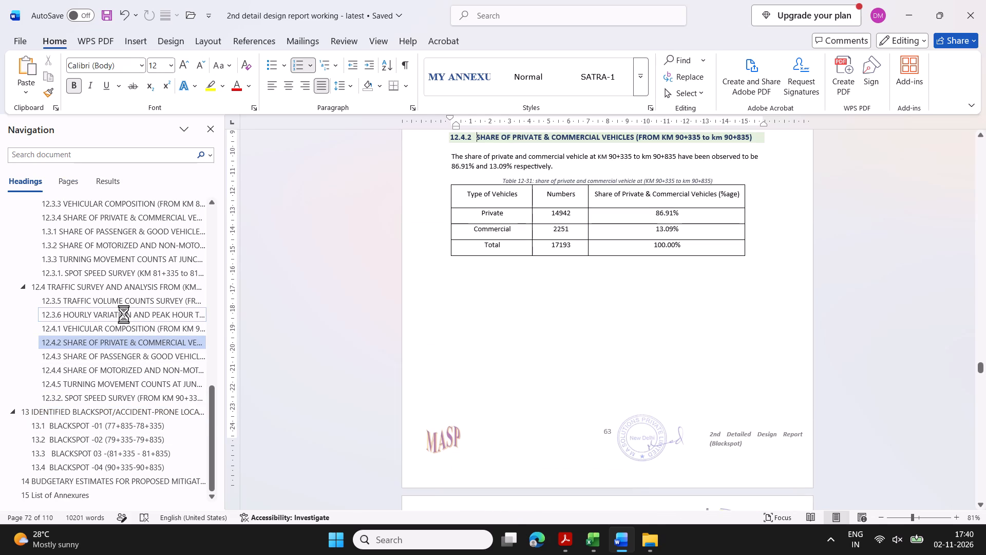
pyautogui.click(130, 307)
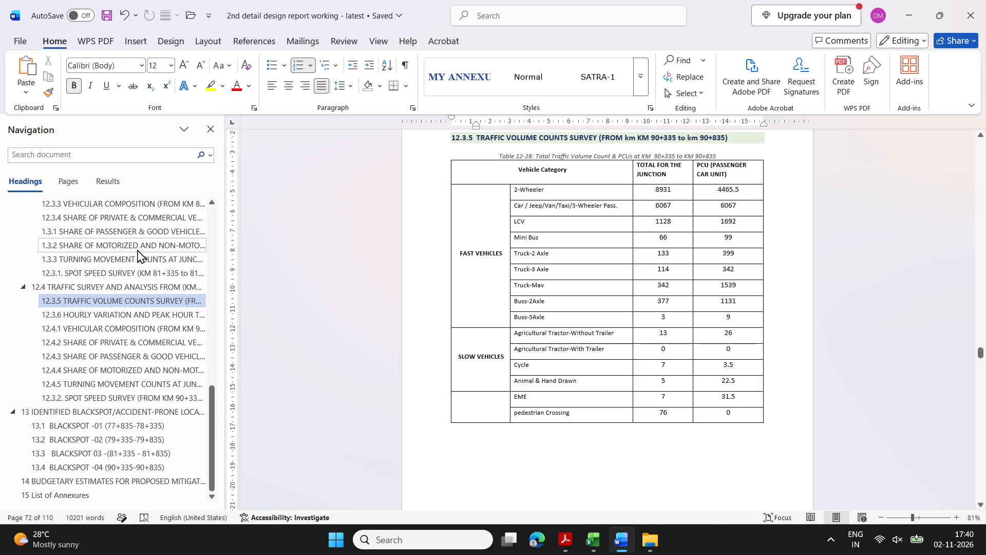
pyautogui.click(137, 249)
pyautogui.scroll(9, 121, 325)
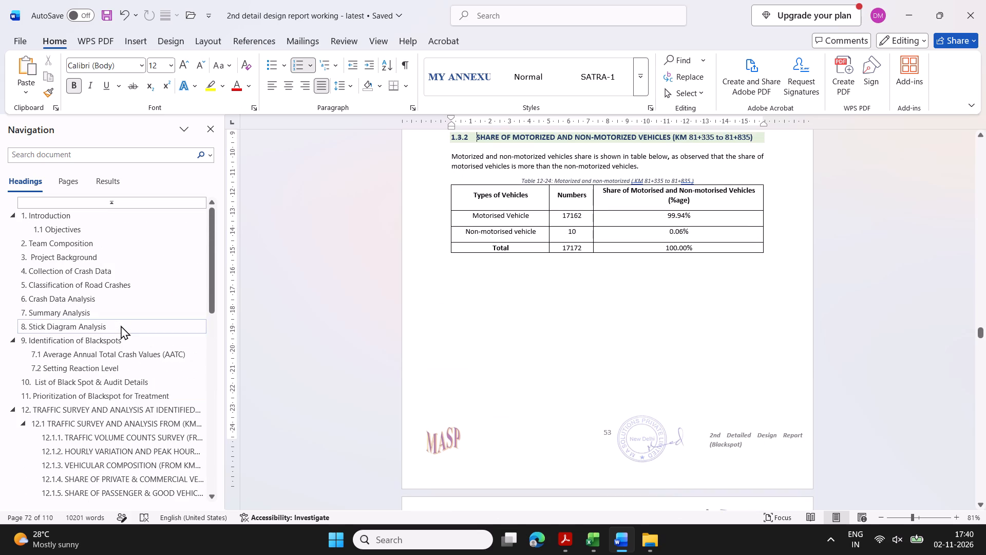
pyautogui.scroll(1, 121, 325)
pyautogui.click(60, 216)
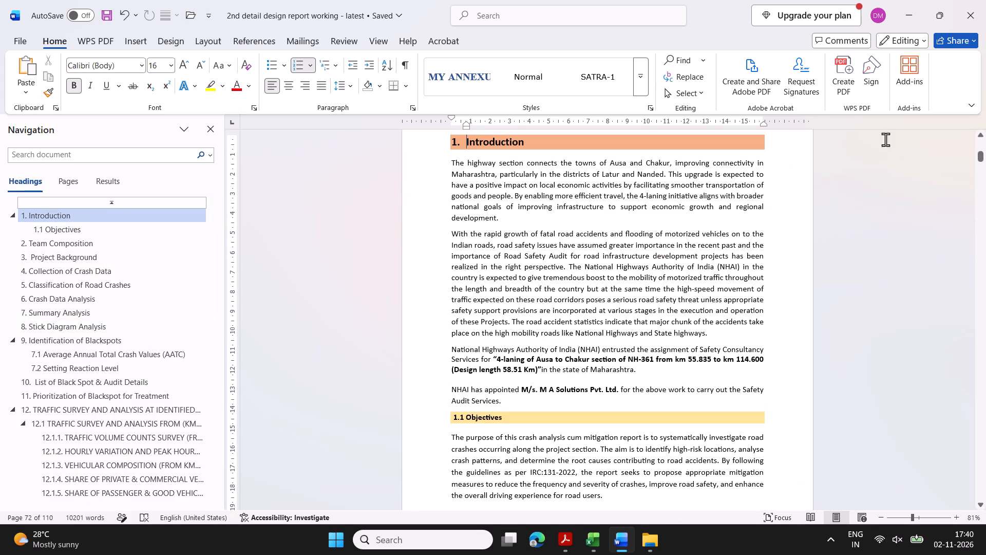
# Close the 2nd detail design report document.
pyautogui.click(972, 12)
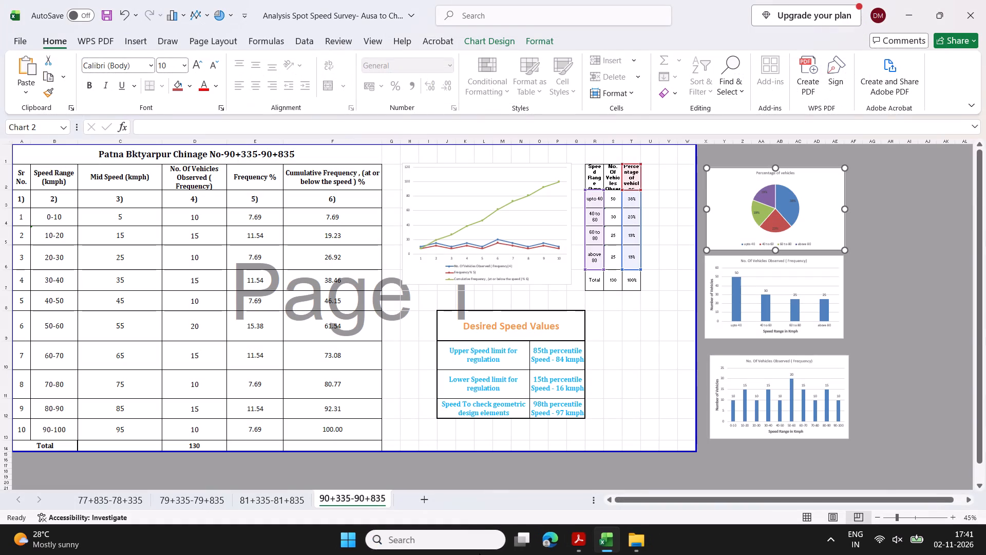
# Close the Analysis Spot Speed Survey- Ausa to Chakur workbook, saving its changes in Downloads.
pyautogui.click(970, 15)
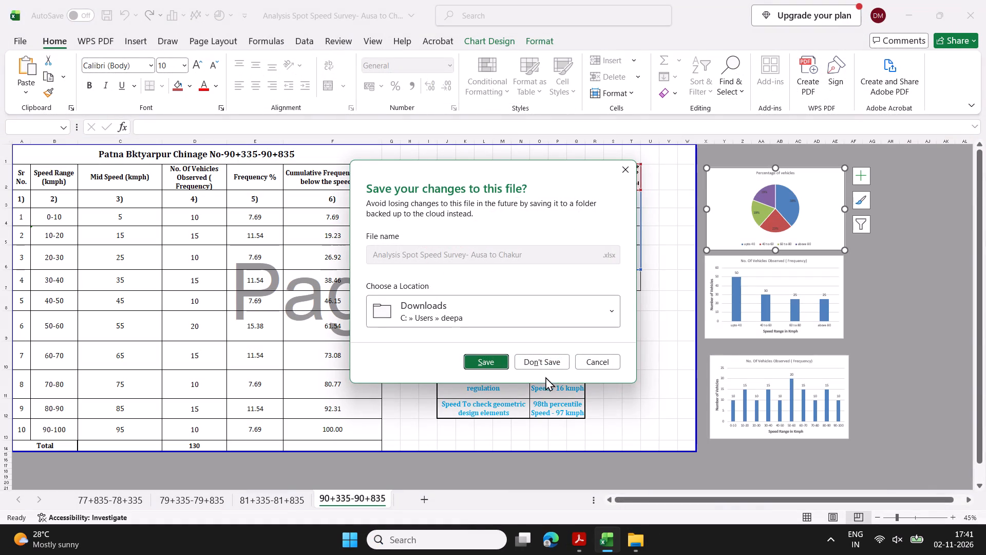
pyautogui.click(487, 367)
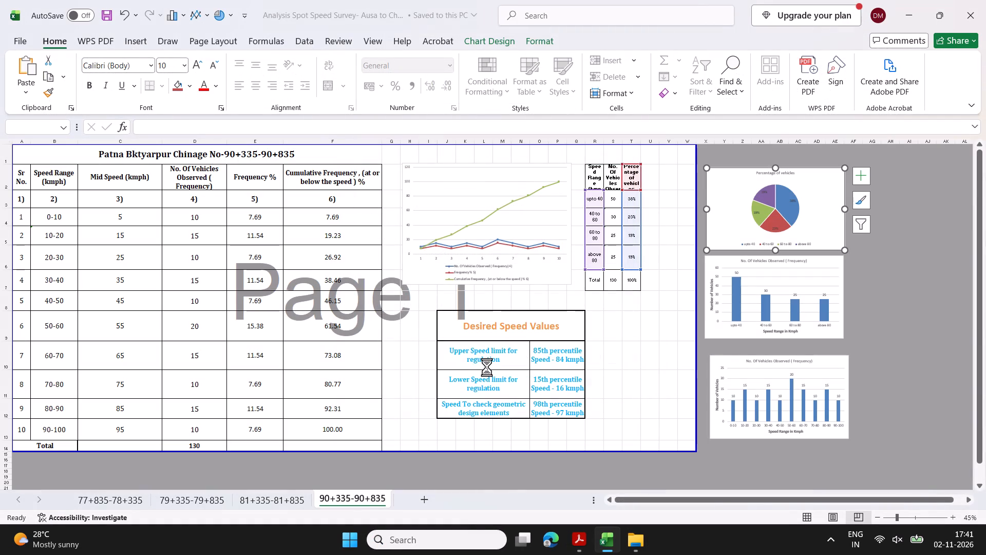
# Close the open File Explorer window.
pyautogui.click(970, 16)
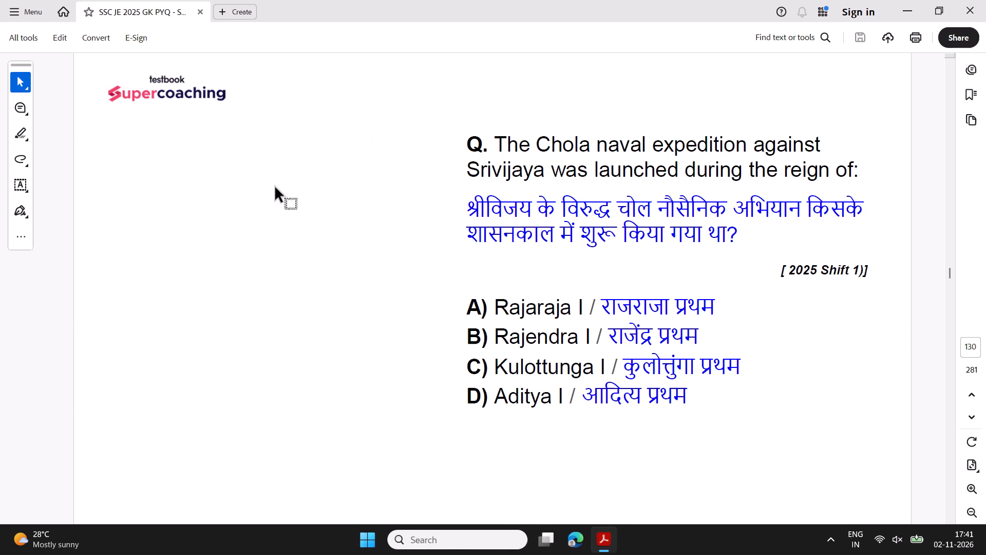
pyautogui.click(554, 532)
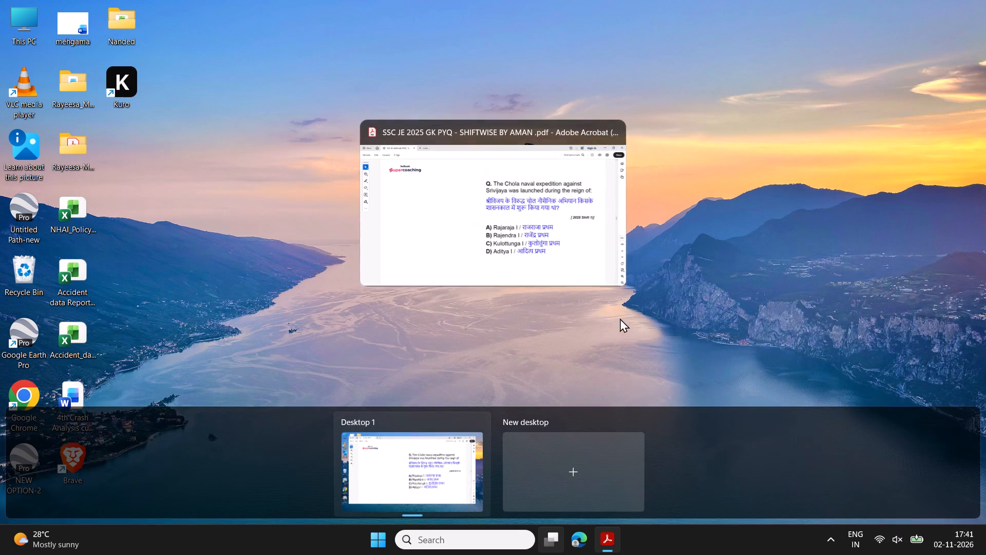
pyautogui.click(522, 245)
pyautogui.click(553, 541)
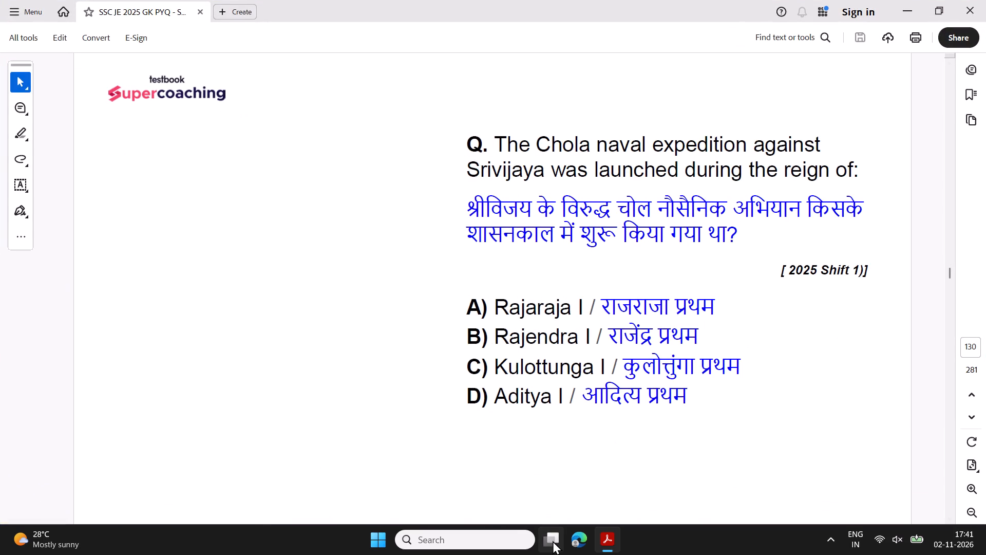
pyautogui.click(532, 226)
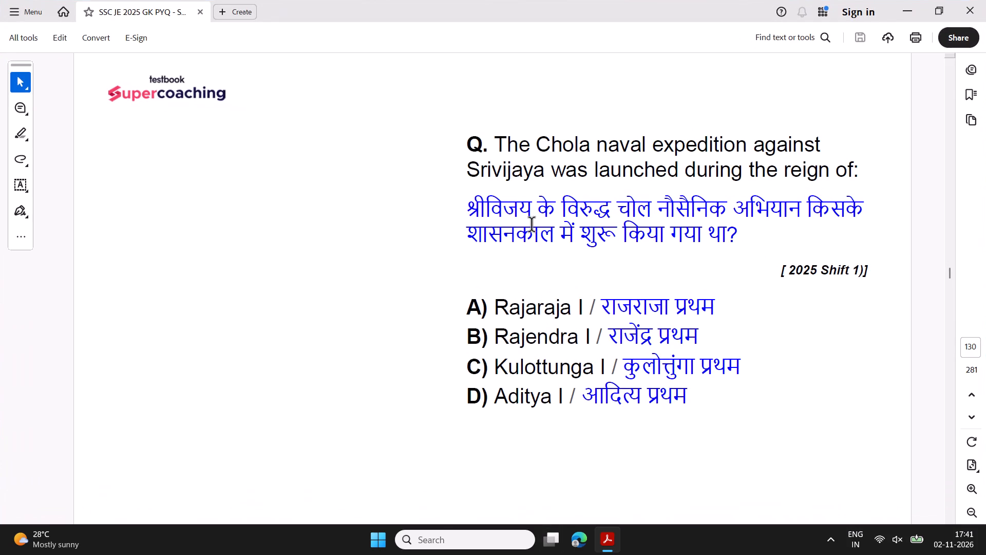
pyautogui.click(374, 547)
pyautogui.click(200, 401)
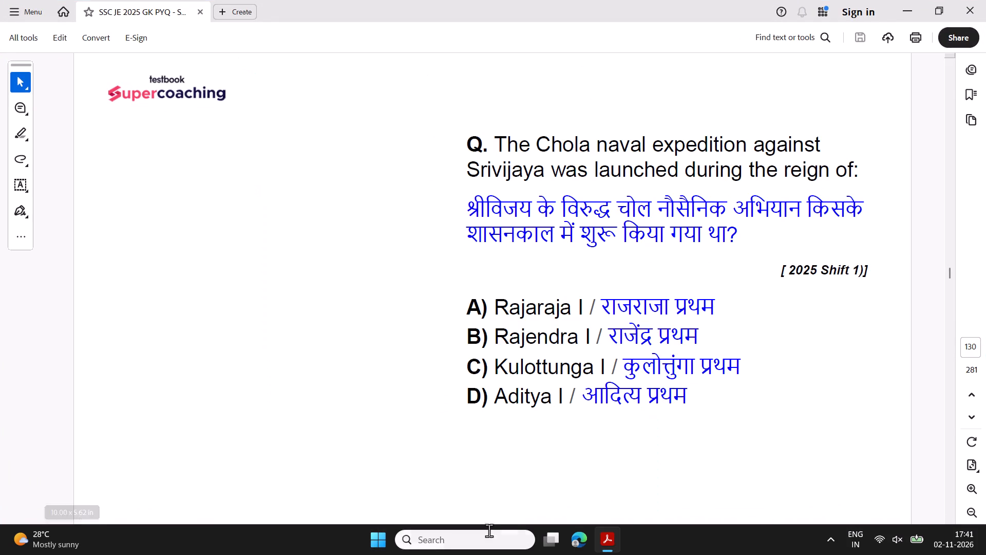
# Launch the Kuro app from the recent searches.
pyautogui.click(485, 526)
pyautogui.click(481, 531)
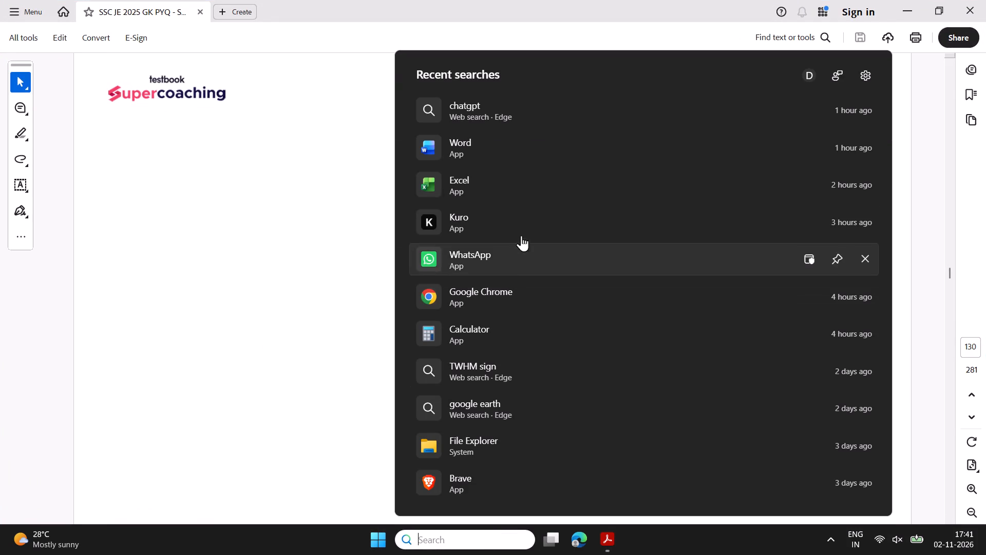
pyautogui.click(458, 233)
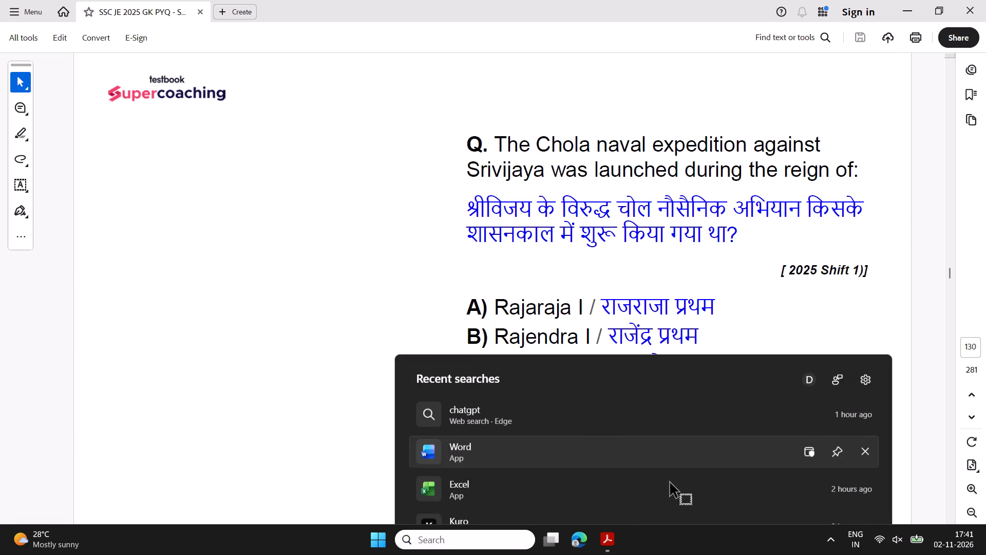